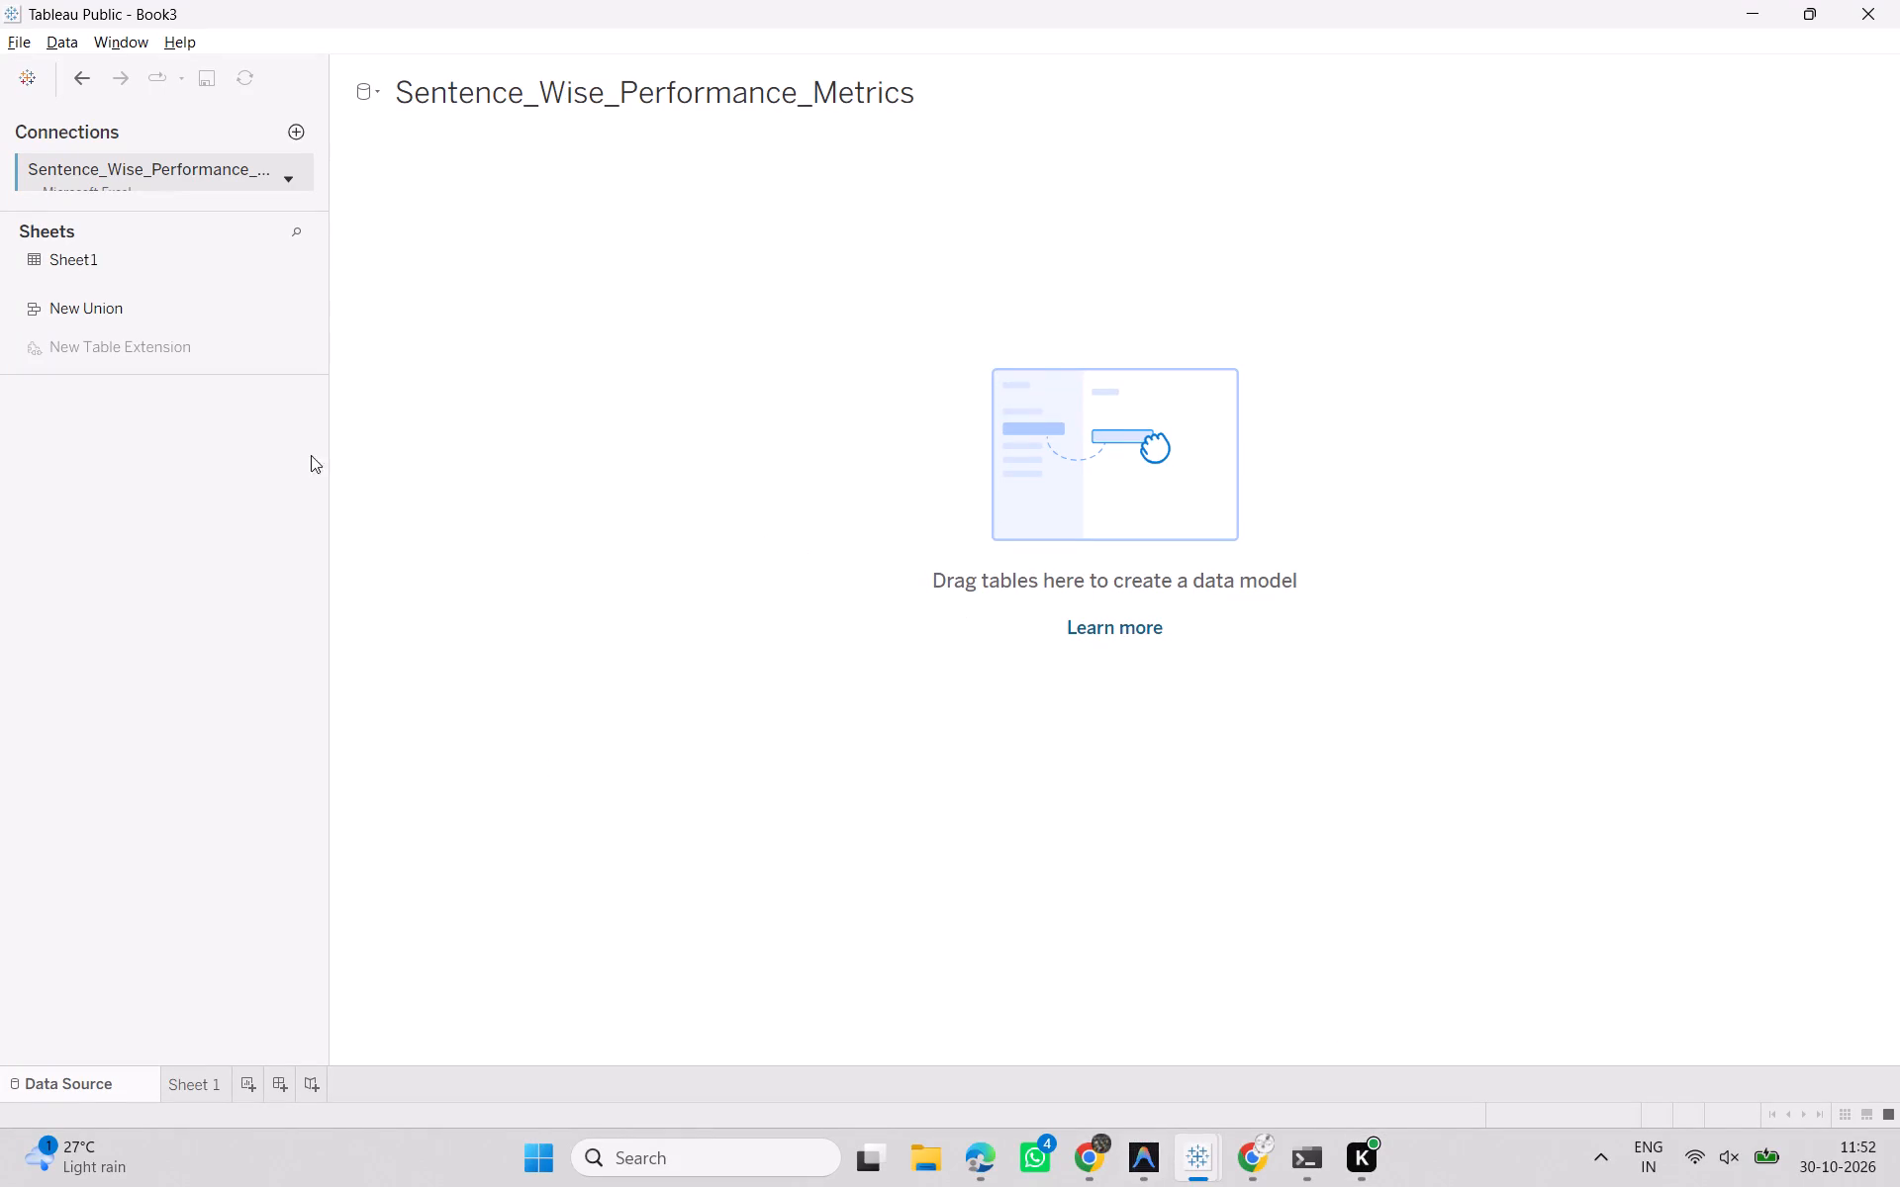
pyautogui.click(134, 261)
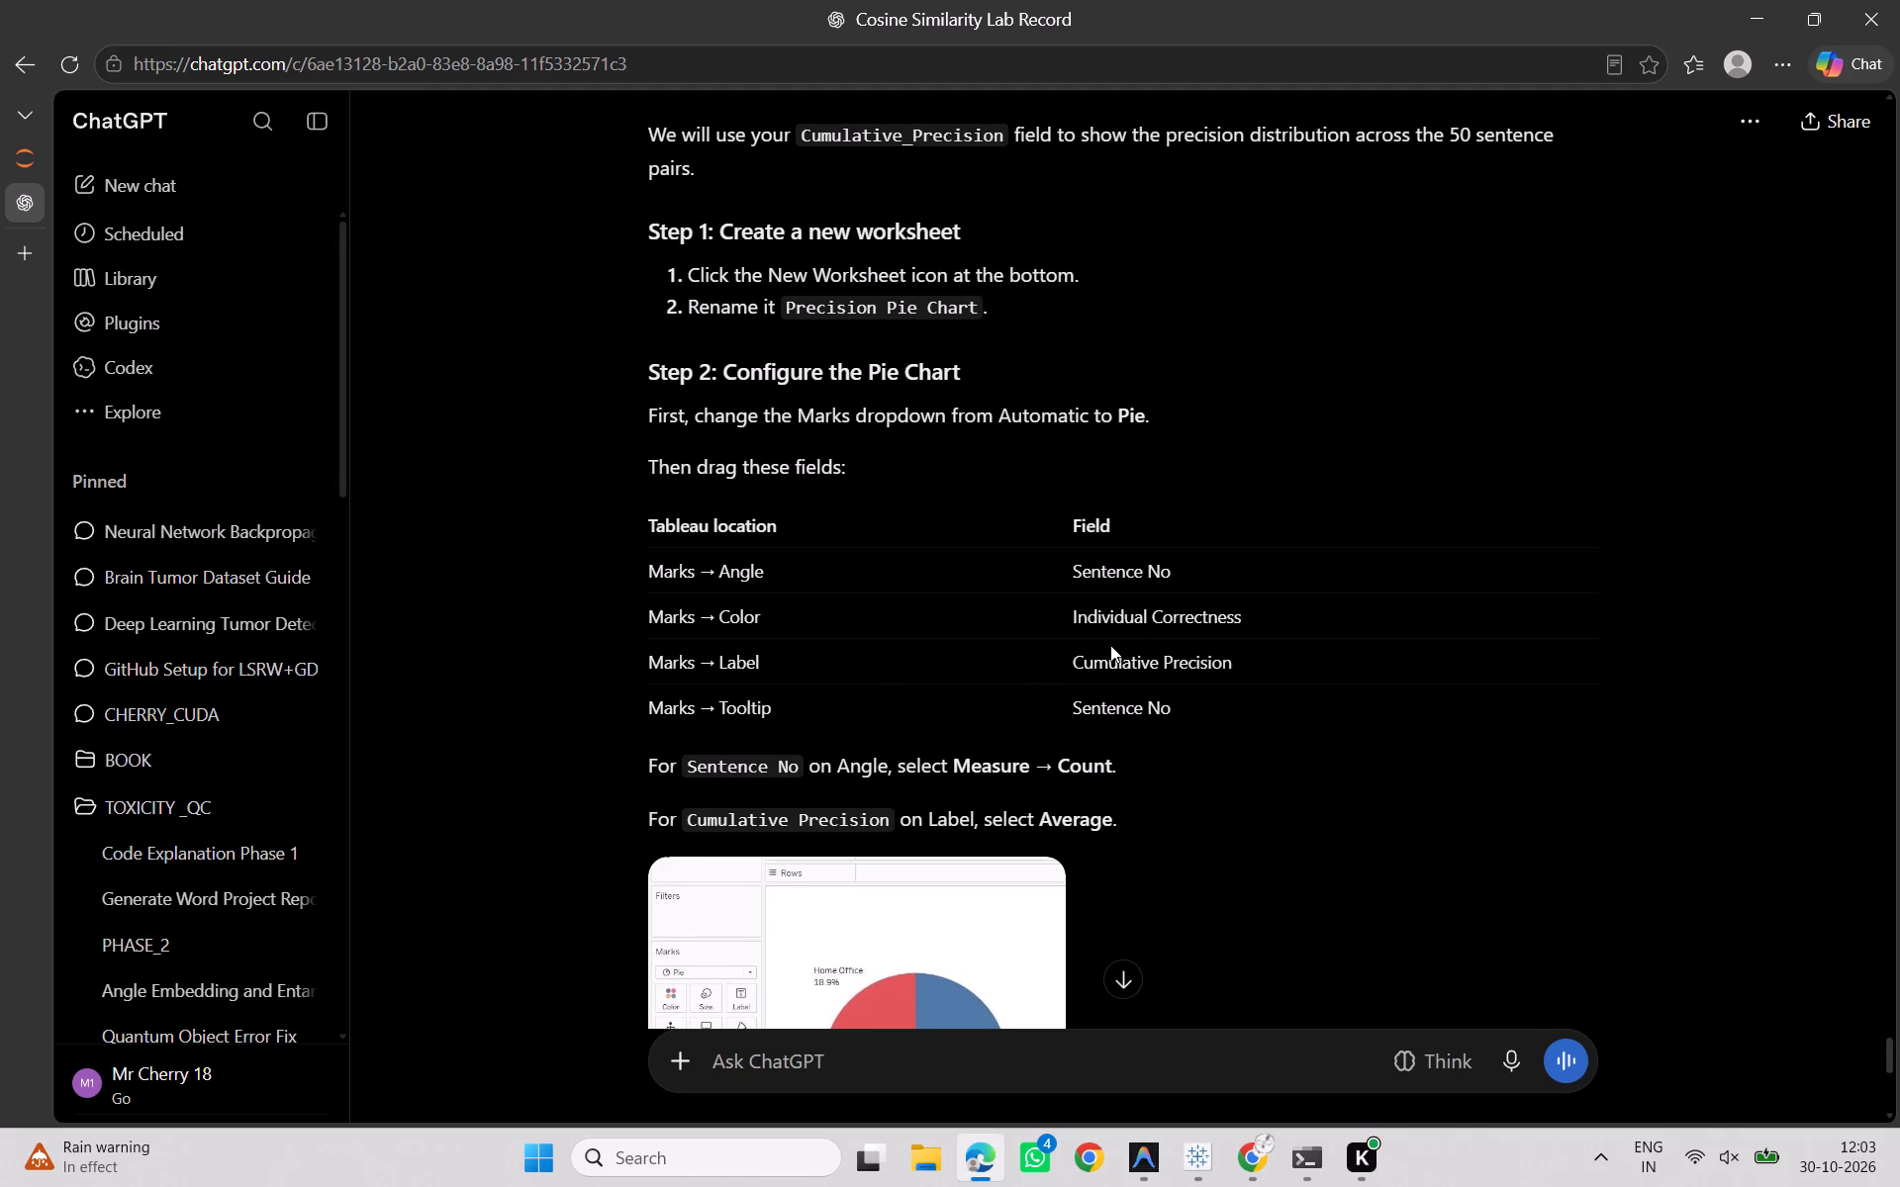
pyautogui.hotkey('alt', 'Tab')
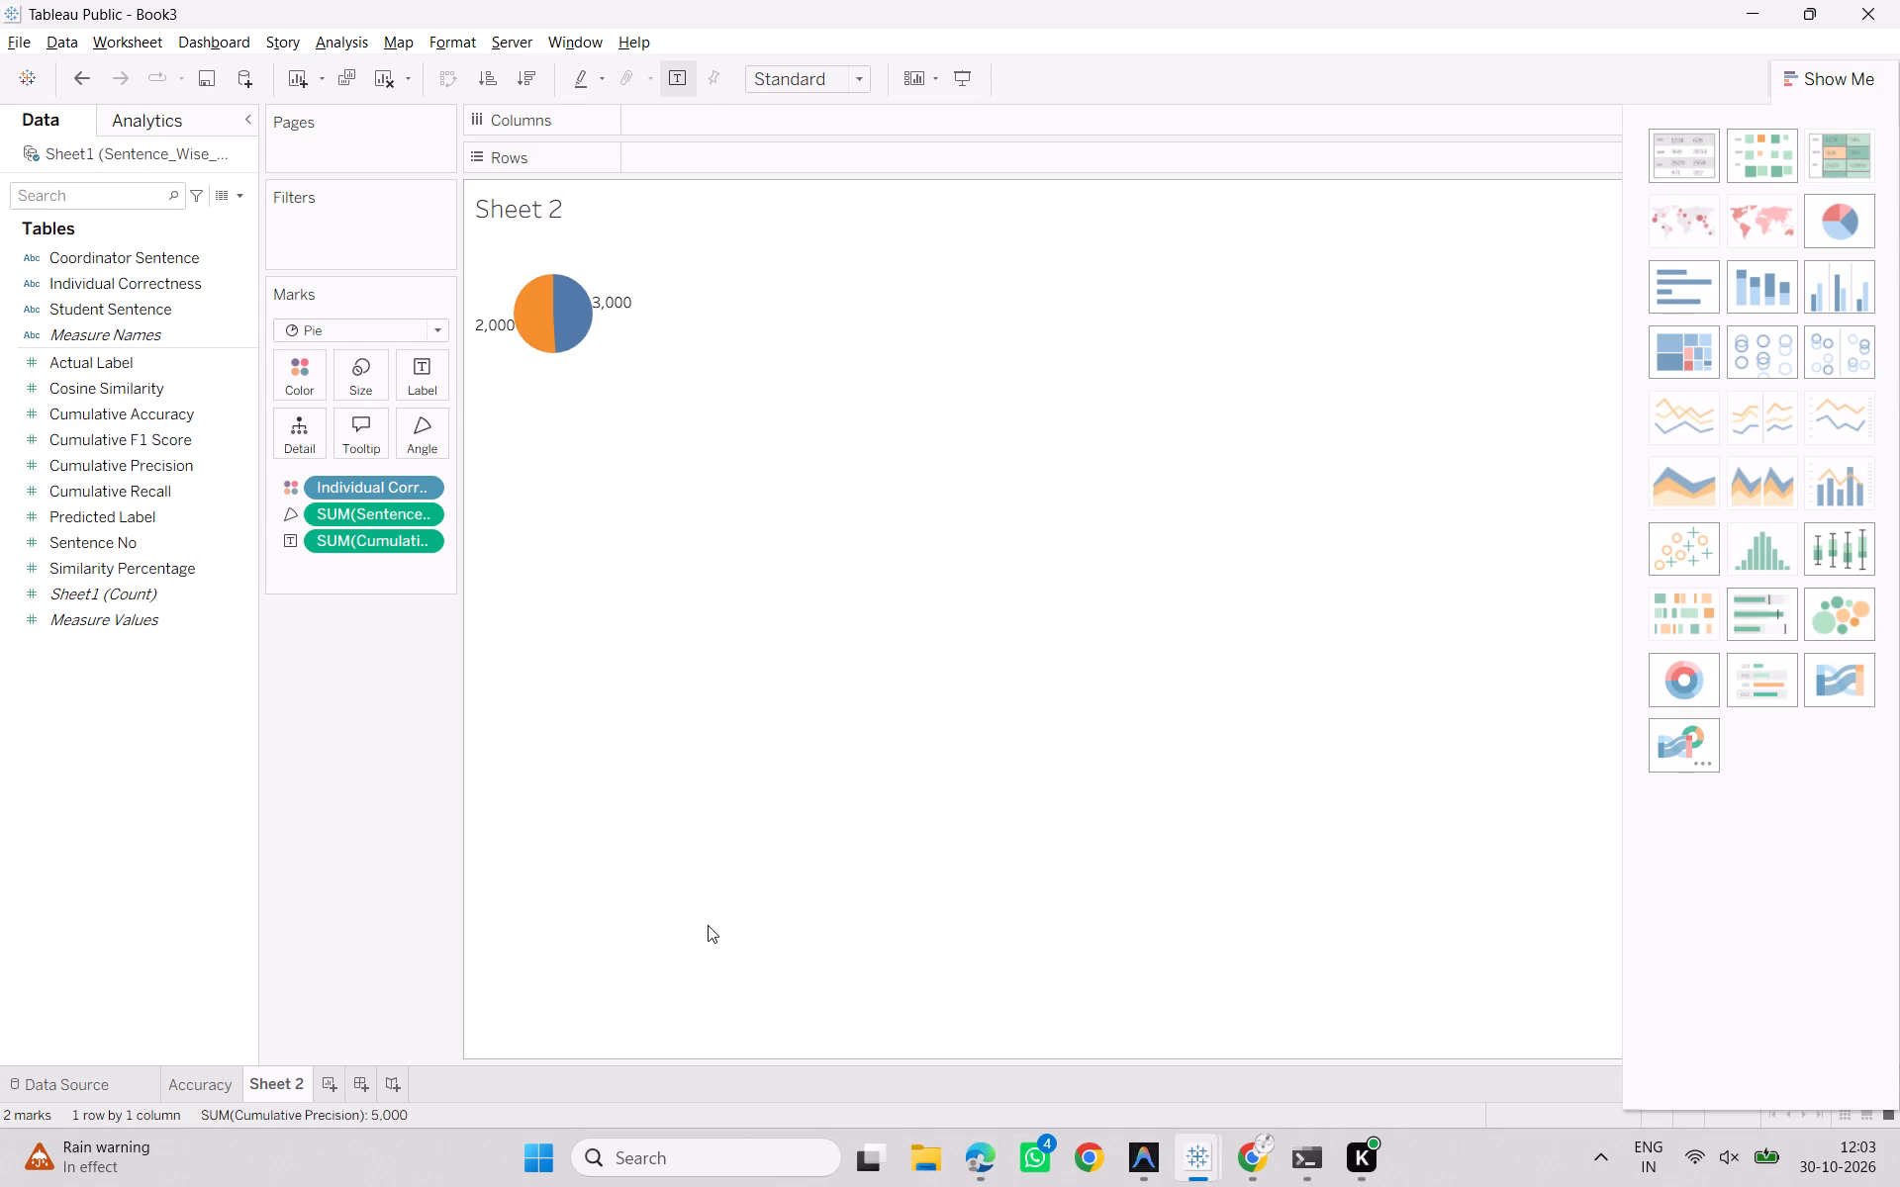
pyautogui.hotkey('alt', 'Tab')
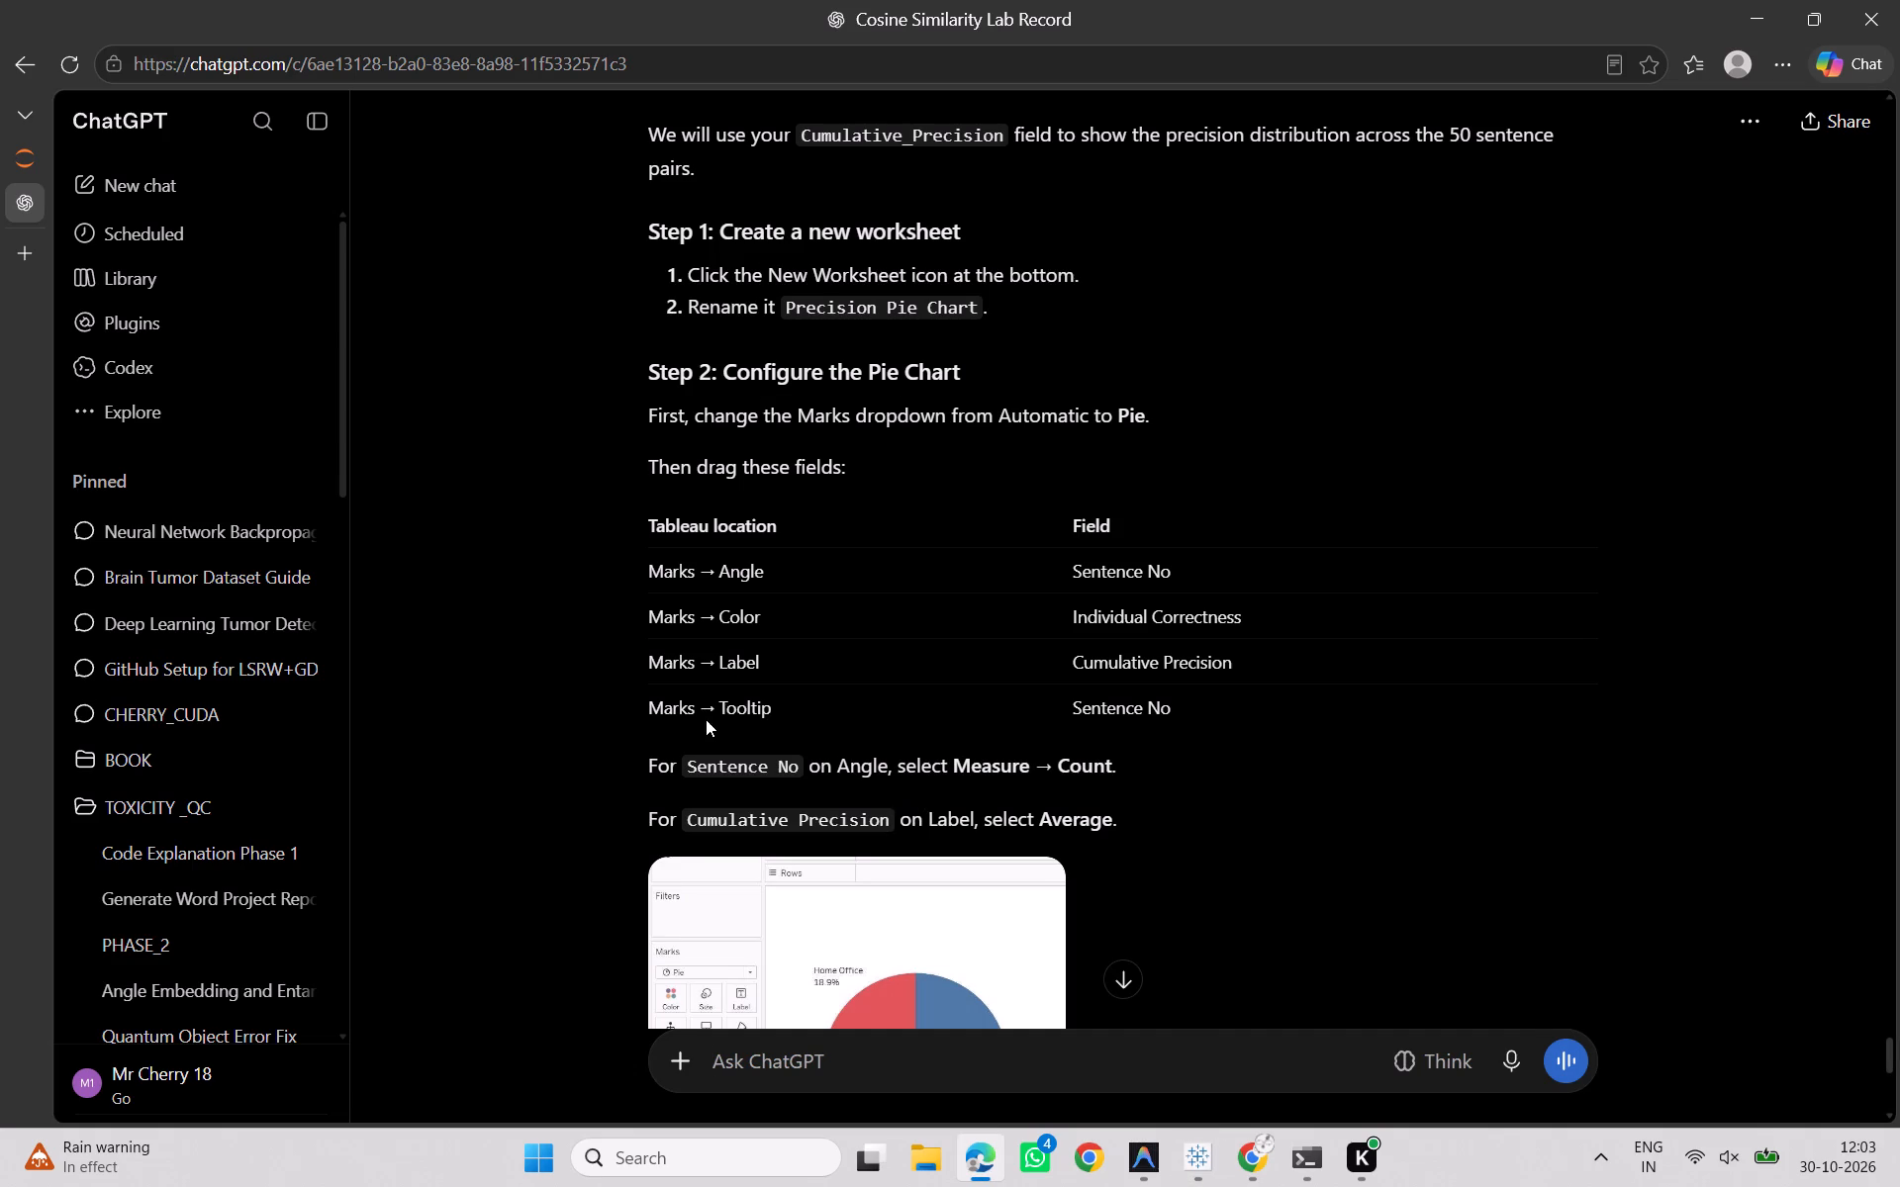
pyautogui.hotkey('alt', 'Tab')
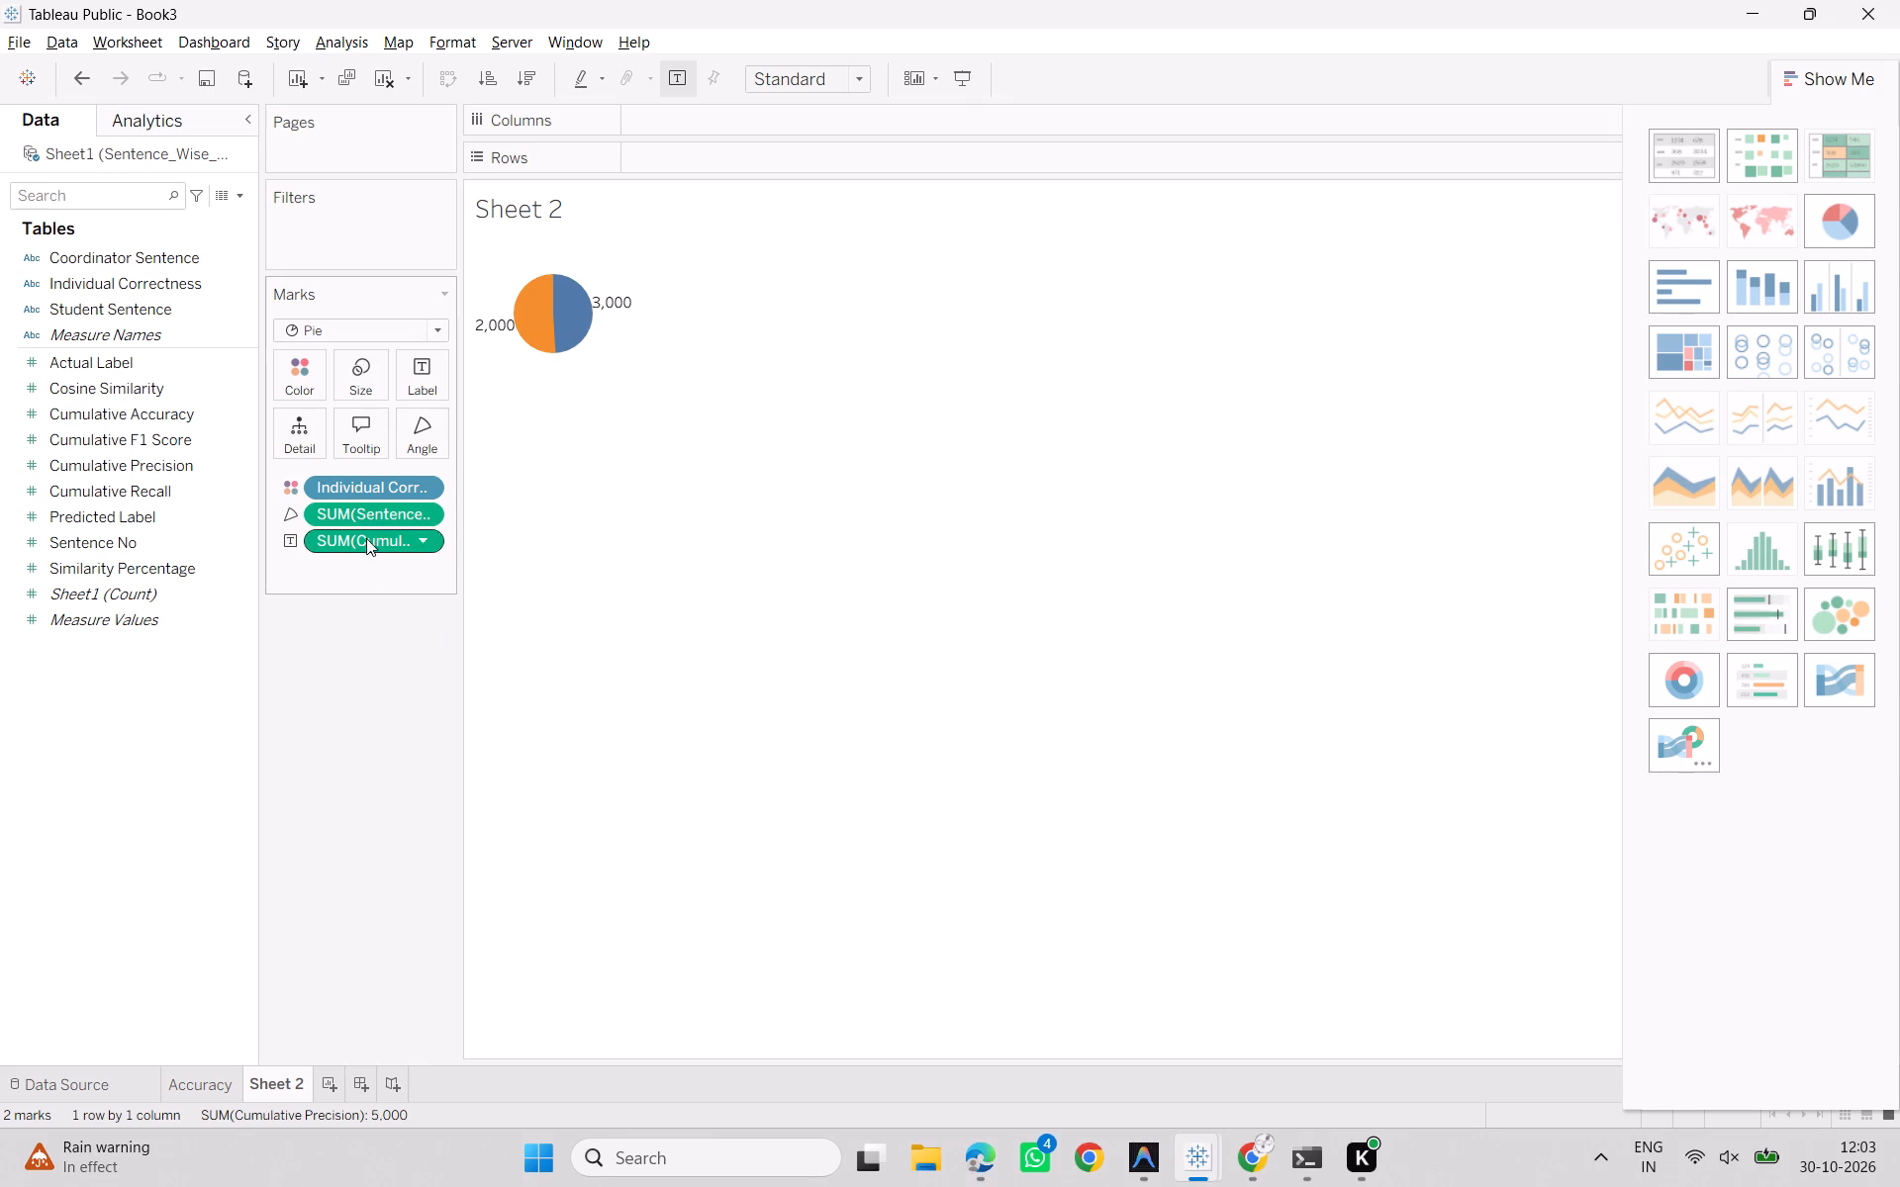
pyautogui.hotkey('alt', 'Tab')
pyautogui.hotkey('alt', 'Tab')
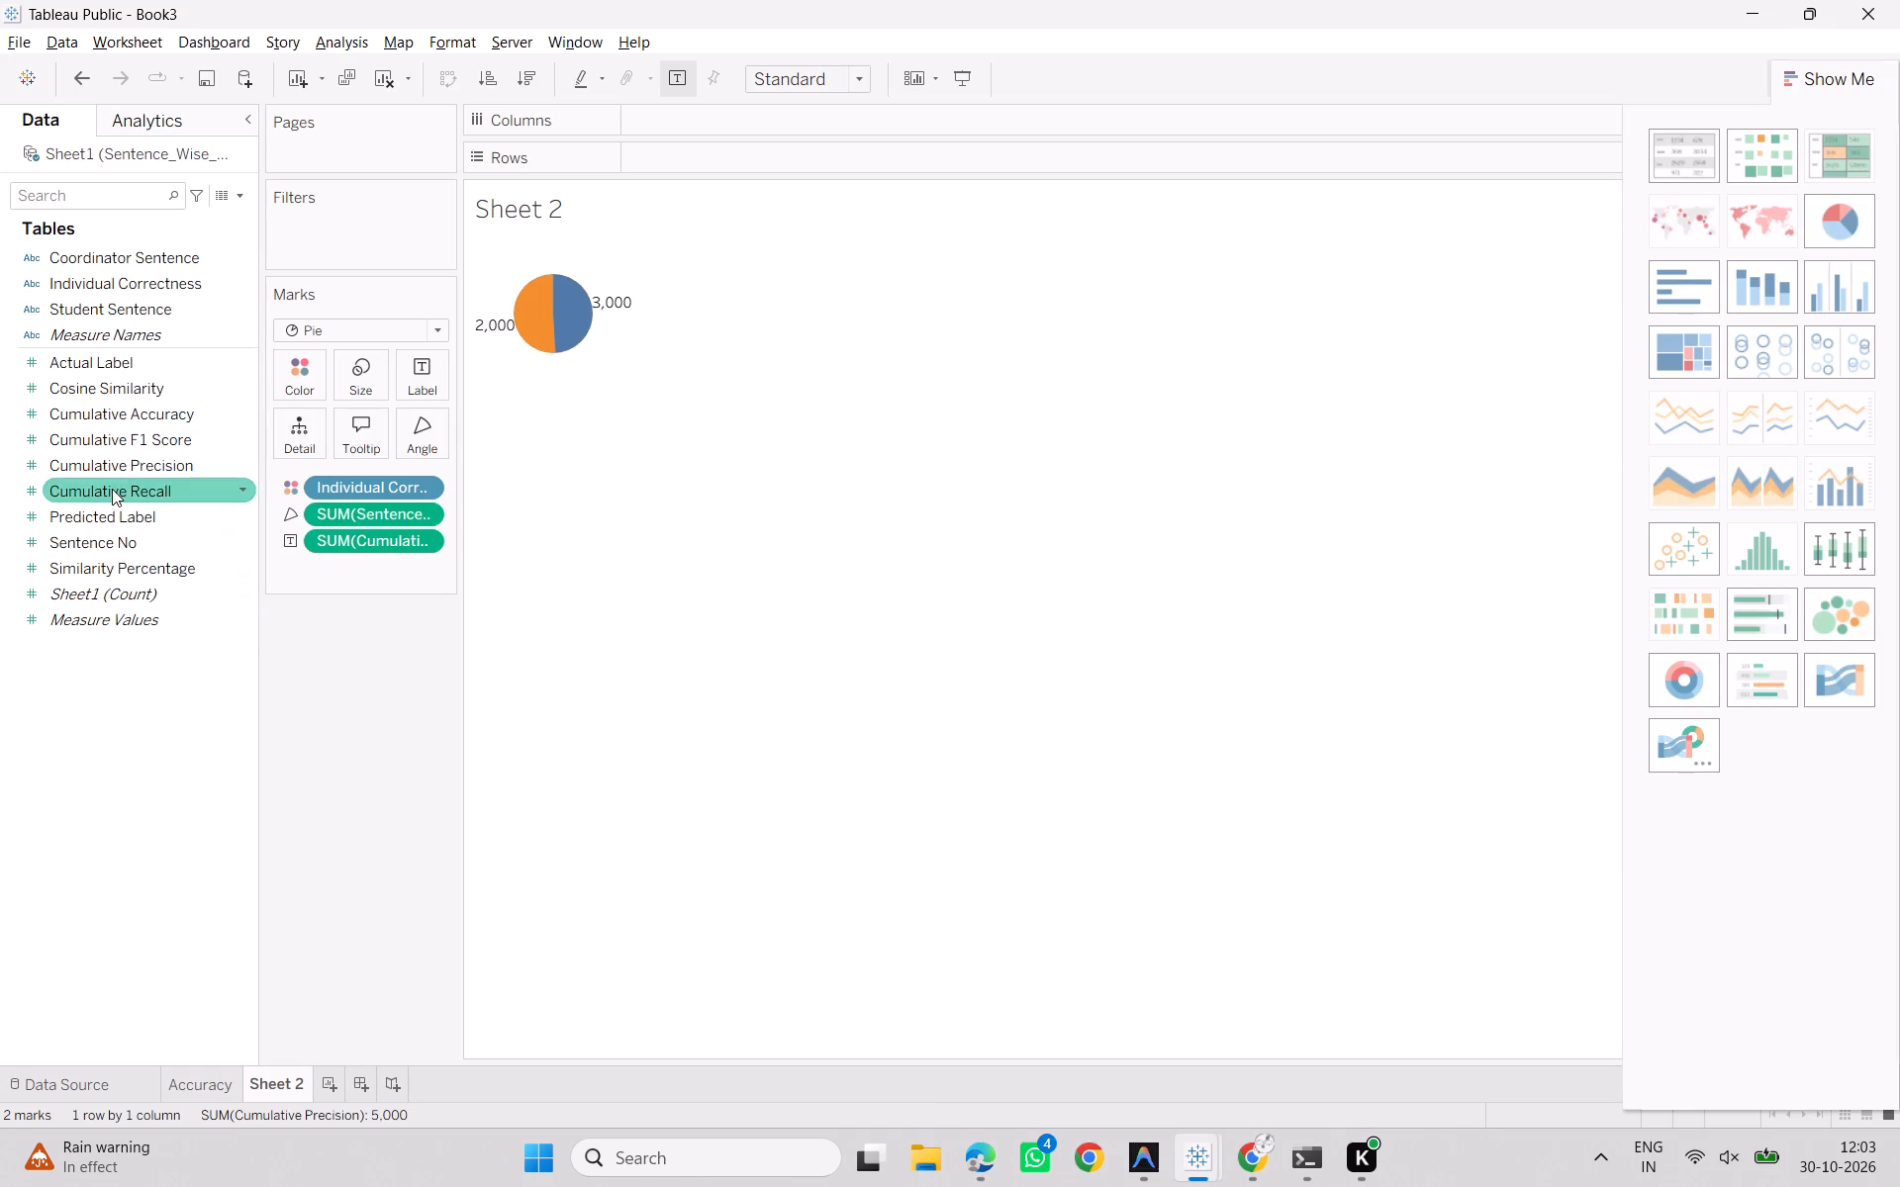
pyautogui.moveTo(98, 552); pyautogui.dragTo(340, 436)
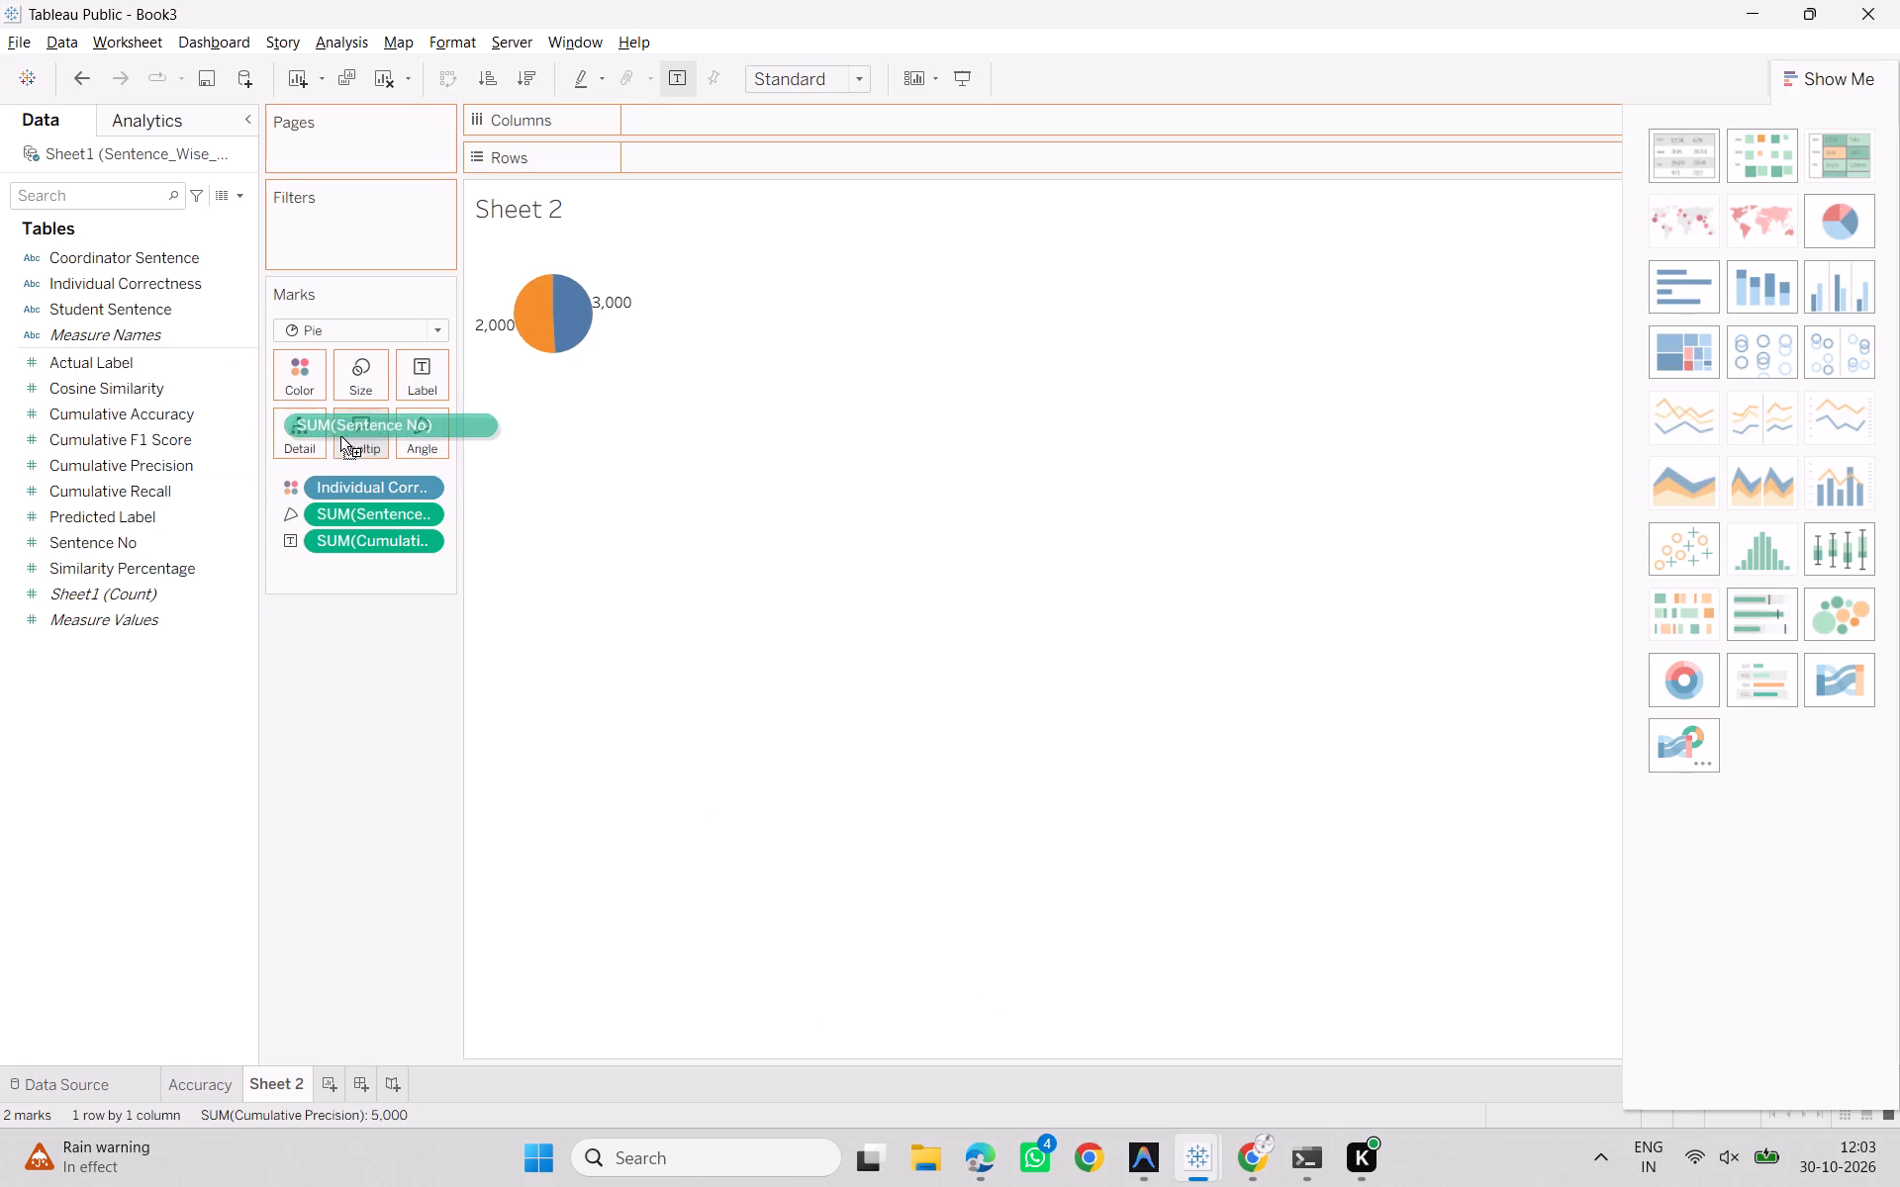
pyautogui.moveTo(340, 436); pyautogui.dragTo(355, 435)
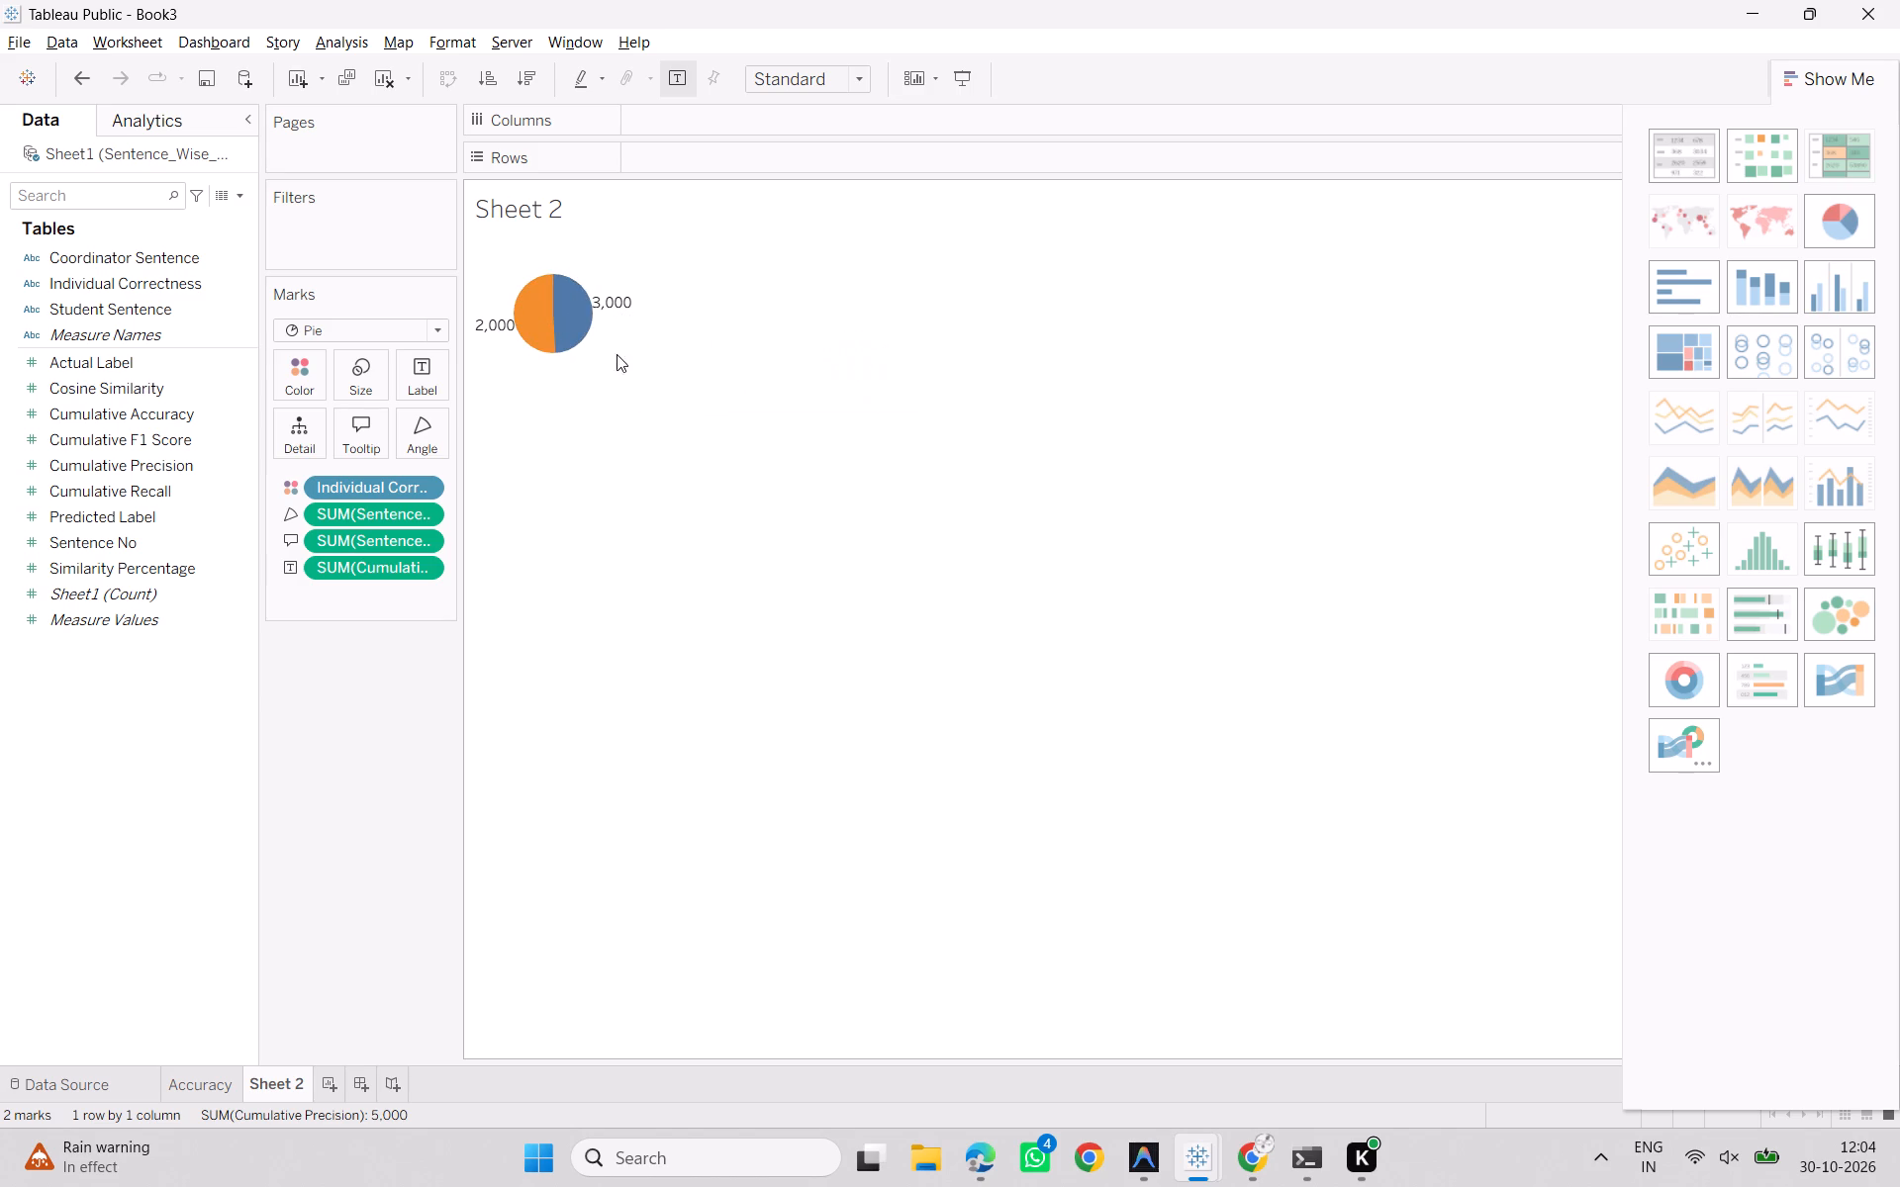
pyautogui.hotkey('alt', 'Tab')
pyautogui.scroll(-3, 1119, 793)
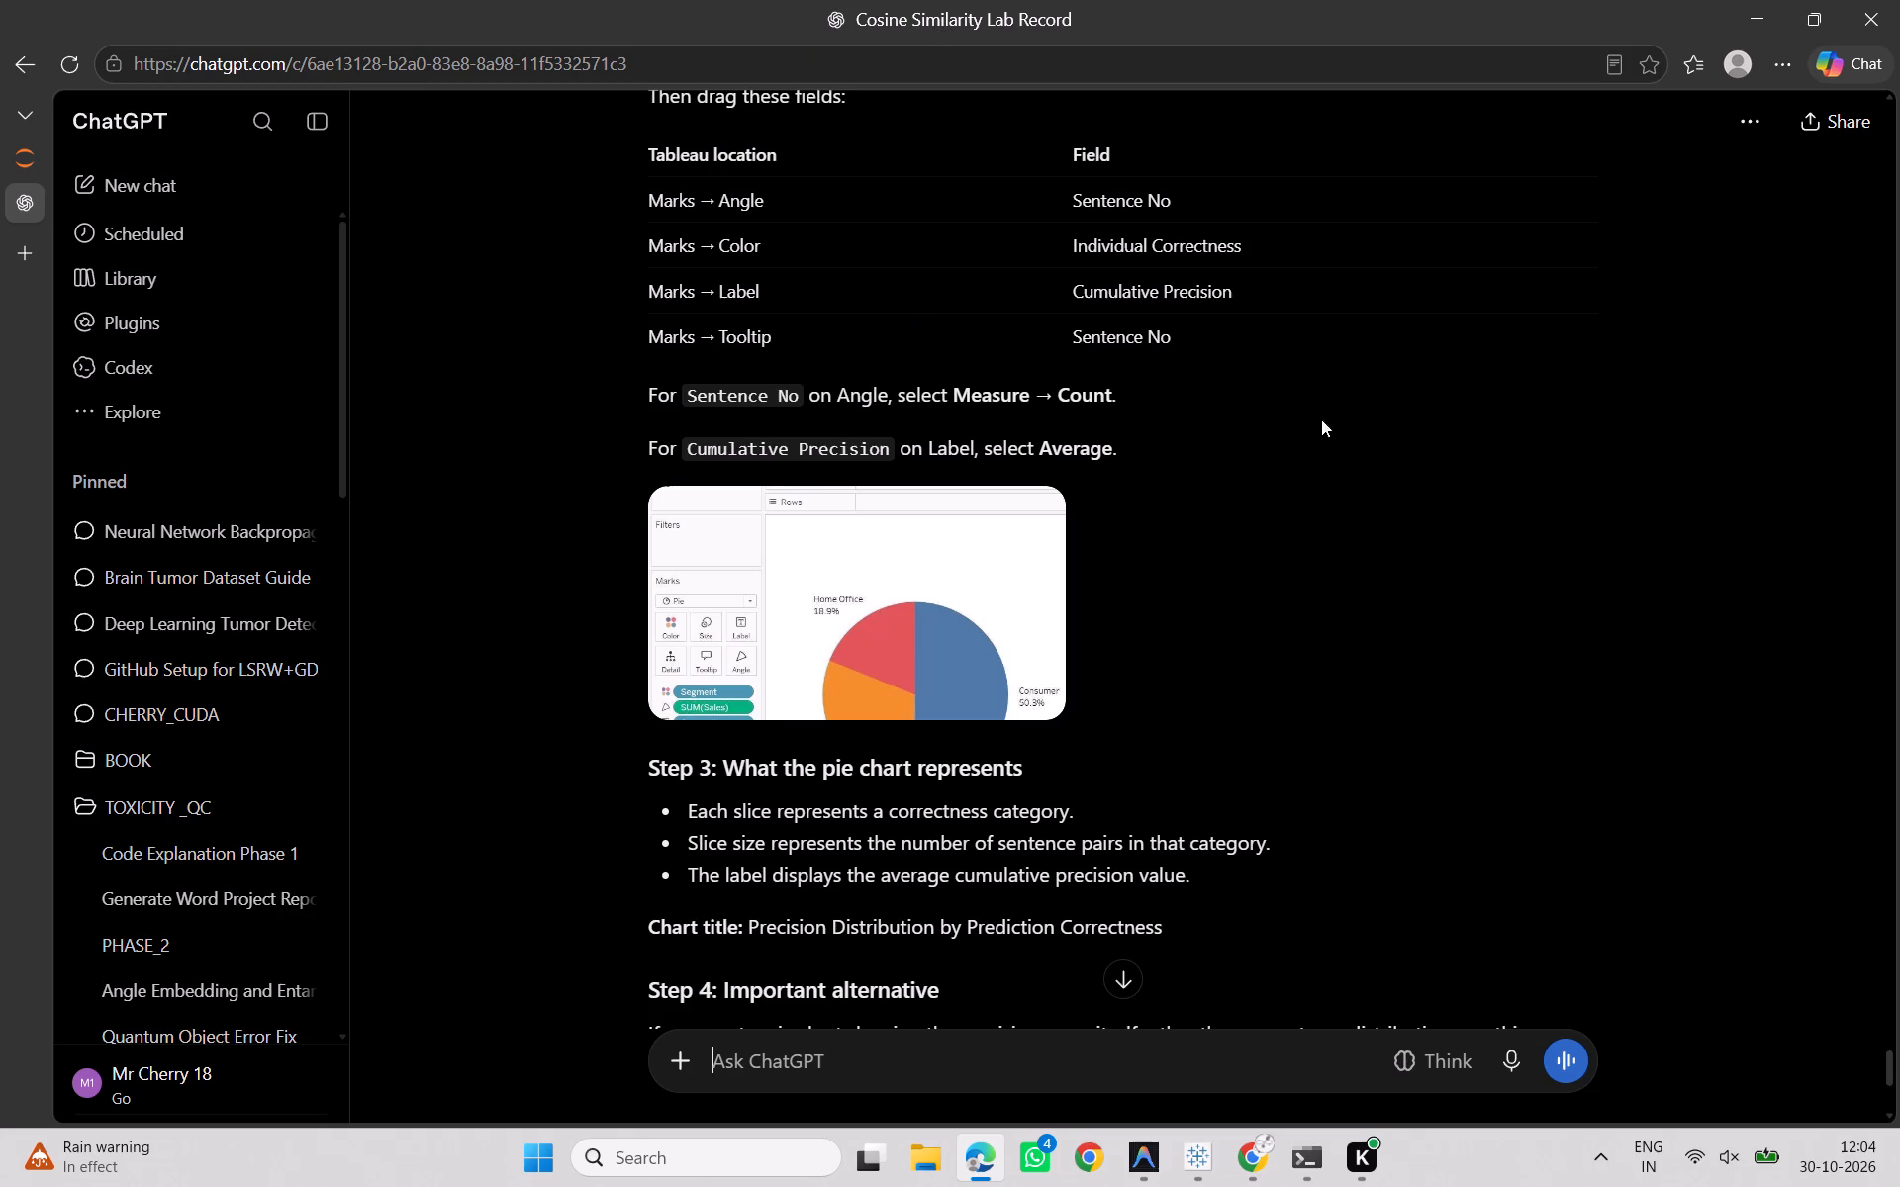
pyautogui.scroll(-3, 1128, 589)
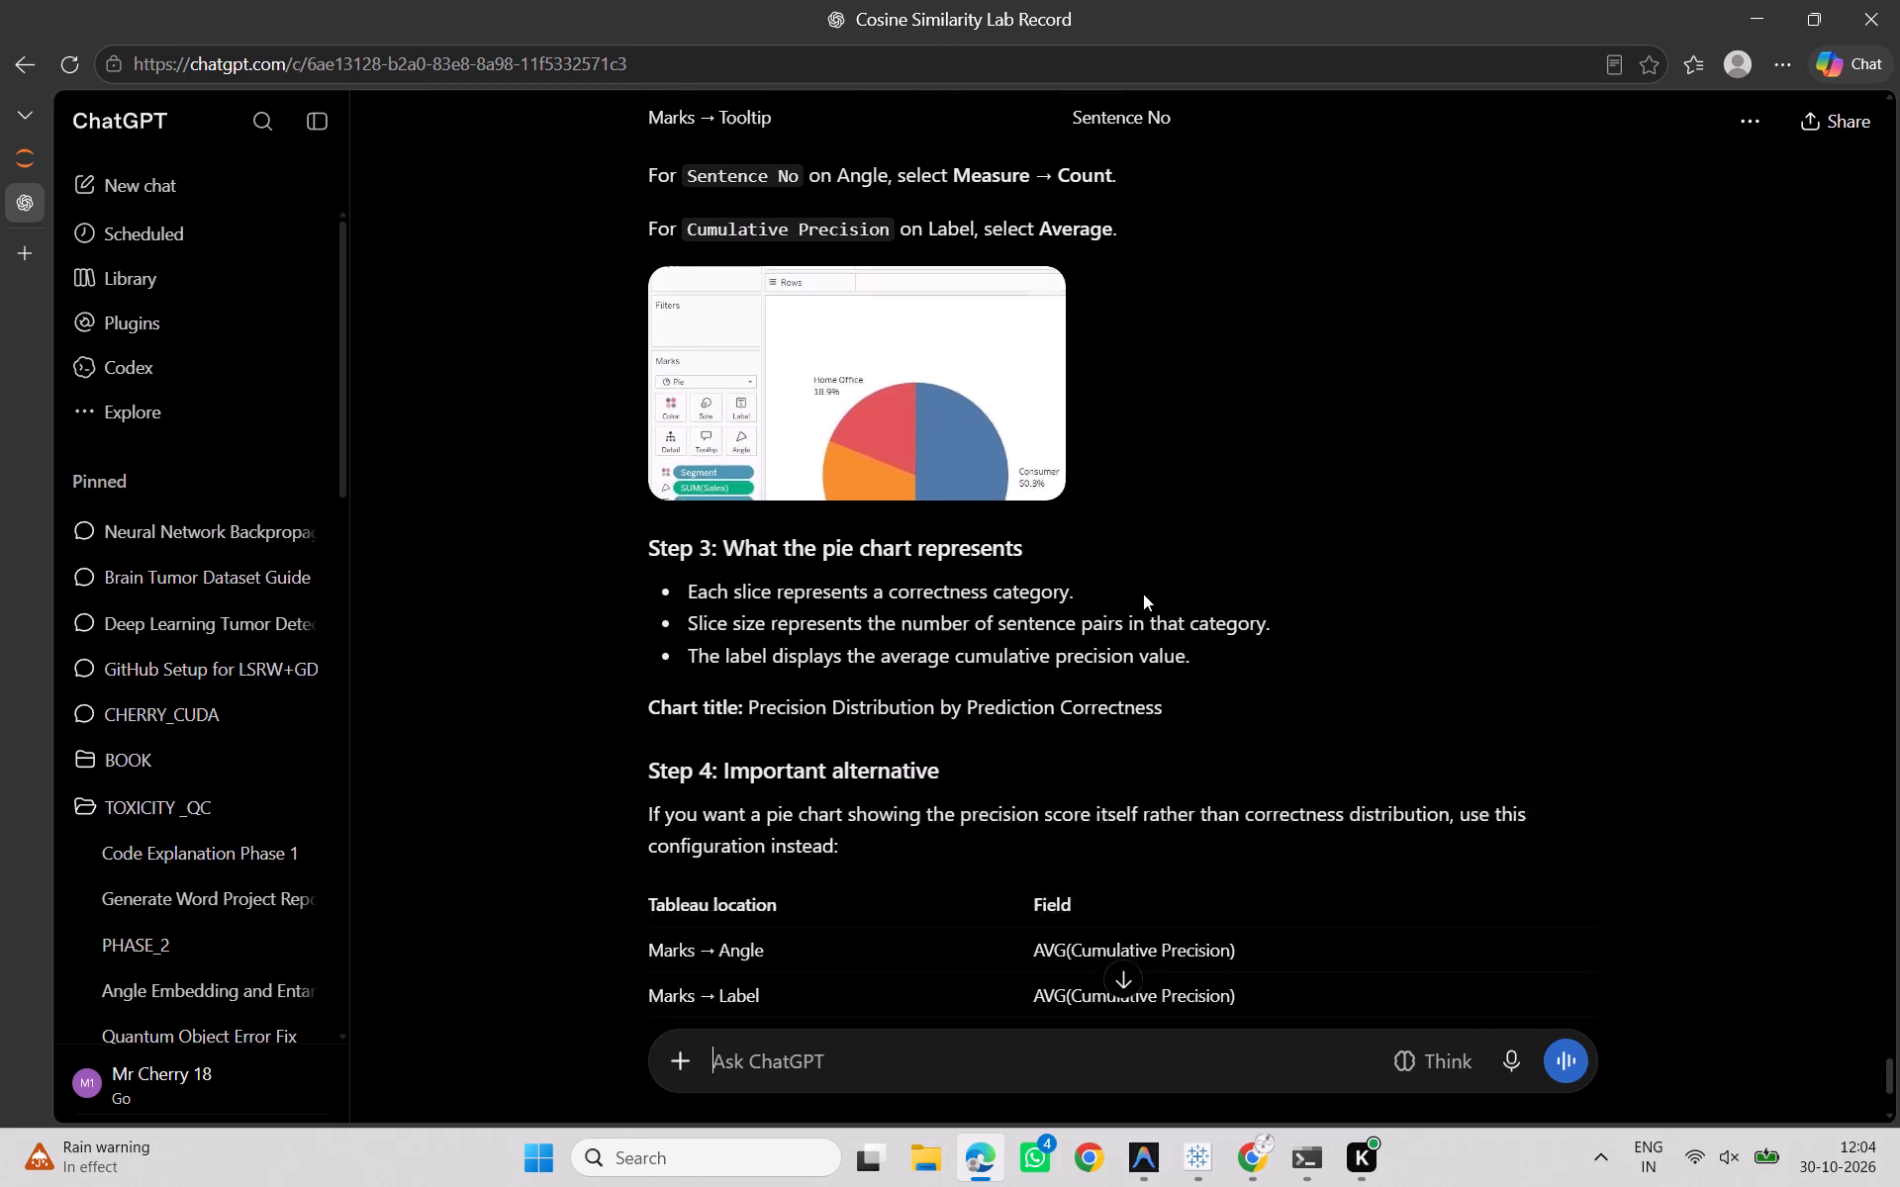
pyautogui.scroll(1, 1136, 699)
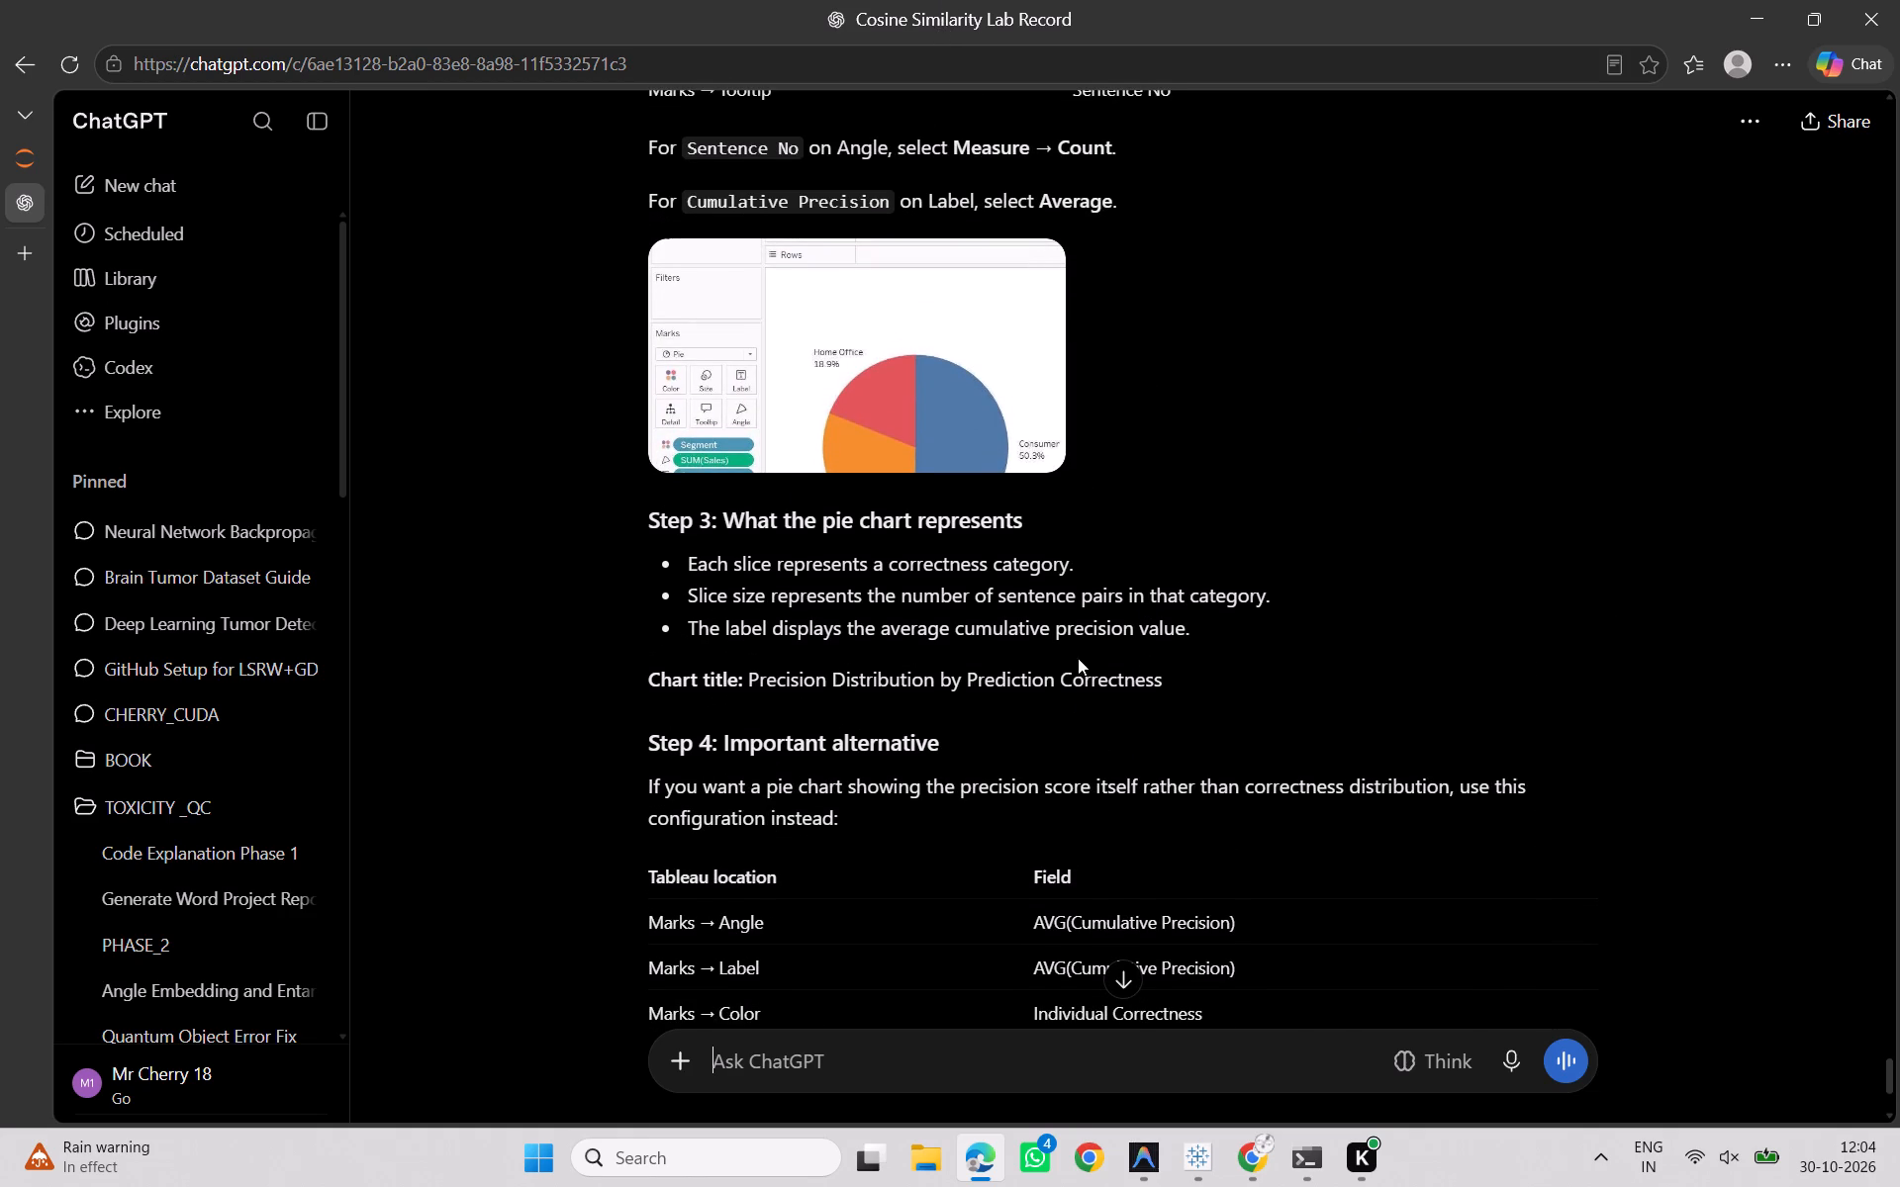
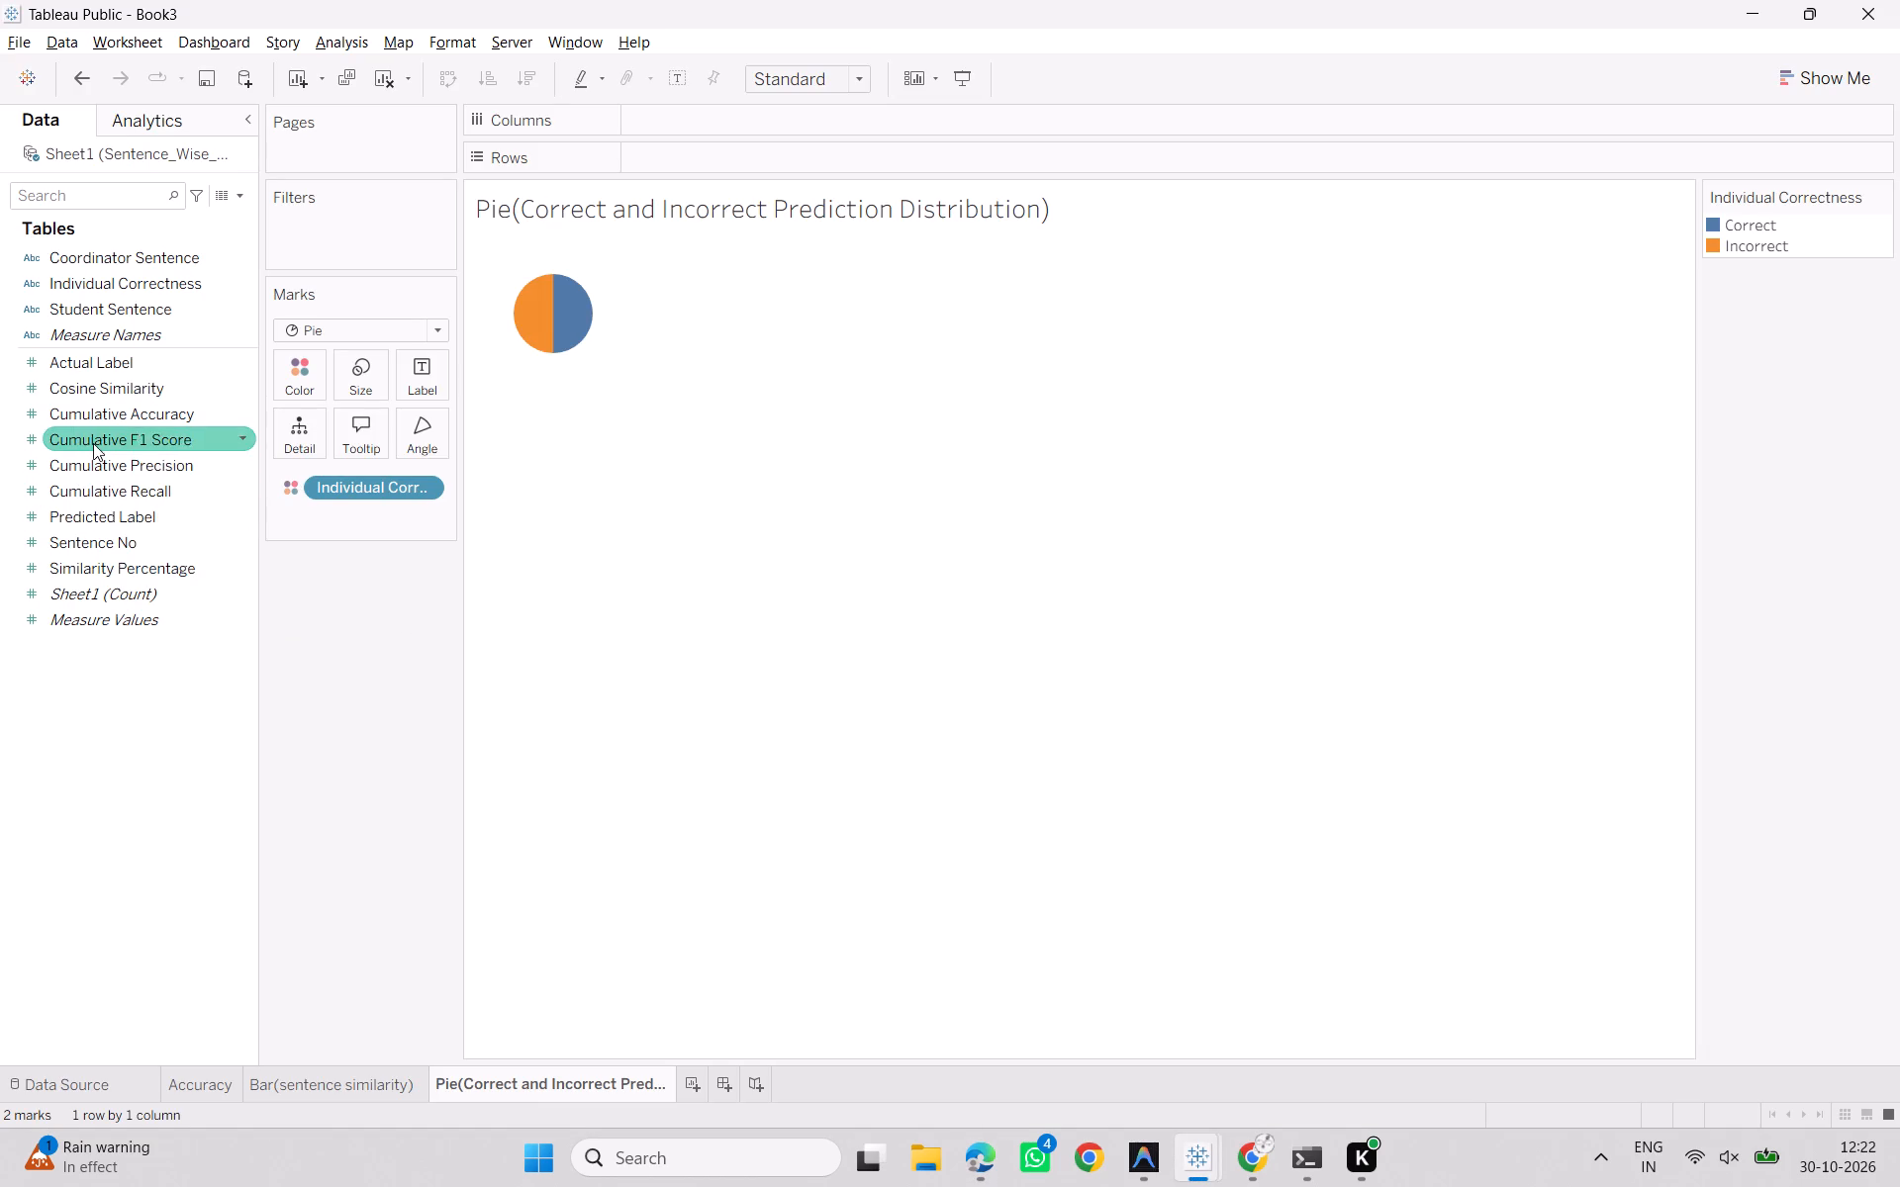
pyautogui.hotkey('alt', 'Tab')
pyautogui.hotkey('alt', 'Tab')
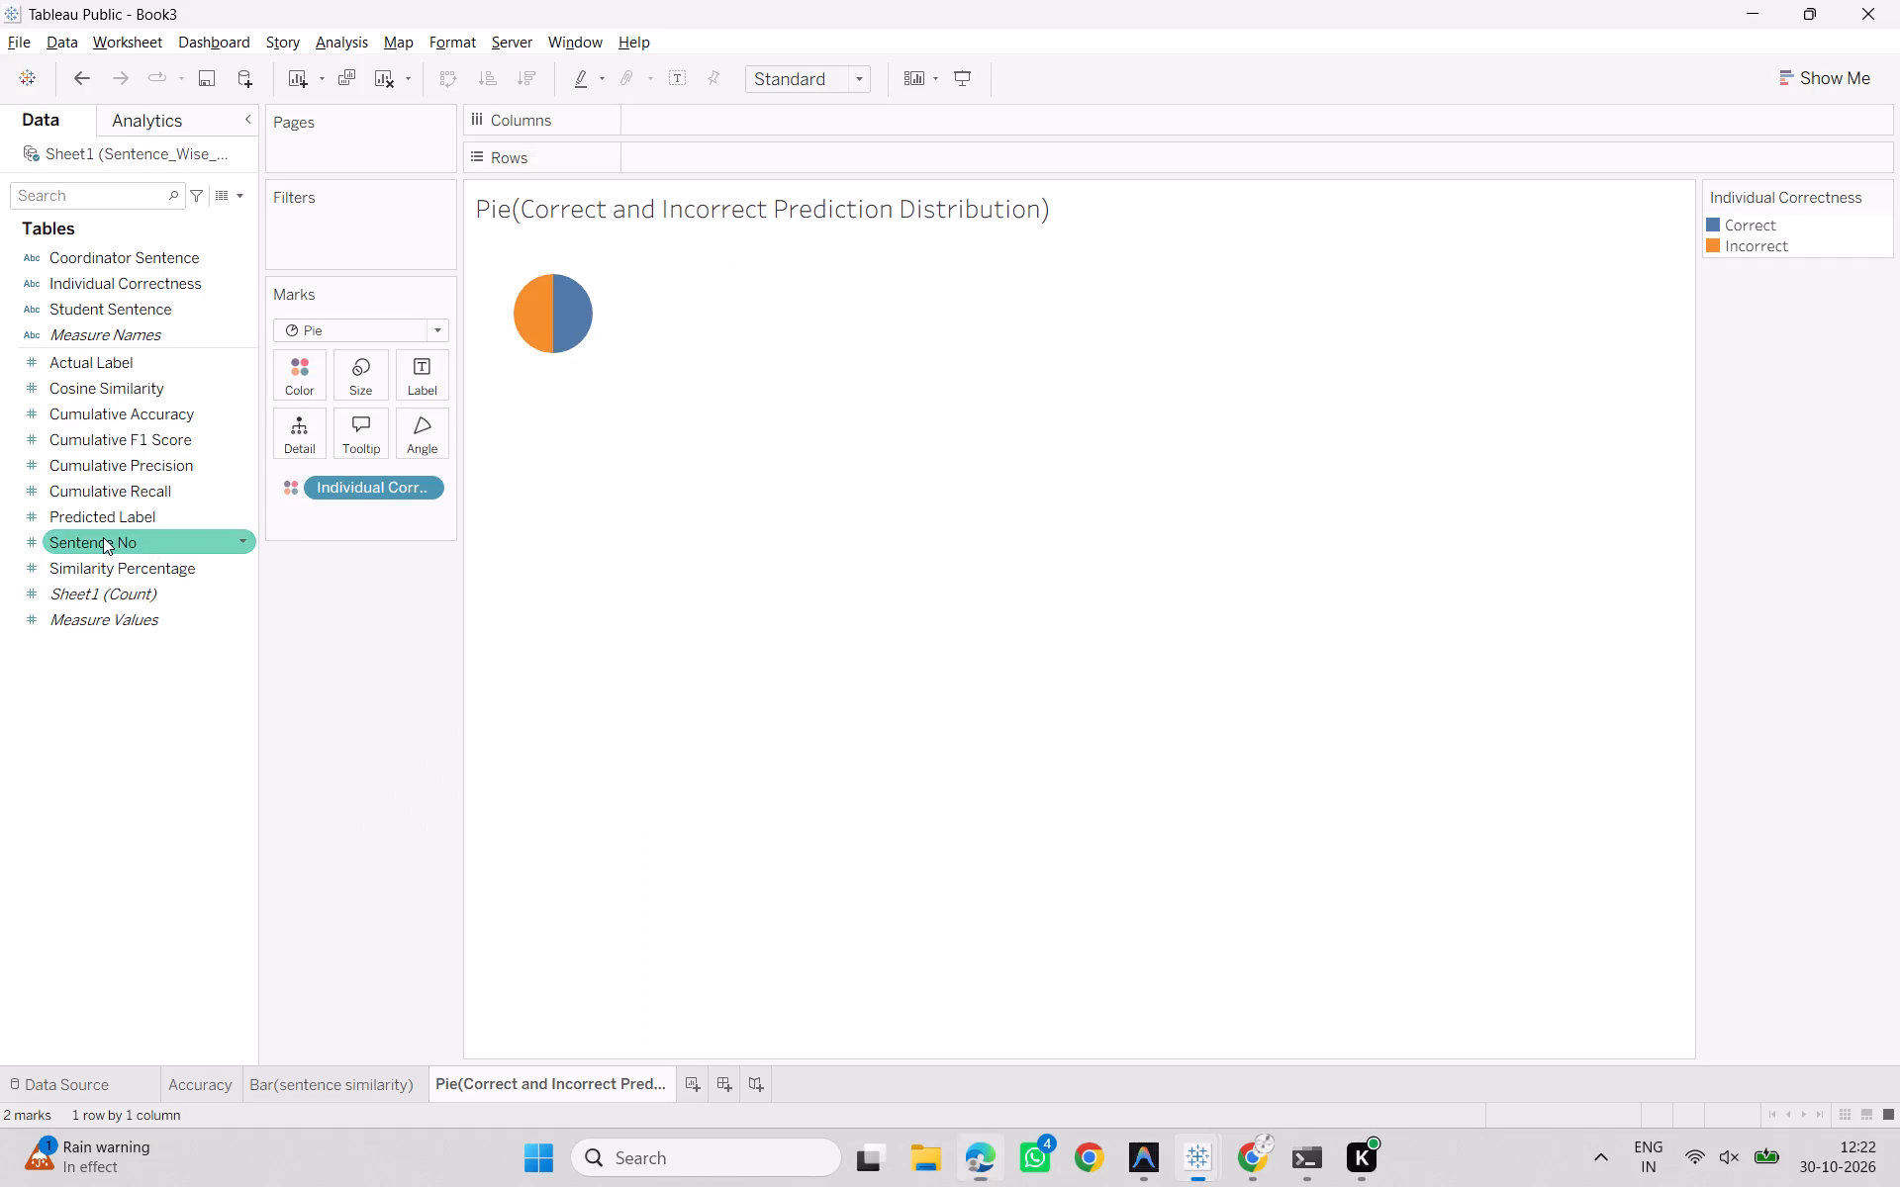
pyautogui.moveTo(103, 537); pyautogui.dragTo(415, 434)
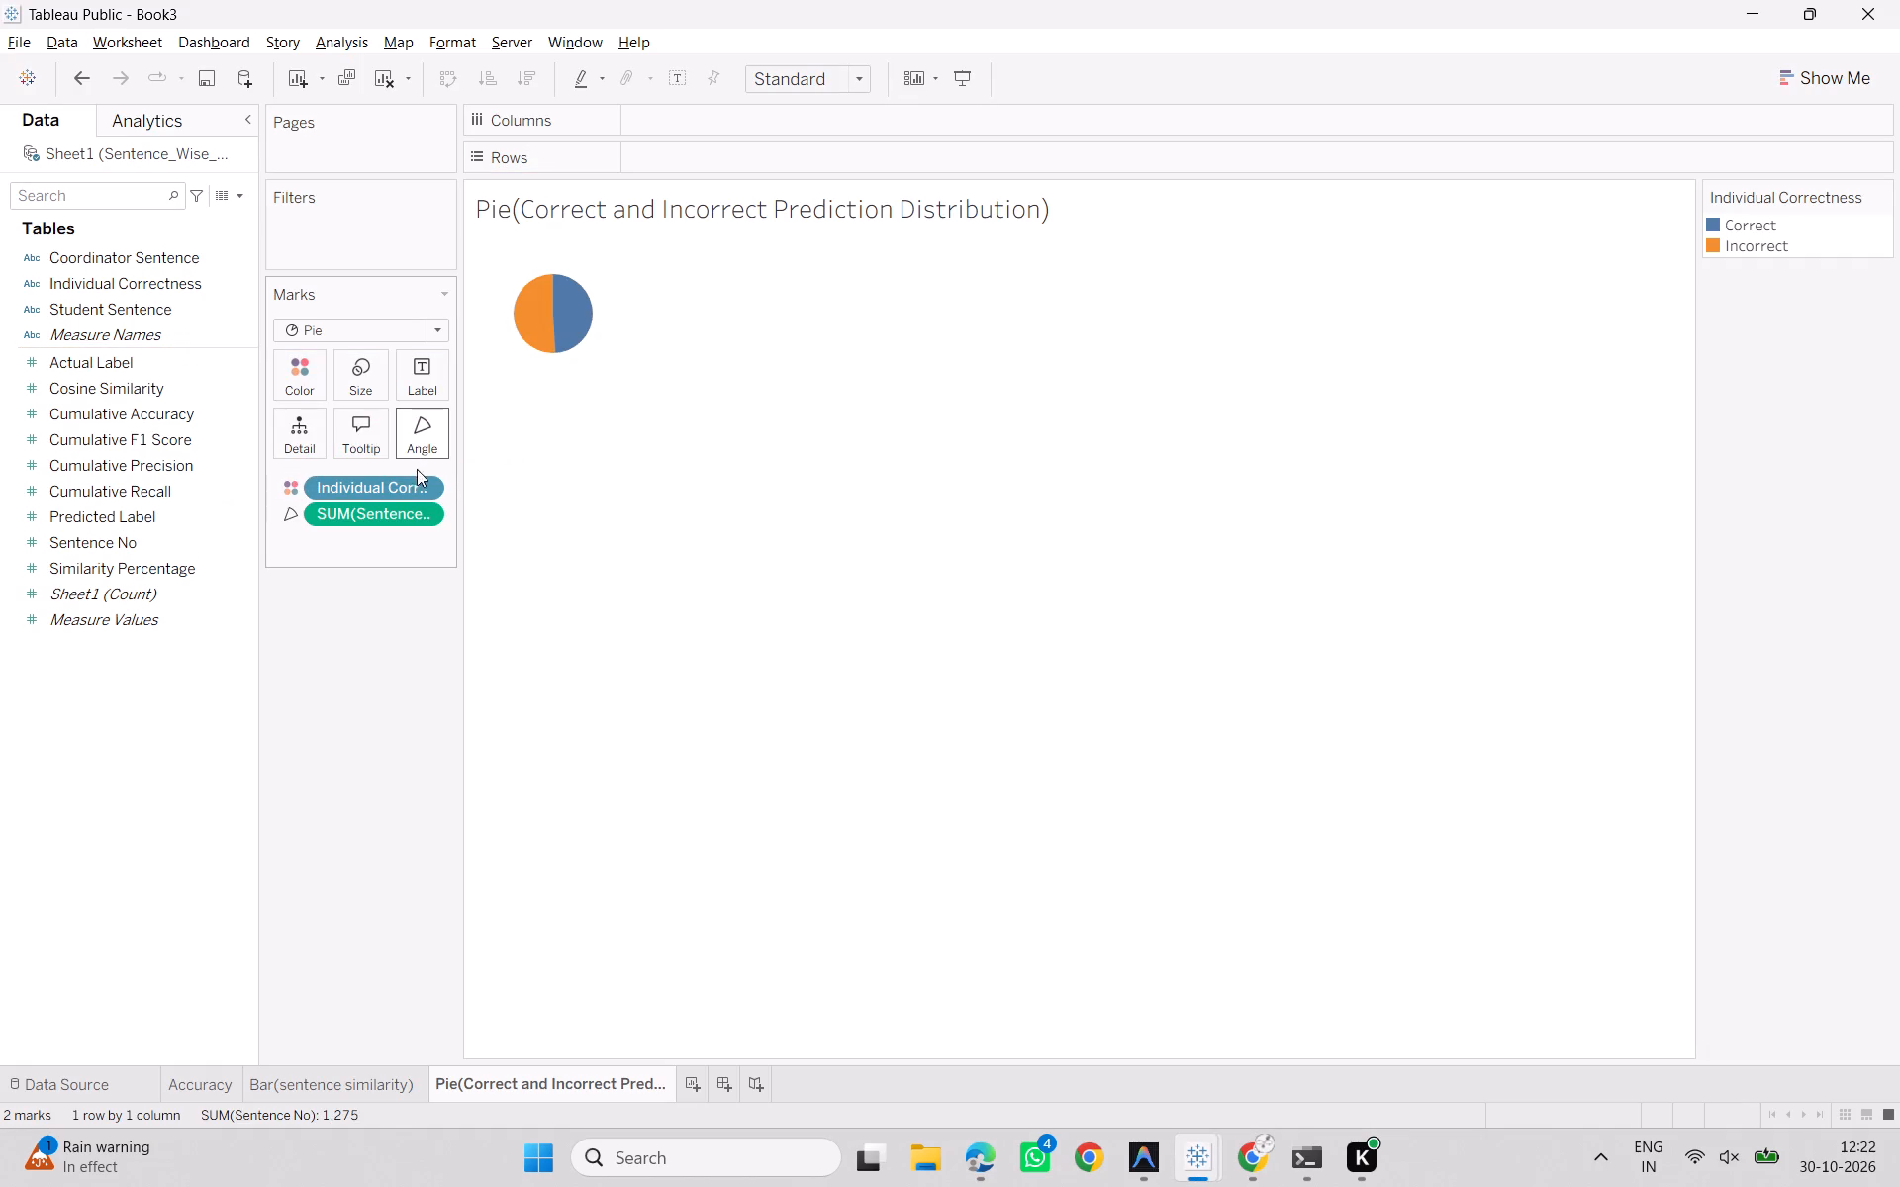
pyautogui.hotkey('alt', 'Tab')
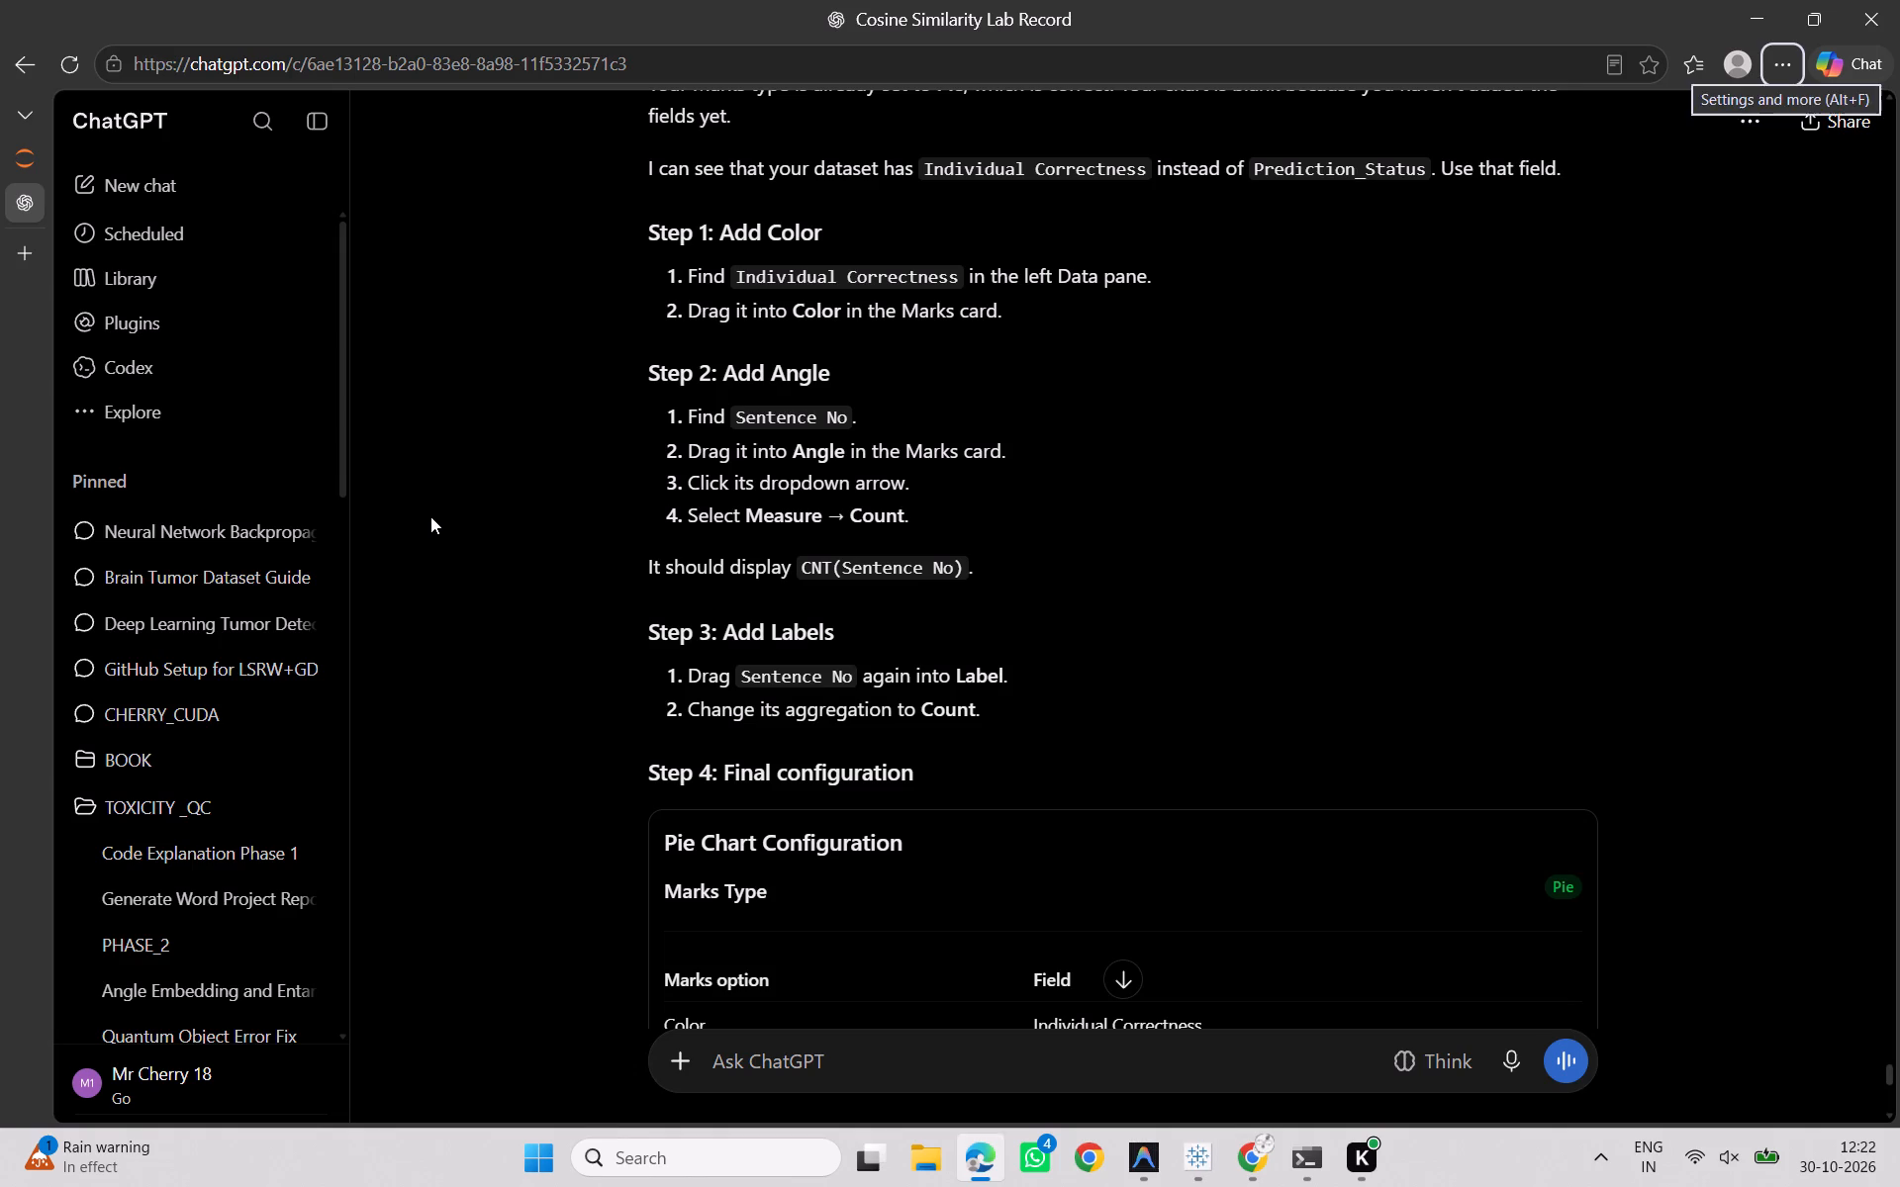
pyautogui.hotkey('alt', 'Tab')
pyautogui.click(430, 512)
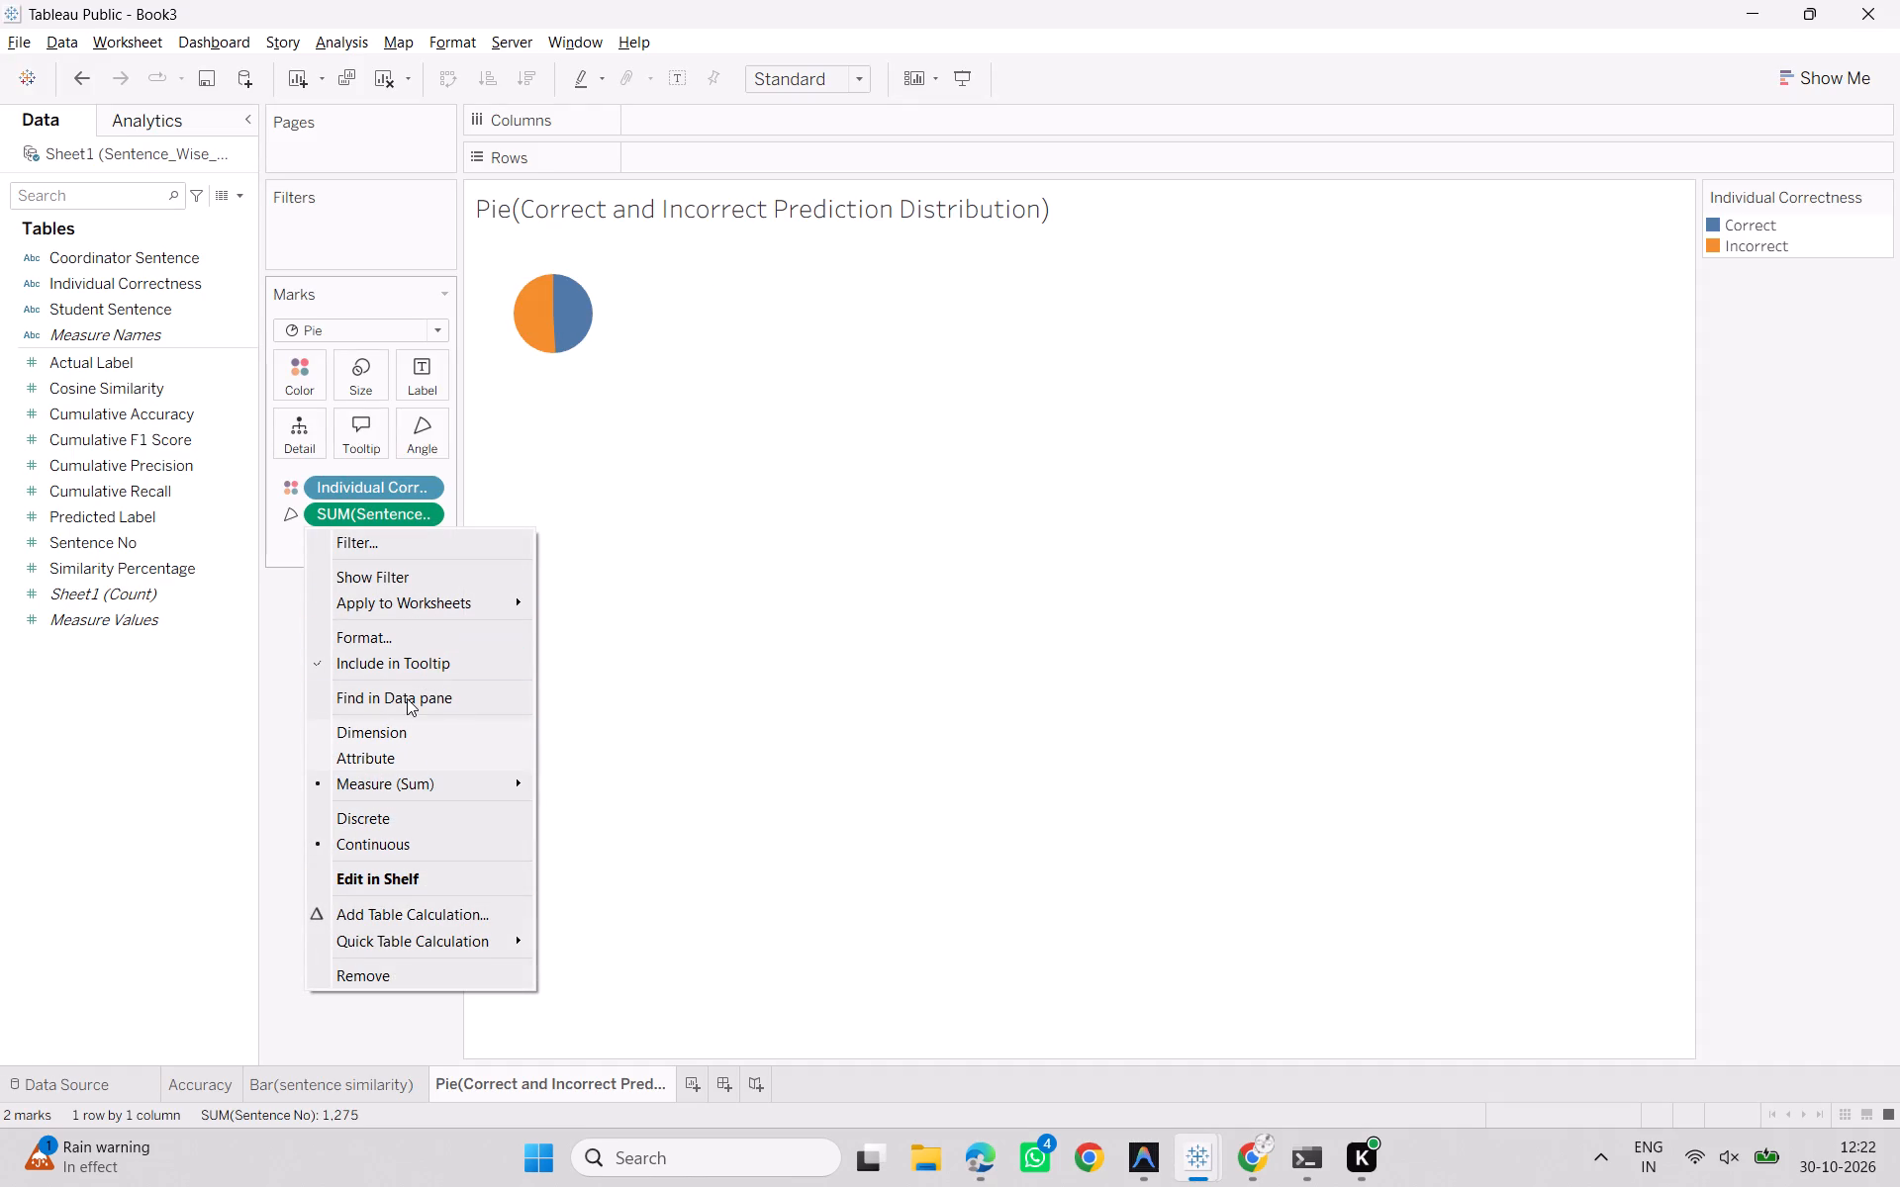
pyautogui.click(456, 784)
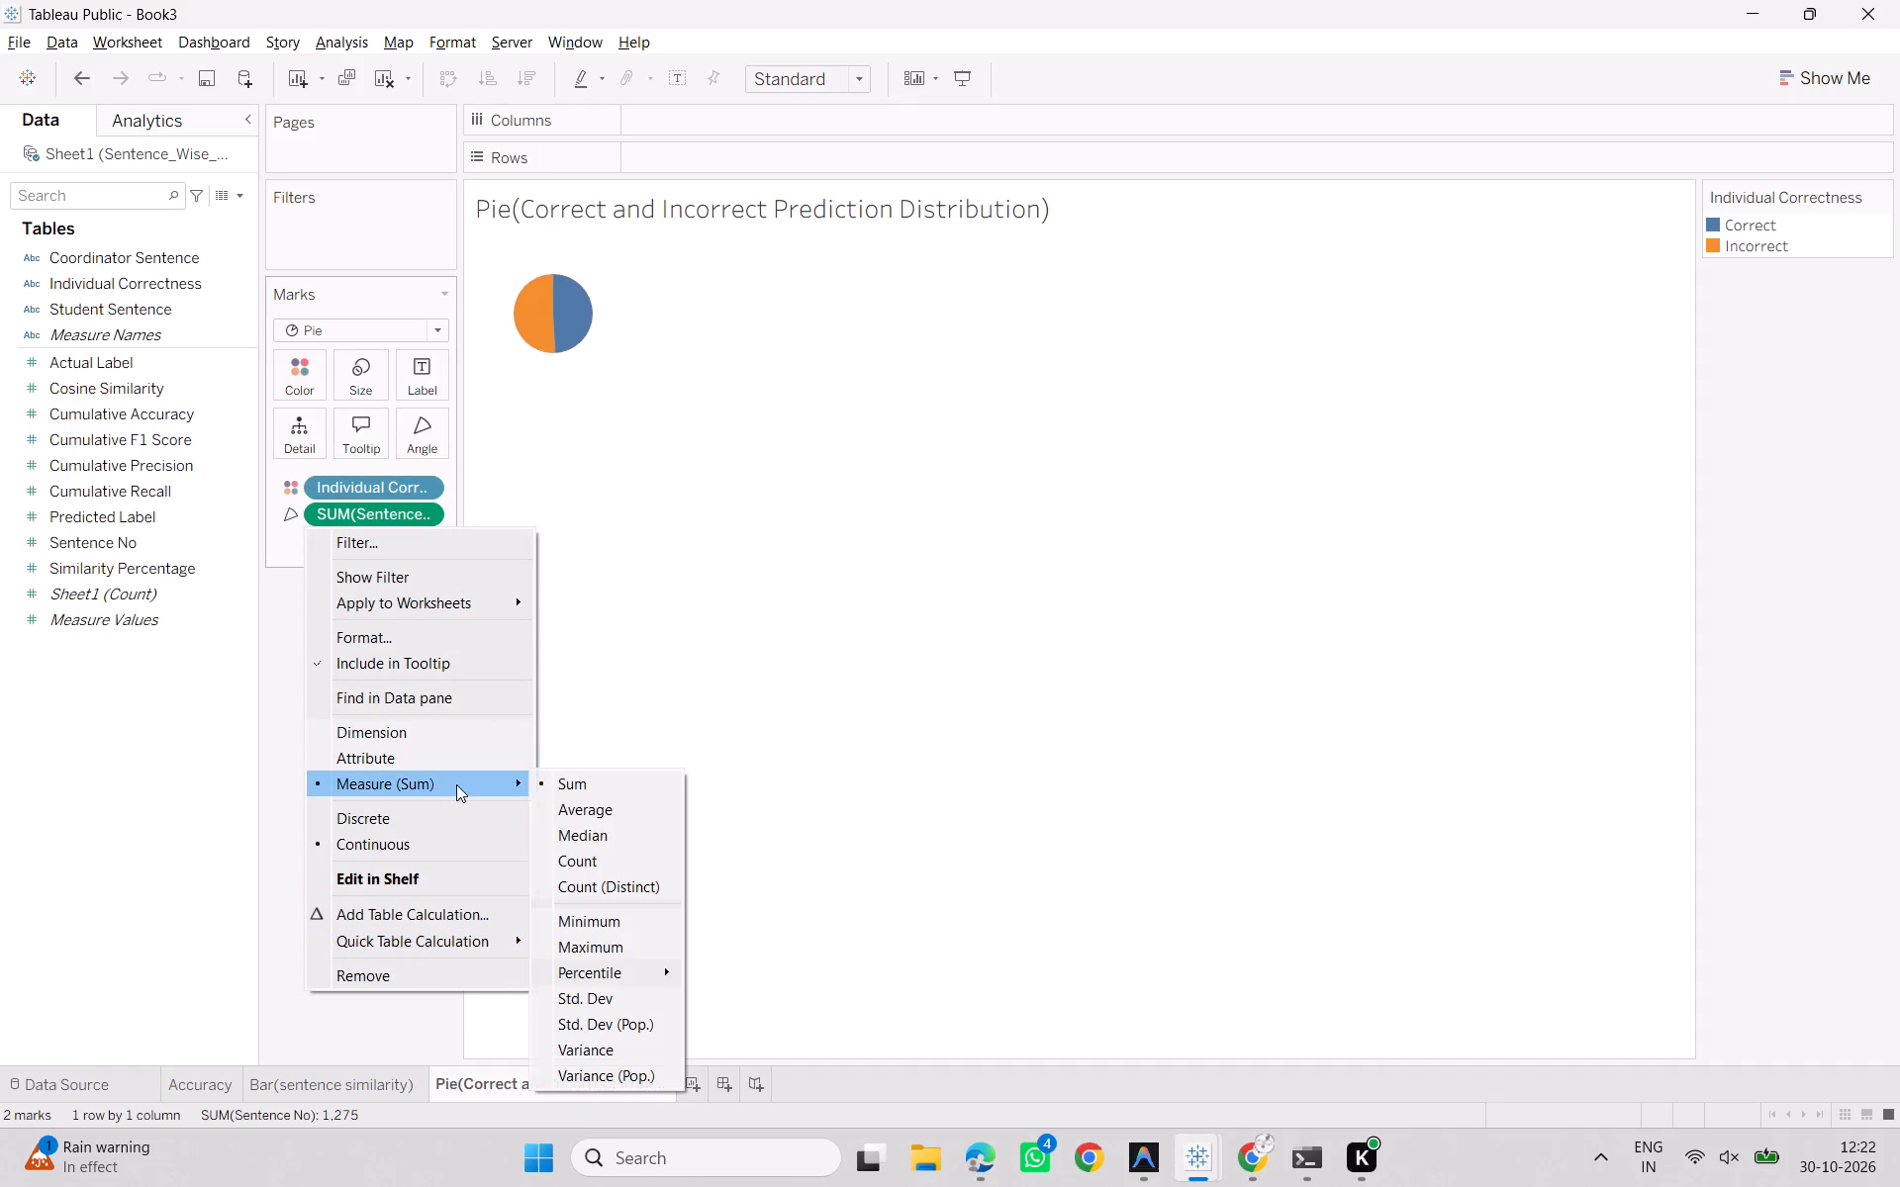
pyautogui.click(611, 869)
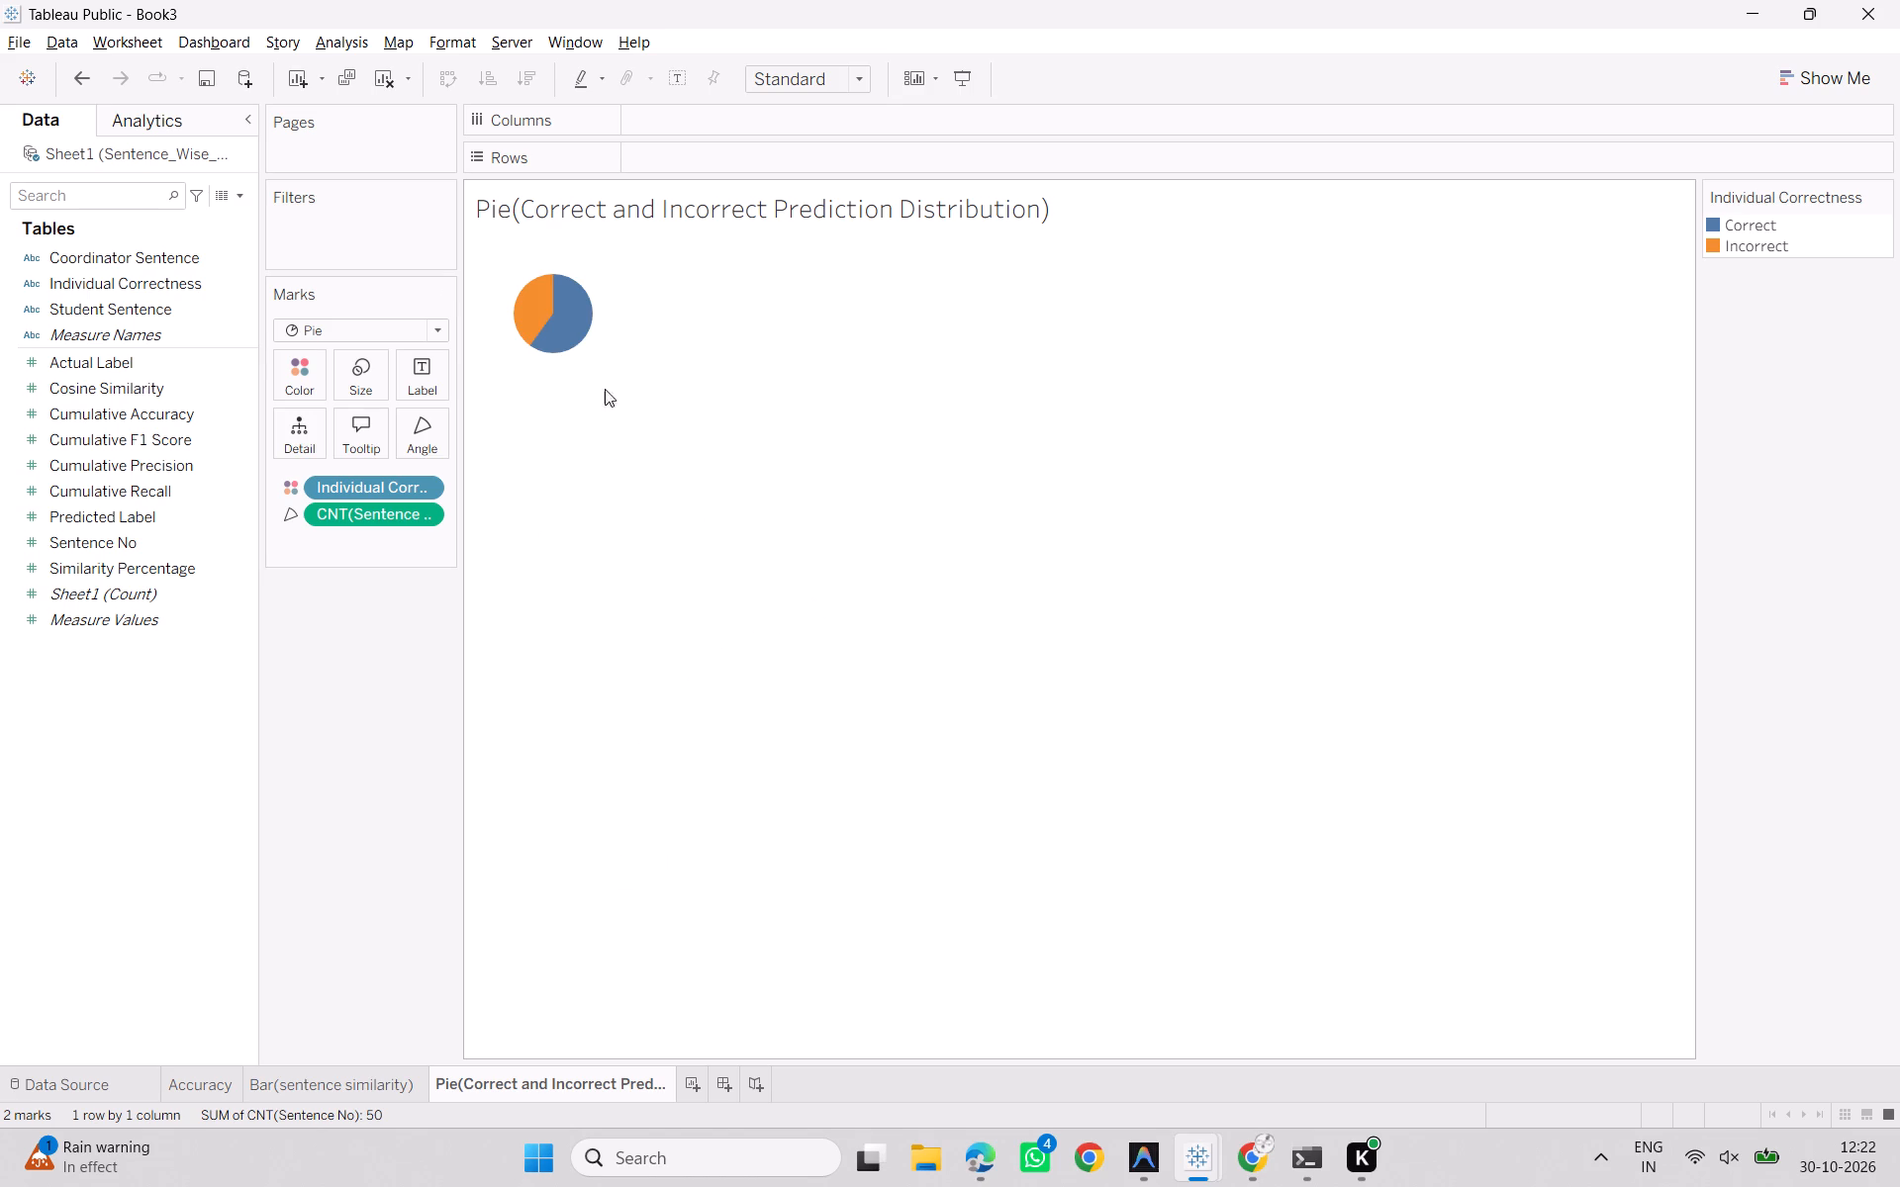
# Following ChatGPT's Step 3, add Sentence No as the Tableau pie's Label and set its measure to Count.
pyautogui.hotkey('alt', 'Tab')
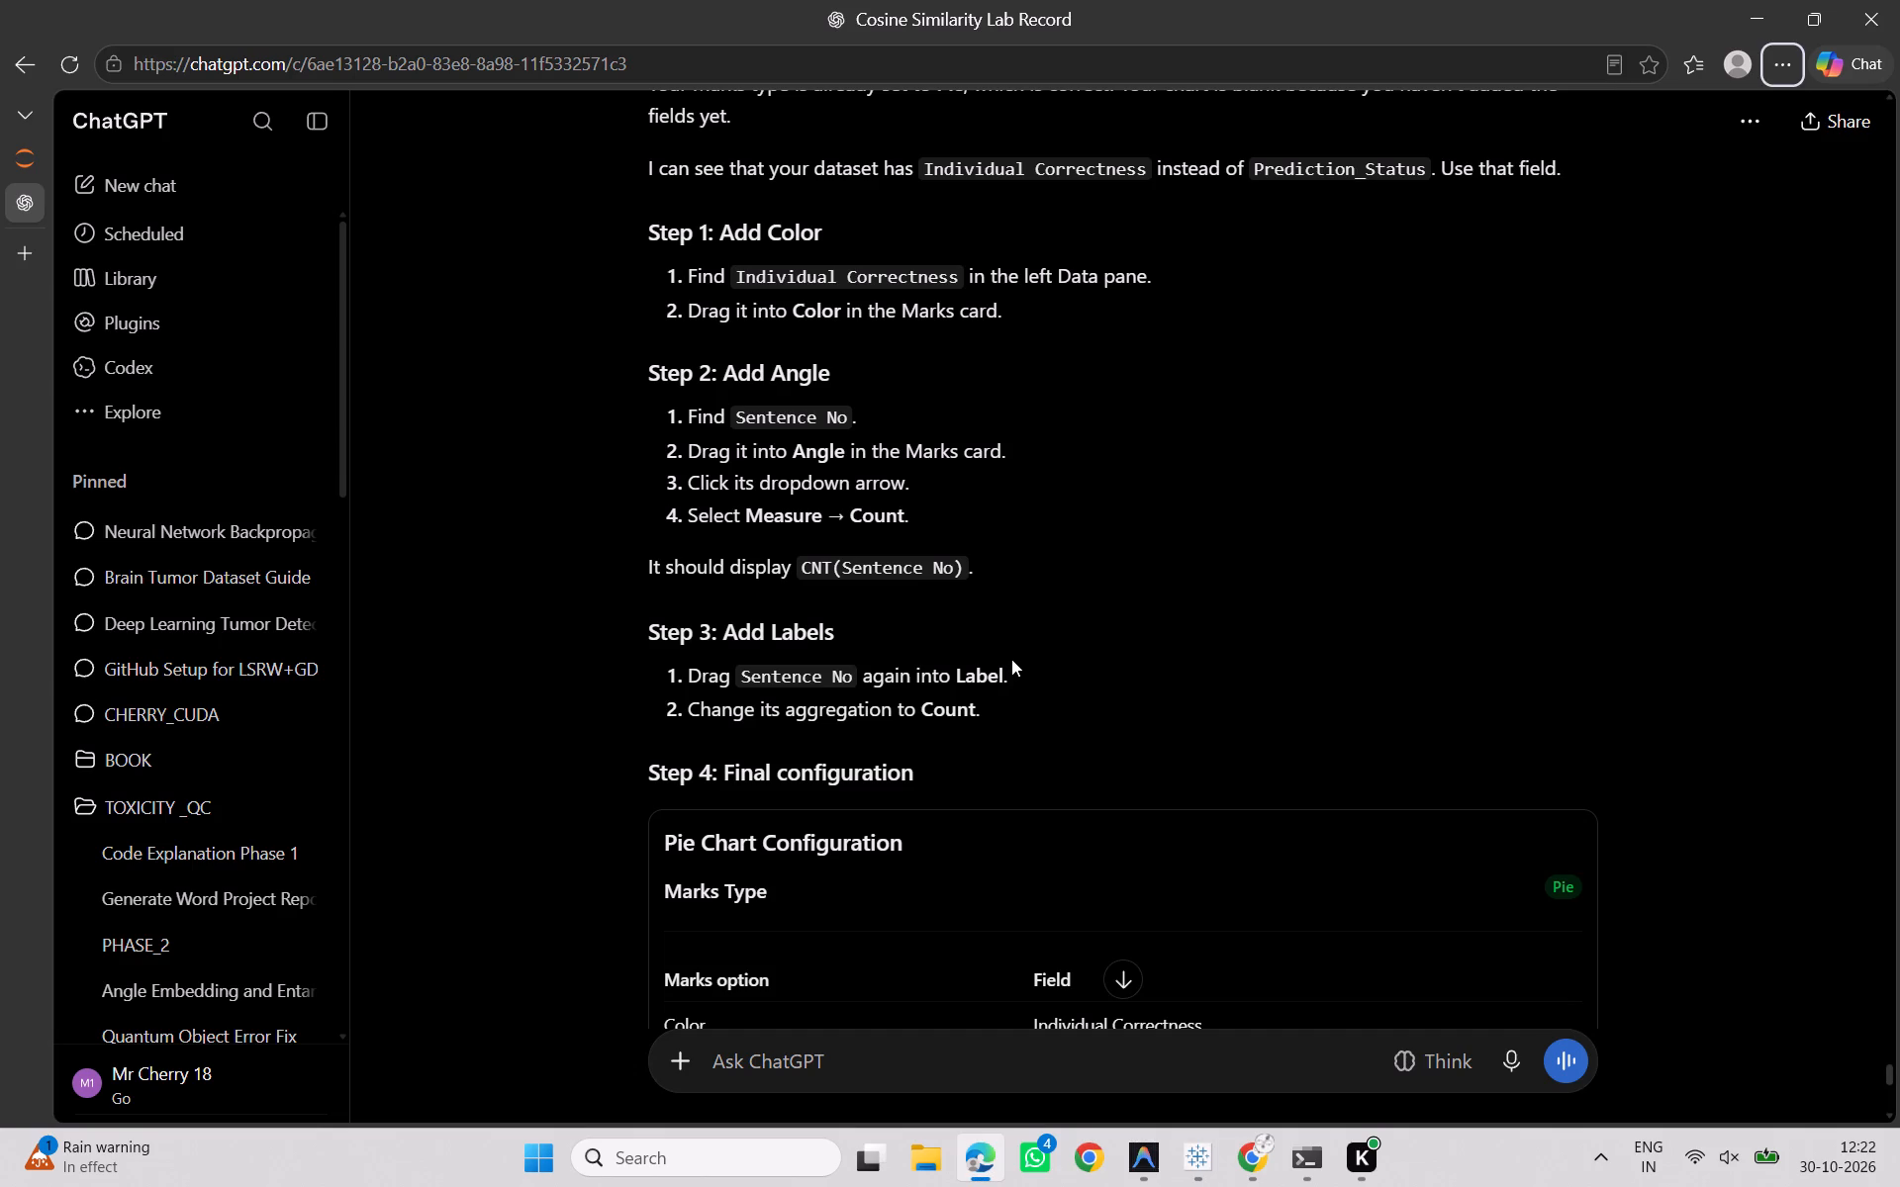
pyautogui.scroll(-2, 810, 594)
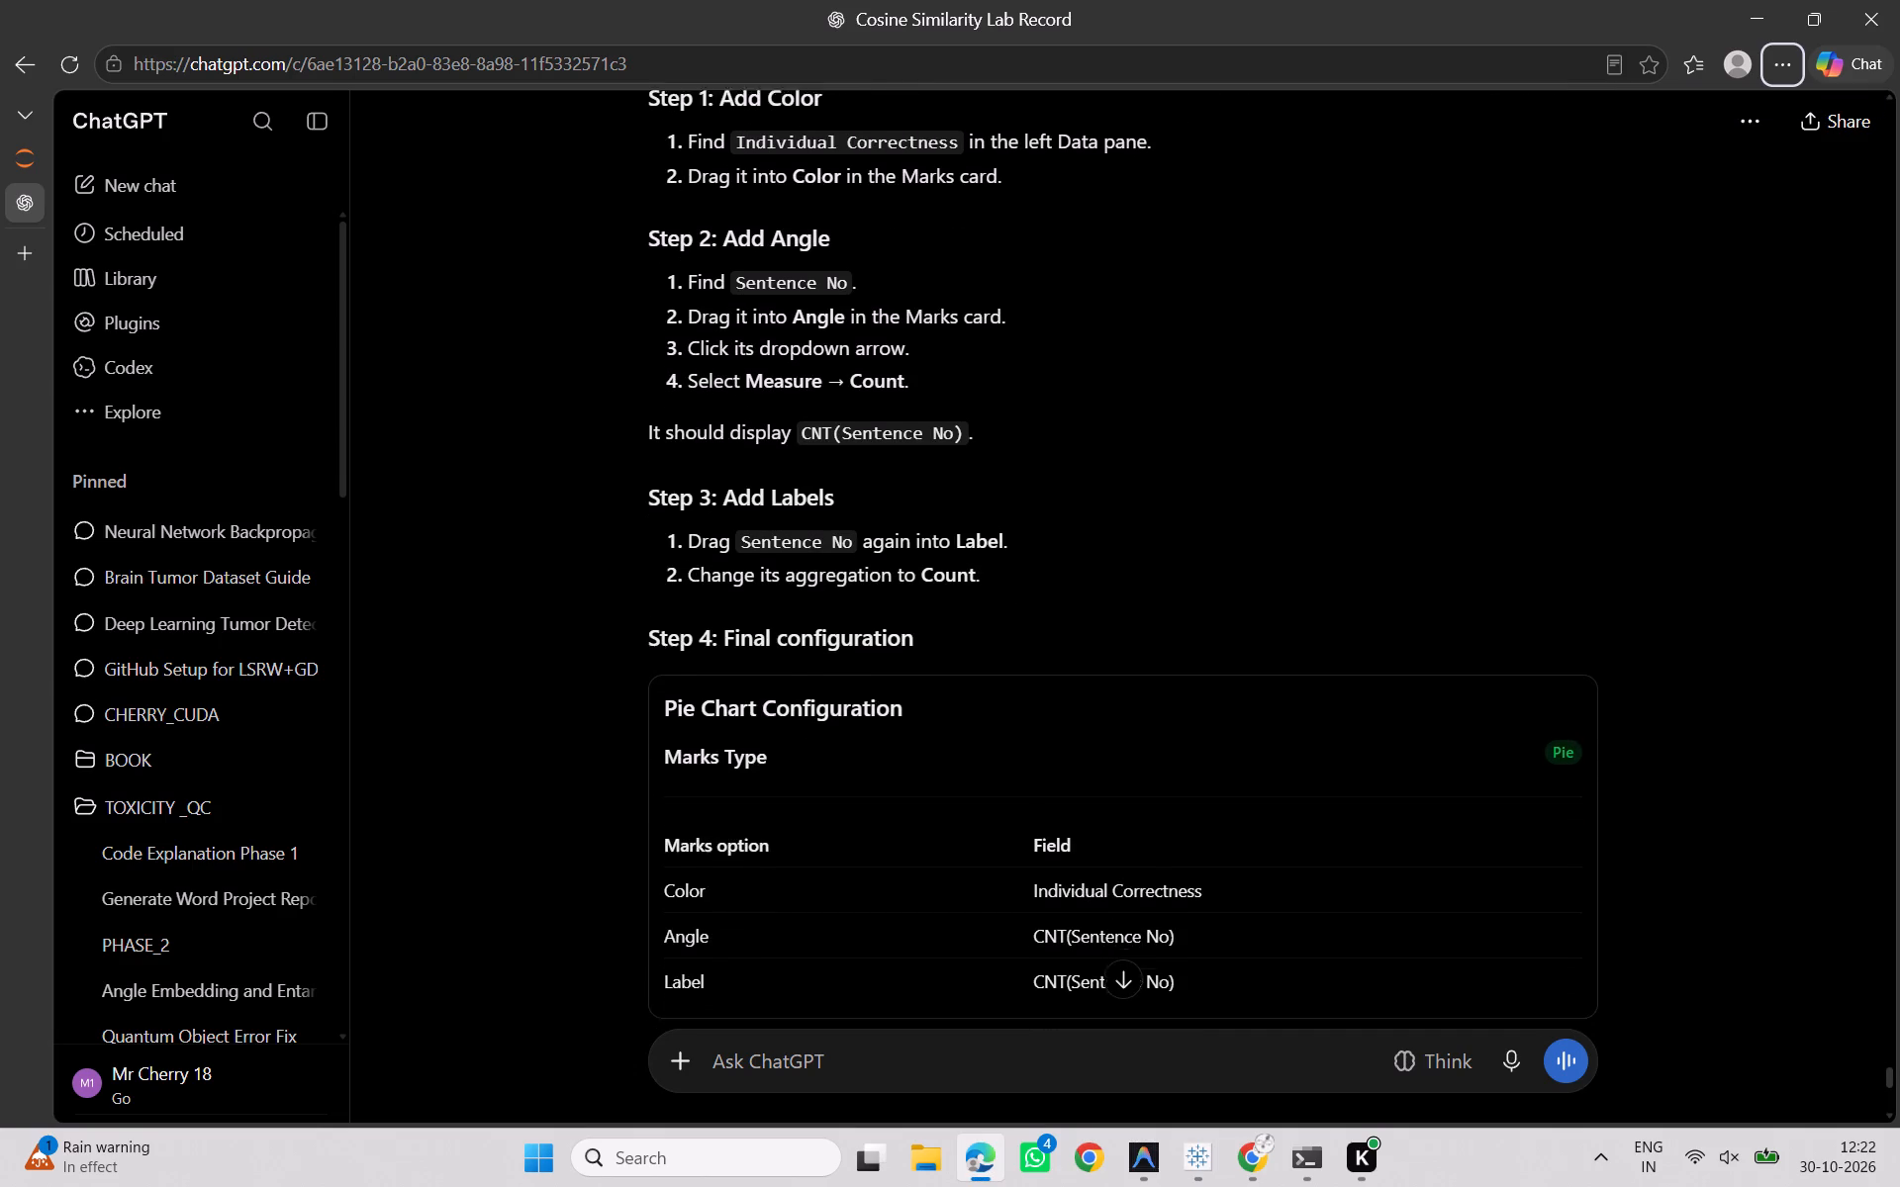
pyautogui.hotkey('alt', 'Tab')
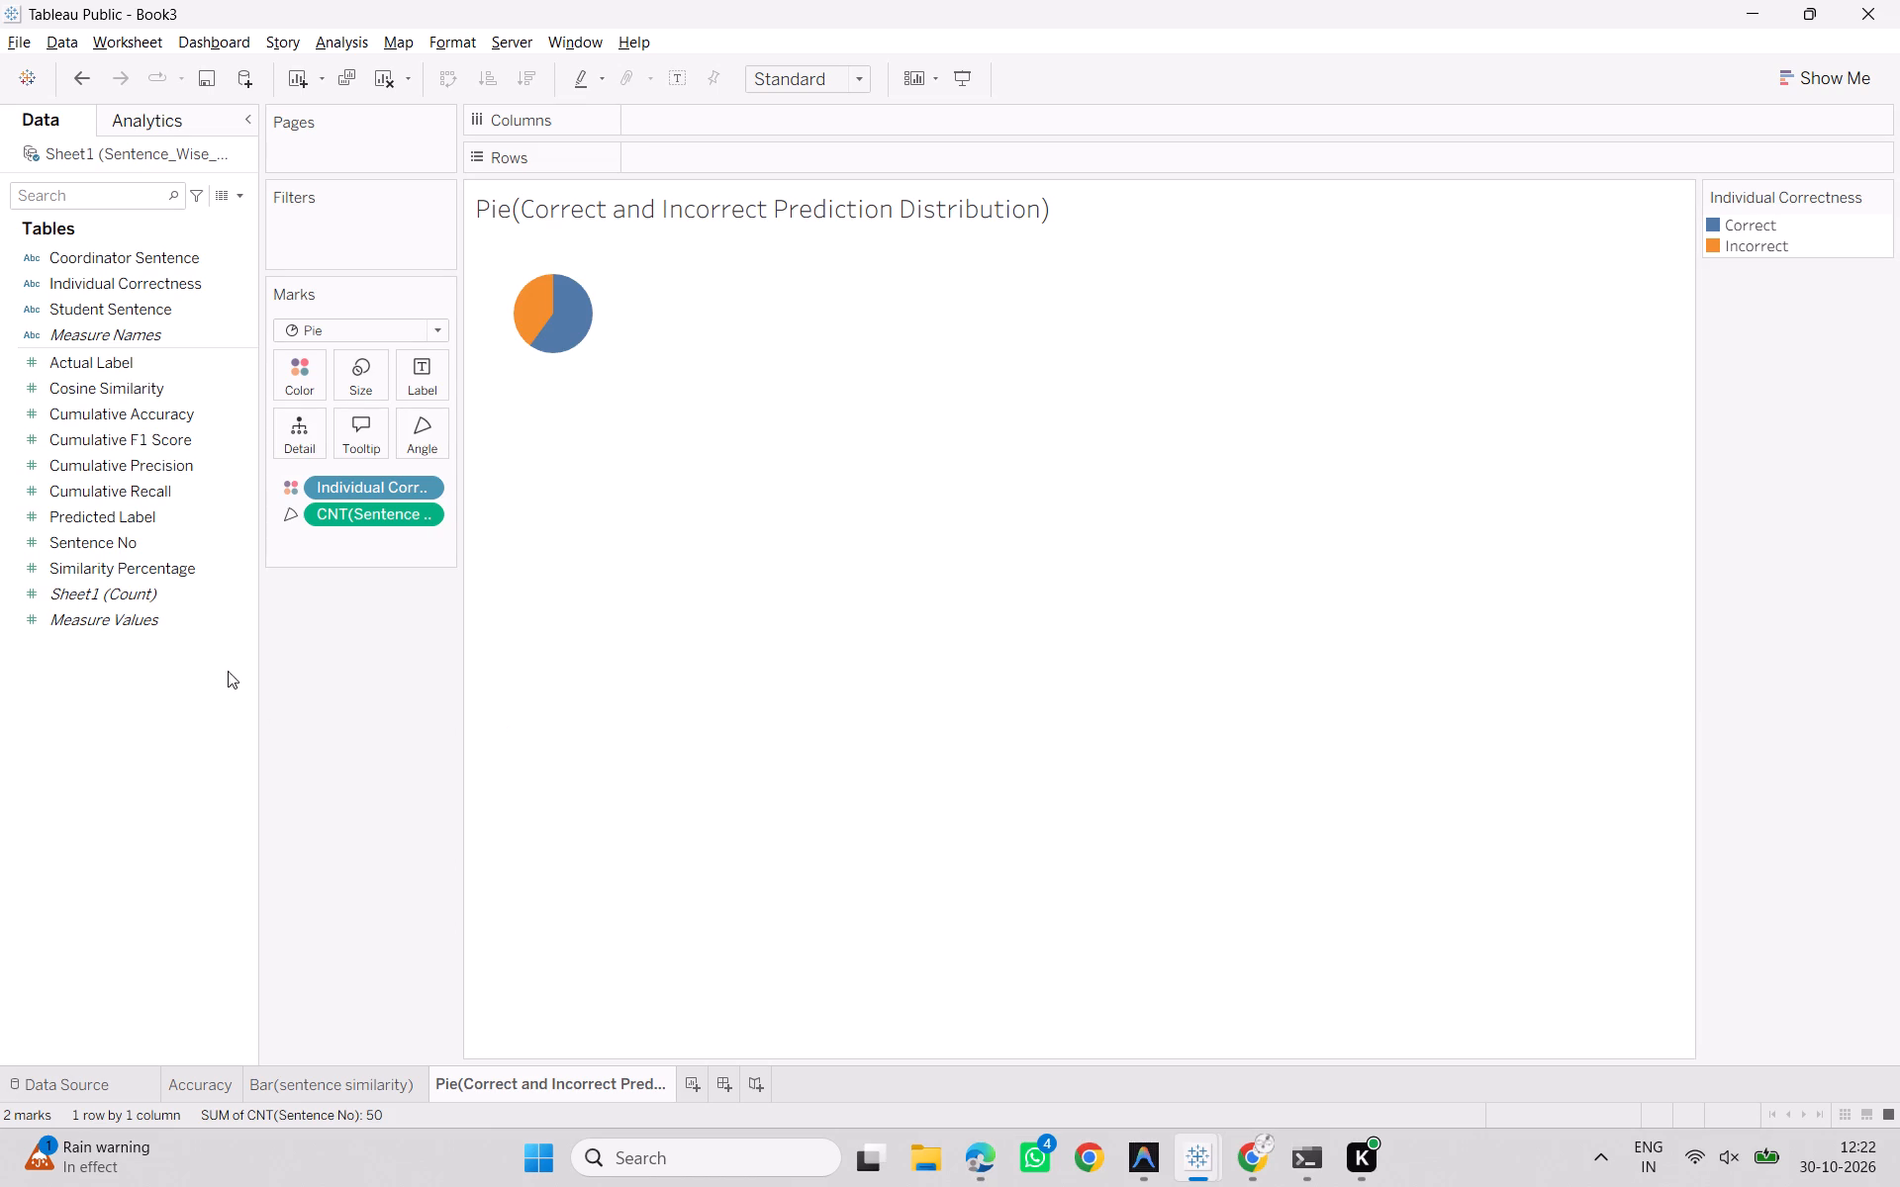
pyautogui.moveTo(124, 546); pyautogui.dragTo(402, 375)
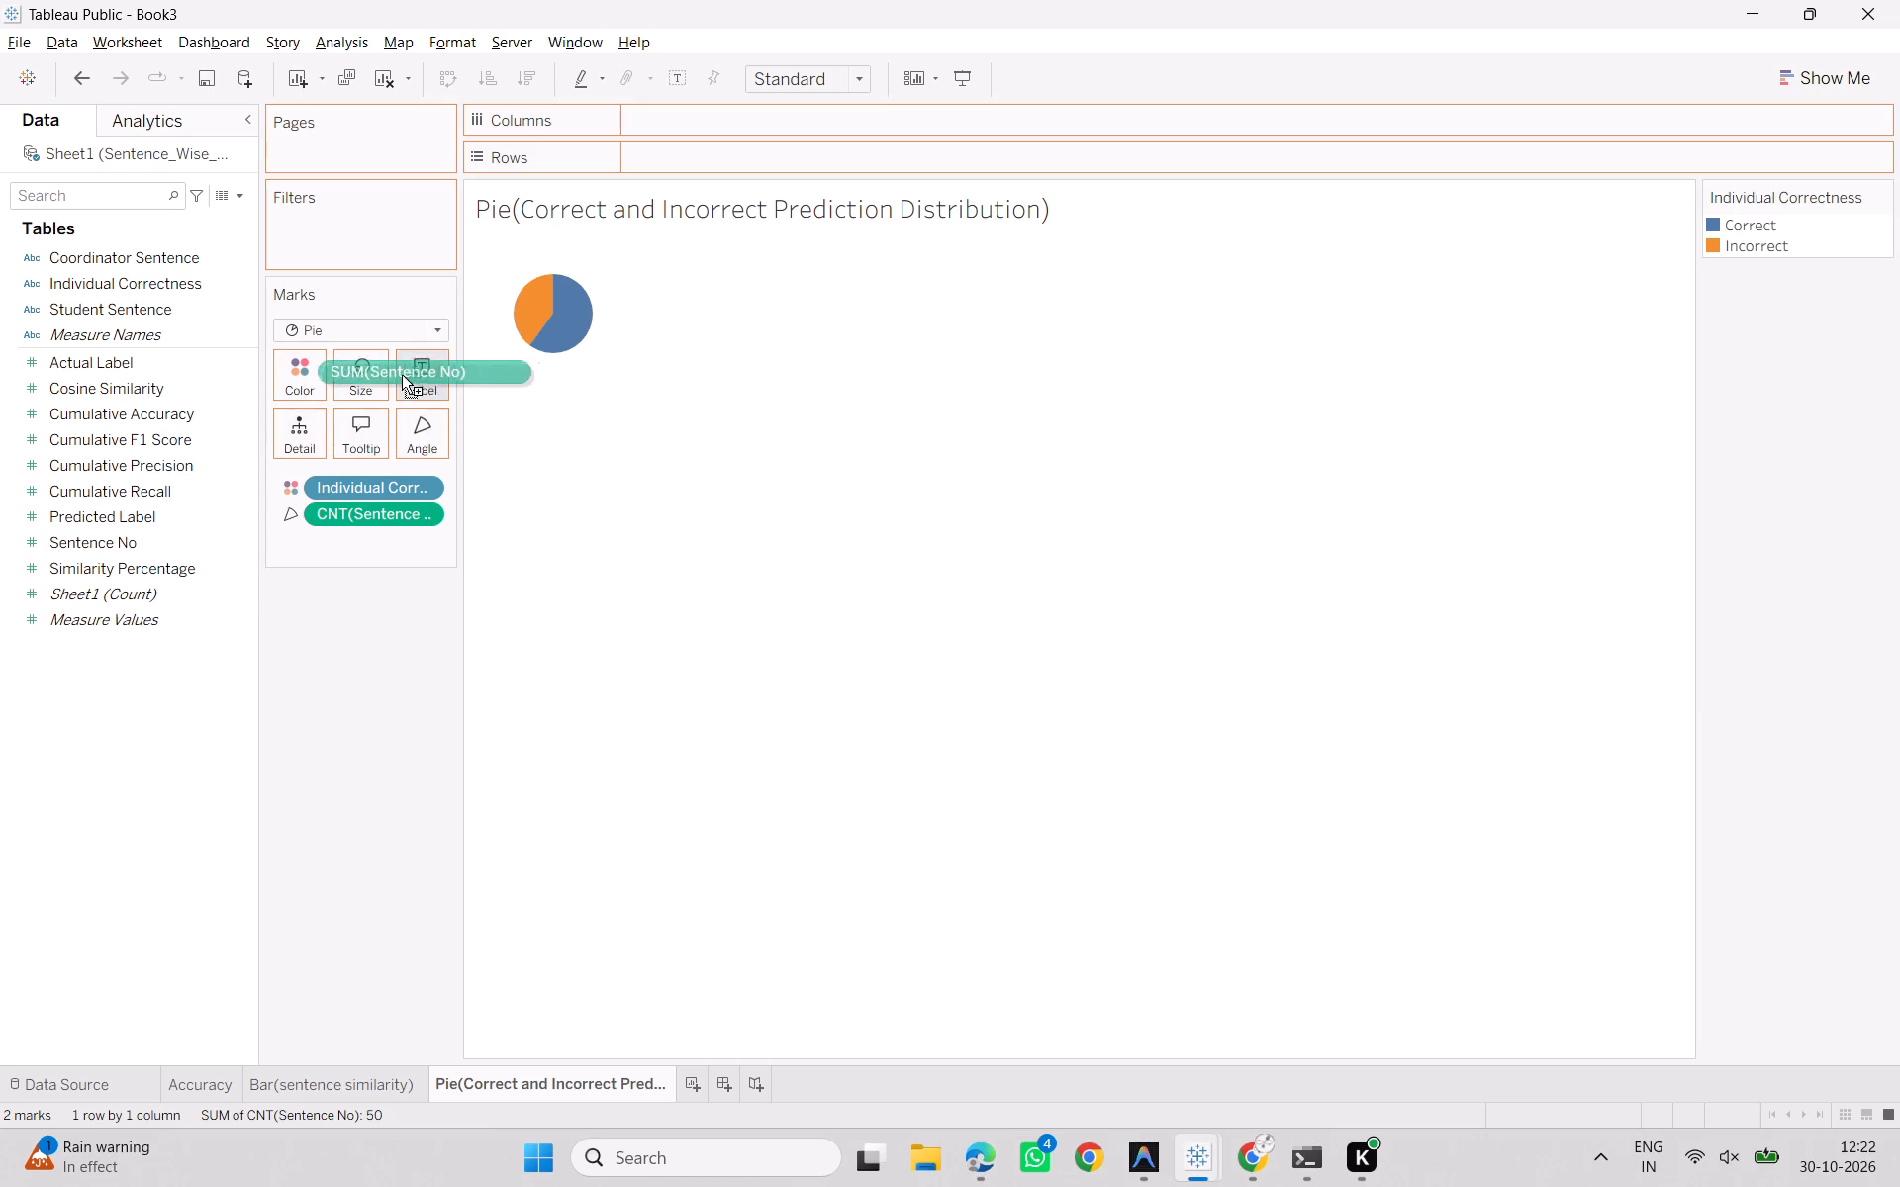
pyautogui.moveTo(402, 375); pyautogui.dragTo(429, 370)
pyautogui.hotkey('alt', 'Tab')
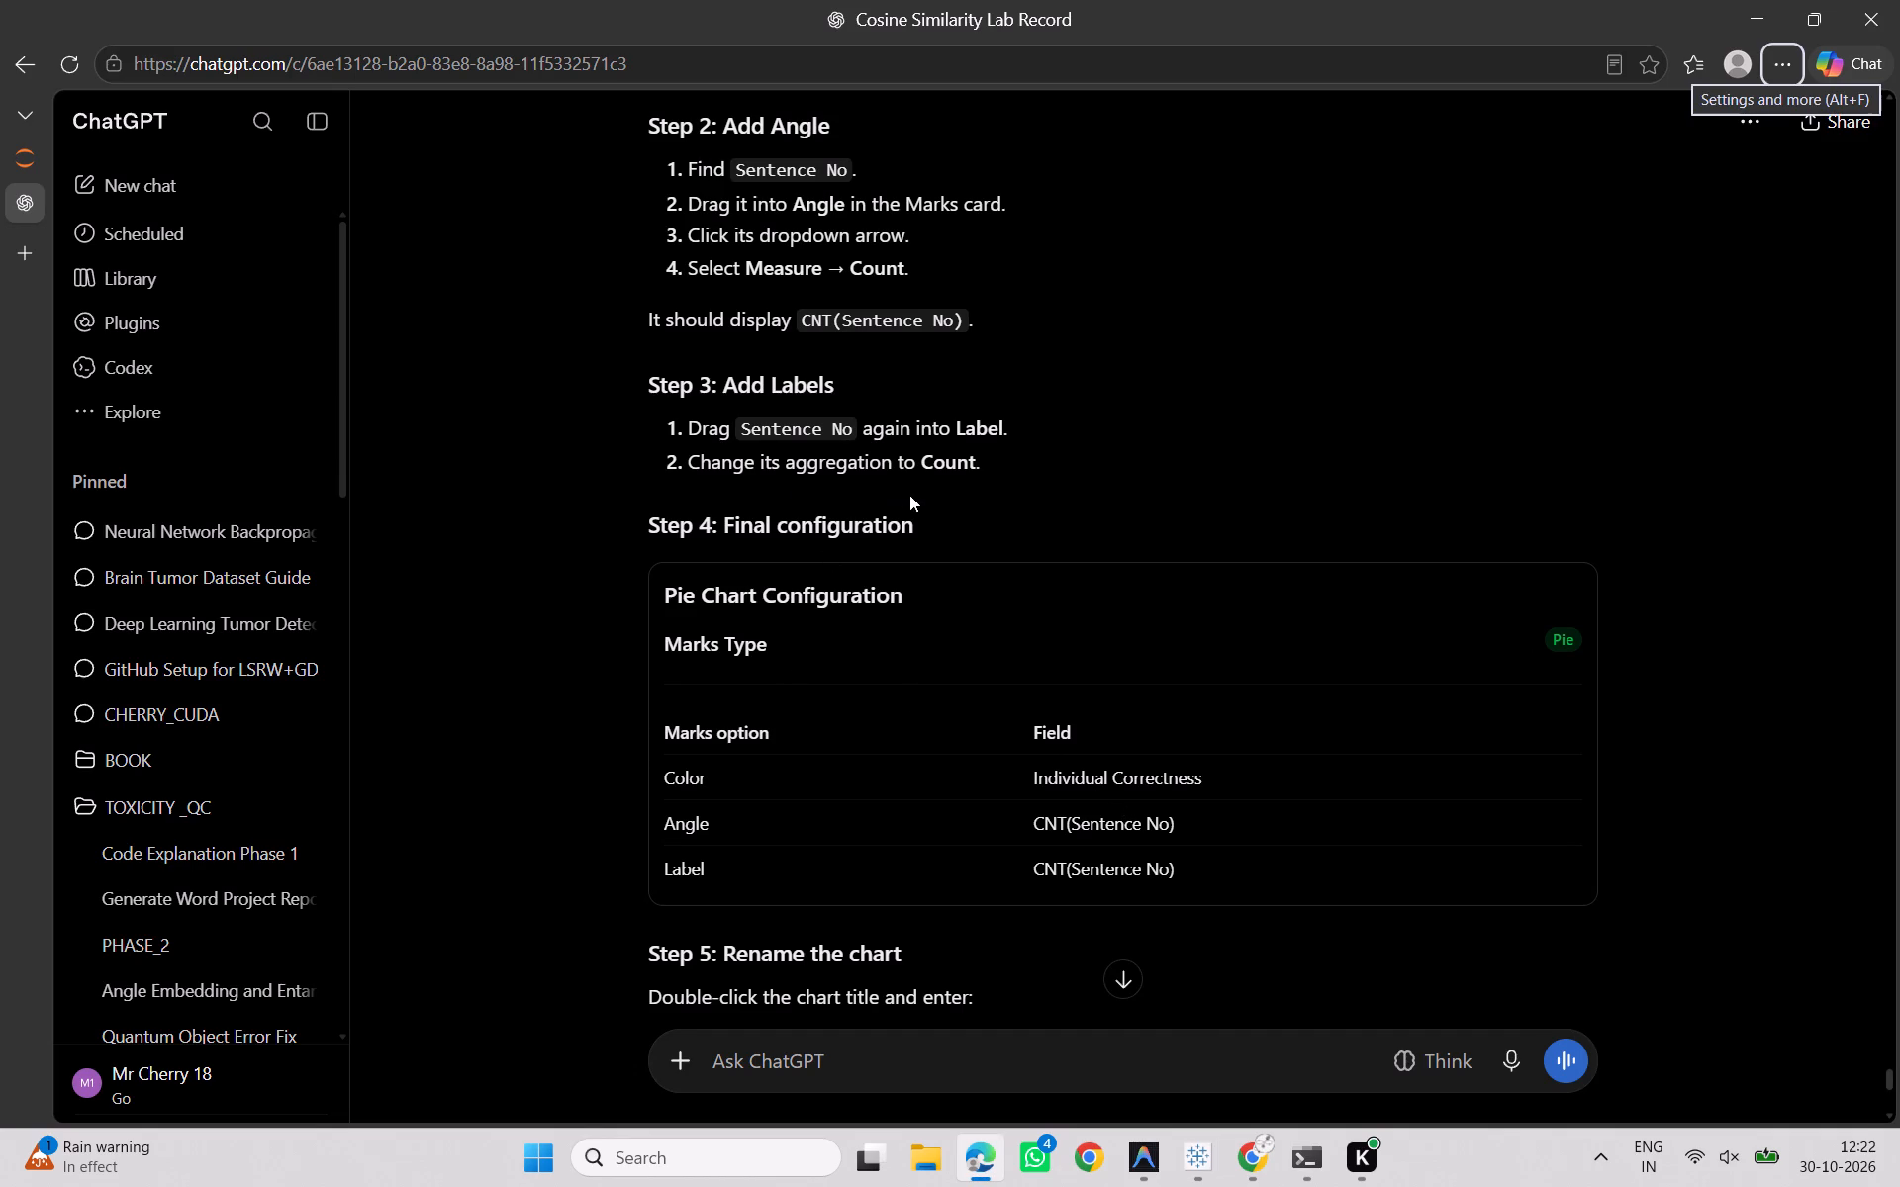
pyautogui.hotkey('alt', 'Tab')
pyautogui.click(428, 537)
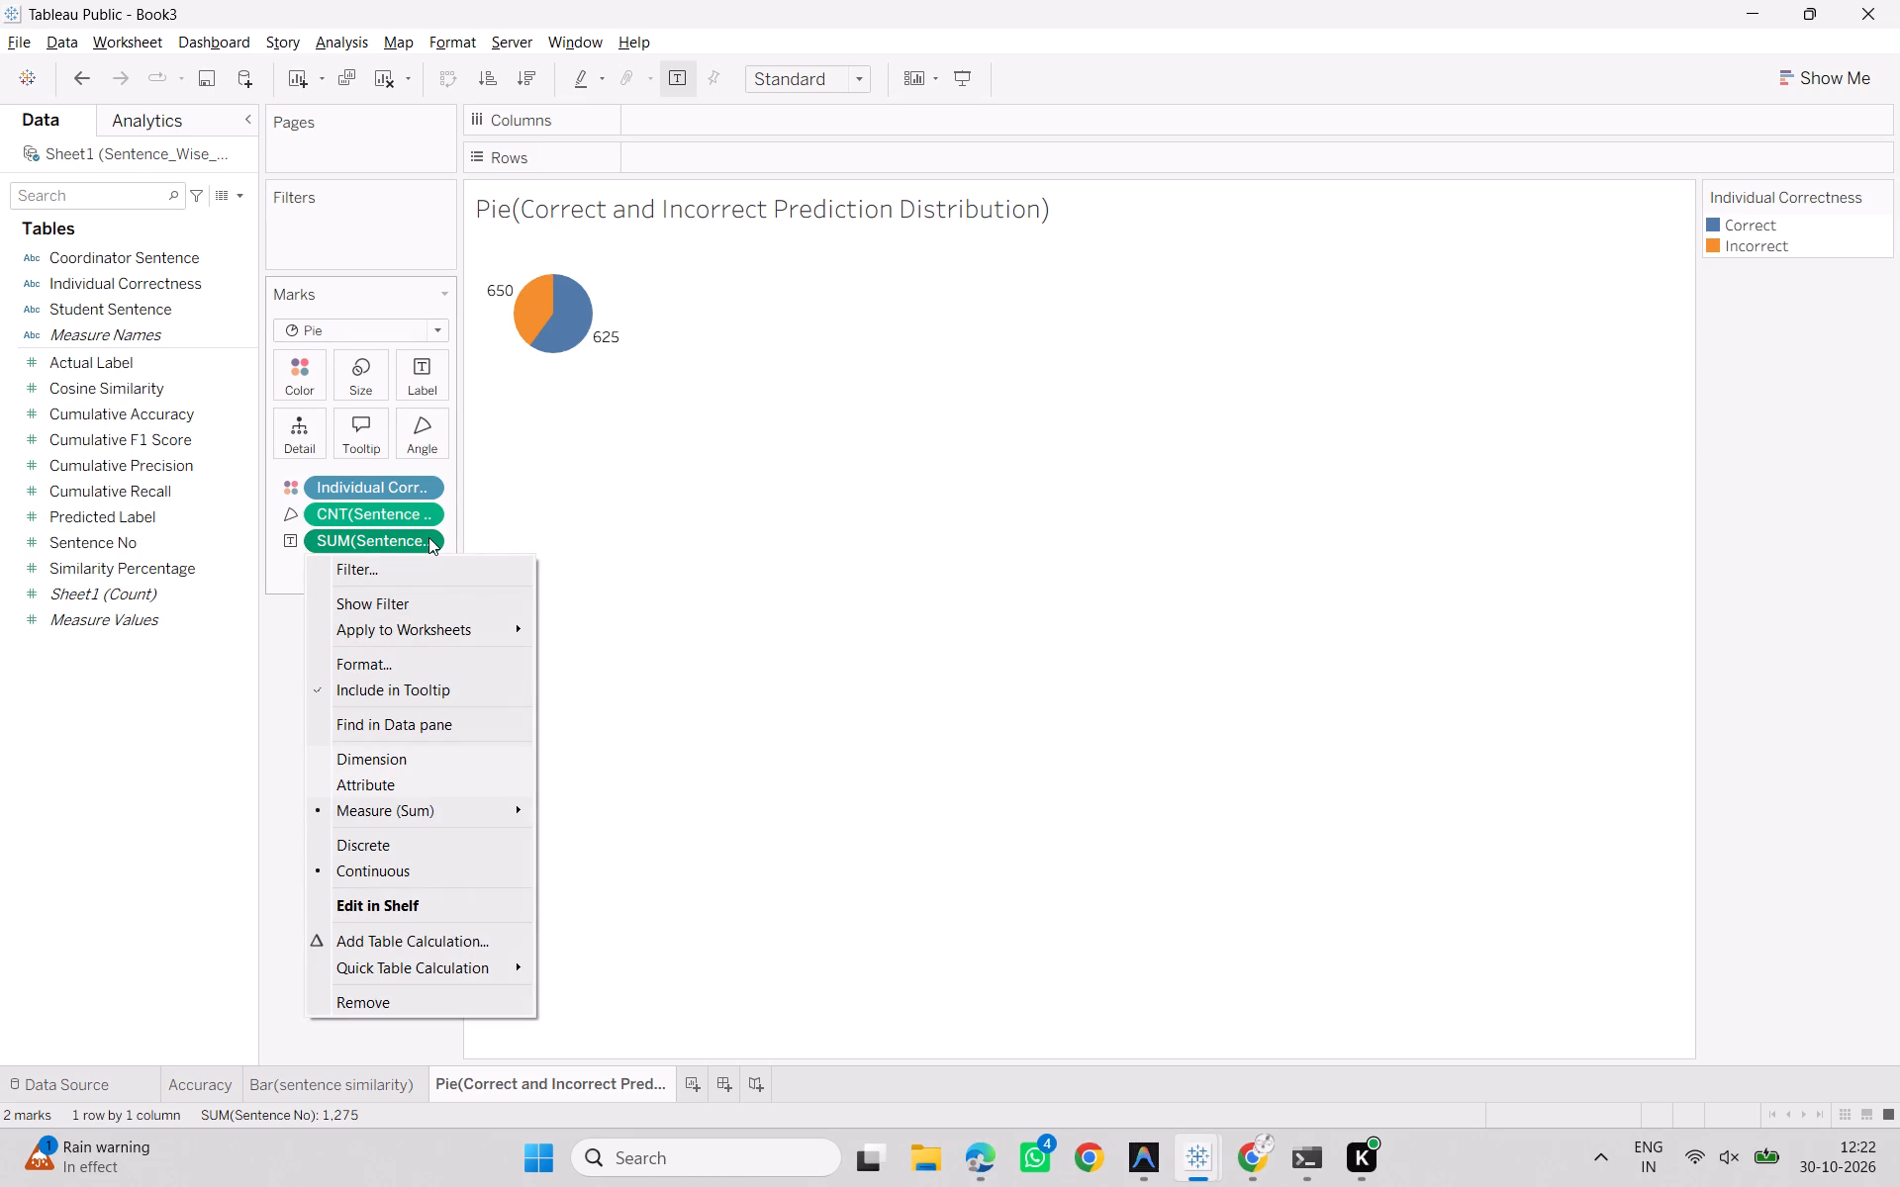
pyautogui.click(437, 805)
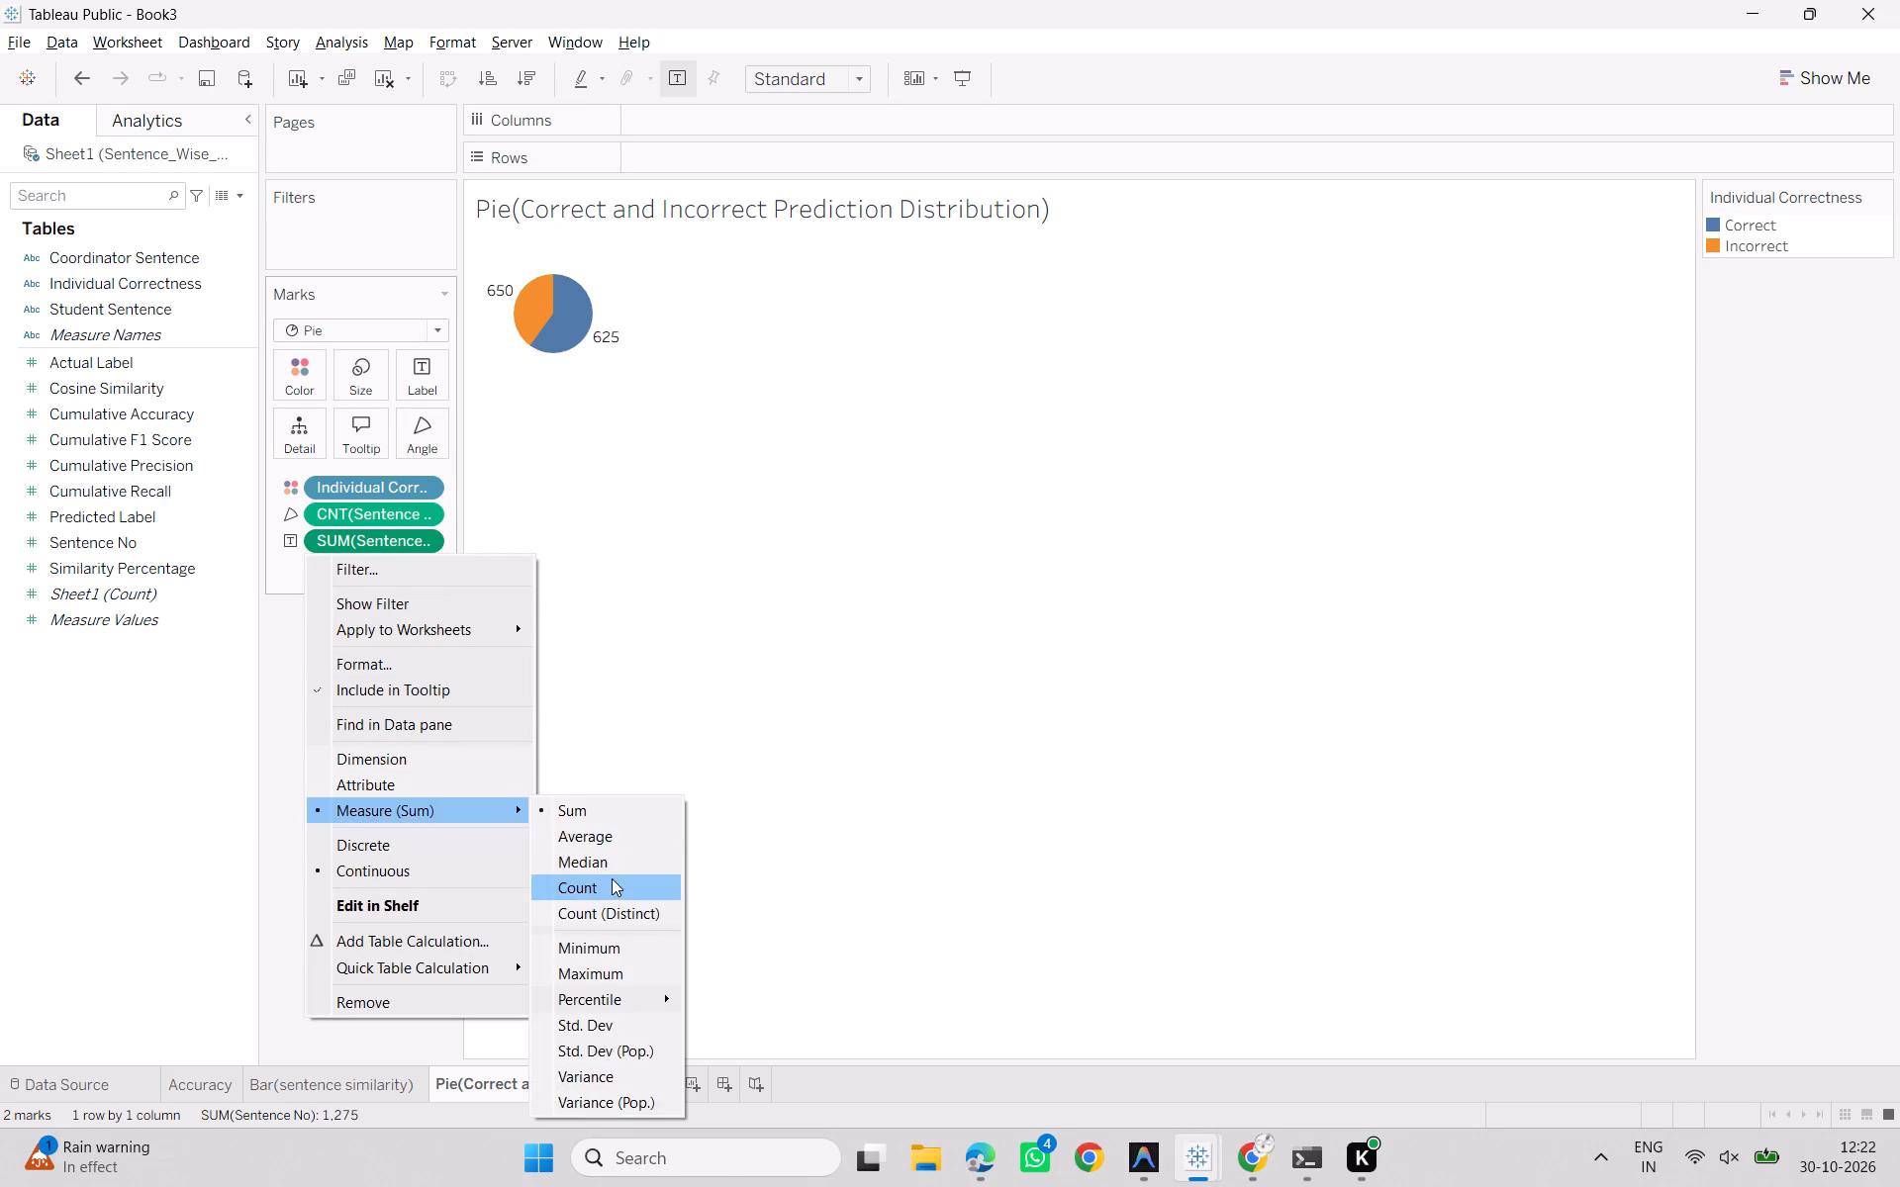
pyautogui.click(612, 879)
pyautogui.click(768, 673)
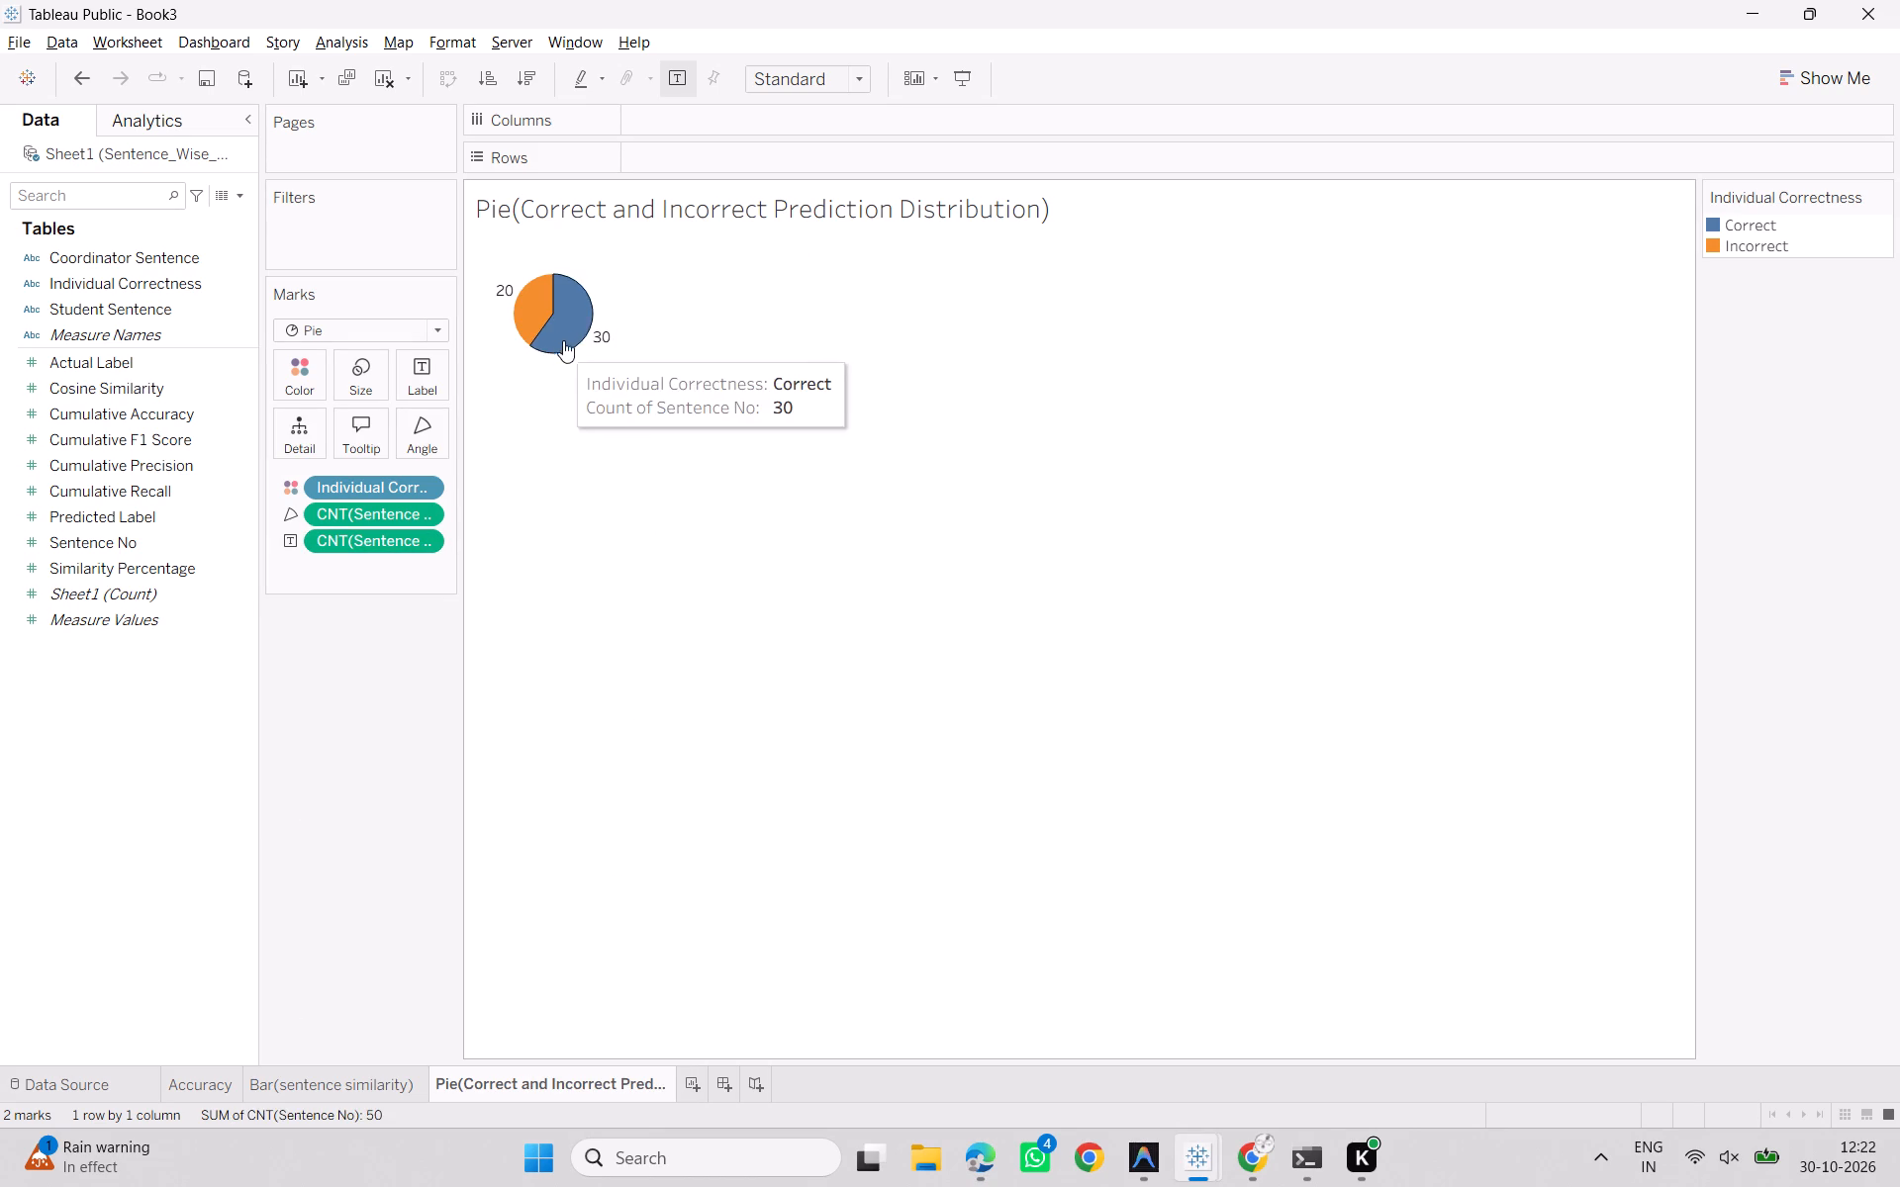
pyautogui.click(864, 577)
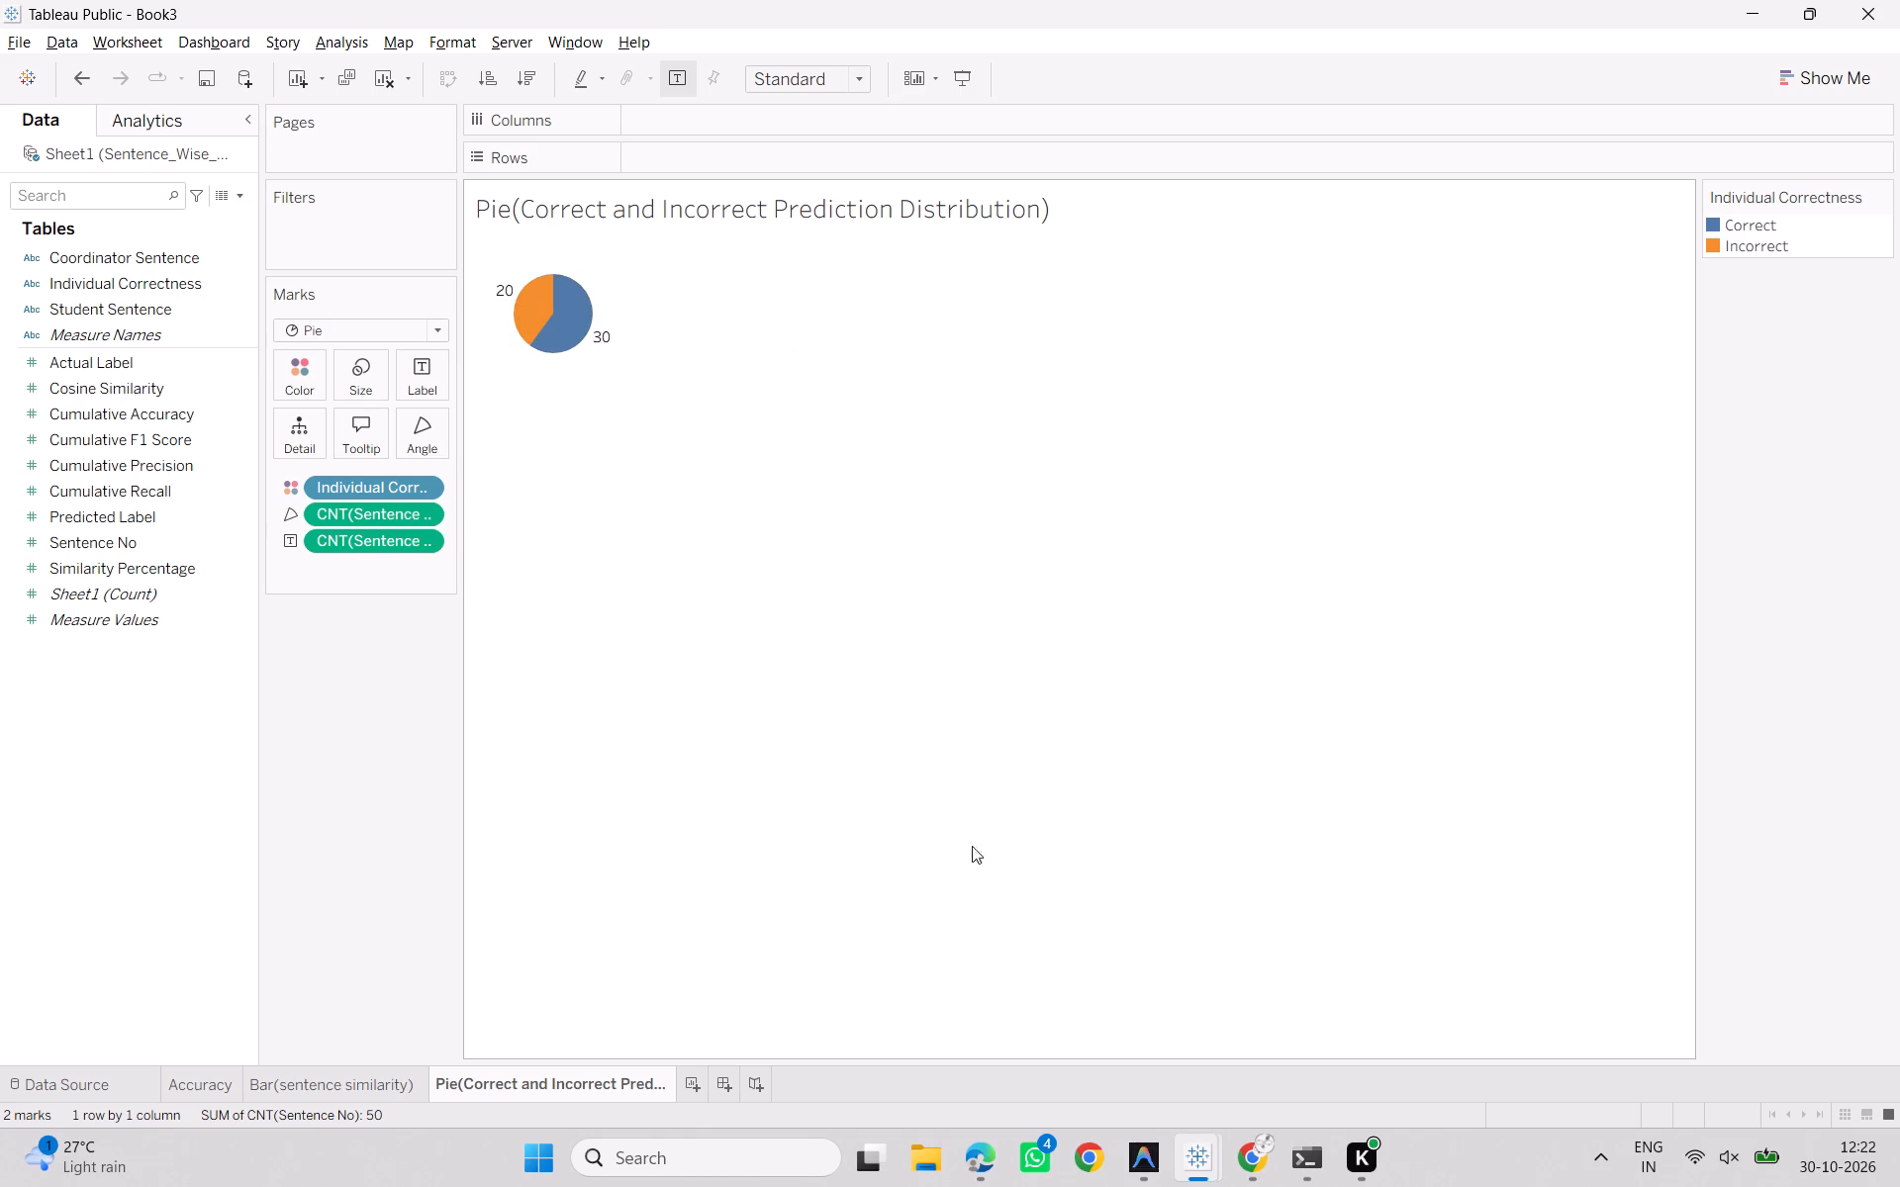
# Read ChatGPT's final pie configuration, chart title and expected result, and return to Tableau to compare the worksheet.
pyautogui.hotkey('alt', 'Tab')
pyautogui.scroll(-1, 998, 666)
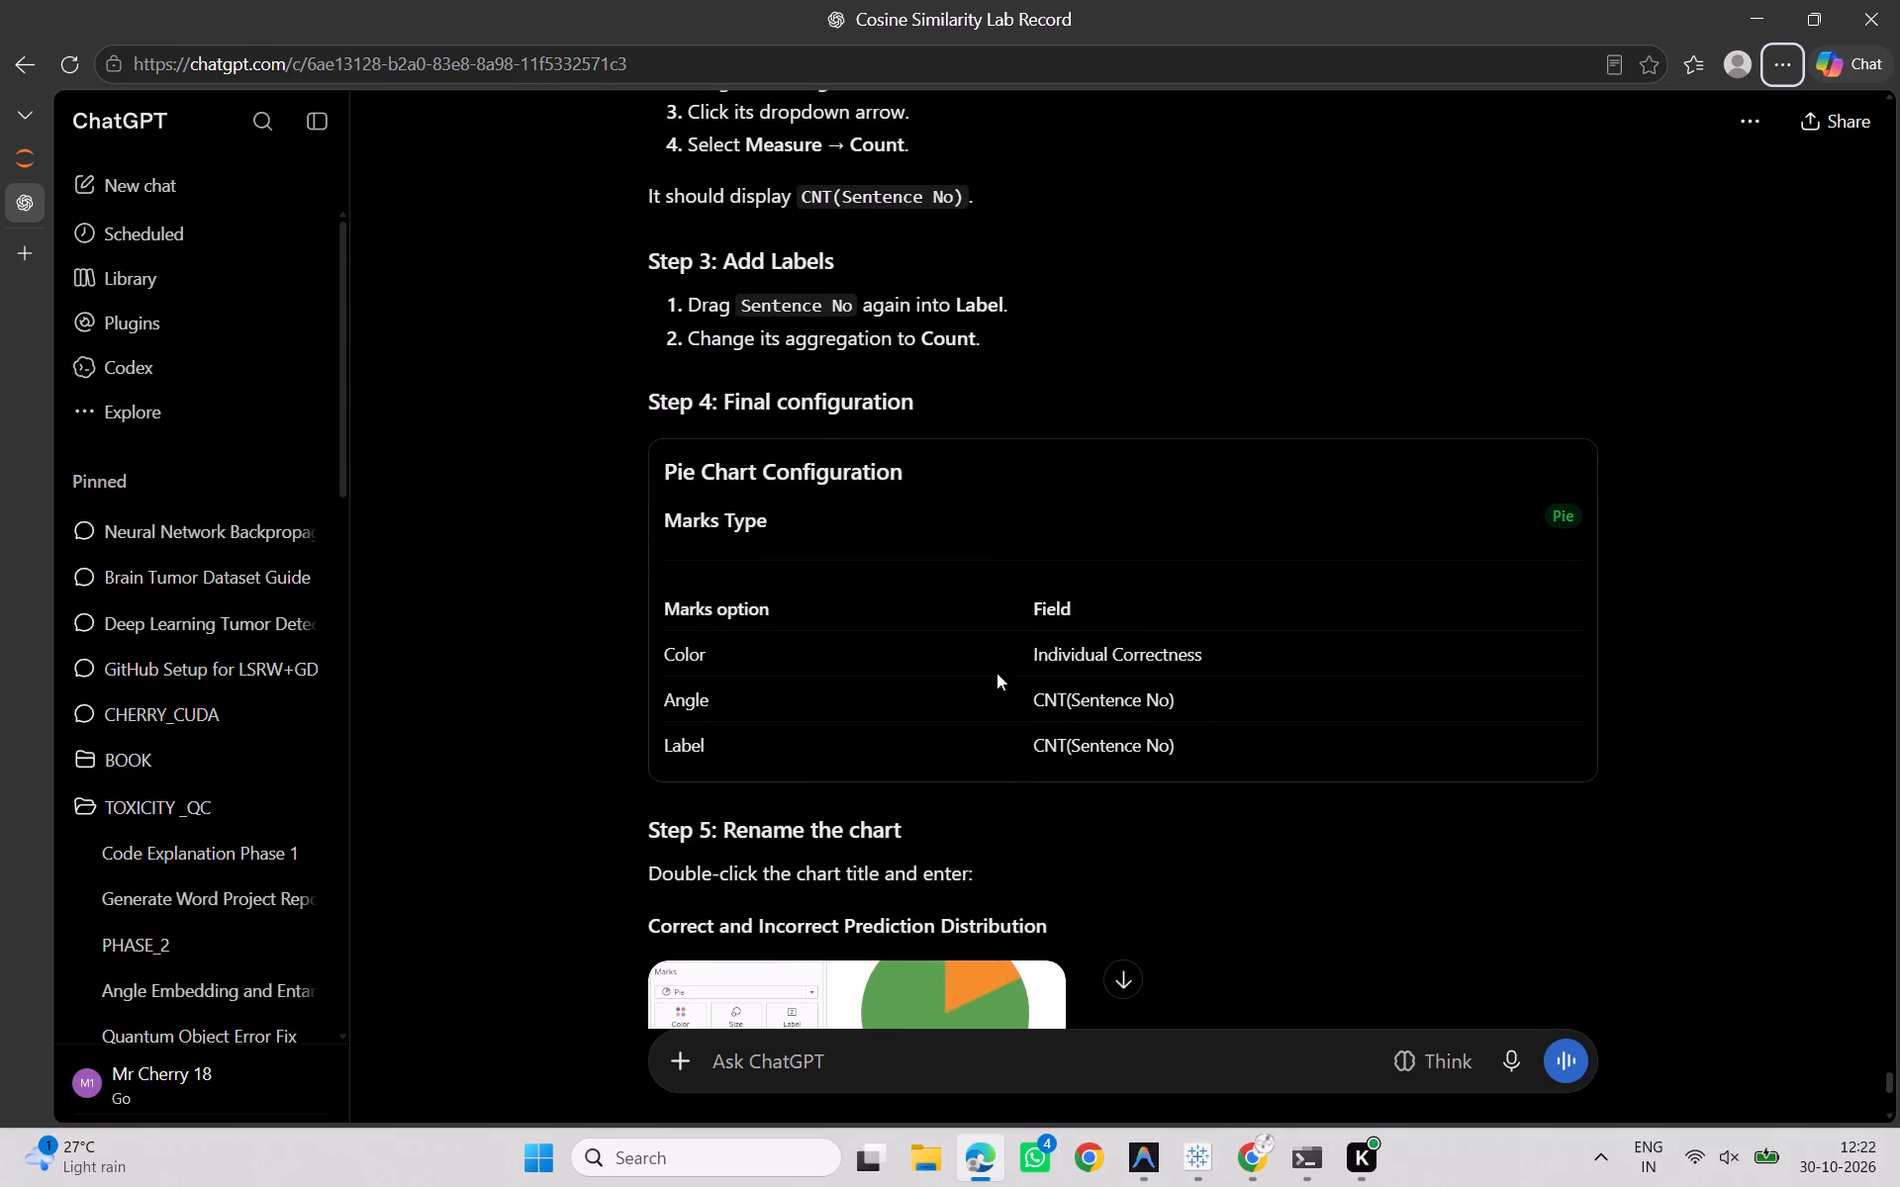
pyautogui.scroll(-2, 767, 650)
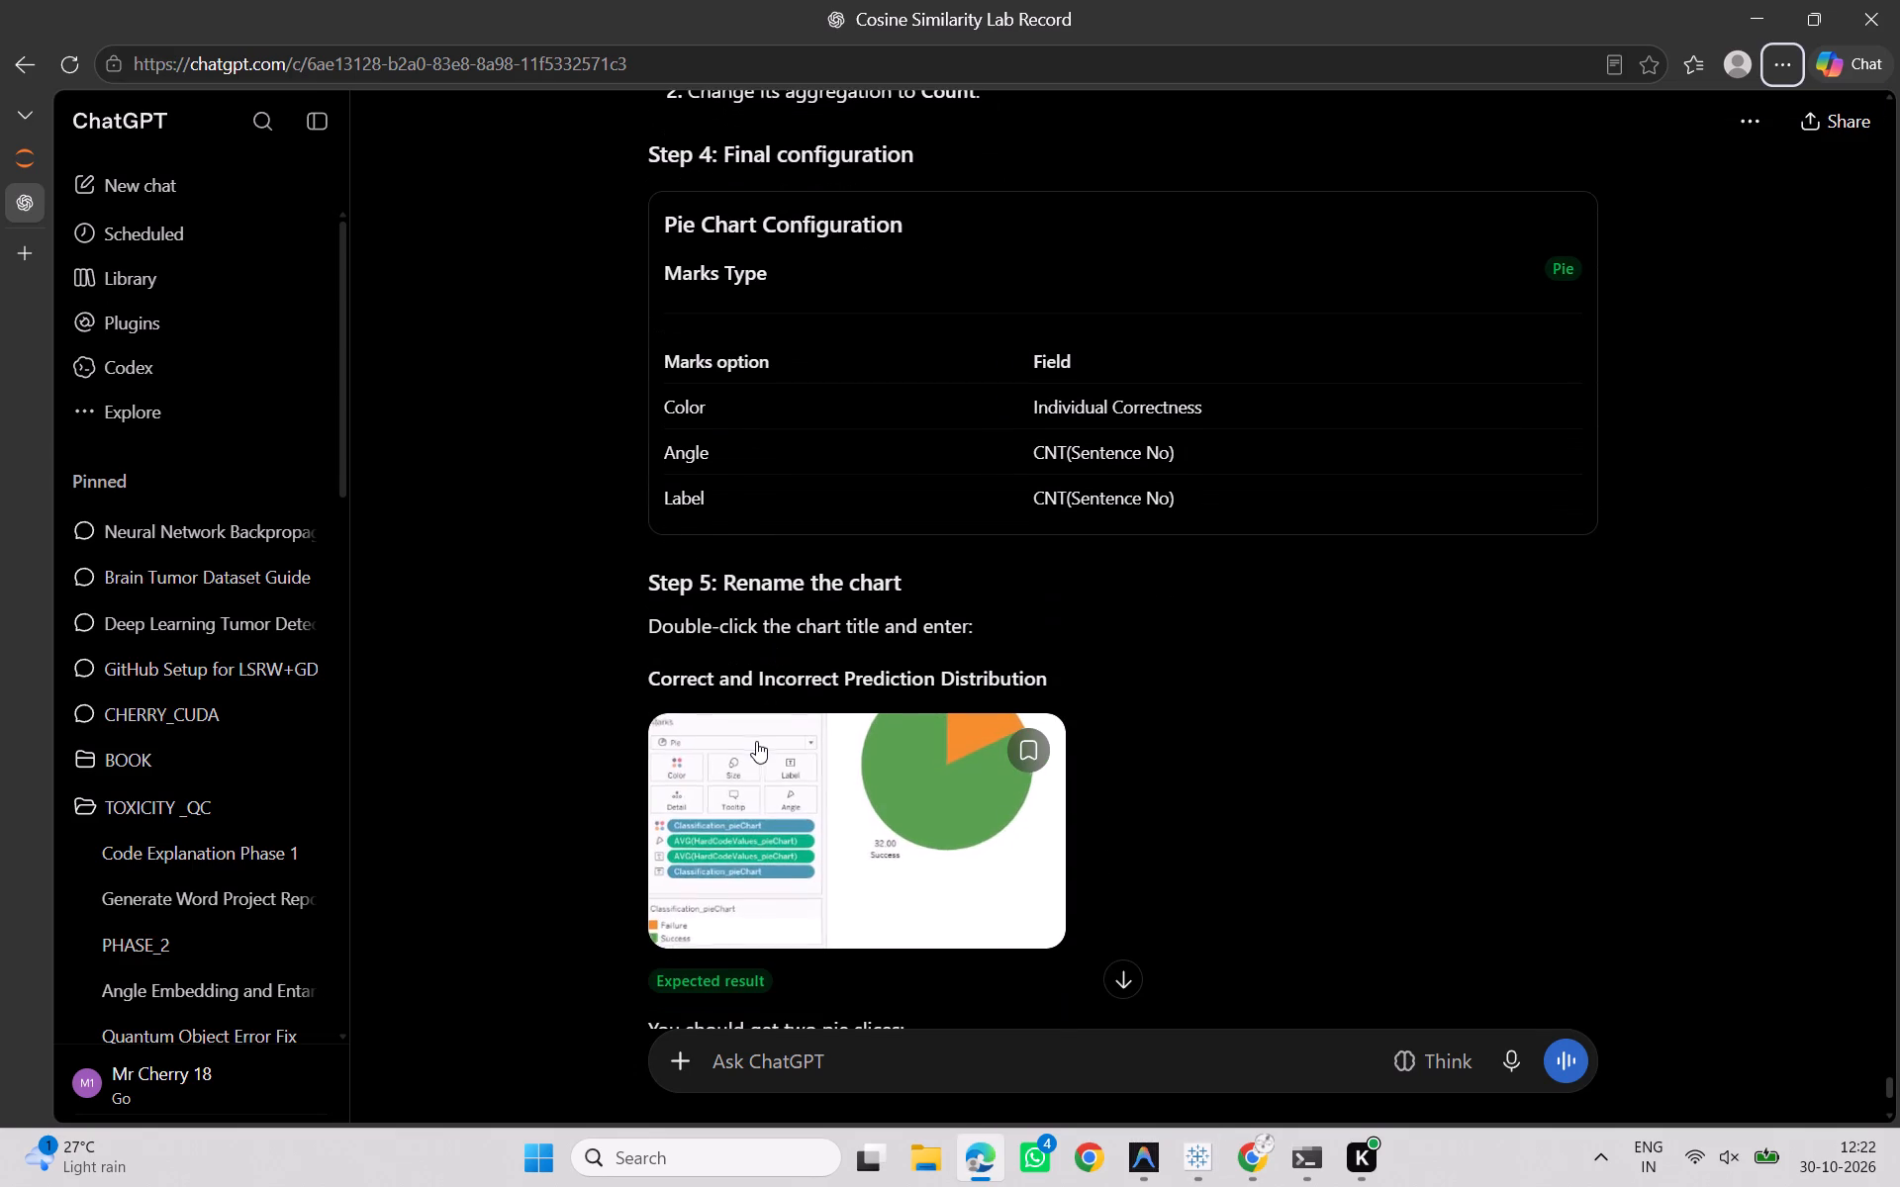
pyautogui.scroll(-4, 980, 670)
pyautogui.scroll(3, 1036, 666)
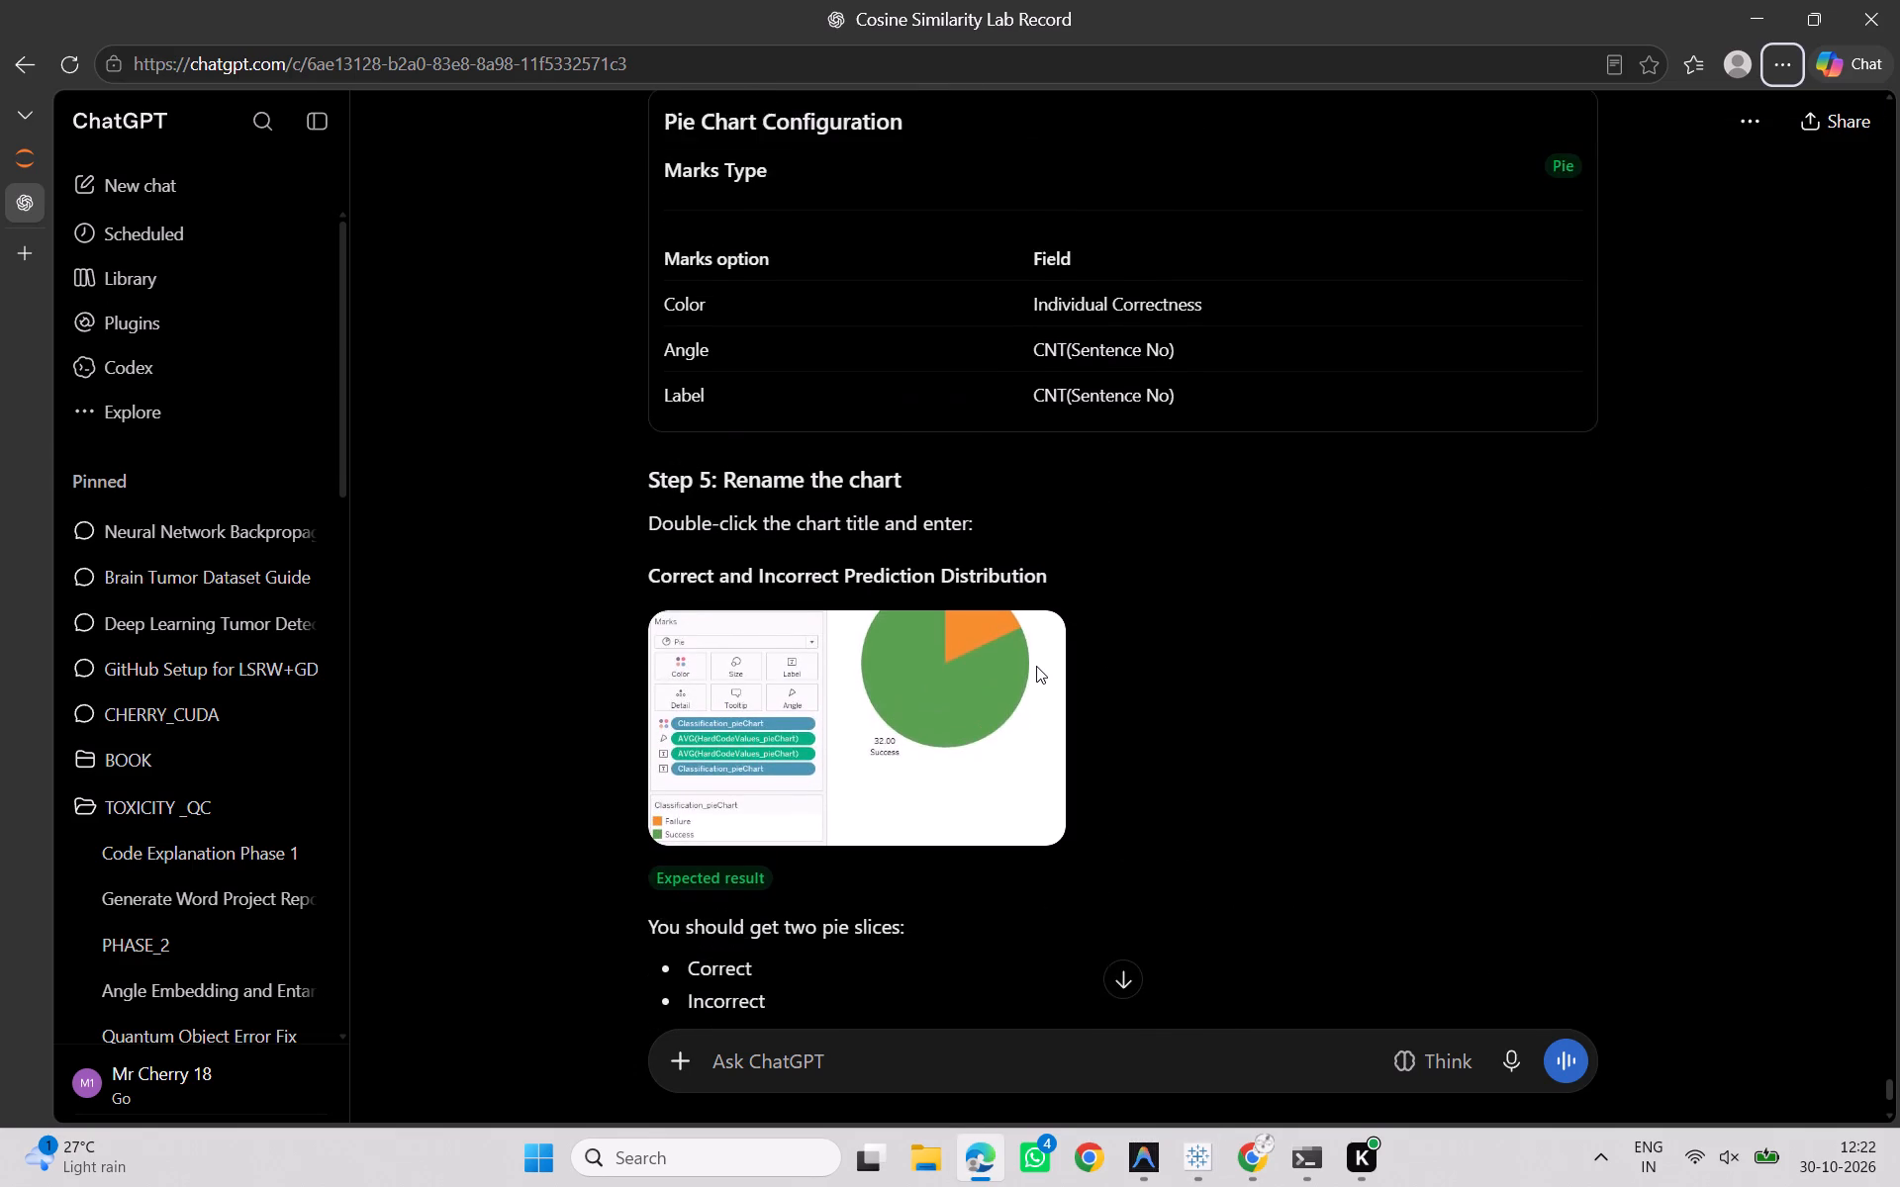
pyautogui.scroll(-2, 1036, 666)
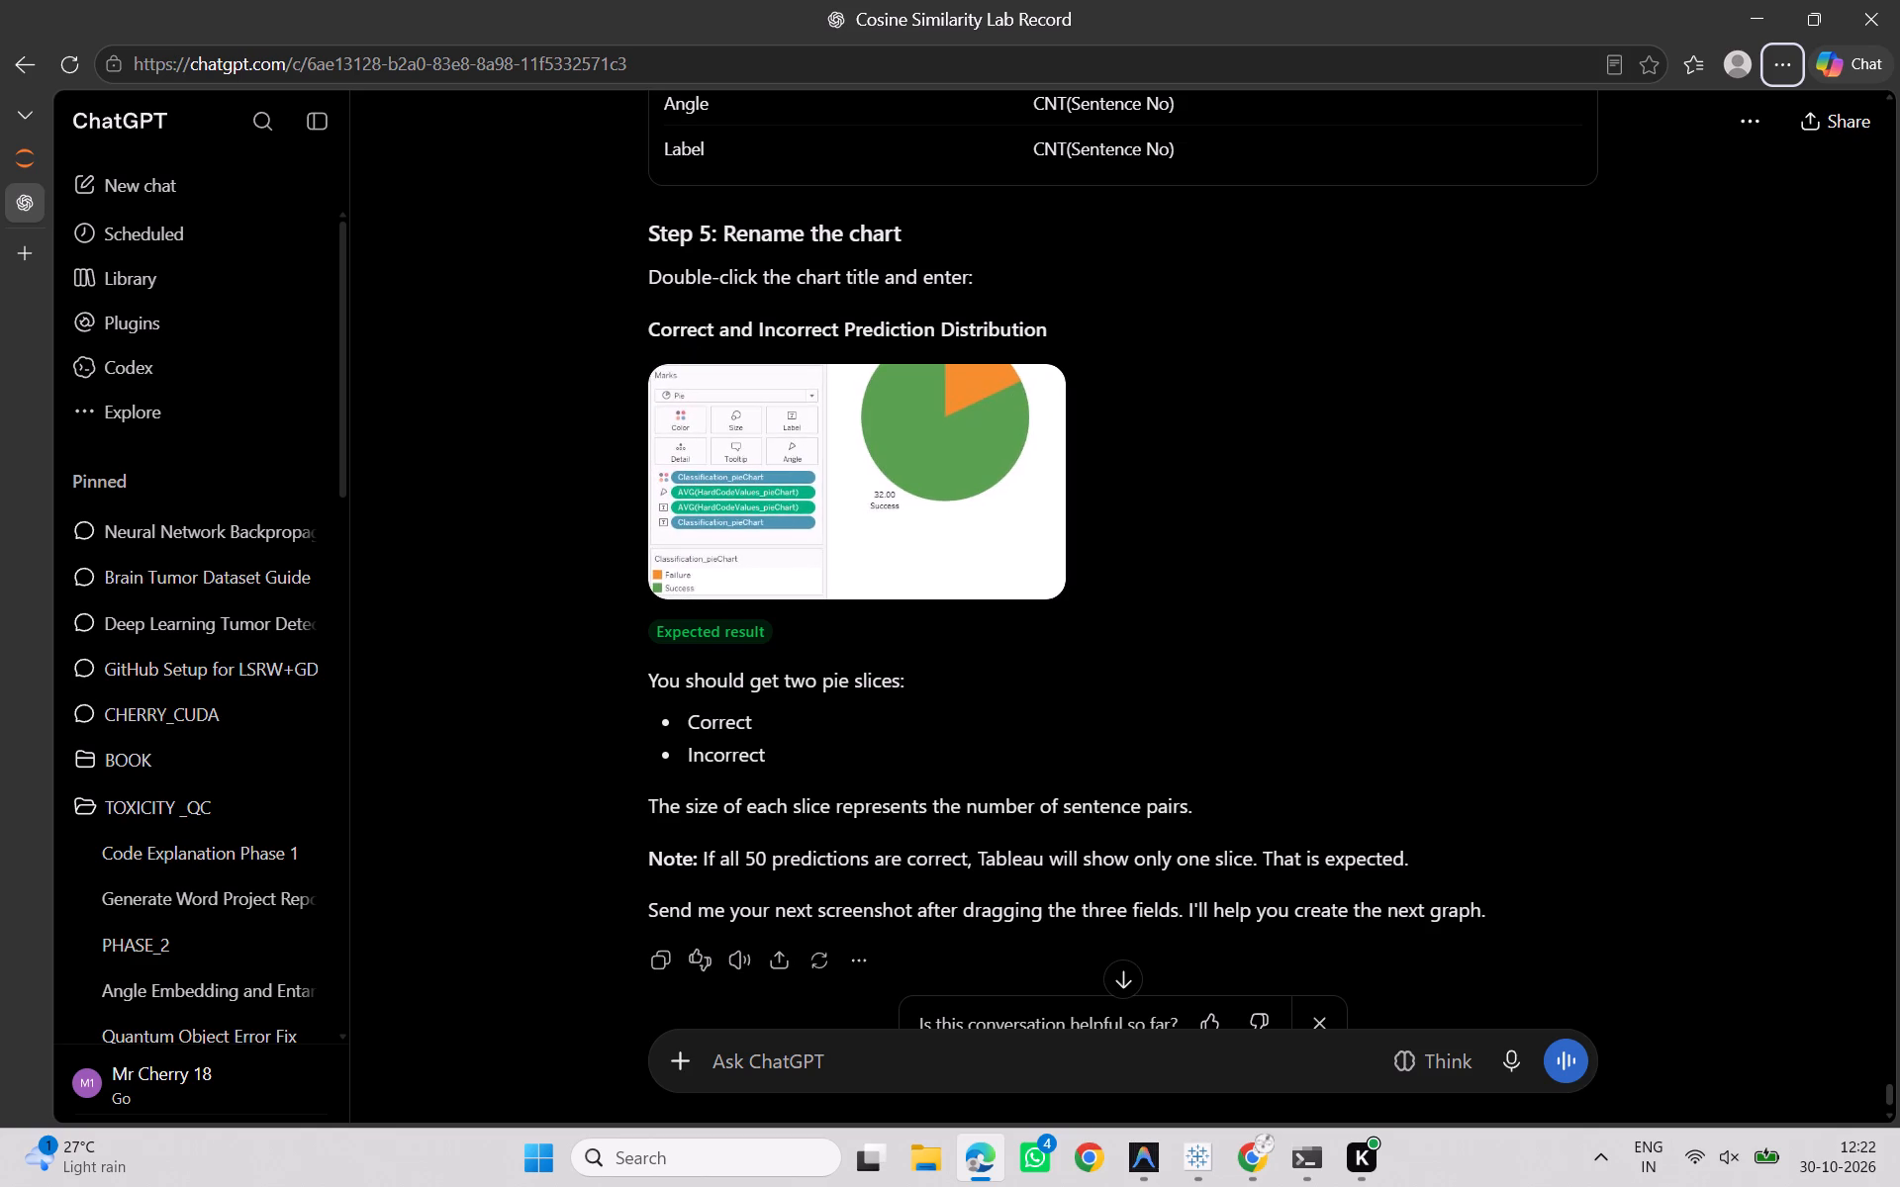
pyautogui.scroll(-2, 824, 541)
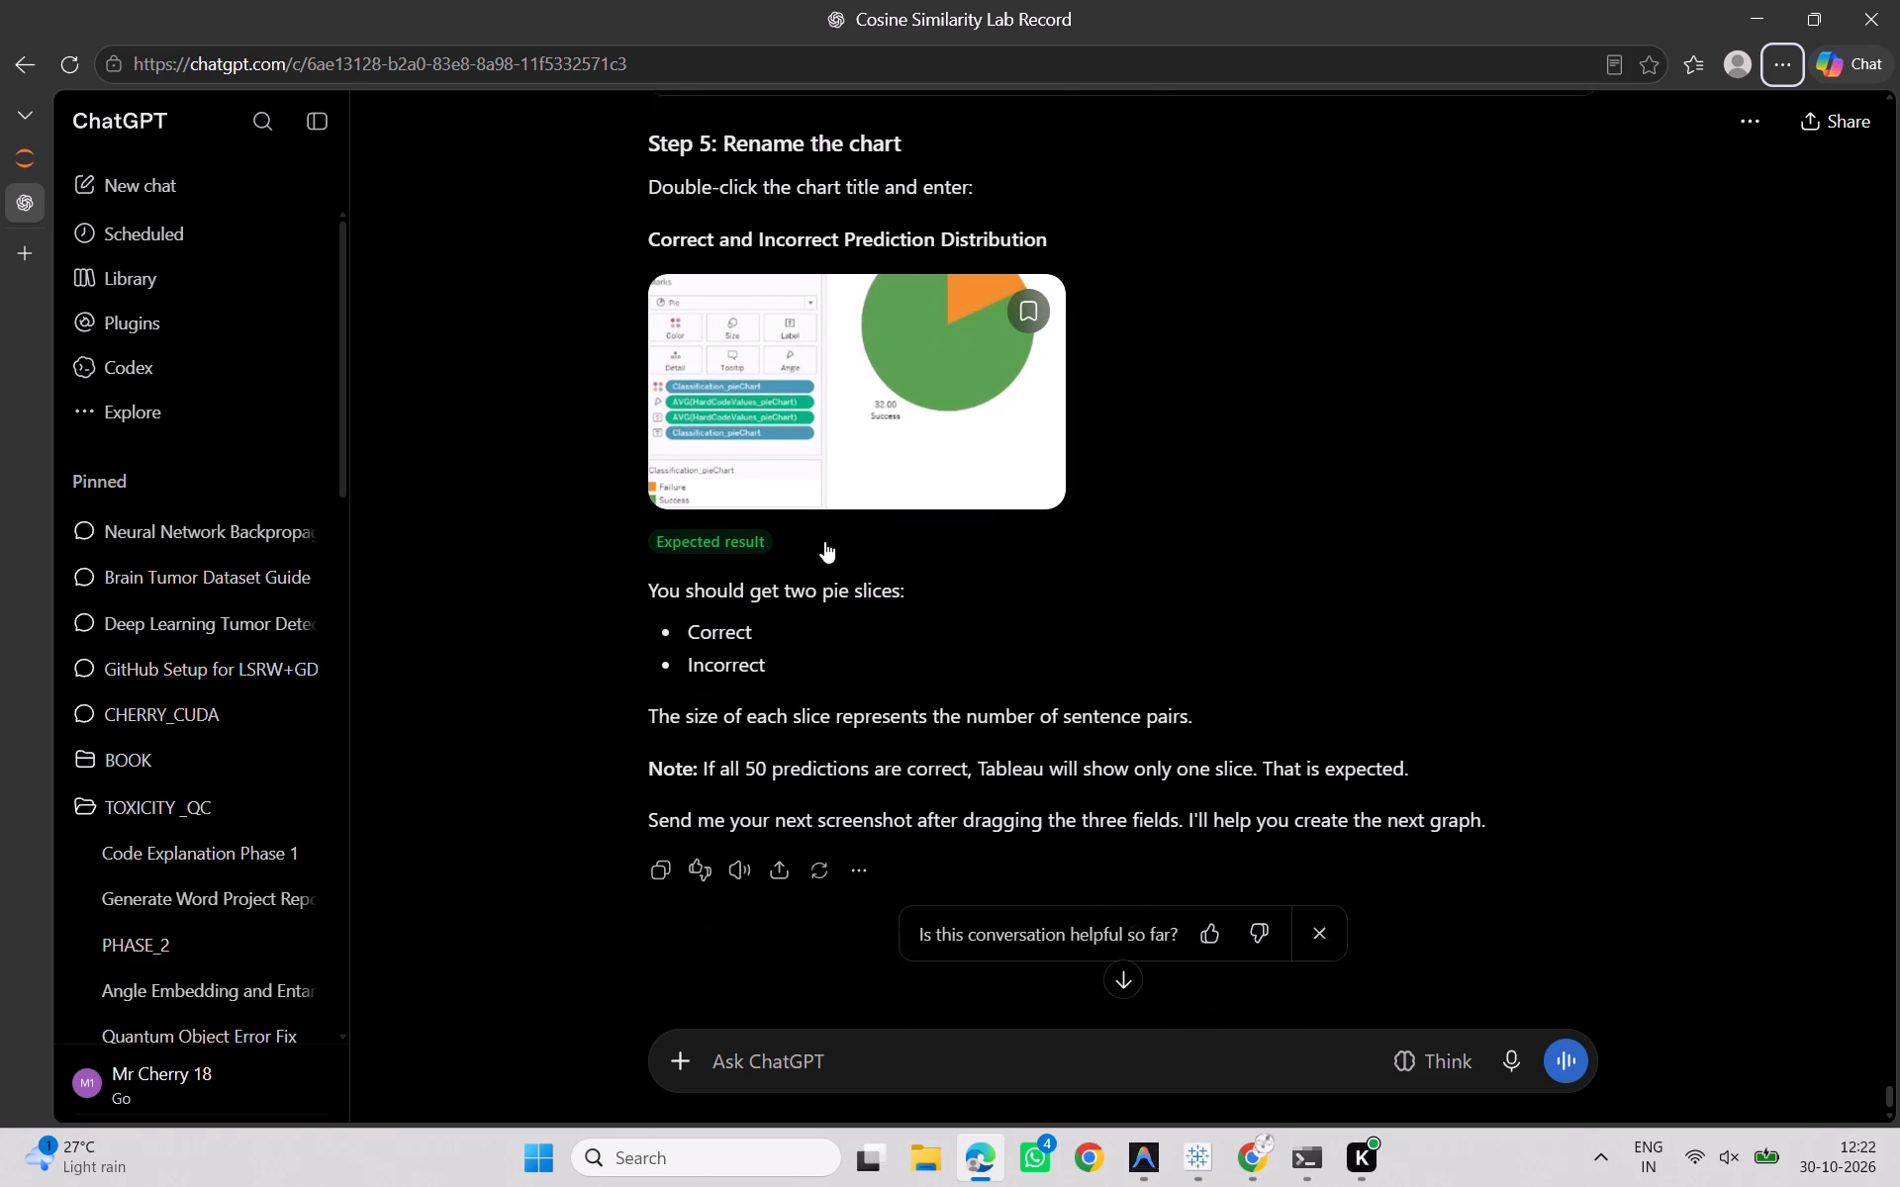
pyautogui.scroll(-3, 999, 617)
pyautogui.hotkey('alt', 'Tab')
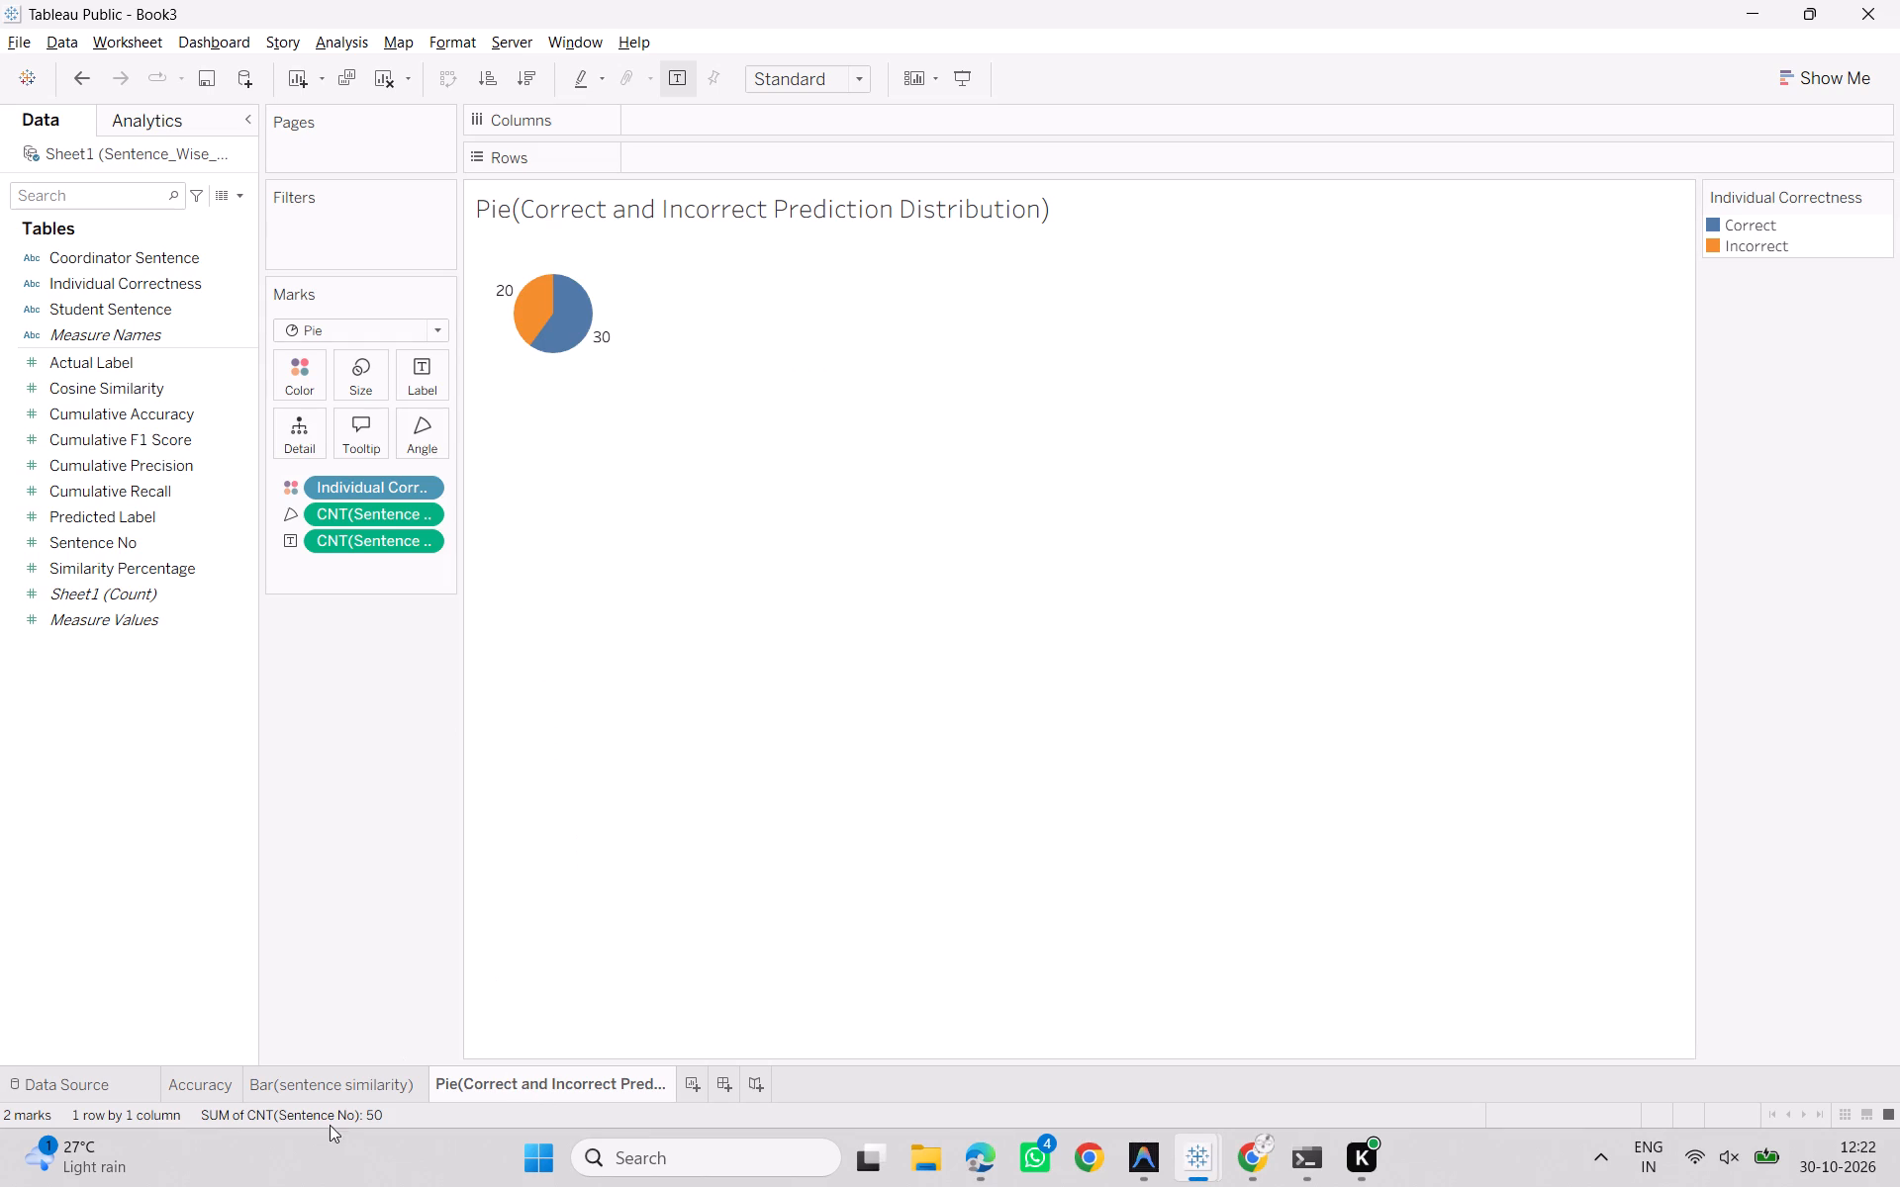
# Add a new worksheet in Tableau, and find the Graph 4 – Scatter Plot instructions in ChatGPT's earlier reply.
pyautogui.click(697, 1082)
pyautogui.hotkey('alt', 'Tab')
pyautogui.scroll(5, 1297, 501)
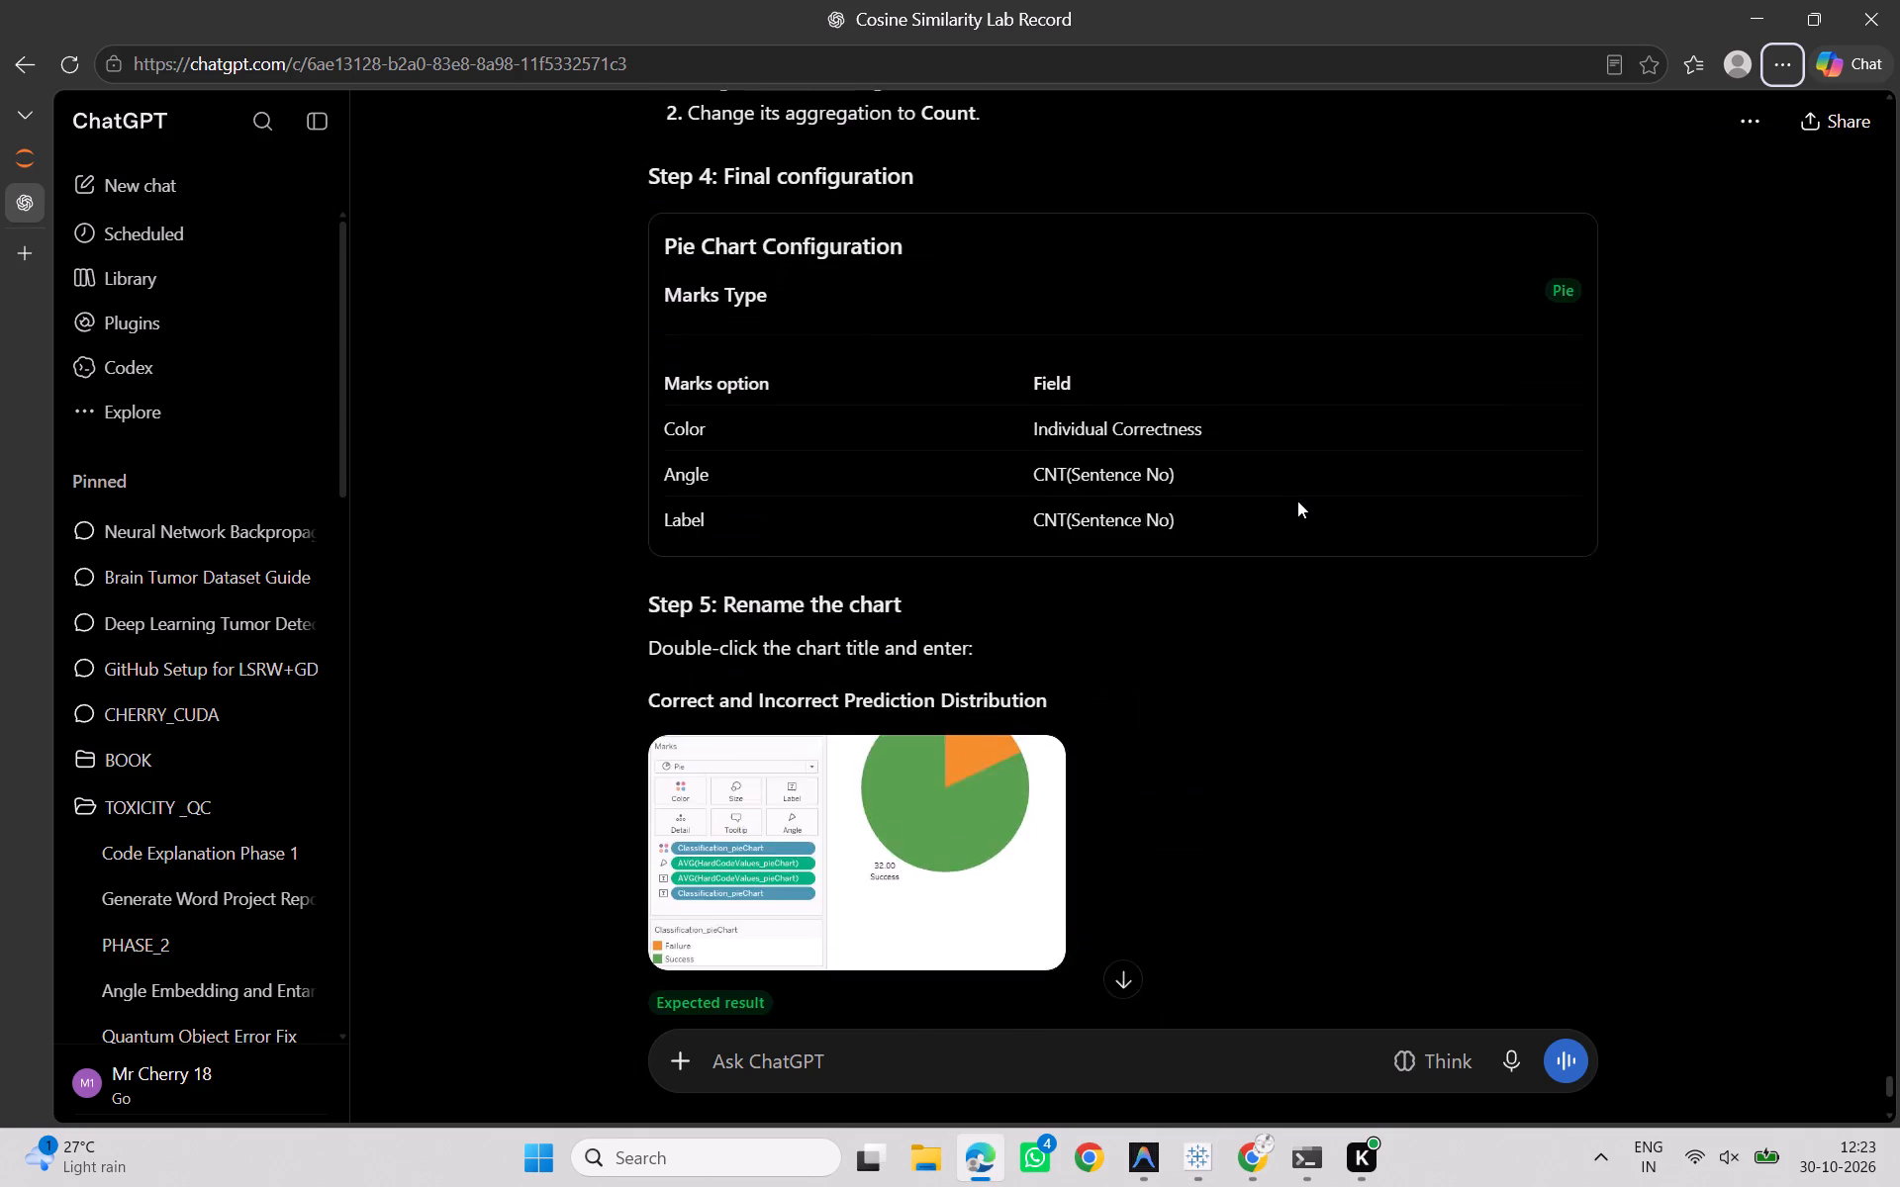
pyautogui.scroll(2, 1297, 501)
pyautogui.scroll(1, 1737, 706)
pyautogui.middleClick(1719, 730)
pyautogui.scroll(-1, 1719, 730)
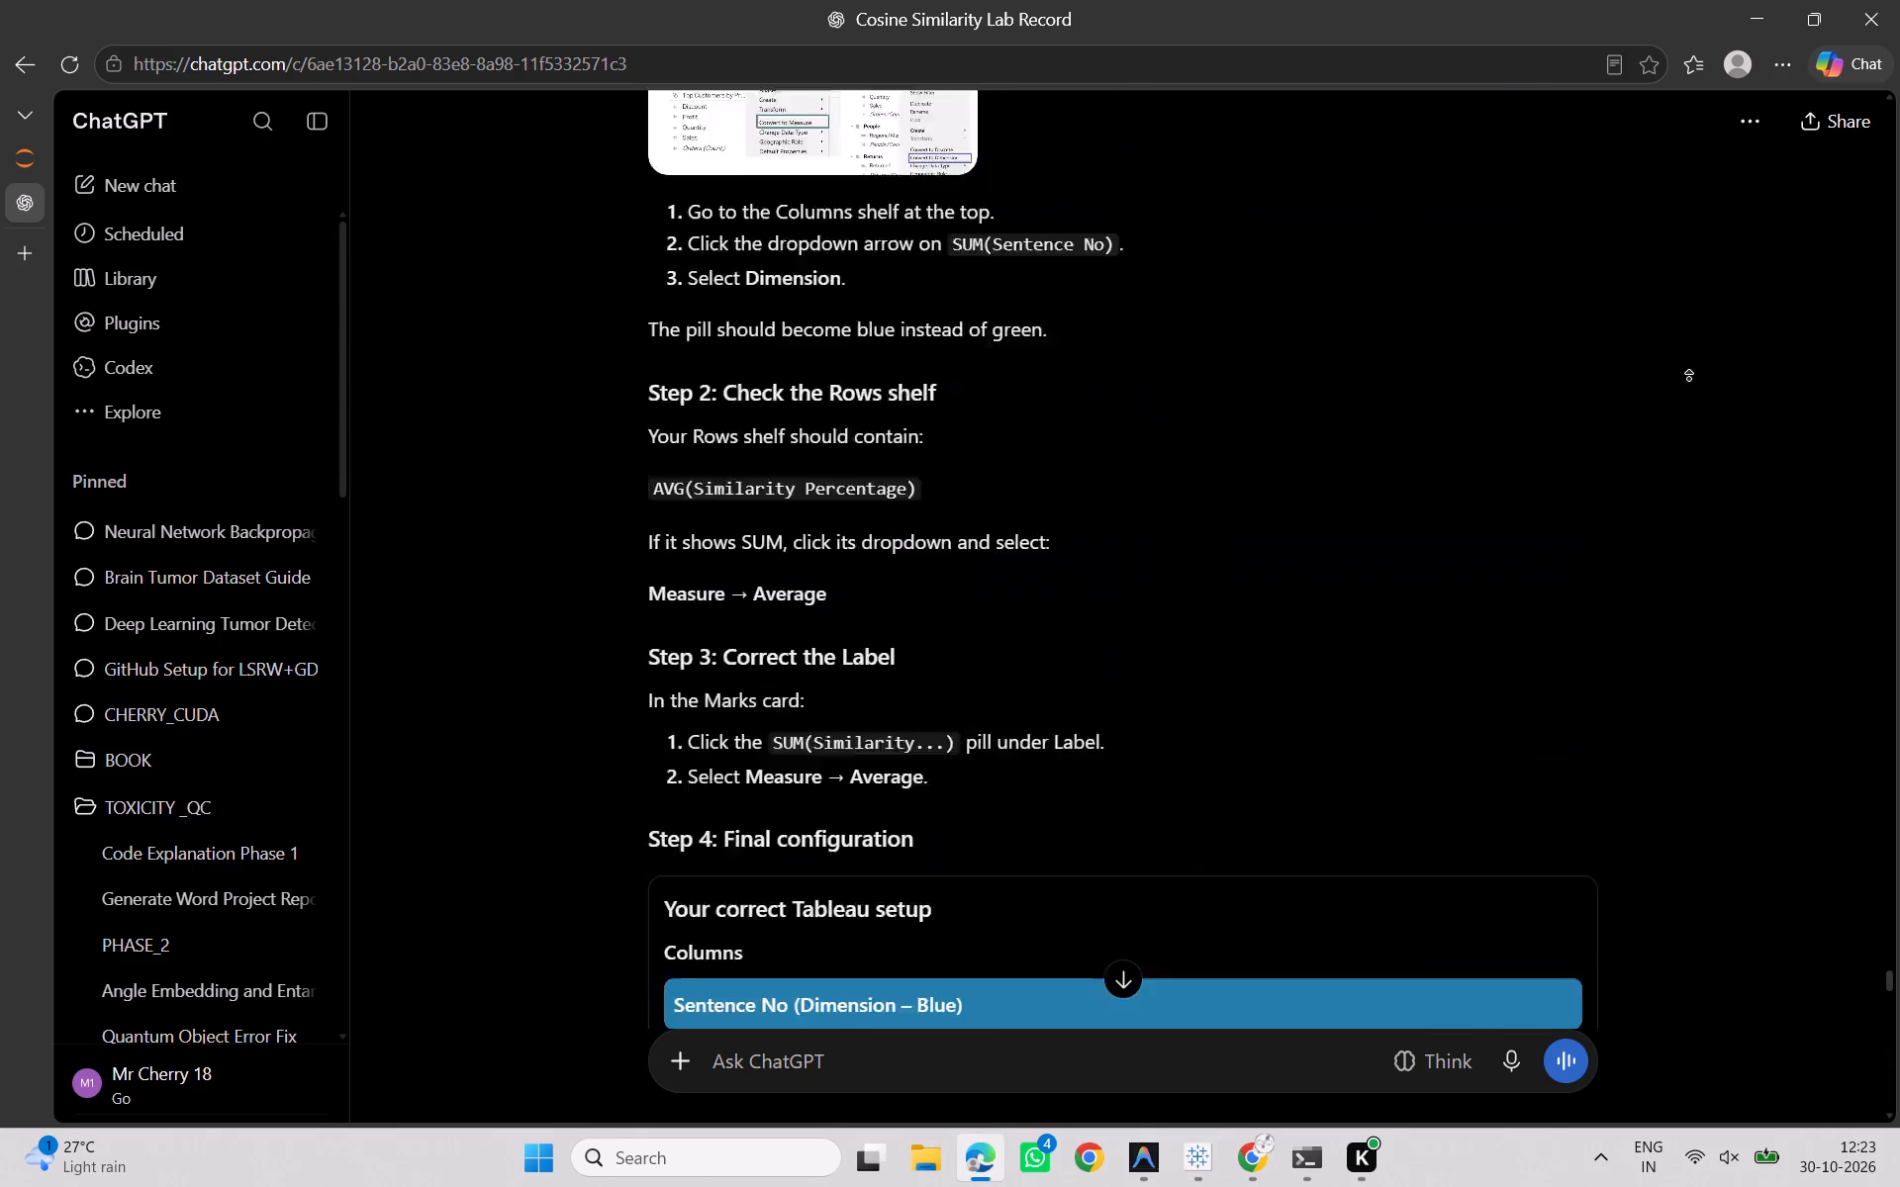
pyautogui.click(1689, 379)
pyautogui.scroll(-1, 1271, 710)
pyautogui.scroll(1, 1221, 703)
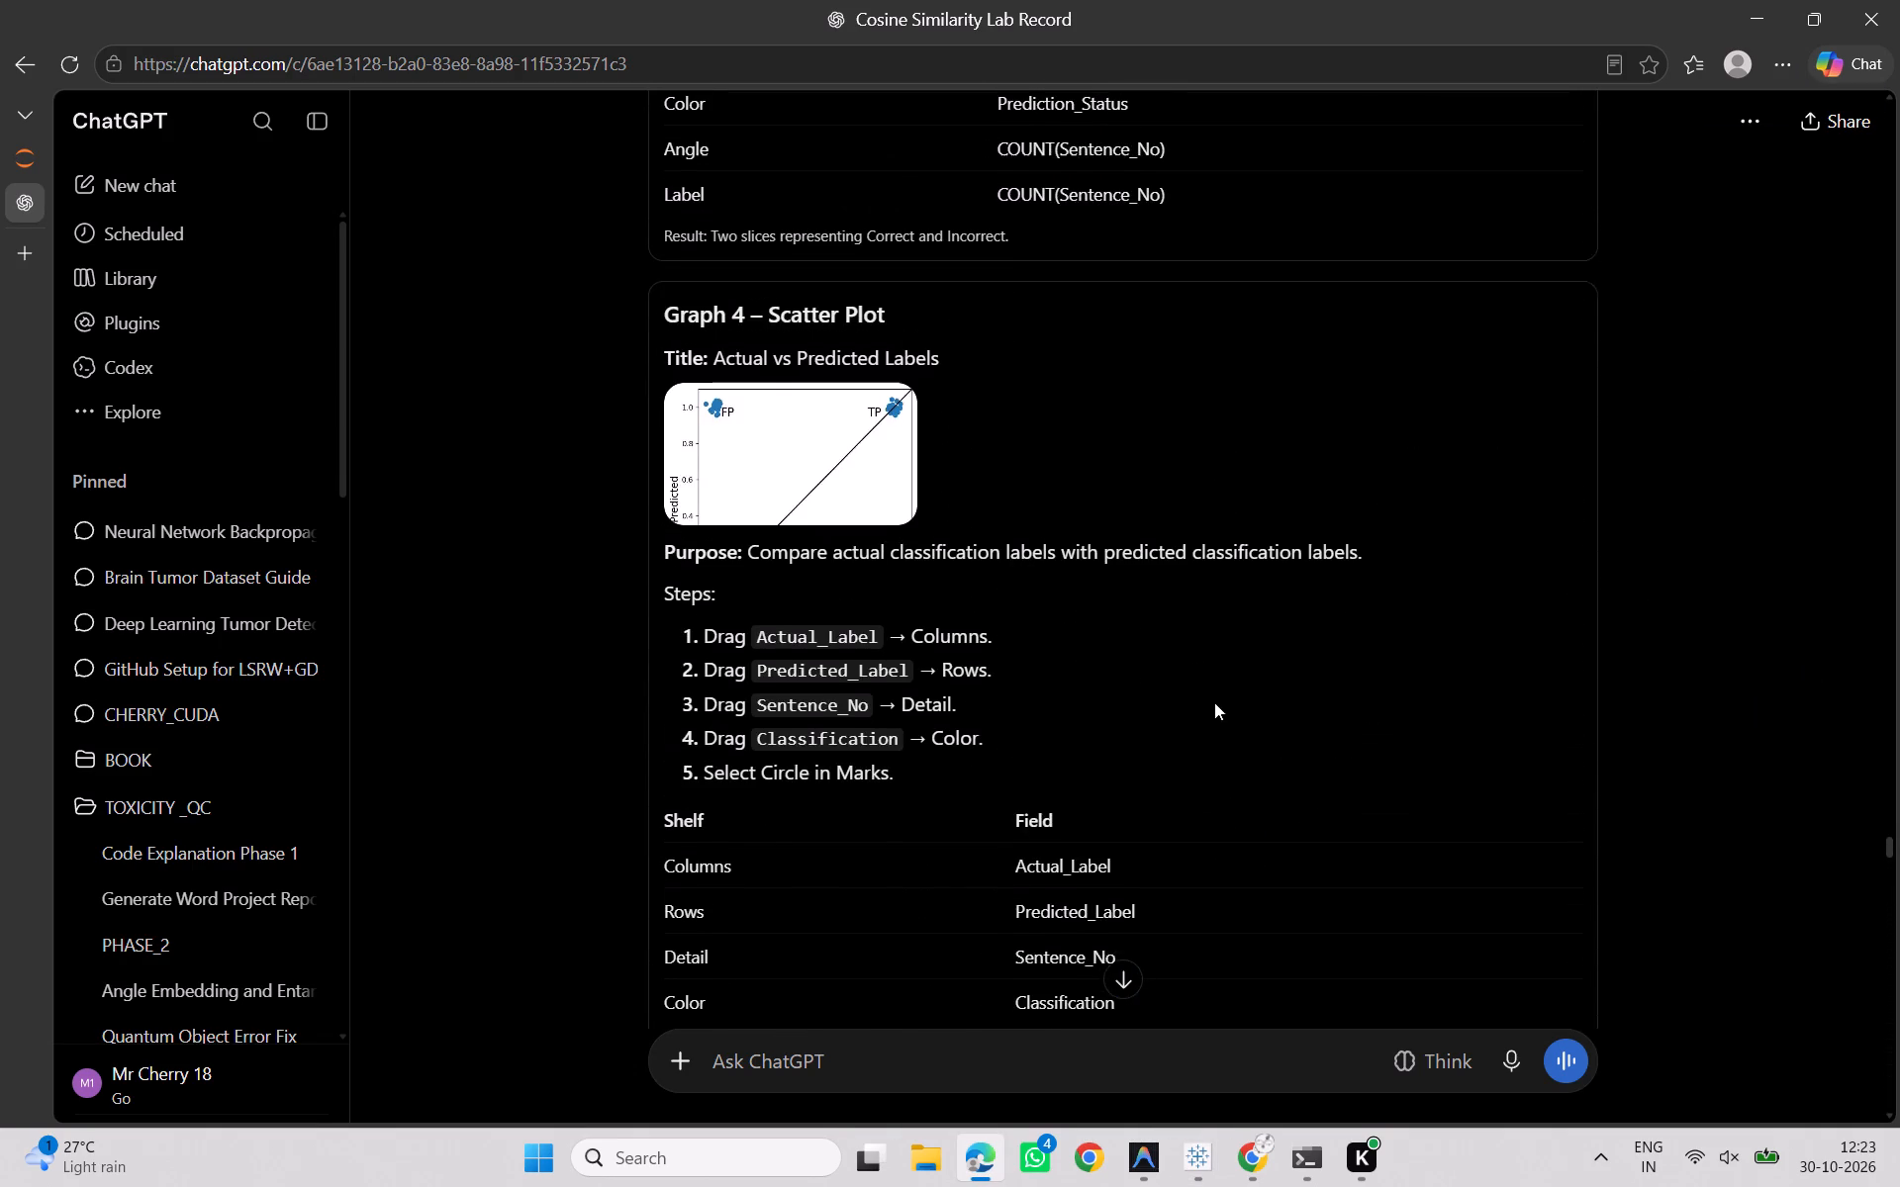
pyautogui.scroll(-1, 1029, 641)
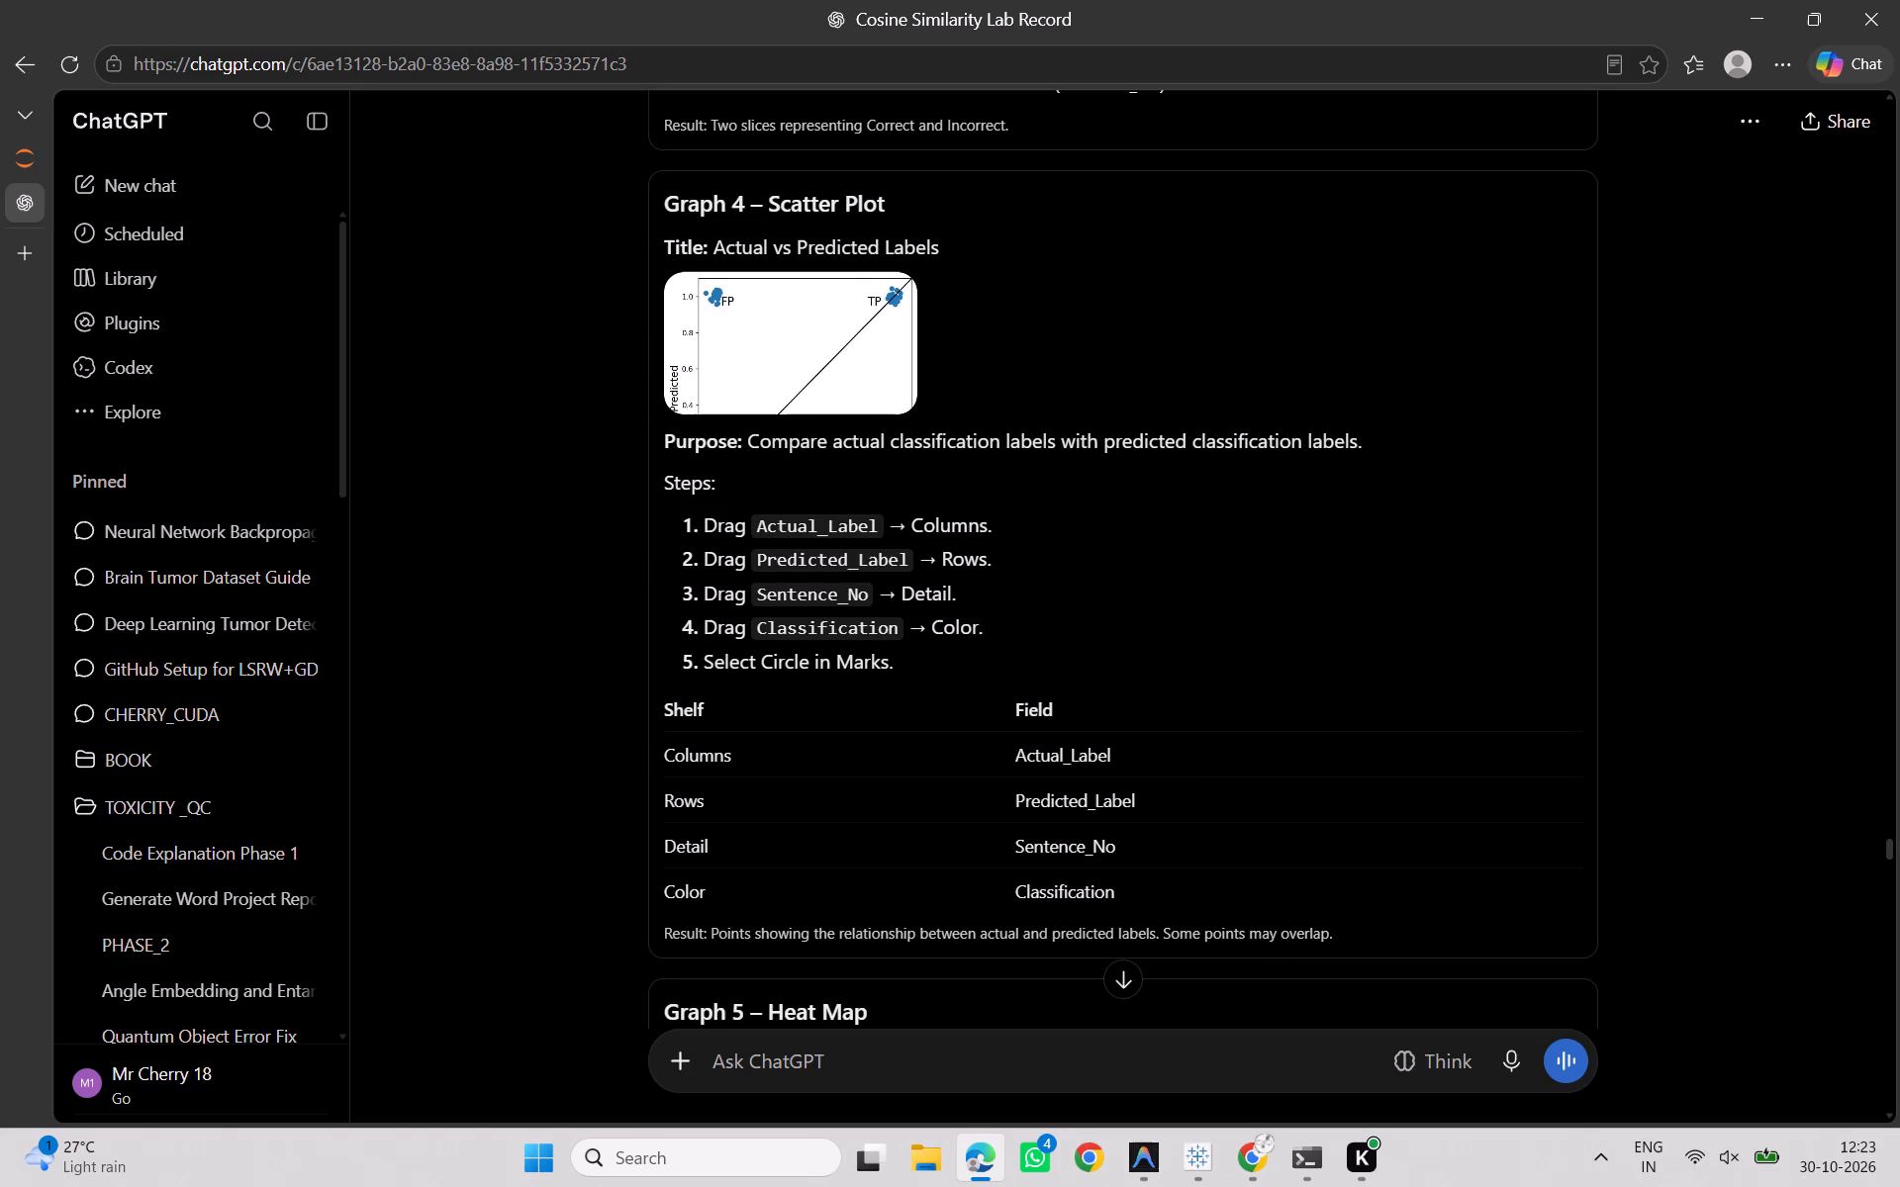
# Copy the Graph 4 title from ChatGPT, and rename the new Tableau worksheet "Scatter(Actual vs Predicted Labels)".
pyautogui.moveTo(710, 246); pyautogui.dragTo(960, 251)
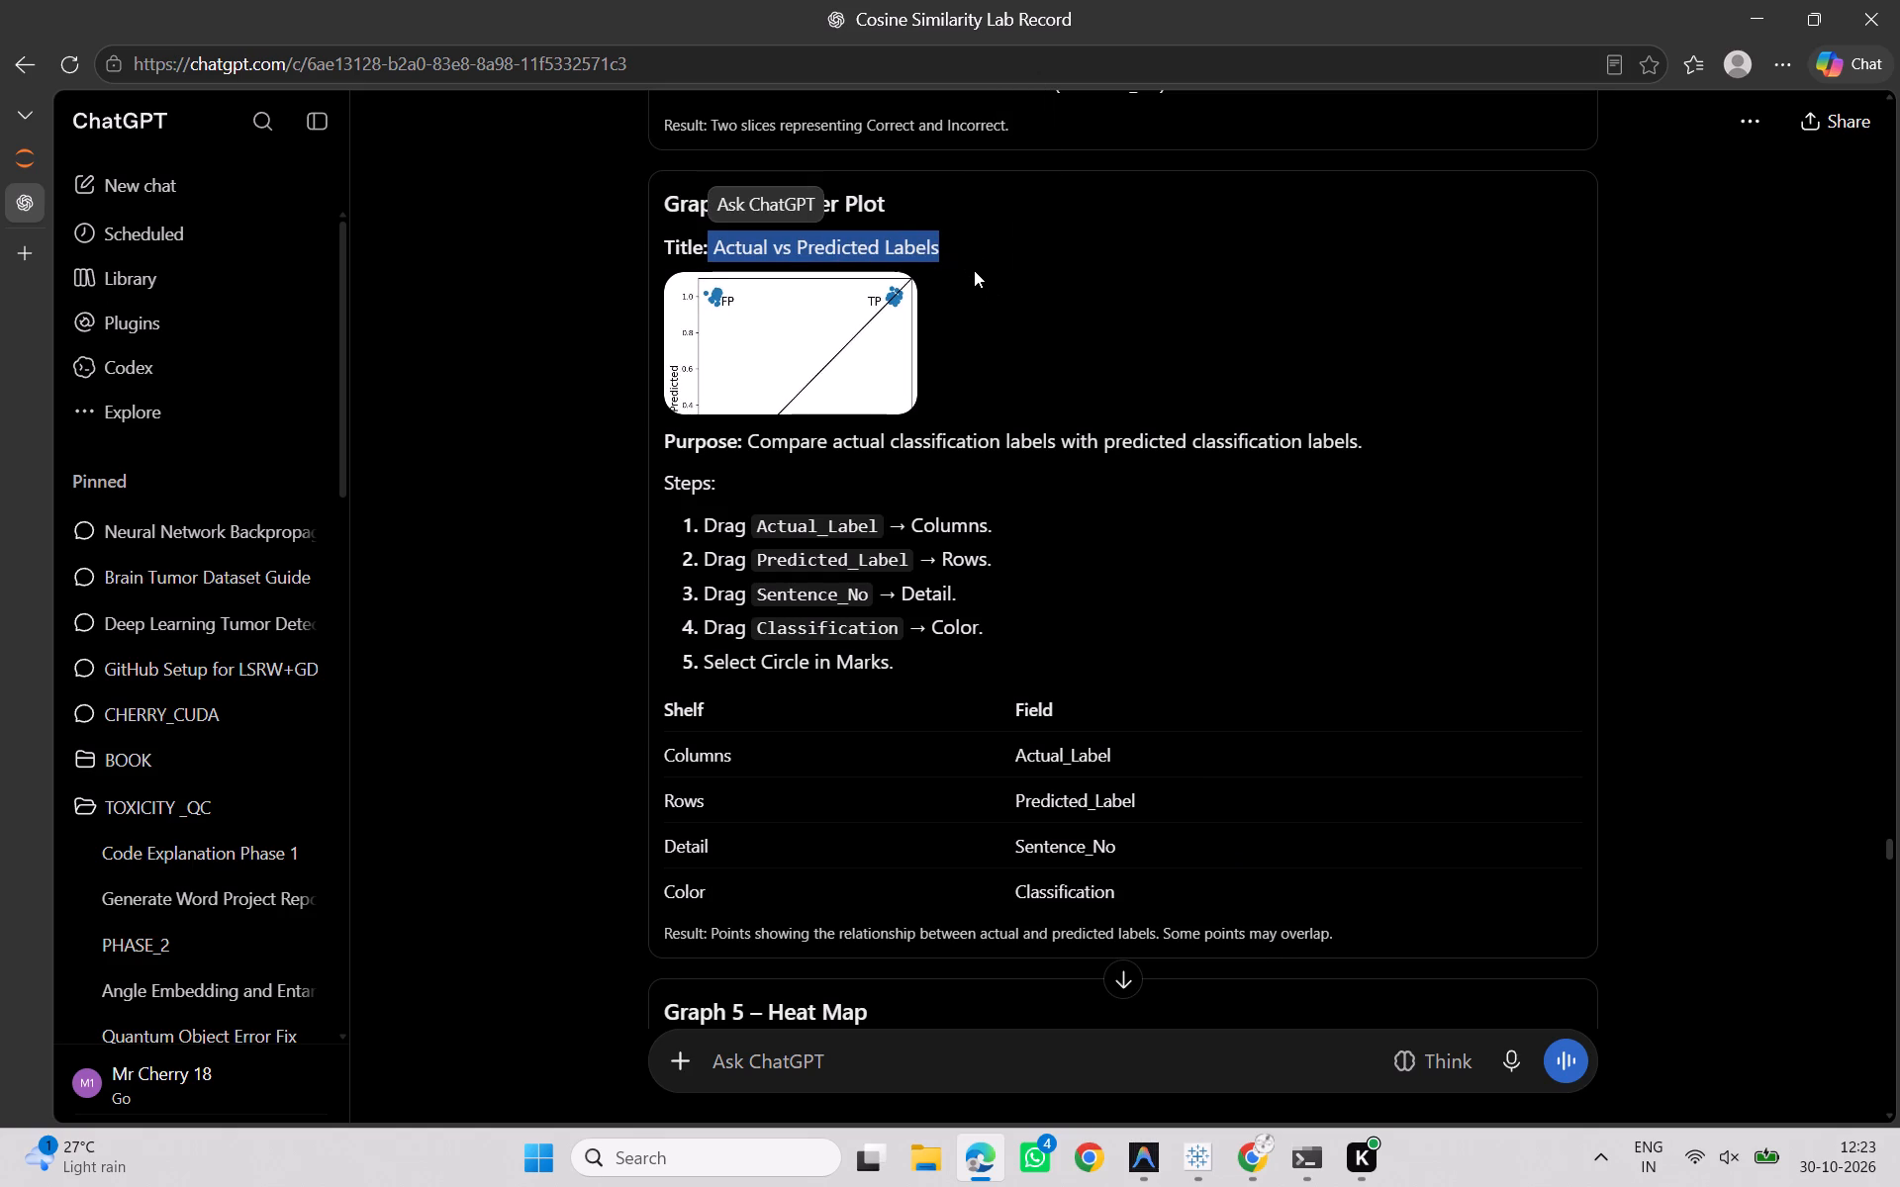
pyautogui.hotkey('ctrl', 'c')
pyautogui.hotkey('ctrl', 'c')
pyautogui.click(1092, 290)
pyautogui.hotkey('alt', 'Tab')
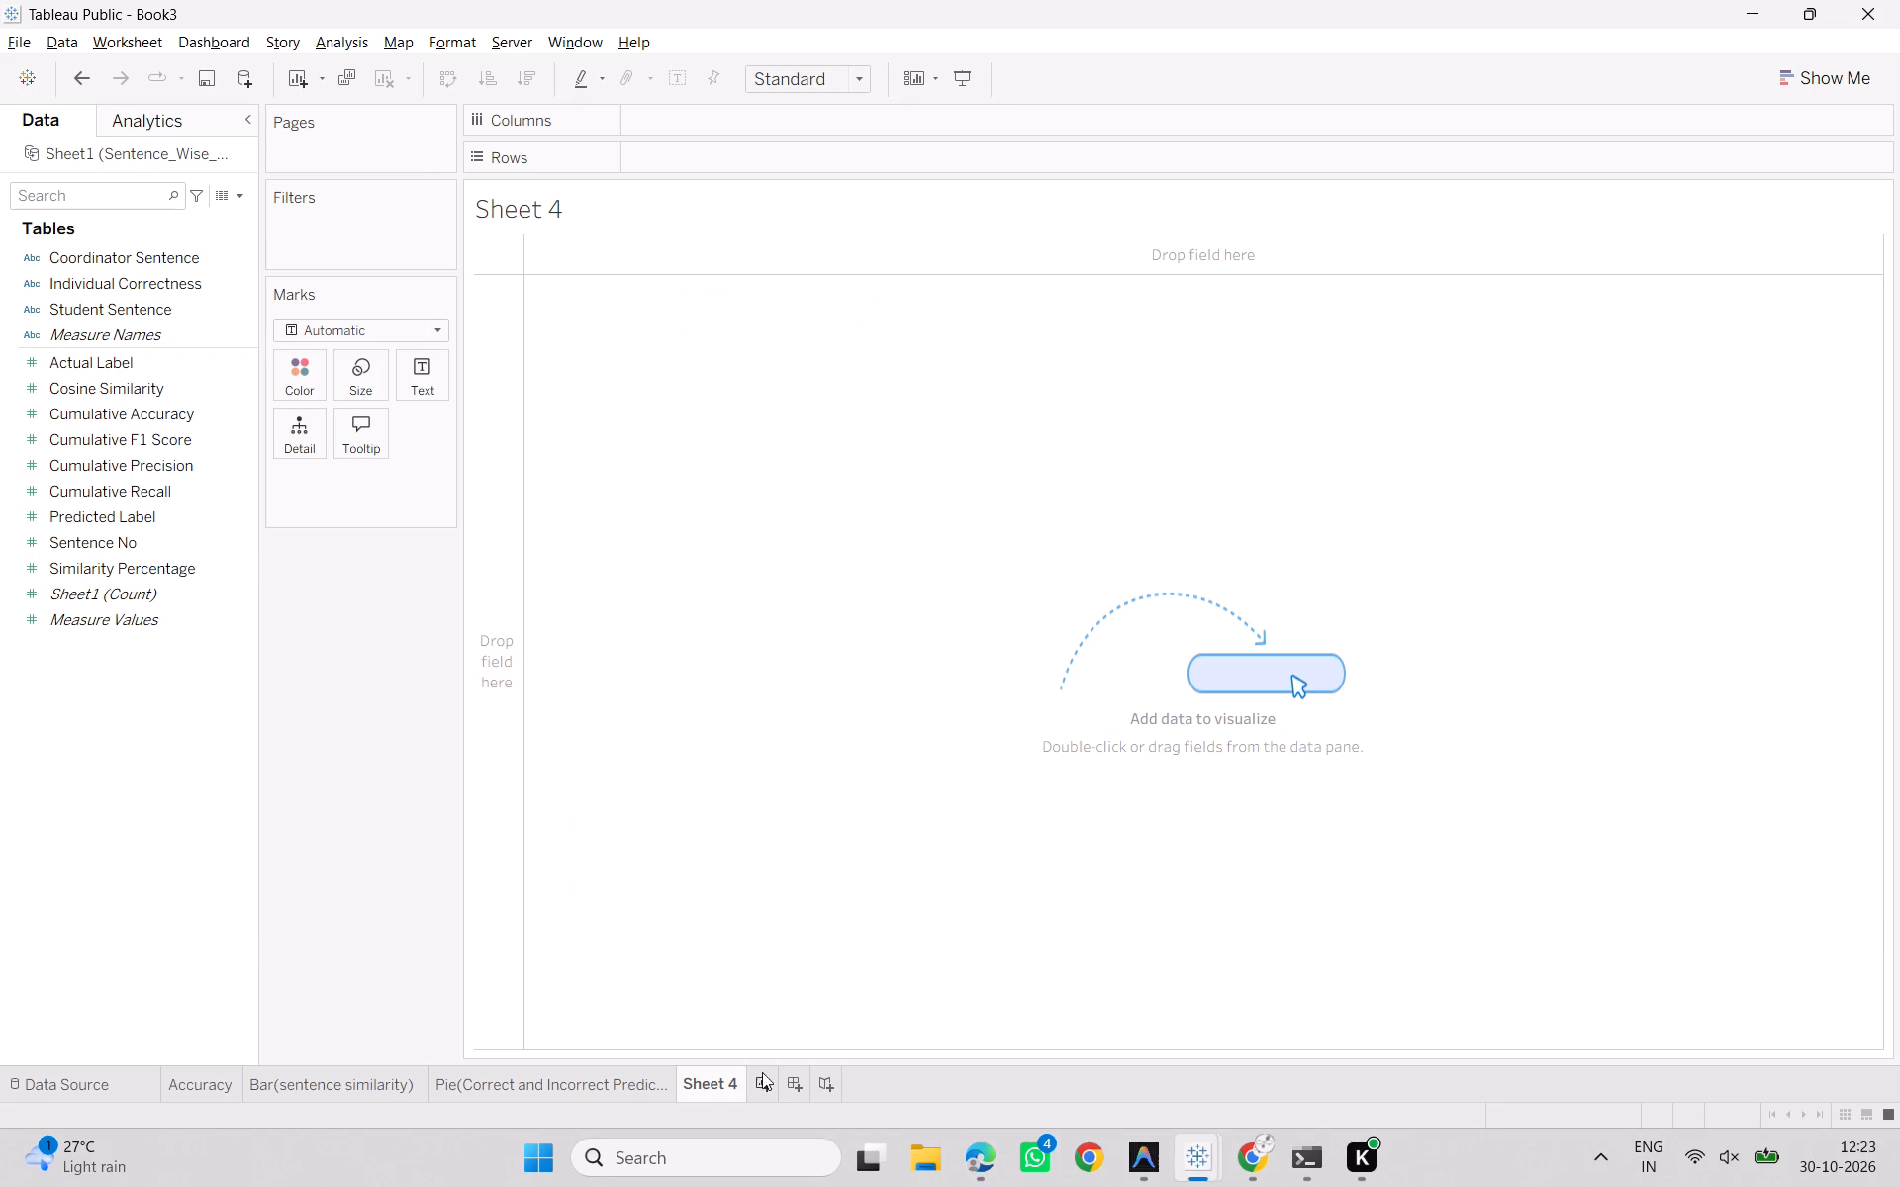
pyautogui.doubleClick(723, 1085)
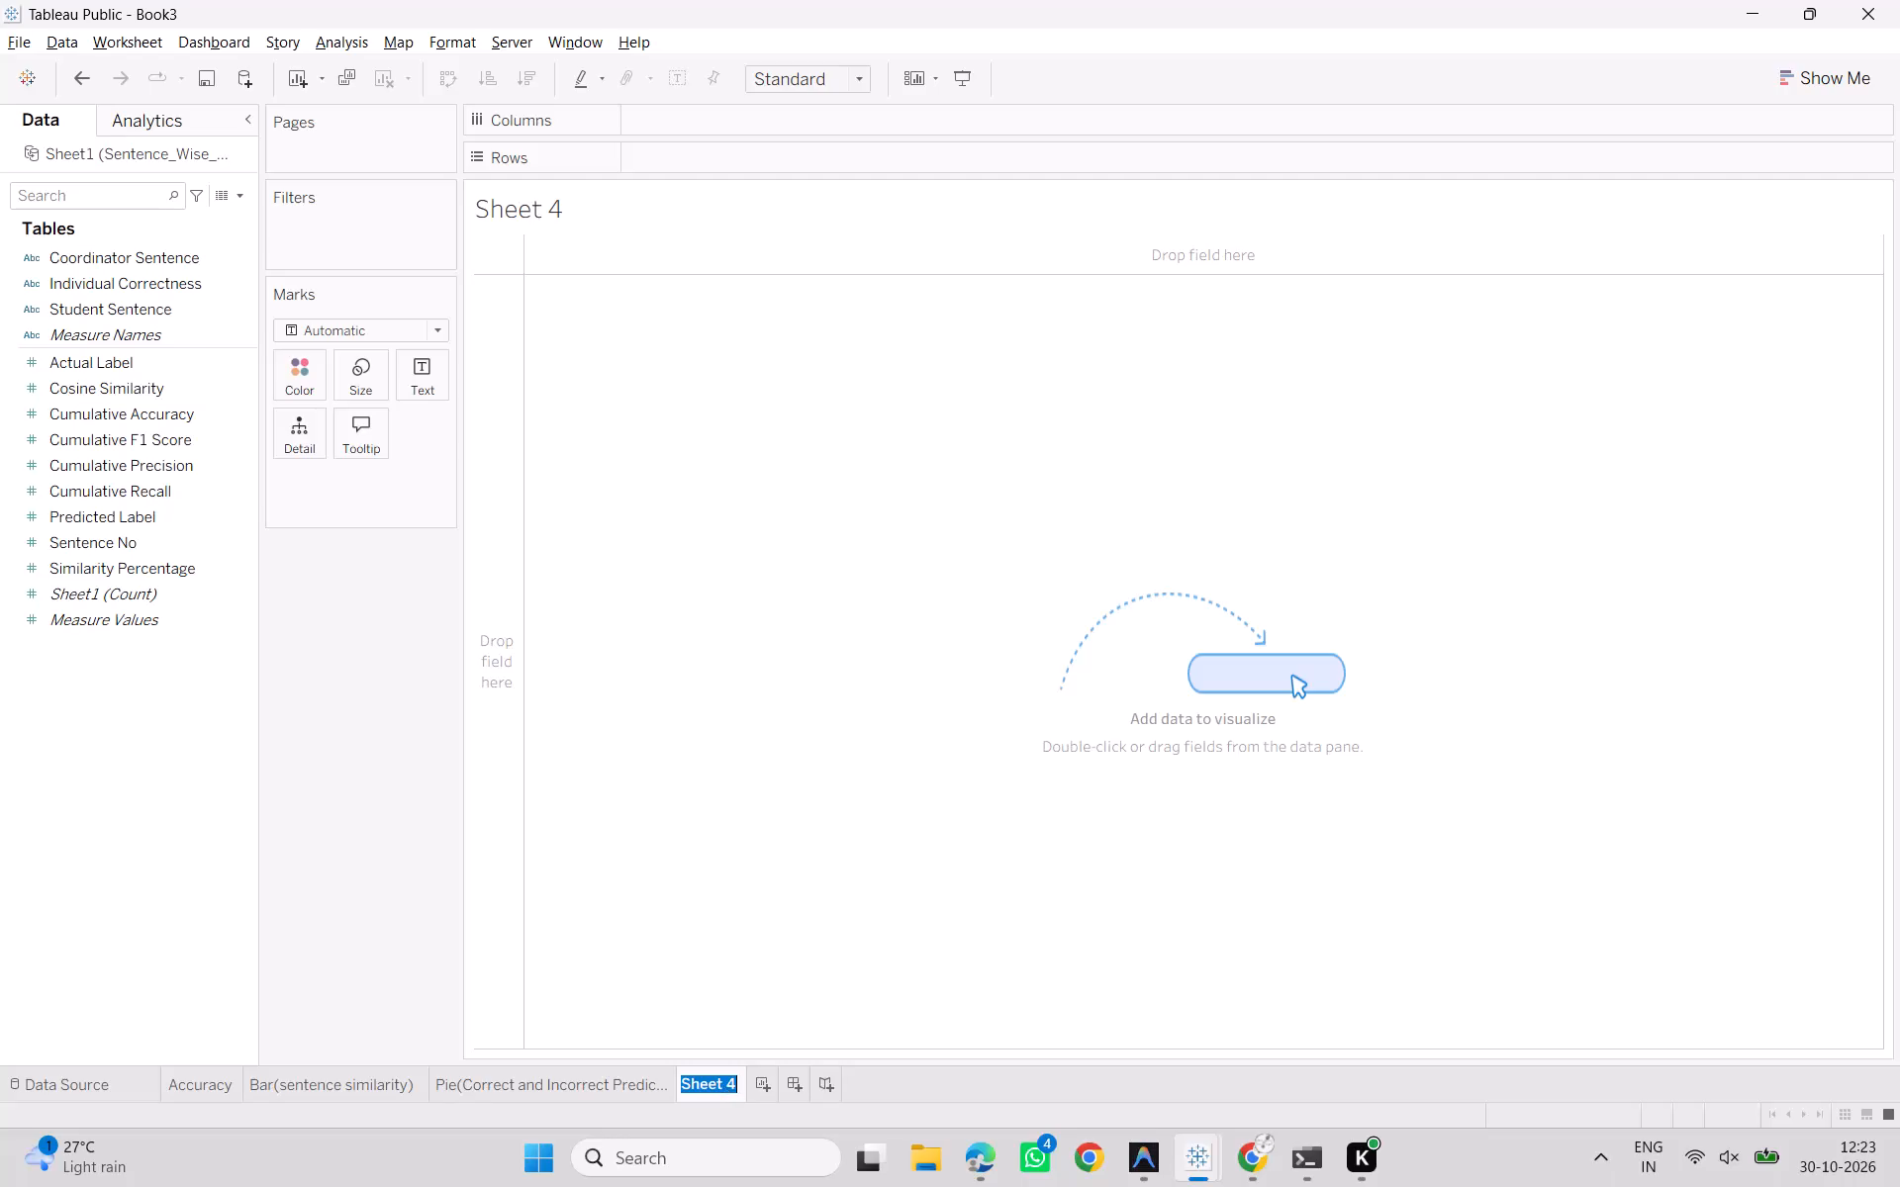
pyautogui.write('Scatter')
pyautogui.hotkey('shift', '(')
pyautogui.hotkey('ctrl', 'v')
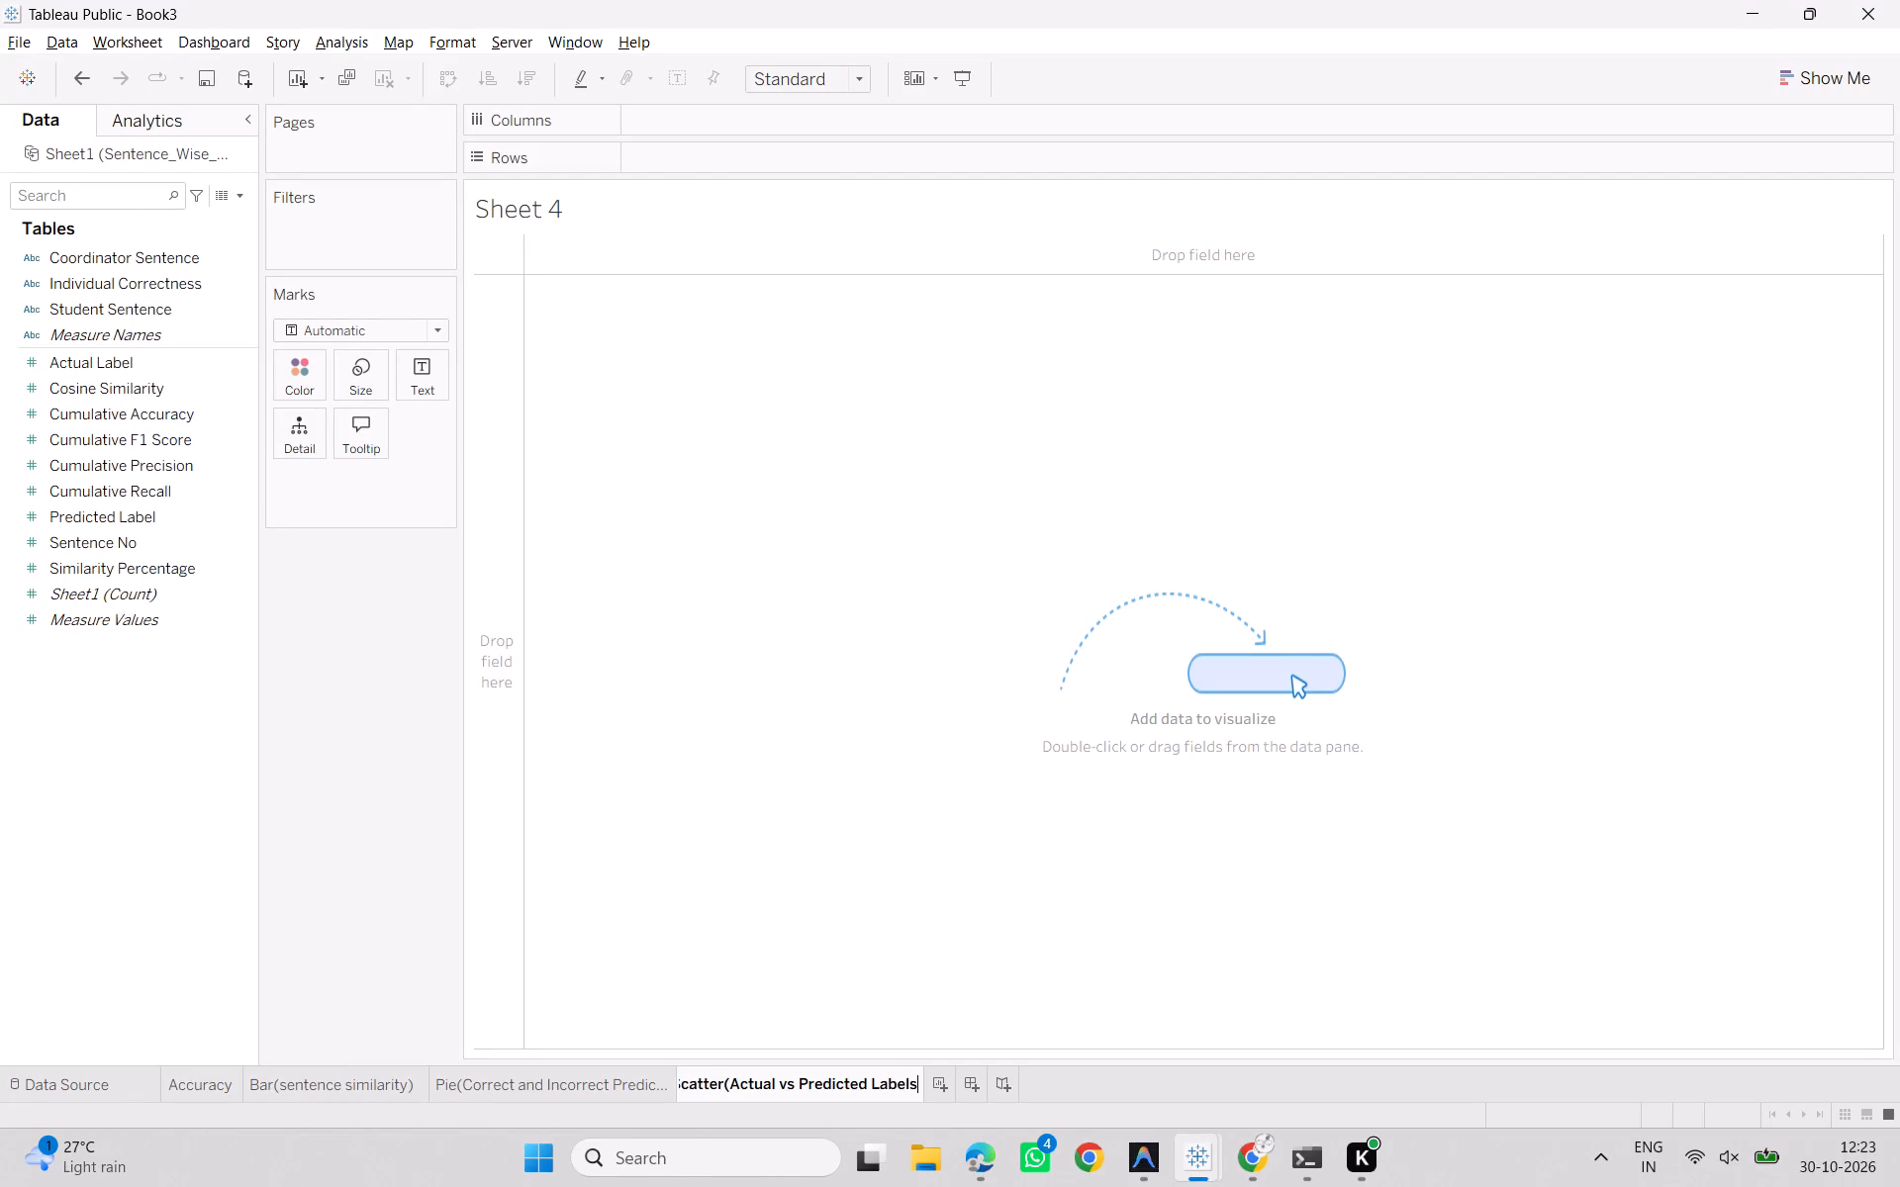
pyautogui.hotkey('shift', ')')
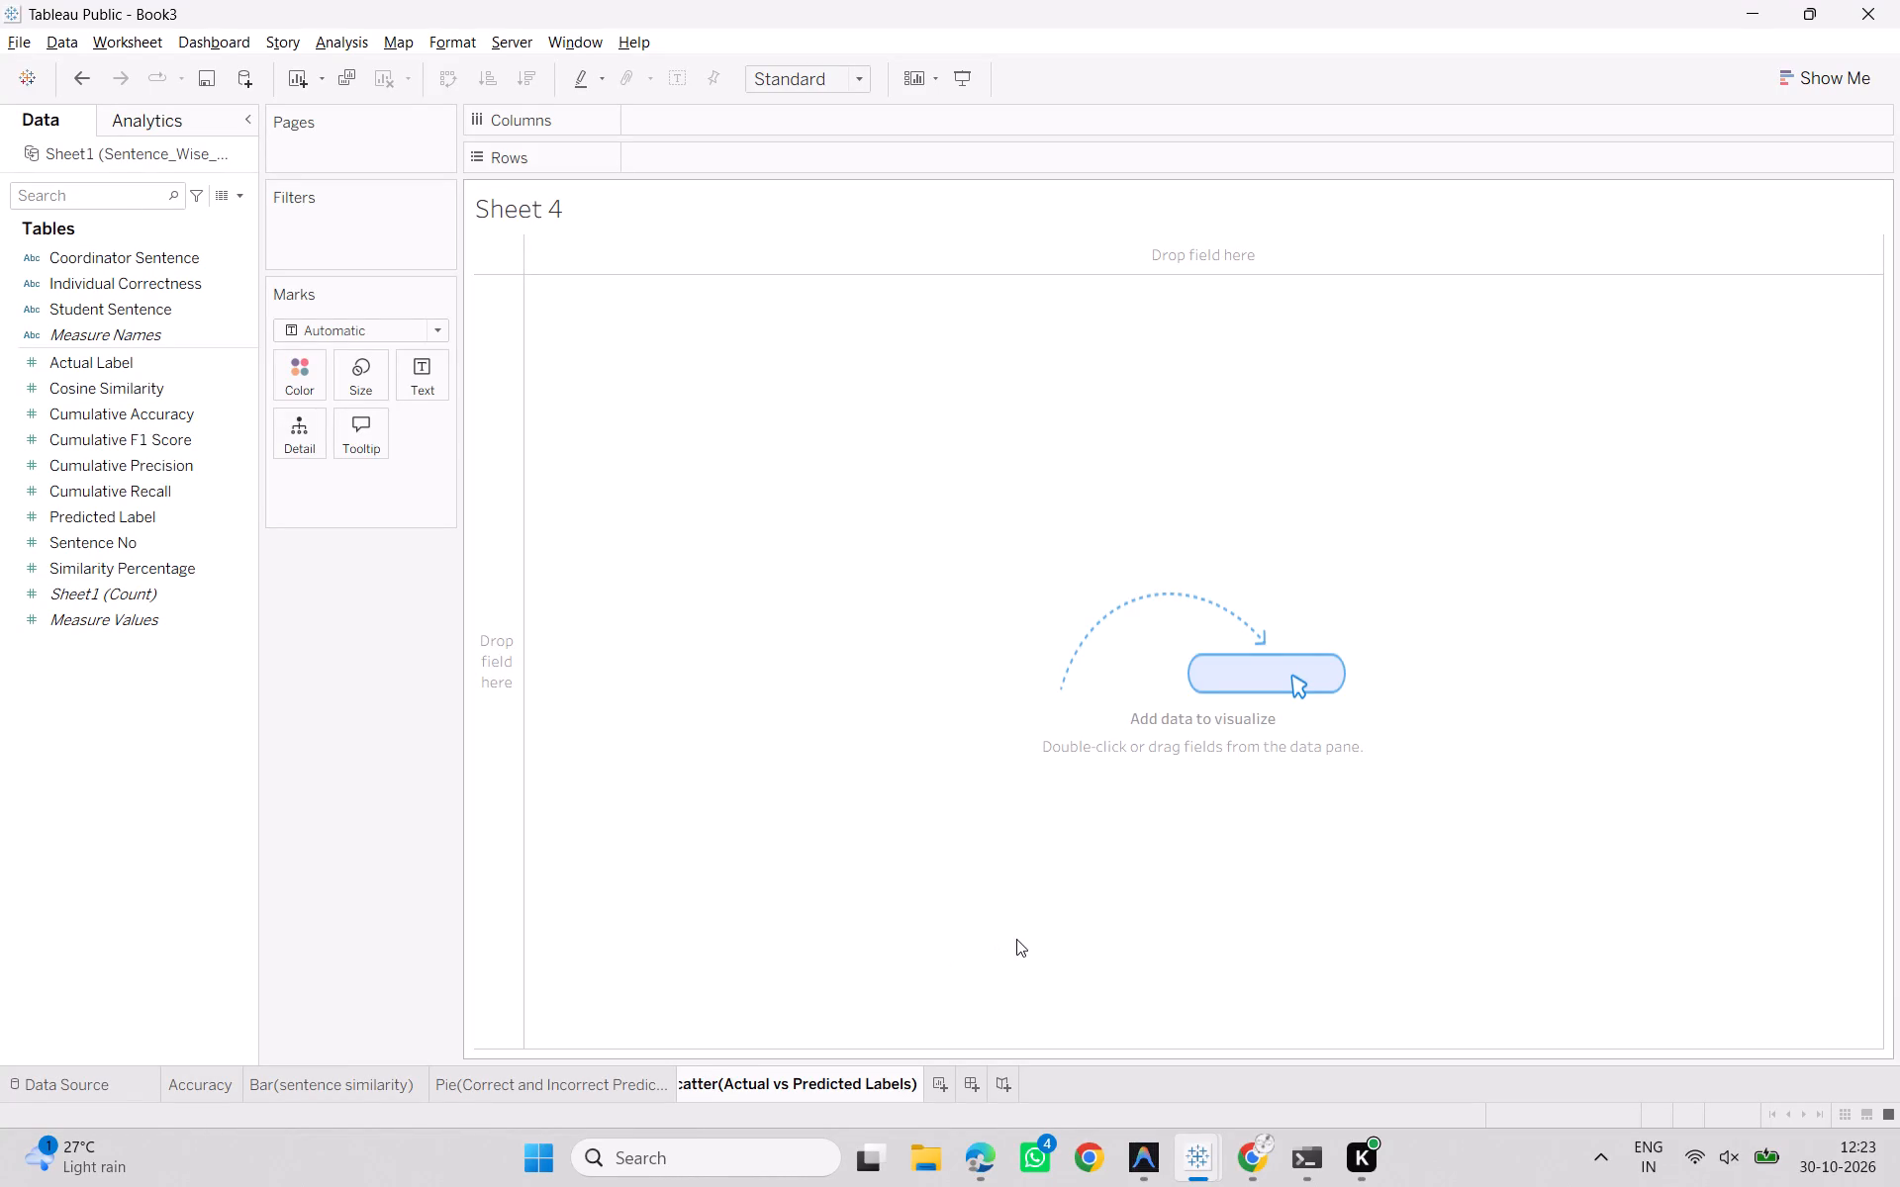
pyautogui.click(1016, 939)
# Following ChatGPT's Graph 4 steps, place Actual Label on Columns and Predicted Label on Rows in the Tableau scatter worksheet.
pyautogui.hotkey('alt', 'Tab')
pyautogui.click(1226, 608)
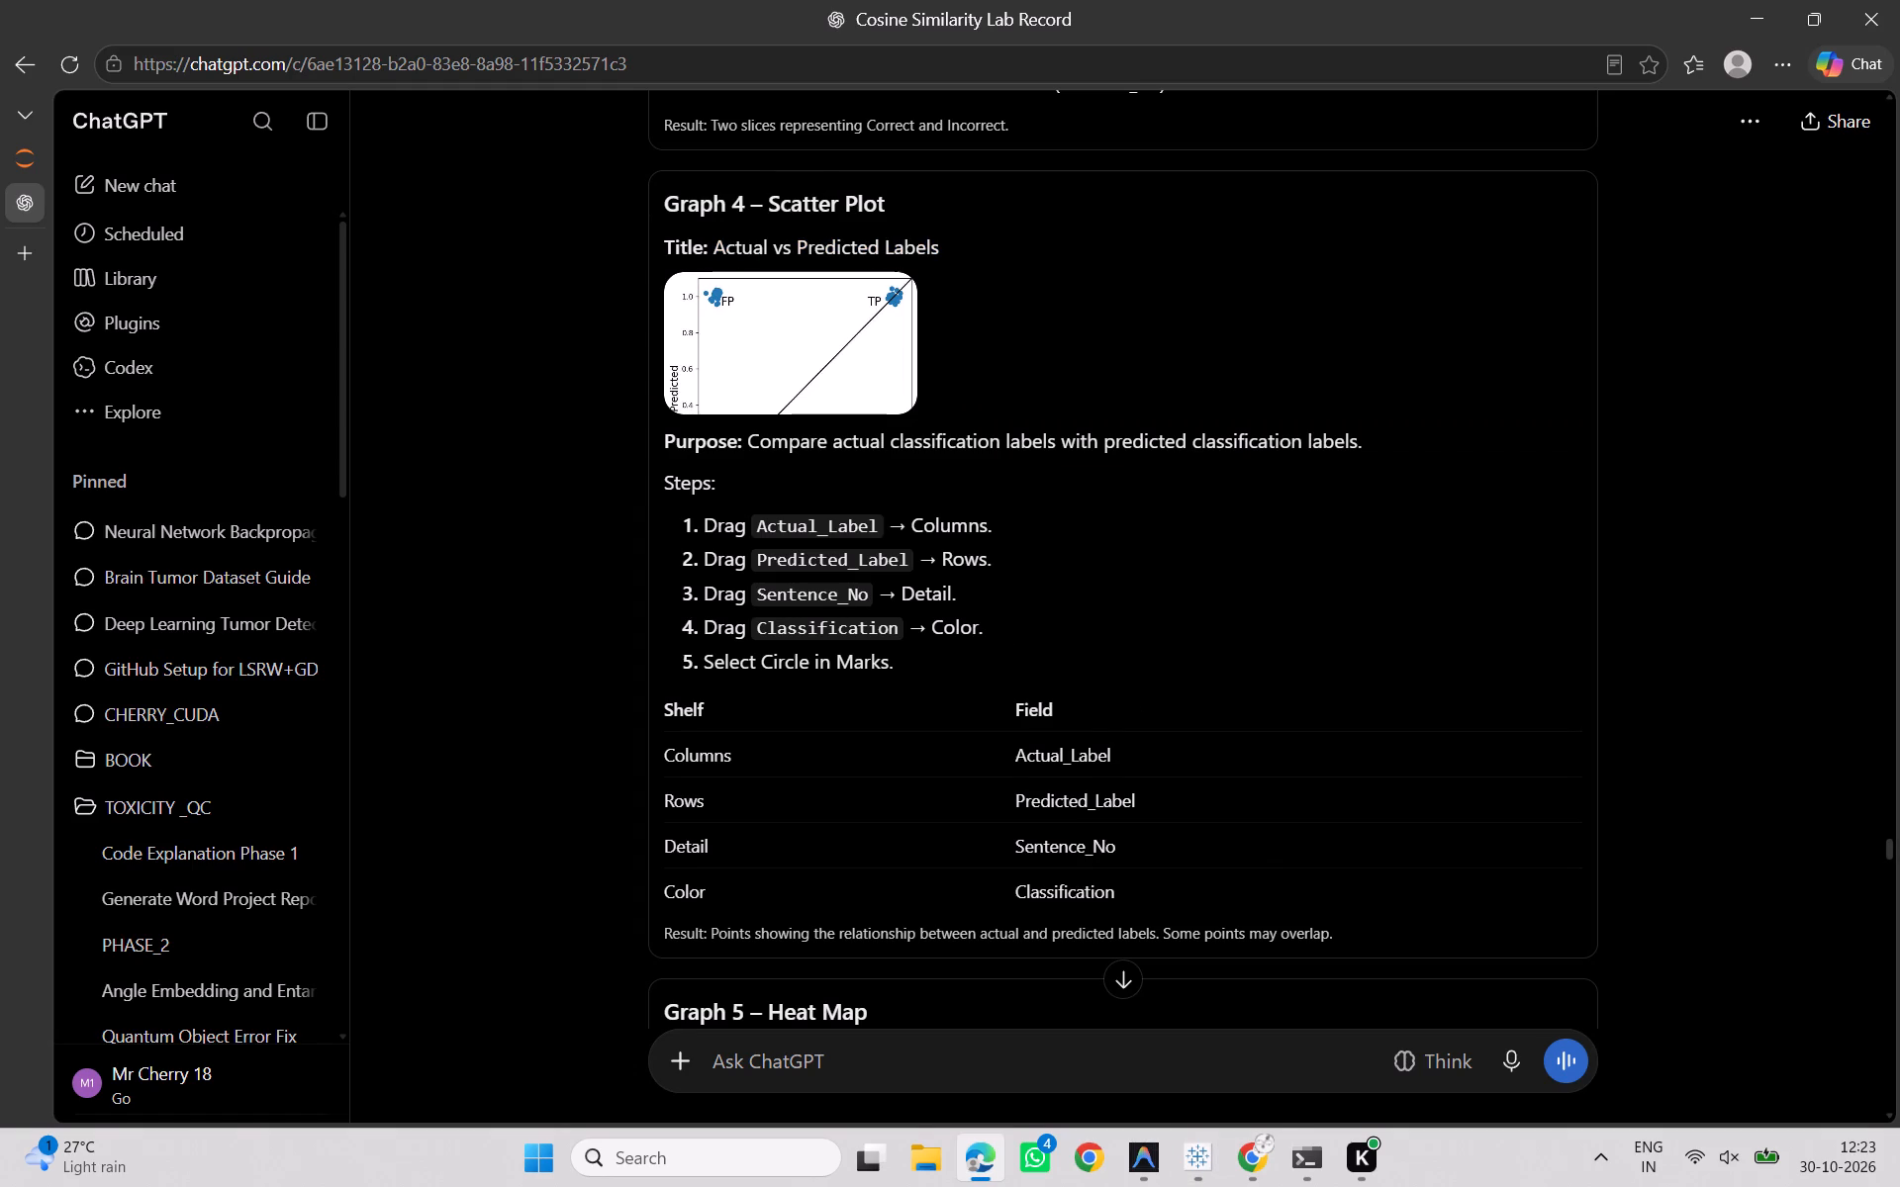
pyautogui.hotkey('alt', 'Tab')
pyautogui.moveTo(137, 357); pyautogui.dragTo(737, 121)
pyautogui.hotkey('alt', 'Tab')
pyautogui.hotkey('alt', 'Tab')
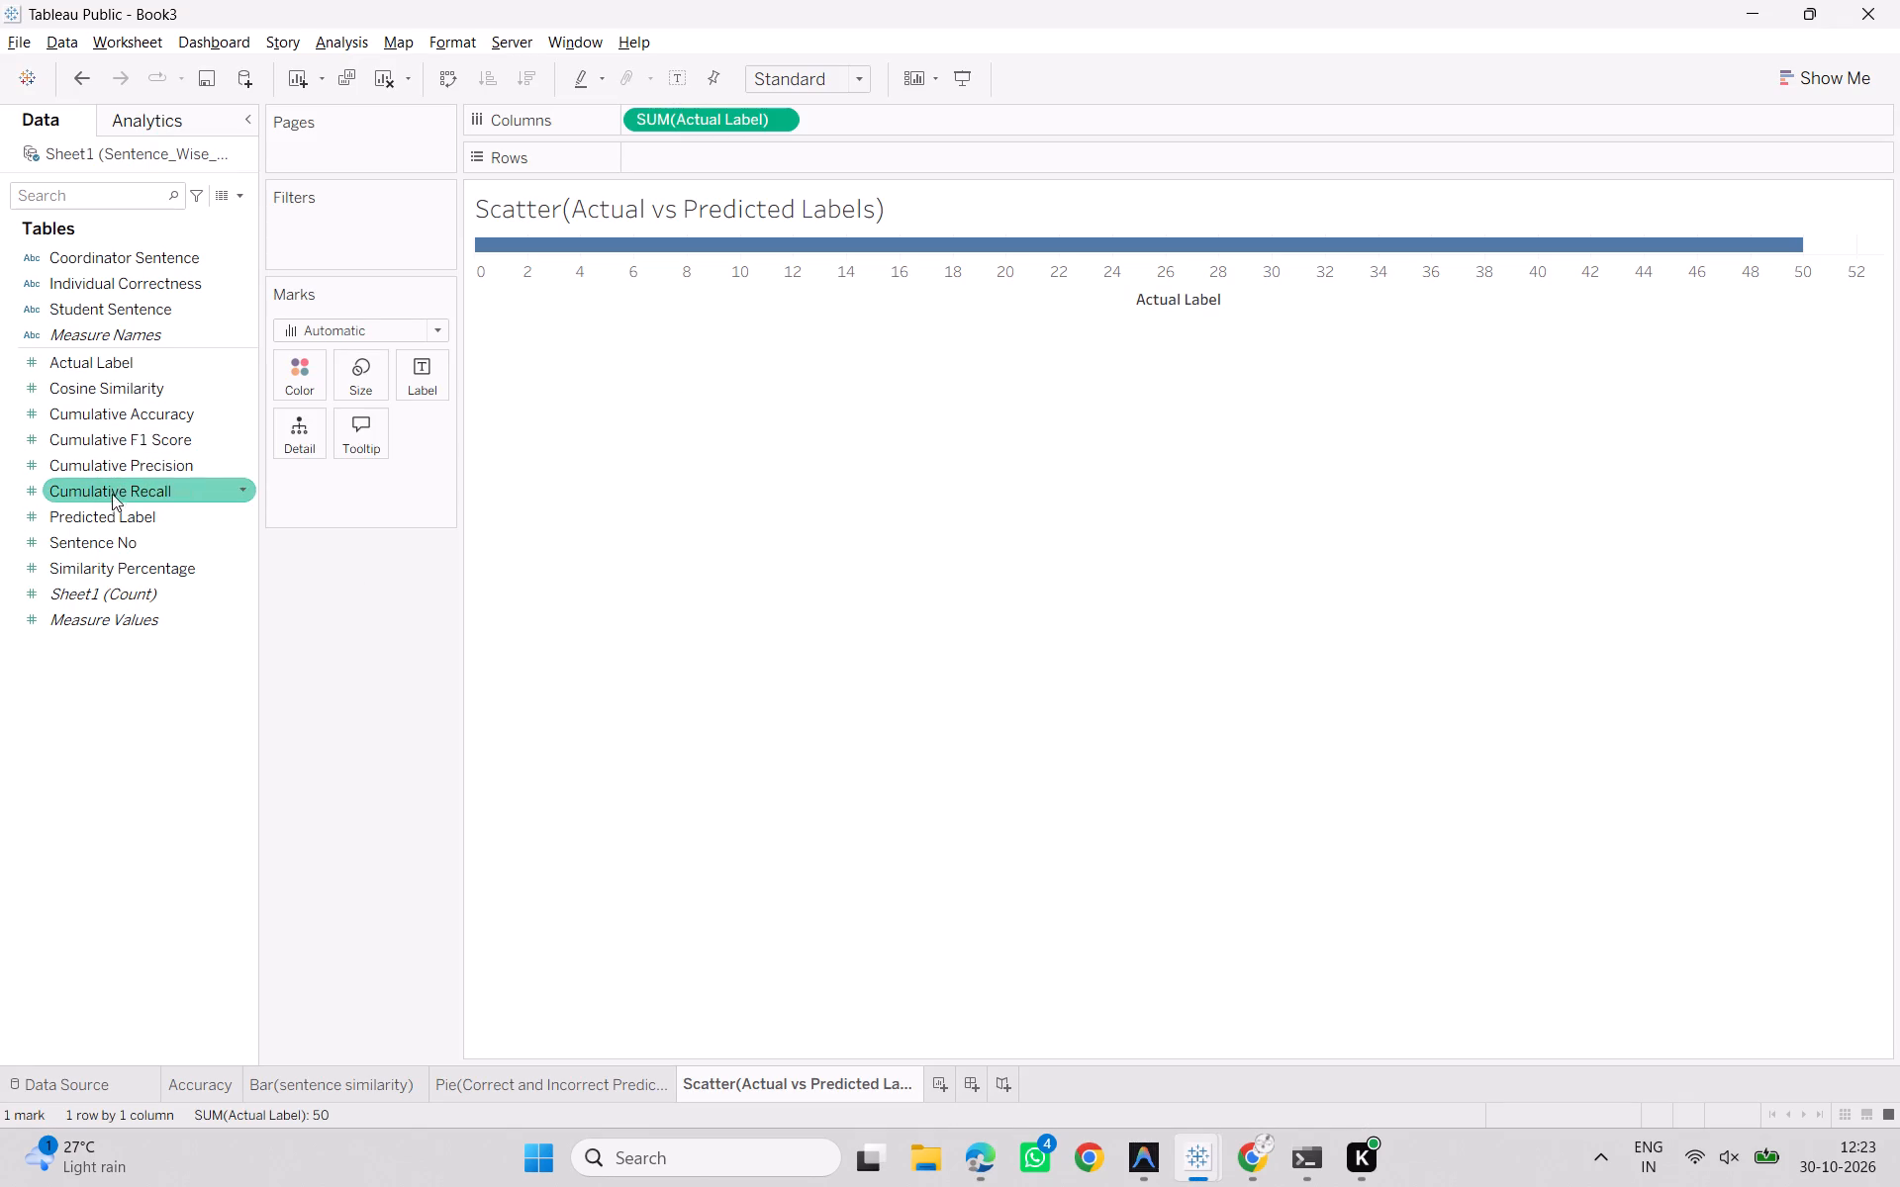
pyautogui.moveTo(112, 513); pyautogui.dragTo(720, 155)
# Add Sentence No to Detail in the Tableau scatter worksheet, and check it against ChatGPT's Graph 4 steps.
pyautogui.hotkey('alt', 'Tab')
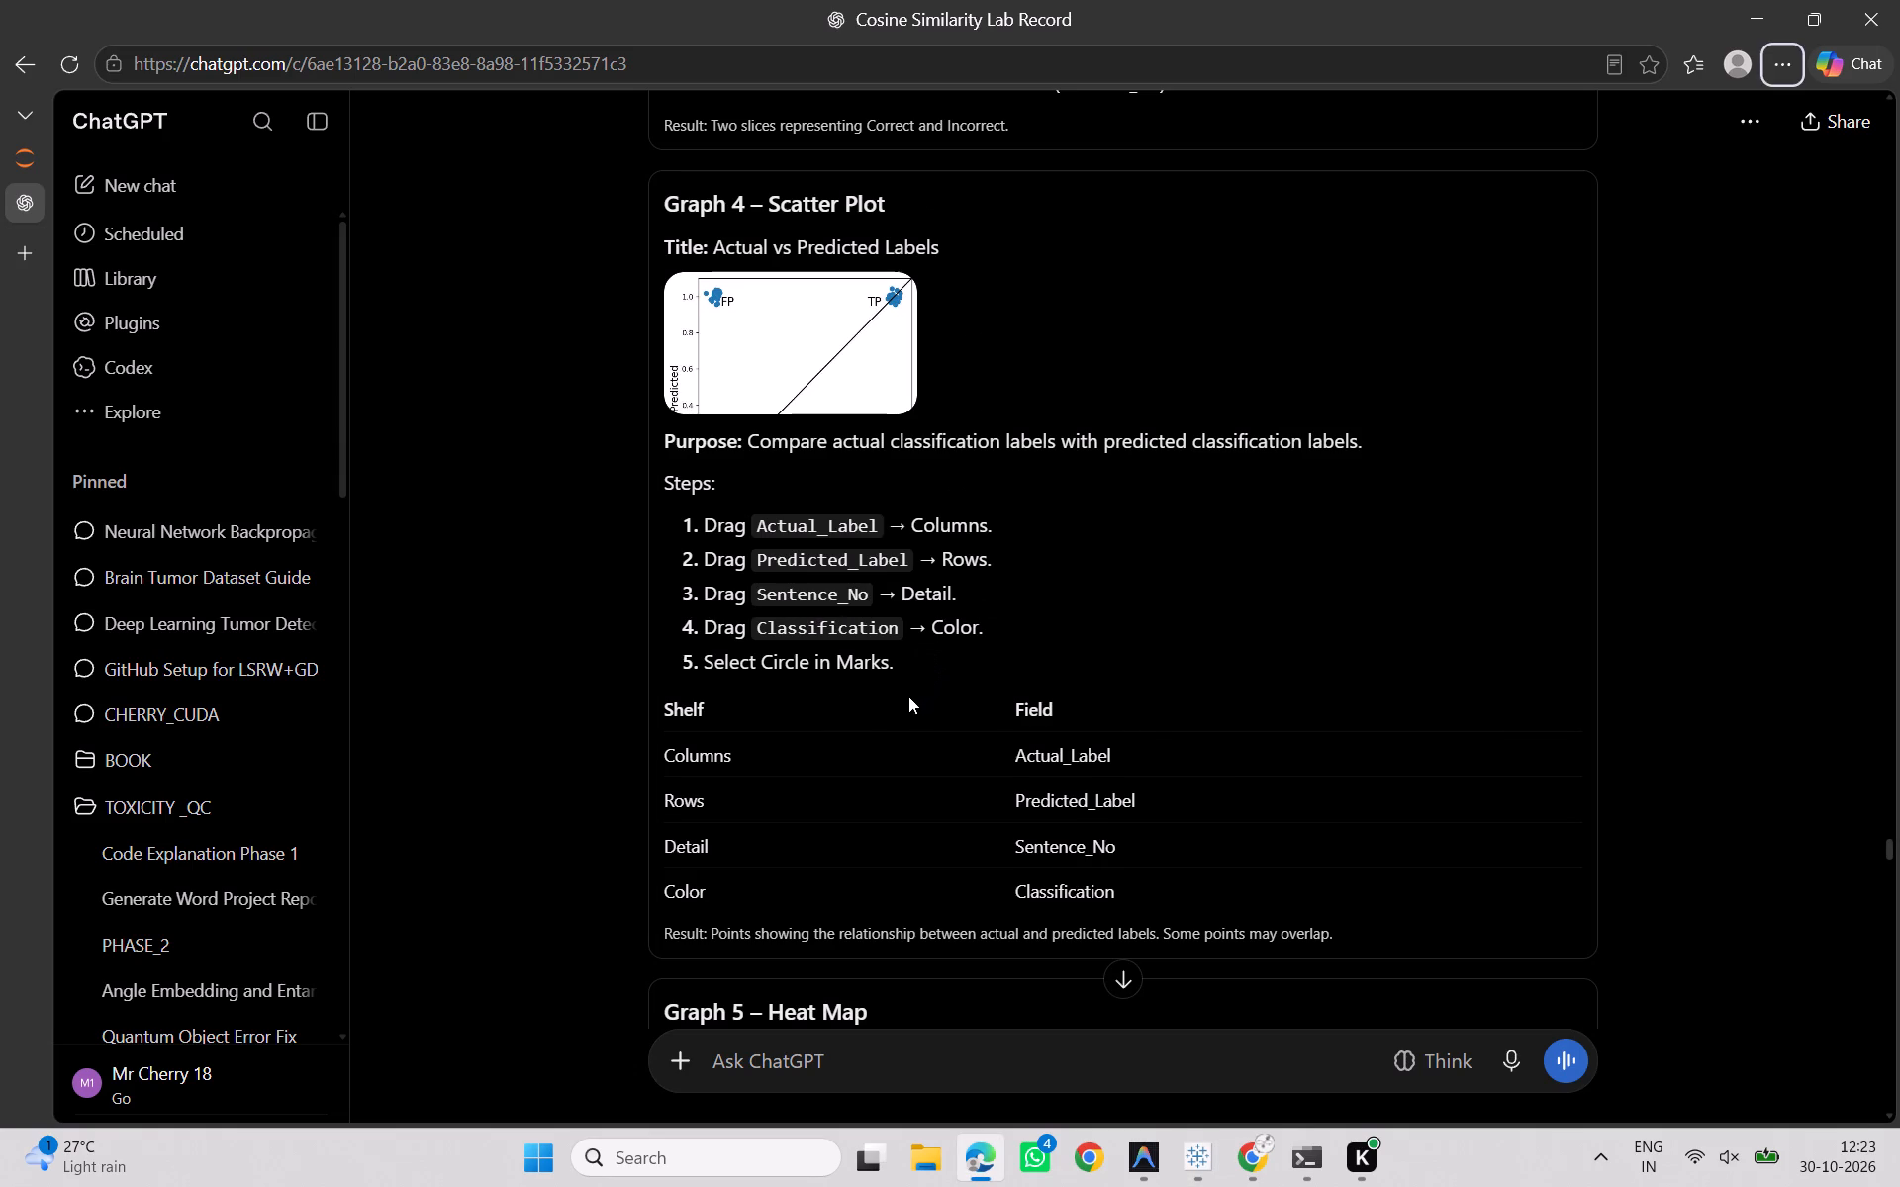
pyautogui.hotkey('alt', 'Tab')
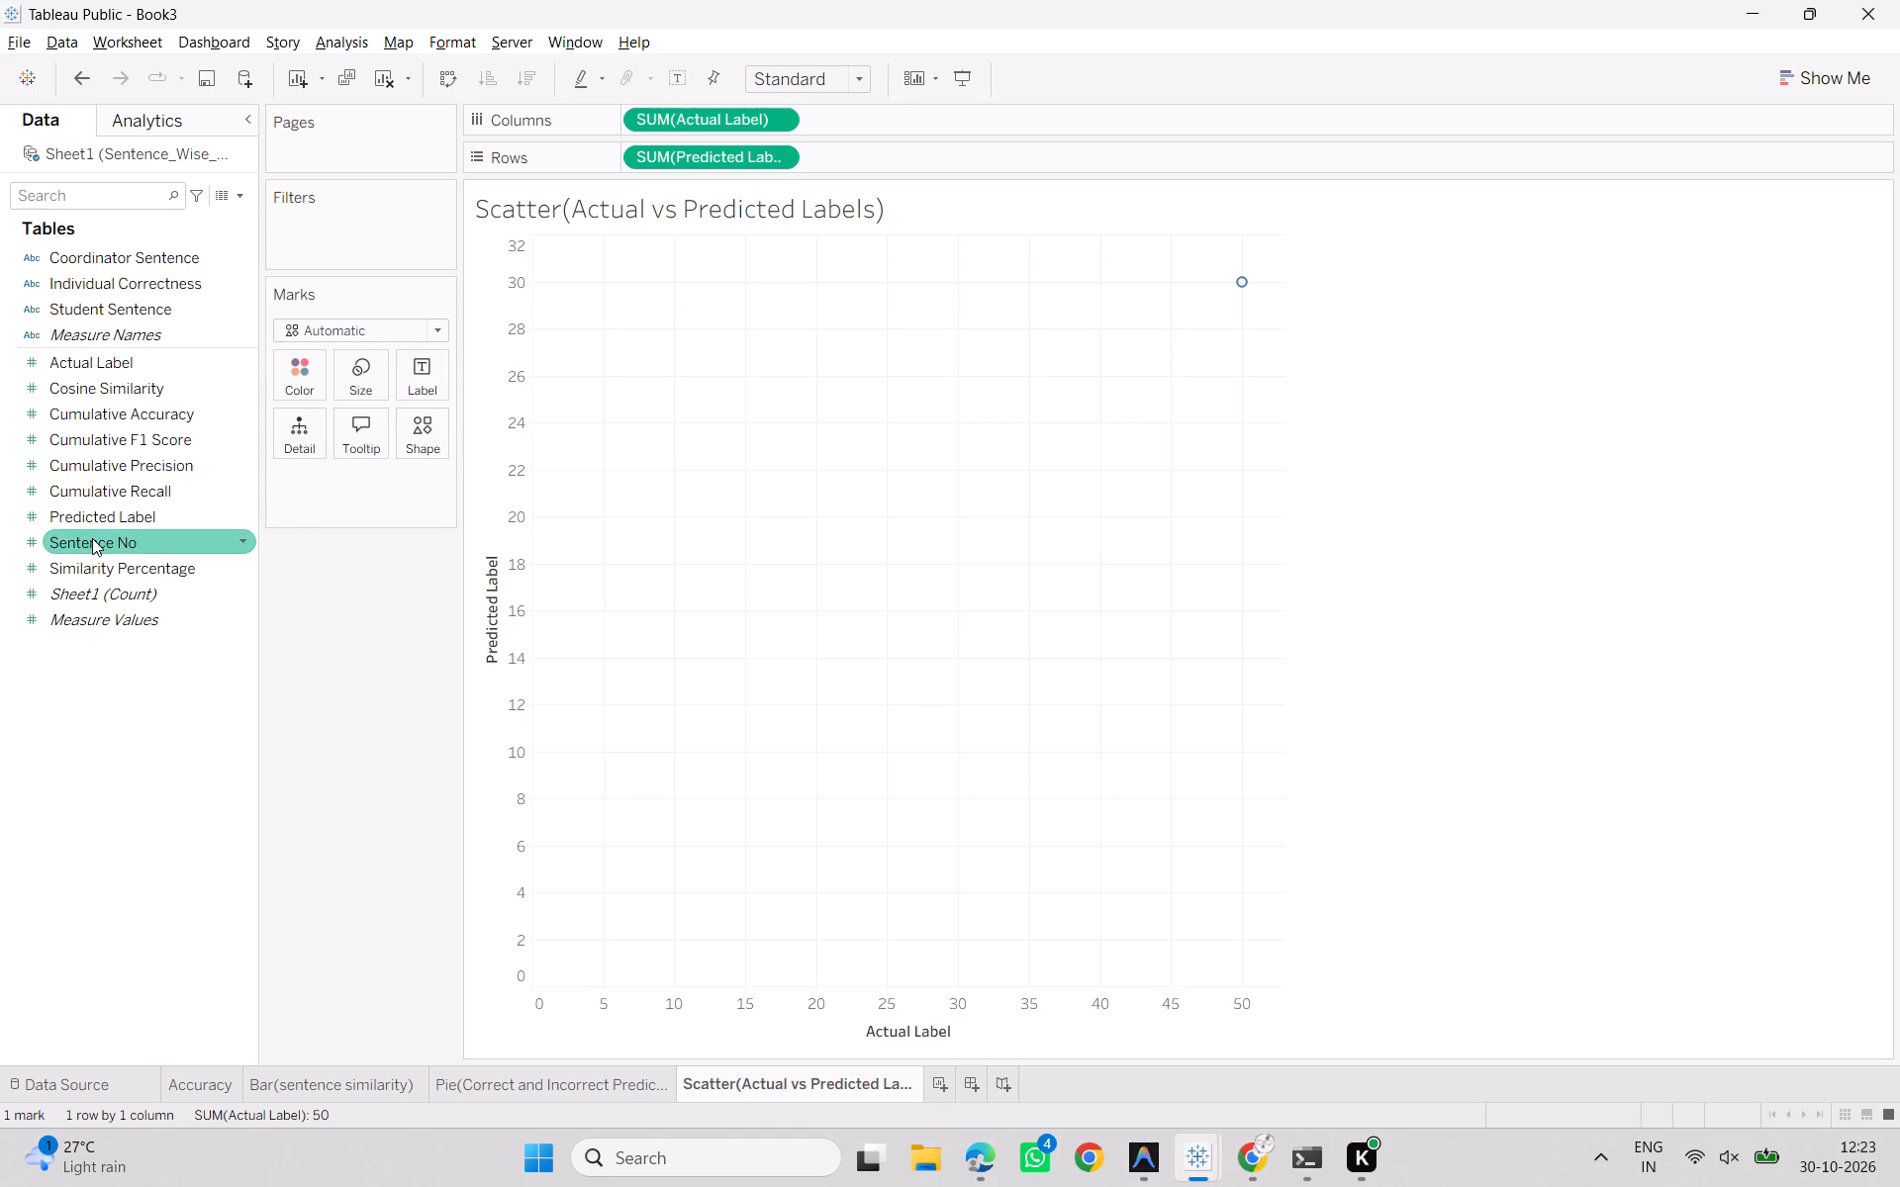
pyautogui.moveTo(92, 538); pyautogui.dragTo(292, 438)
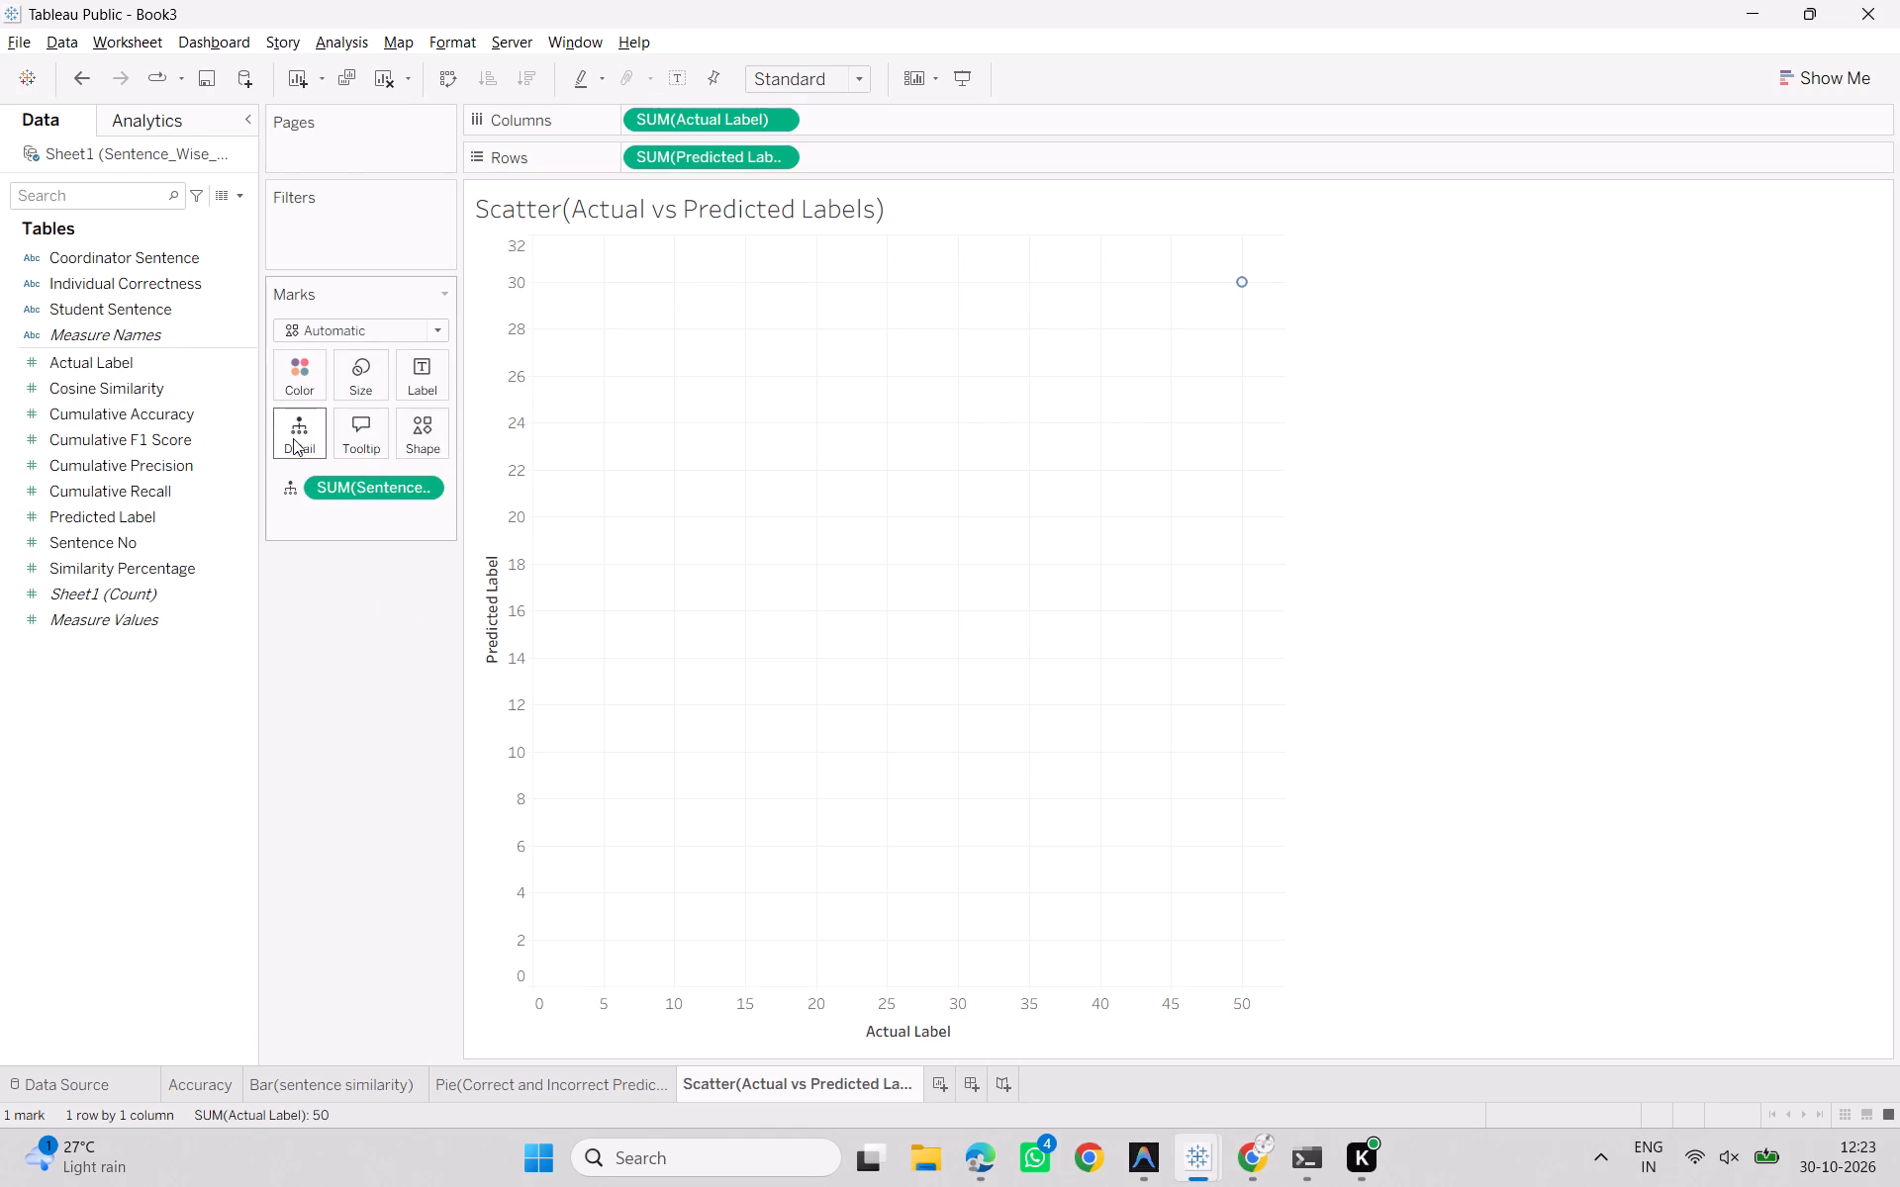
pyautogui.hotkey('alt', 'Tab')
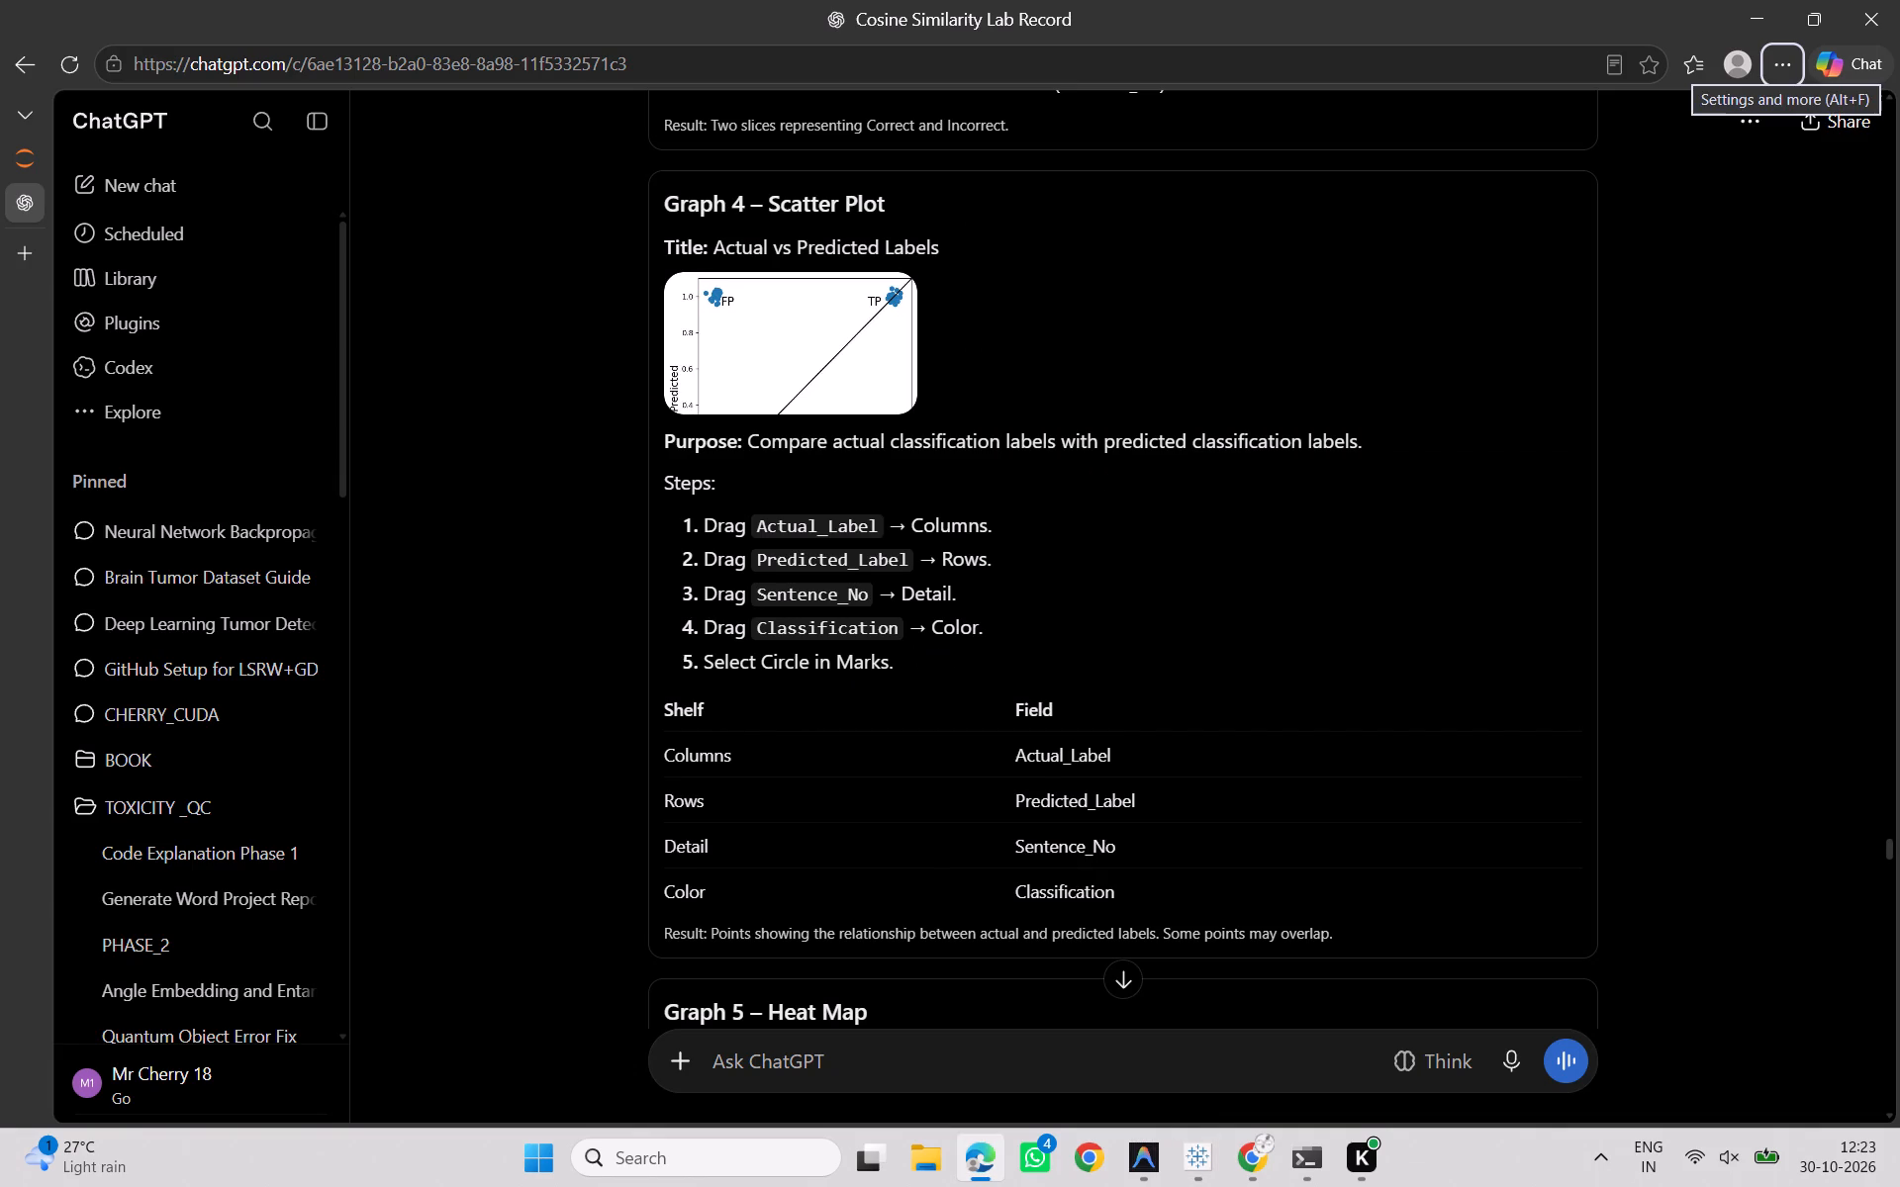
pyautogui.hotkey('alt', 'Tab')
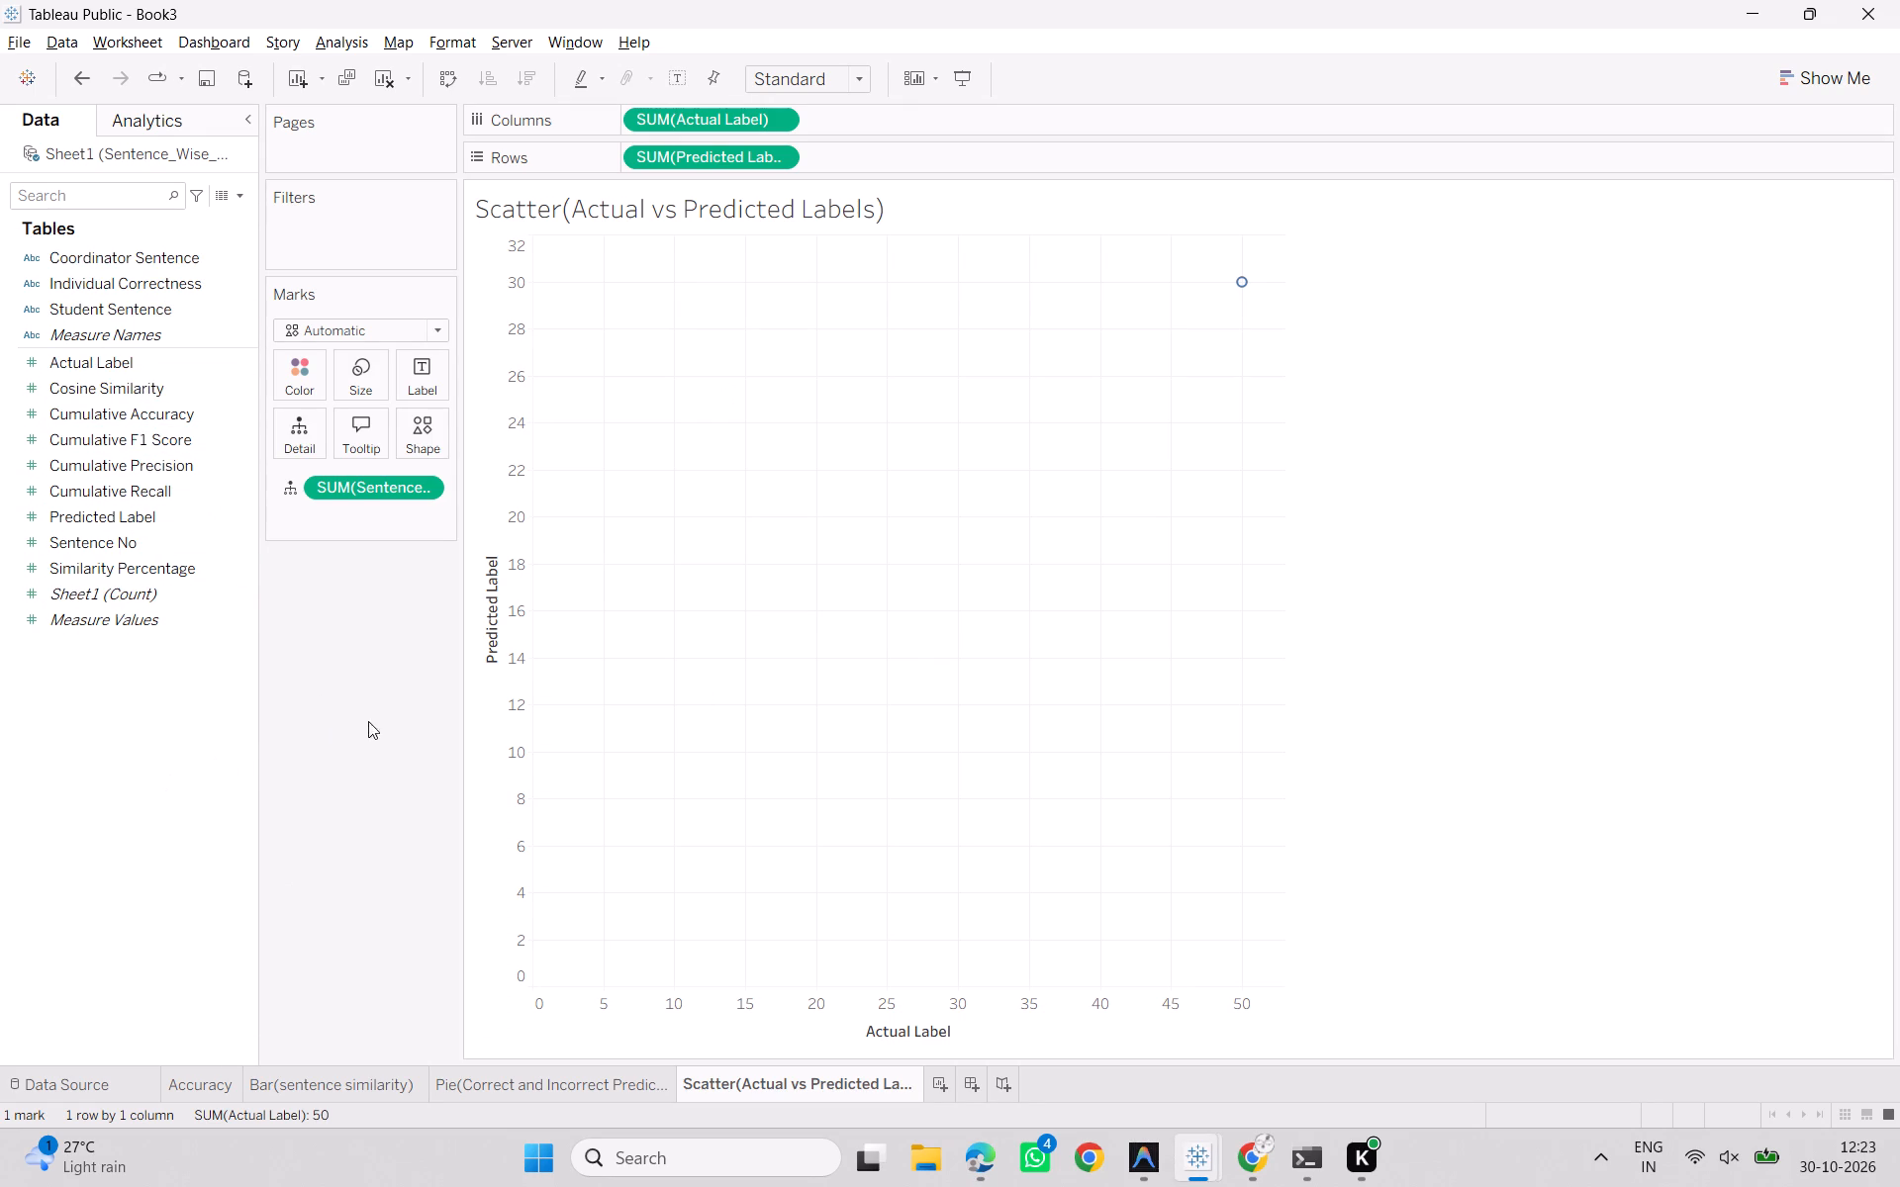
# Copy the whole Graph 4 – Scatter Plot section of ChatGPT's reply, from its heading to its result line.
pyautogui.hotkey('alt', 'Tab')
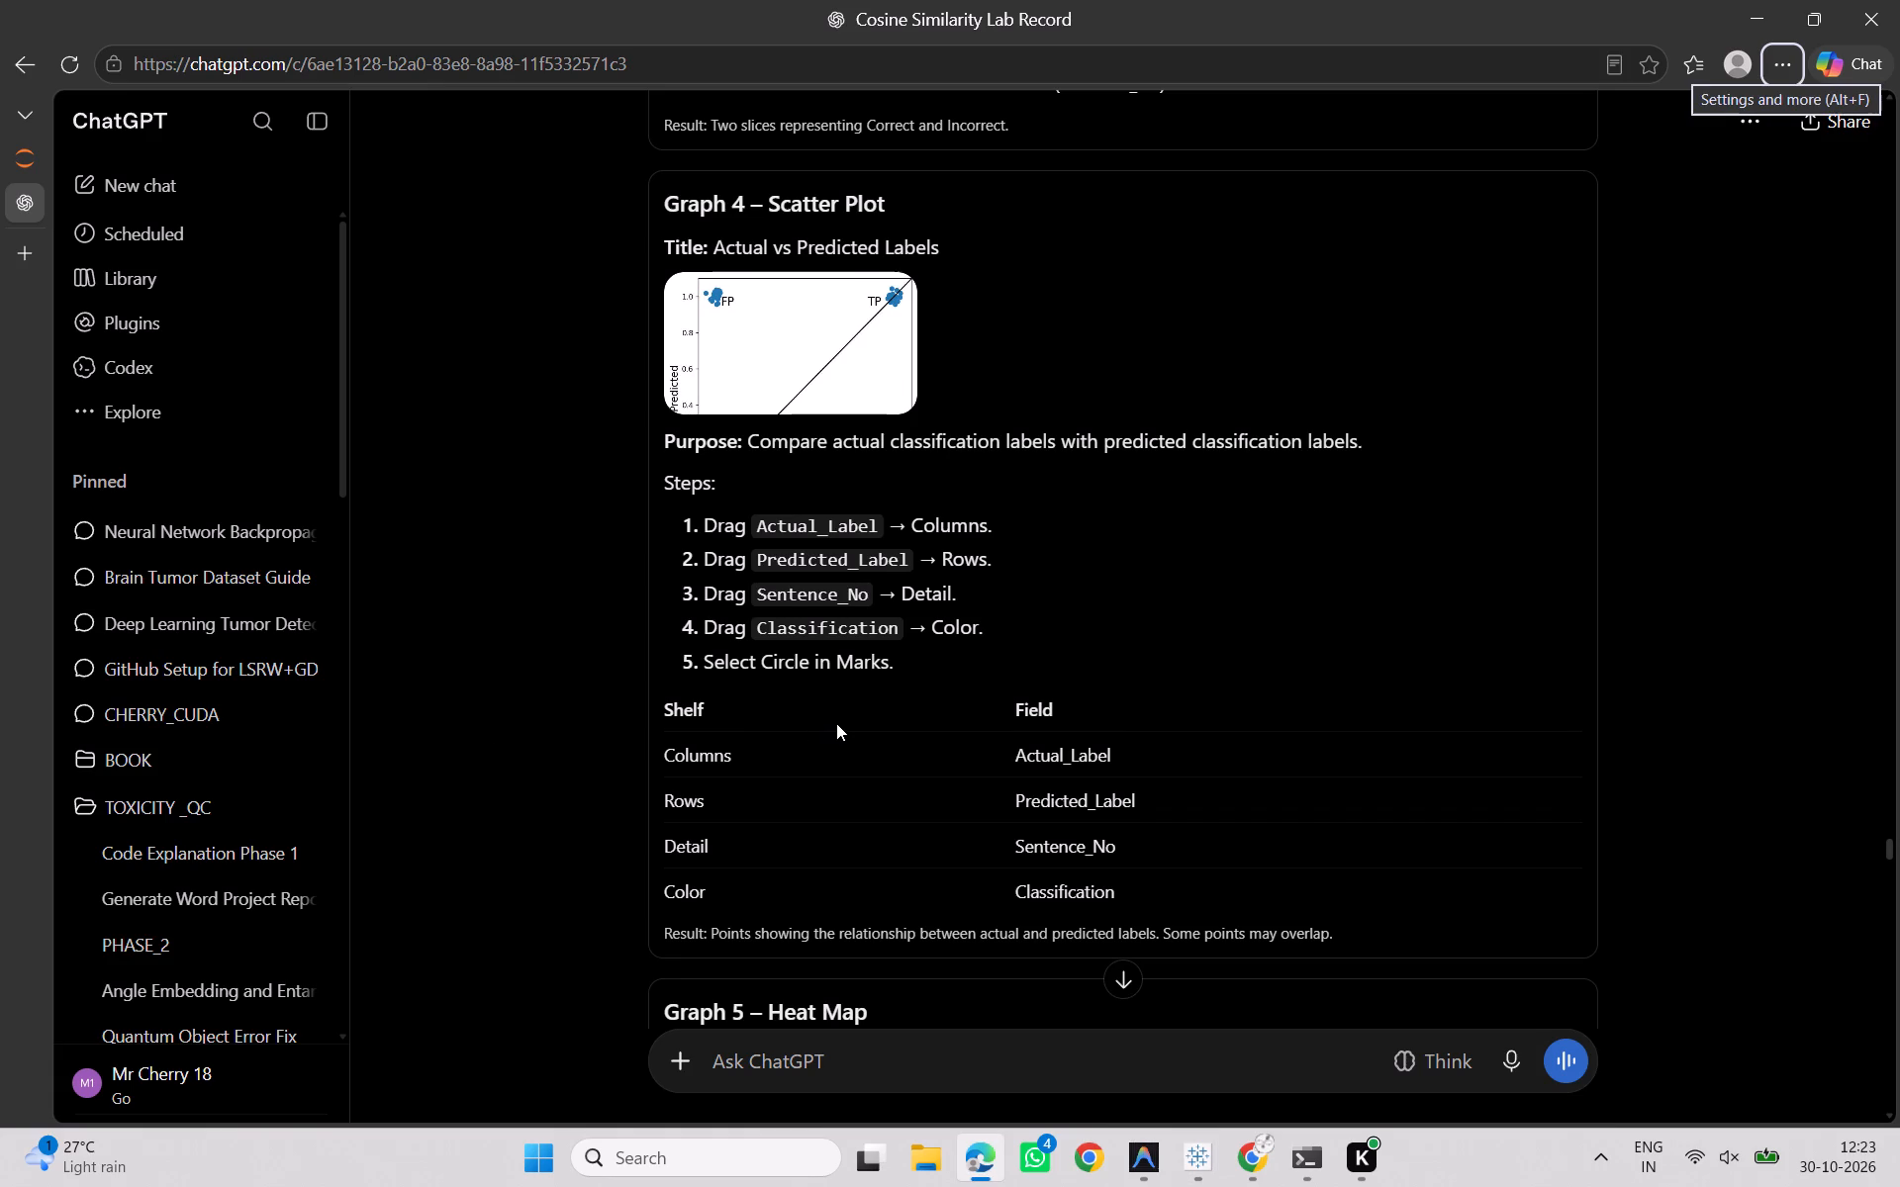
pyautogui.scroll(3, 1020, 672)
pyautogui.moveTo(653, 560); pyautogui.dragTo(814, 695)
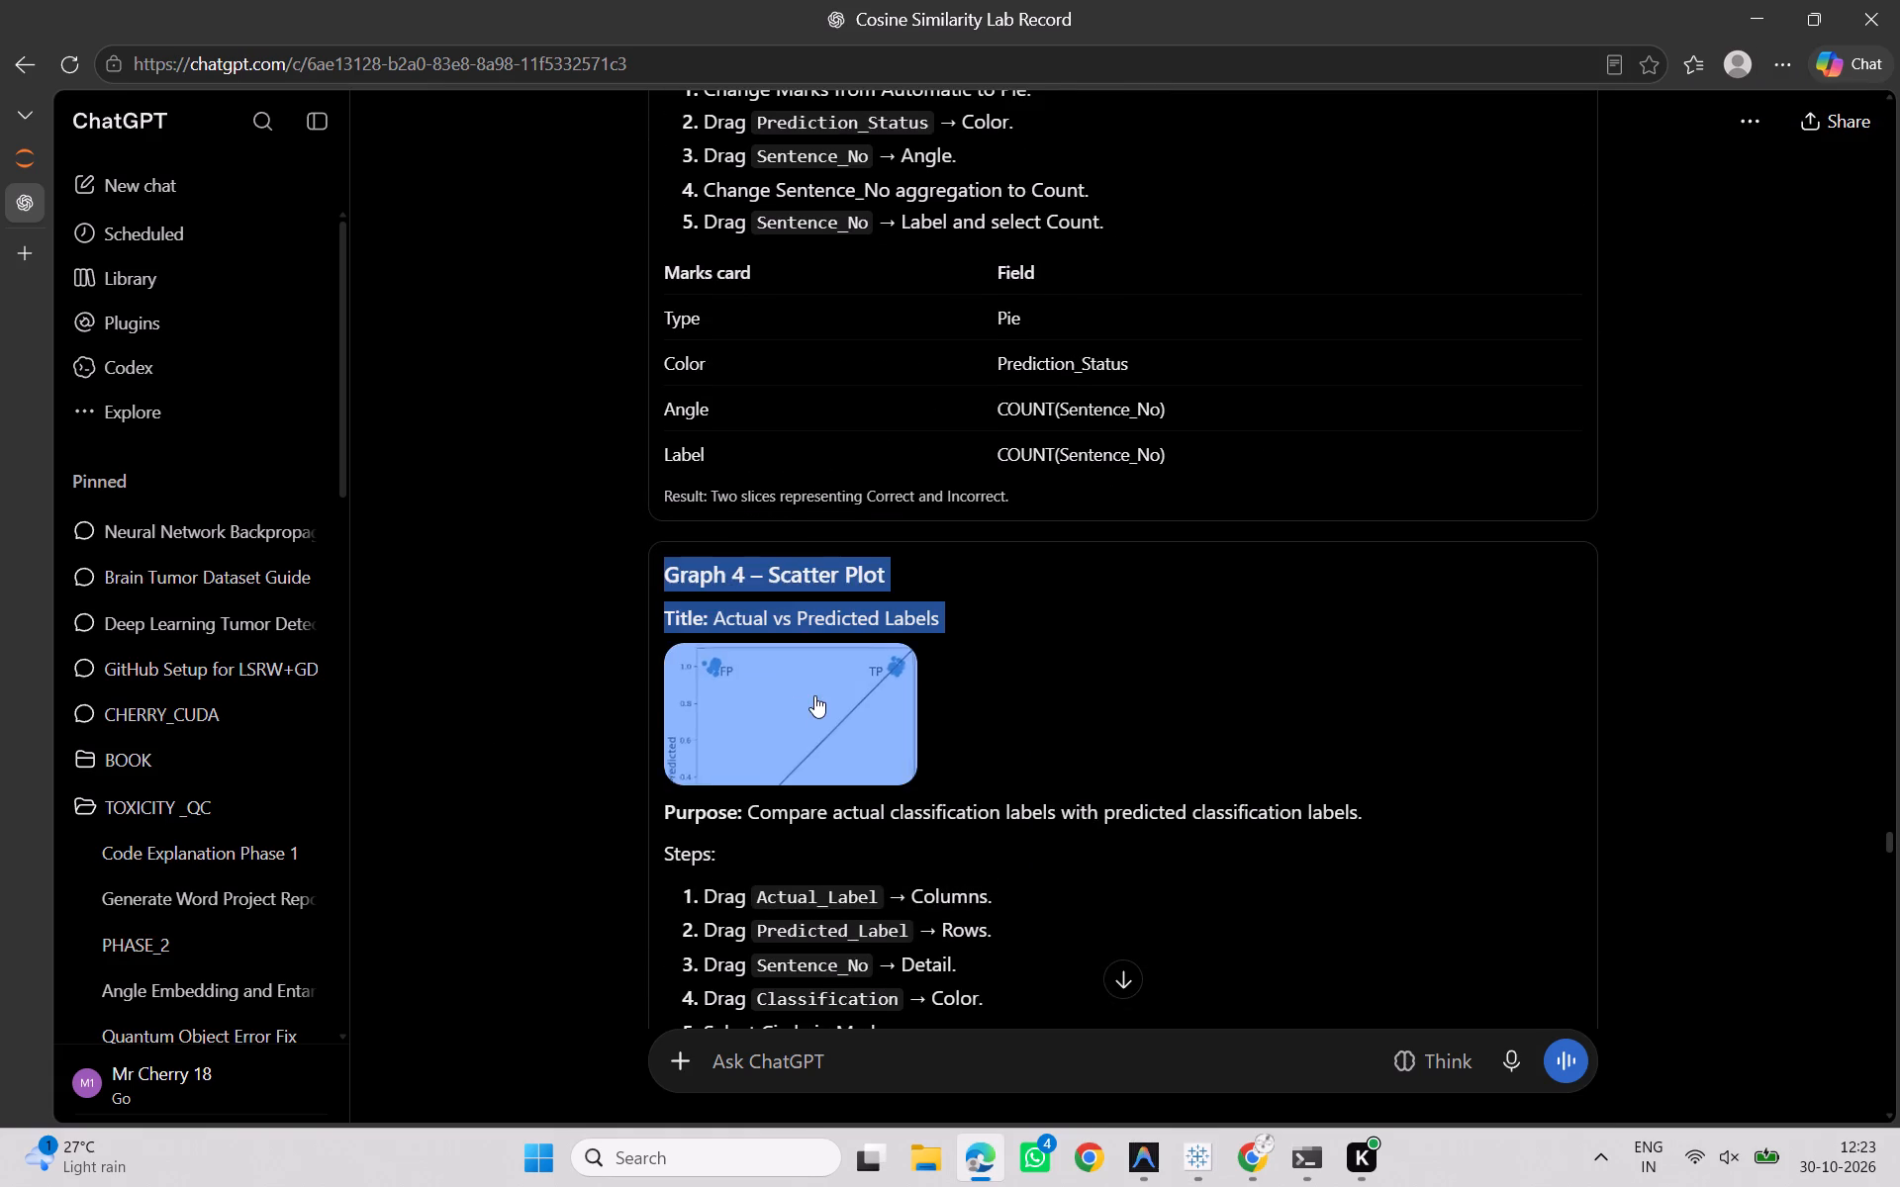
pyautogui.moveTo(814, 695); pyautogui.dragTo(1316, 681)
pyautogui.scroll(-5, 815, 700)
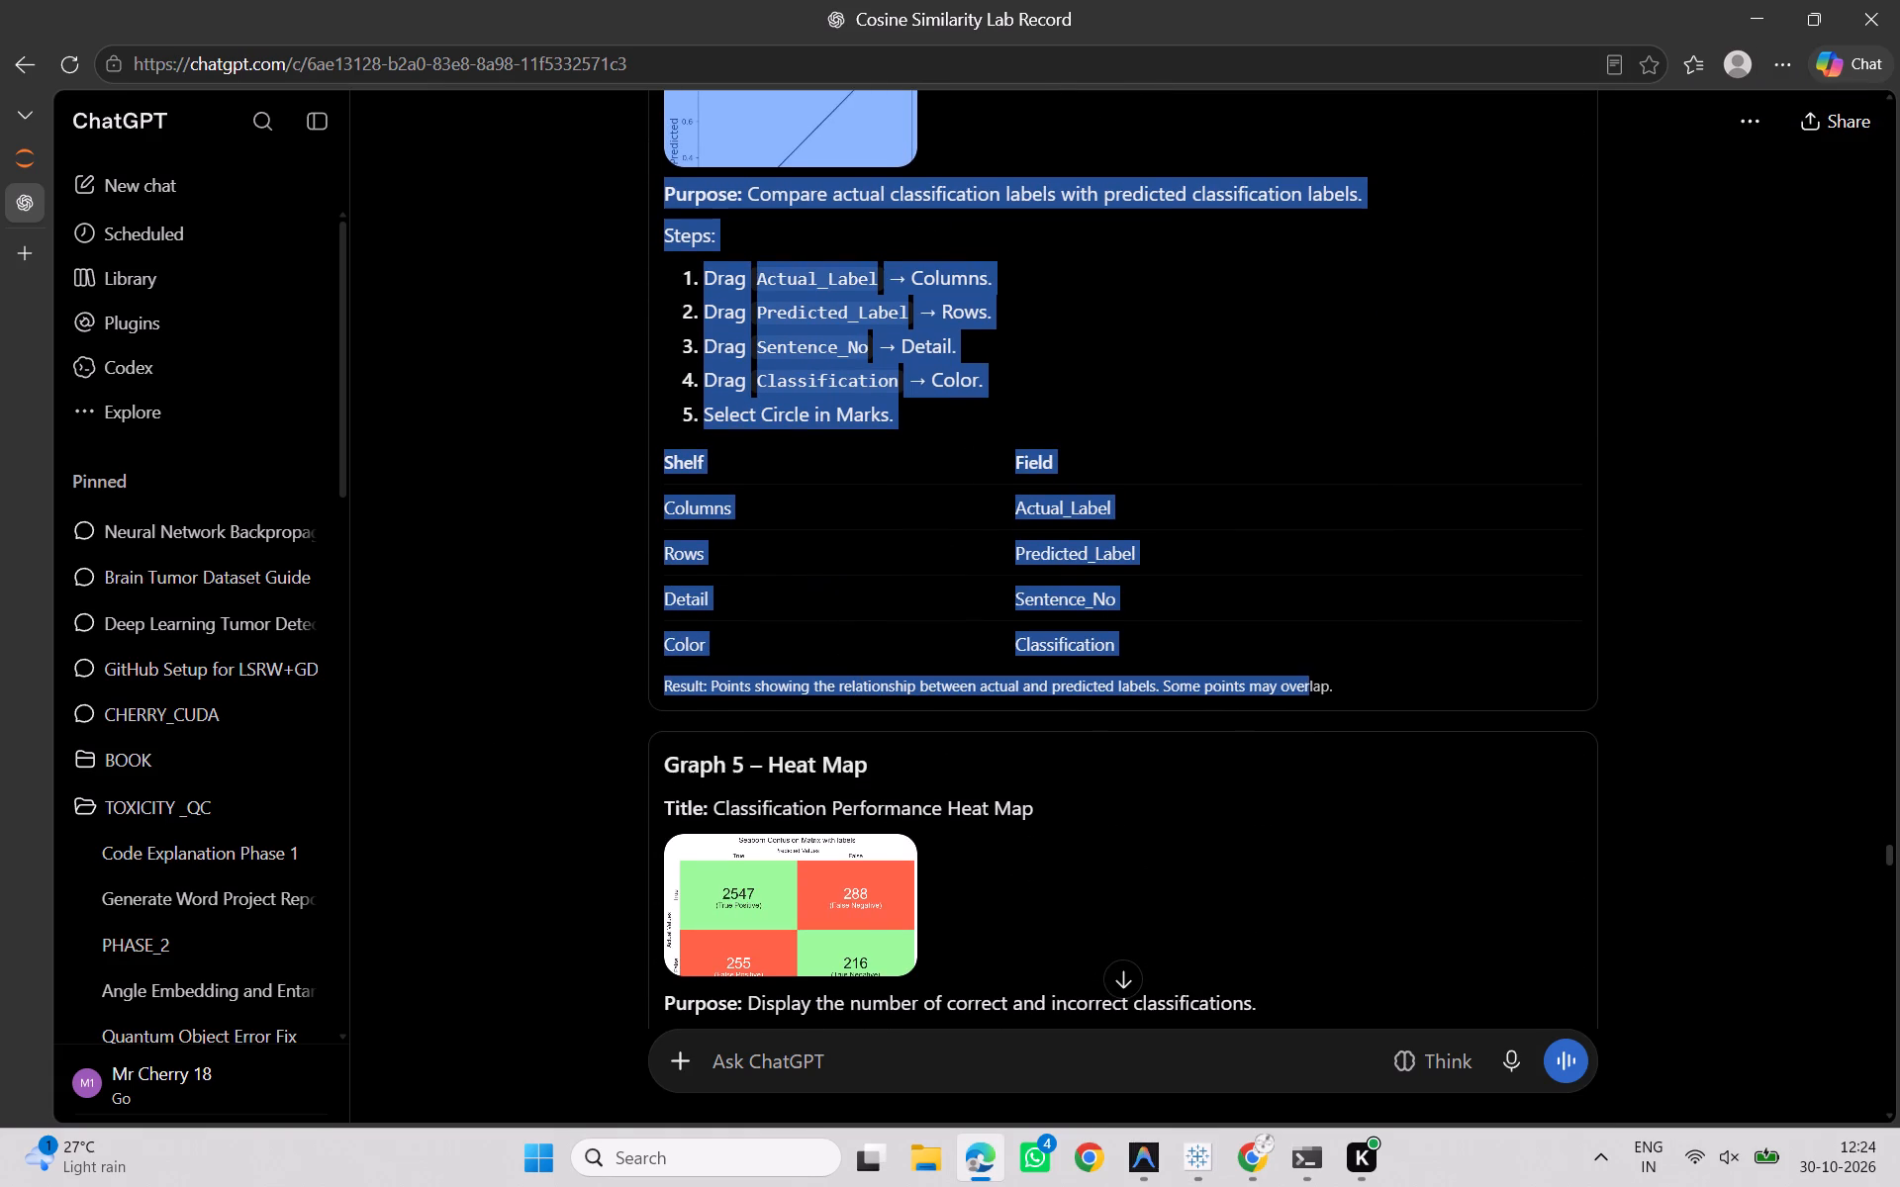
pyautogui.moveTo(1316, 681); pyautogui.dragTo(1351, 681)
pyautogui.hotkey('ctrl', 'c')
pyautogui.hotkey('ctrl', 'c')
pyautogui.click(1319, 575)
pyautogui.scroll(4, 1315, 608)
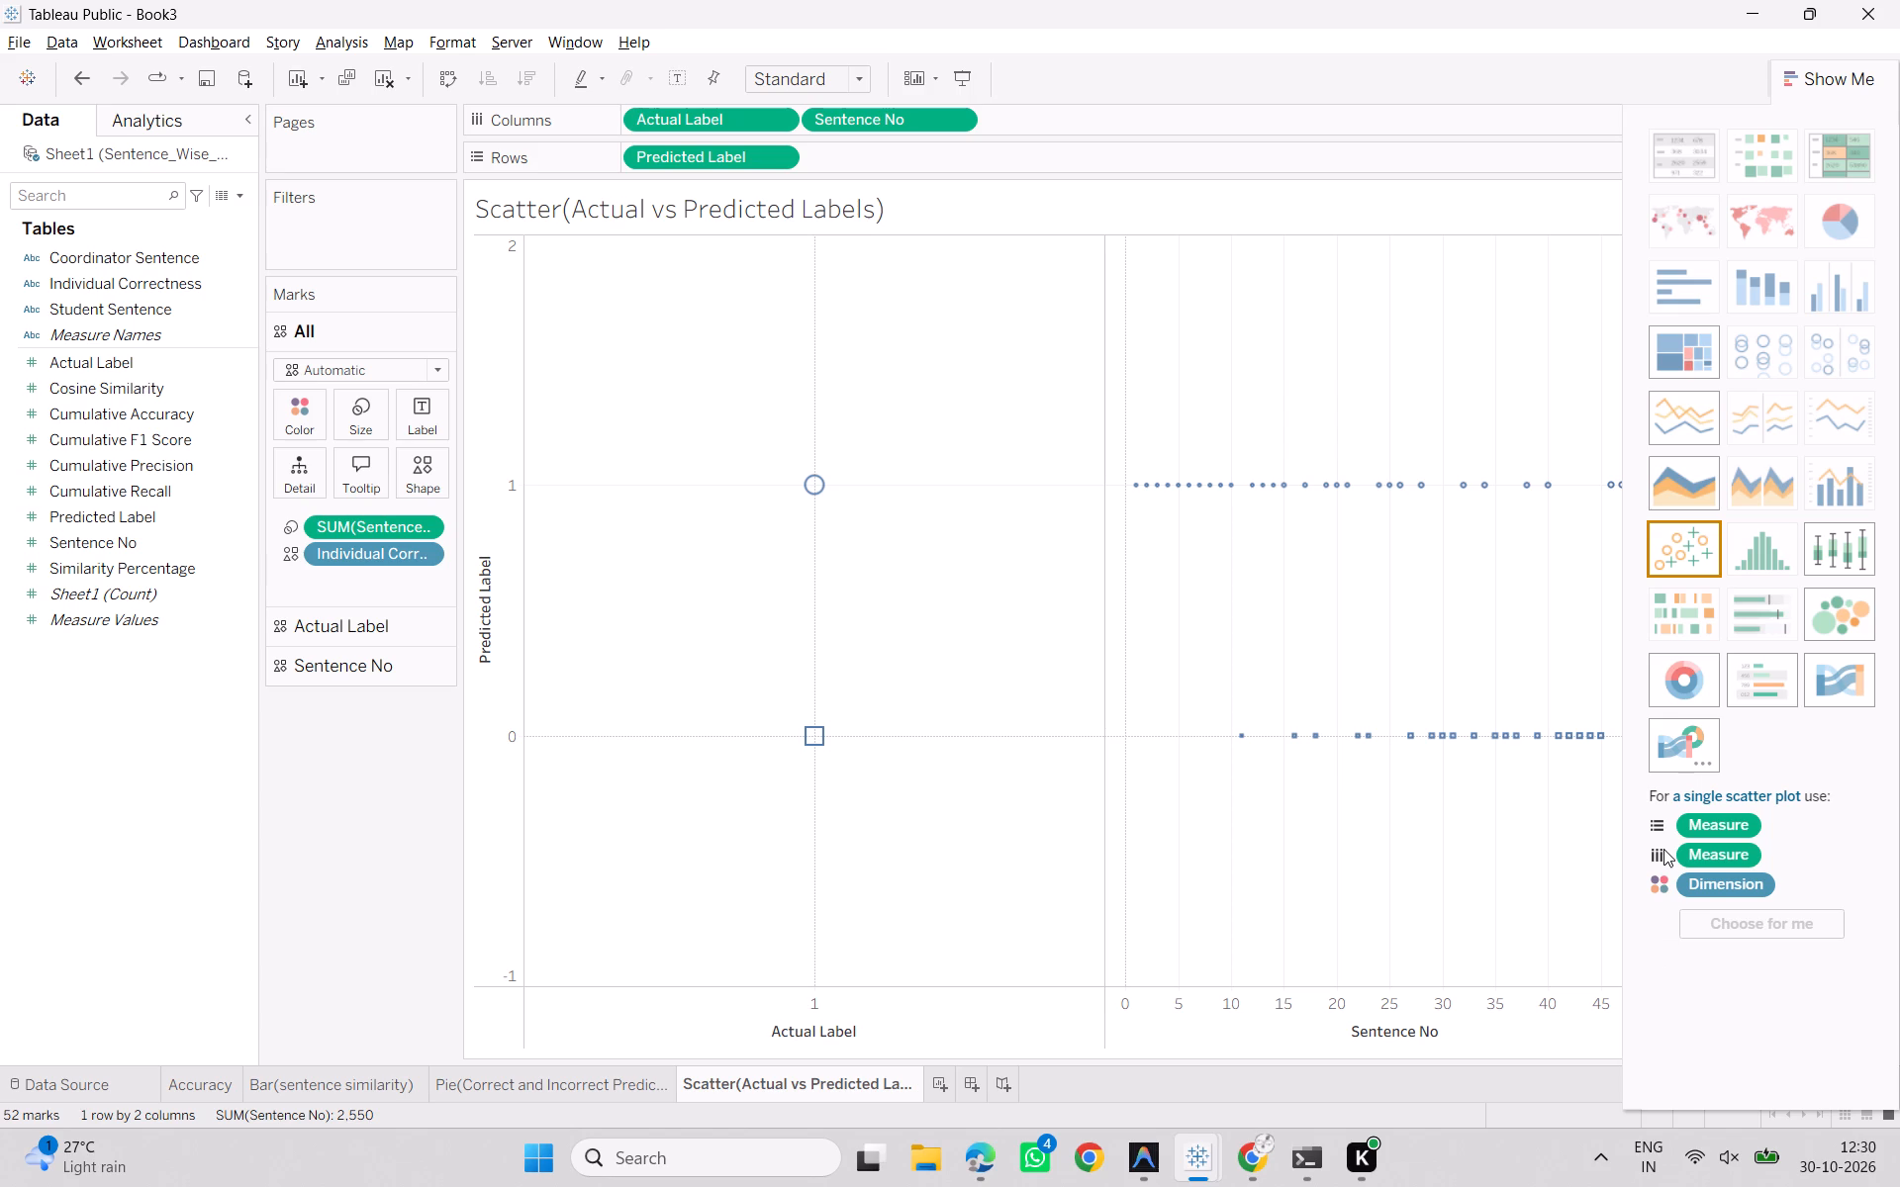
pyautogui.click(1771, 931)
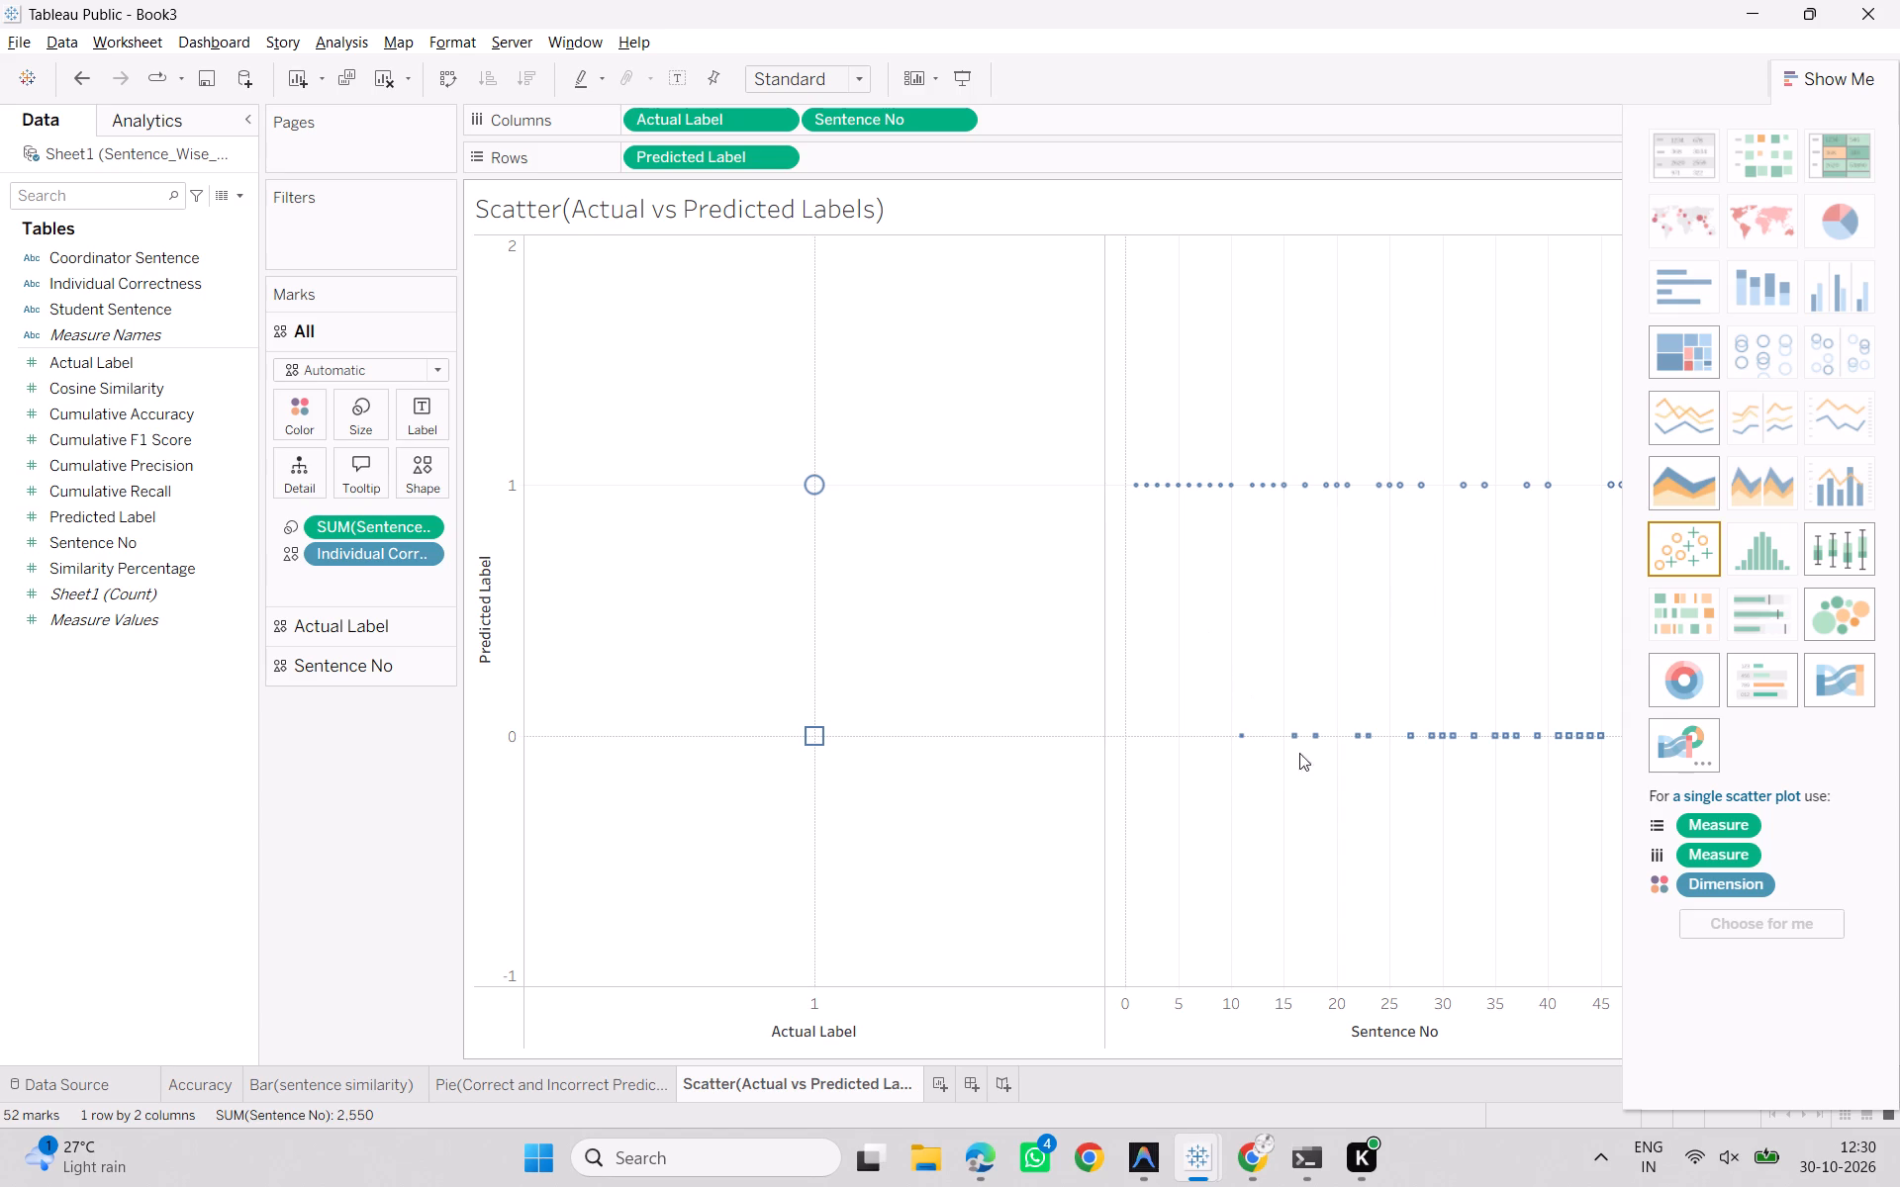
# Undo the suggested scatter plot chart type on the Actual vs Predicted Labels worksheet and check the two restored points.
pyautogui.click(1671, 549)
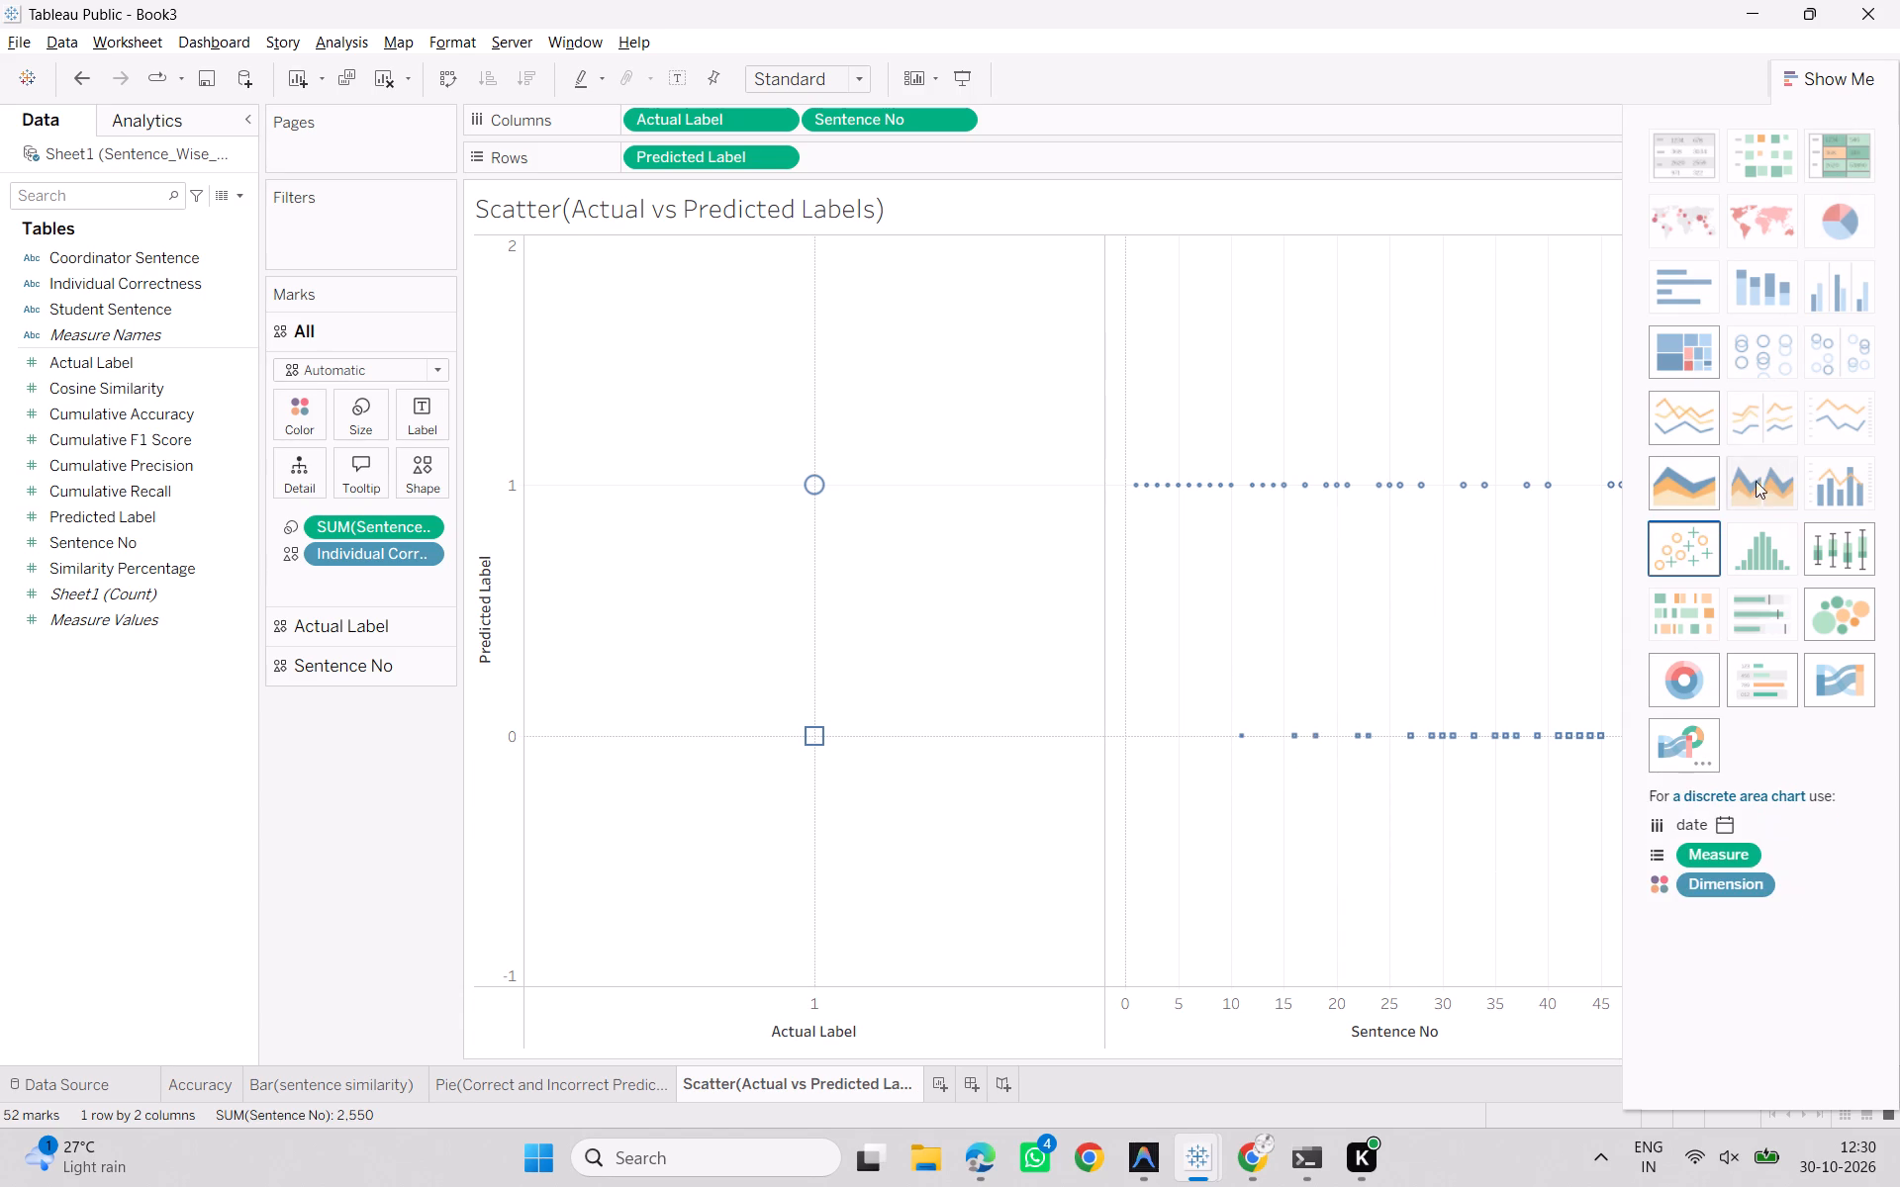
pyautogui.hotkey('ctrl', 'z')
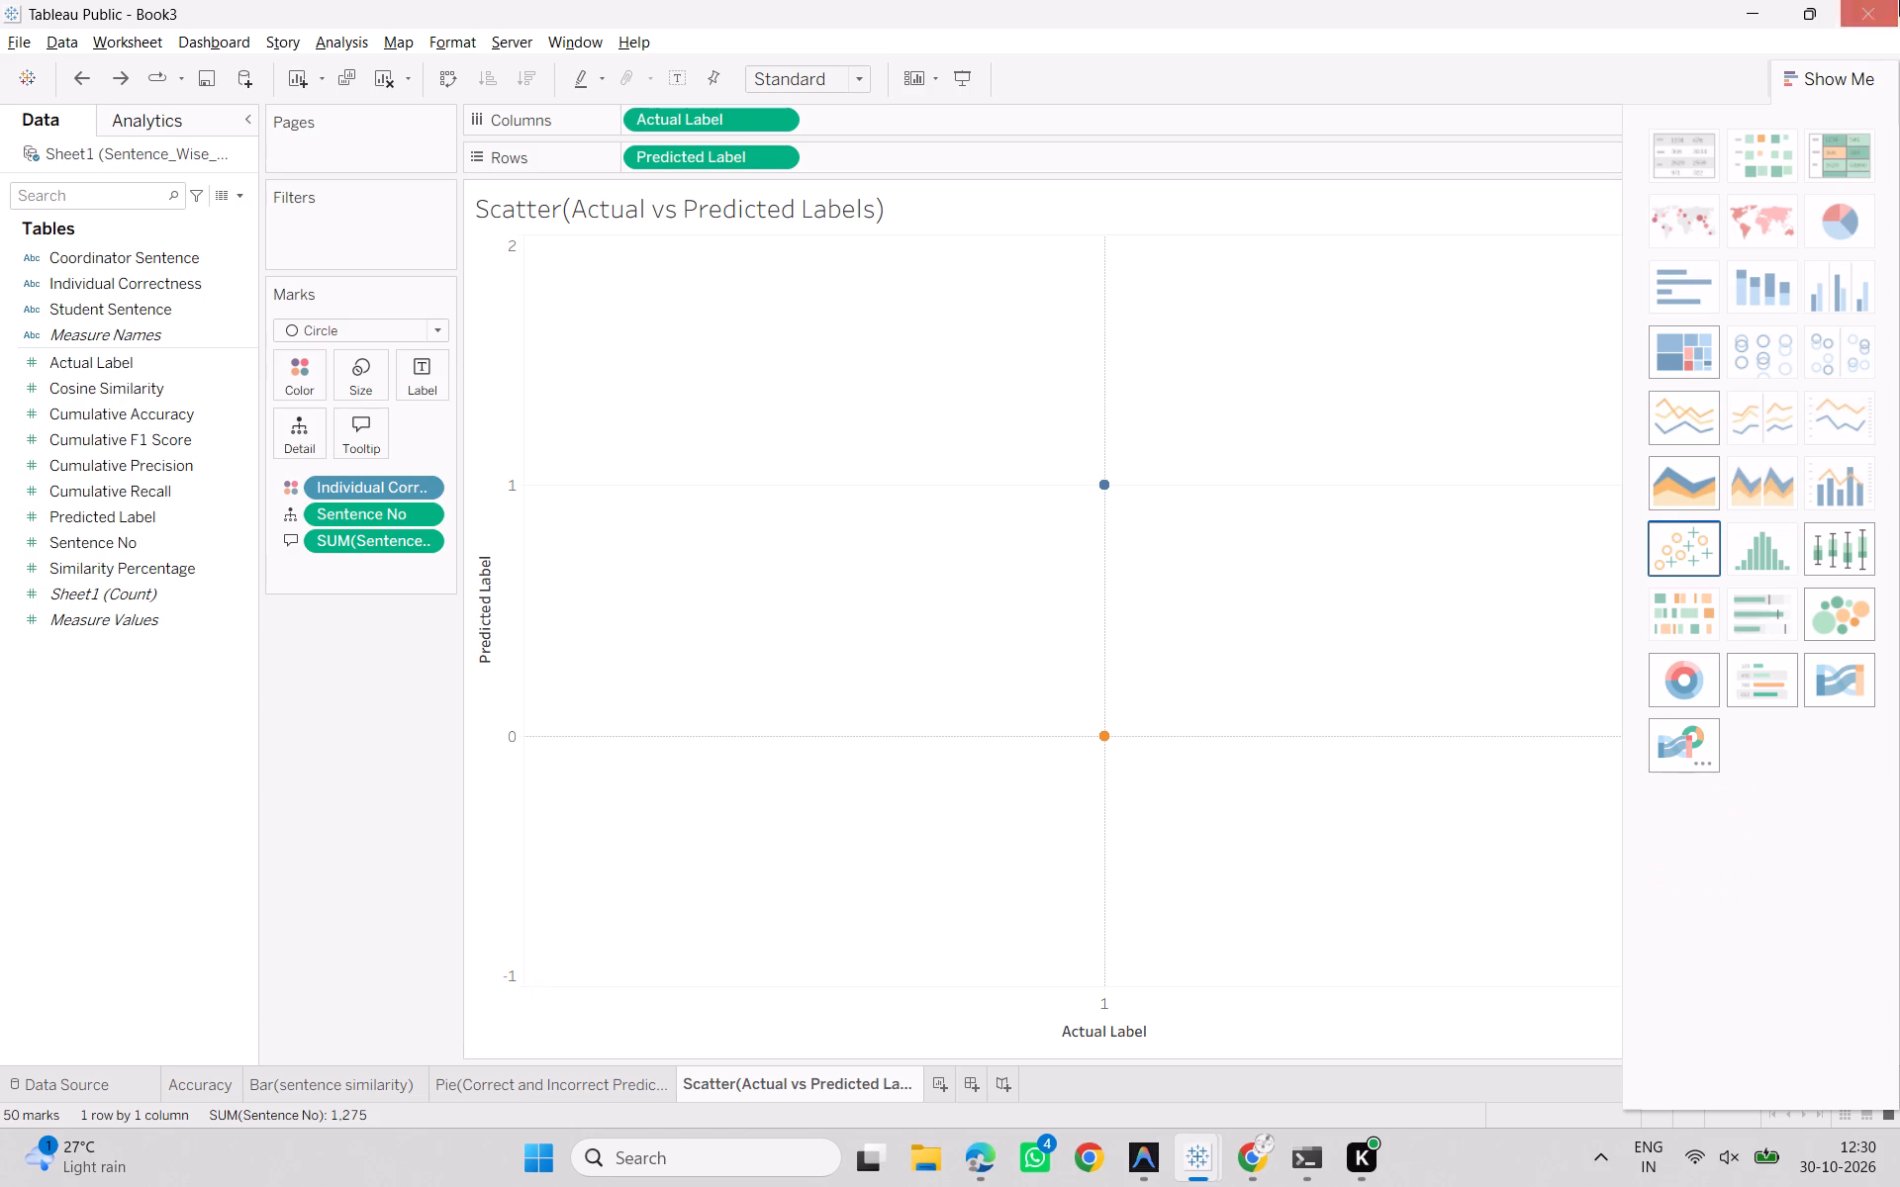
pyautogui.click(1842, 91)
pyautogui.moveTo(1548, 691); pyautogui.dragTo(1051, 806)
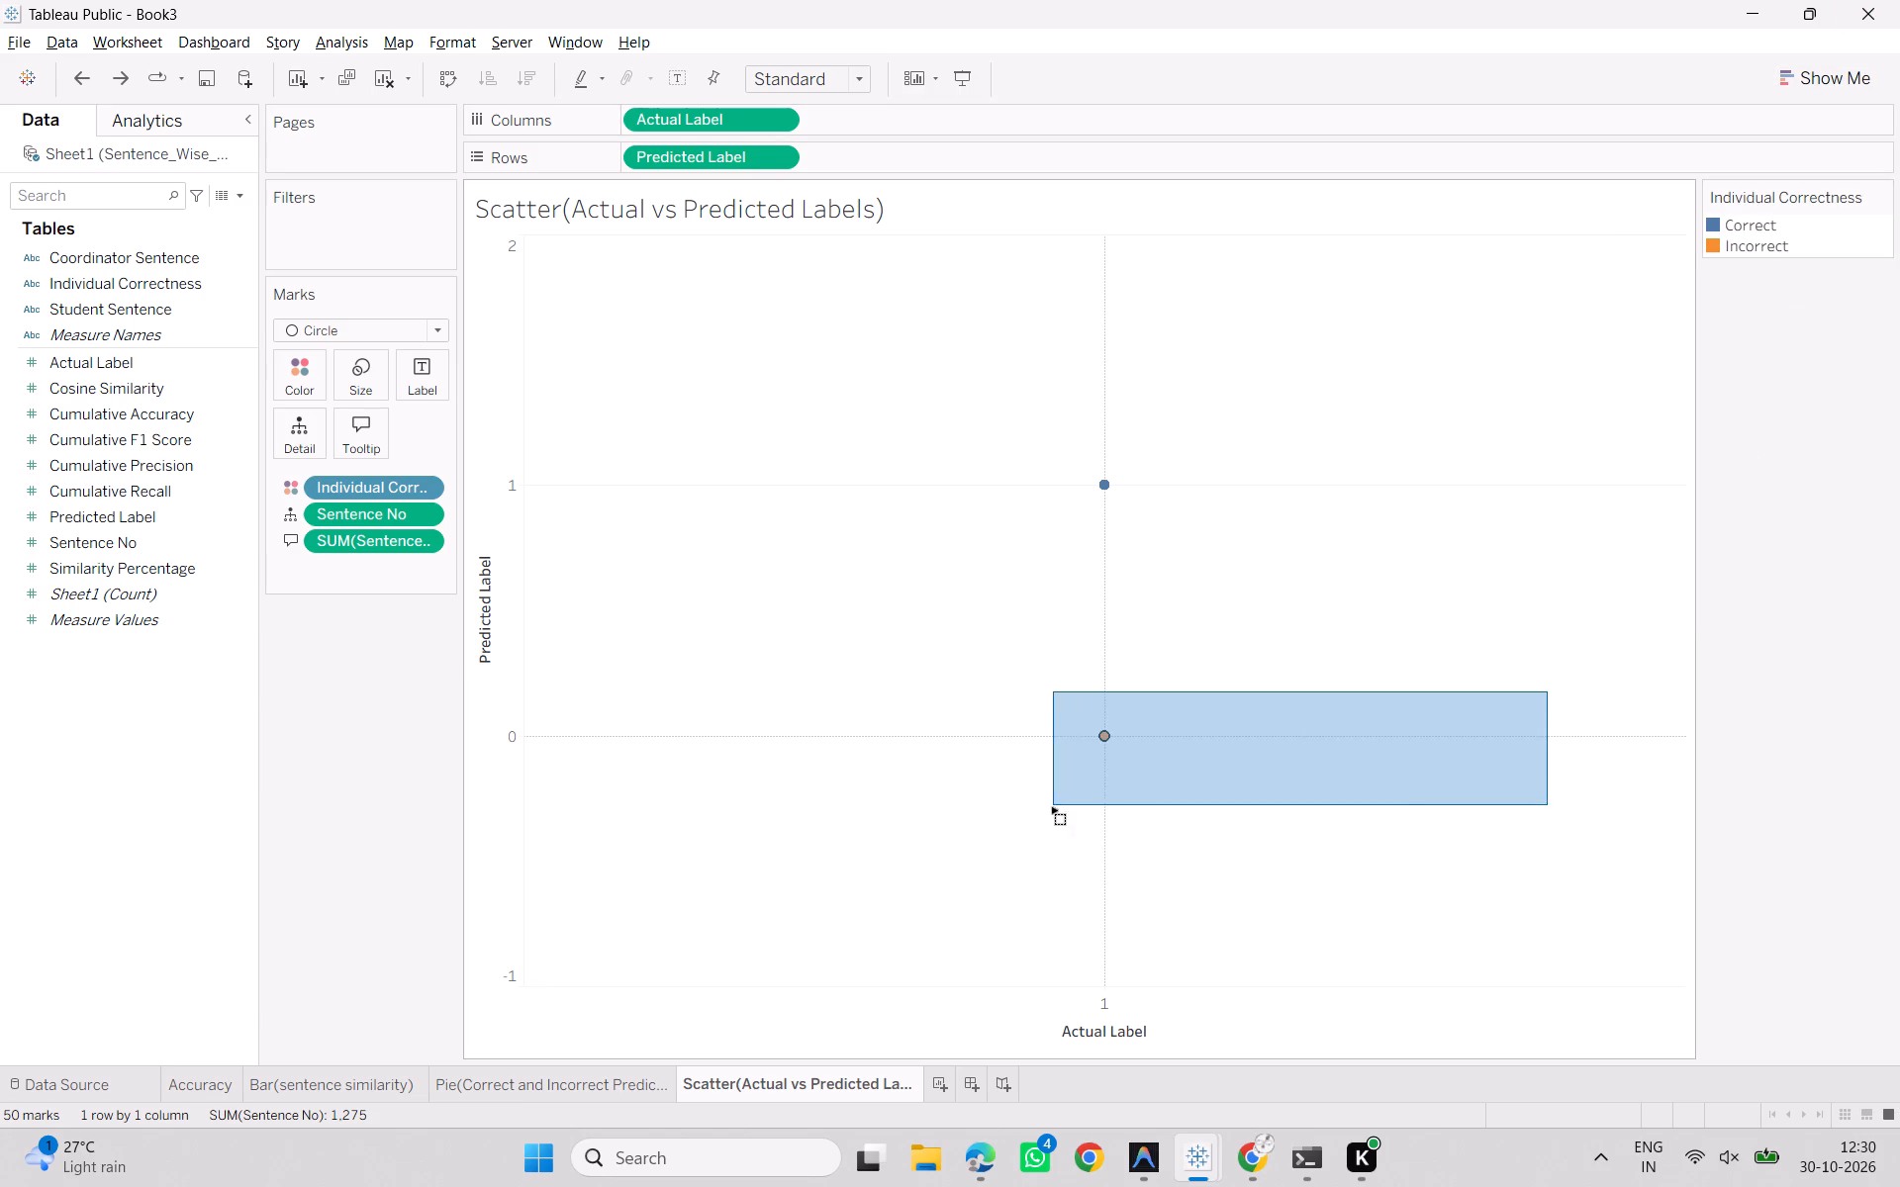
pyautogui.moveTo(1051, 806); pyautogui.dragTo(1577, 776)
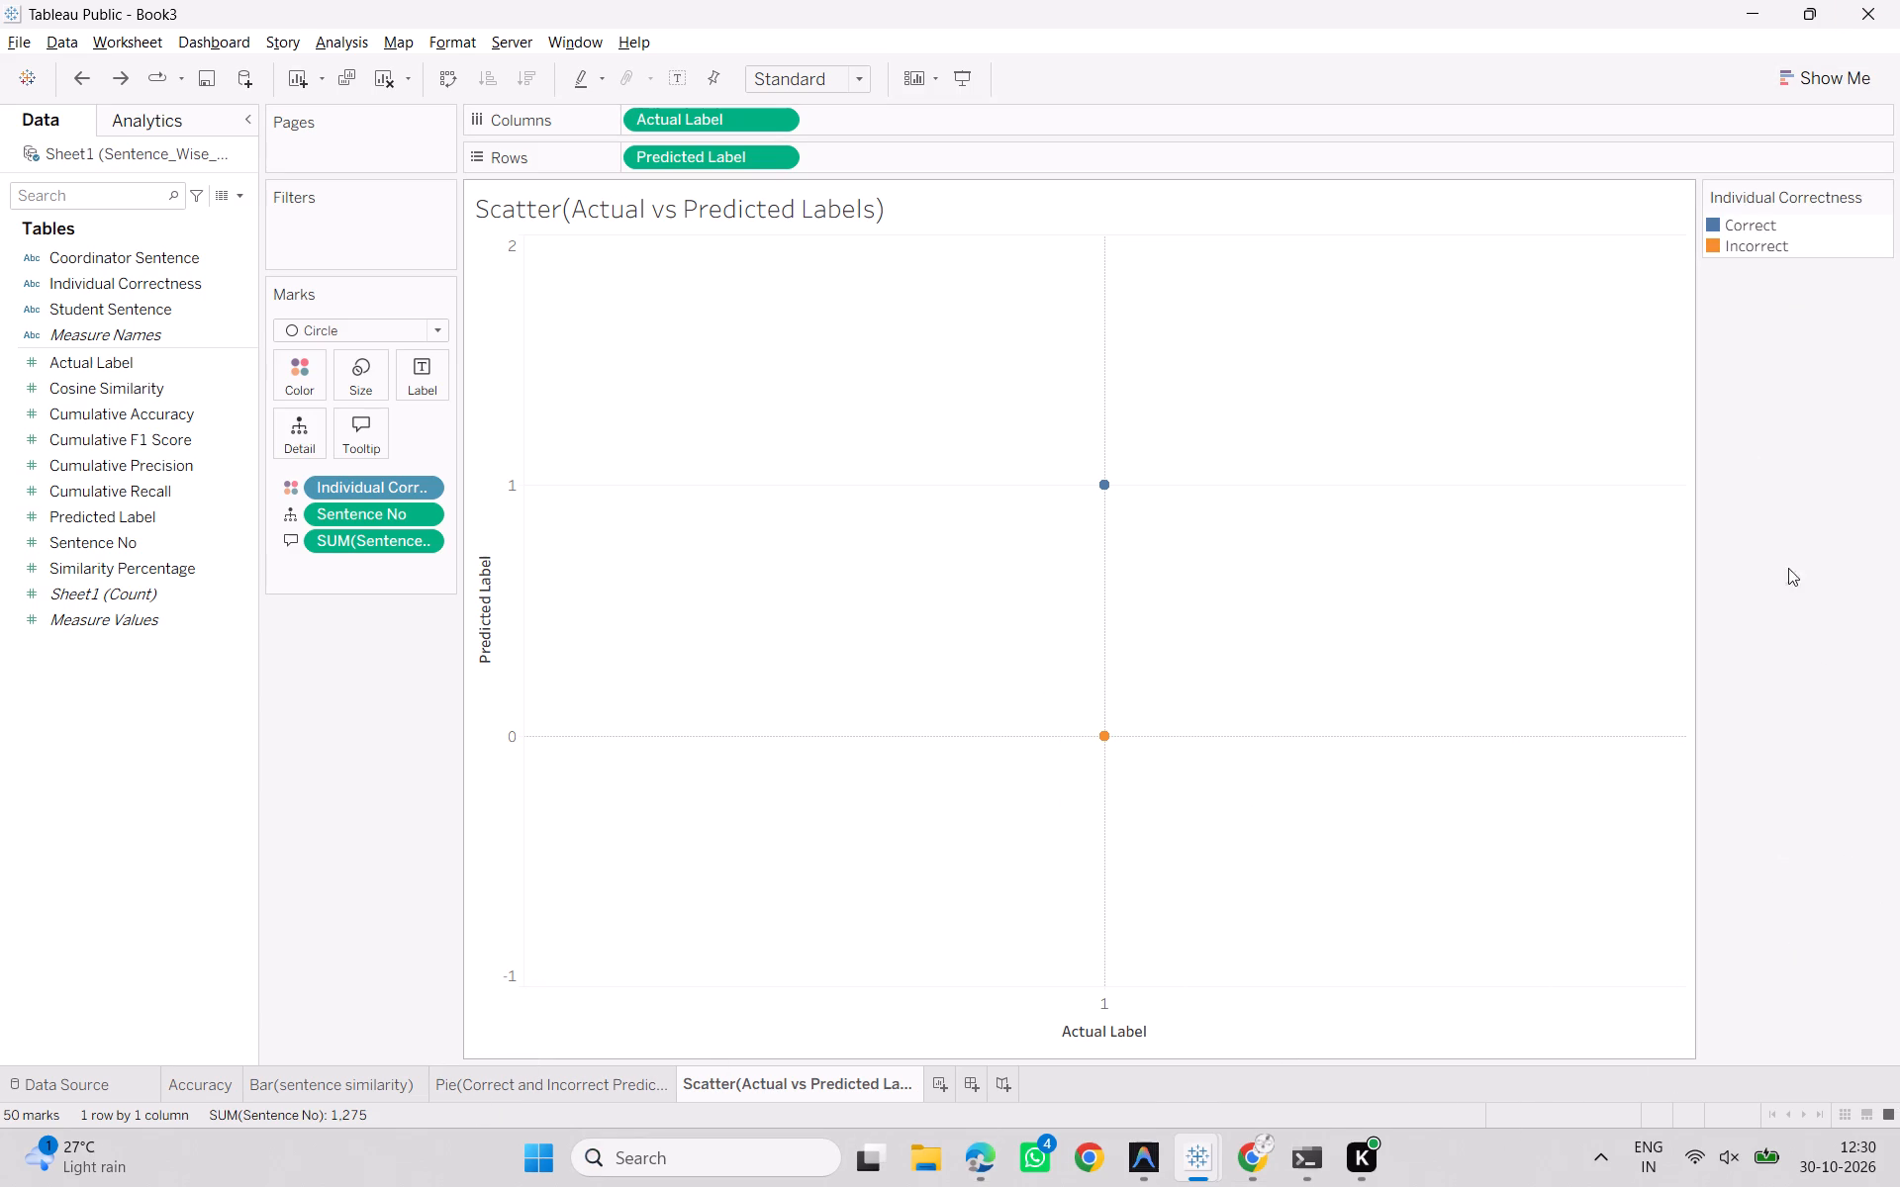
# Reapply the suggested scatter plot chart type to the Actual vs Predicted Labels worksheet.
pyautogui.click(1814, 80)
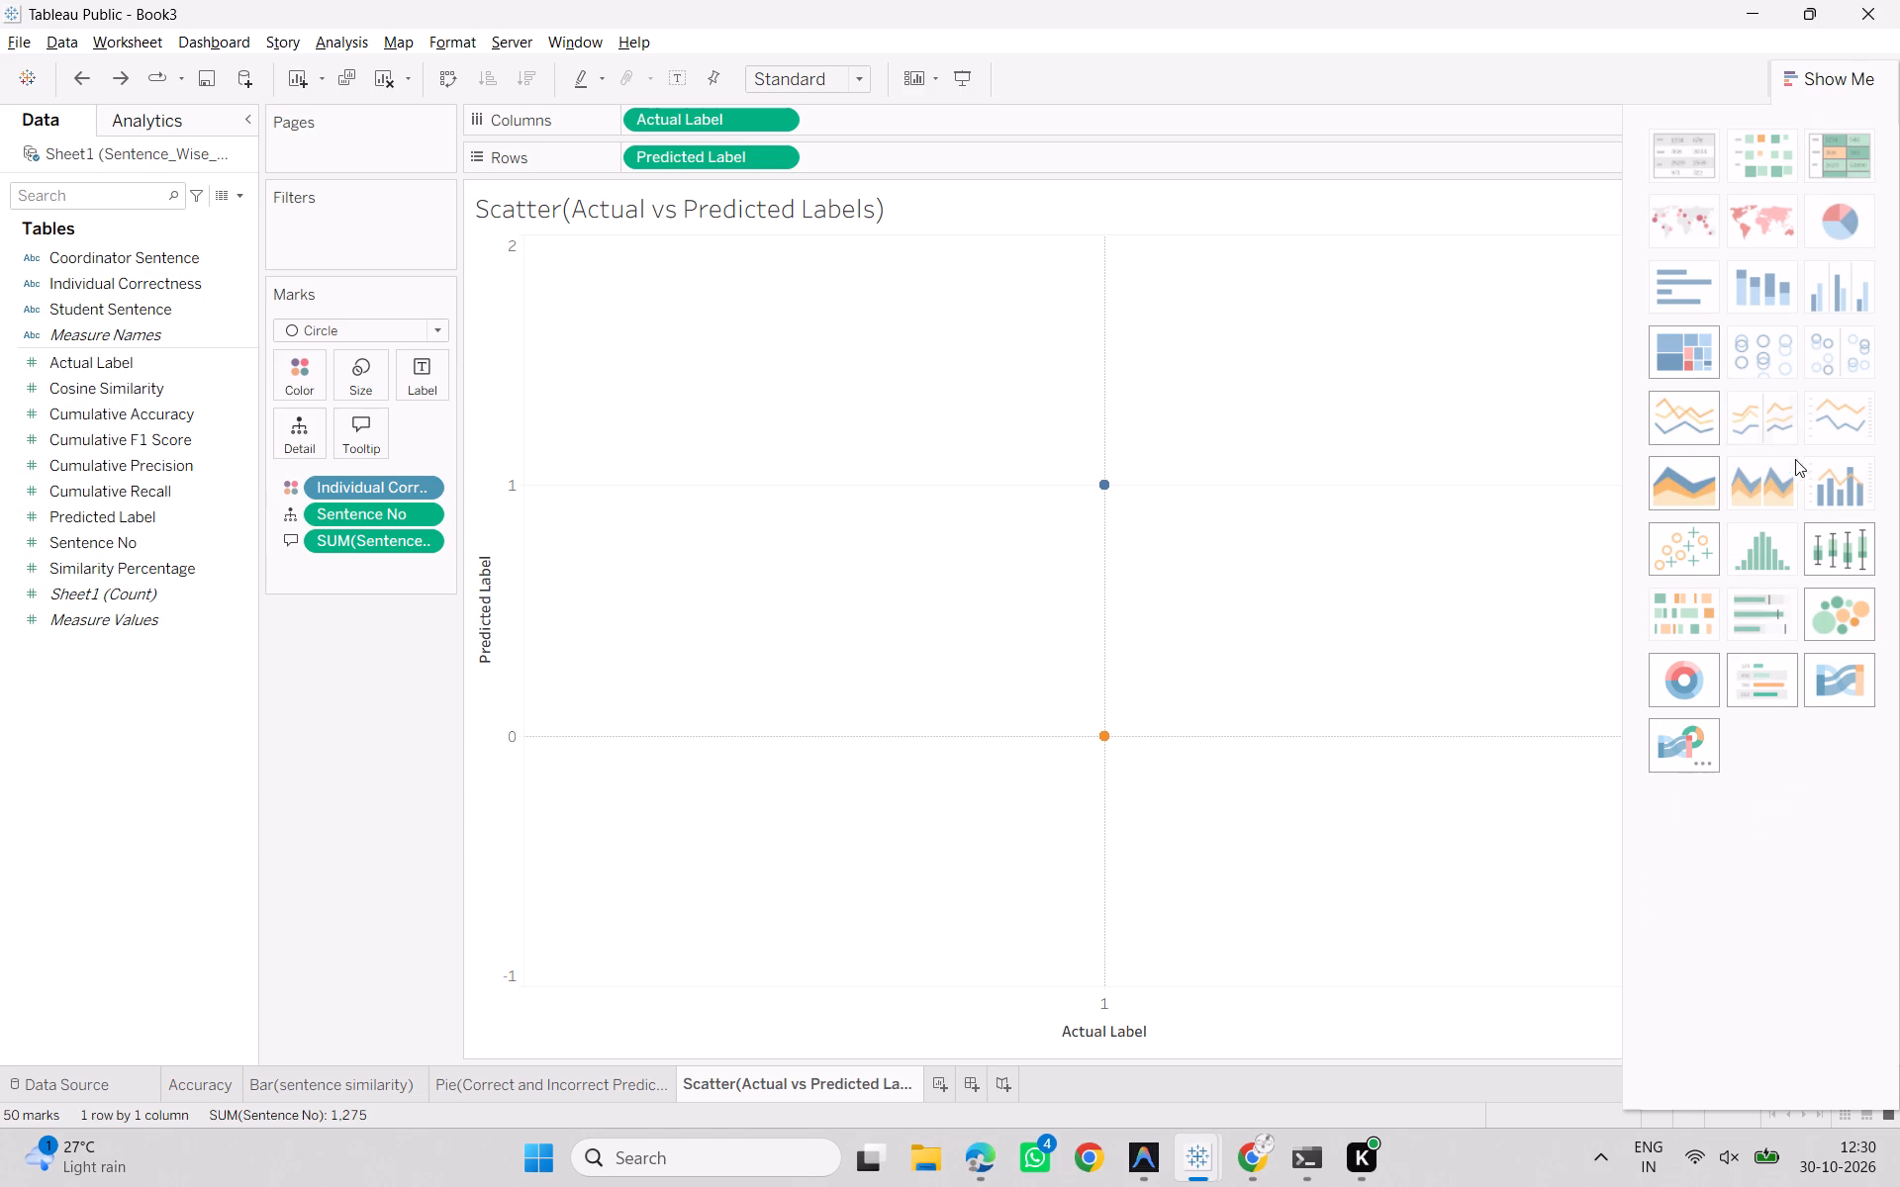
pyautogui.click(1688, 552)
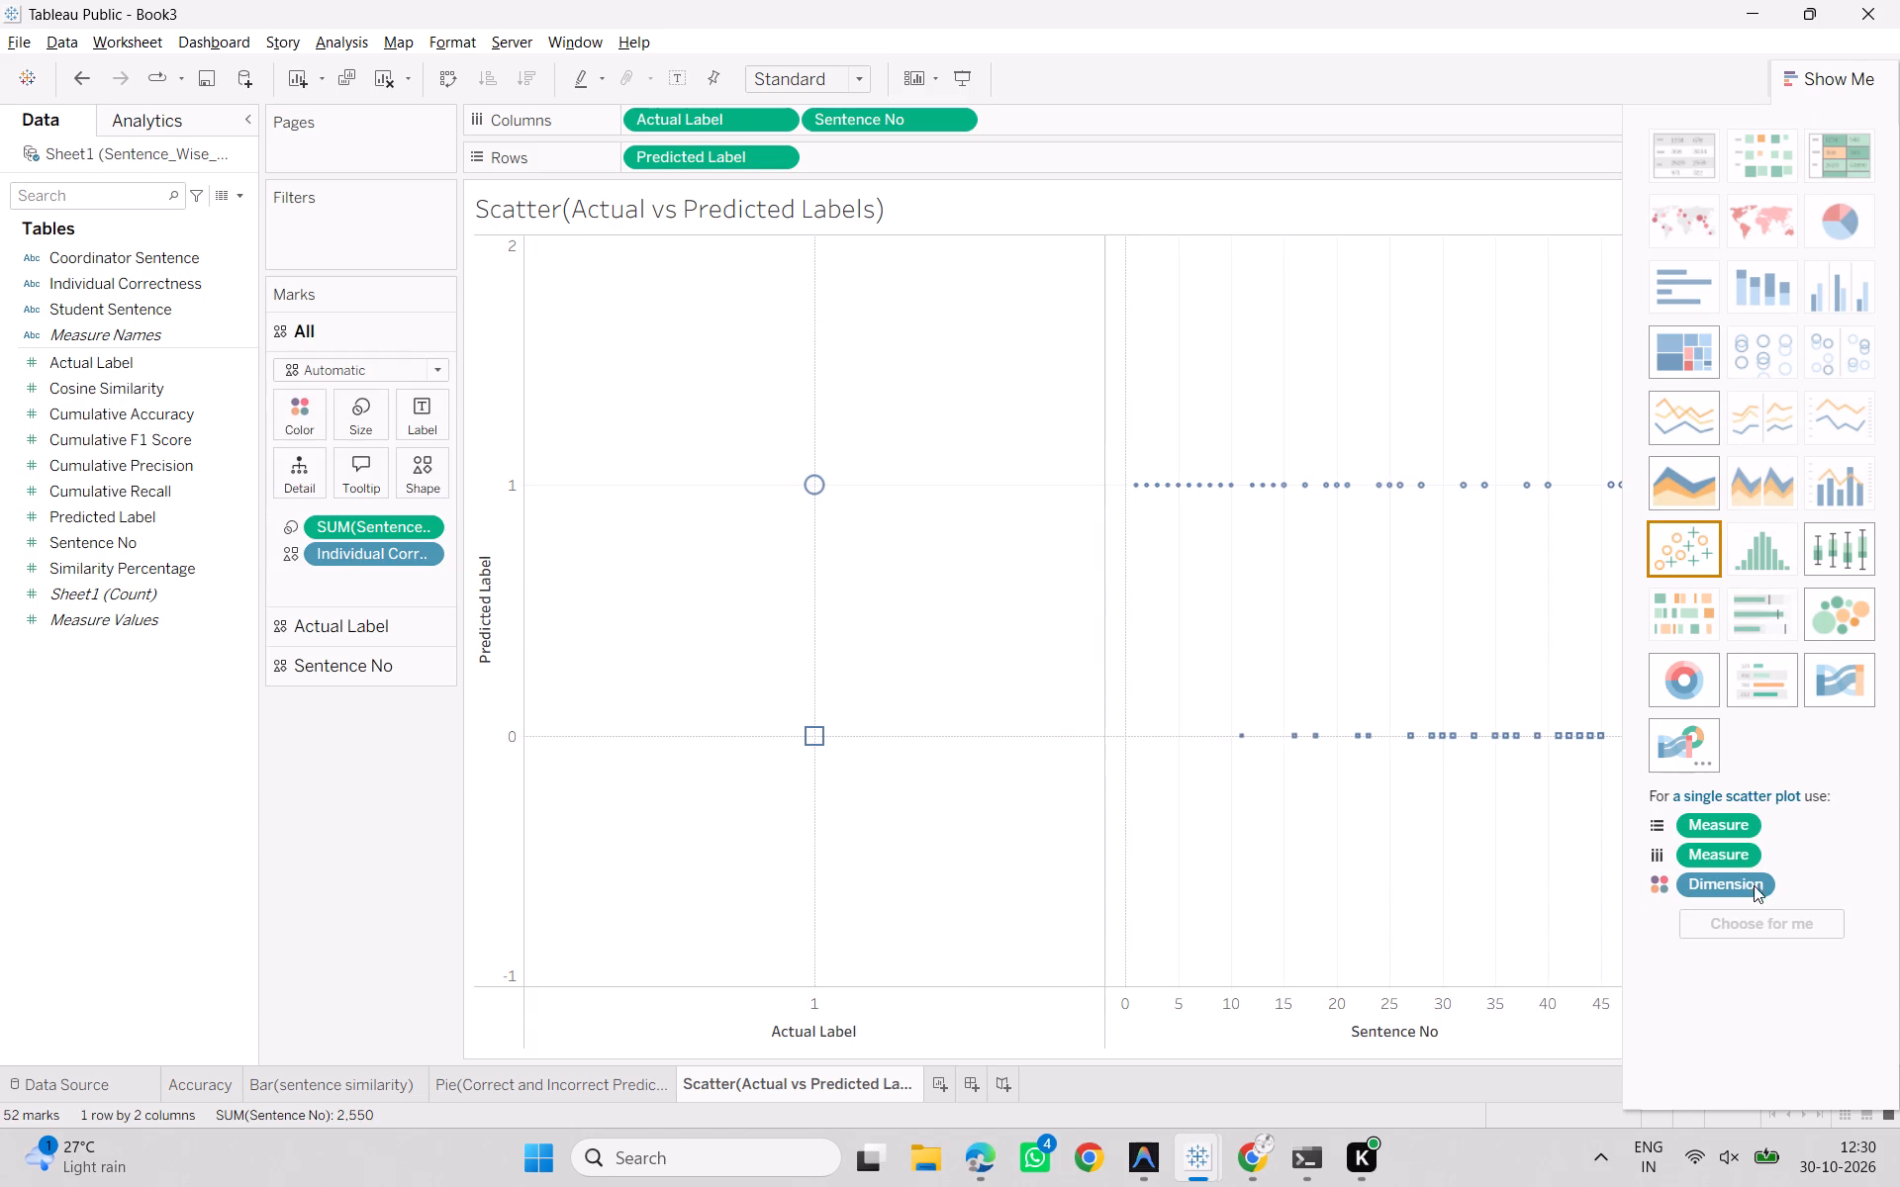
pyautogui.click(1741, 926)
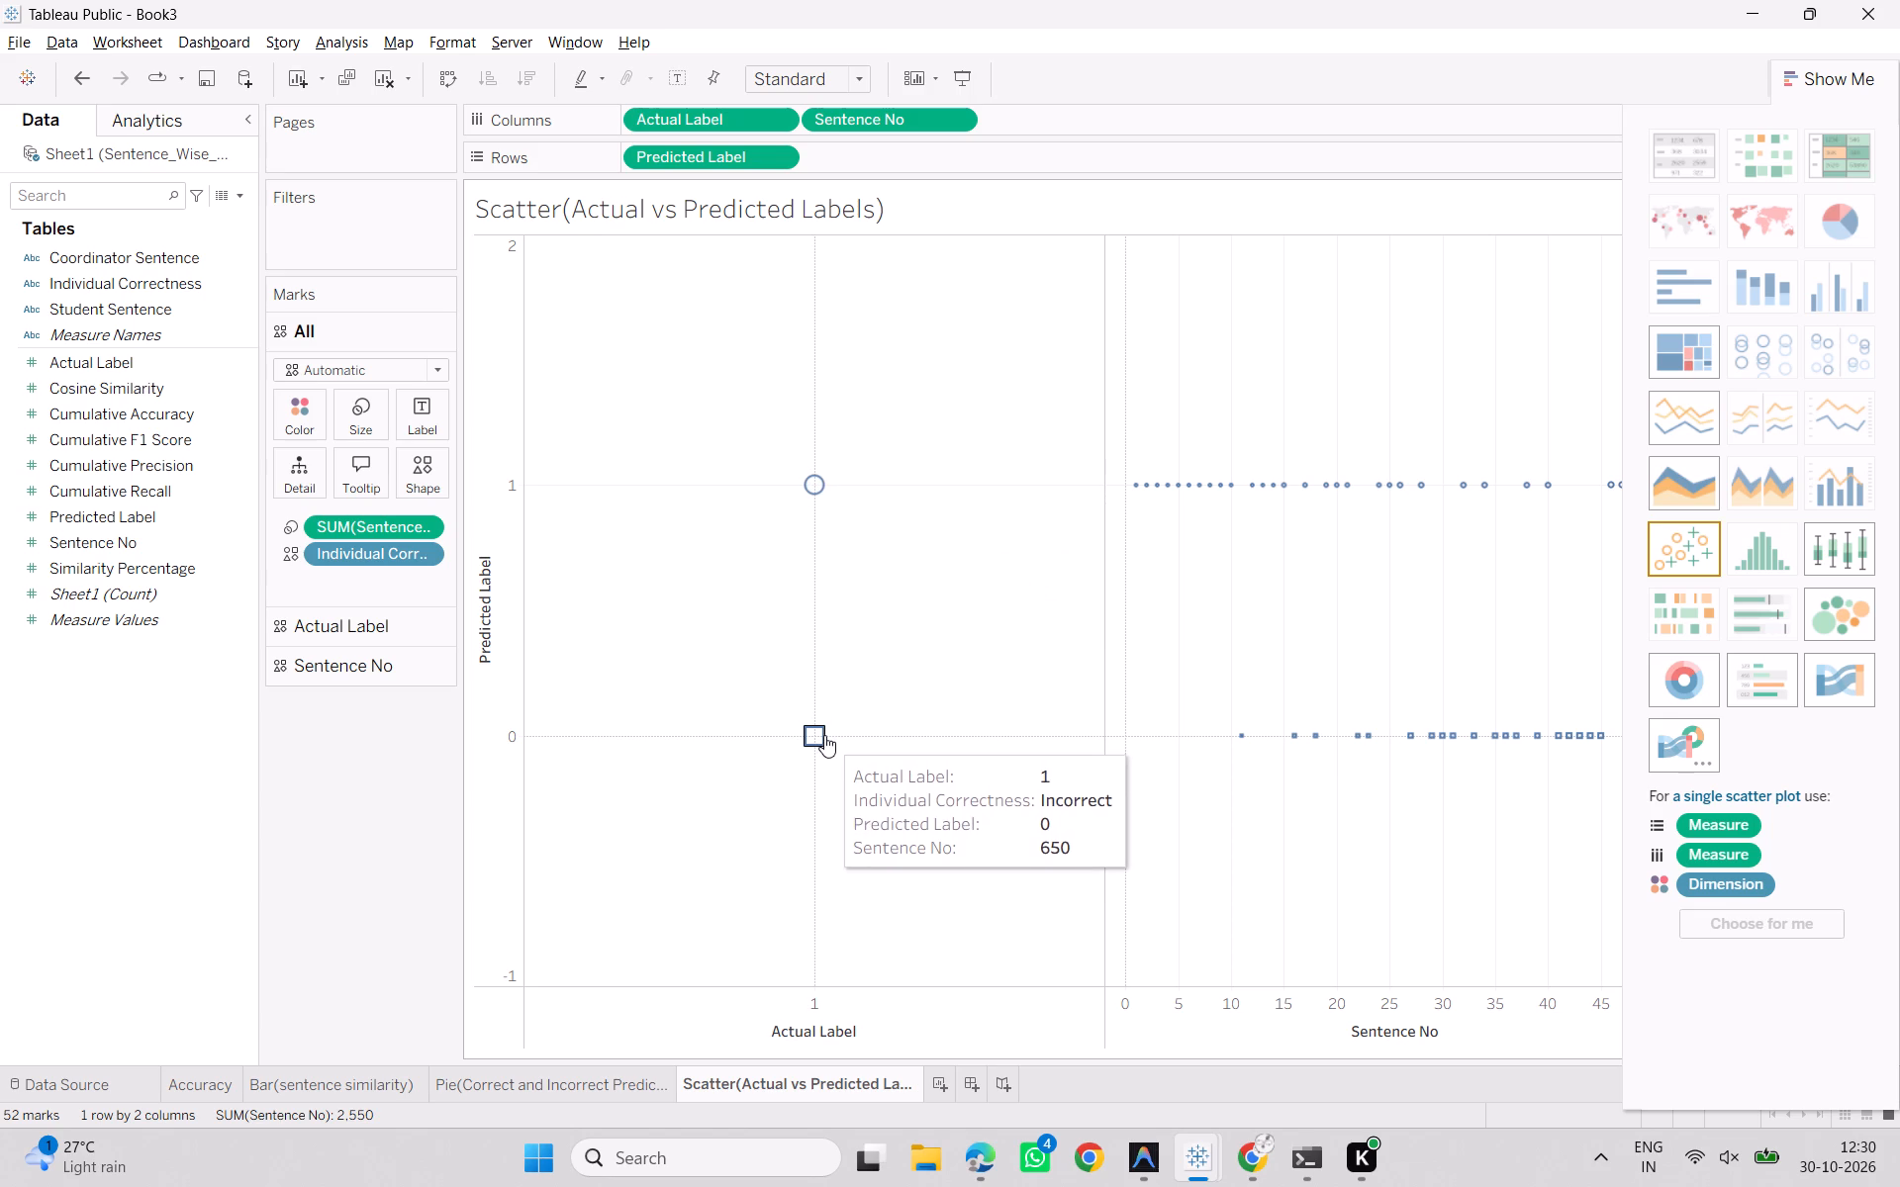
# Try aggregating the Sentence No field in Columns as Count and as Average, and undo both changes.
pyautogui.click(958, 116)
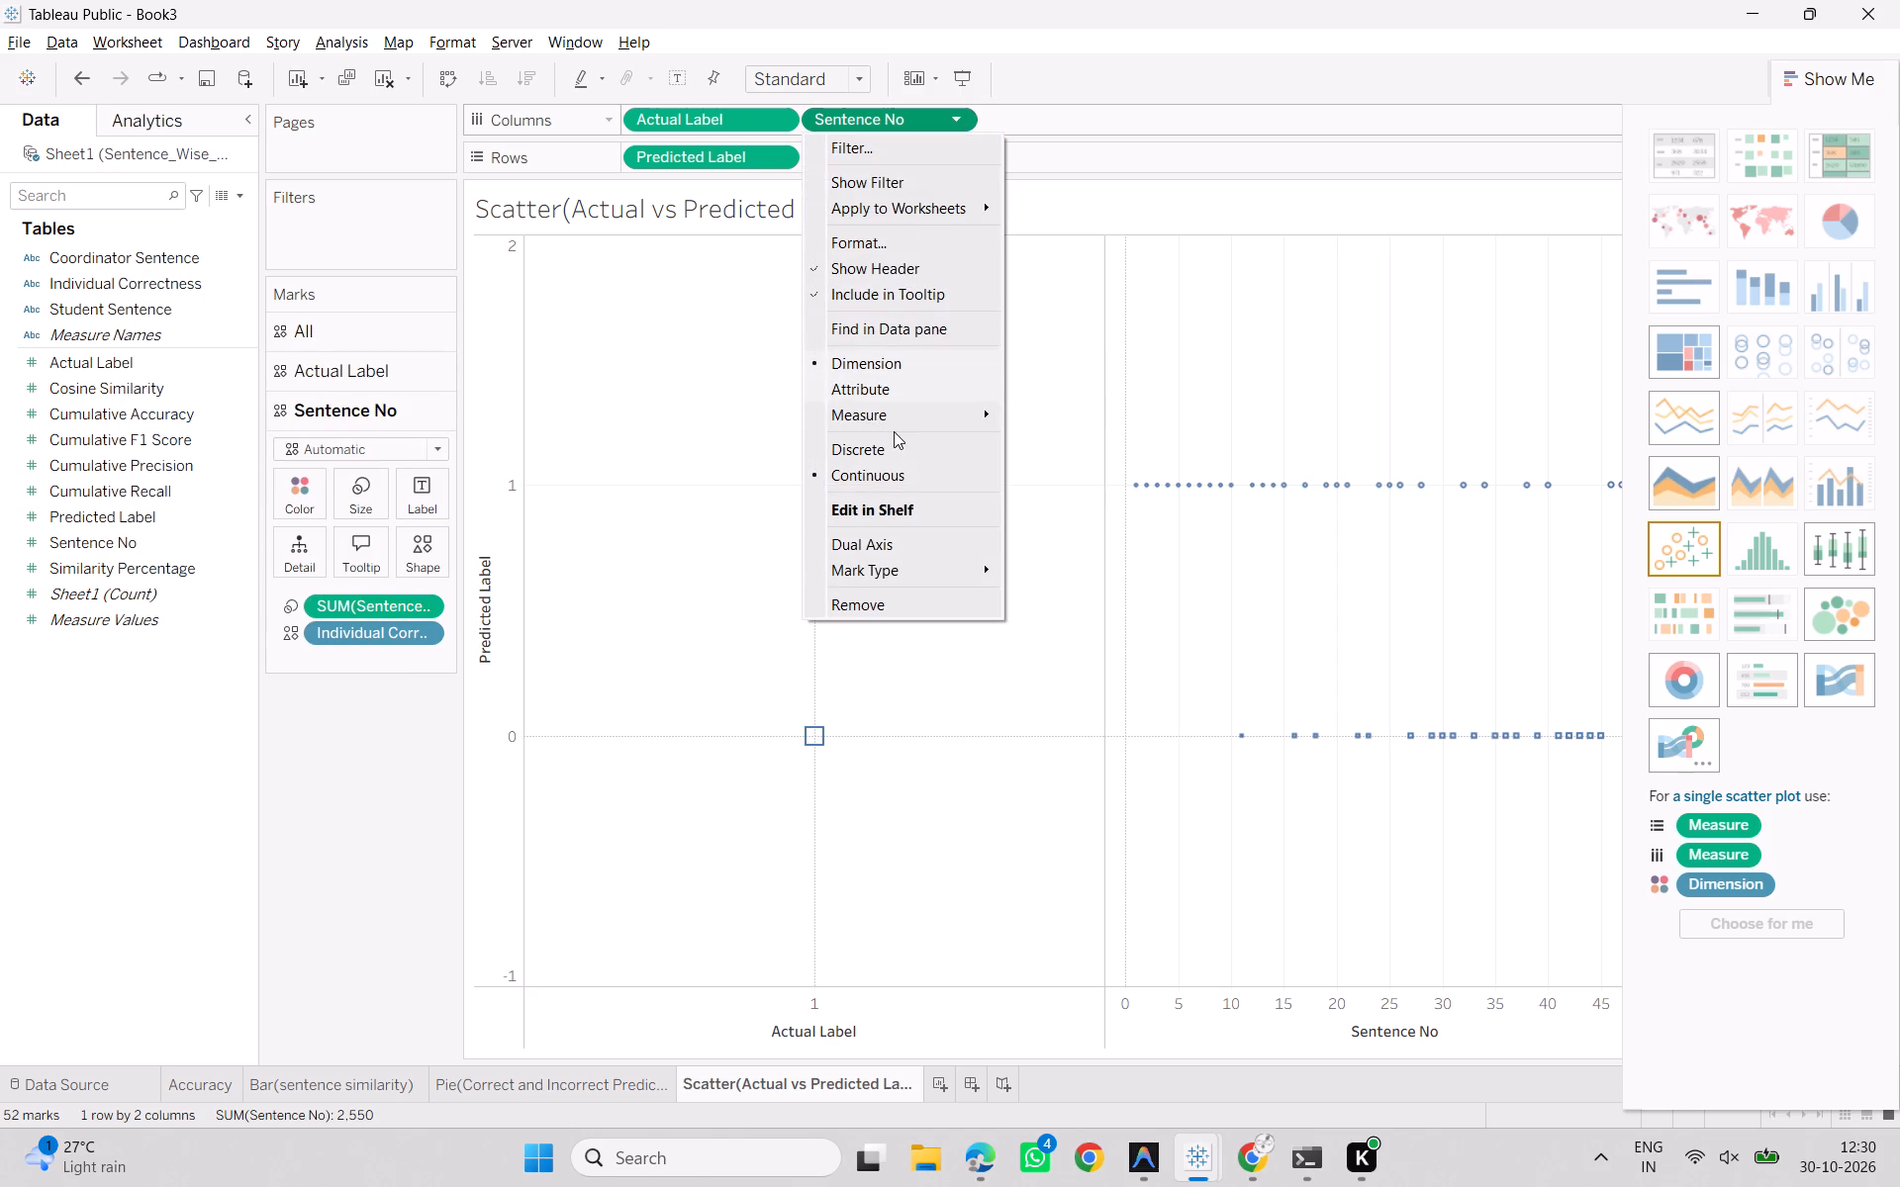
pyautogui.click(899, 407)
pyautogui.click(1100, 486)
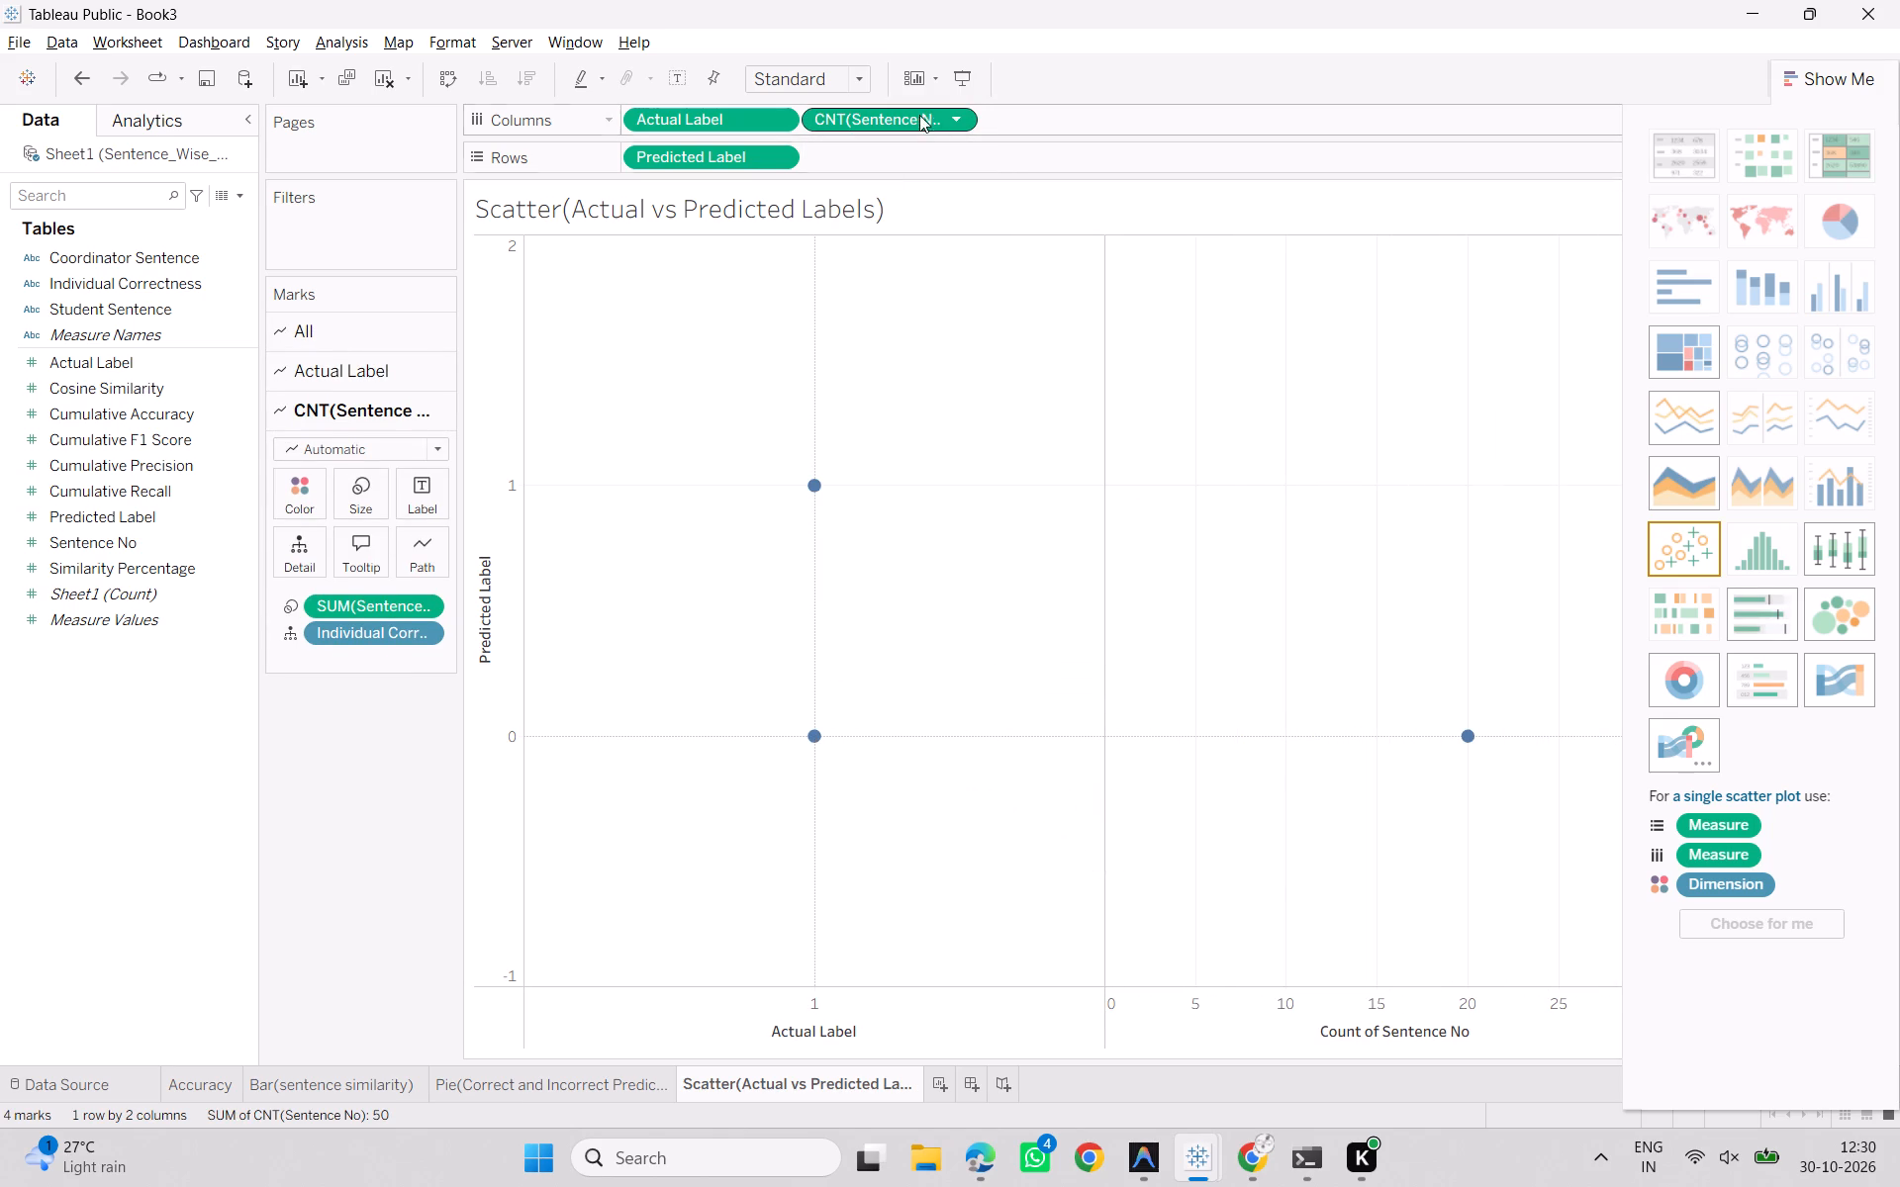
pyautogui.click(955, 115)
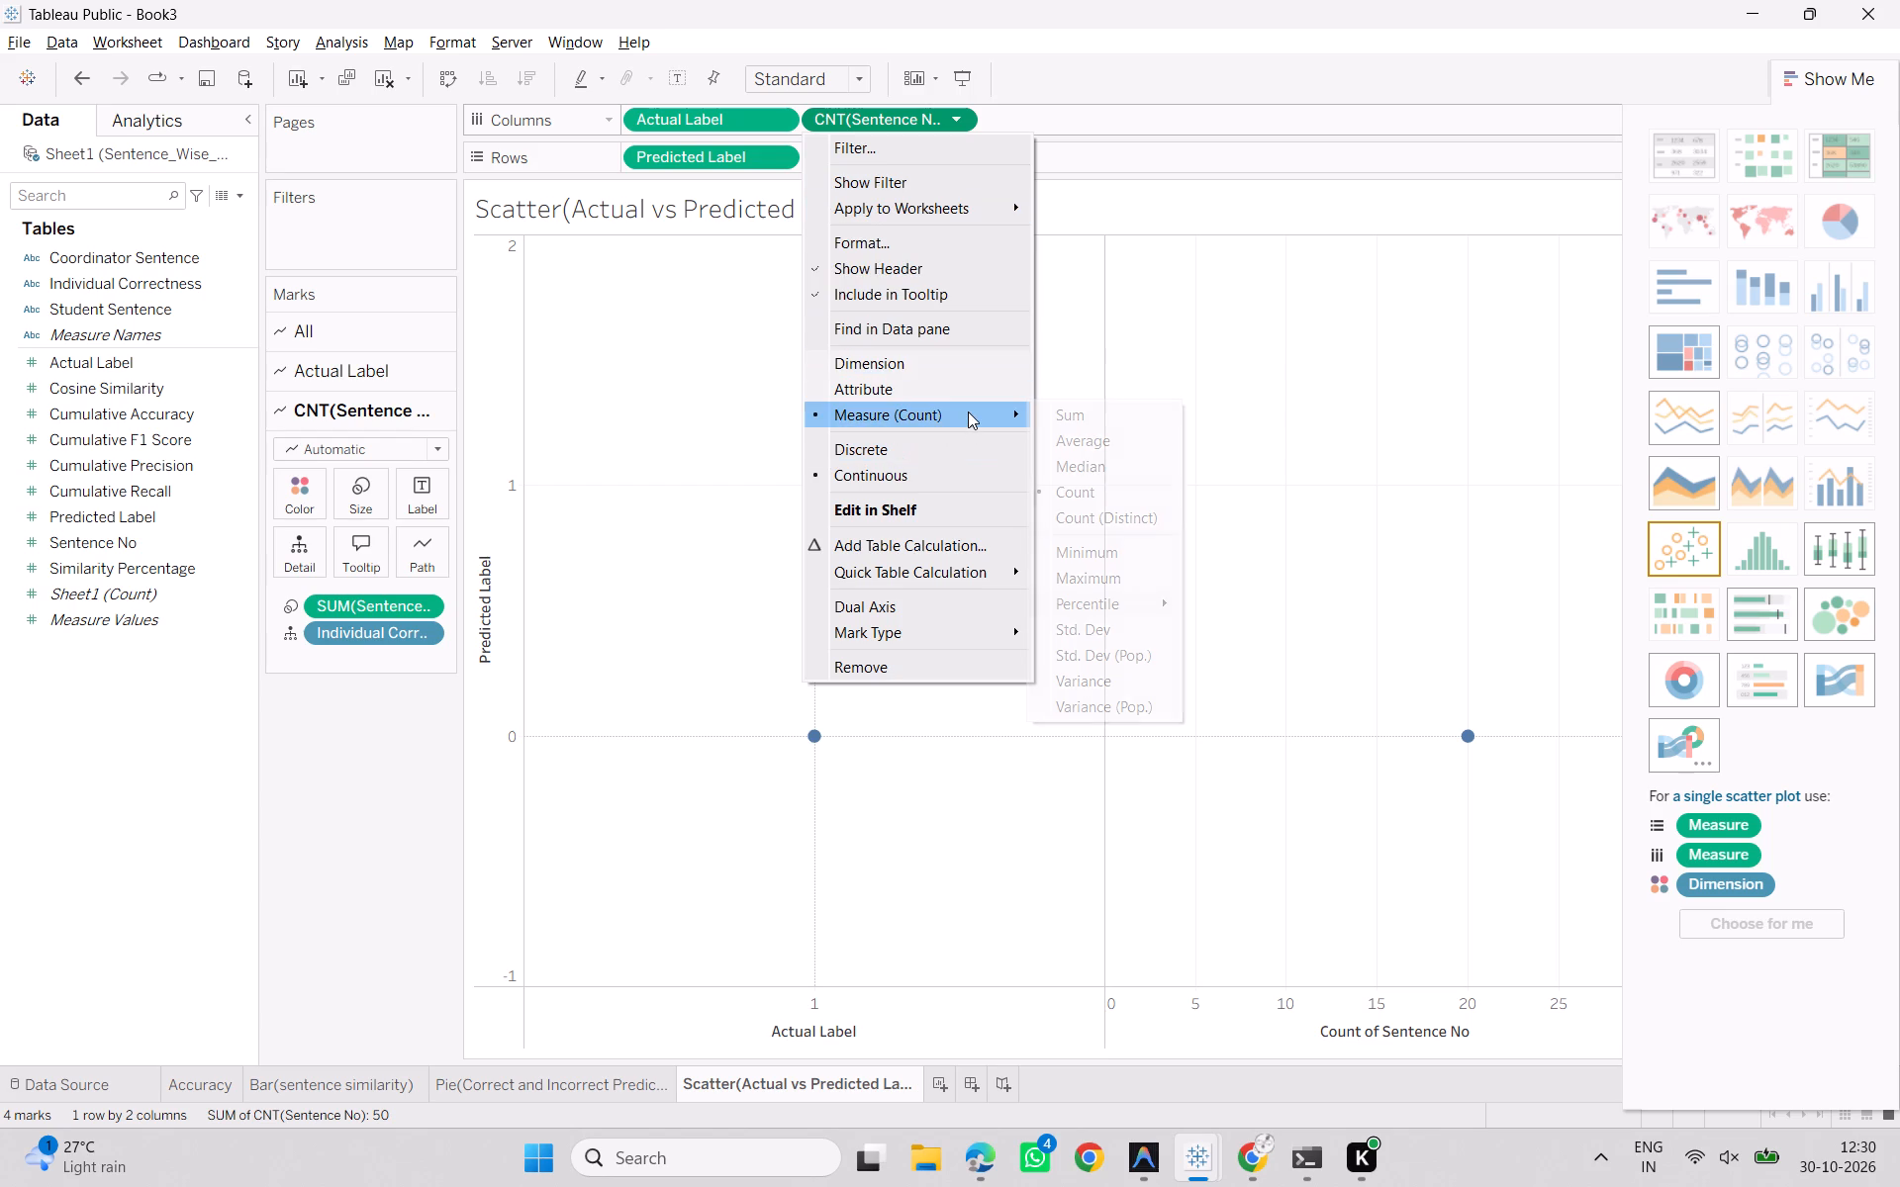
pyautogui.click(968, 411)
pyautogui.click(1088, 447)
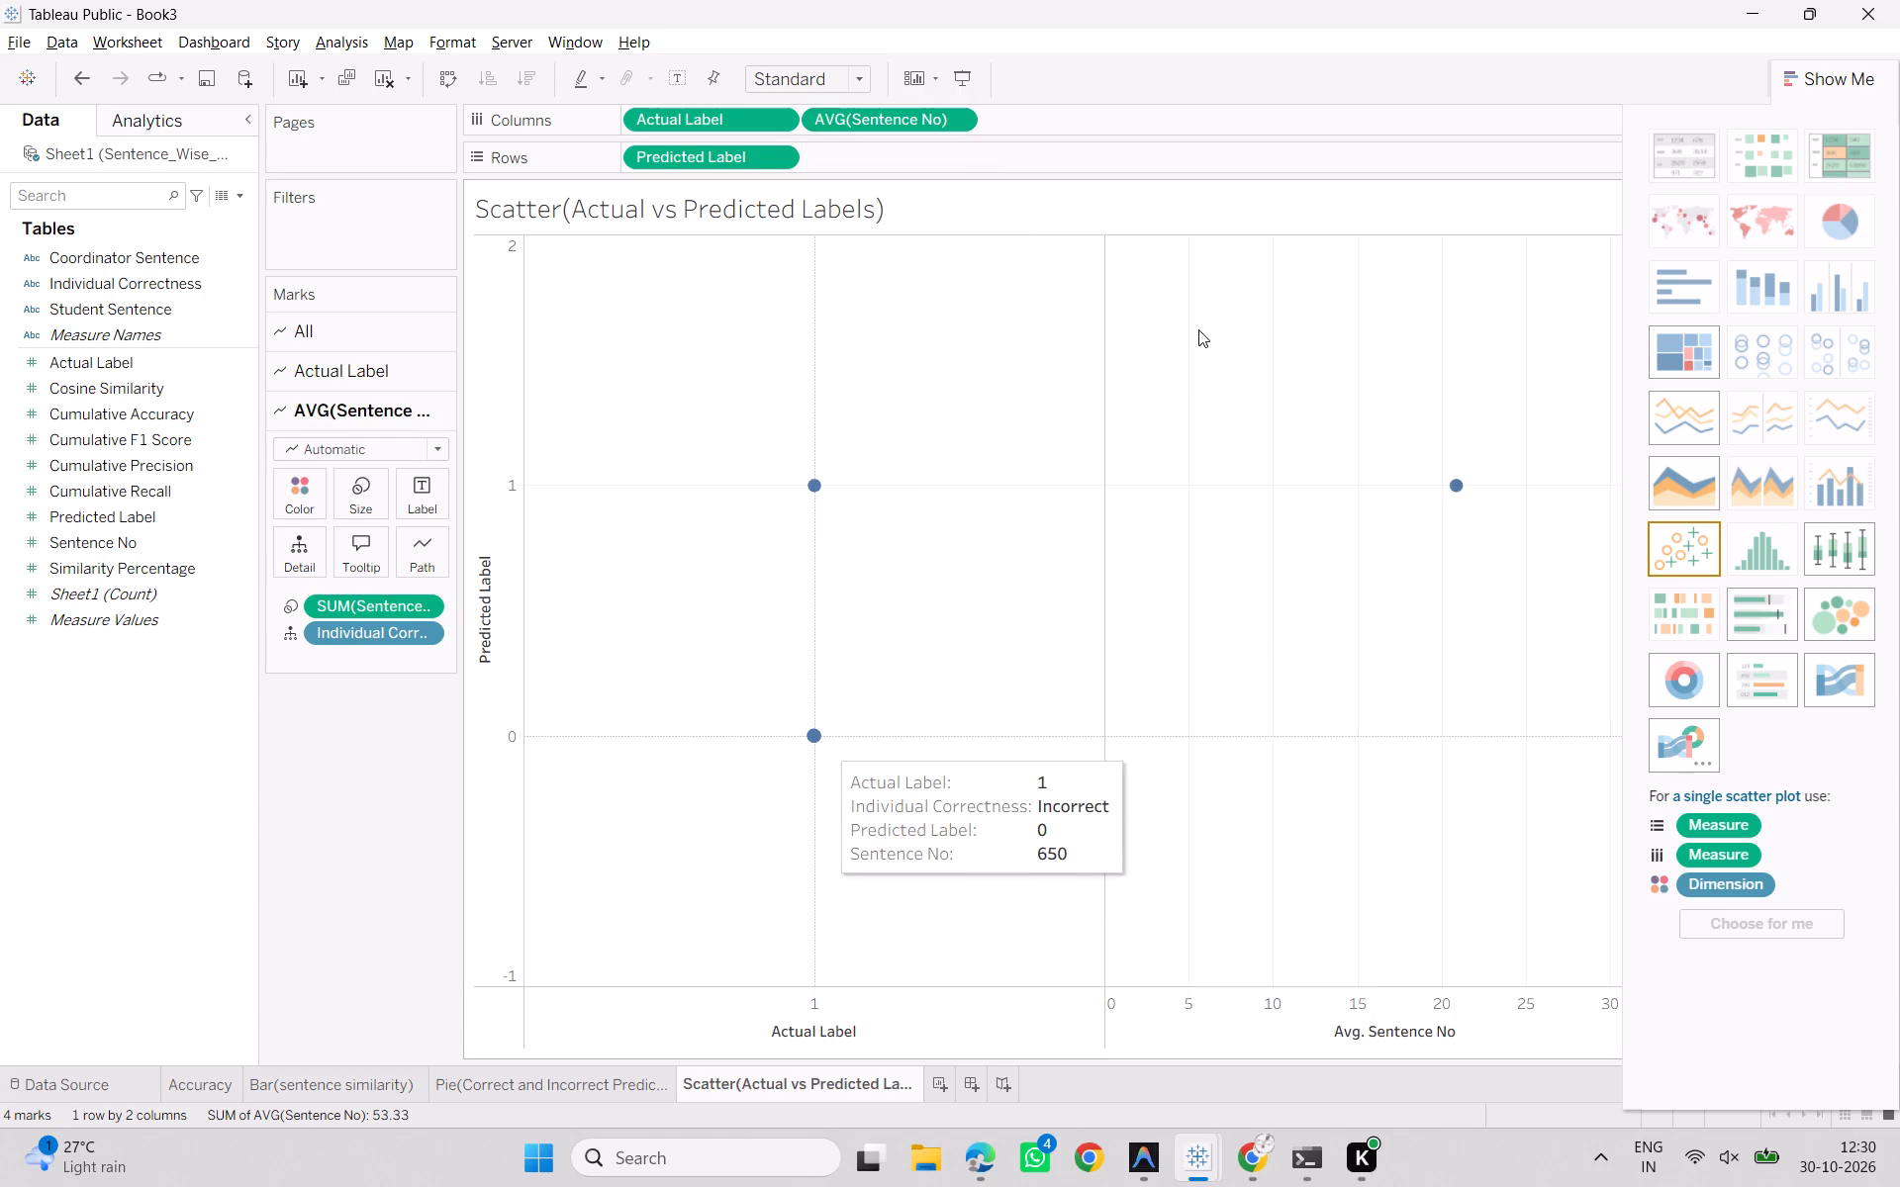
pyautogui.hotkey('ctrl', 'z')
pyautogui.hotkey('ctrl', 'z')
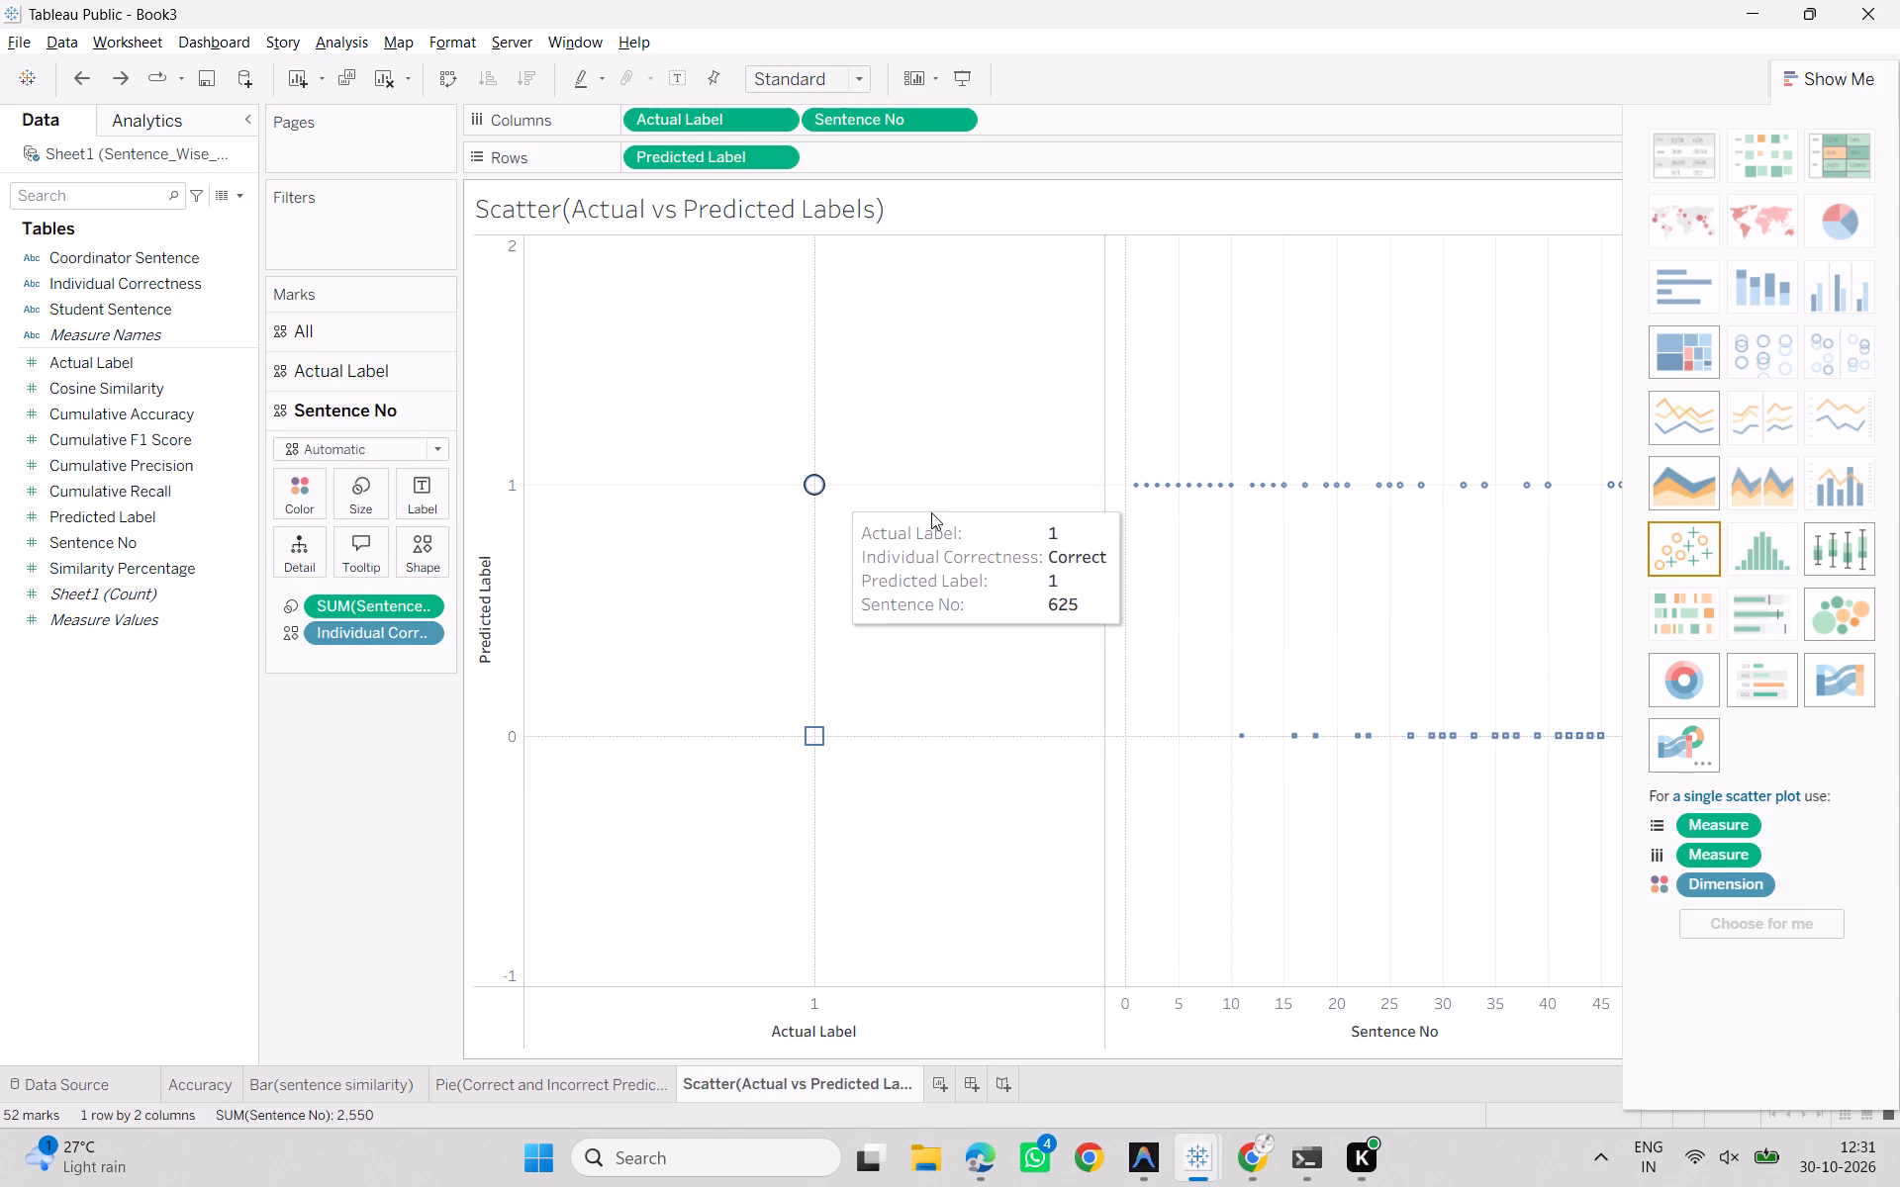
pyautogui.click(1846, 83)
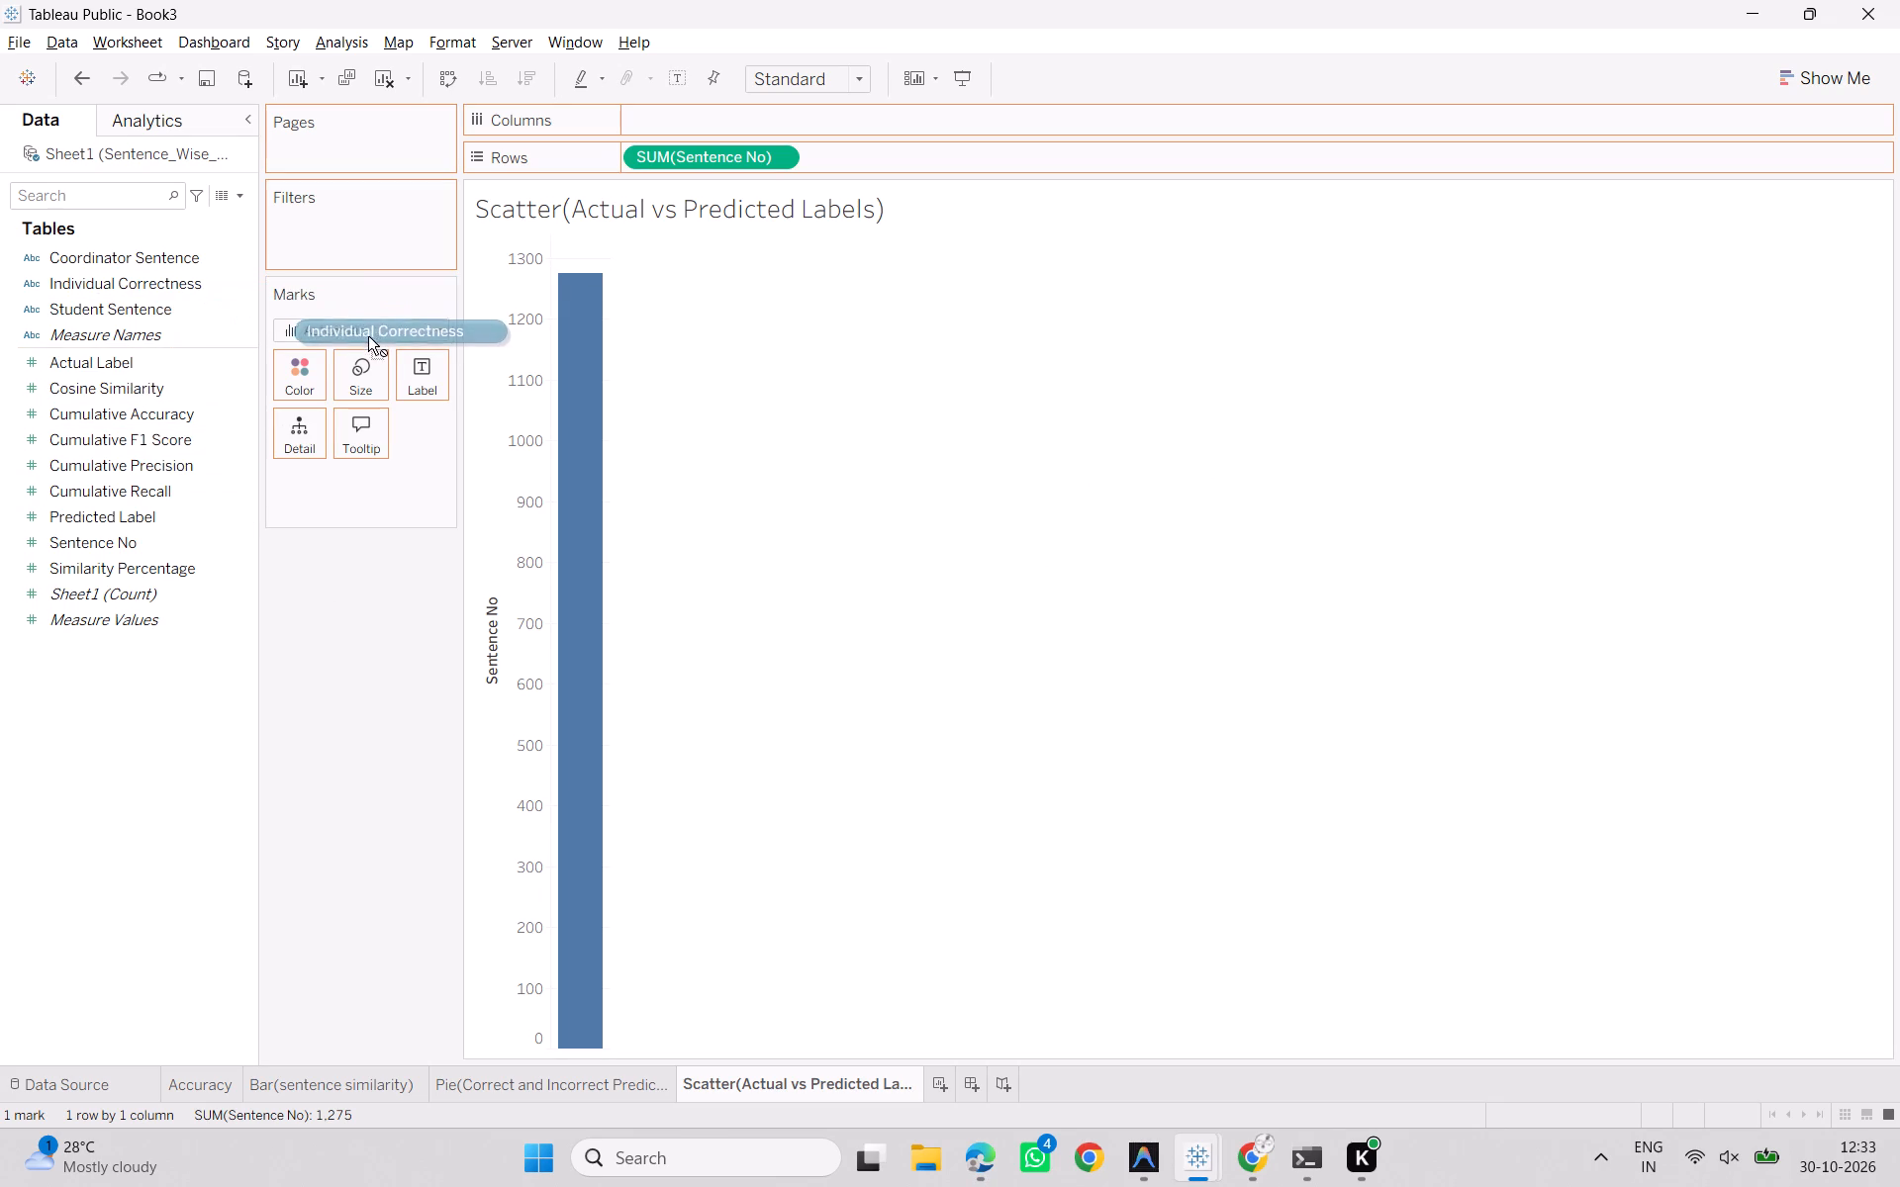
pyautogui.moveTo(368, 336); pyautogui.dragTo(301, 378)
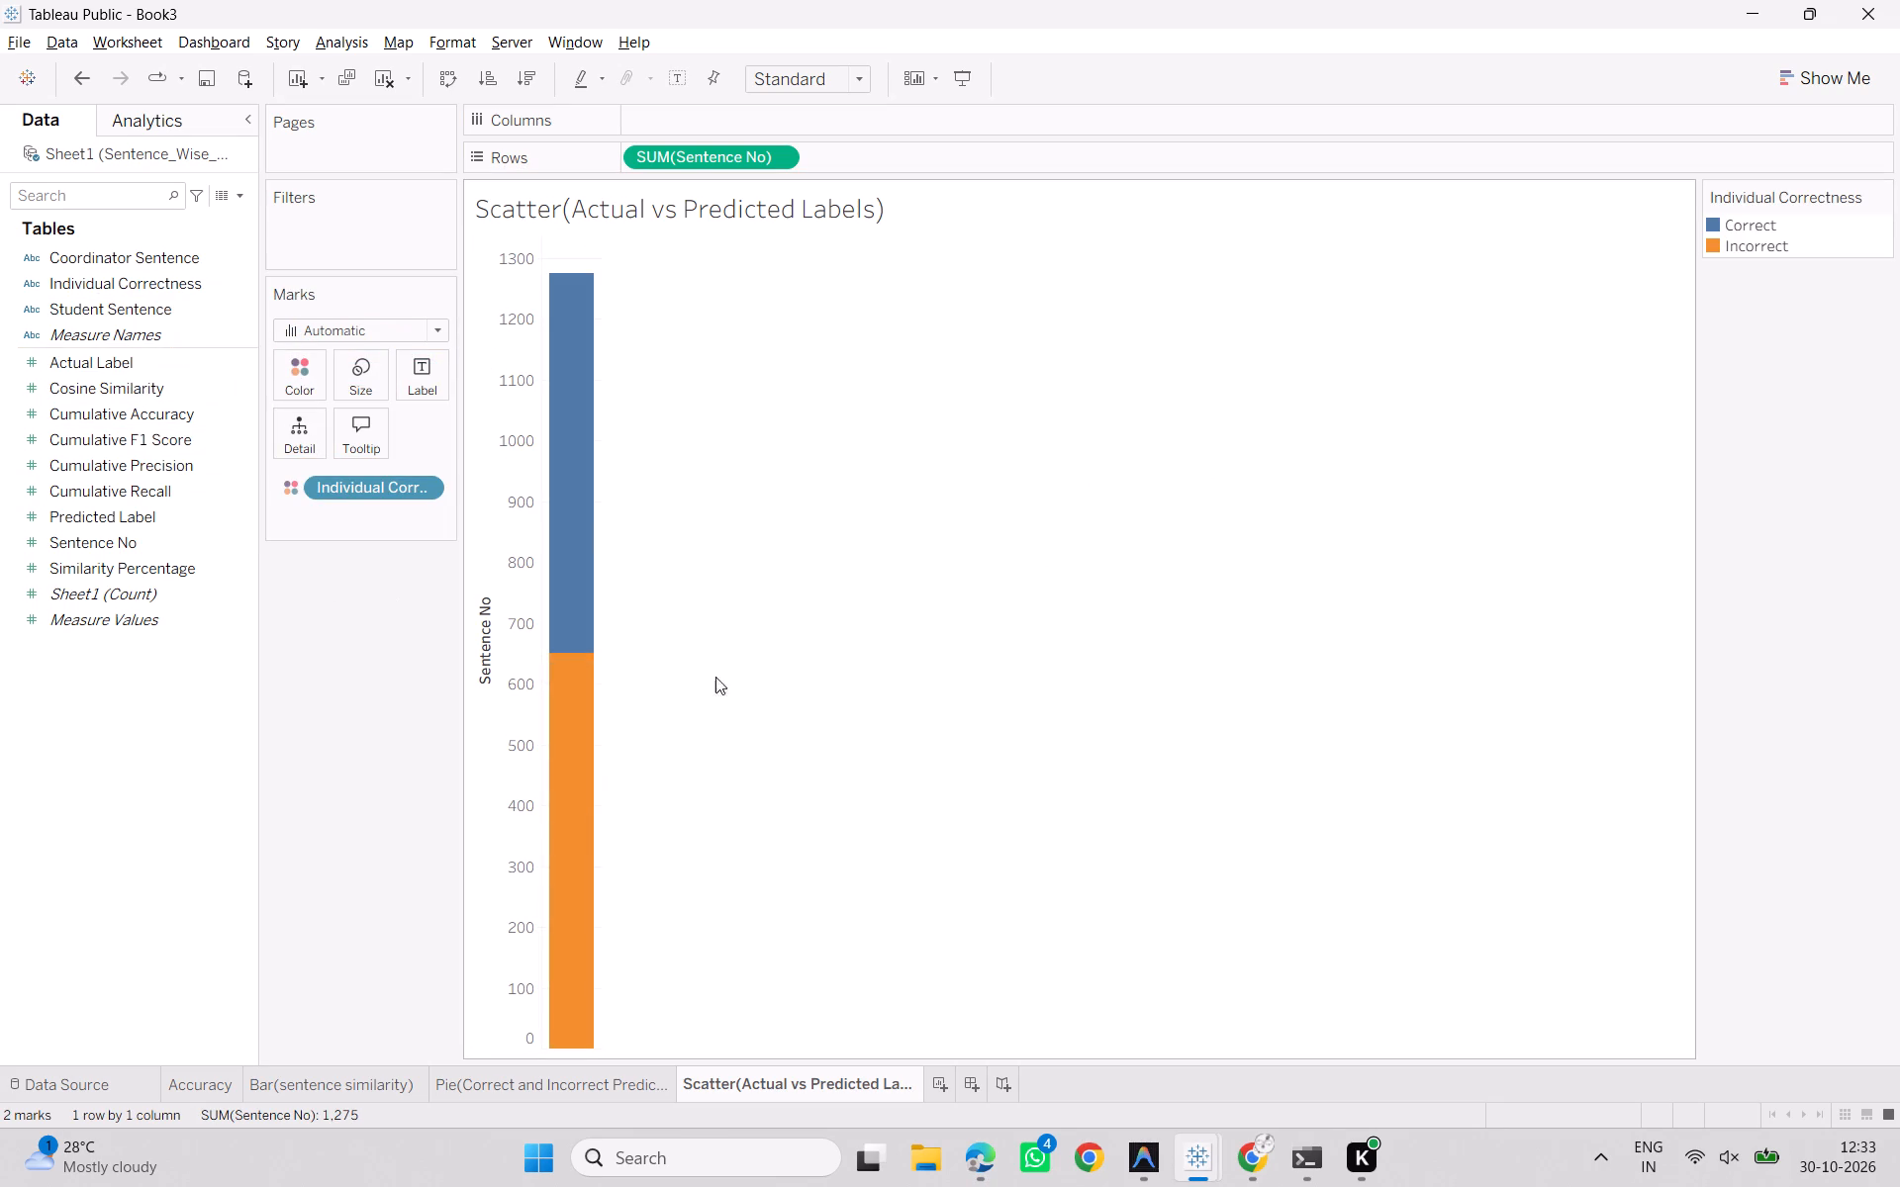
# Add Sentence No to Columns, aggregate it as Count, and return to ChatGPT's Graph 4 steps.
pyautogui.hotkey('alt', 'Tab')
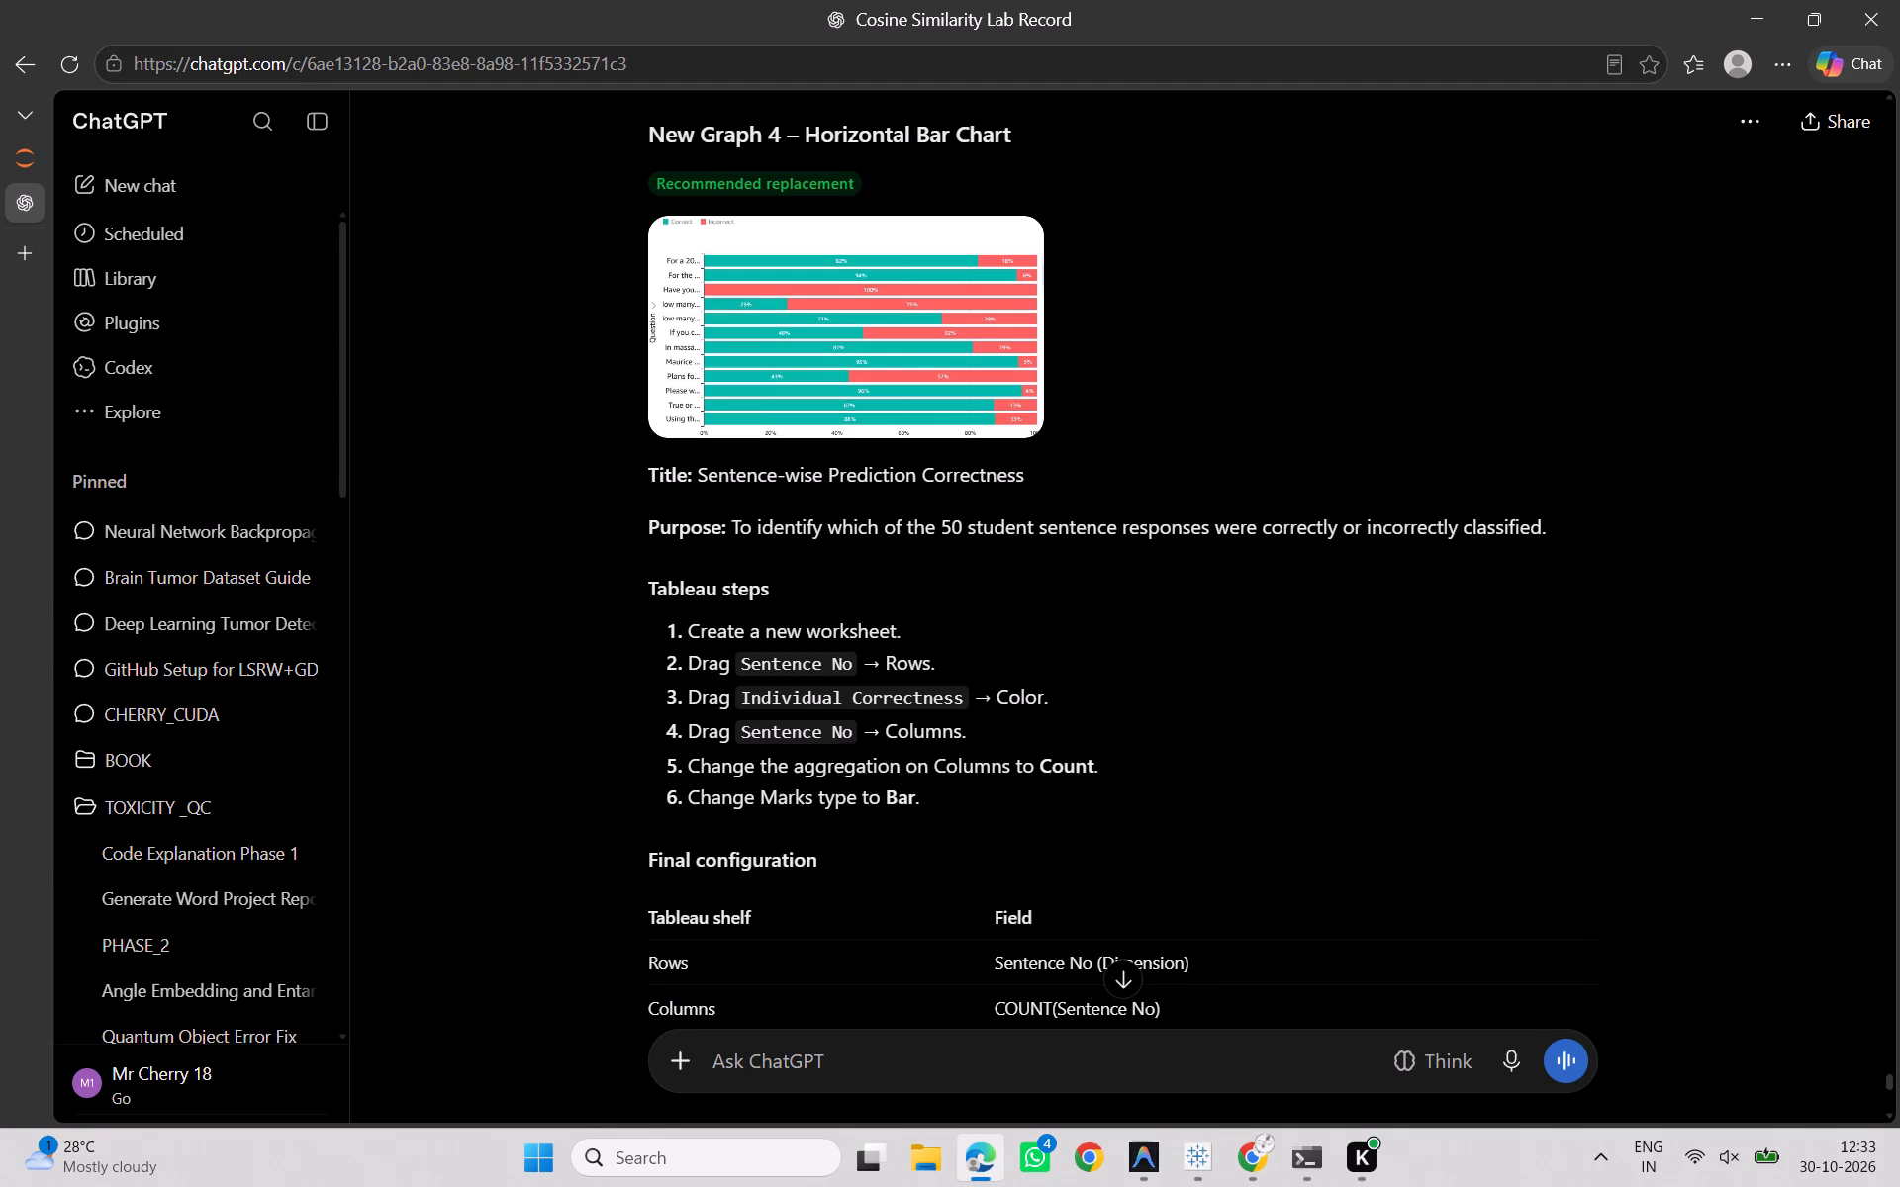
pyautogui.hotkey('alt', 'Tab')
pyautogui.moveTo(152, 546); pyautogui.dragTo(602, 210)
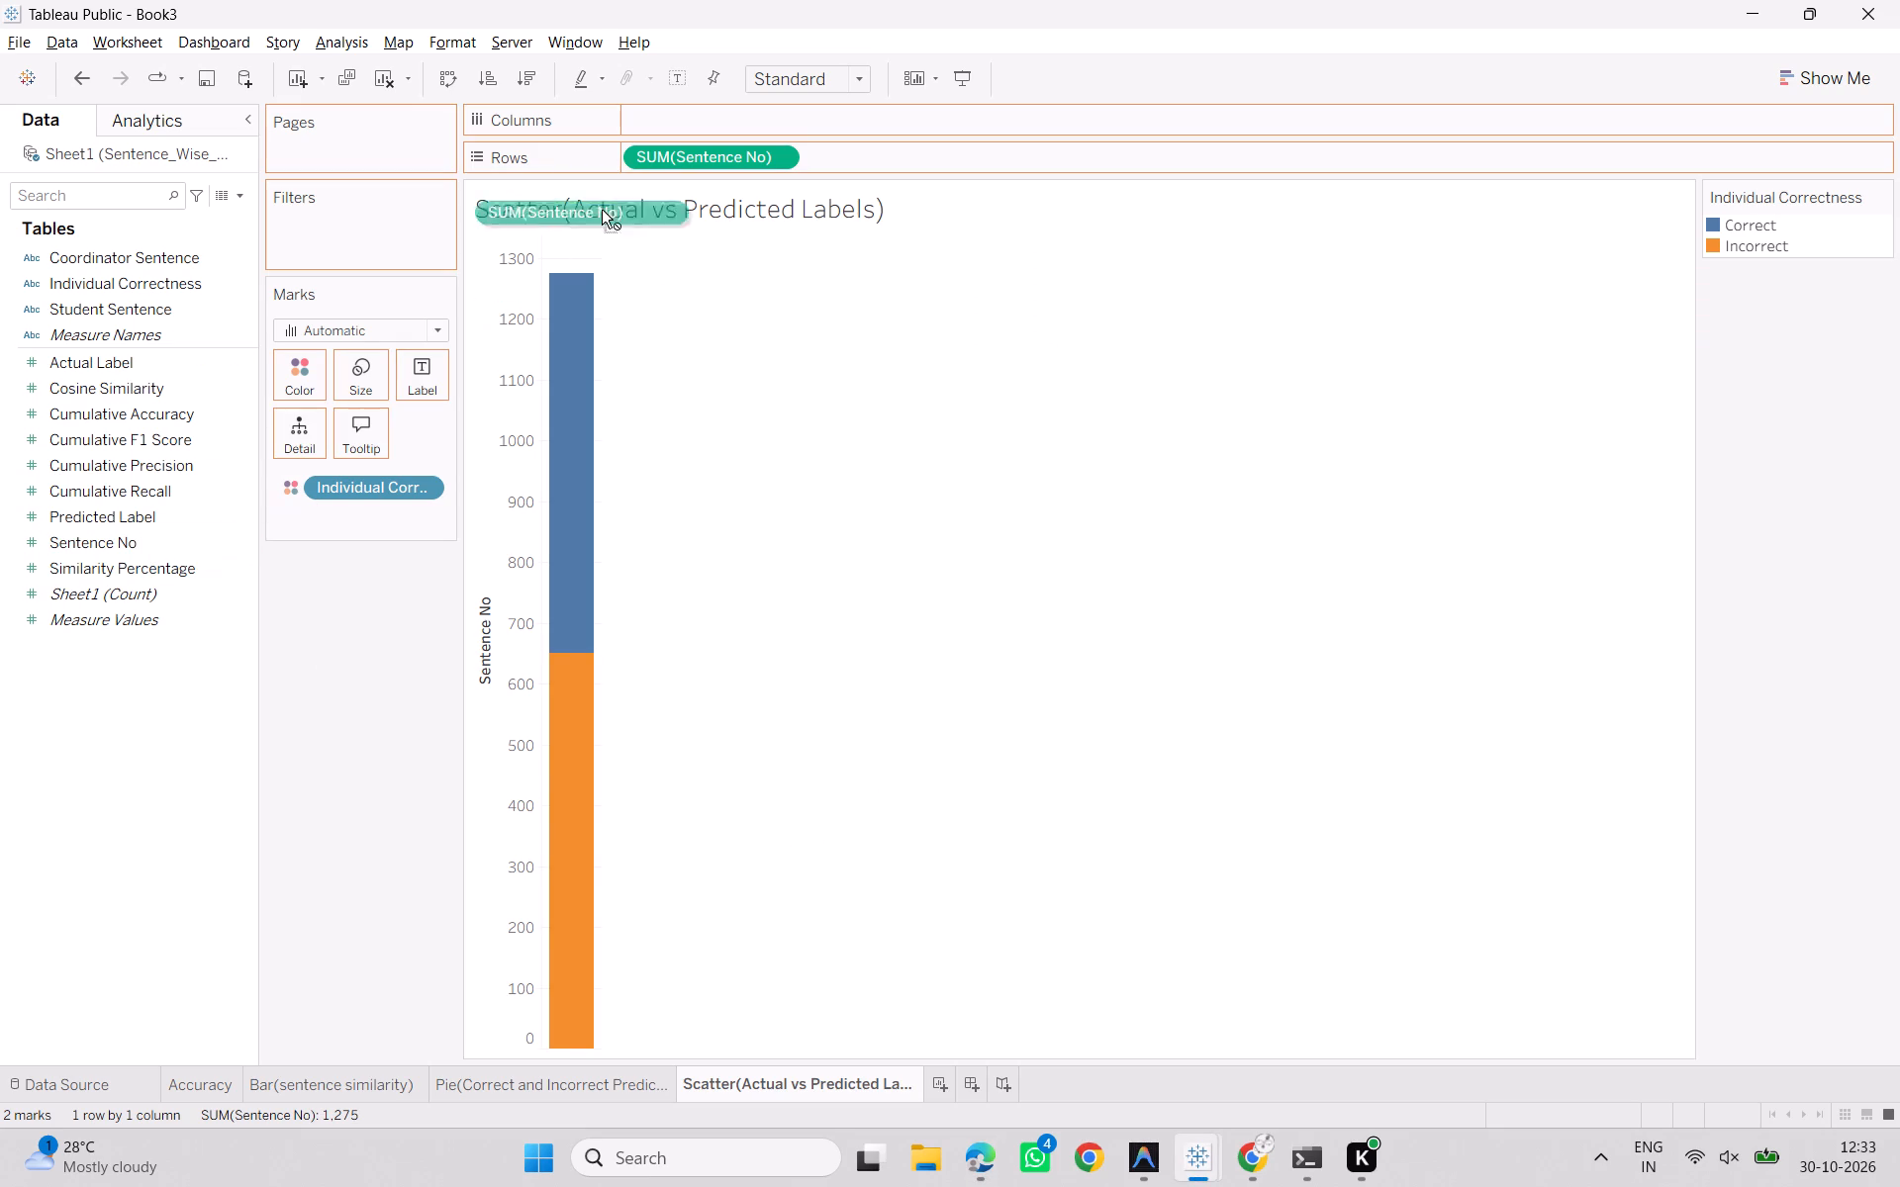
pyautogui.moveTo(602, 210); pyautogui.dragTo(732, 131)
pyautogui.hotkey('alt', 'Tab')
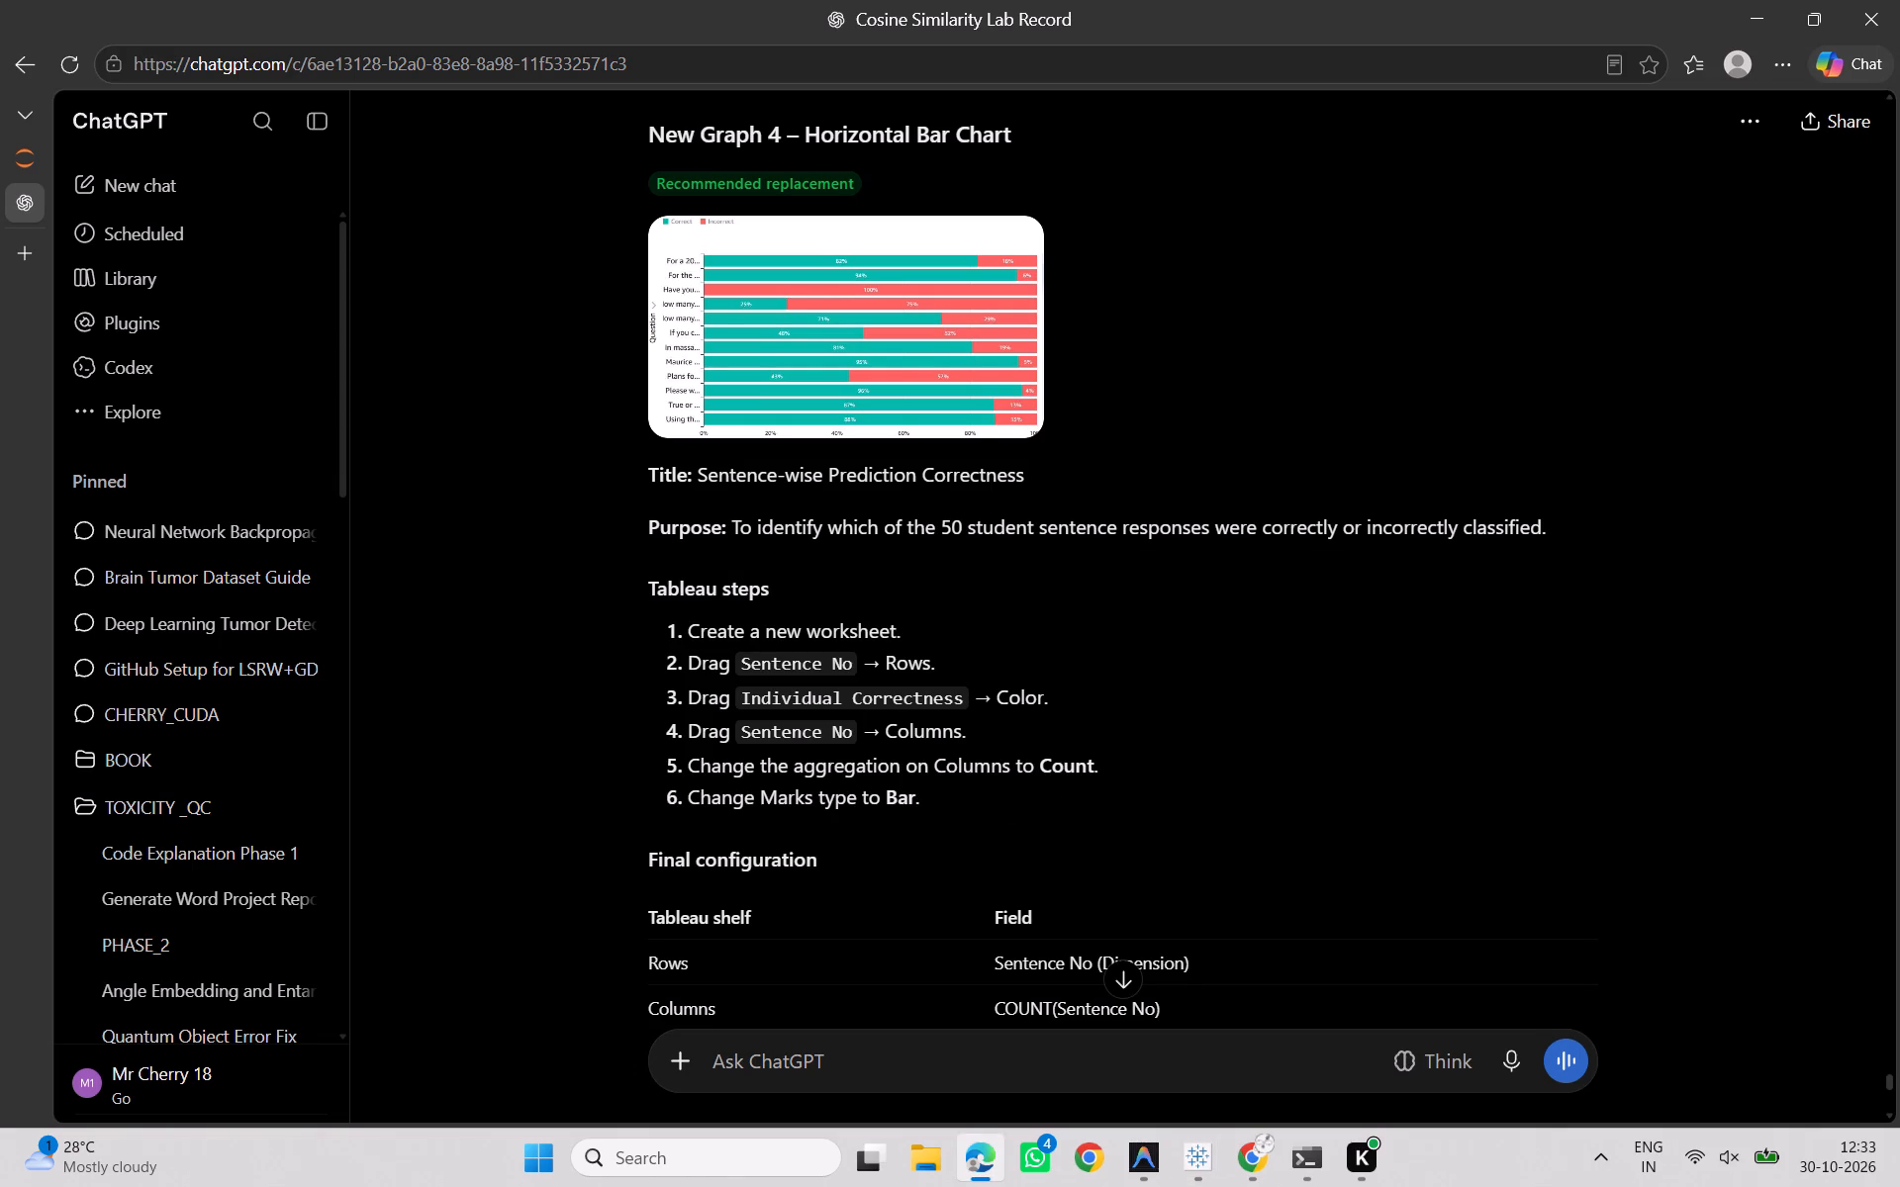
pyautogui.hotkey('alt', 'Tab')
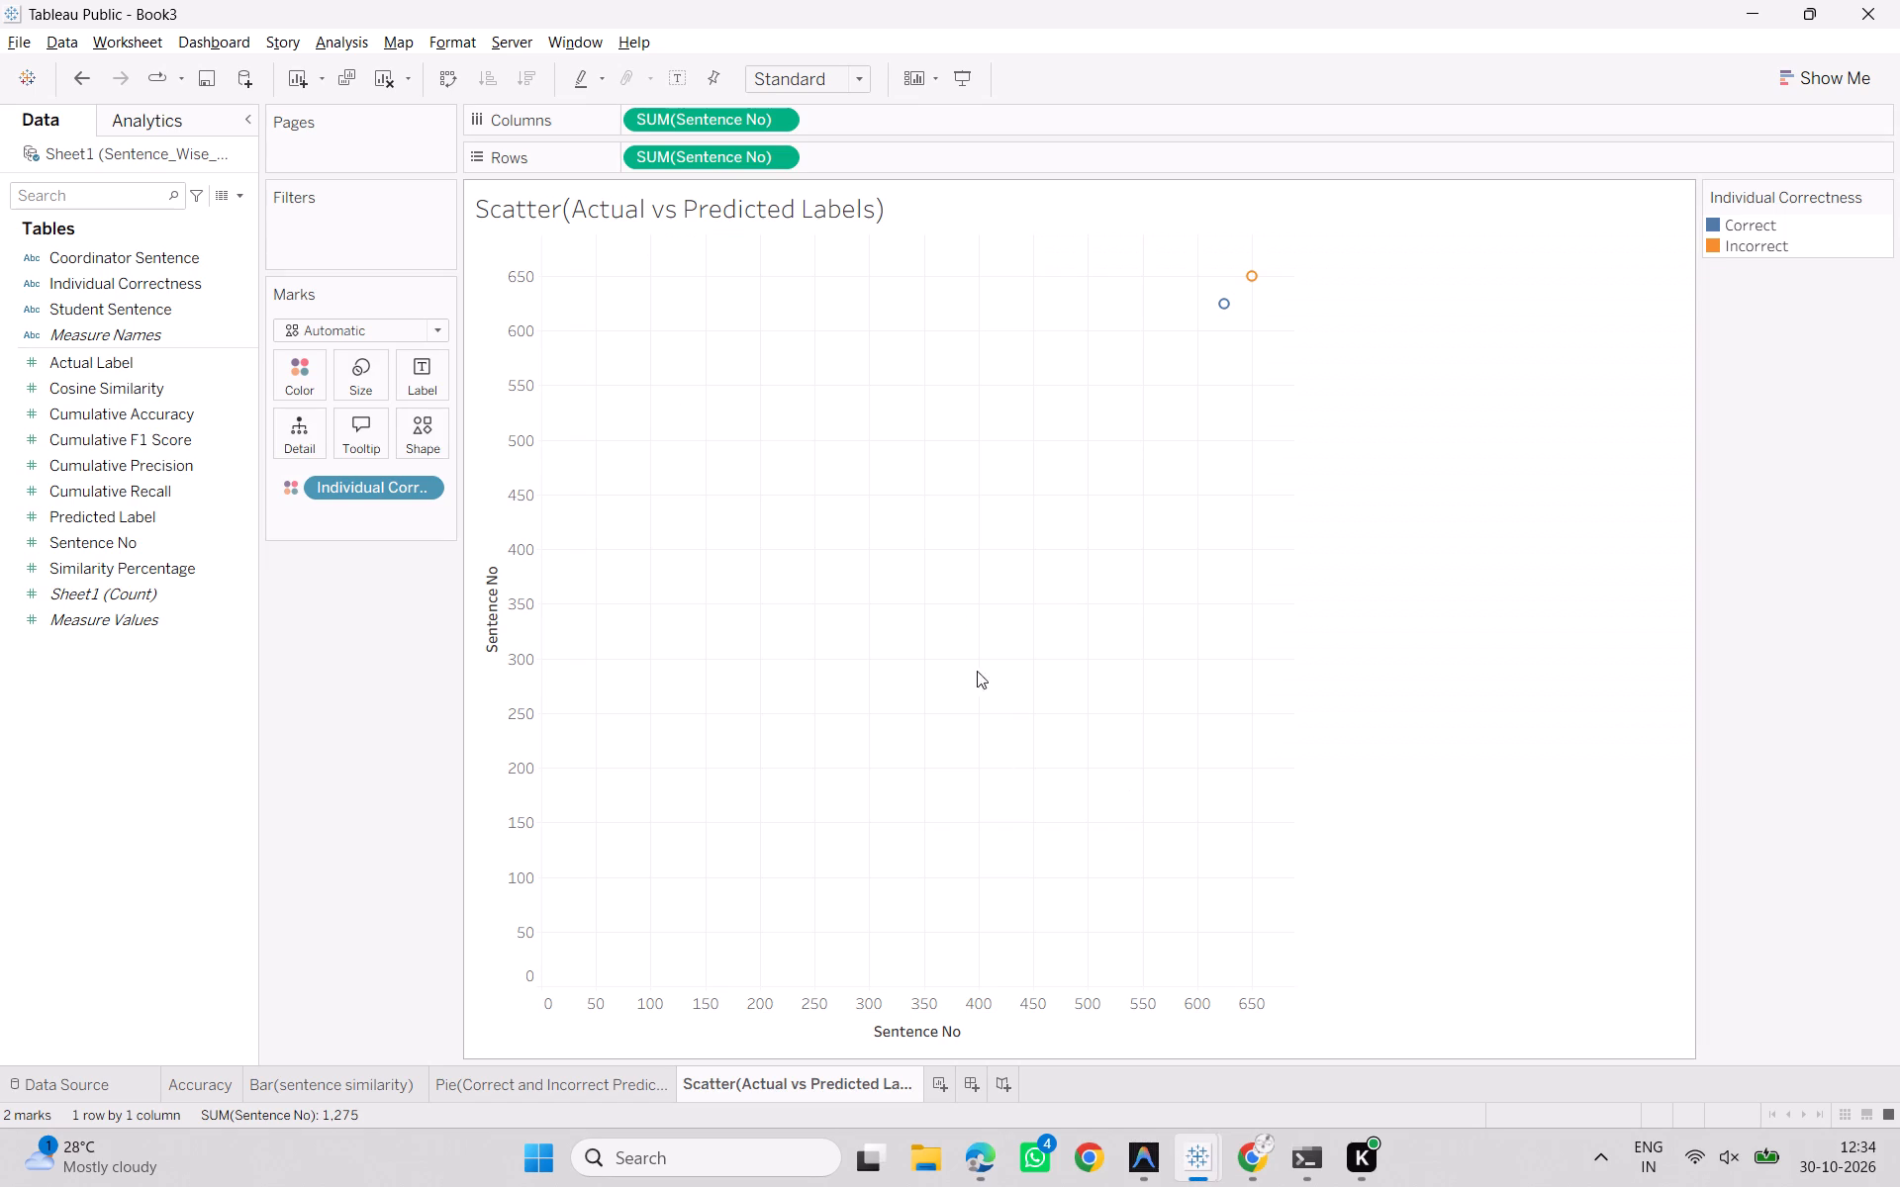
pyautogui.click(787, 119)
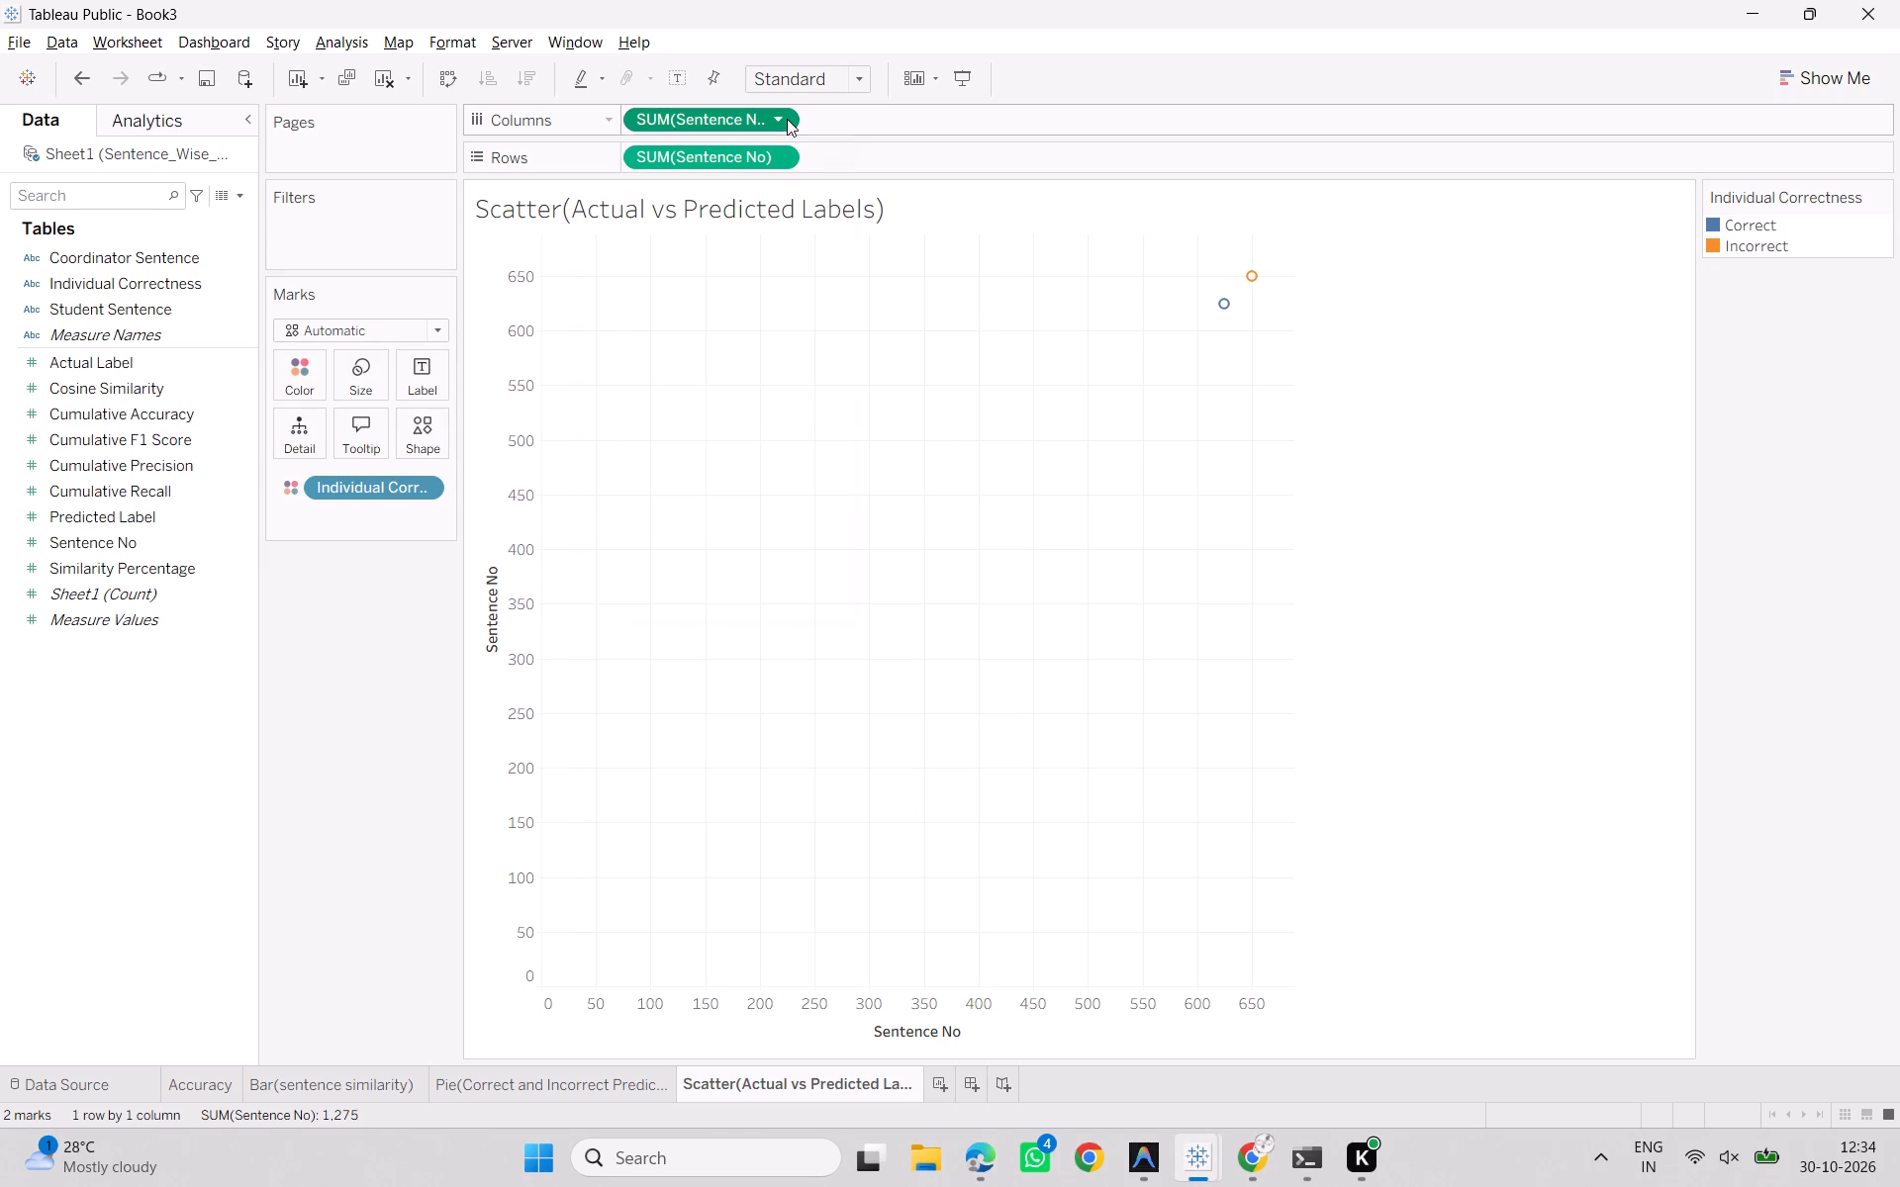
pyautogui.click(765, 416)
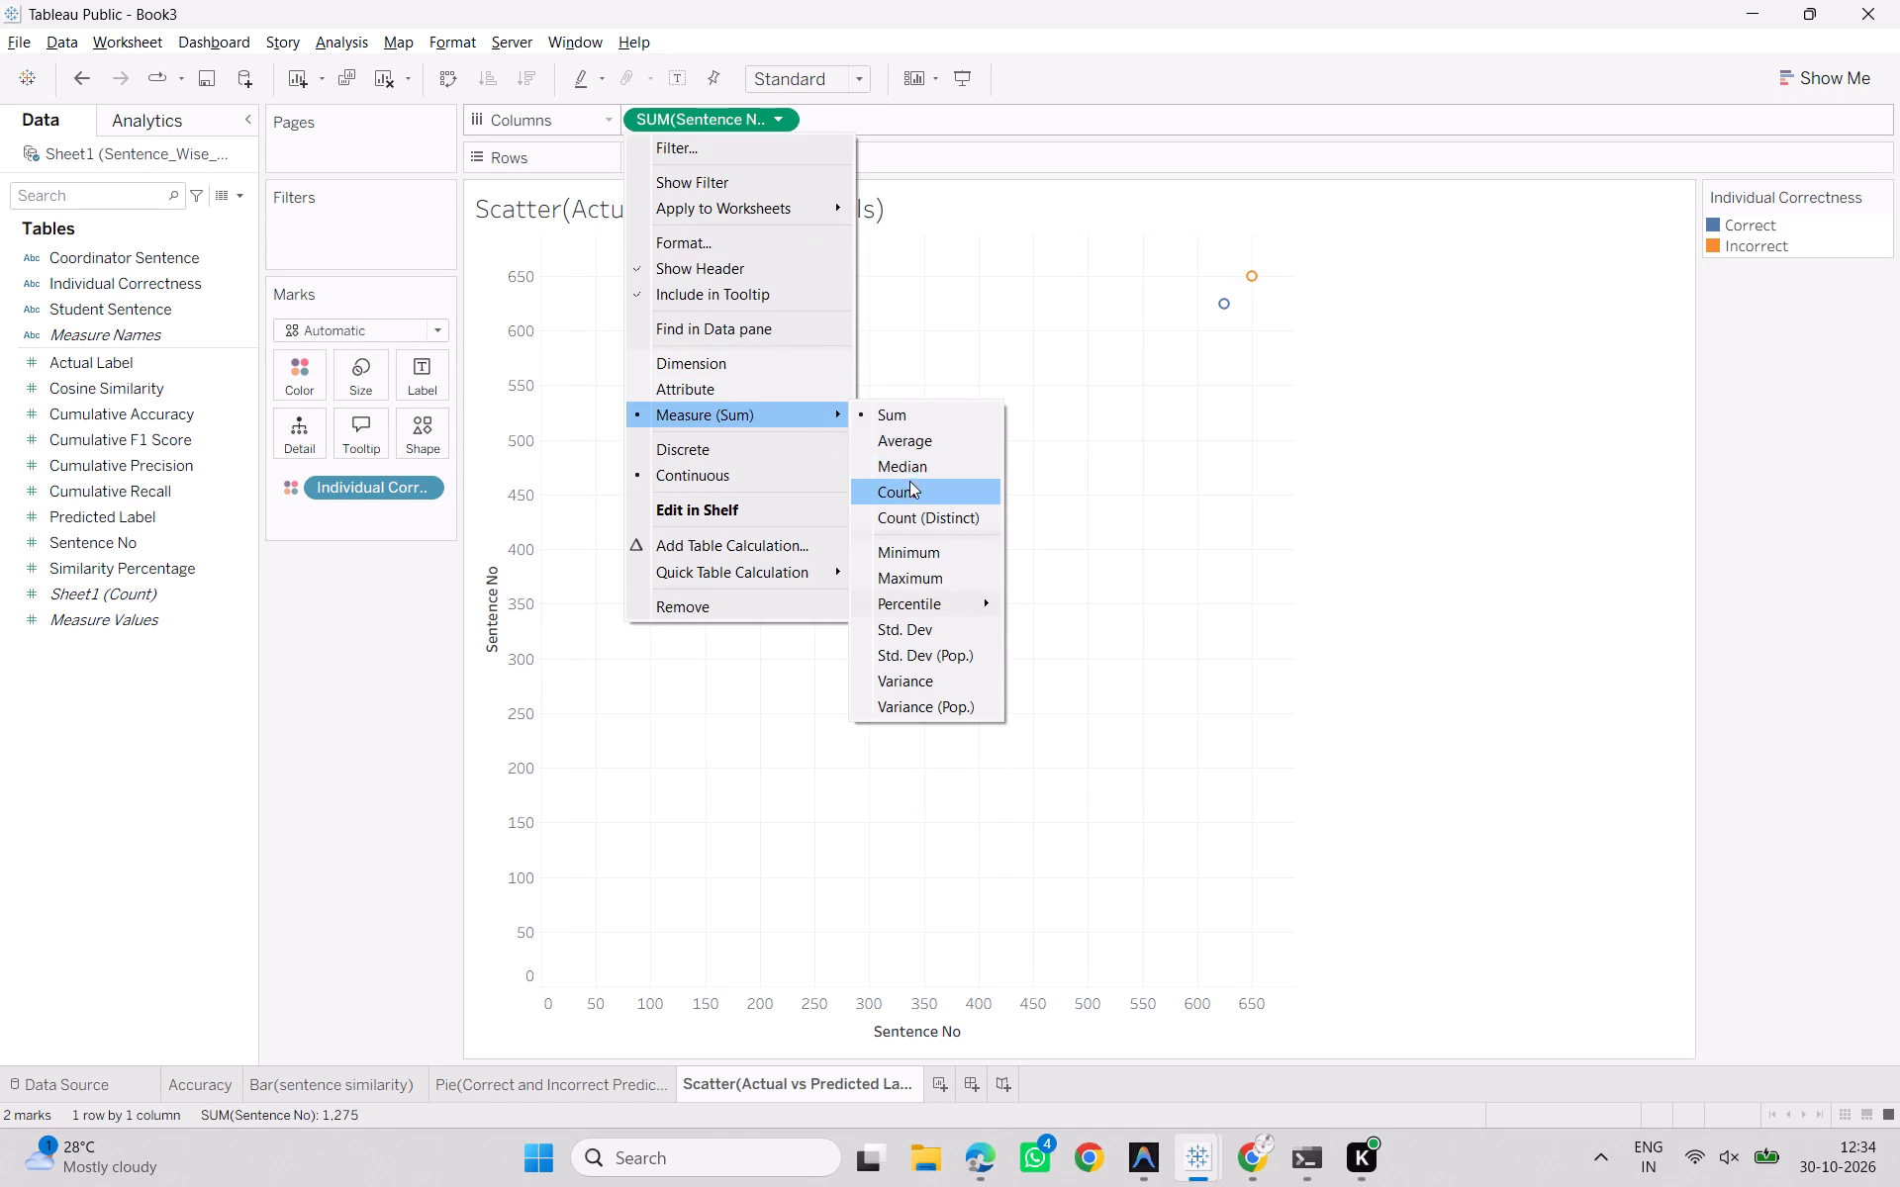
pyautogui.click(910, 485)
pyautogui.hotkey('alt', 'Tab')
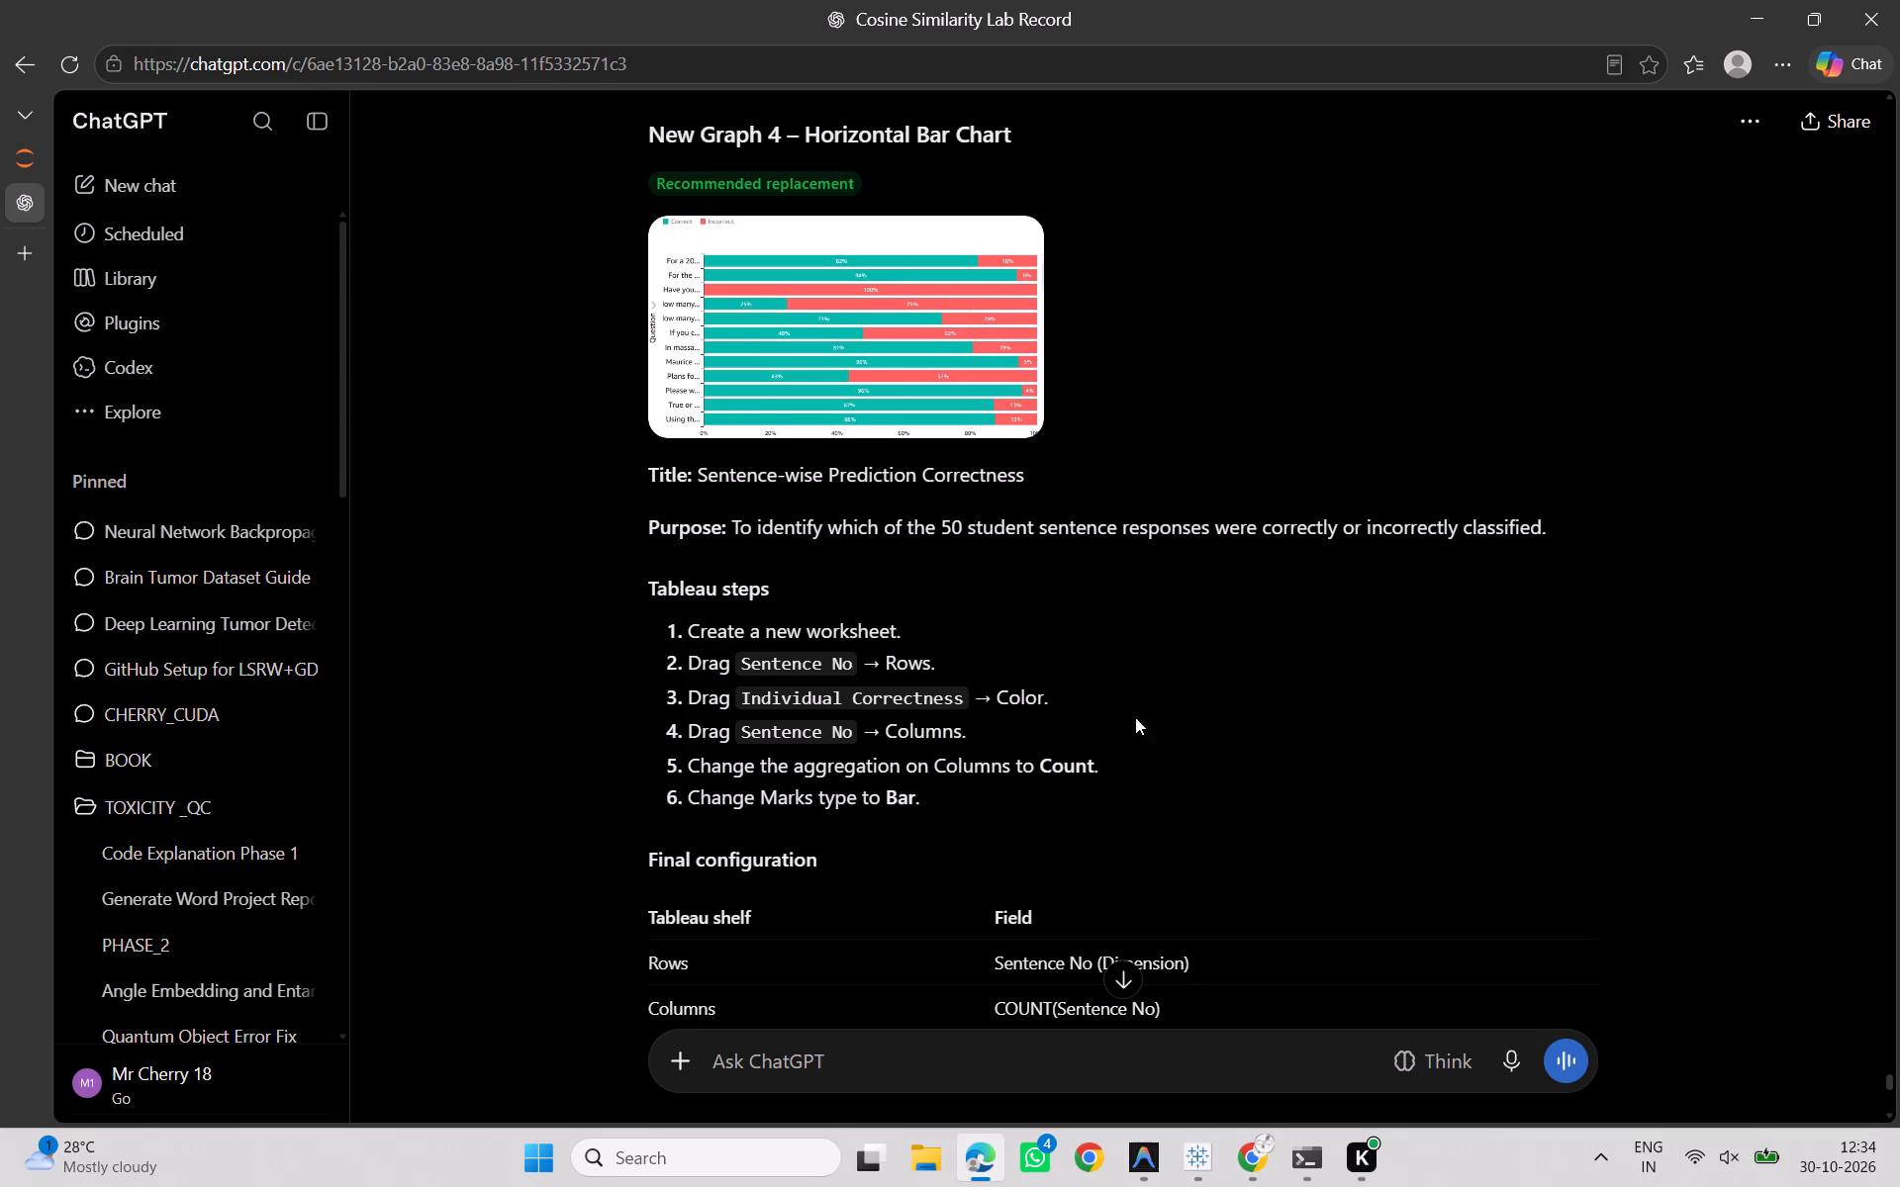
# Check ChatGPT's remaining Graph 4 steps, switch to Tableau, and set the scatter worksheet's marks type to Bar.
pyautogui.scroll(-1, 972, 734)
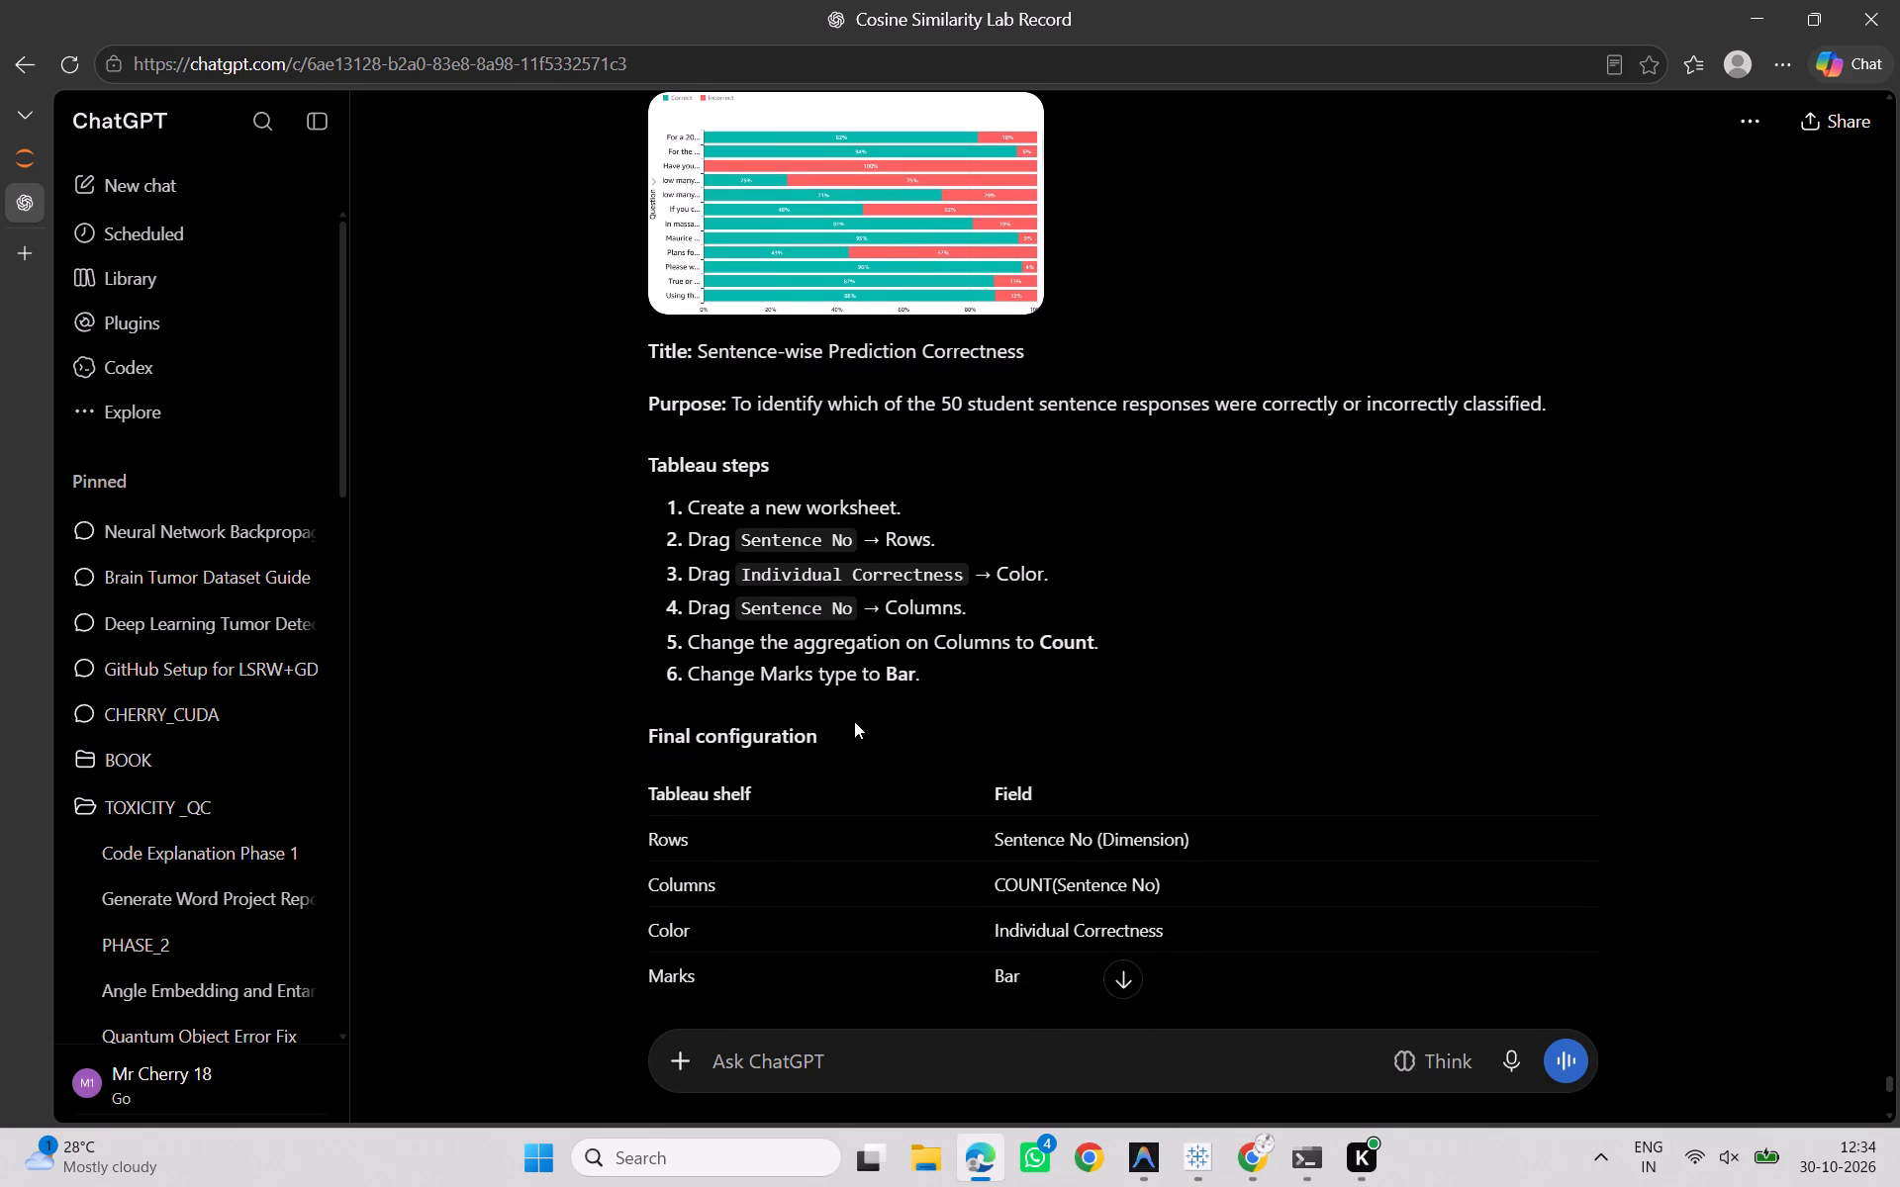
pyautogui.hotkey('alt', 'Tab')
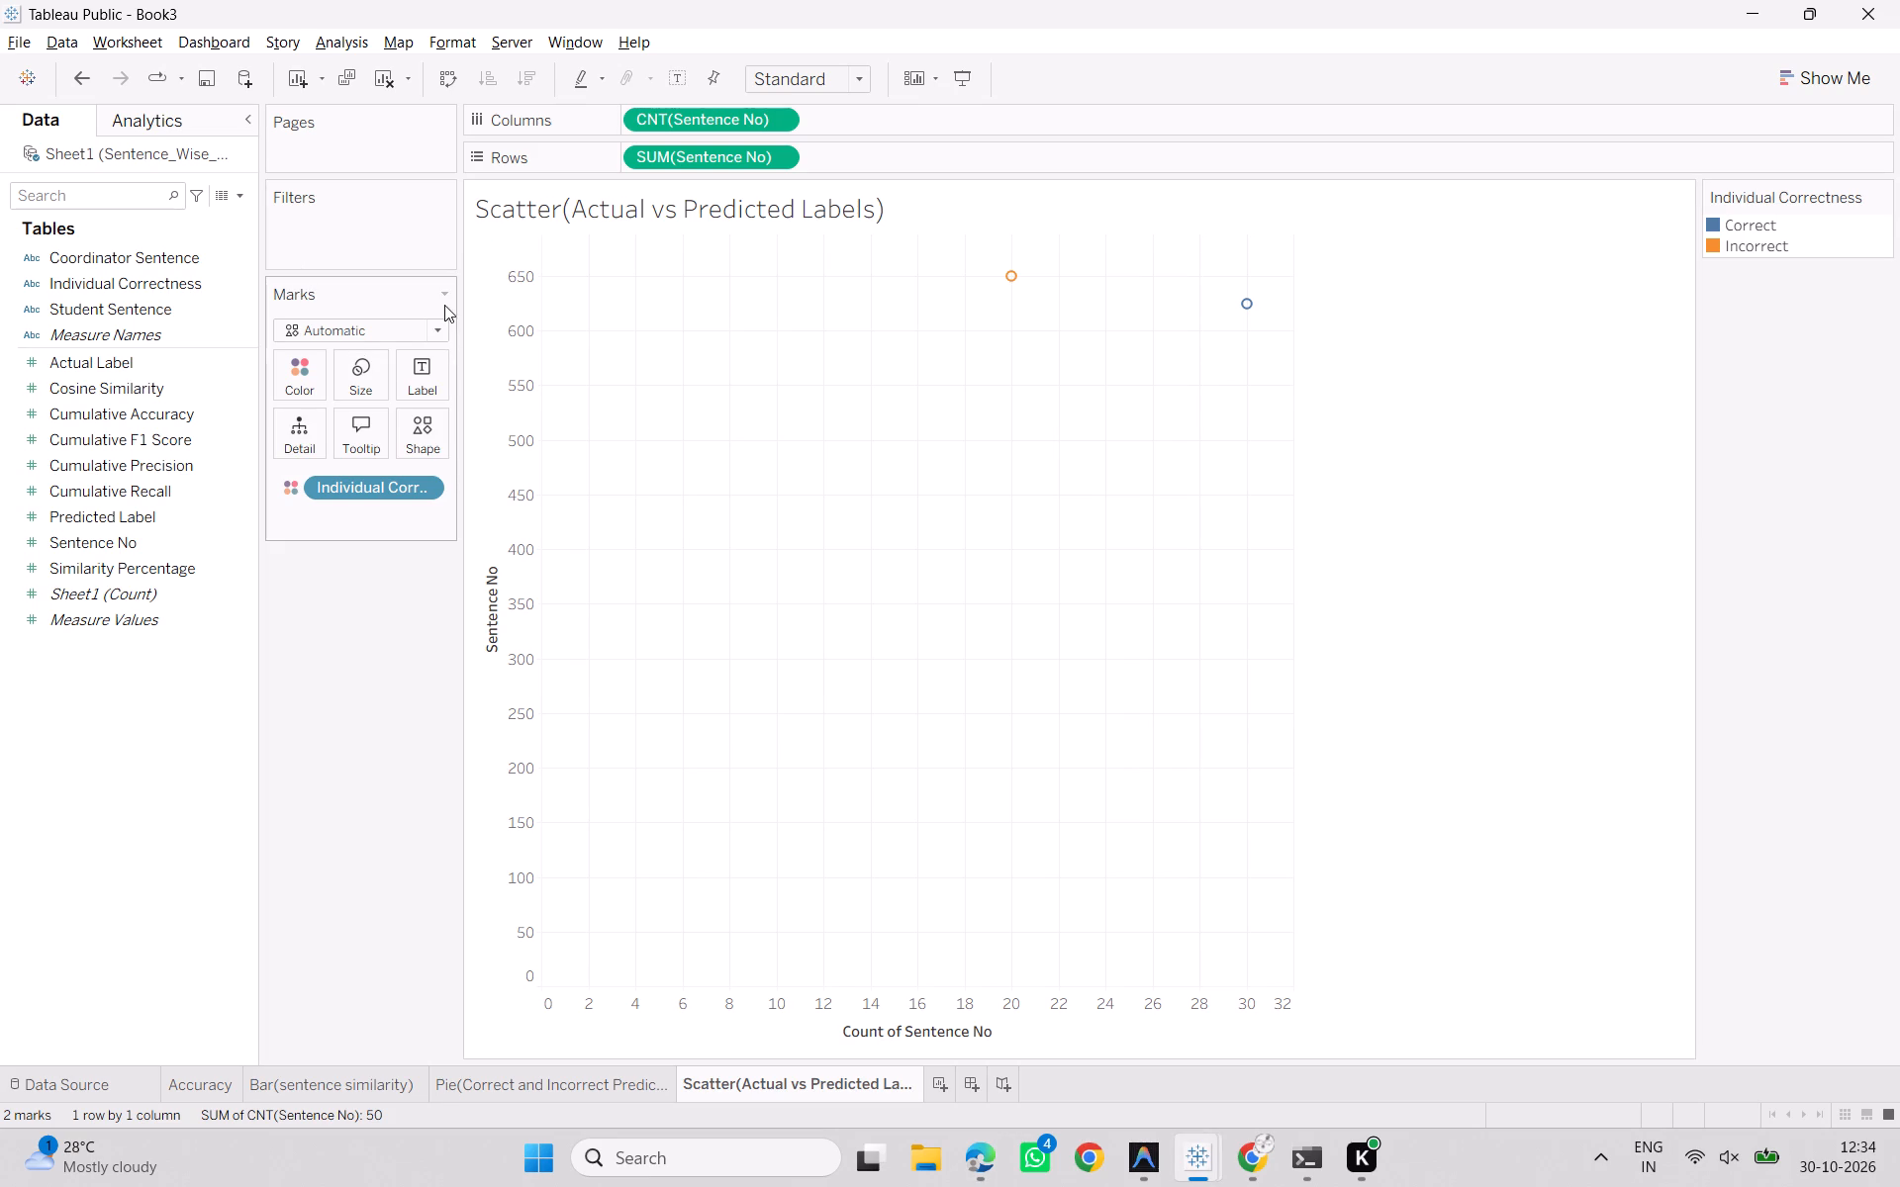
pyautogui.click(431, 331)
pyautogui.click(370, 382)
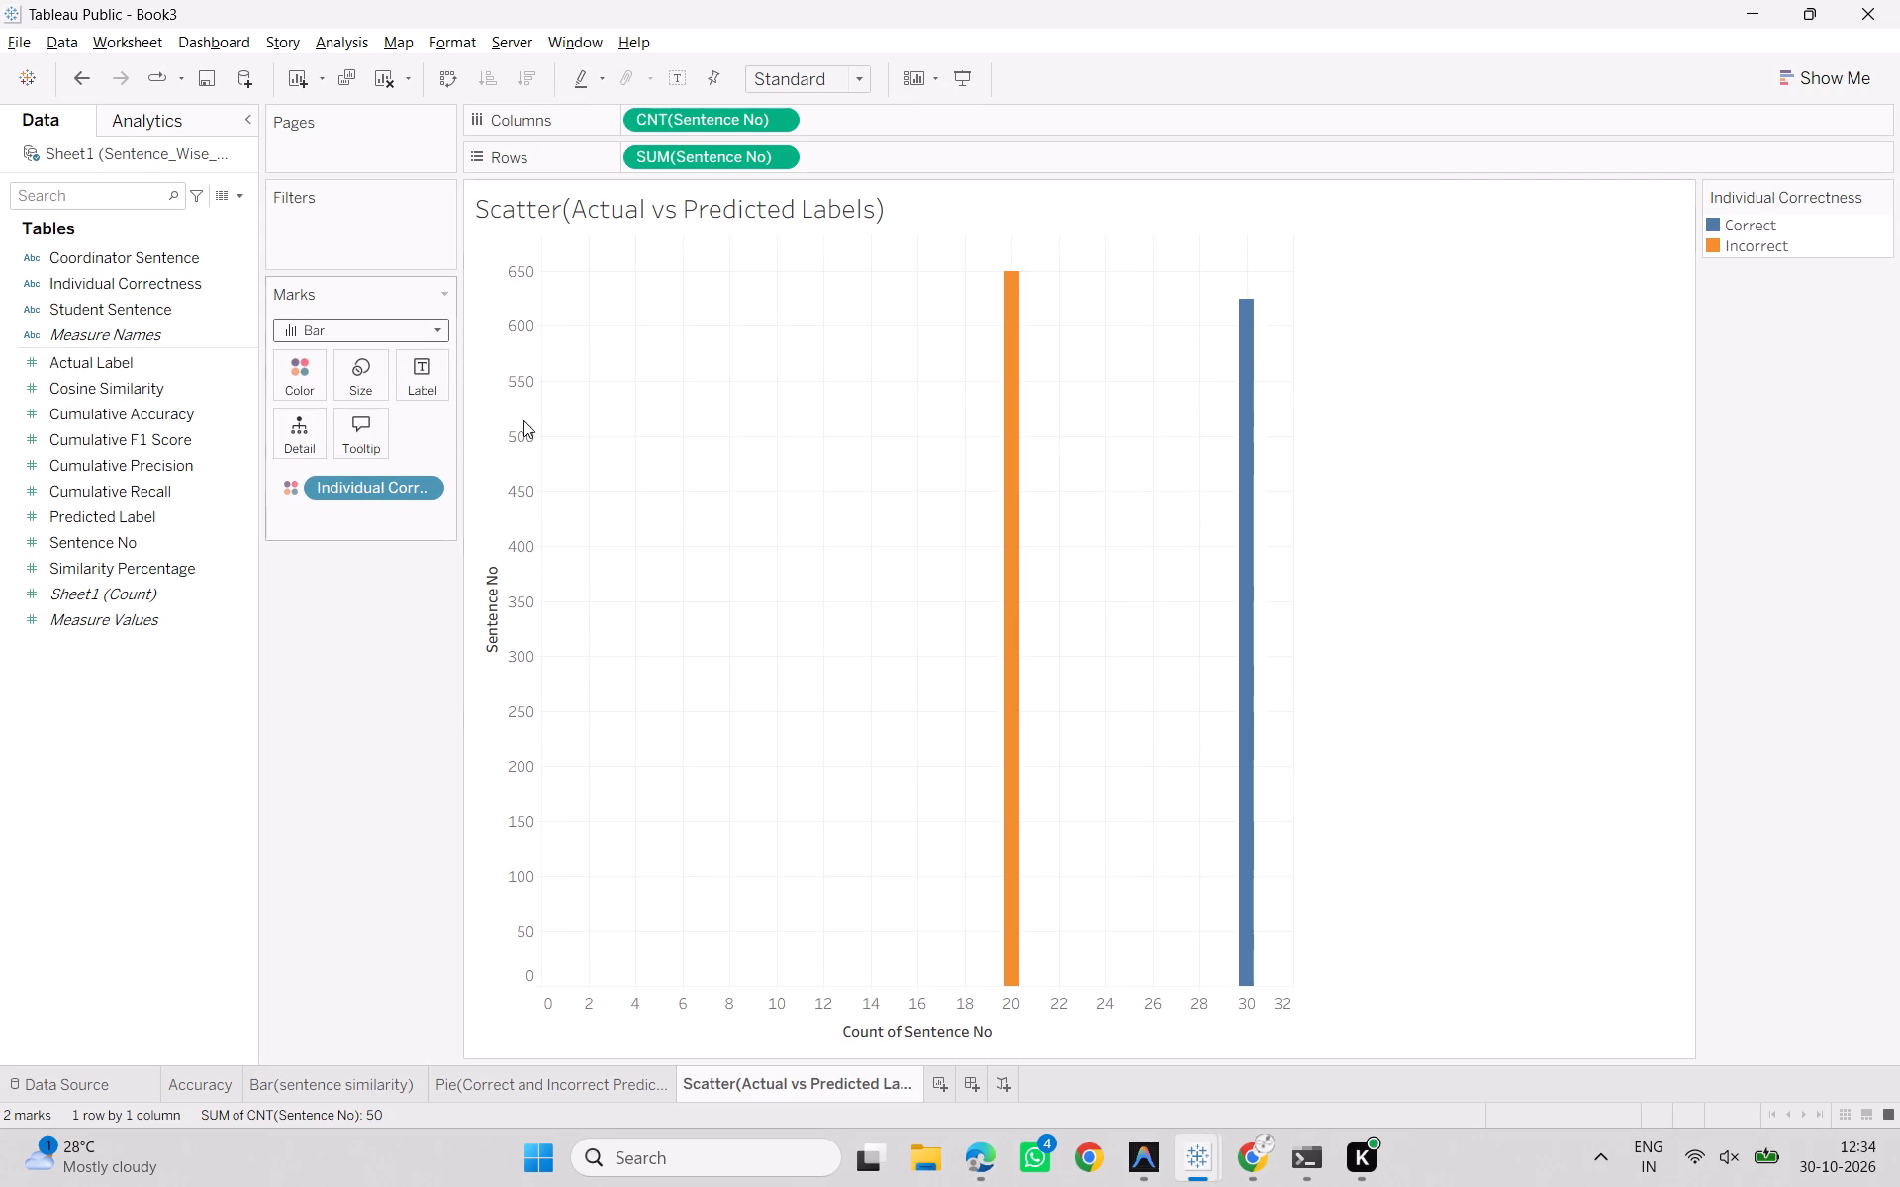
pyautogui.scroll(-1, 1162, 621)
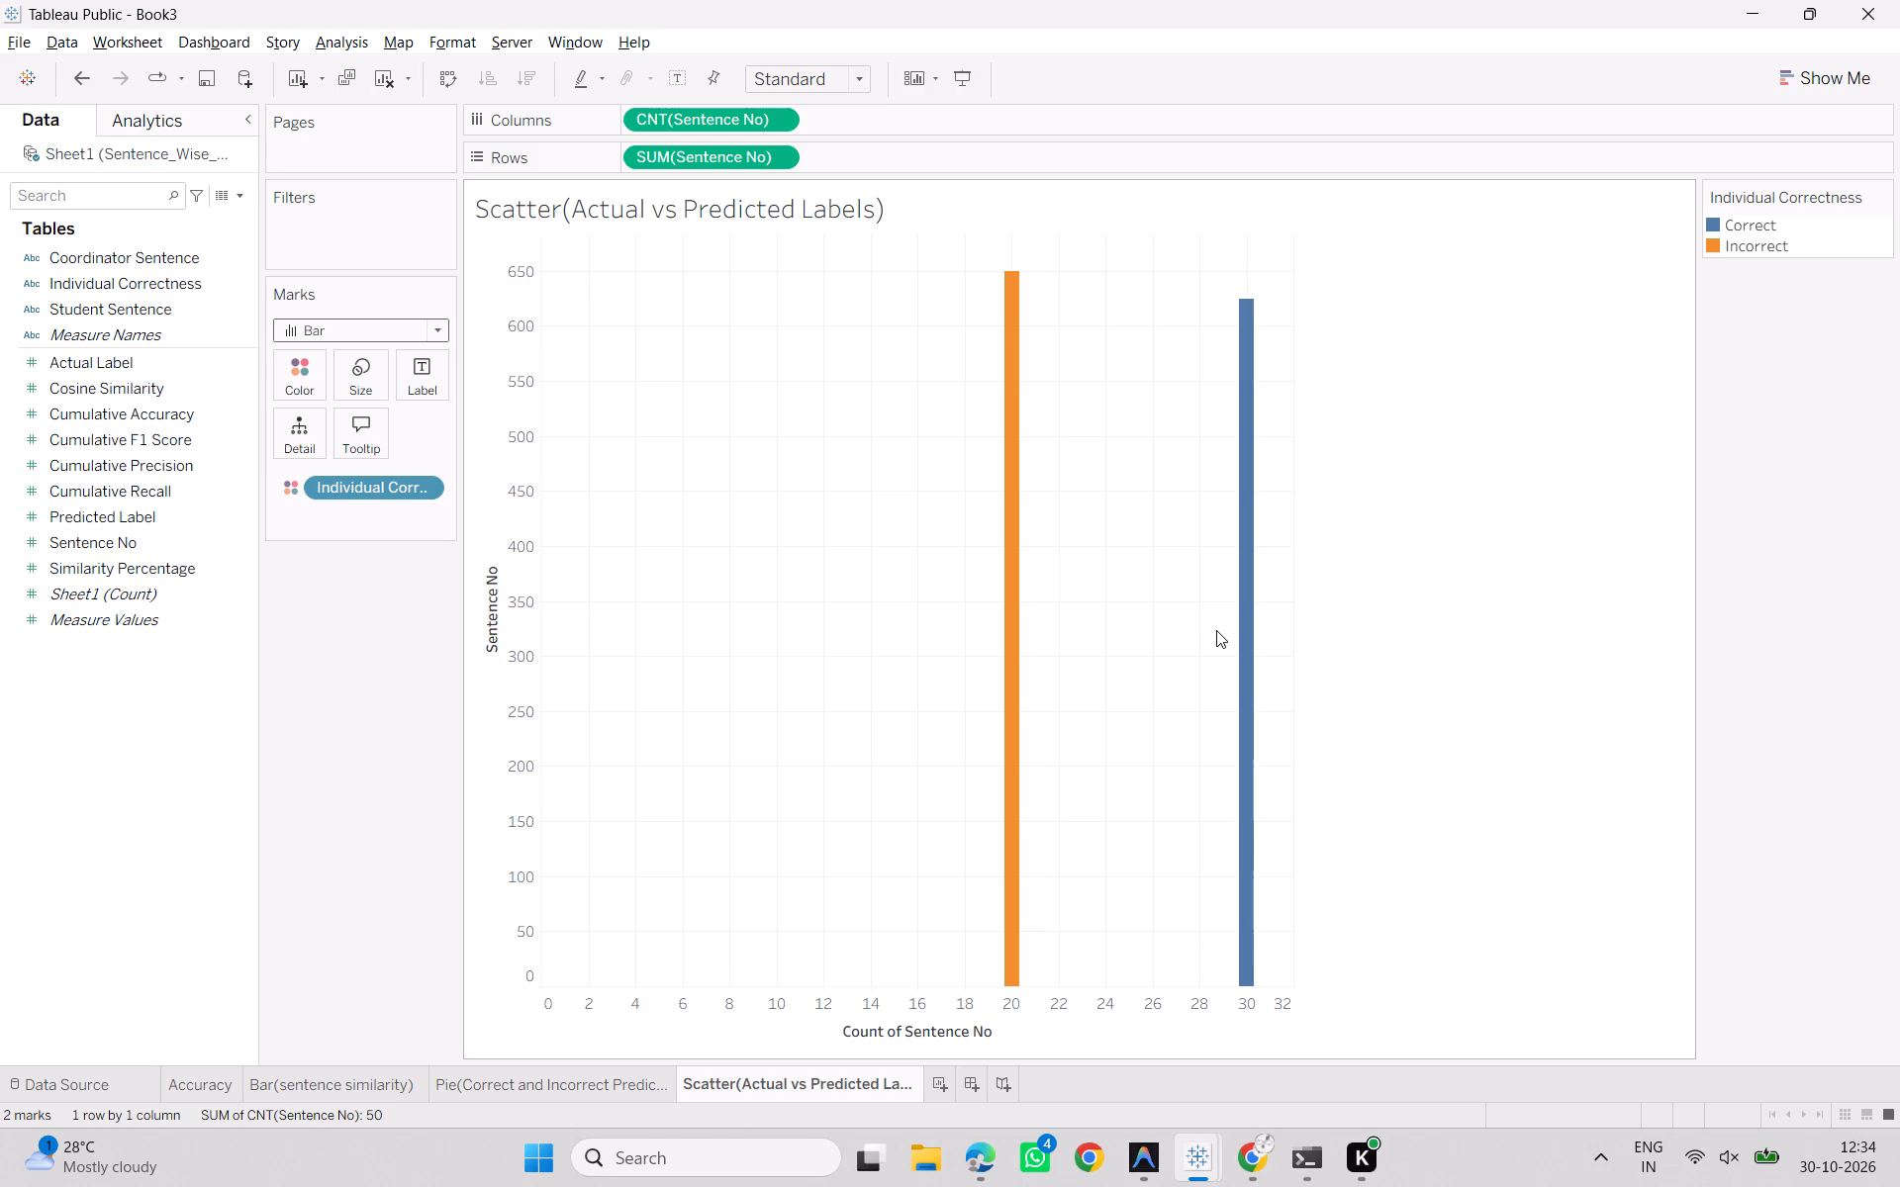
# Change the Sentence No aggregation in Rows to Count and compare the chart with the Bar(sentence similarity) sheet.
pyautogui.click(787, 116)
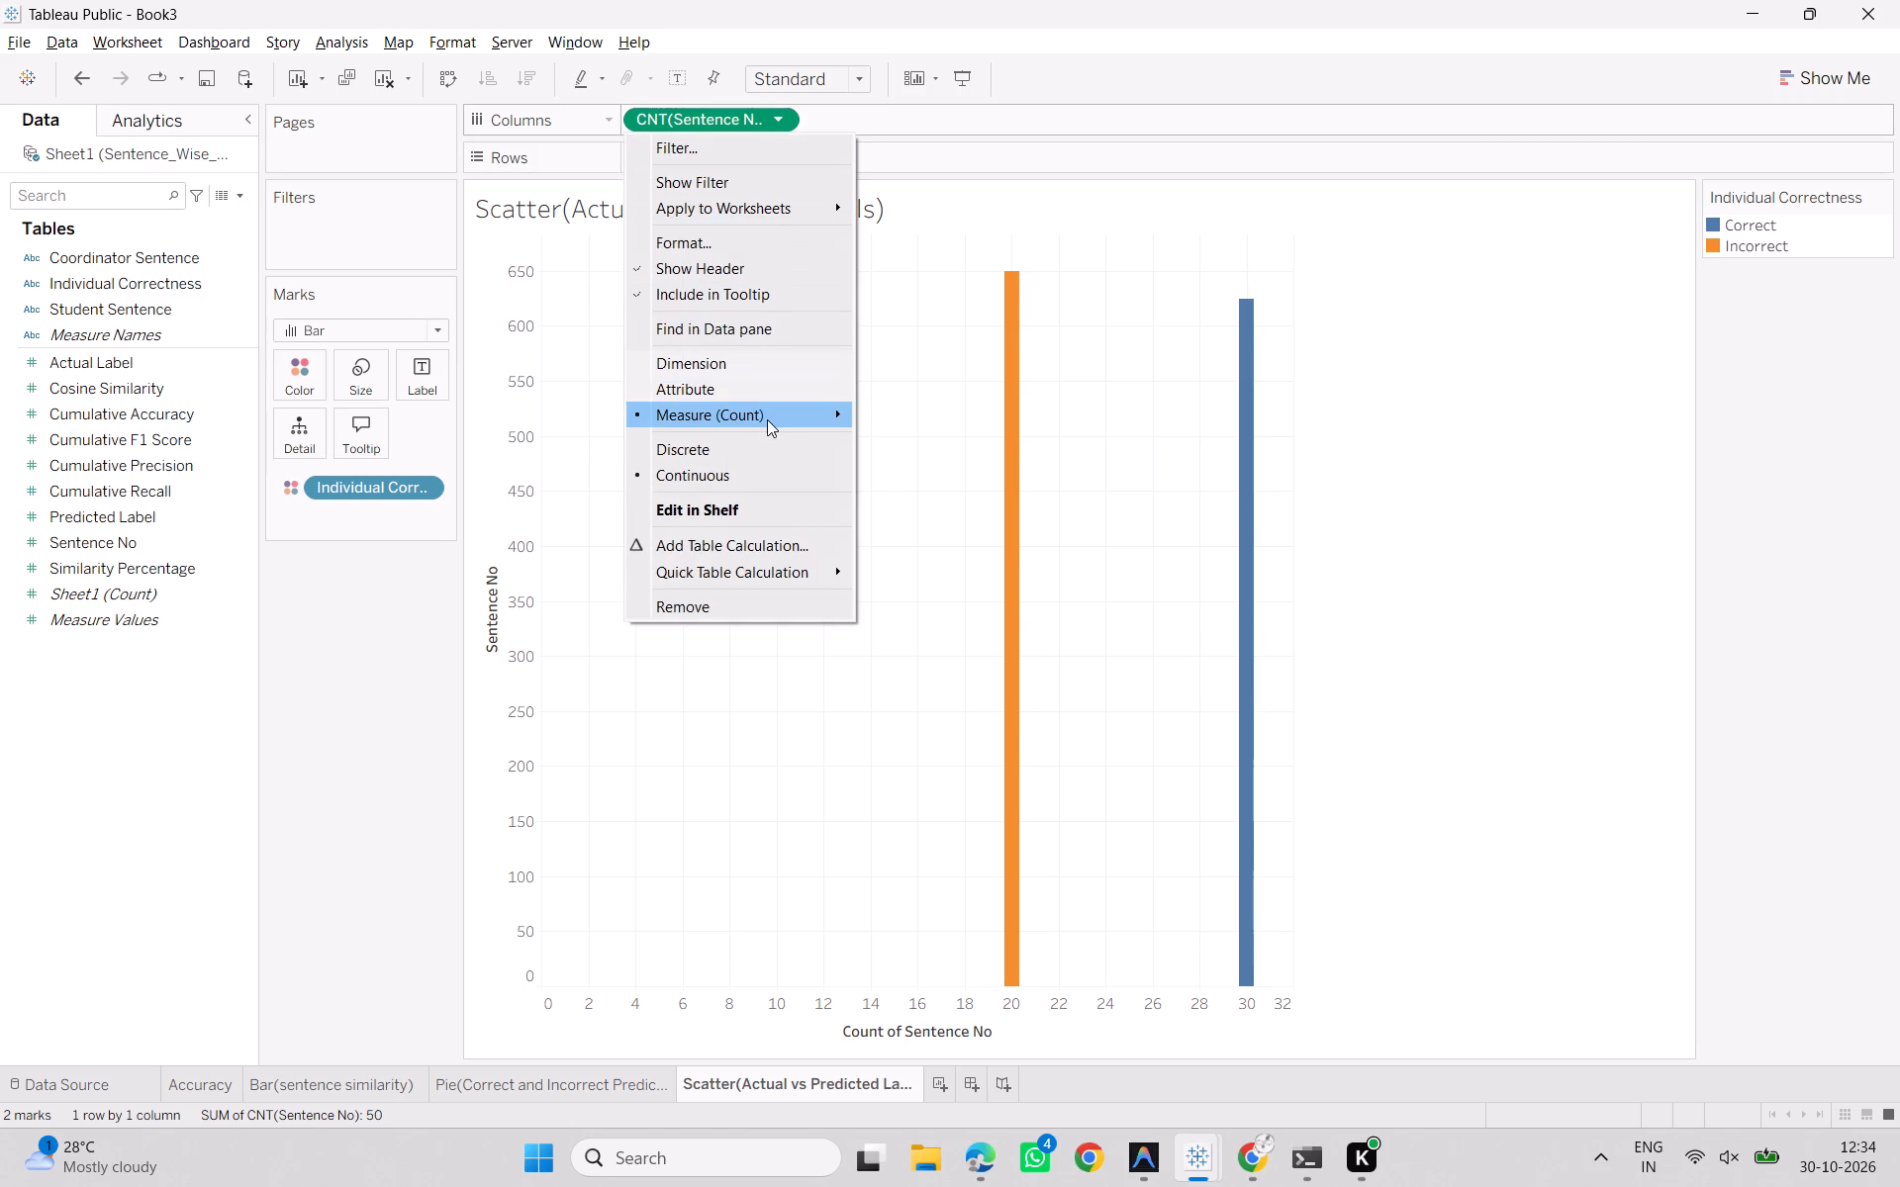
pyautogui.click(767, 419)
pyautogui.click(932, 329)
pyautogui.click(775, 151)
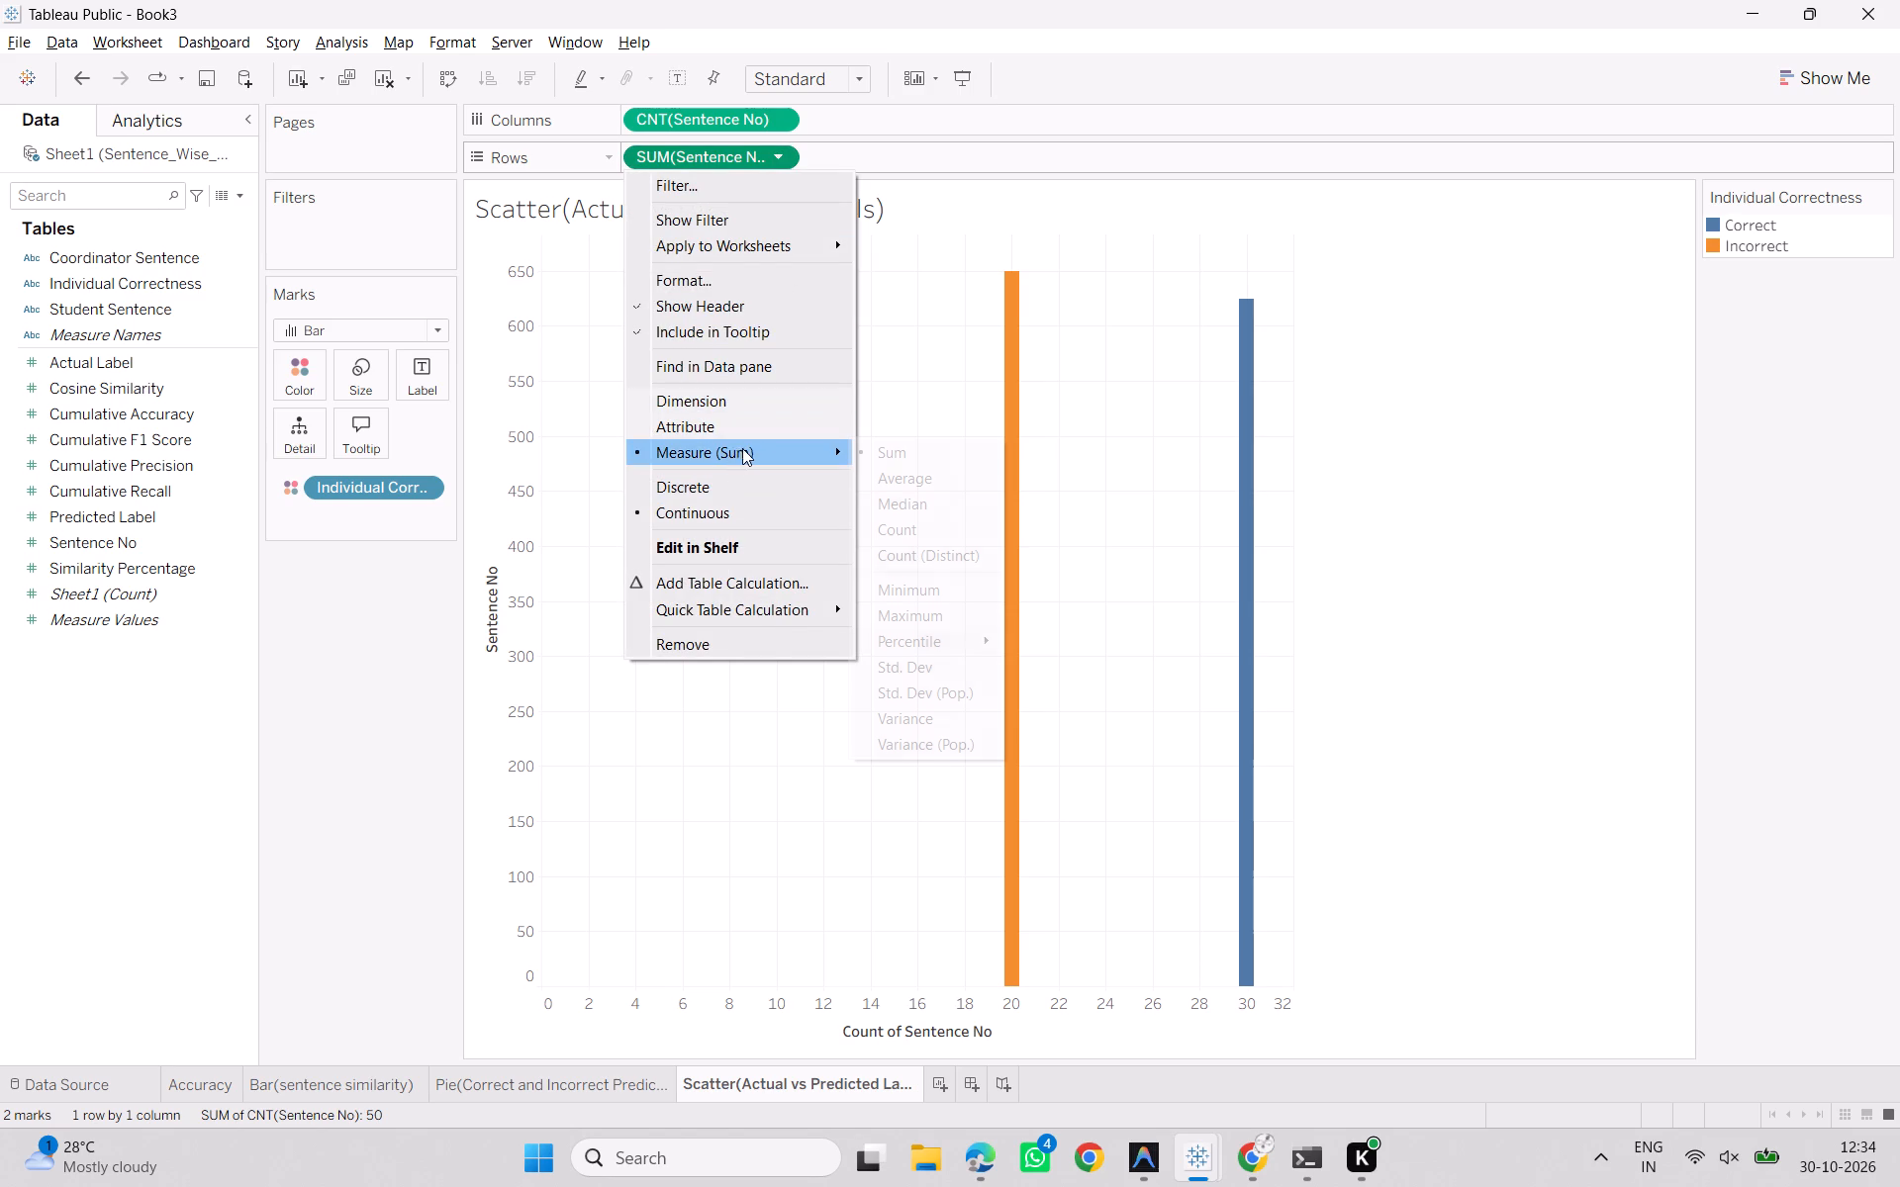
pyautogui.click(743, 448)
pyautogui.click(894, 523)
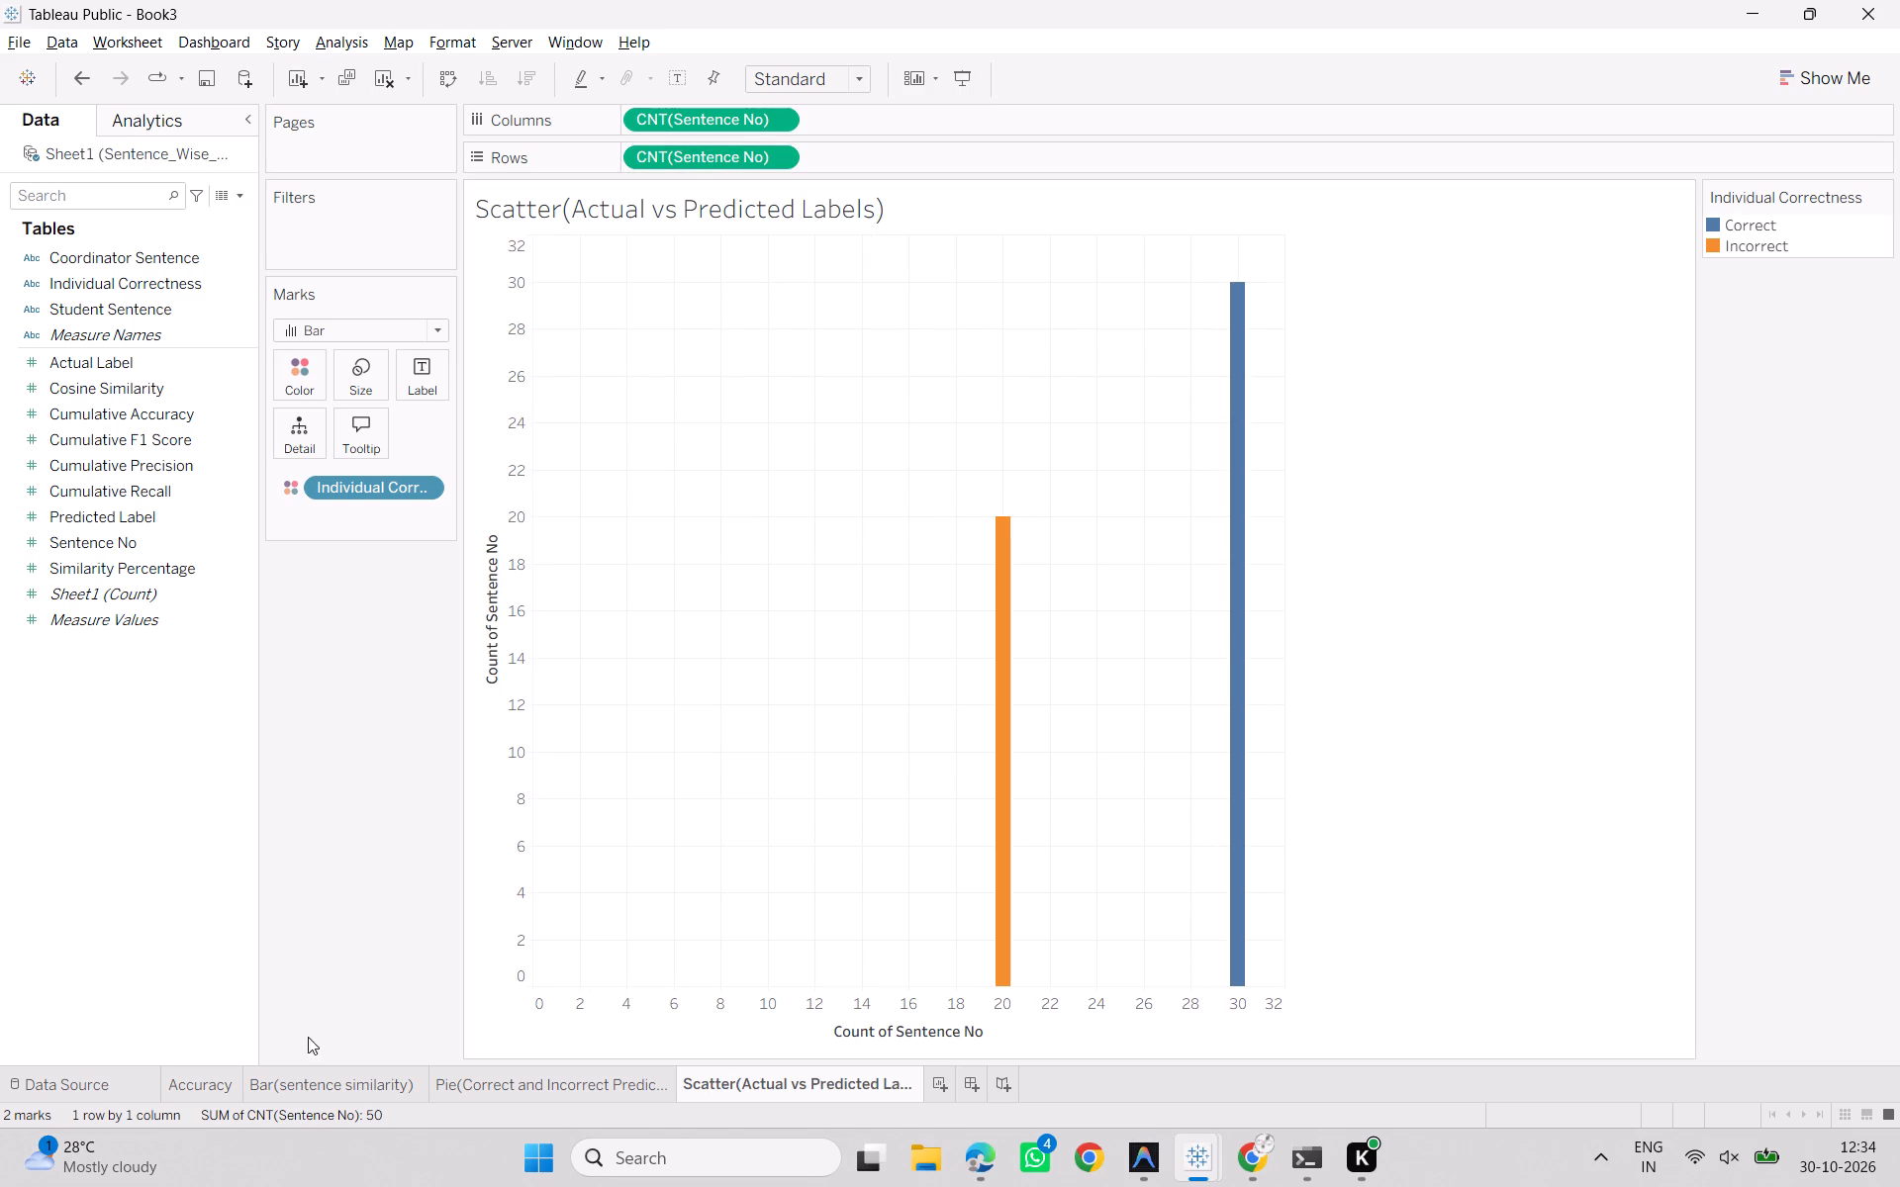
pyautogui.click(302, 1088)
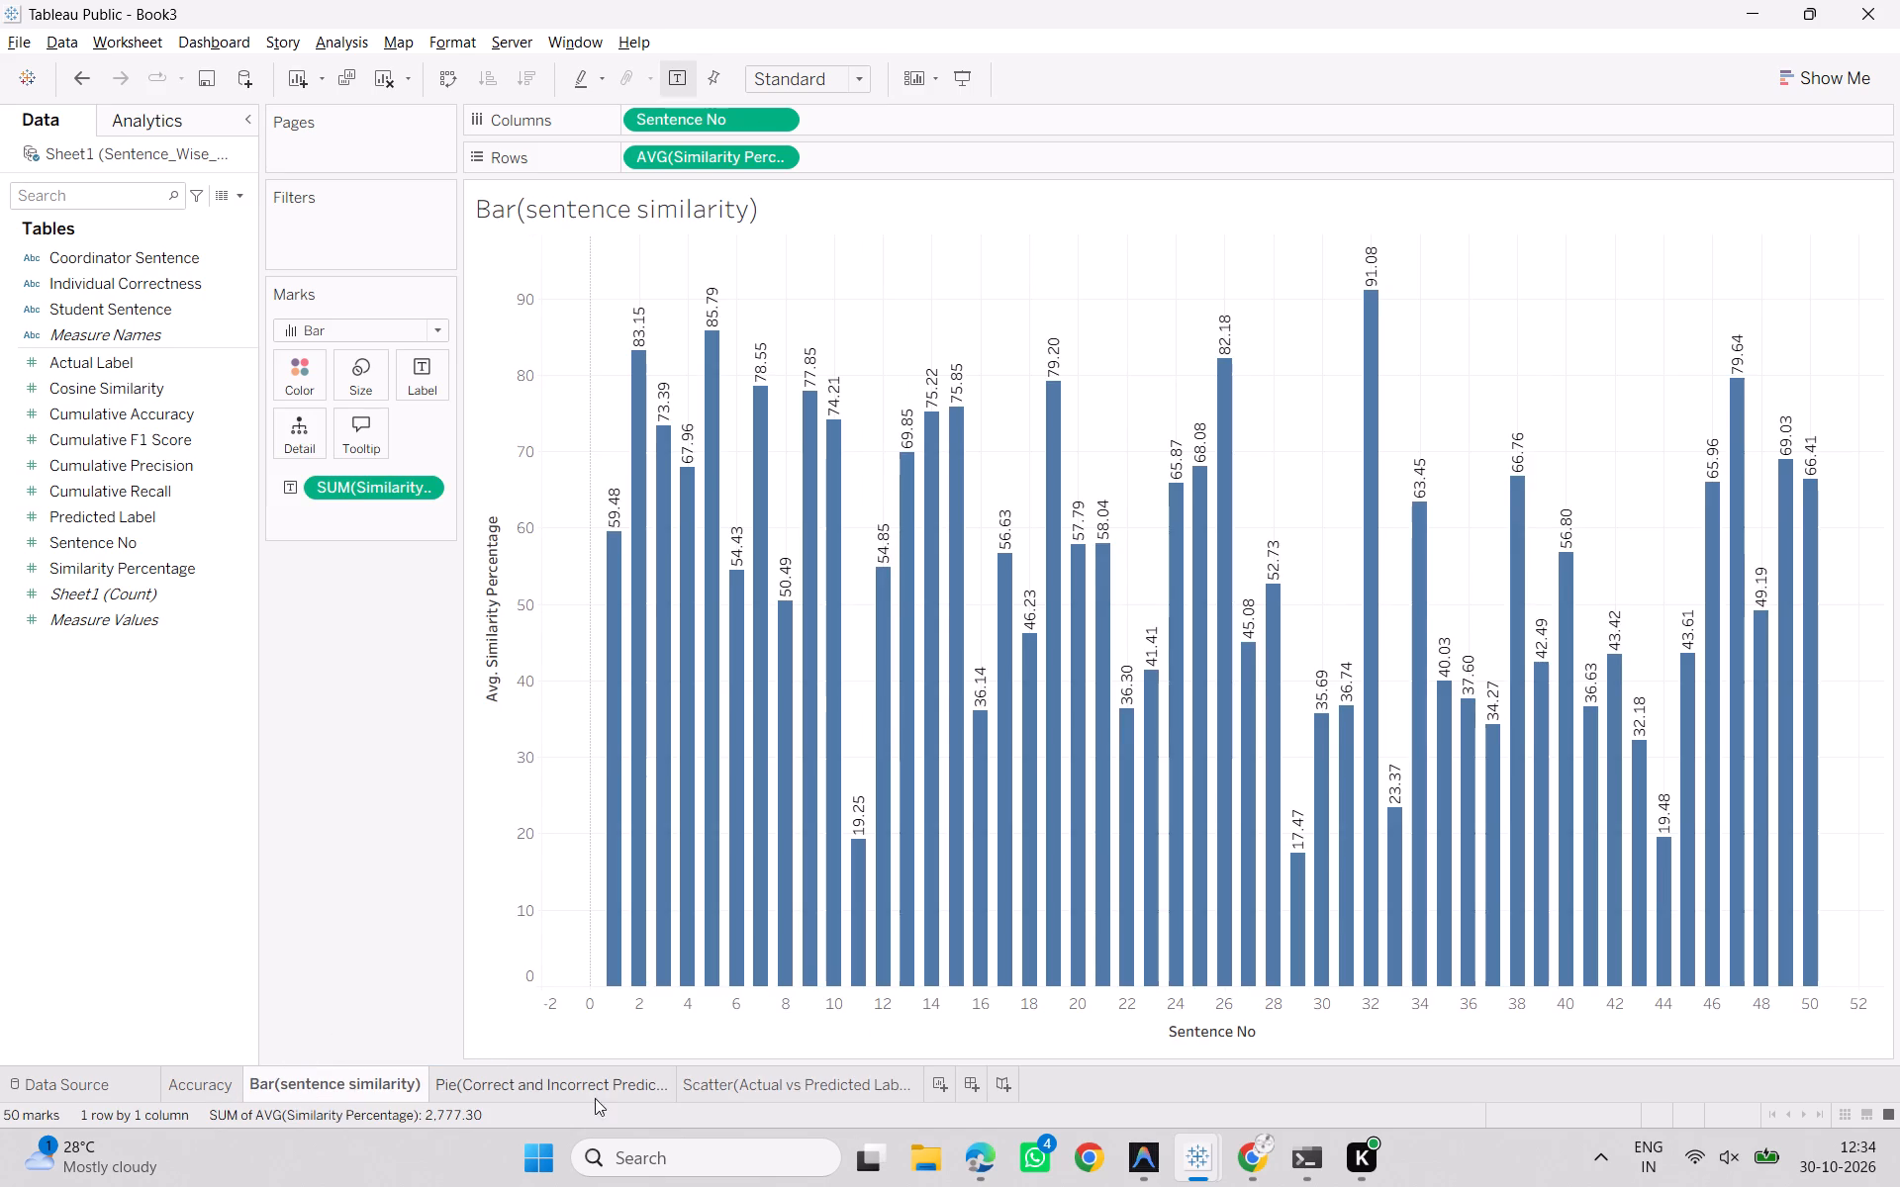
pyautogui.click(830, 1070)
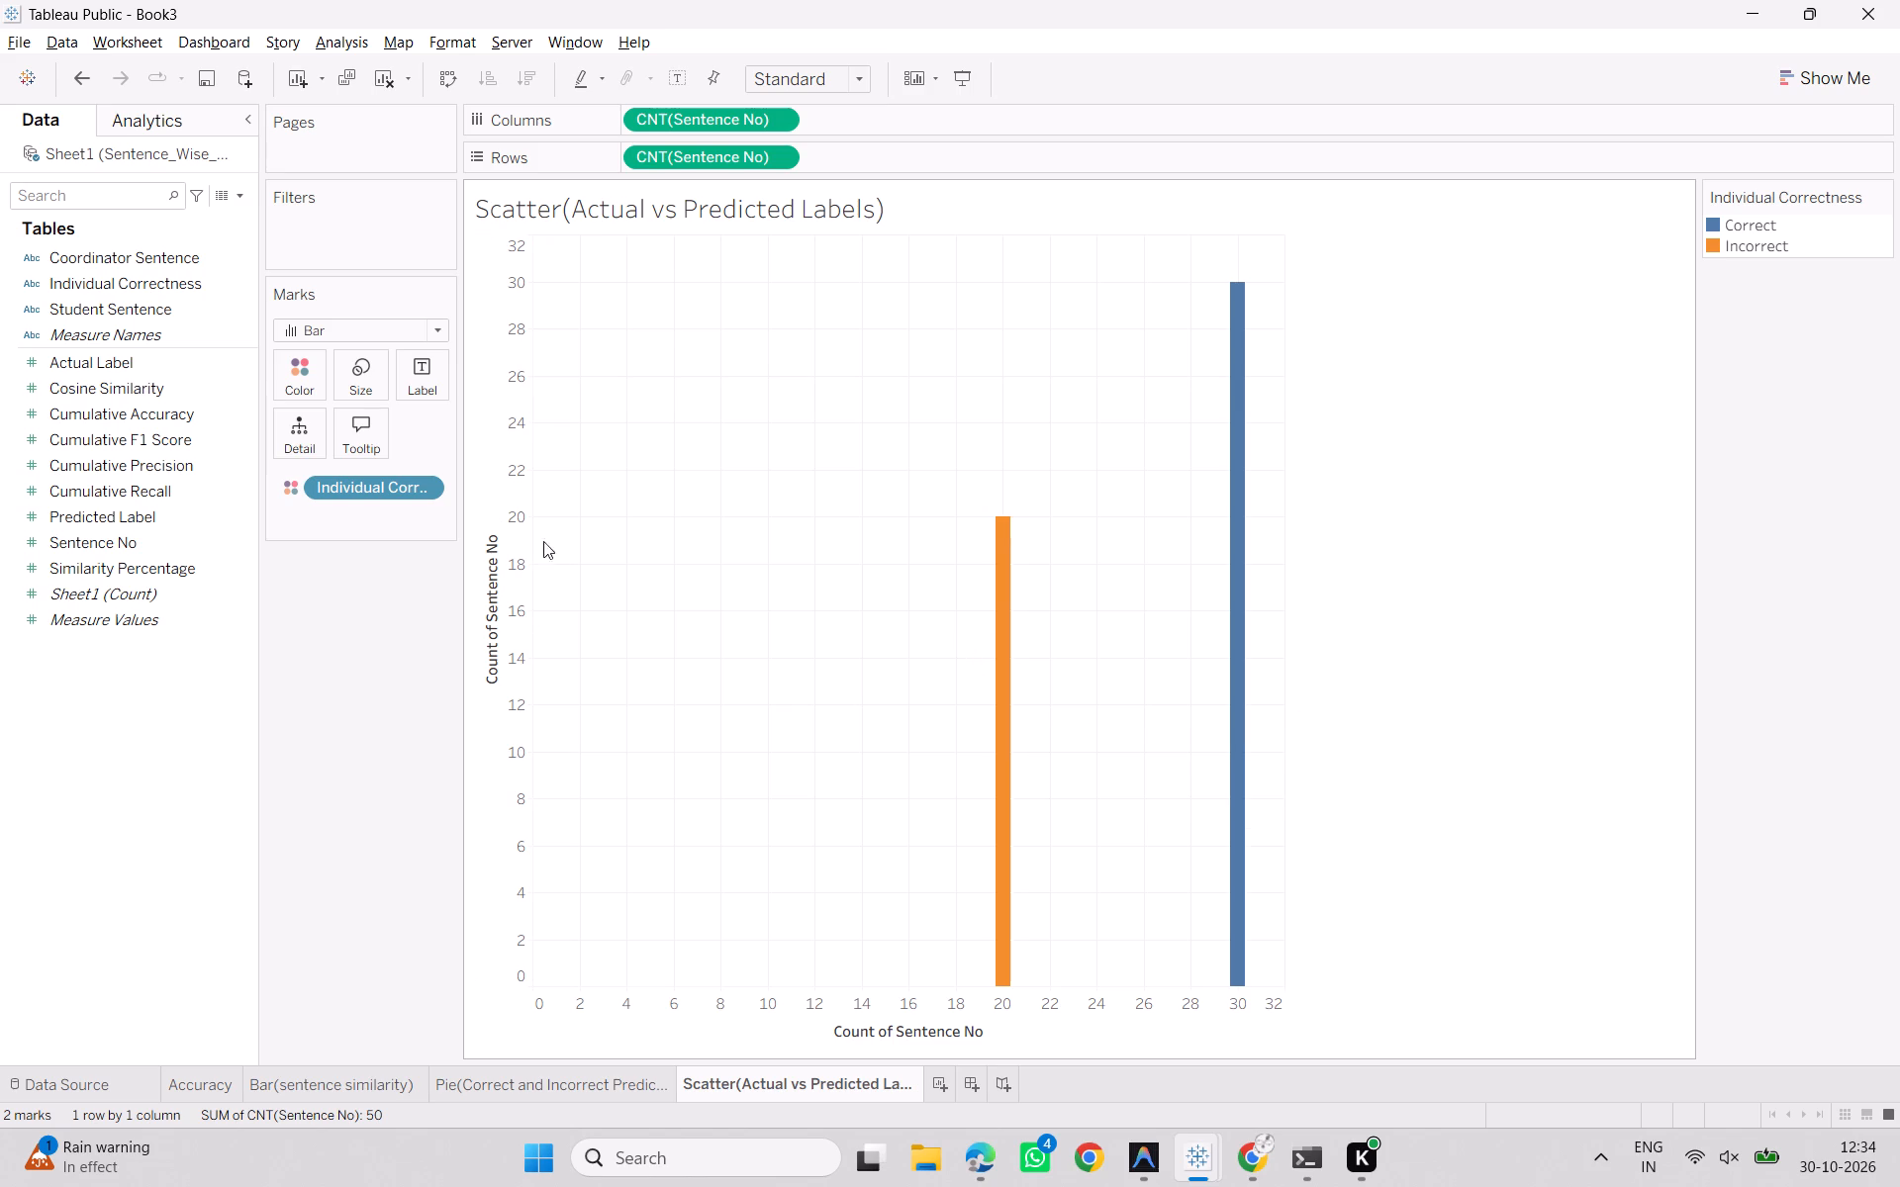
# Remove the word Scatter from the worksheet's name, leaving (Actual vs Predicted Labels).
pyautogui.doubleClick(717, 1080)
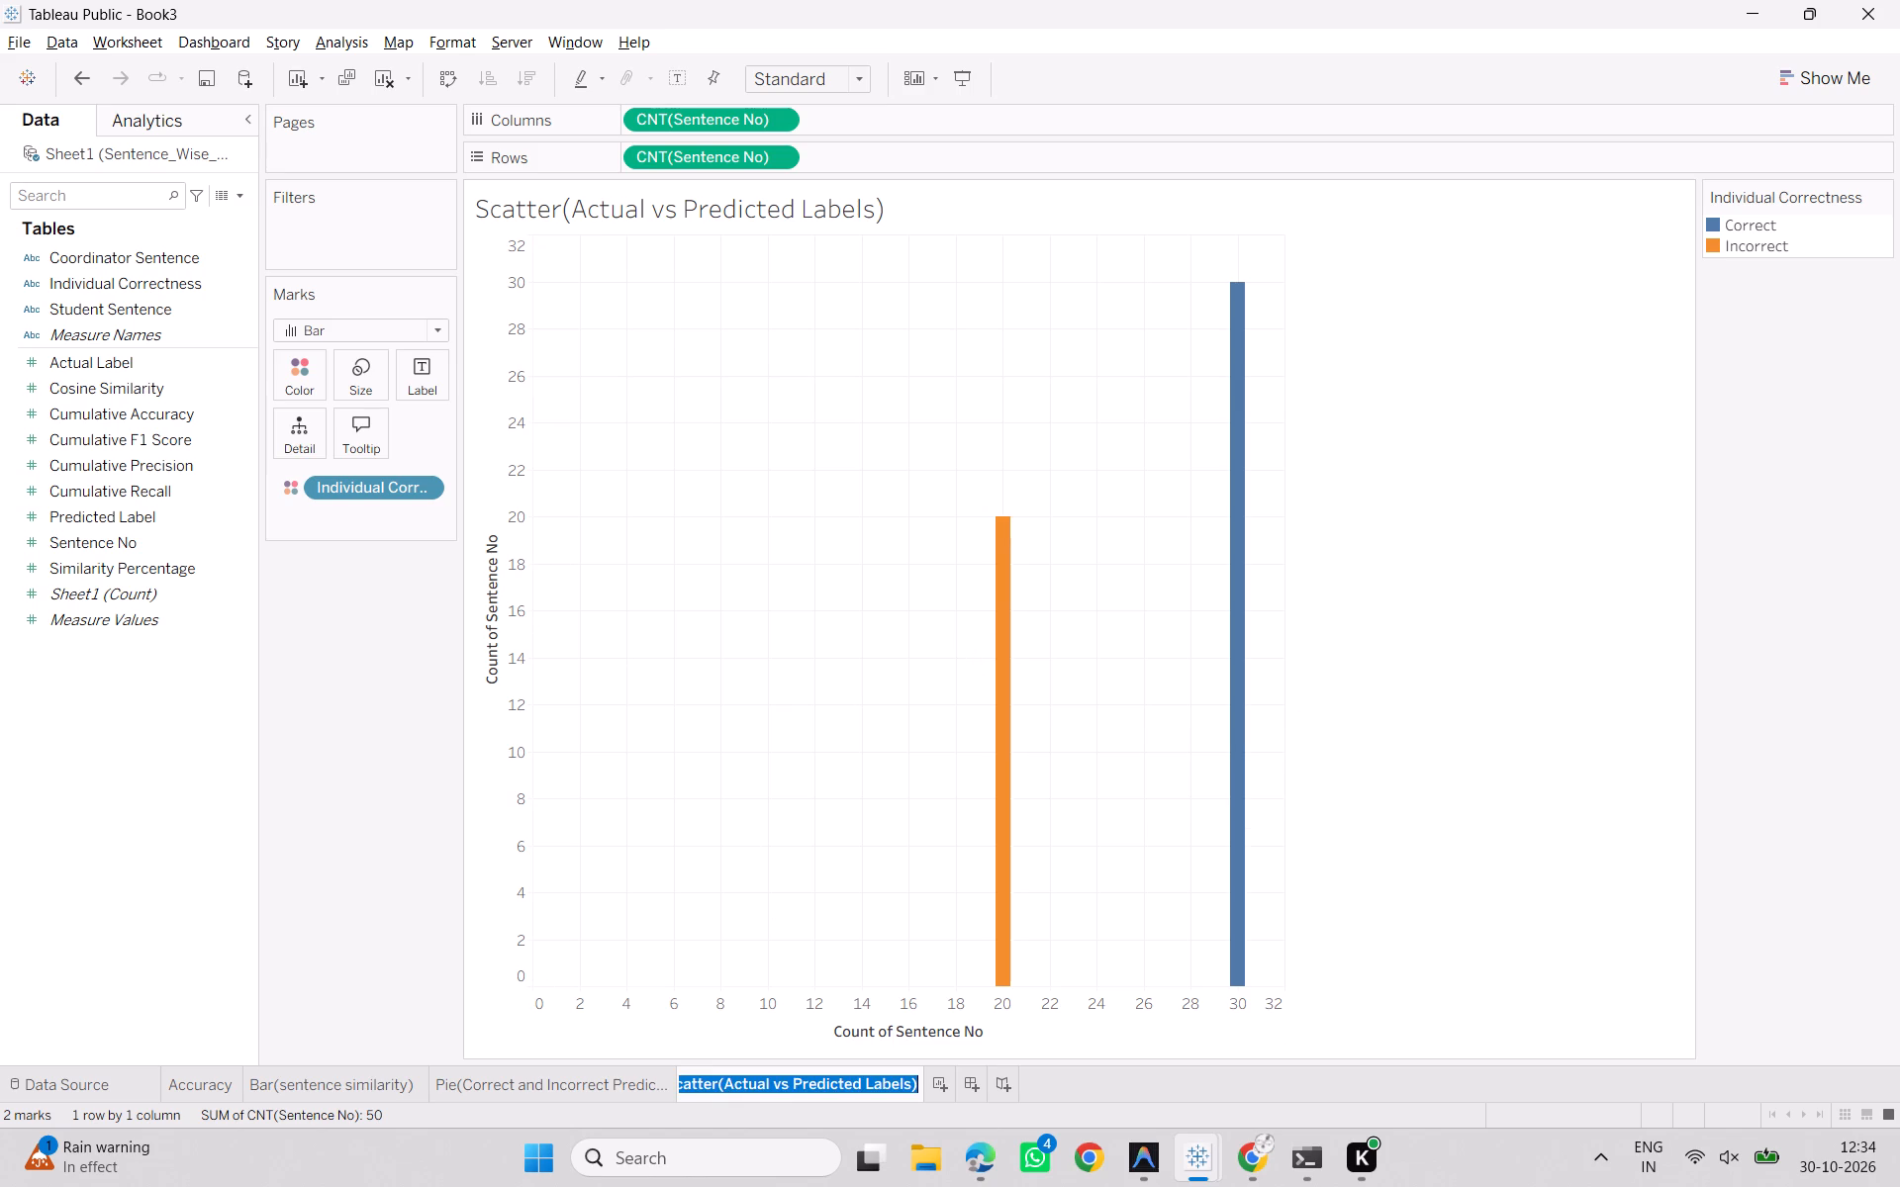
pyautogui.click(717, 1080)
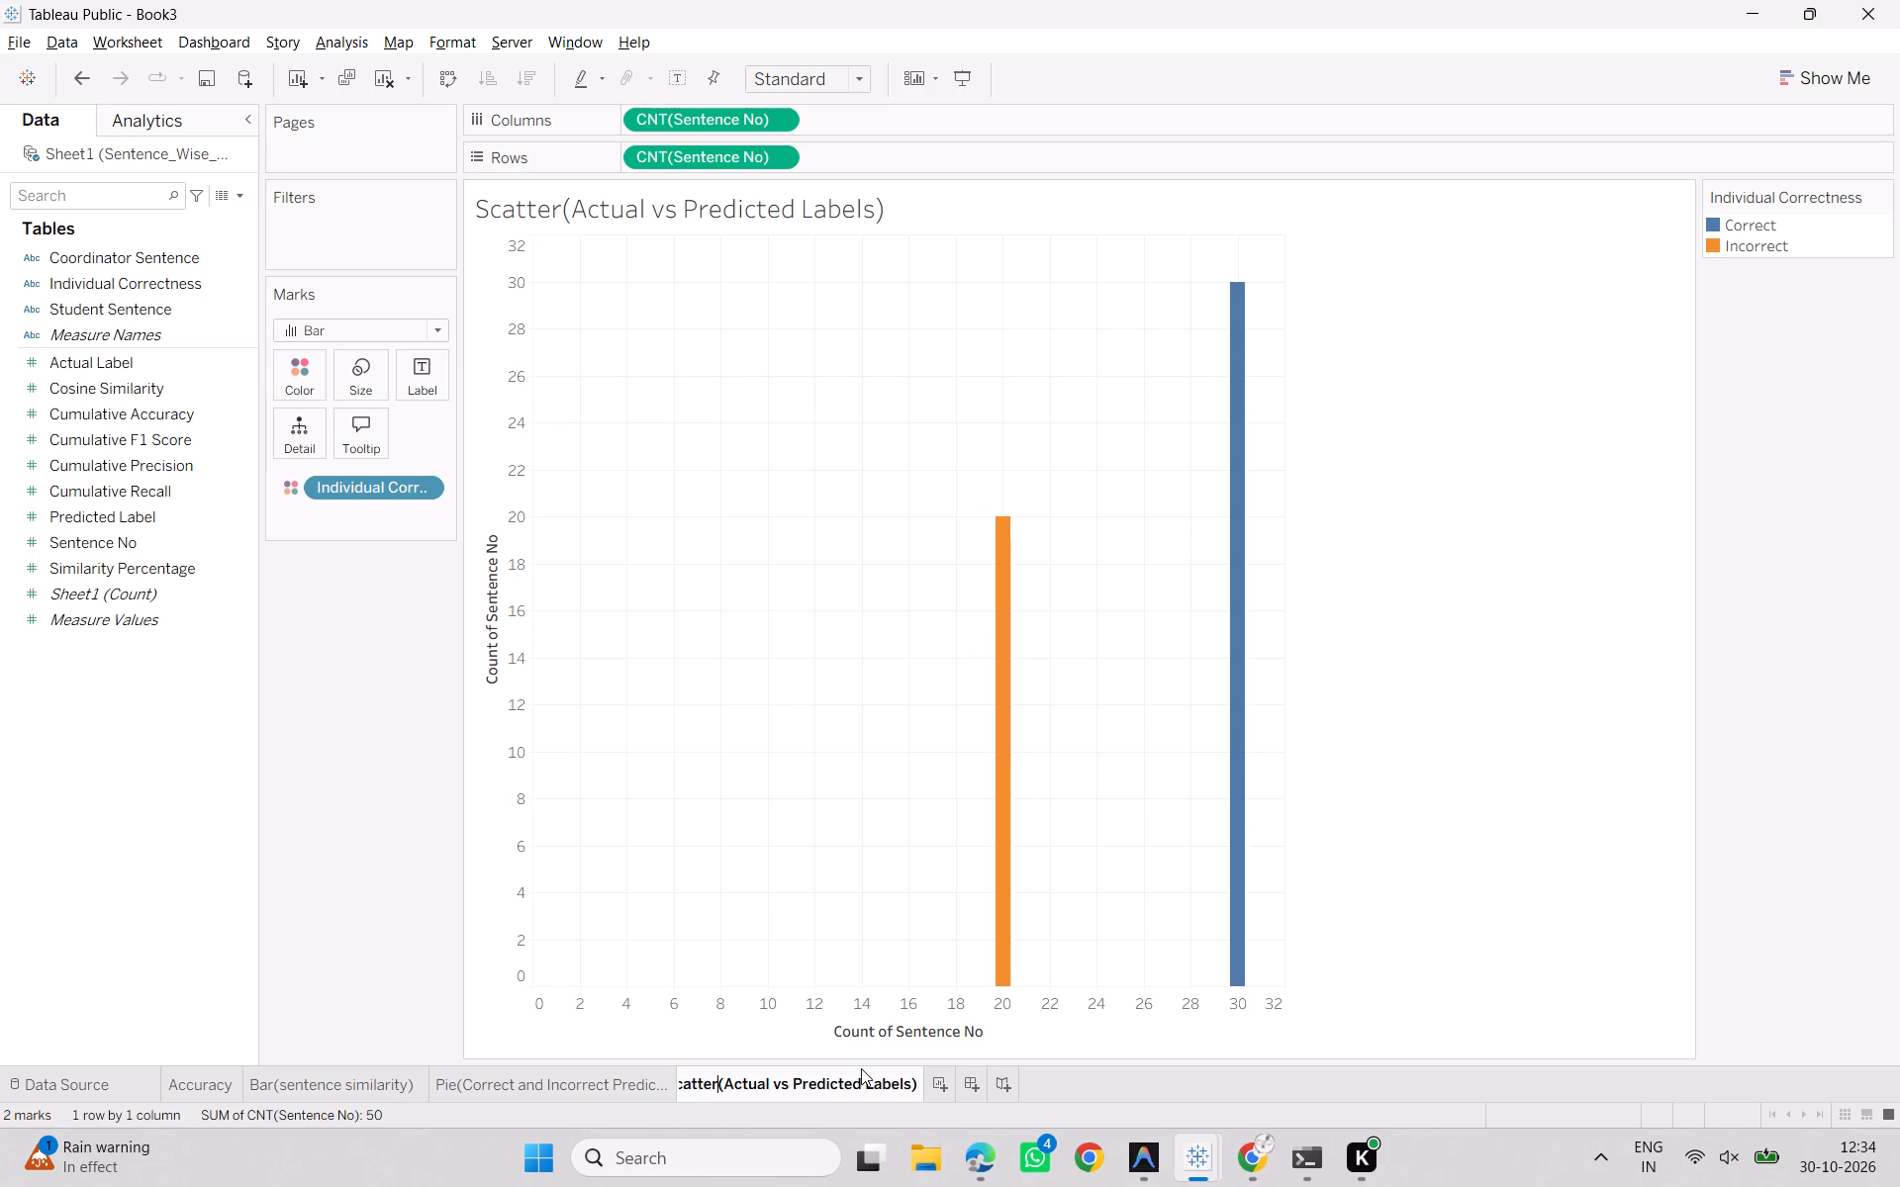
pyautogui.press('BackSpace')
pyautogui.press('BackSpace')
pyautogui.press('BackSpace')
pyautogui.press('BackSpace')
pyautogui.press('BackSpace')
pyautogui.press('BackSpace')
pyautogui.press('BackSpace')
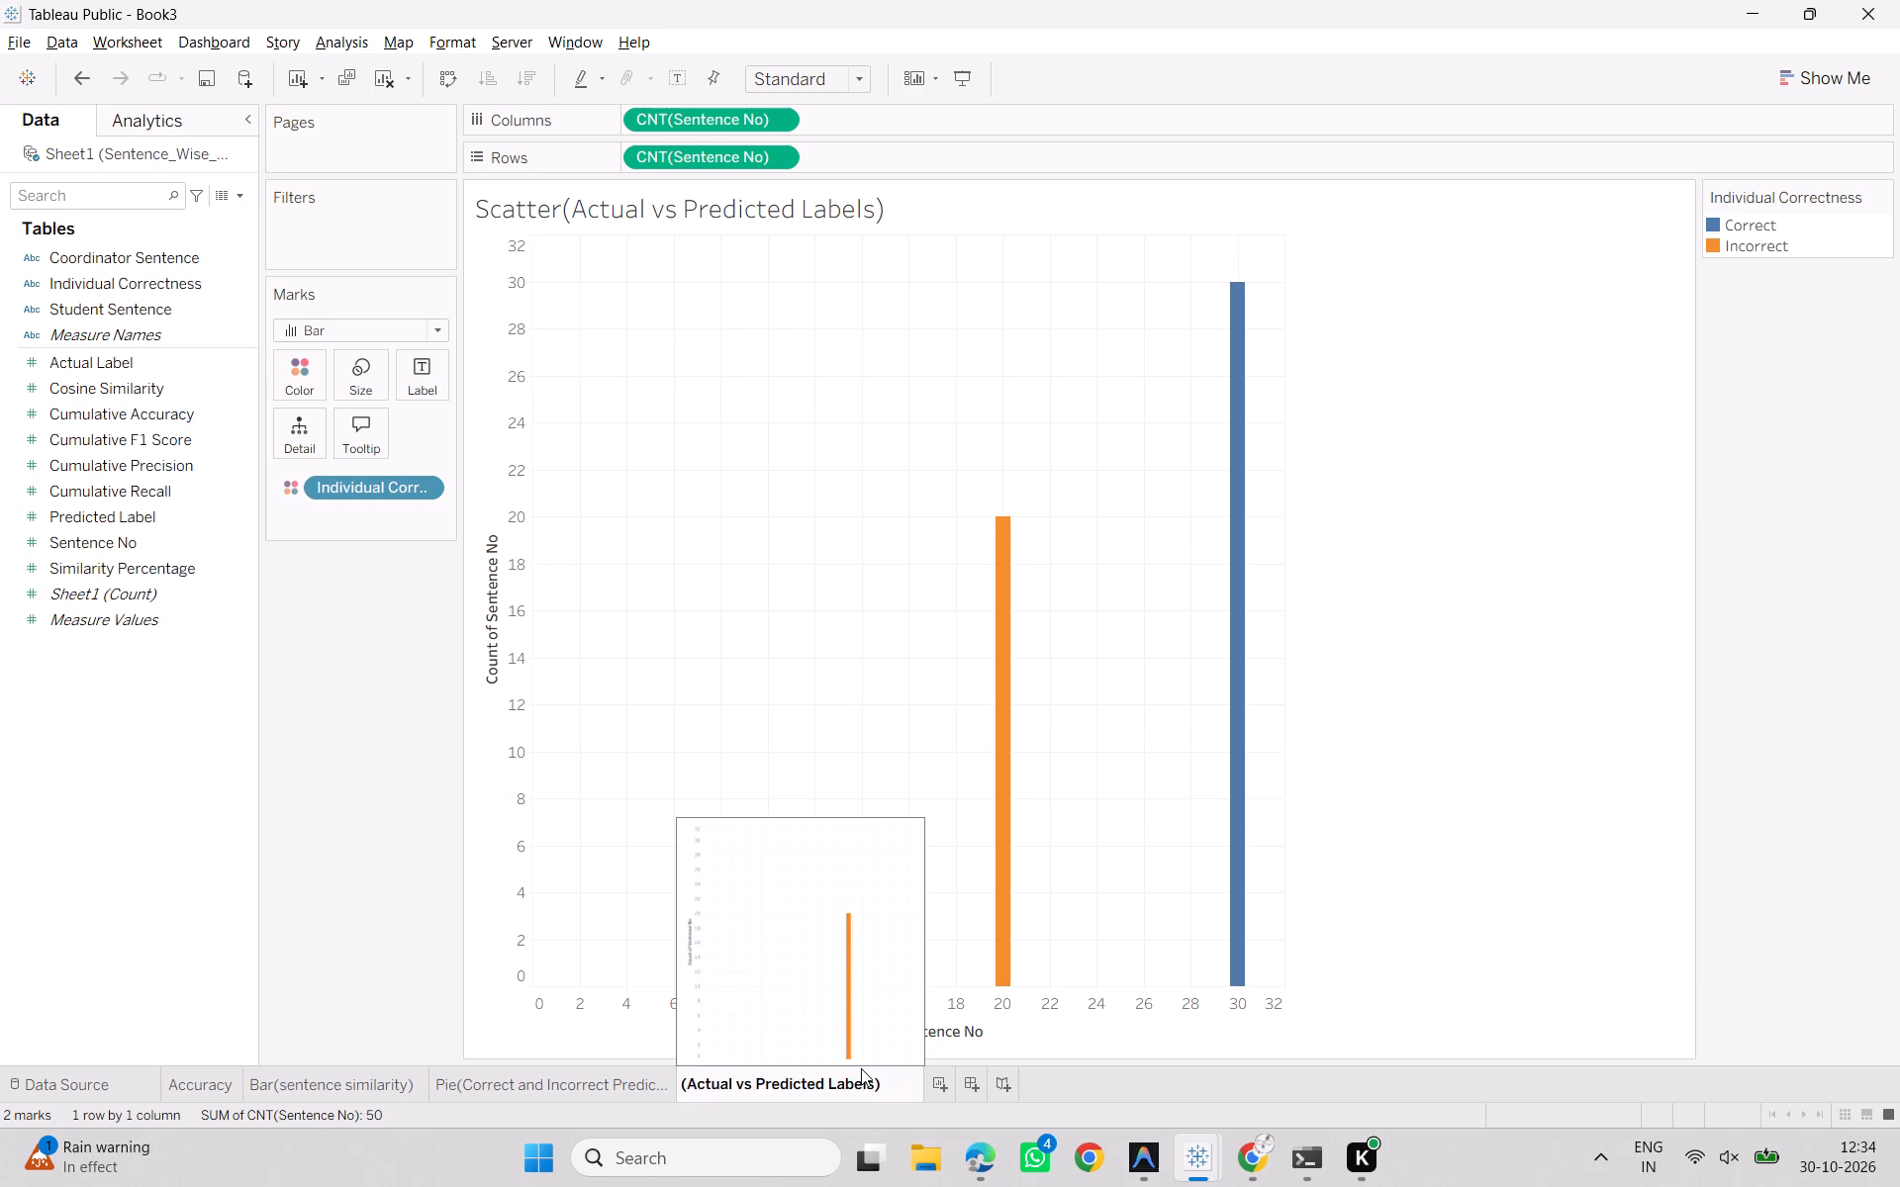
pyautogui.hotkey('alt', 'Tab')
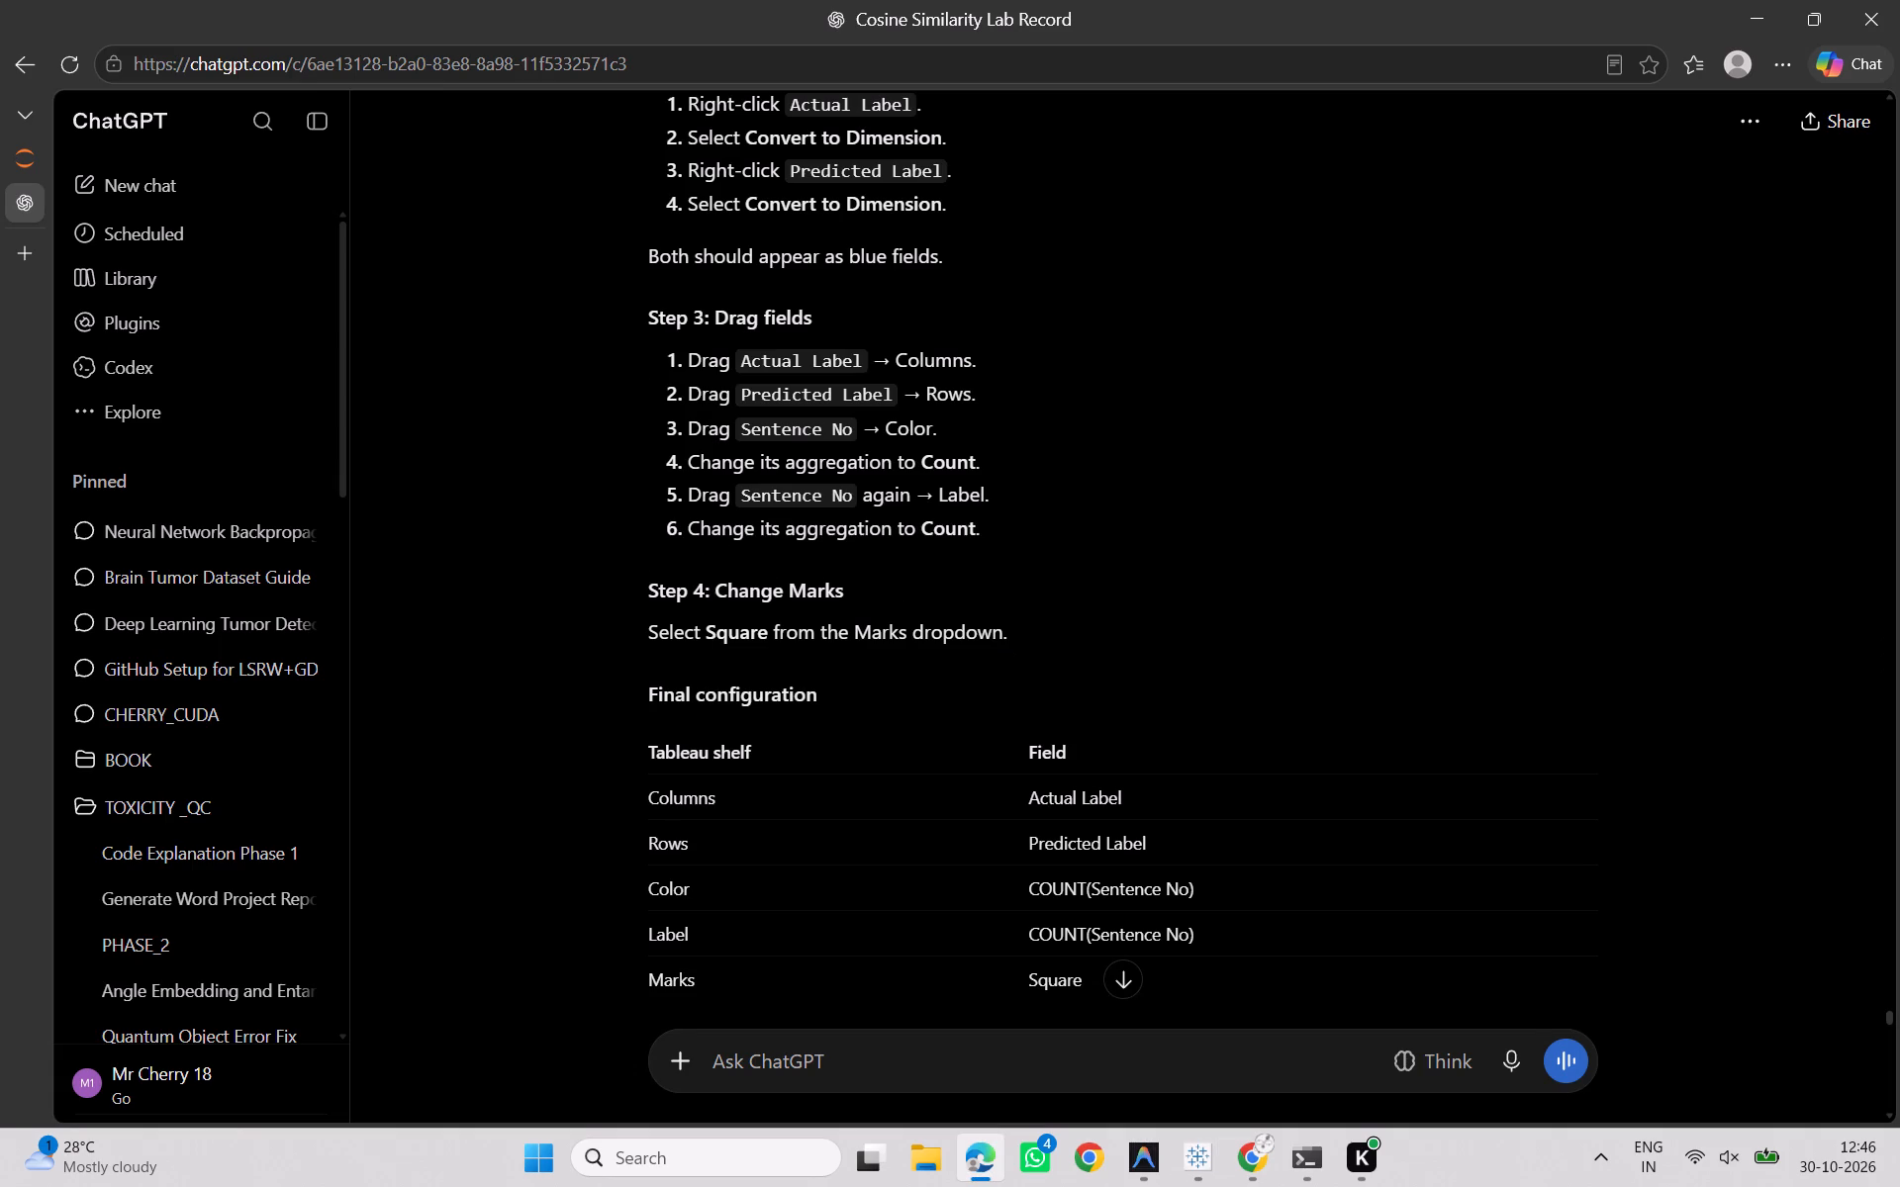
pyautogui.hotkey('alt', 'Tab')
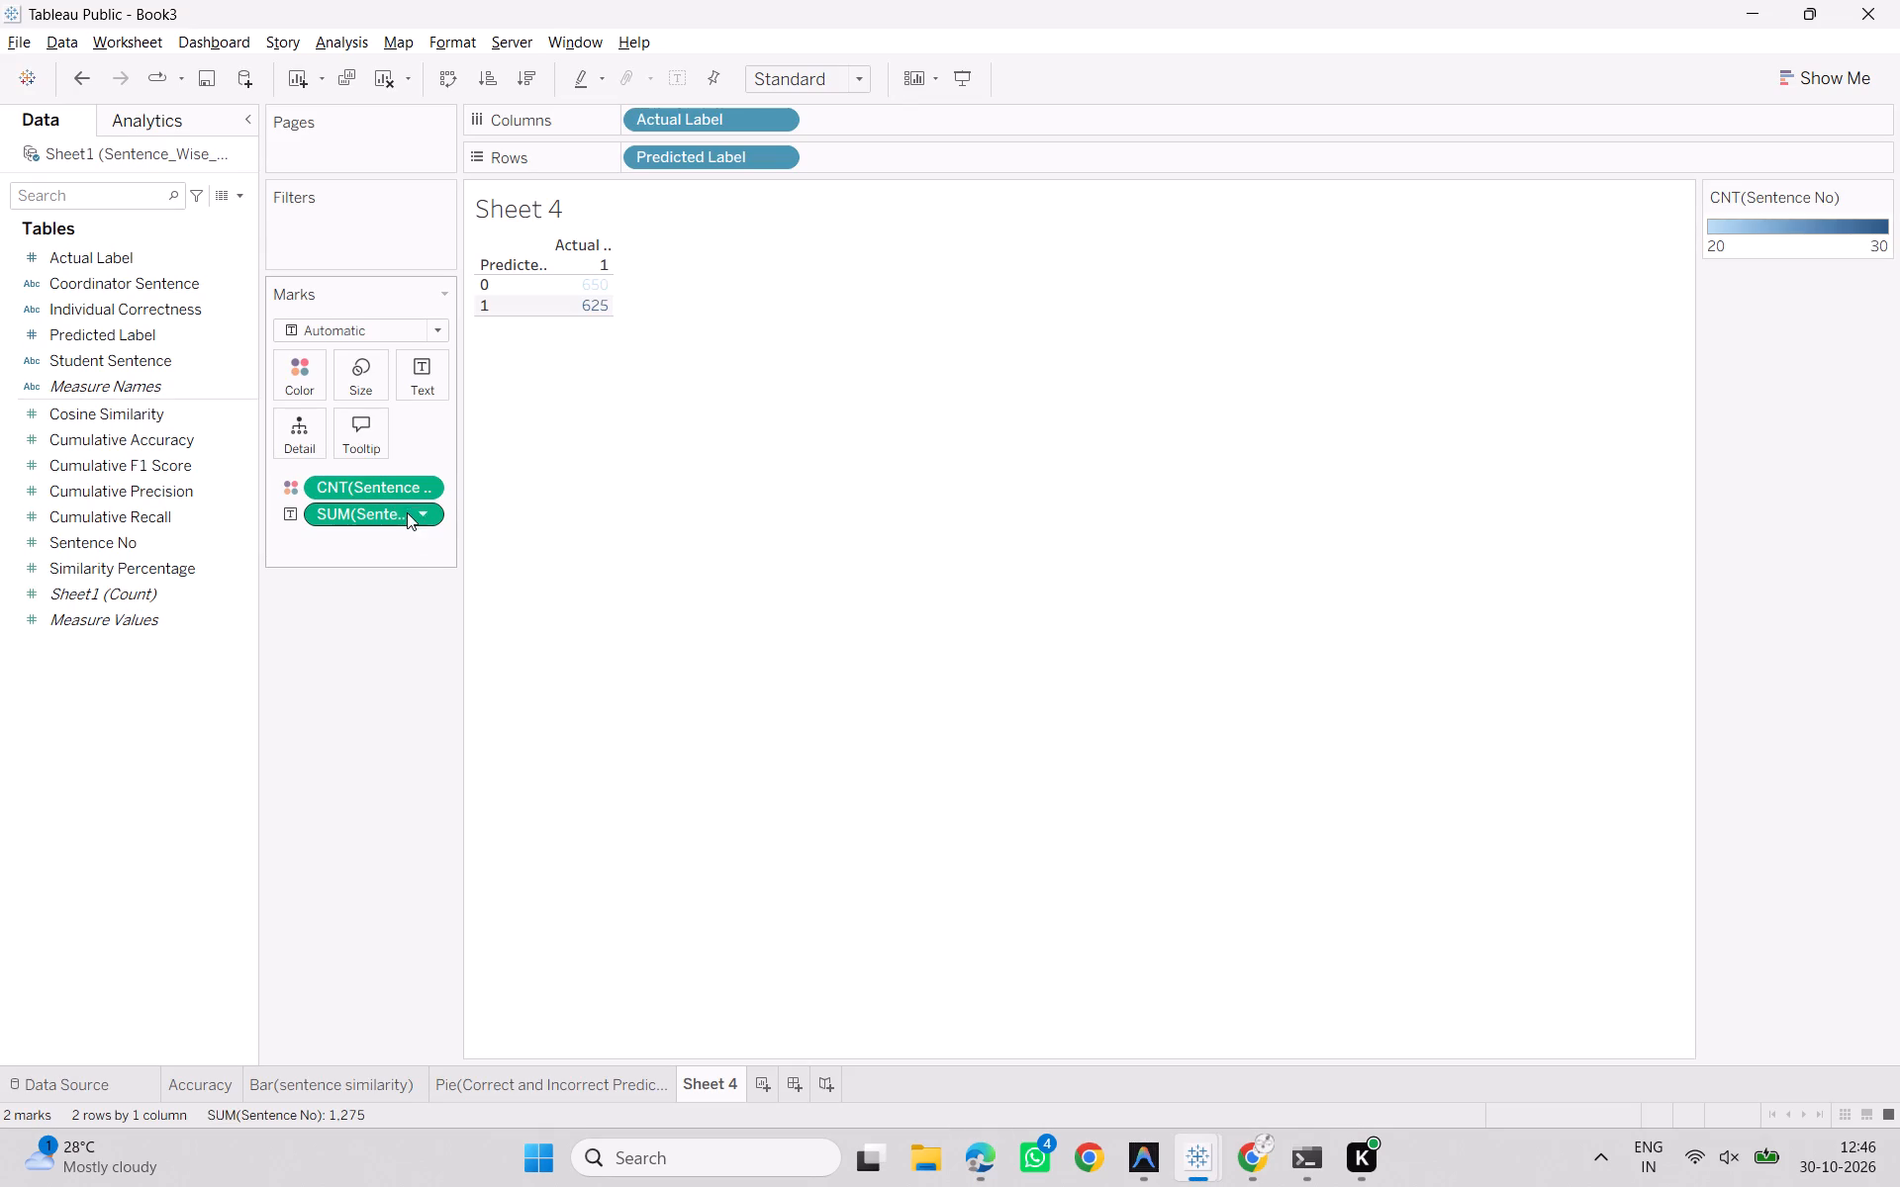
pyautogui.click(424, 511)
pyautogui.click(451, 791)
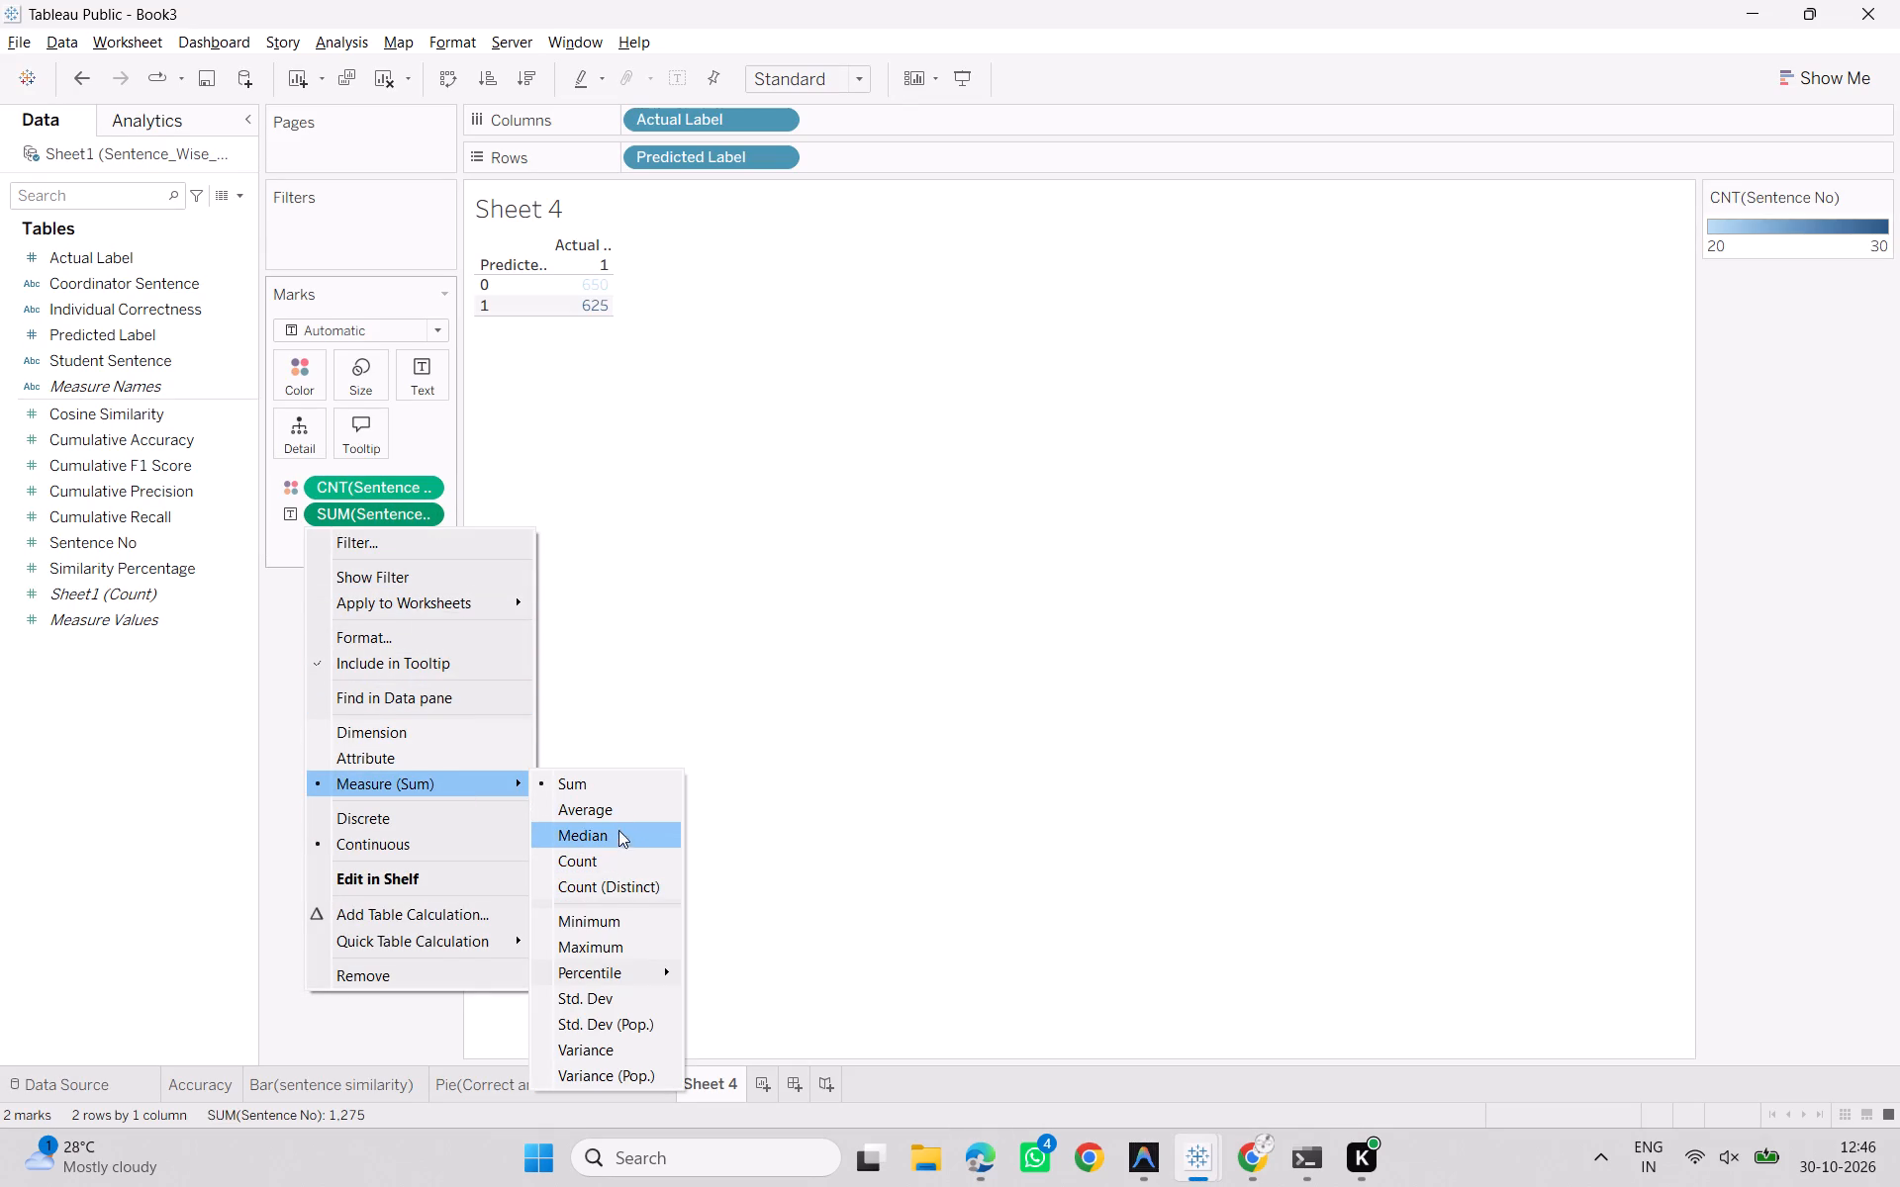
pyautogui.click(615, 862)
# Change Sheet 4's mark type to Square and check the heat map against ChatGPT's Graph 5 instructions.
pyautogui.hotkey('alt', 'Tab')
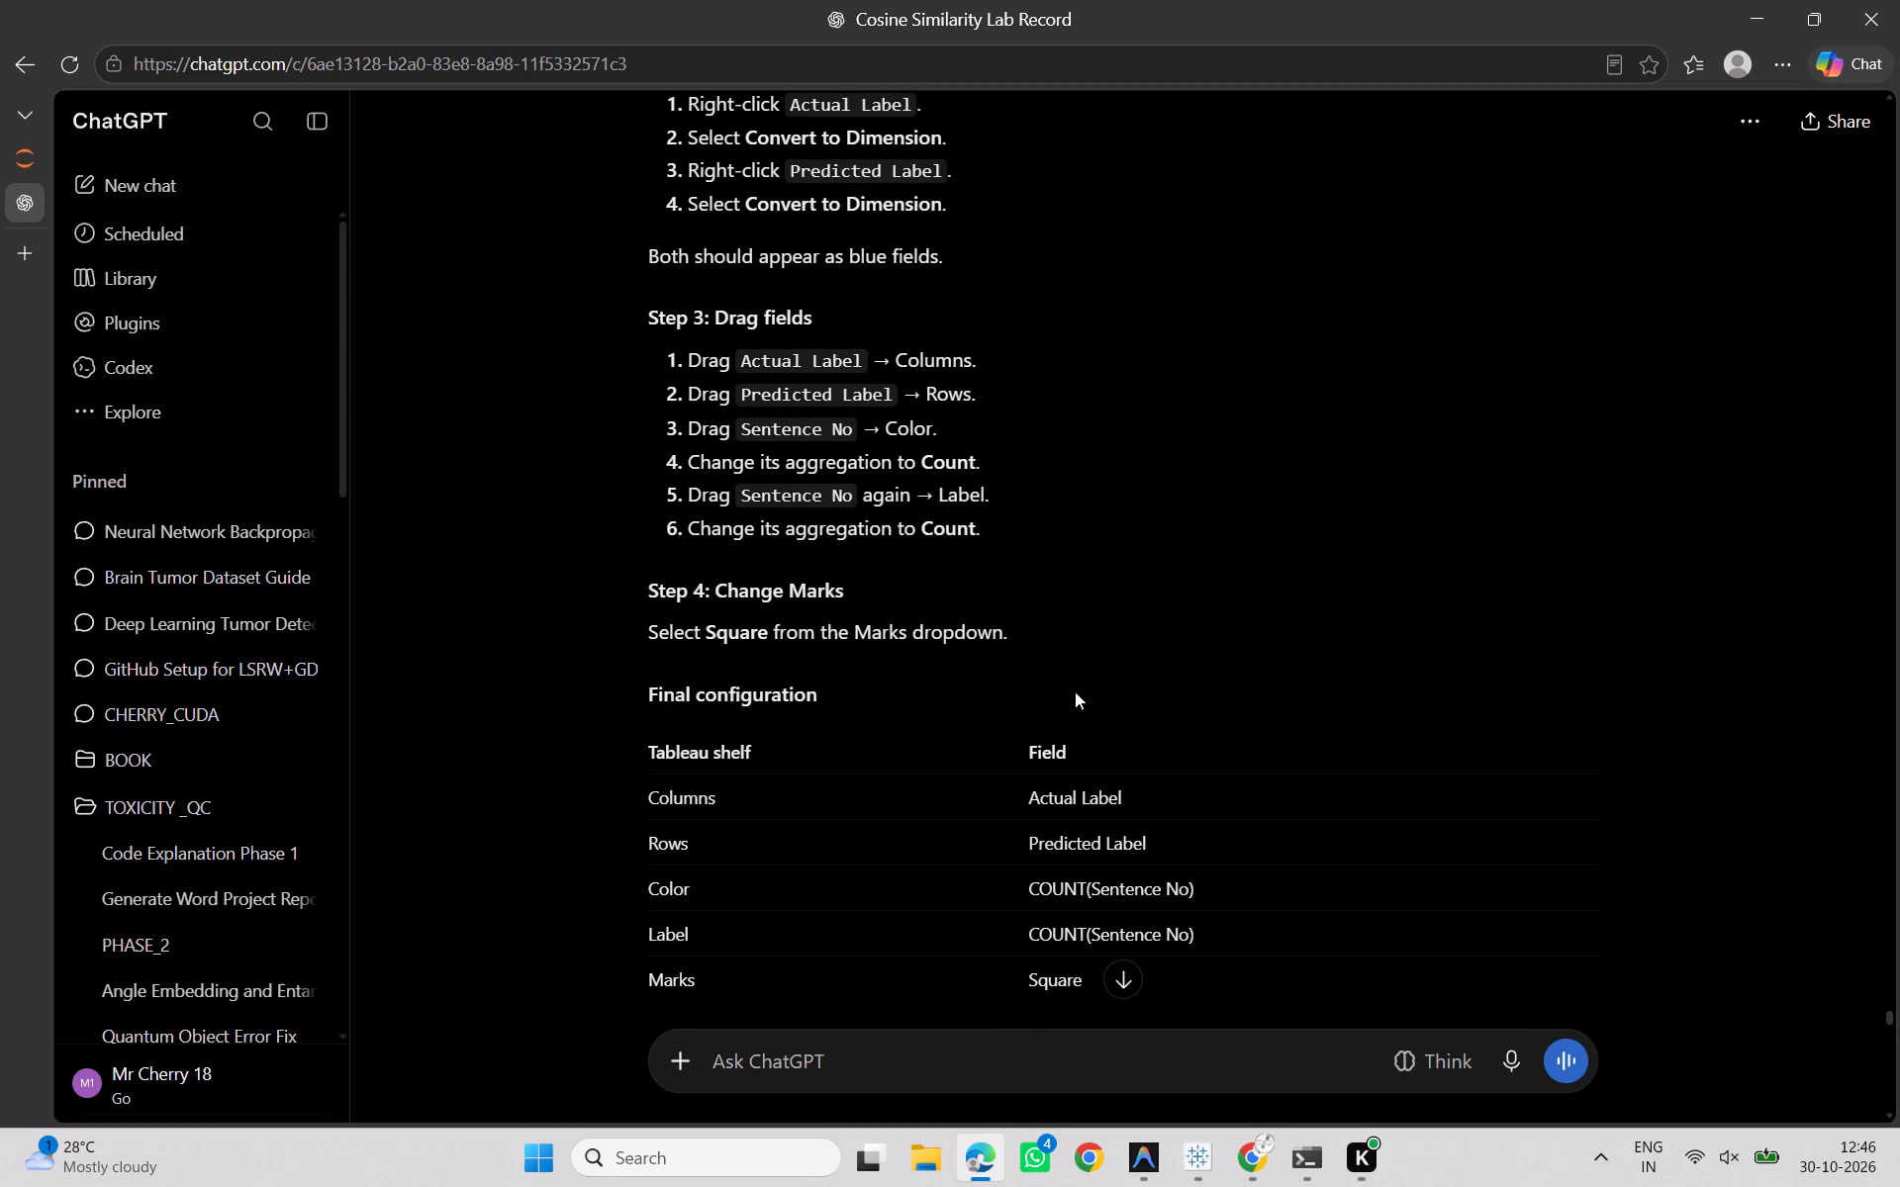
pyautogui.scroll(-2, 1068, 695)
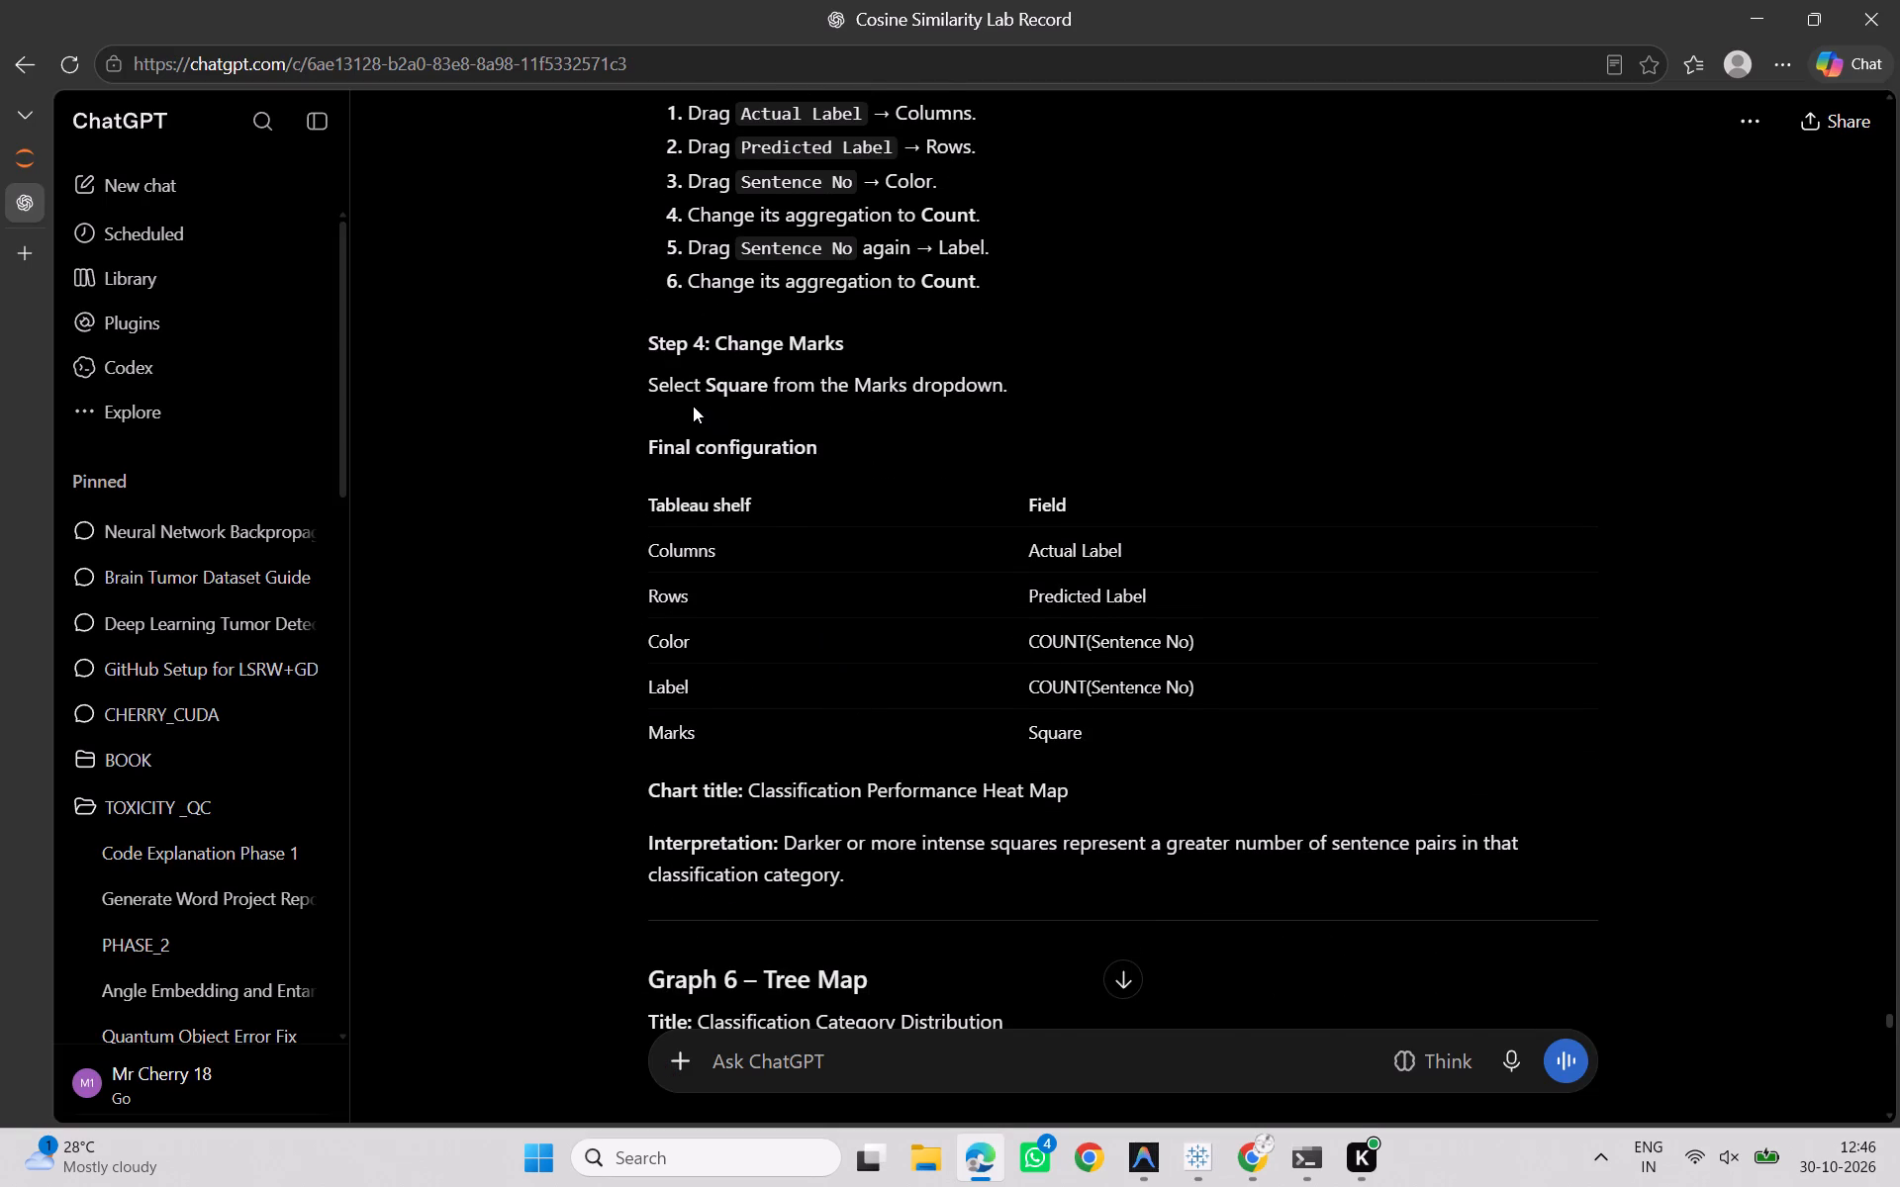
pyautogui.hotkey('alt', 'Tab')
pyautogui.click(432, 328)
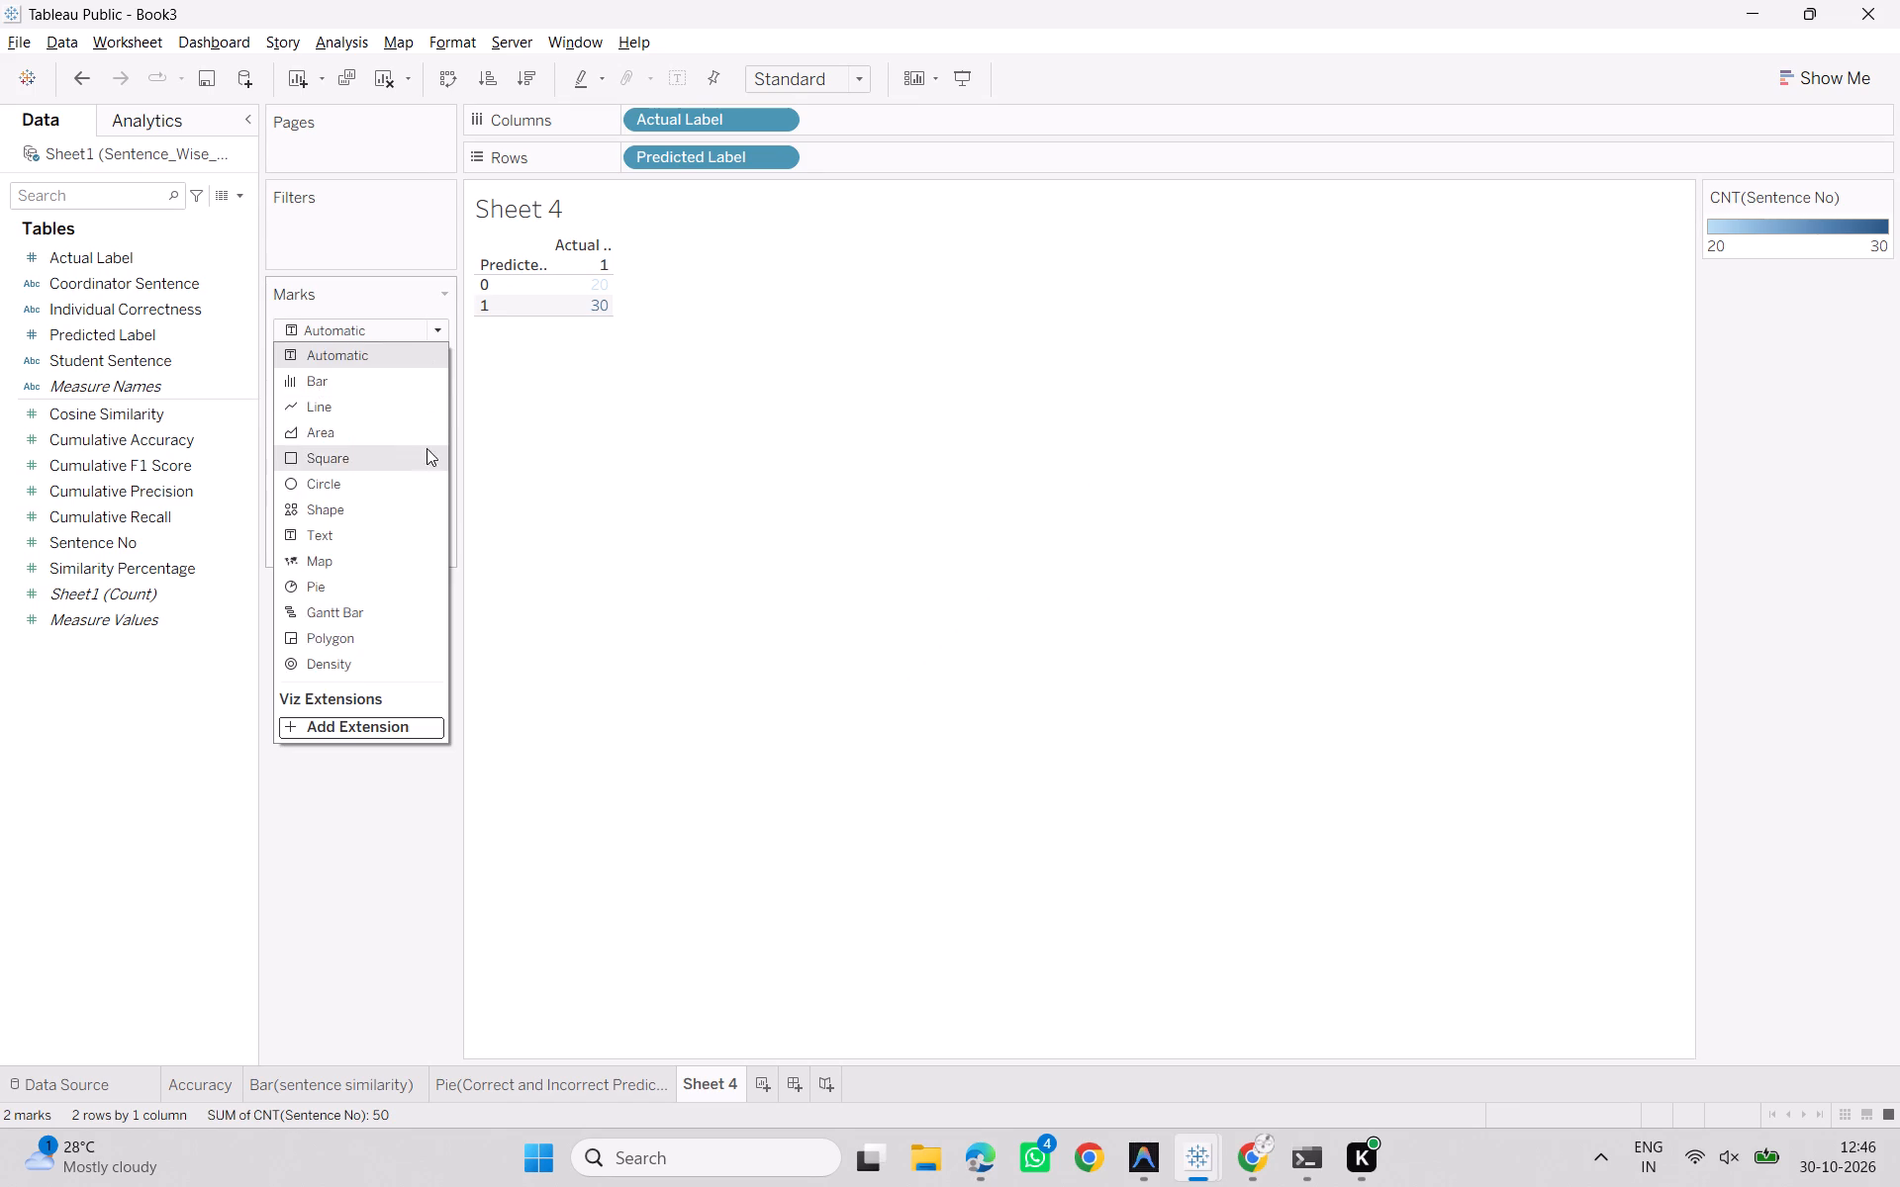
pyautogui.click(421, 456)
pyautogui.hotkey('alt', 'Tab')
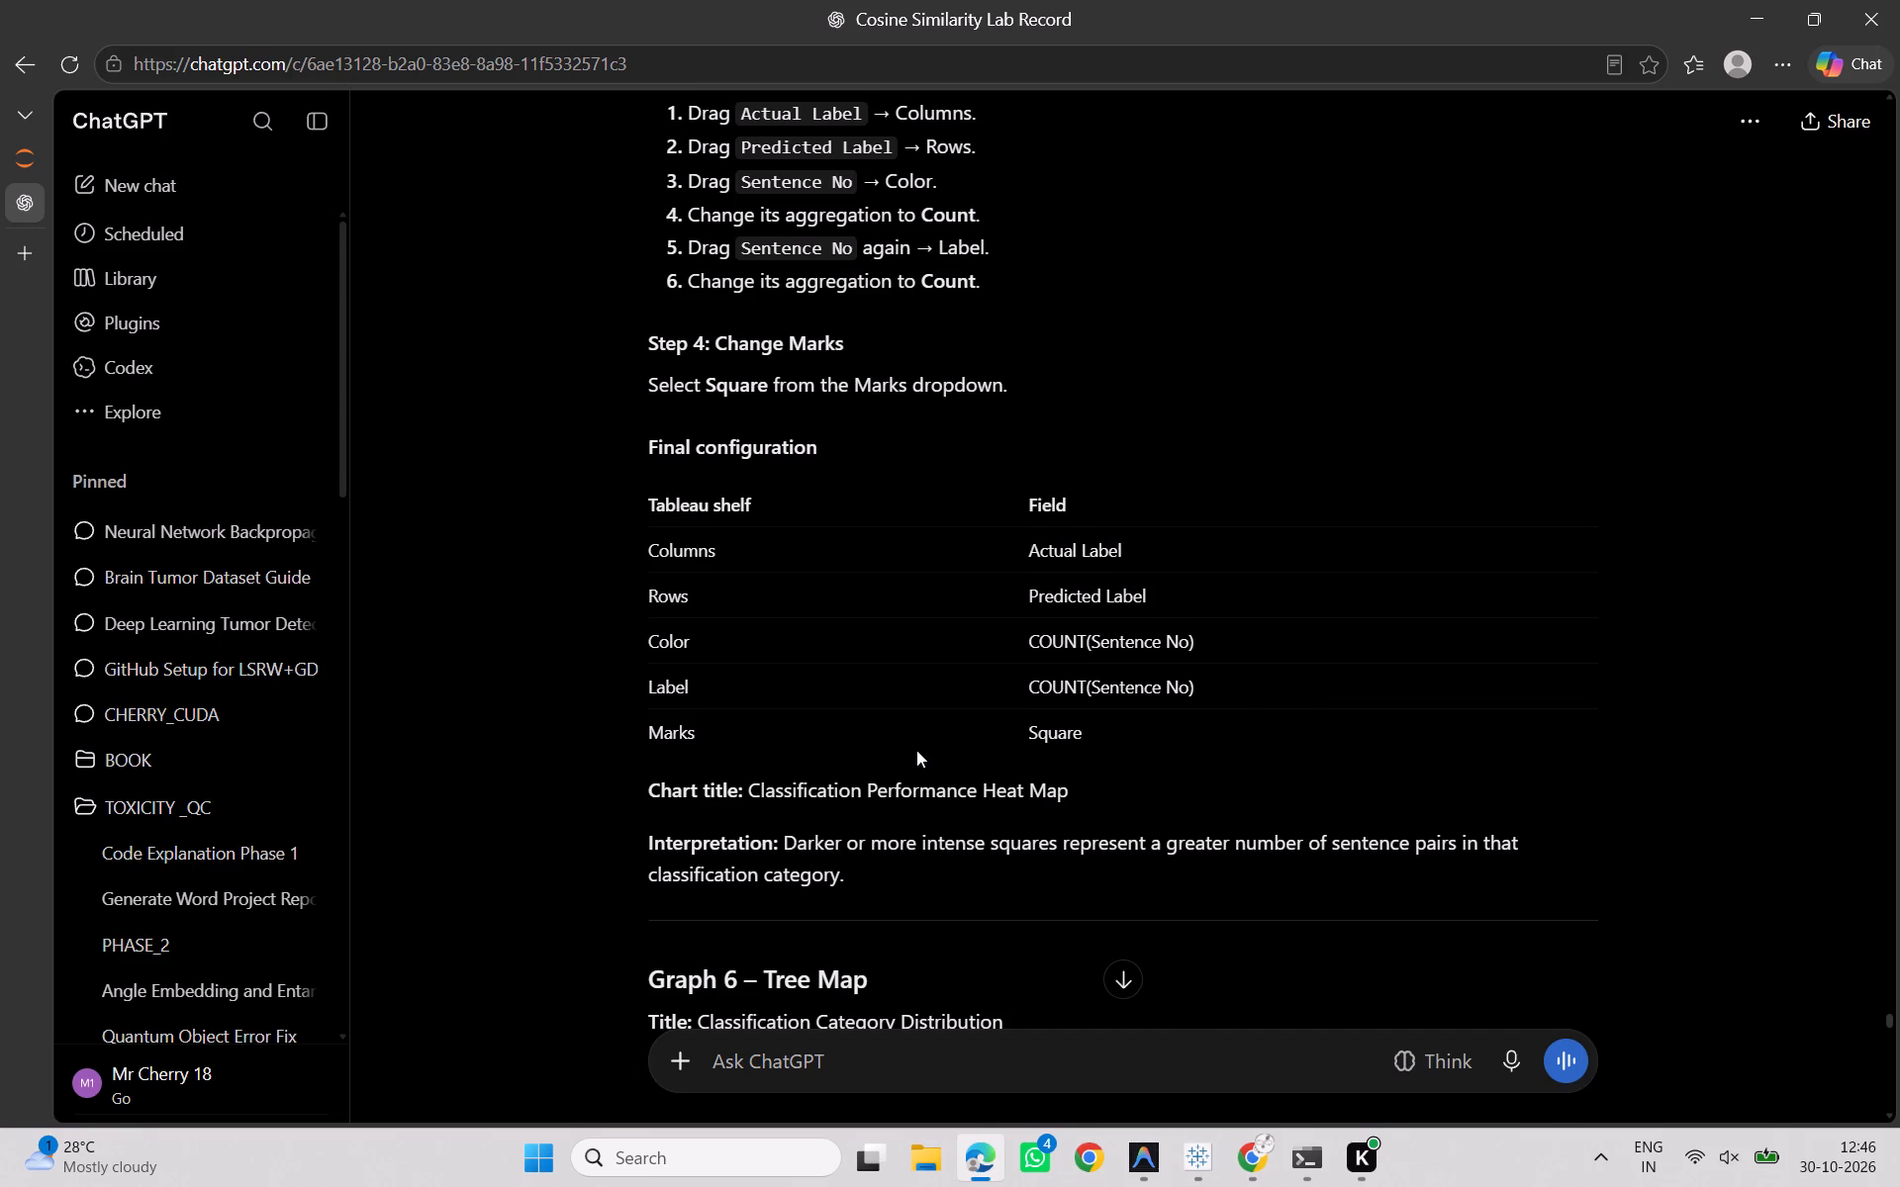
pyautogui.scroll(-2, 916, 750)
pyautogui.scroll(13, 1173, 704)
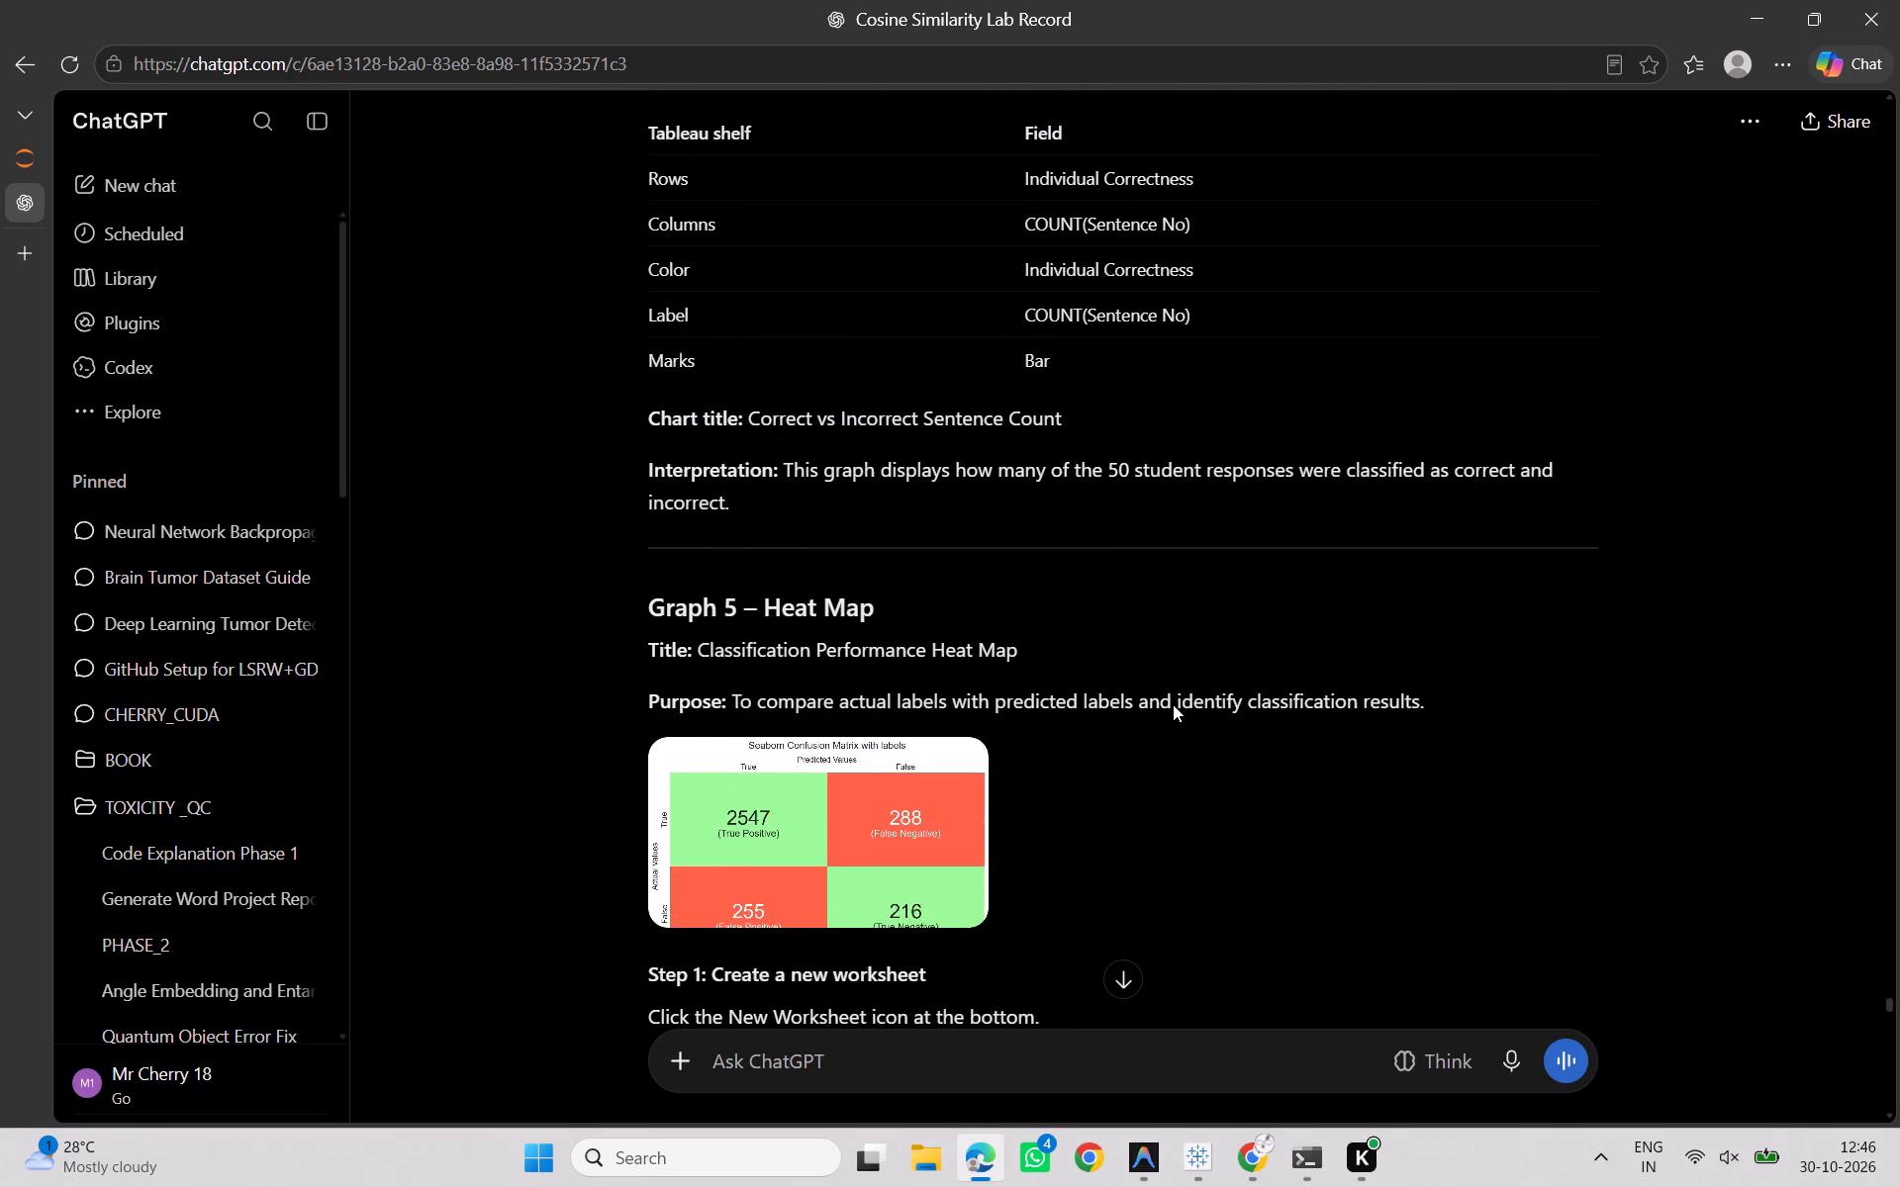
pyautogui.scroll(-6, 1173, 704)
pyautogui.hotkey('alt', 'Tab')
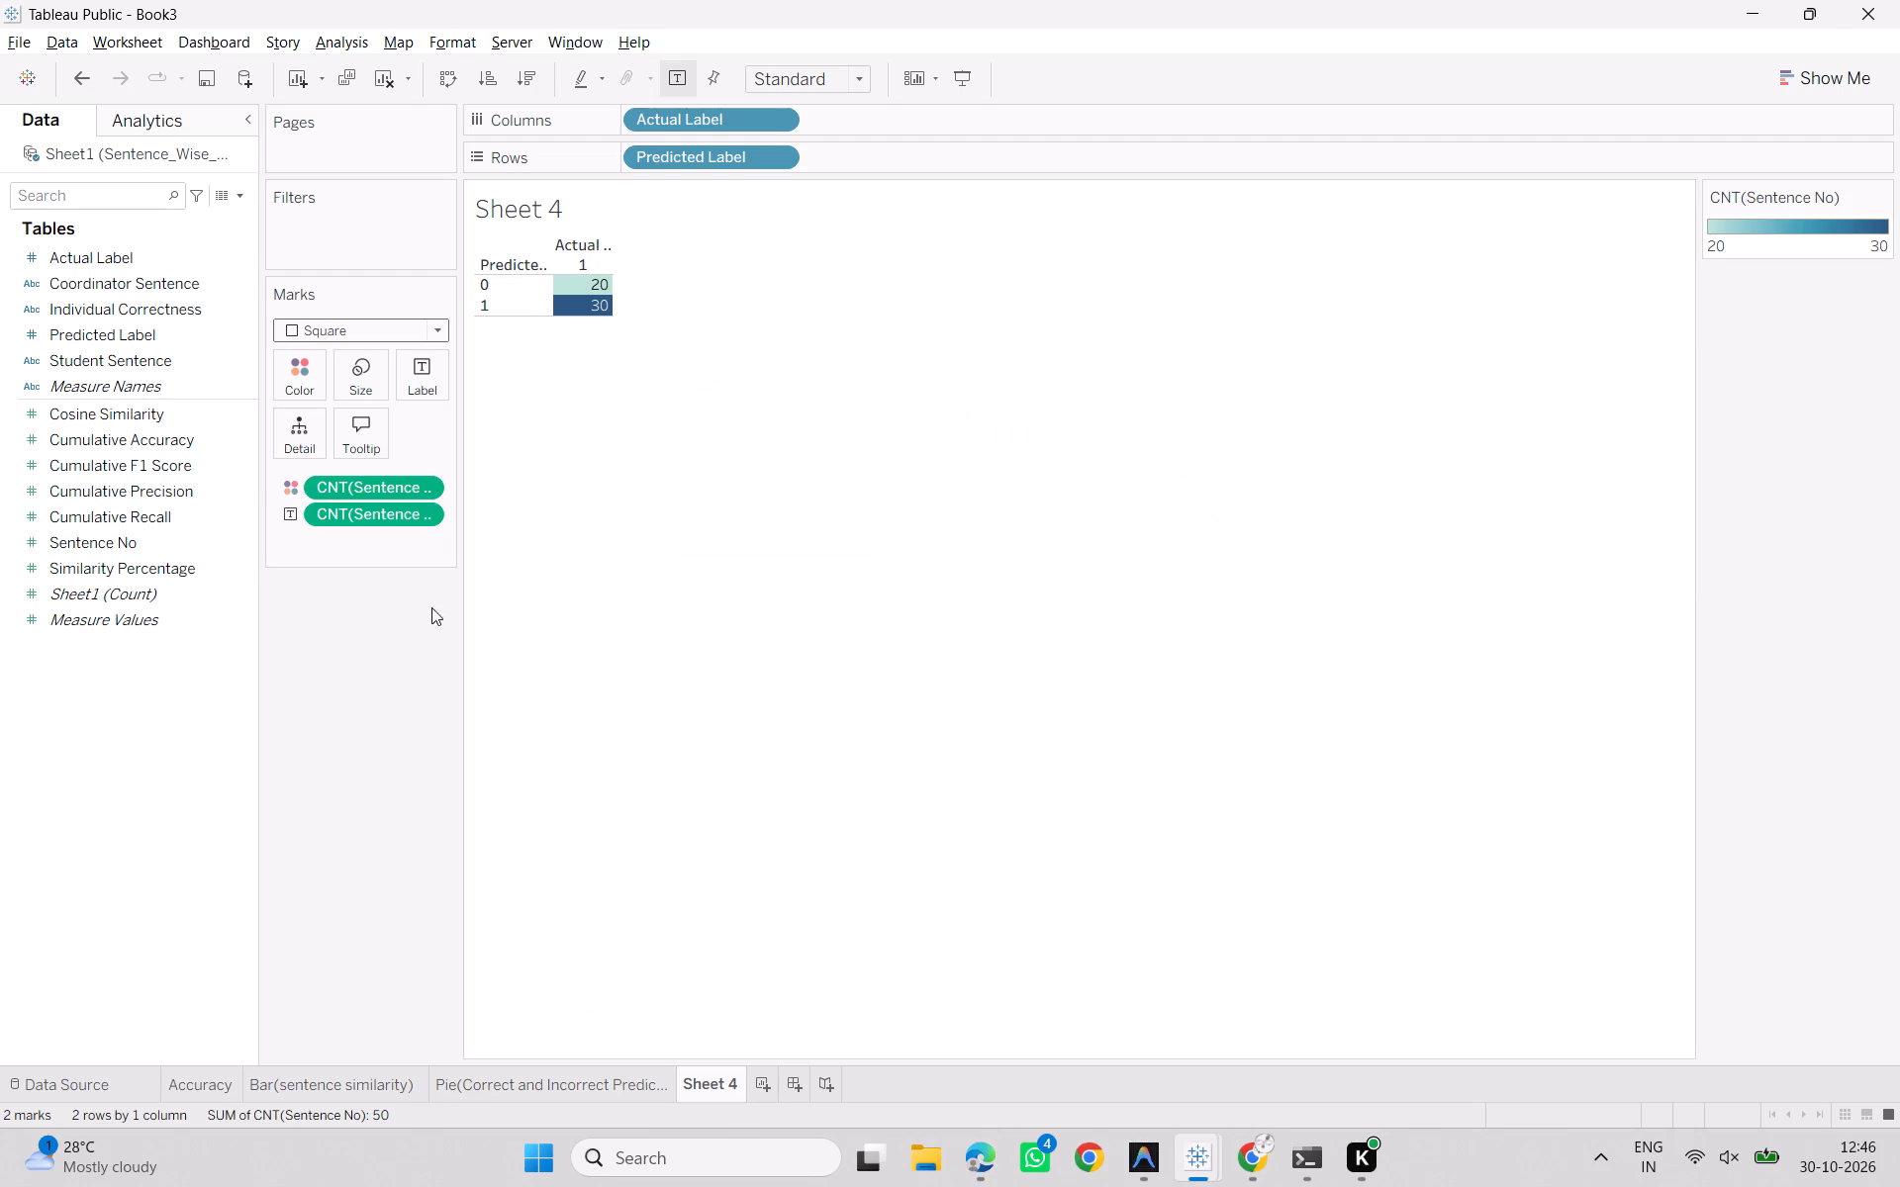
pyautogui.scroll(3, 1158, 441)
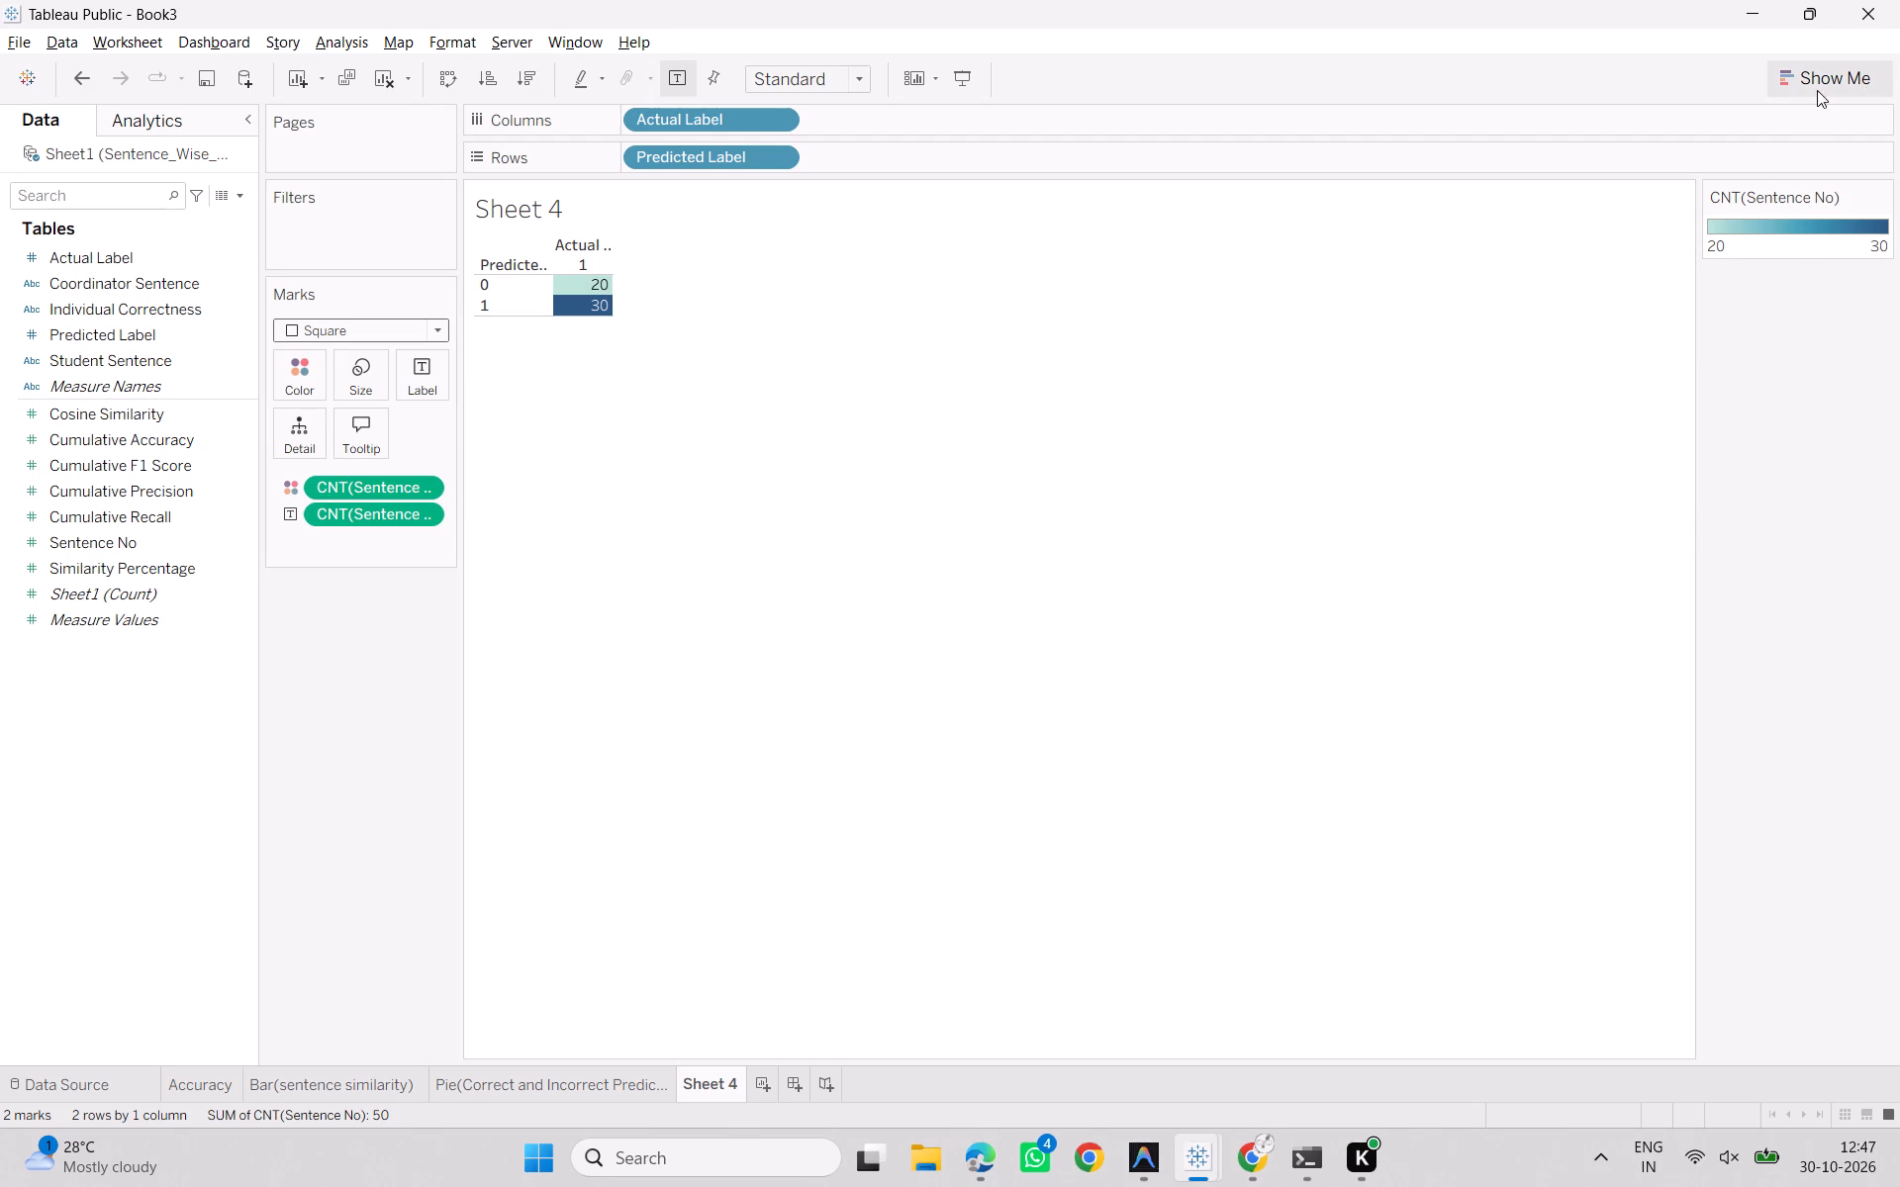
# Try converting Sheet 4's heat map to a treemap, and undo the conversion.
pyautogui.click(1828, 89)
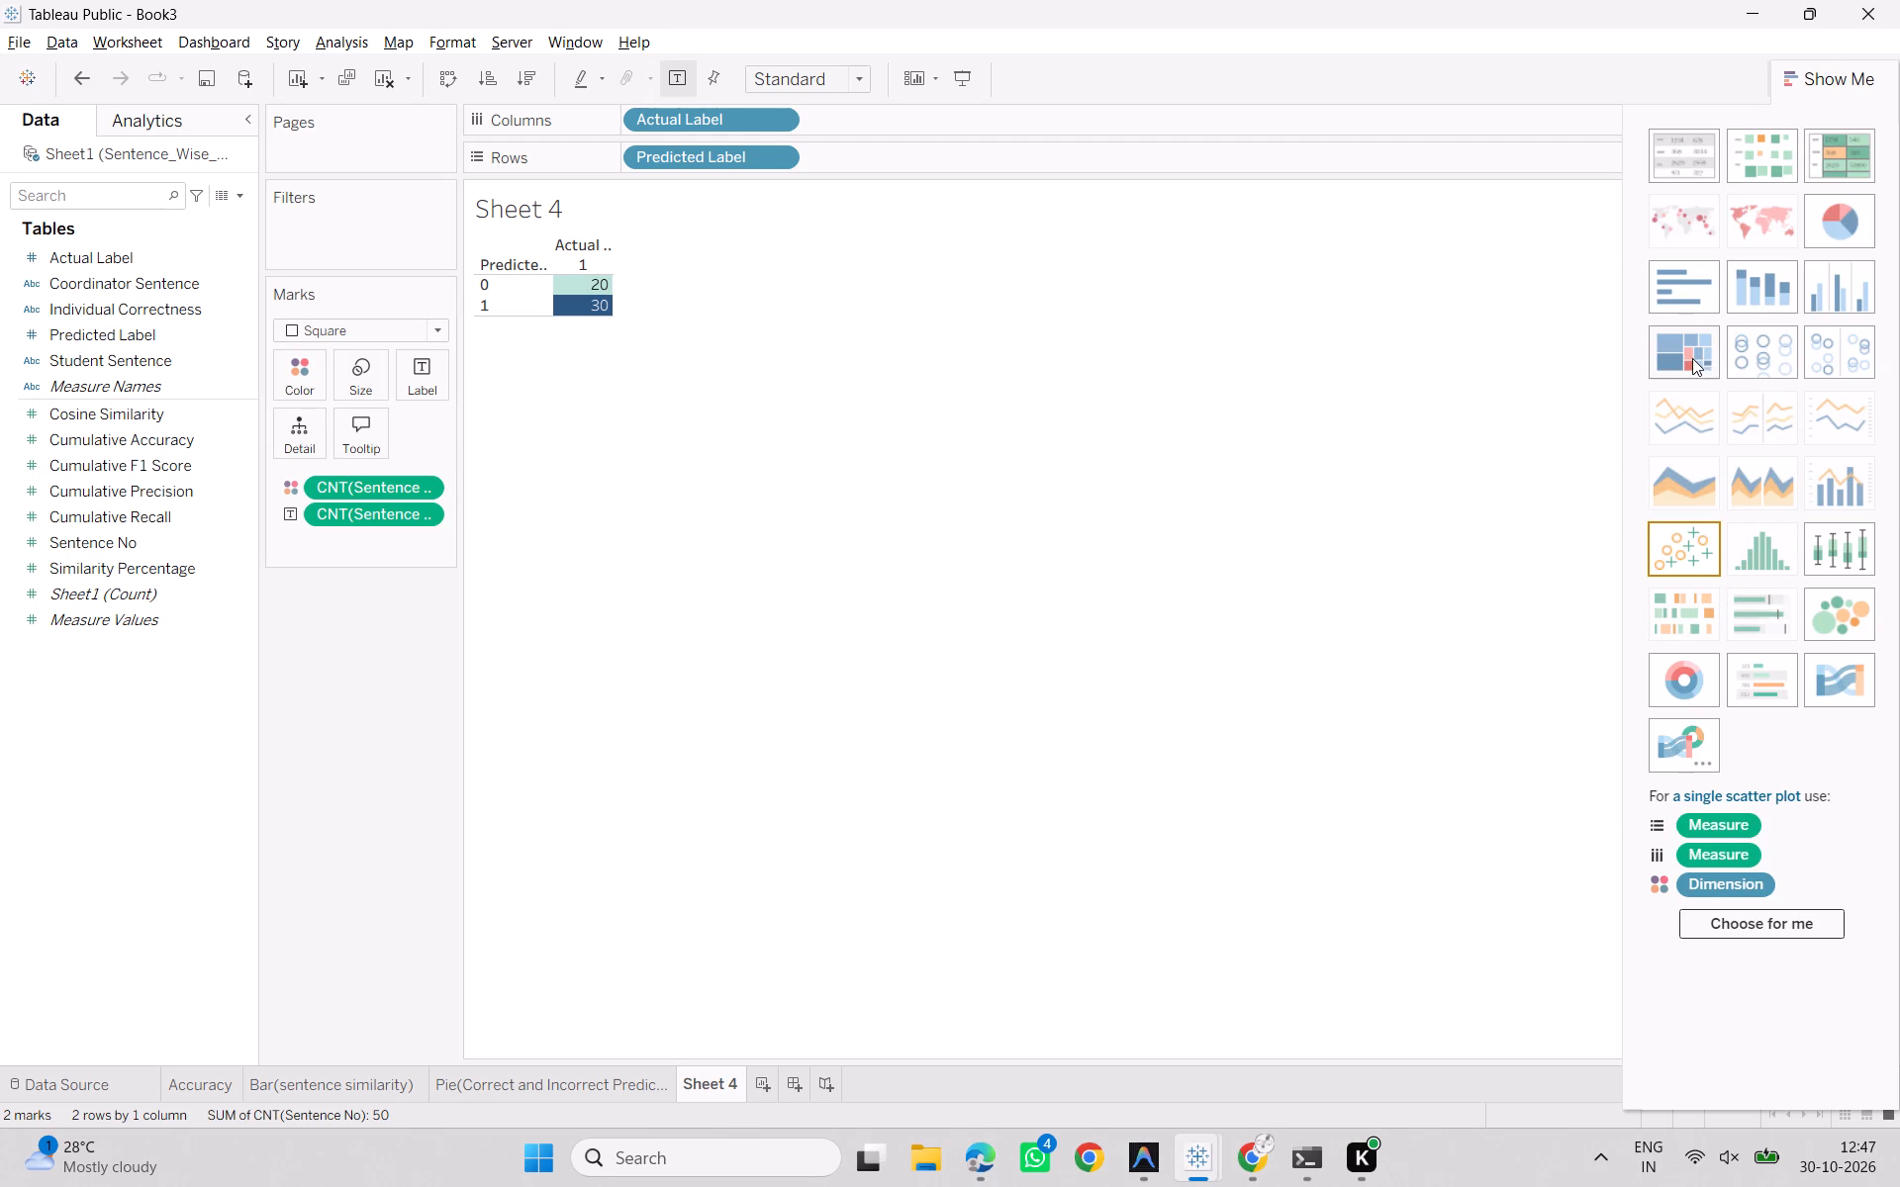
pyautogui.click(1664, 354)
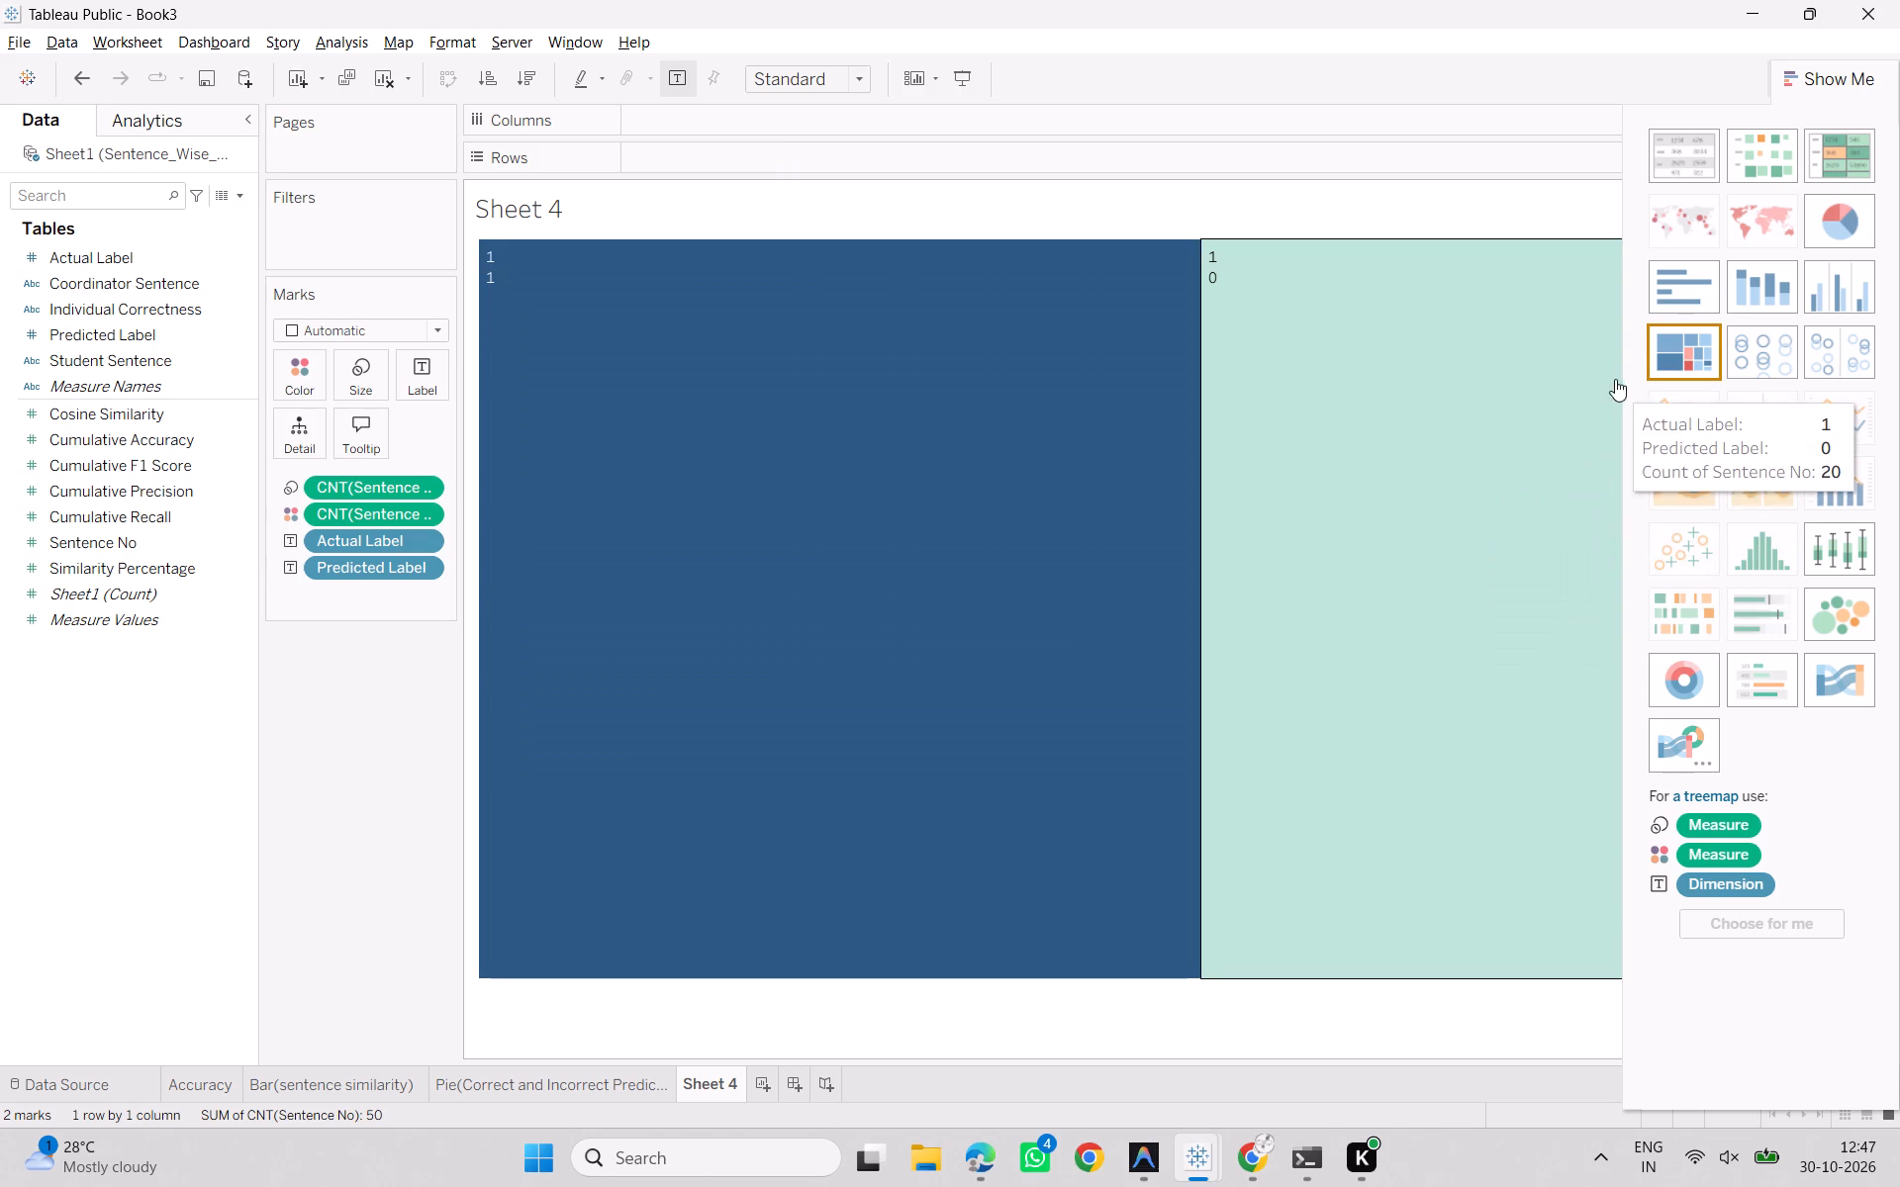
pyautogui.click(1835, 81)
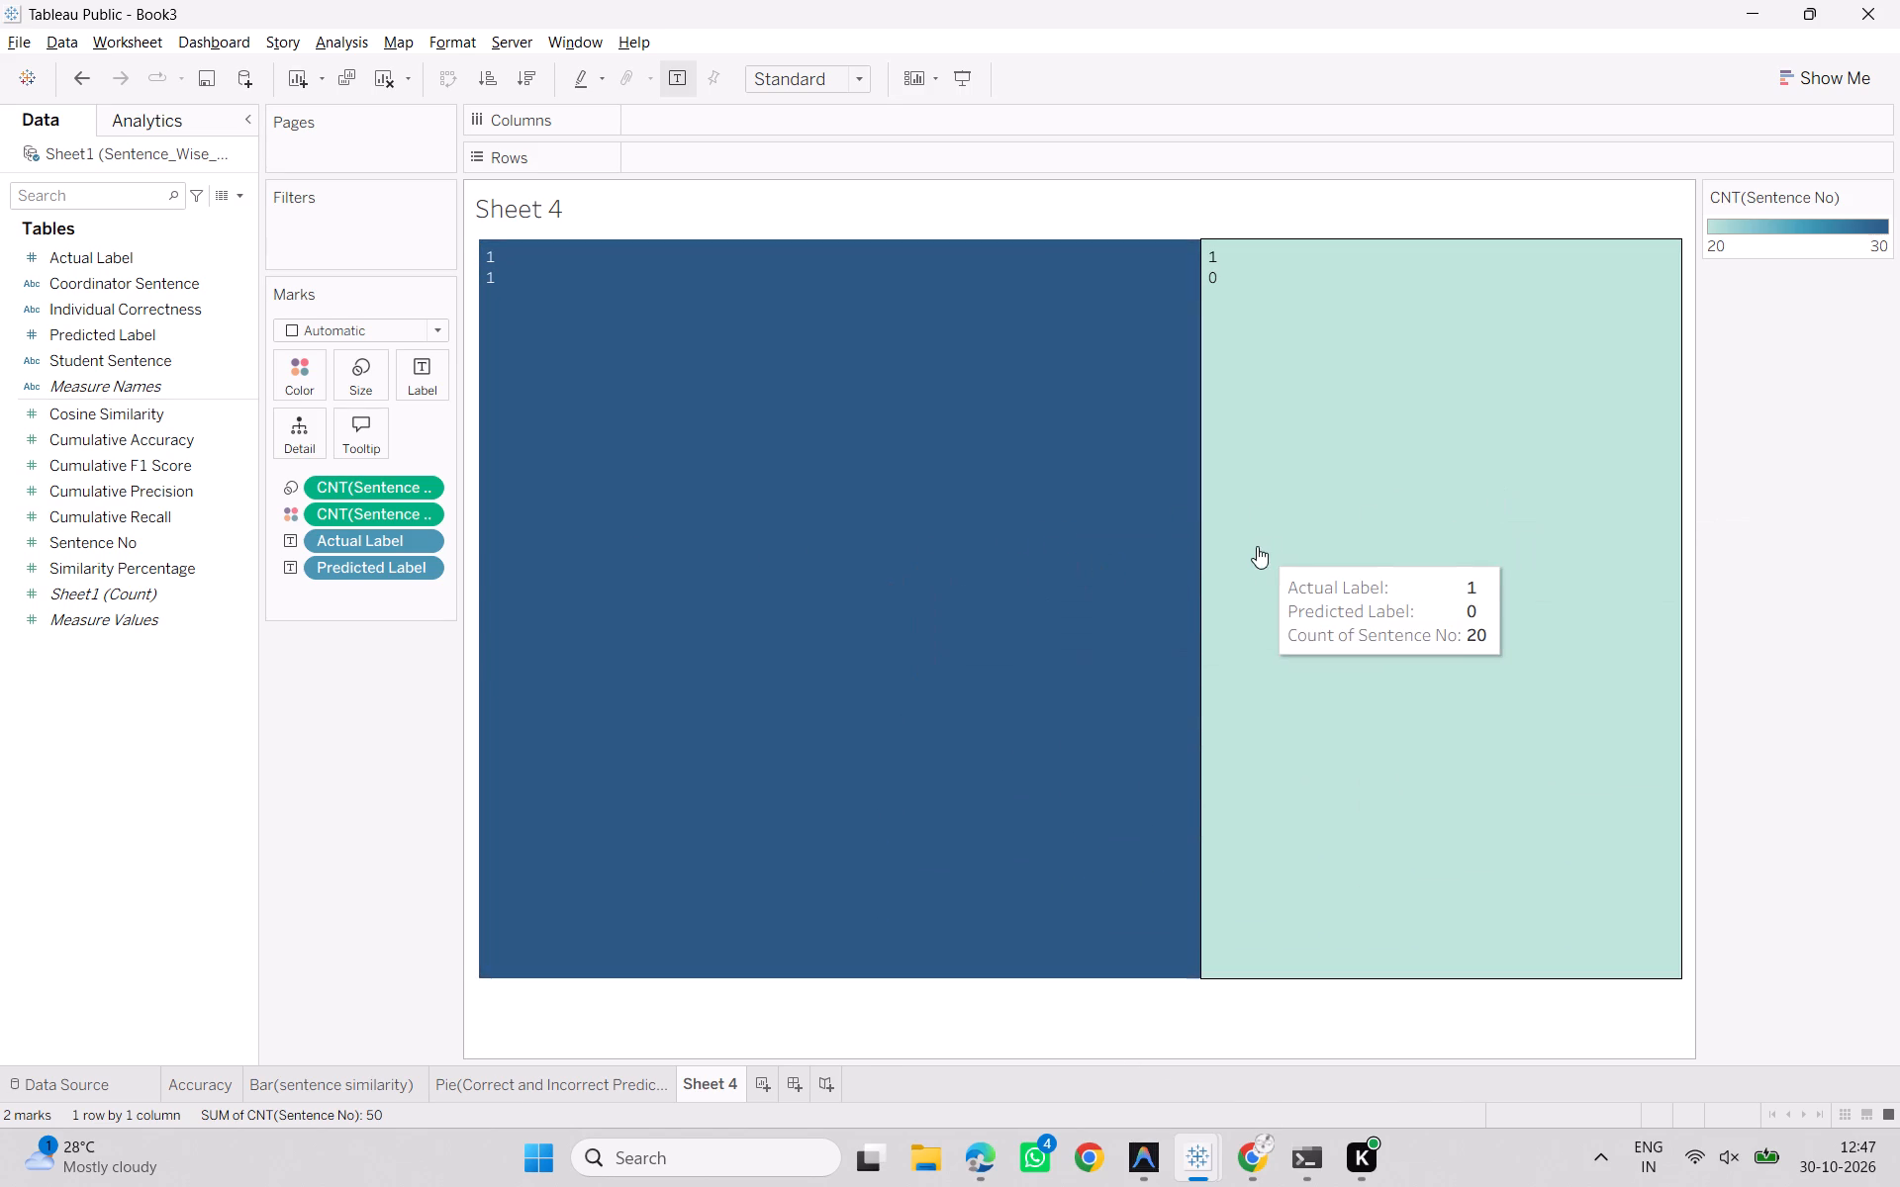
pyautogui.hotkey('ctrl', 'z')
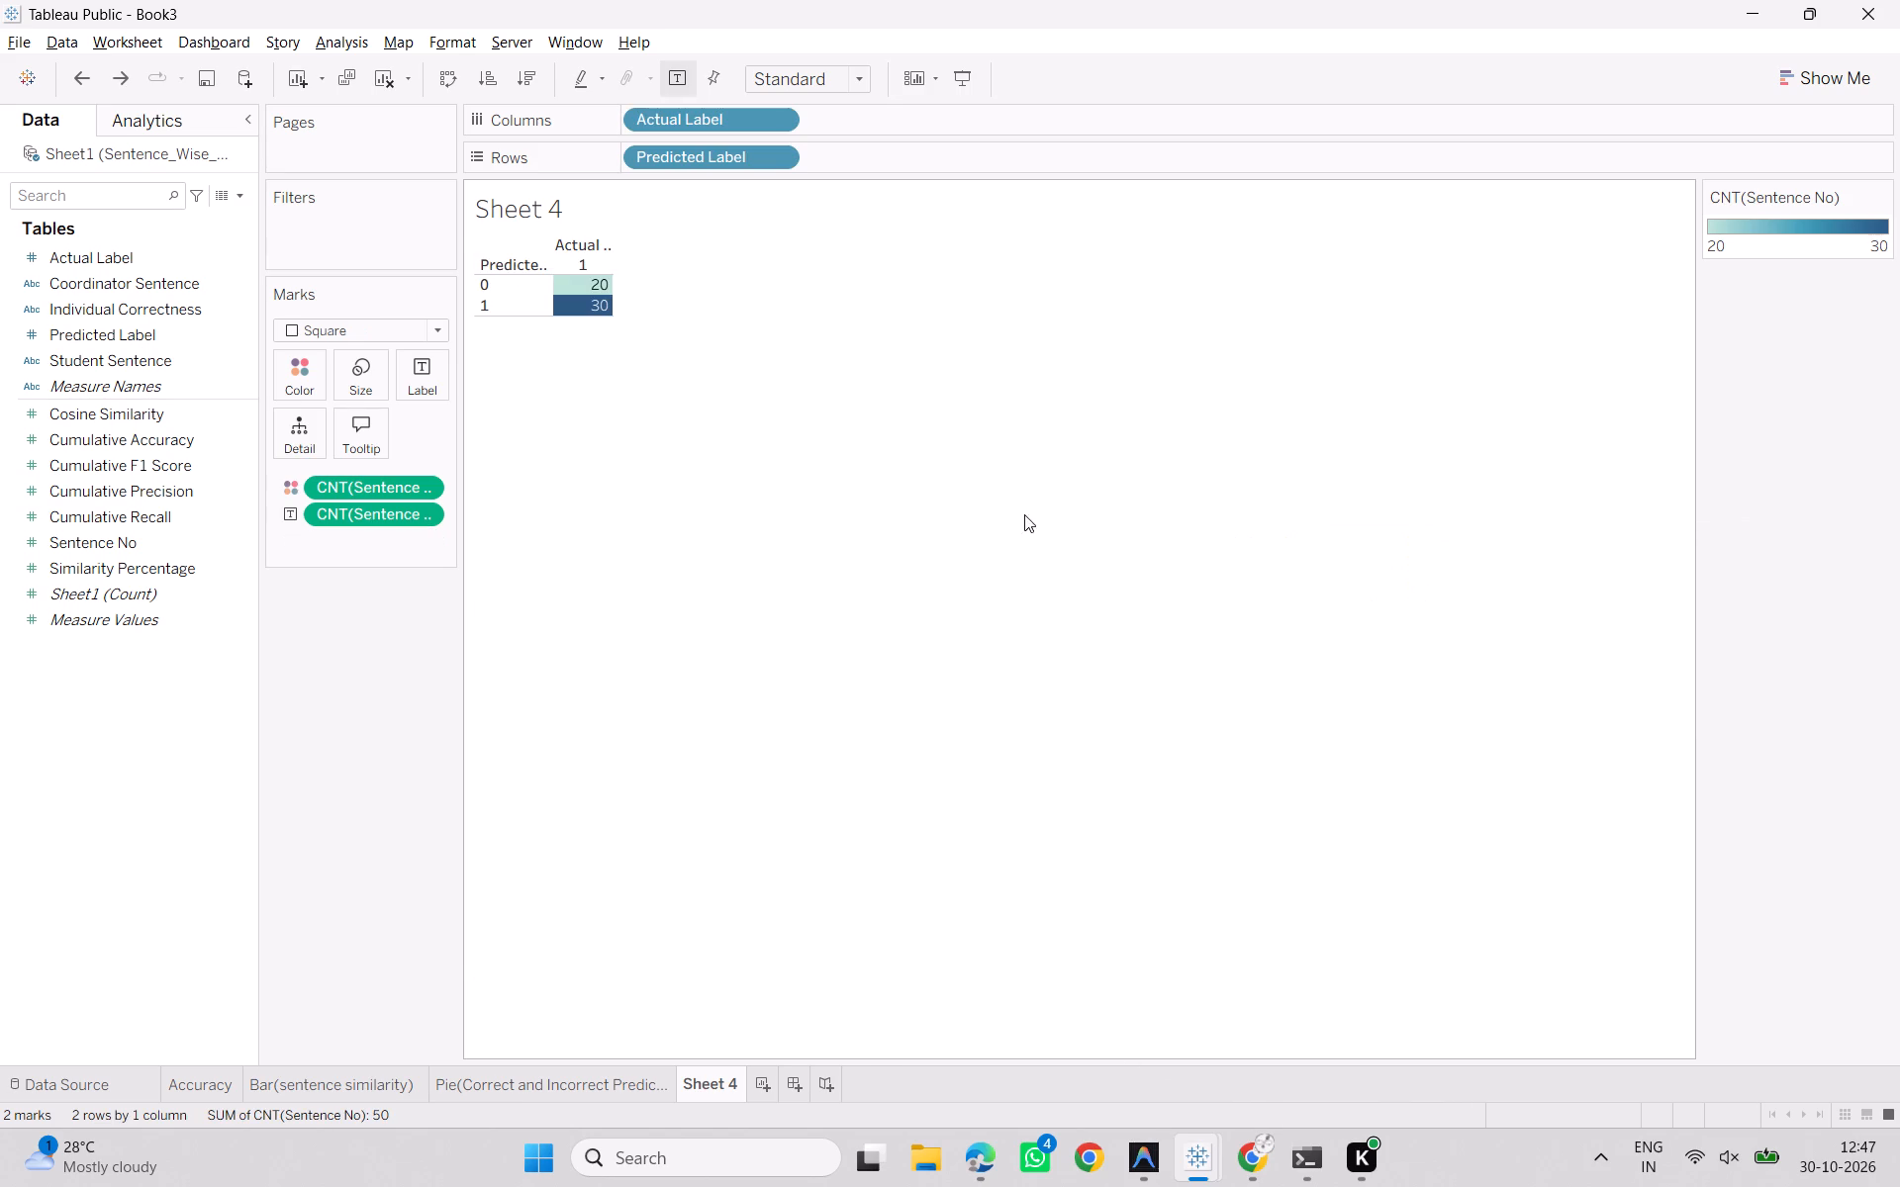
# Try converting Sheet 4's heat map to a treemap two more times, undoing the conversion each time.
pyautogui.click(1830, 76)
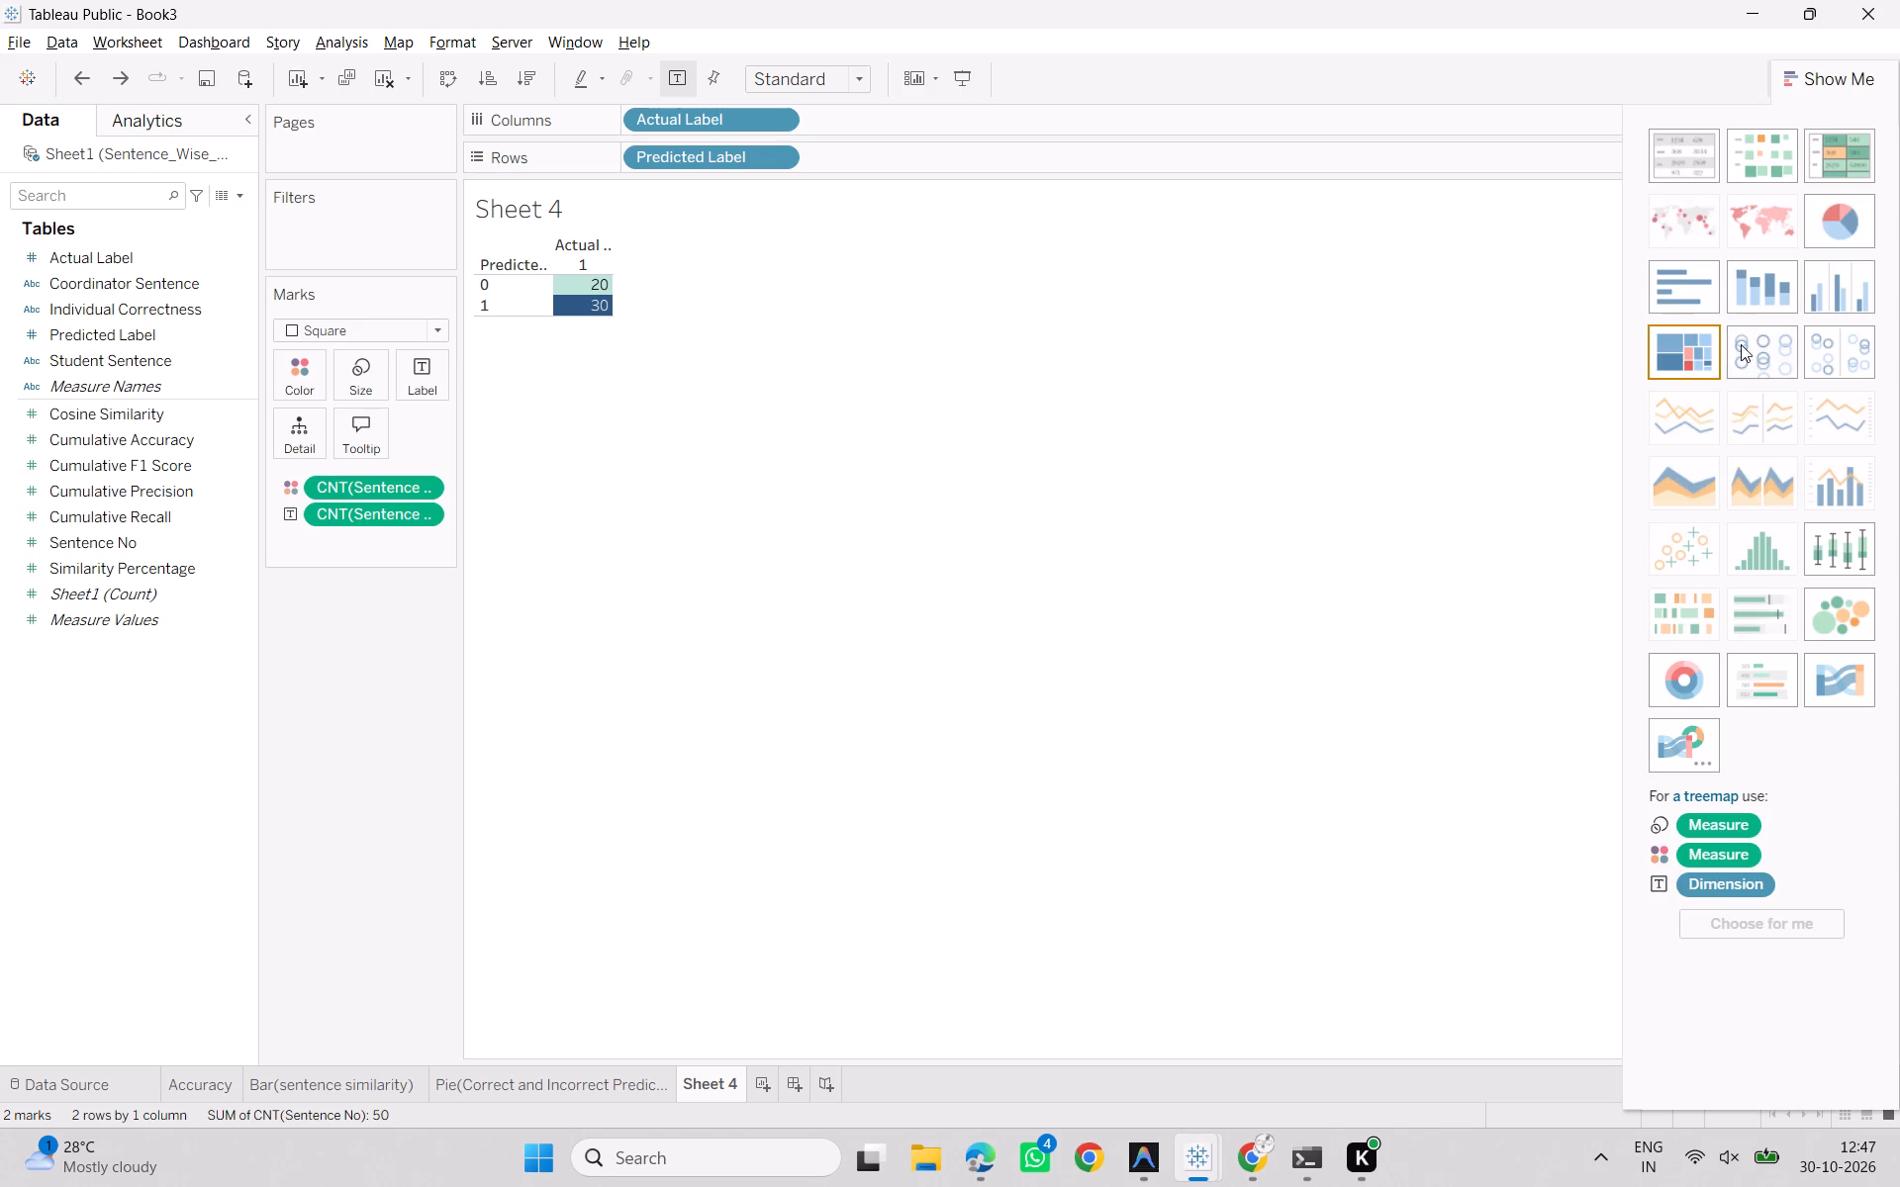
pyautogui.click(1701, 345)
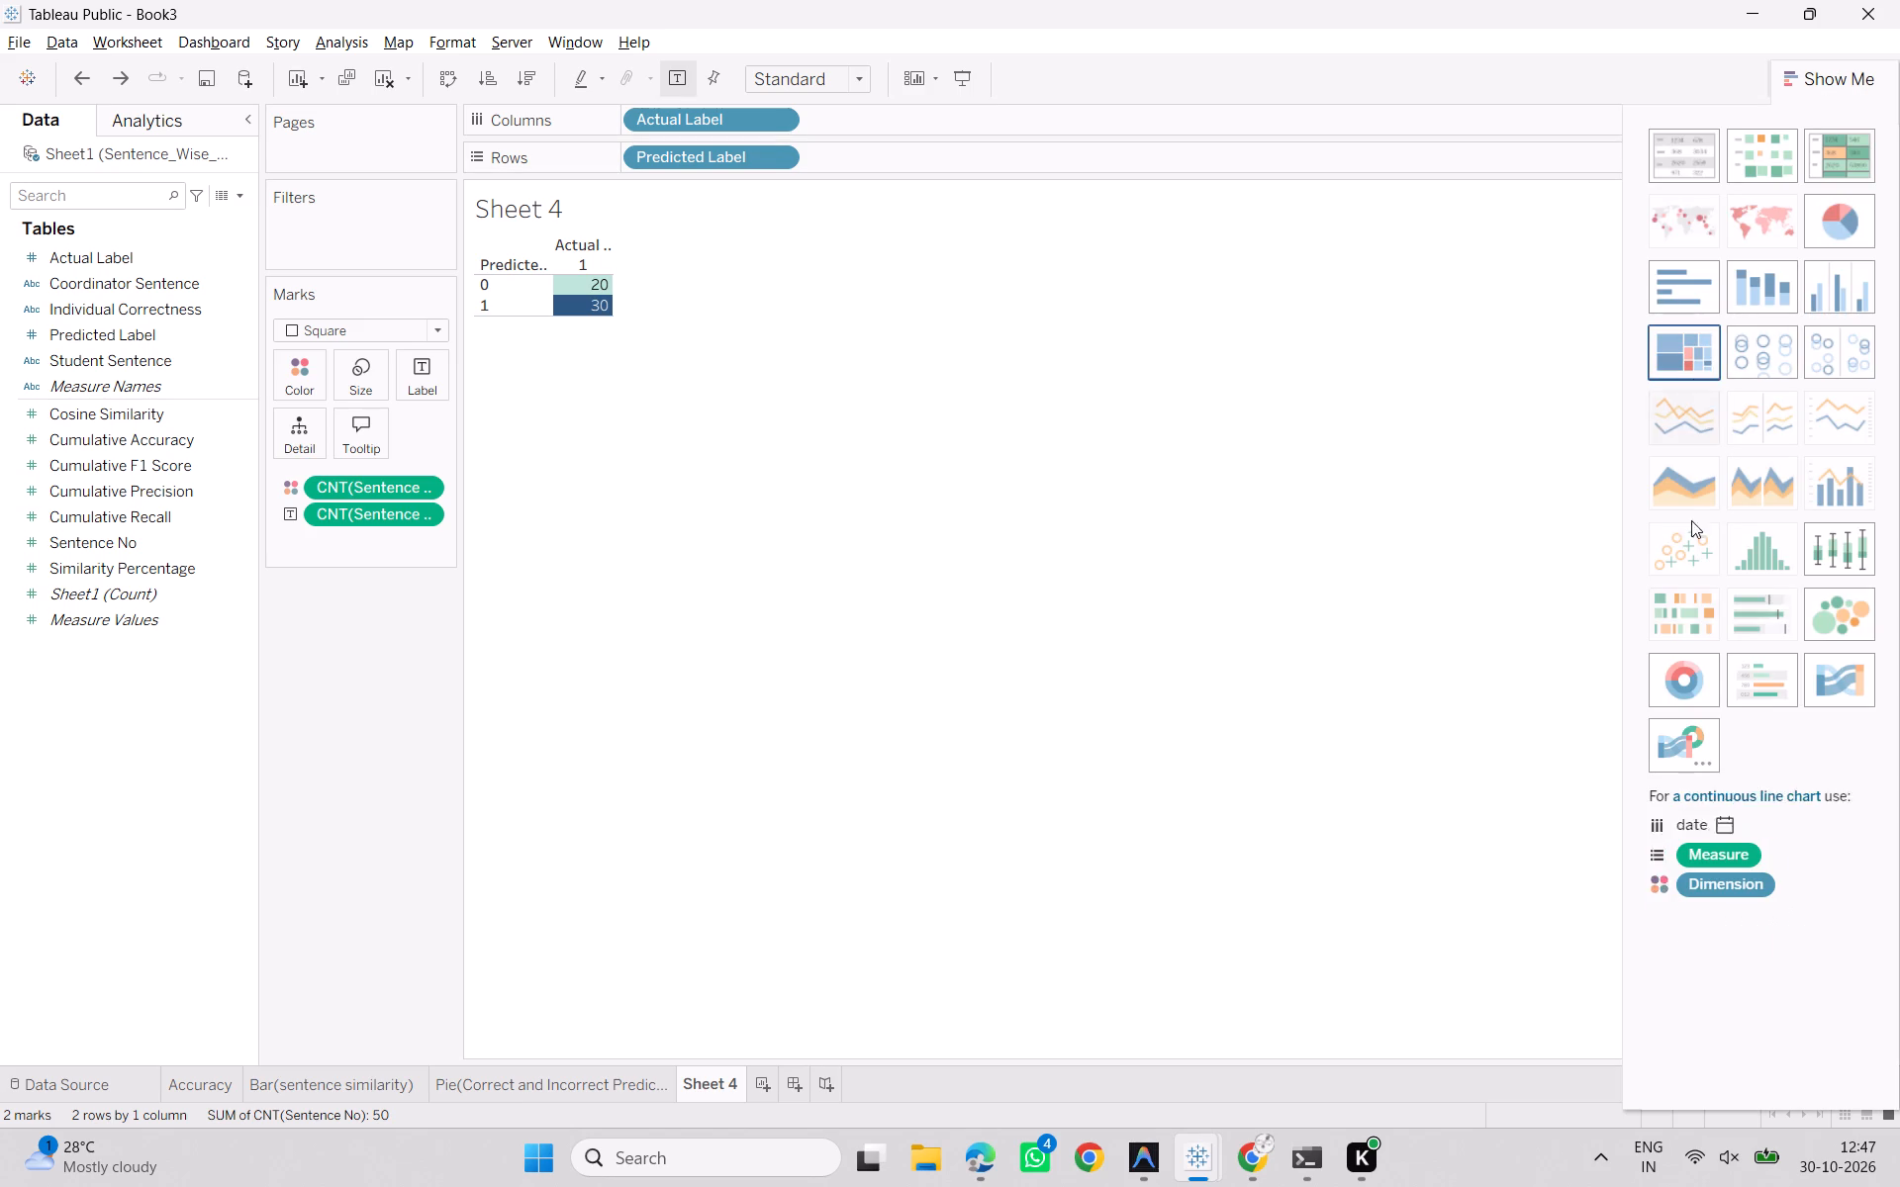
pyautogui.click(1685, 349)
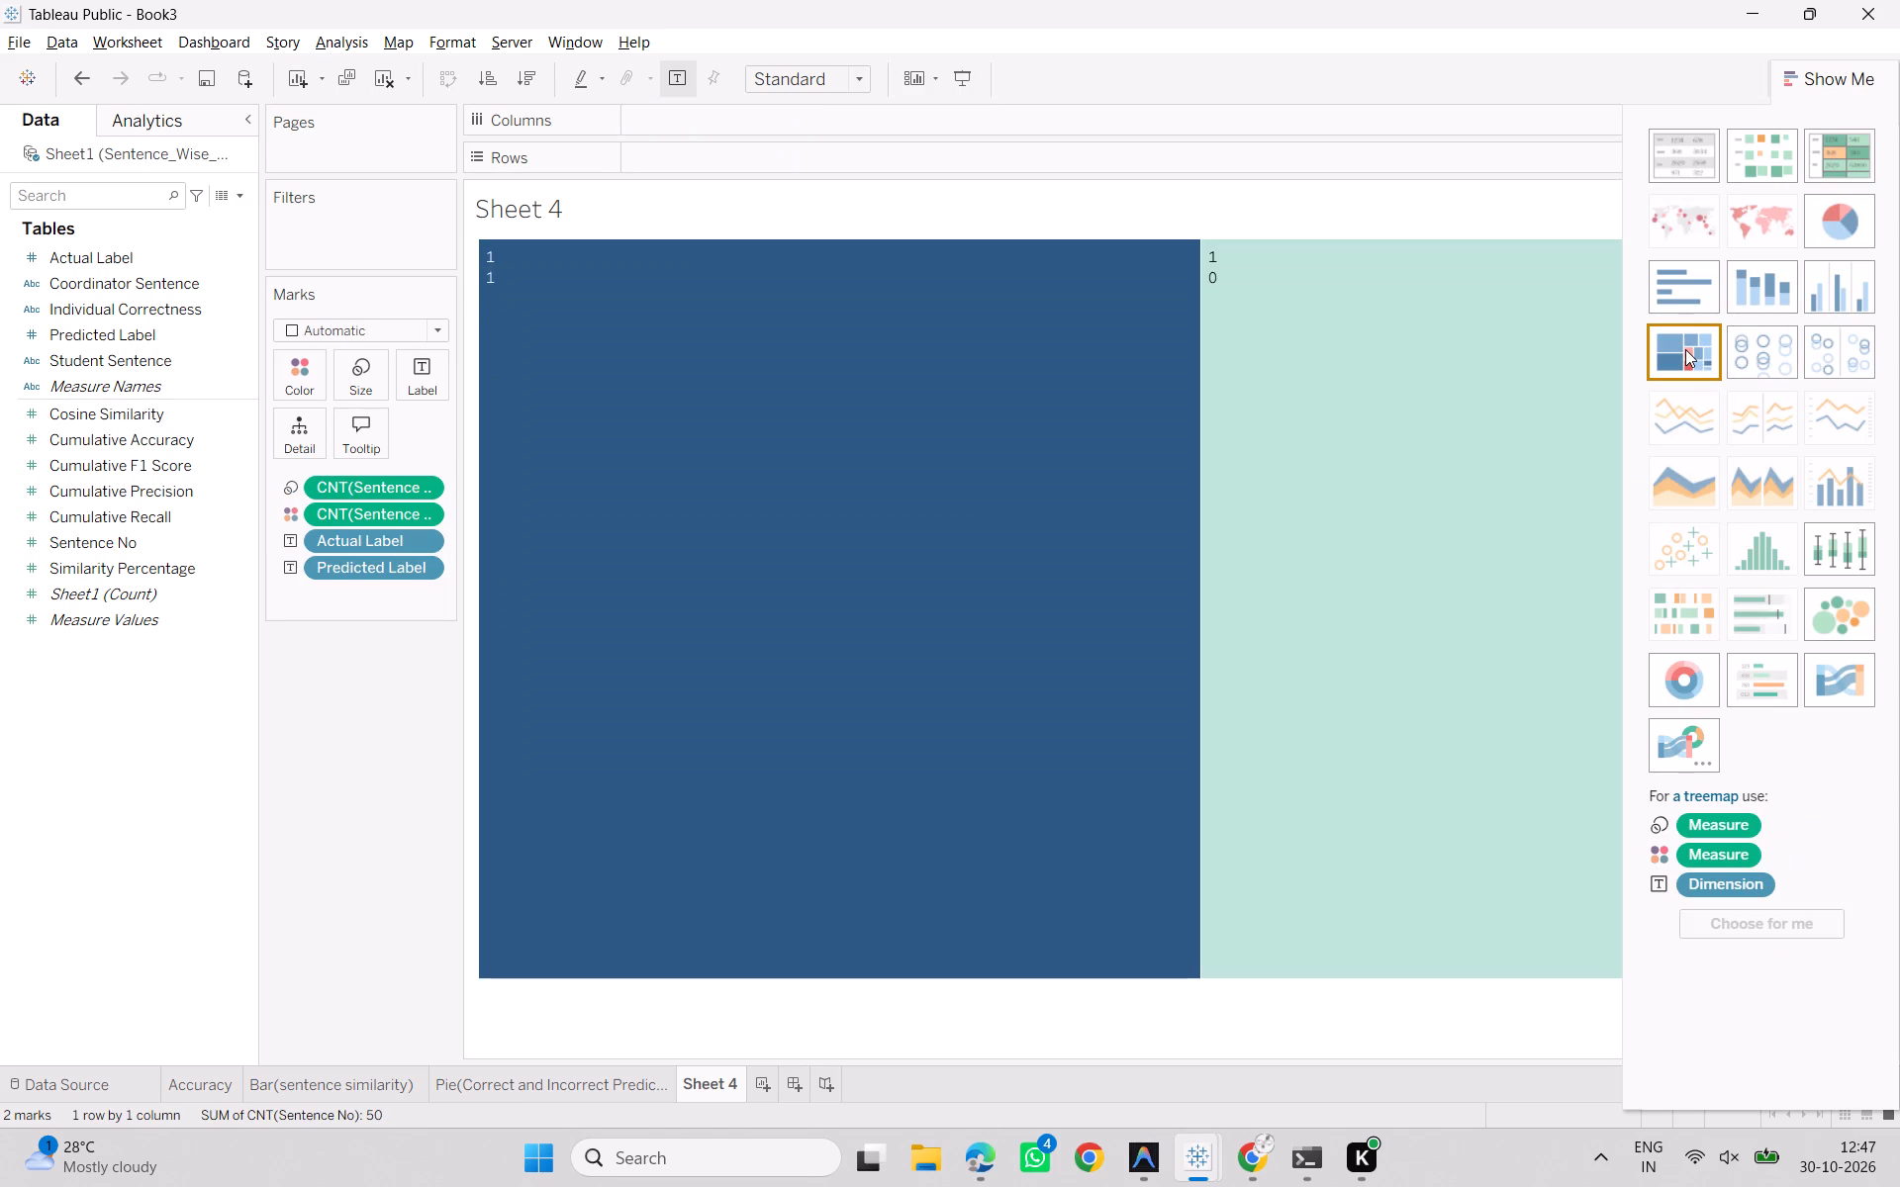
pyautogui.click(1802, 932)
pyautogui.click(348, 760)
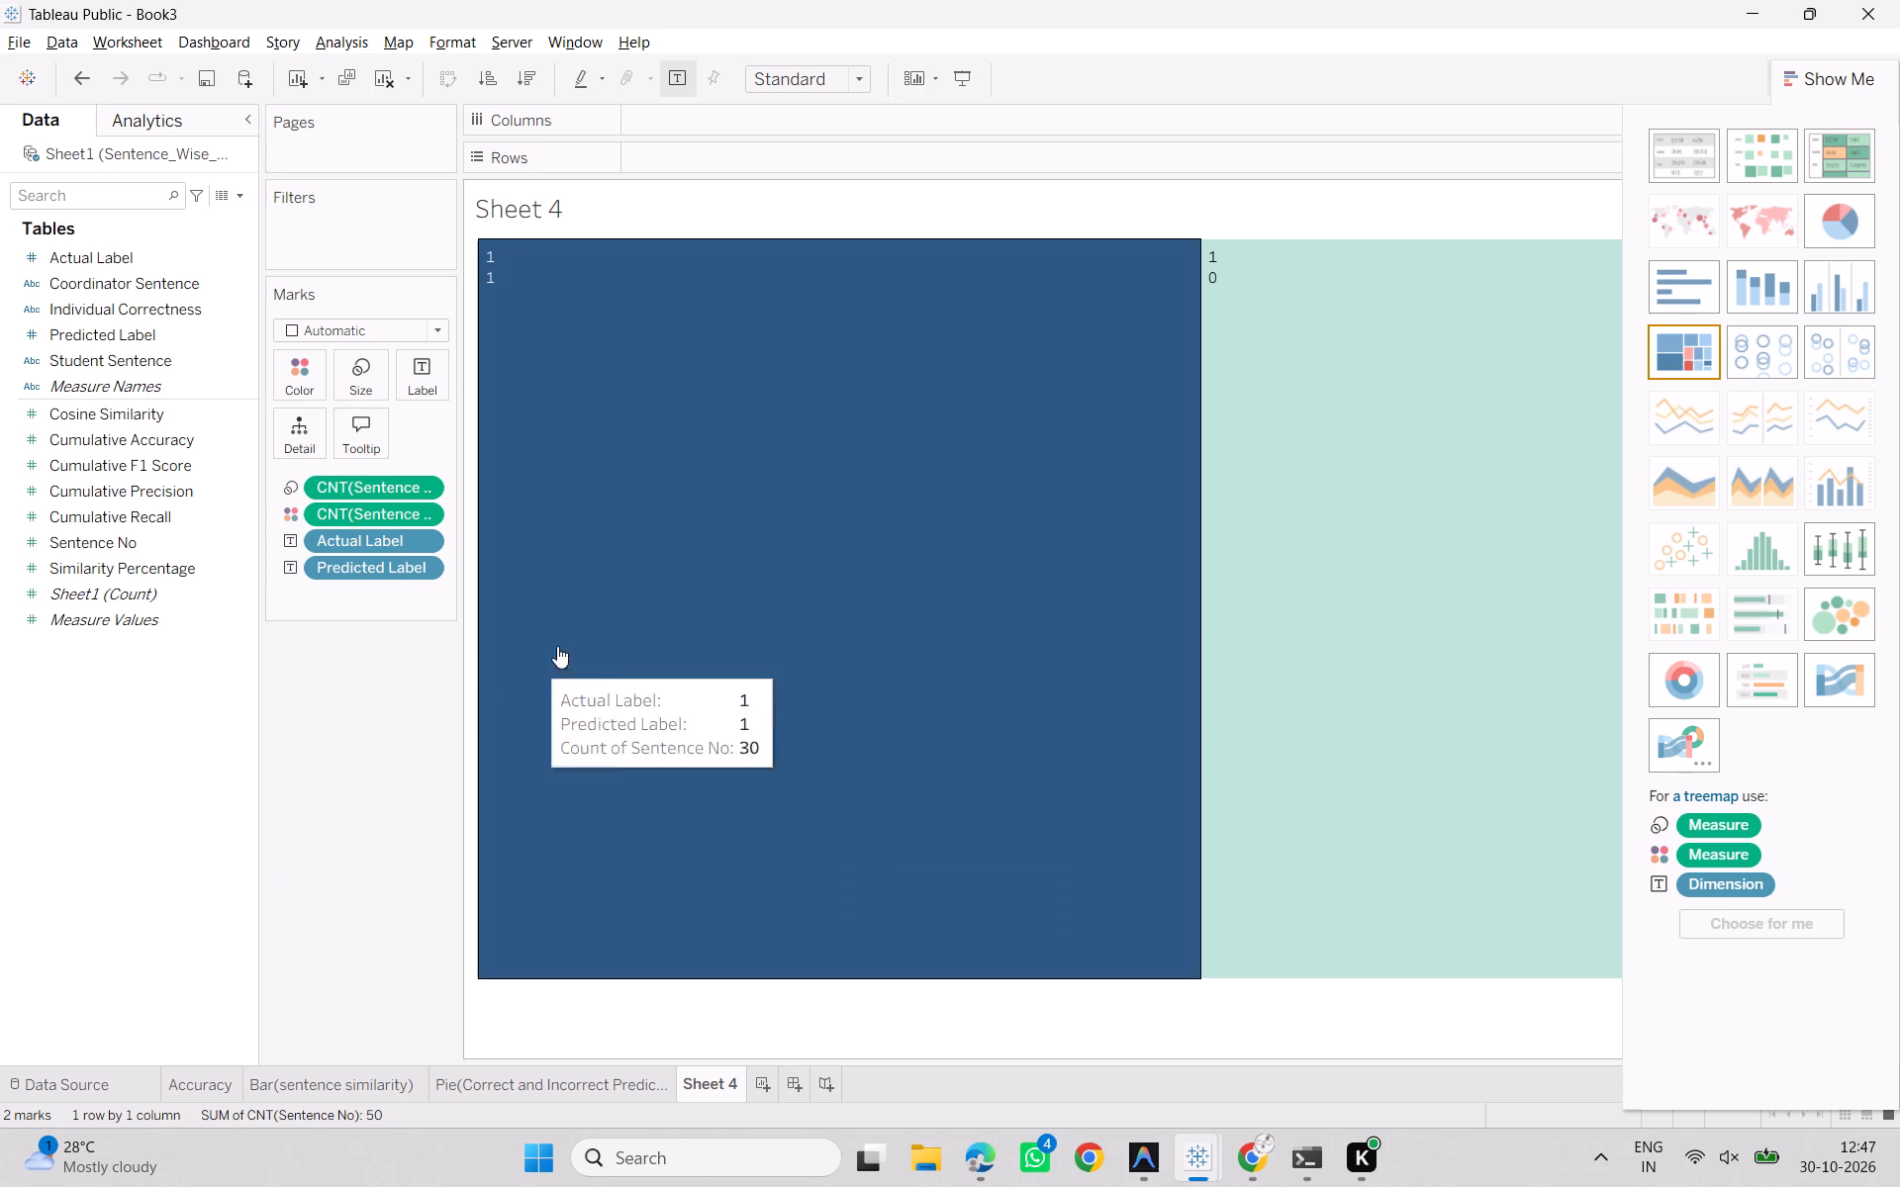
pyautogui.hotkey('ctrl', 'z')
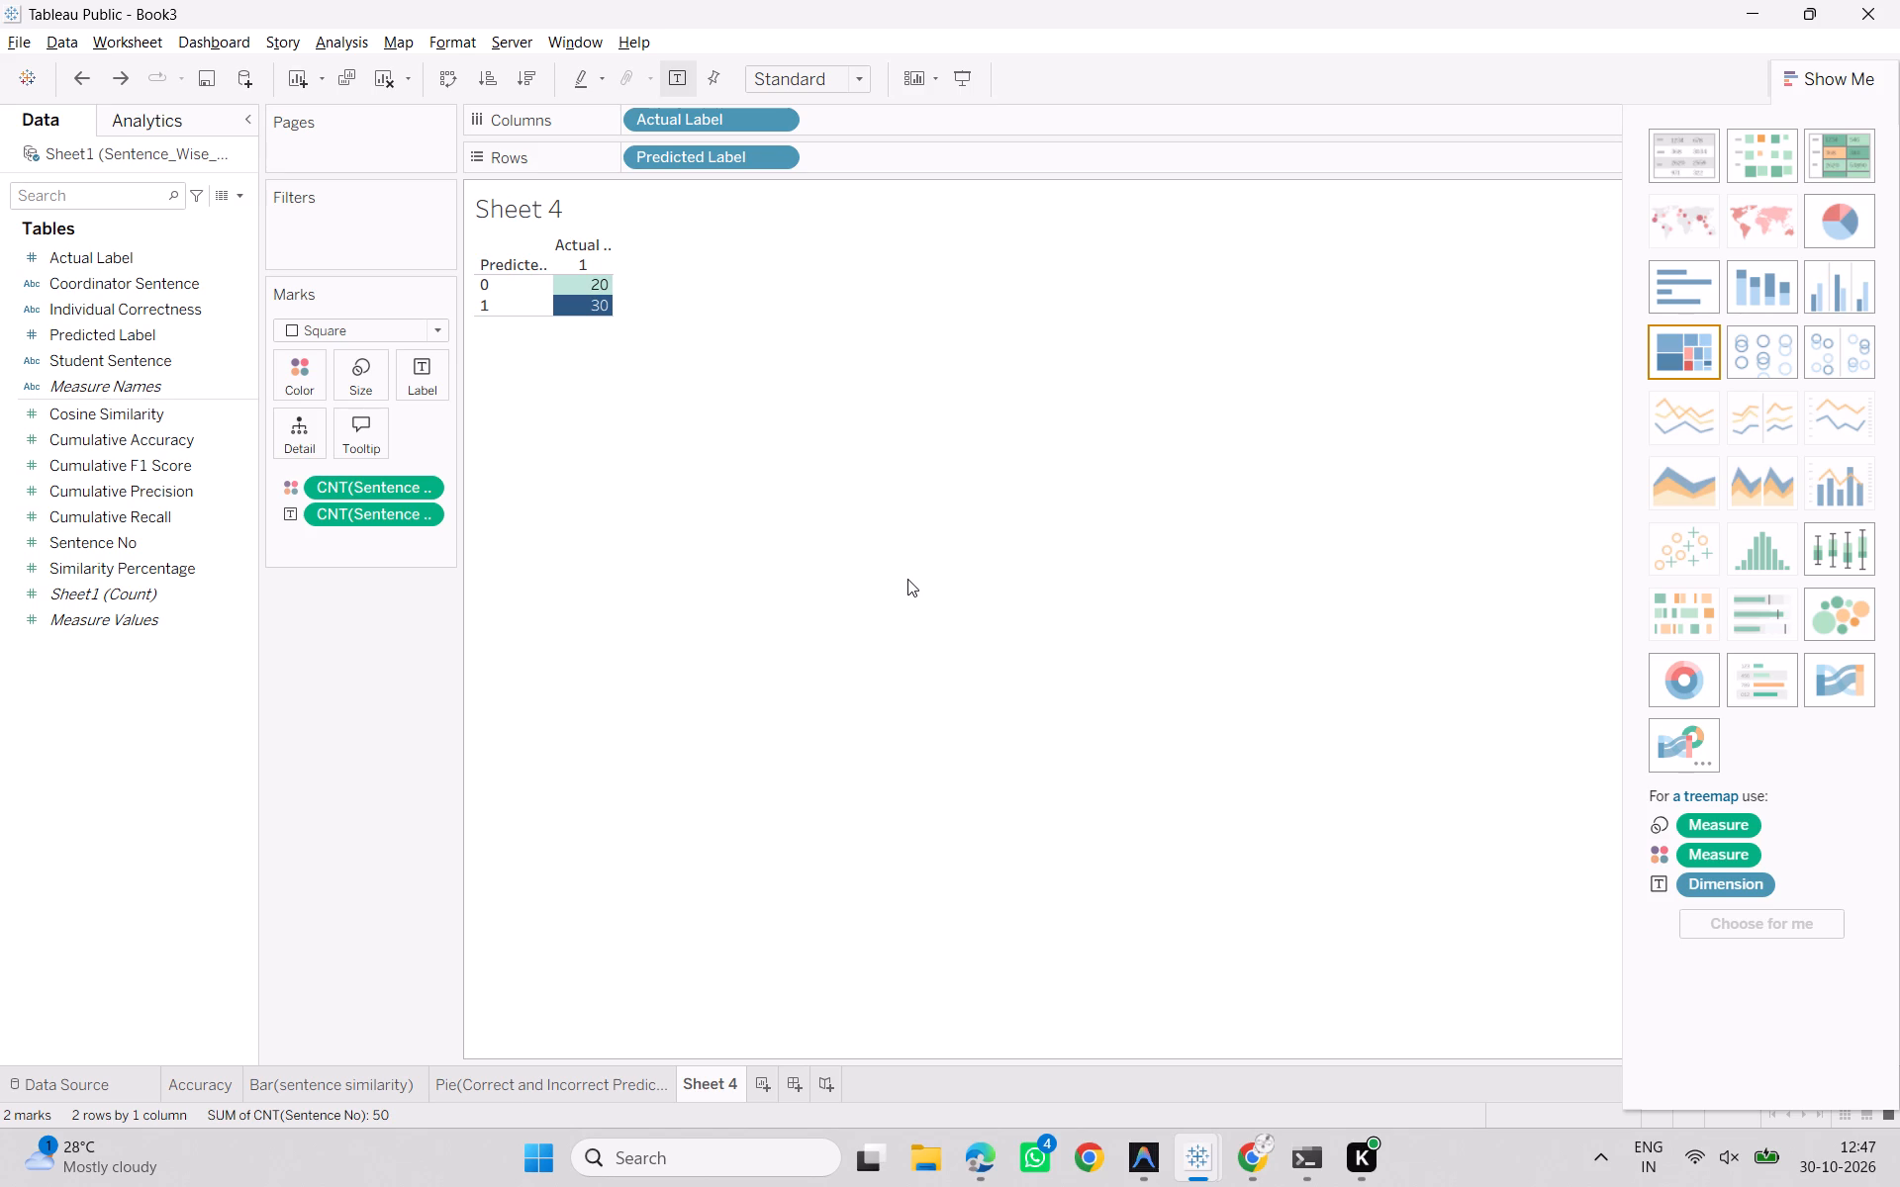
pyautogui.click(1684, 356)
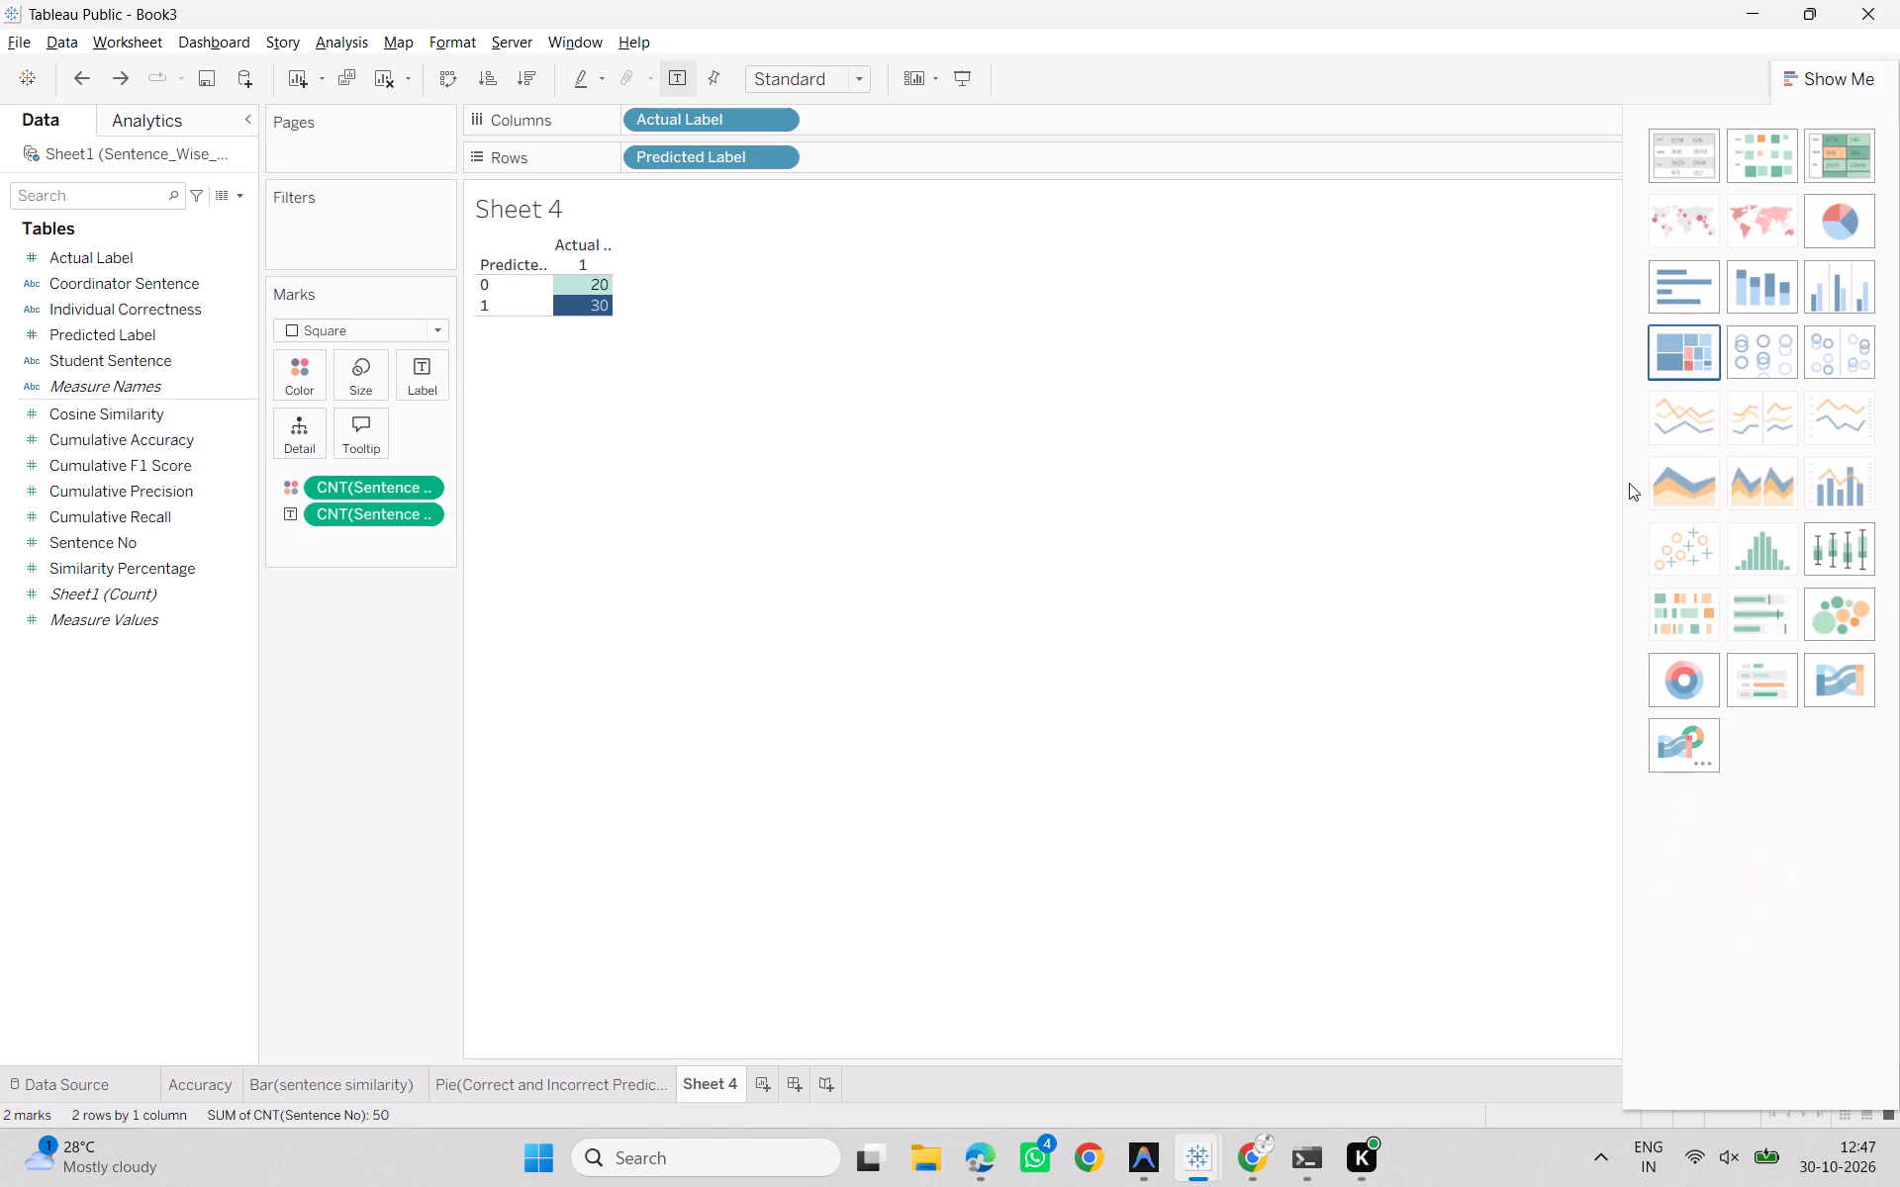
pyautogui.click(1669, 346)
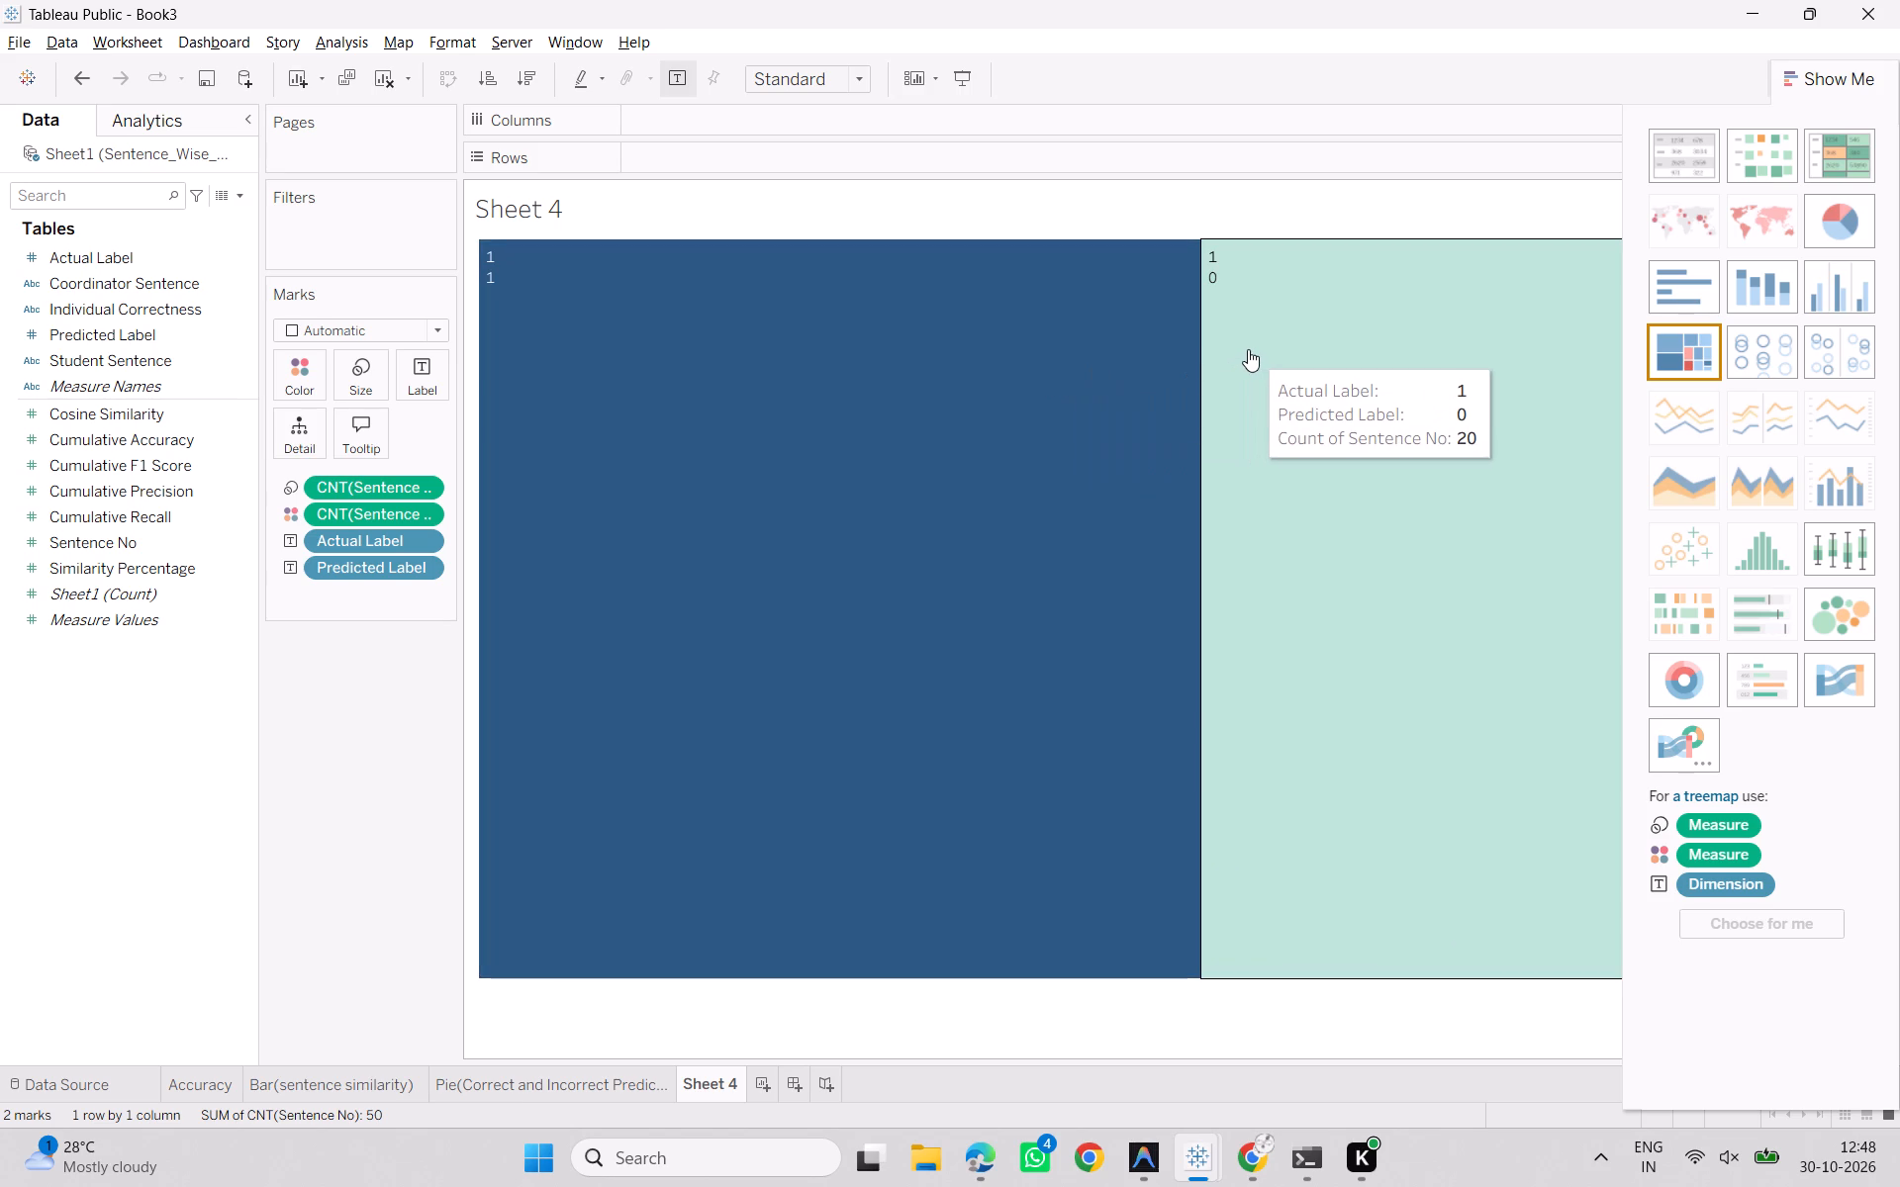
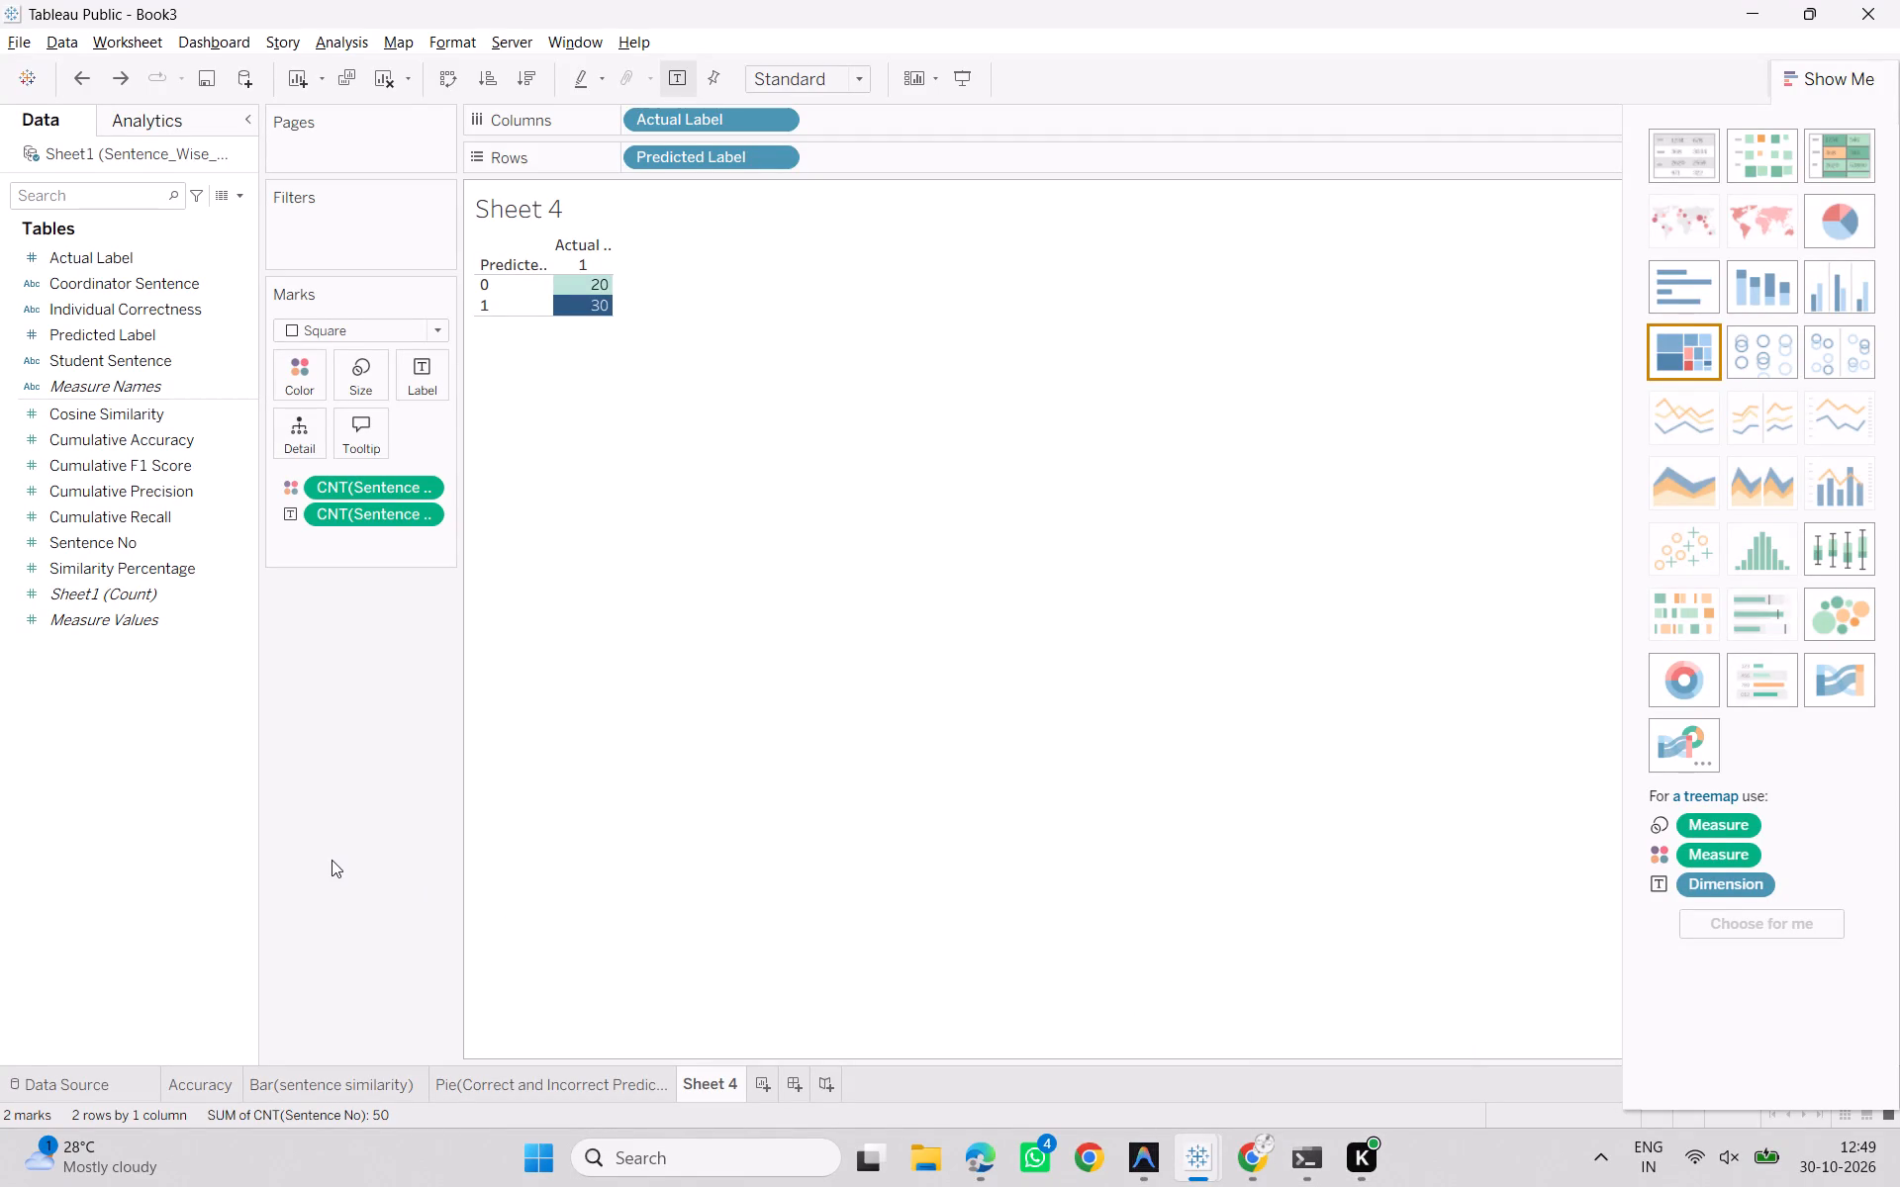
# Examine the field list of the Sentence_Wise_Performance_Metrics data source and return to Sheet 4.
pyautogui.click(70, 1078)
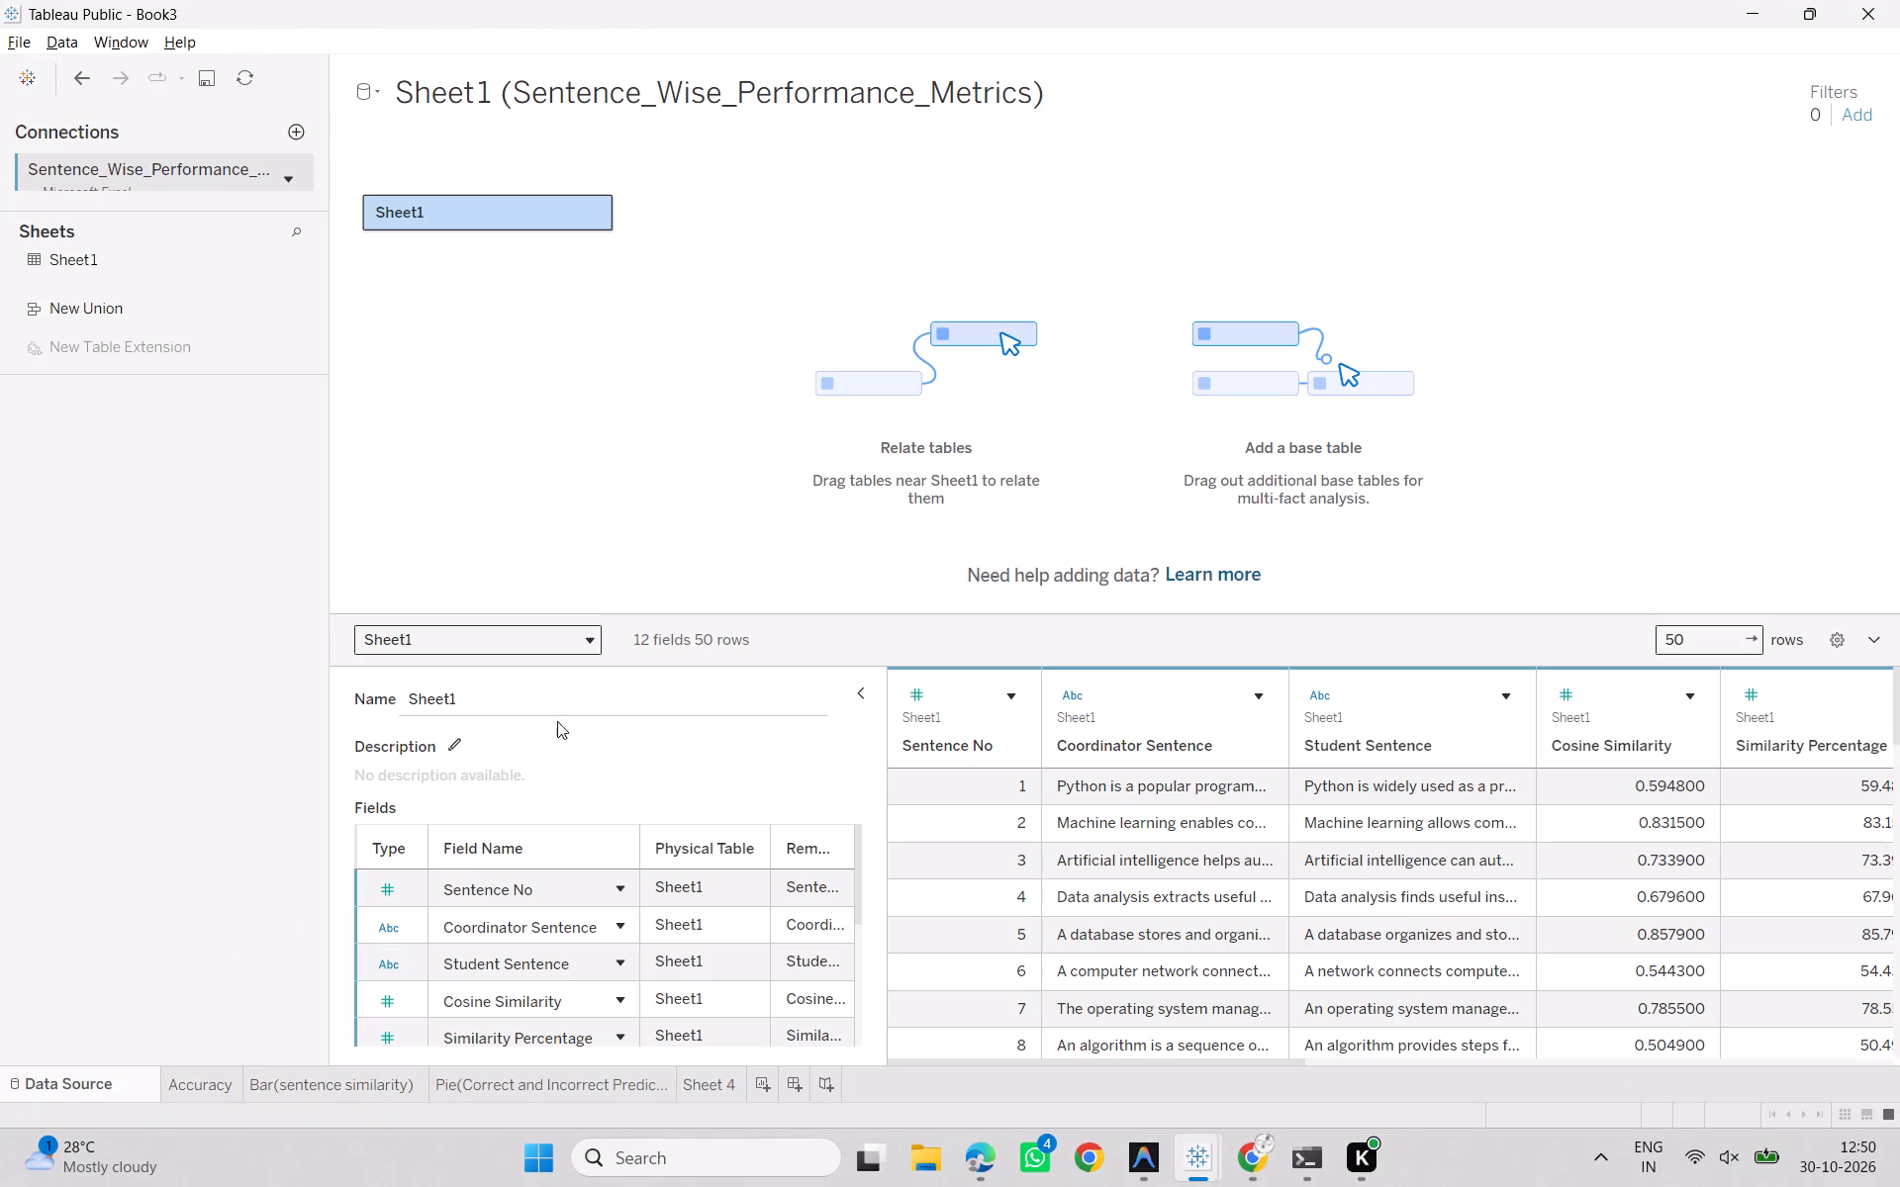
pyautogui.scroll(-4, 663, 915)
pyautogui.scroll(2, 833, 968)
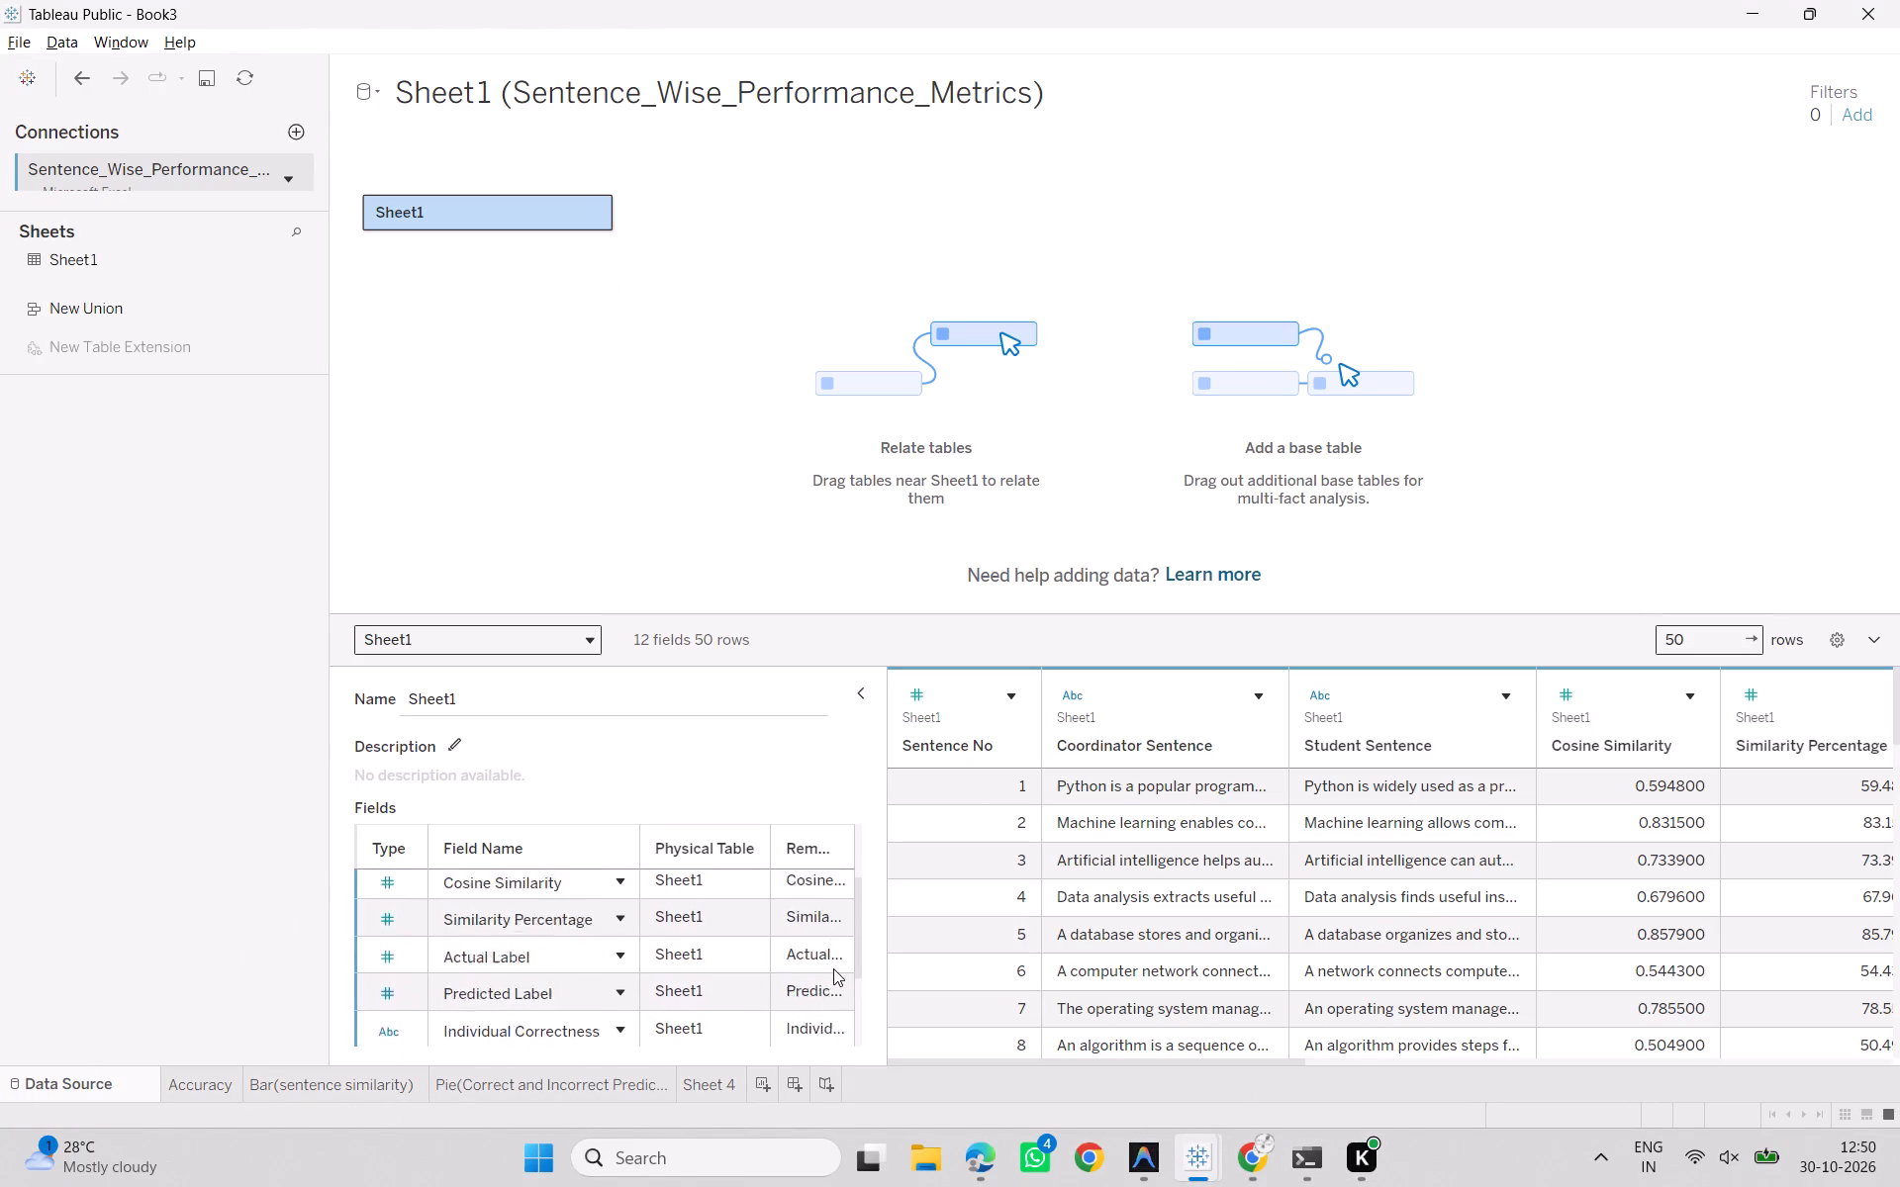
pyautogui.scroll(3, 833, 968)
pyautogui.scroll(-8, 716, 942)
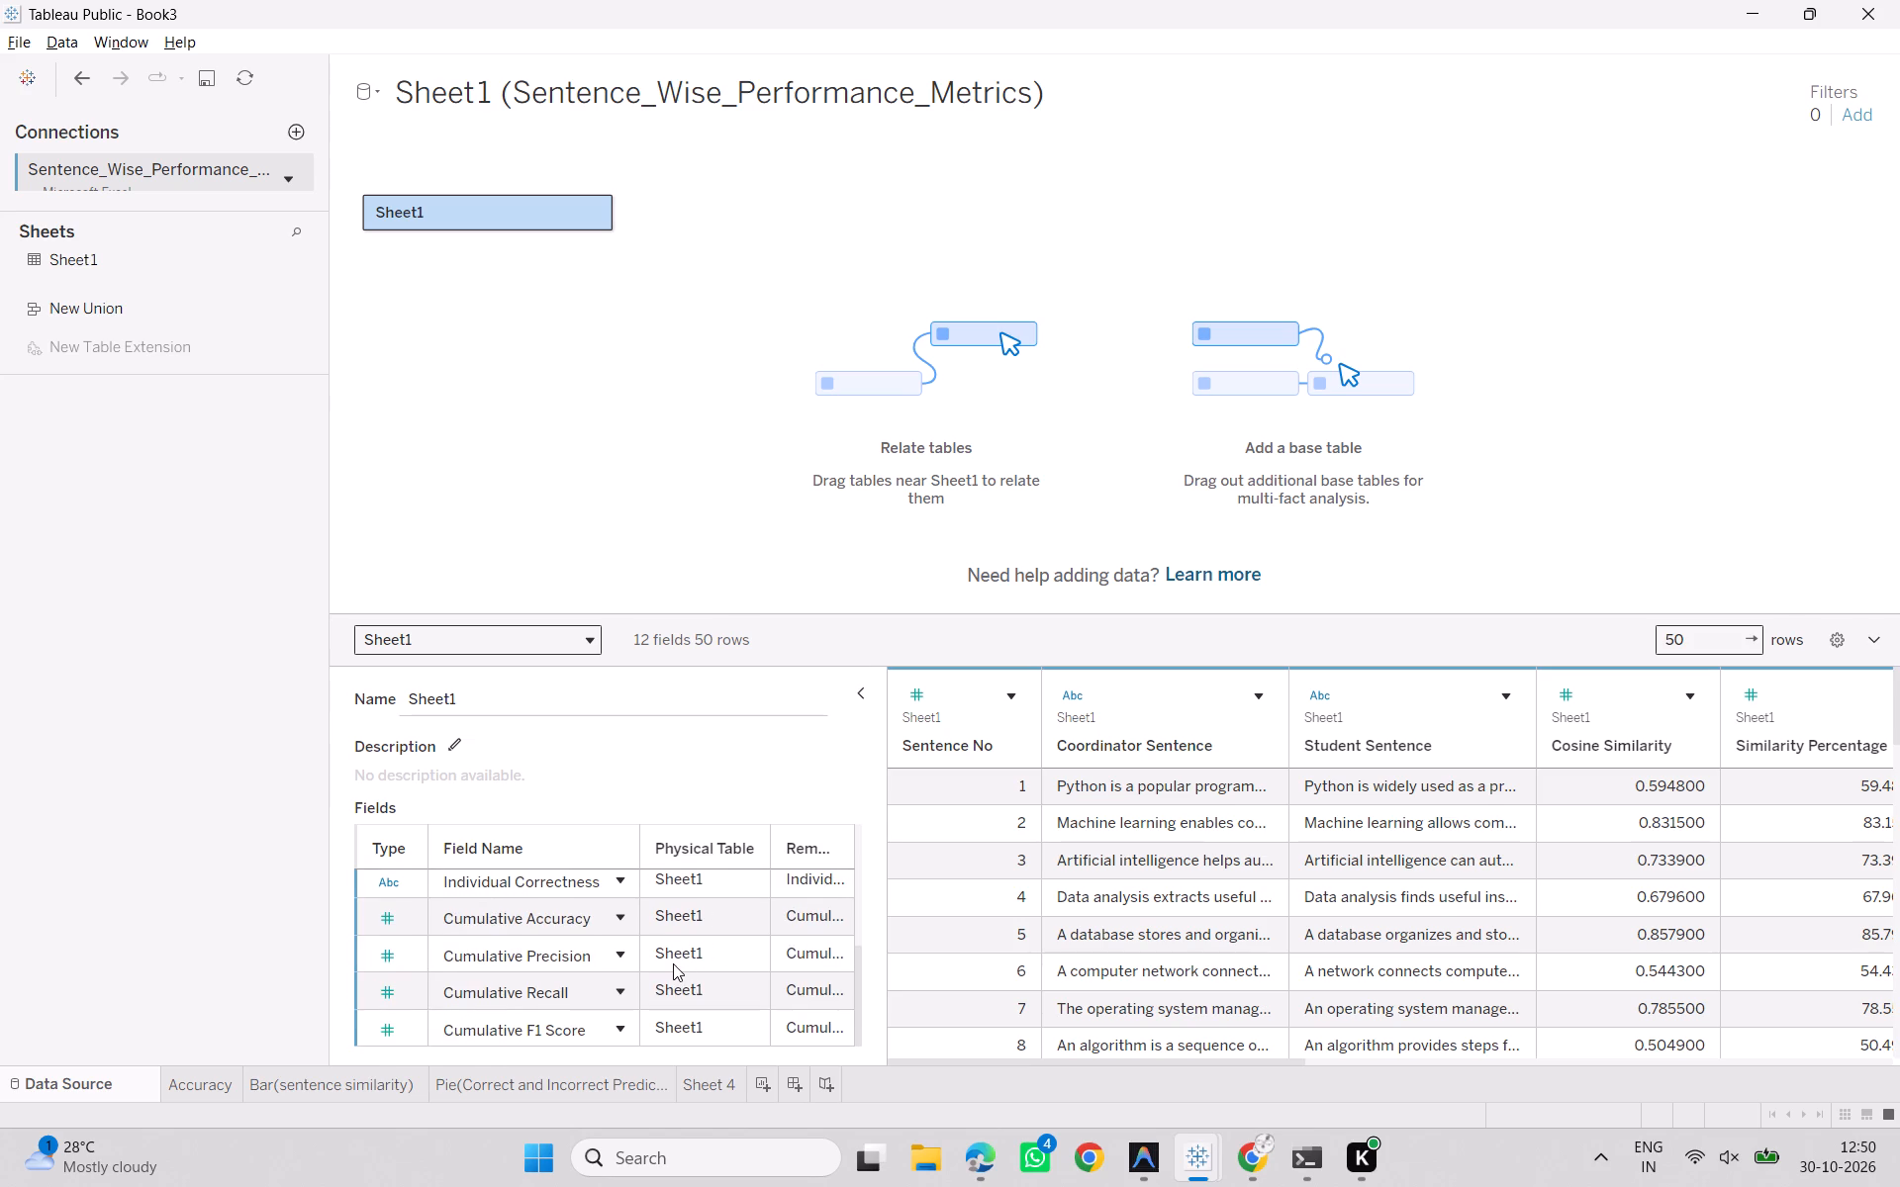
pyautogui.scroll(-4, 673, 963)
pyautogui.scroll(8, 683, 859)
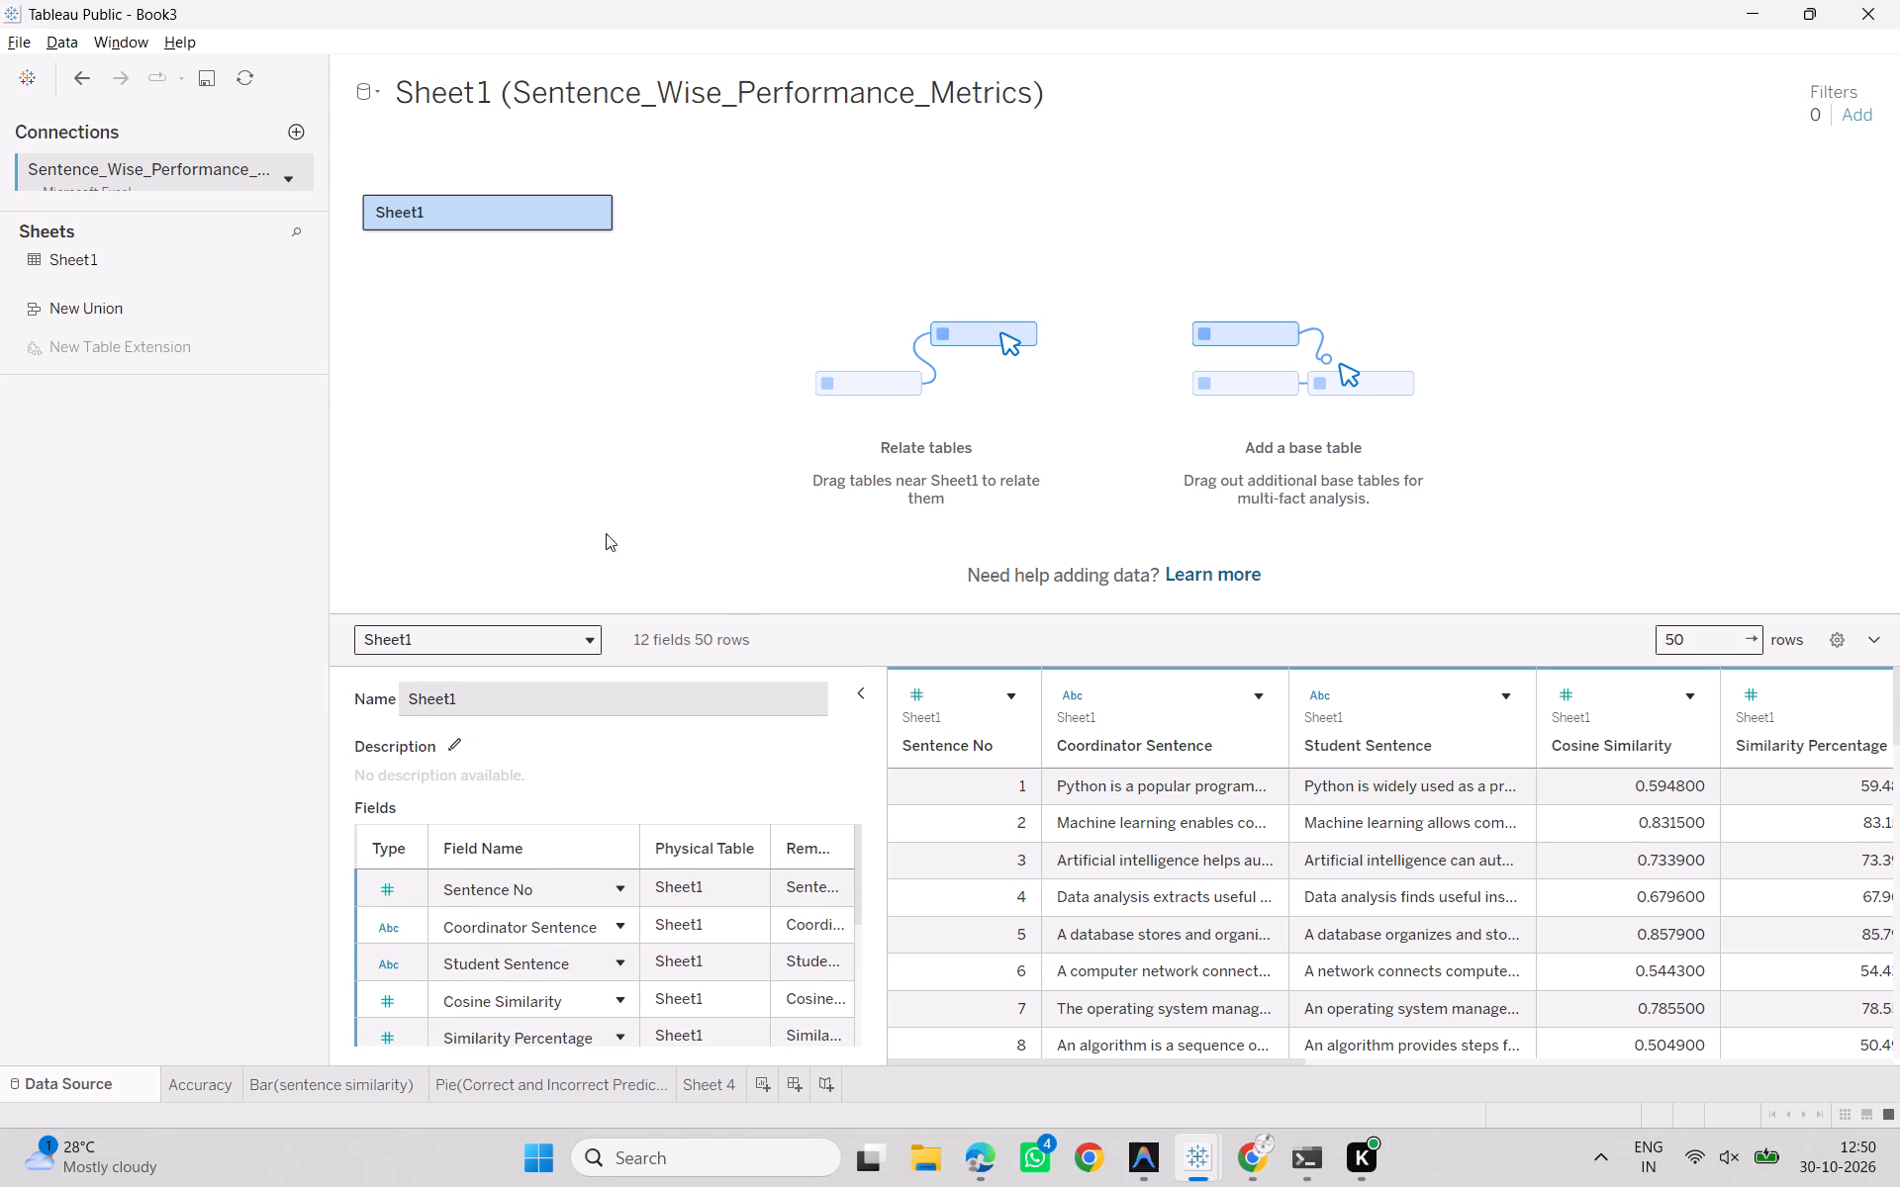
pyautogui.click(336, 1075)
pyautogui.click(514, 1072)
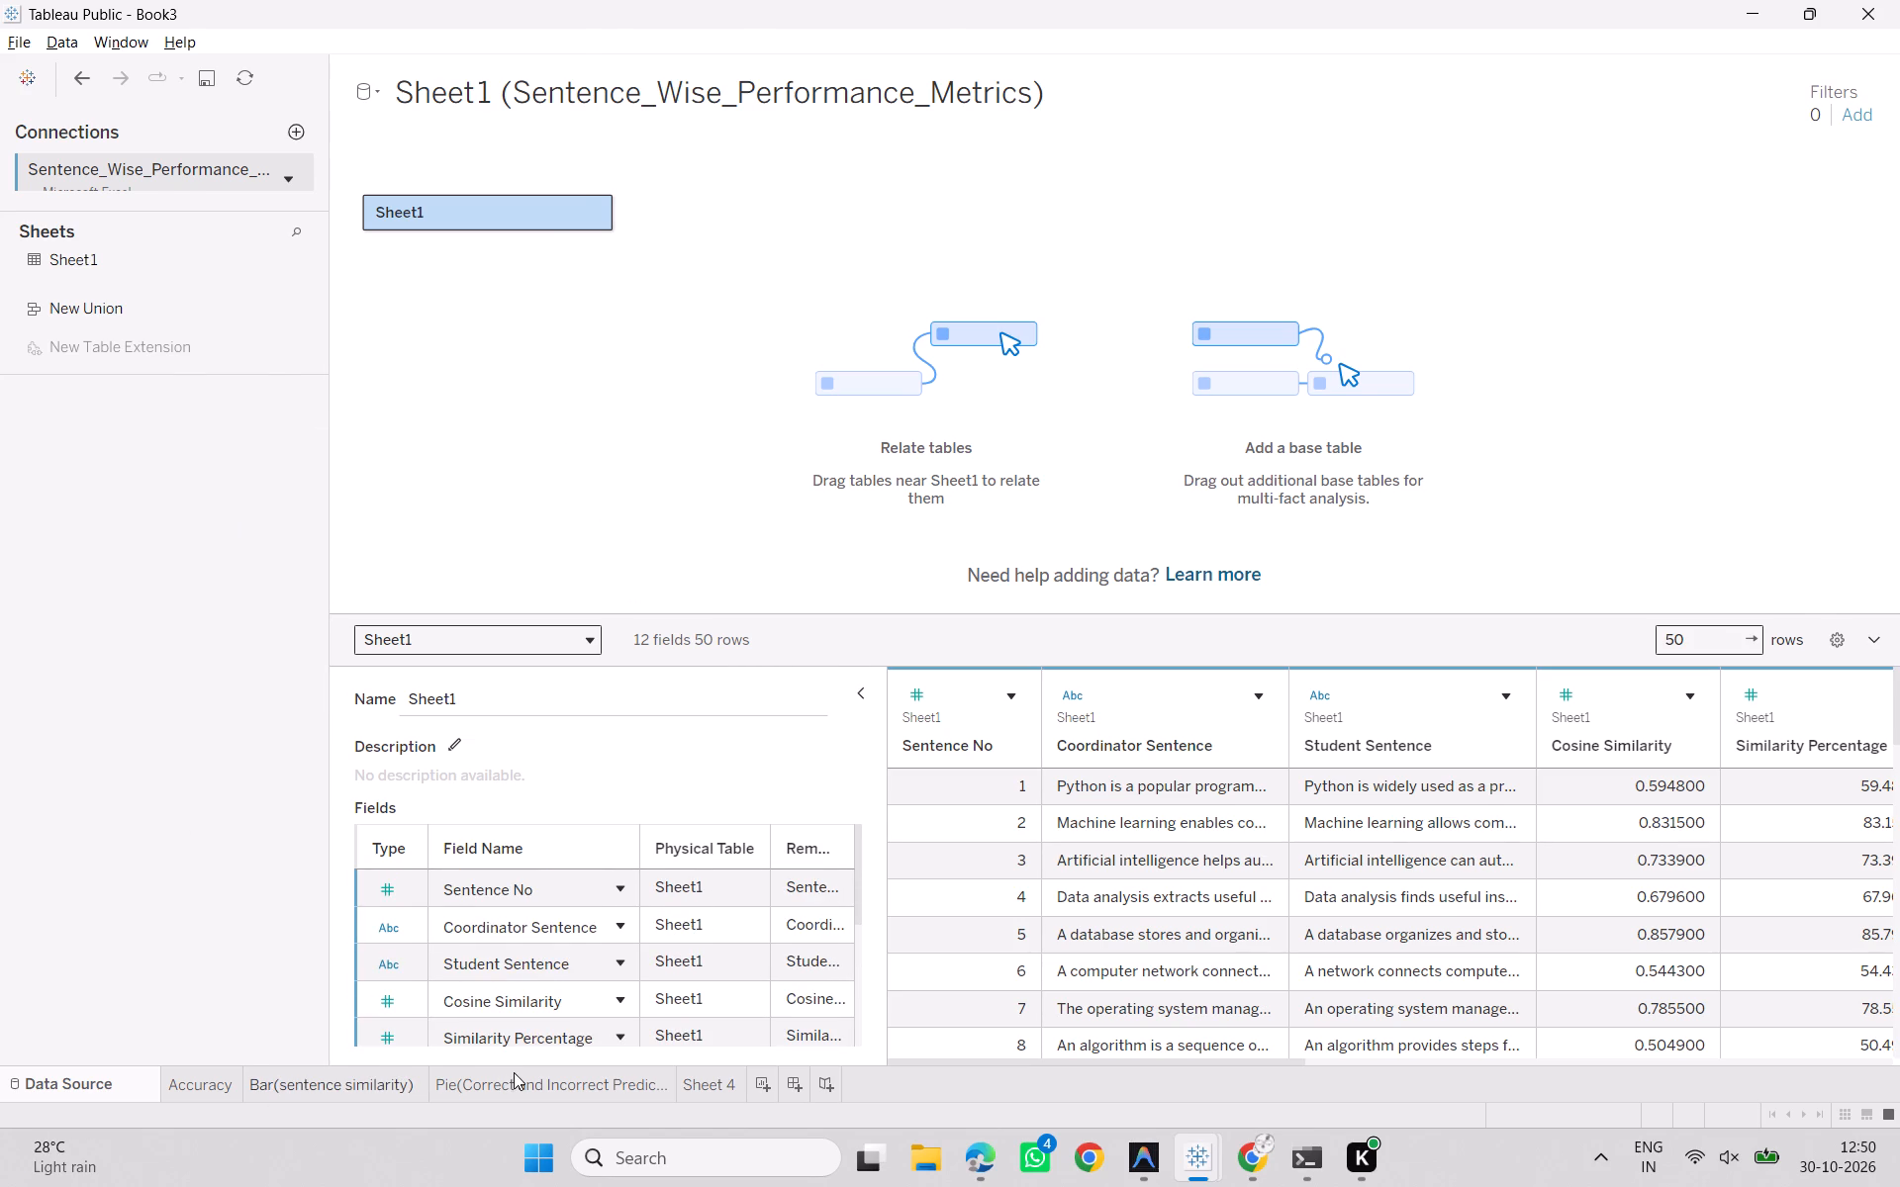
pyautogui.click(711, 1063)
pyautogui.click(715, 1074)
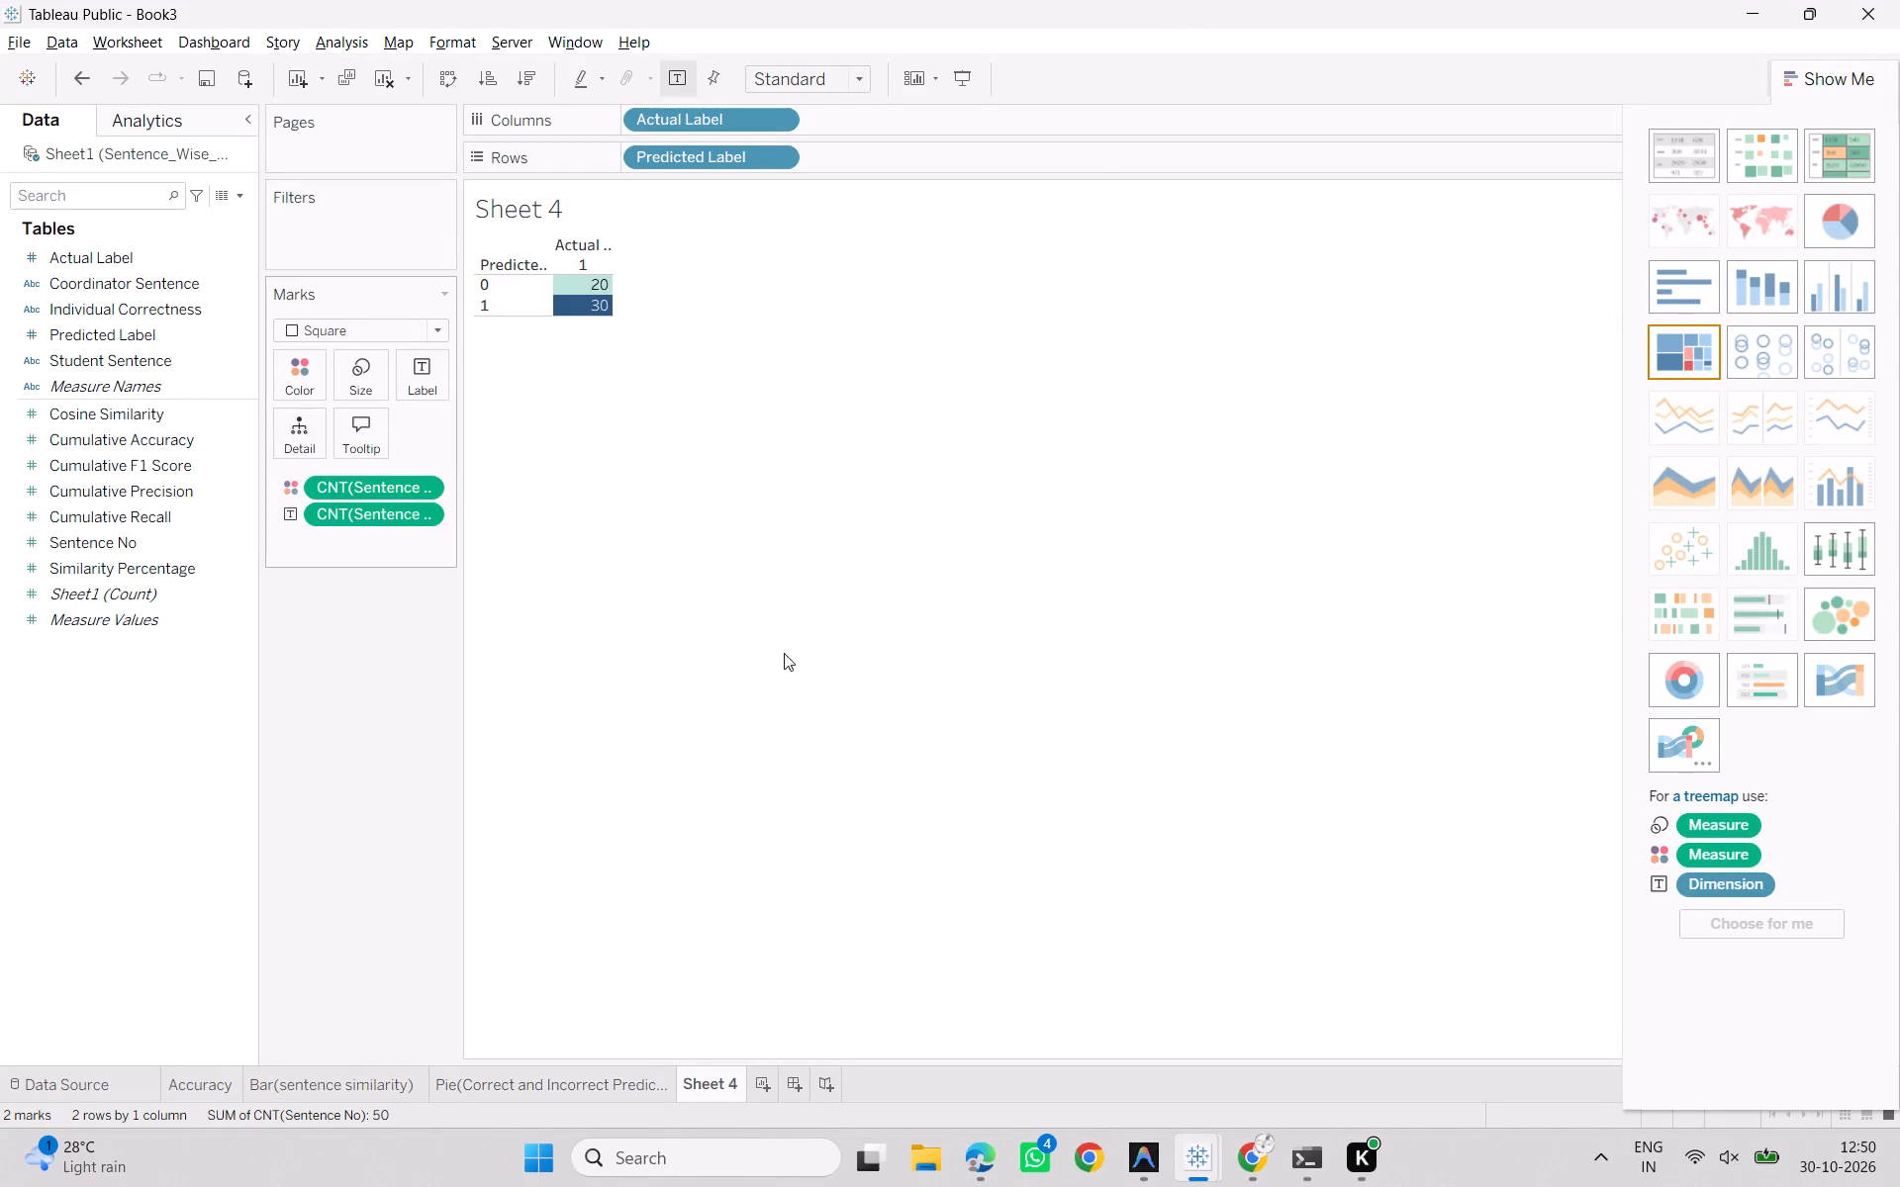
pyautogui.hotkey('ctrl', 'z')
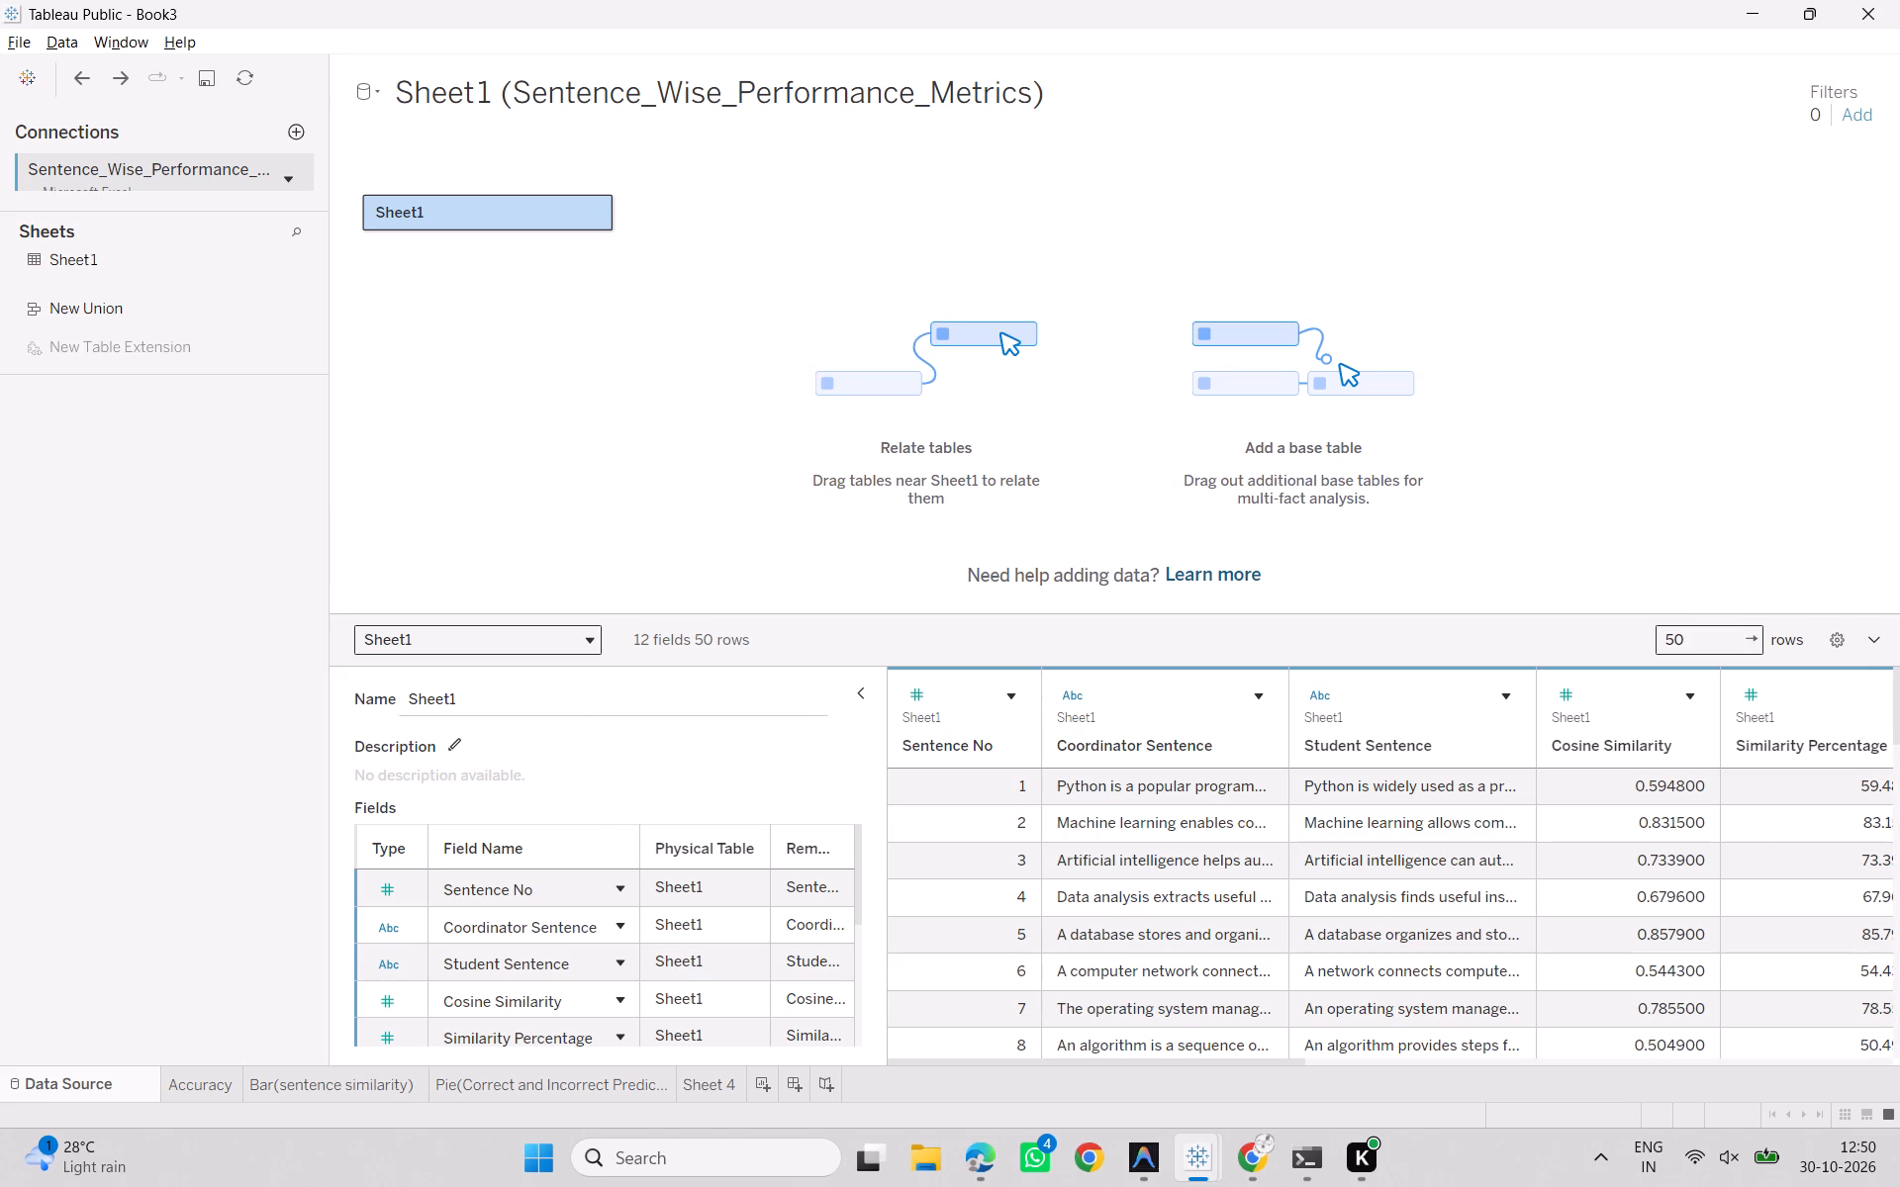
pyautogui.click(702, 1087)
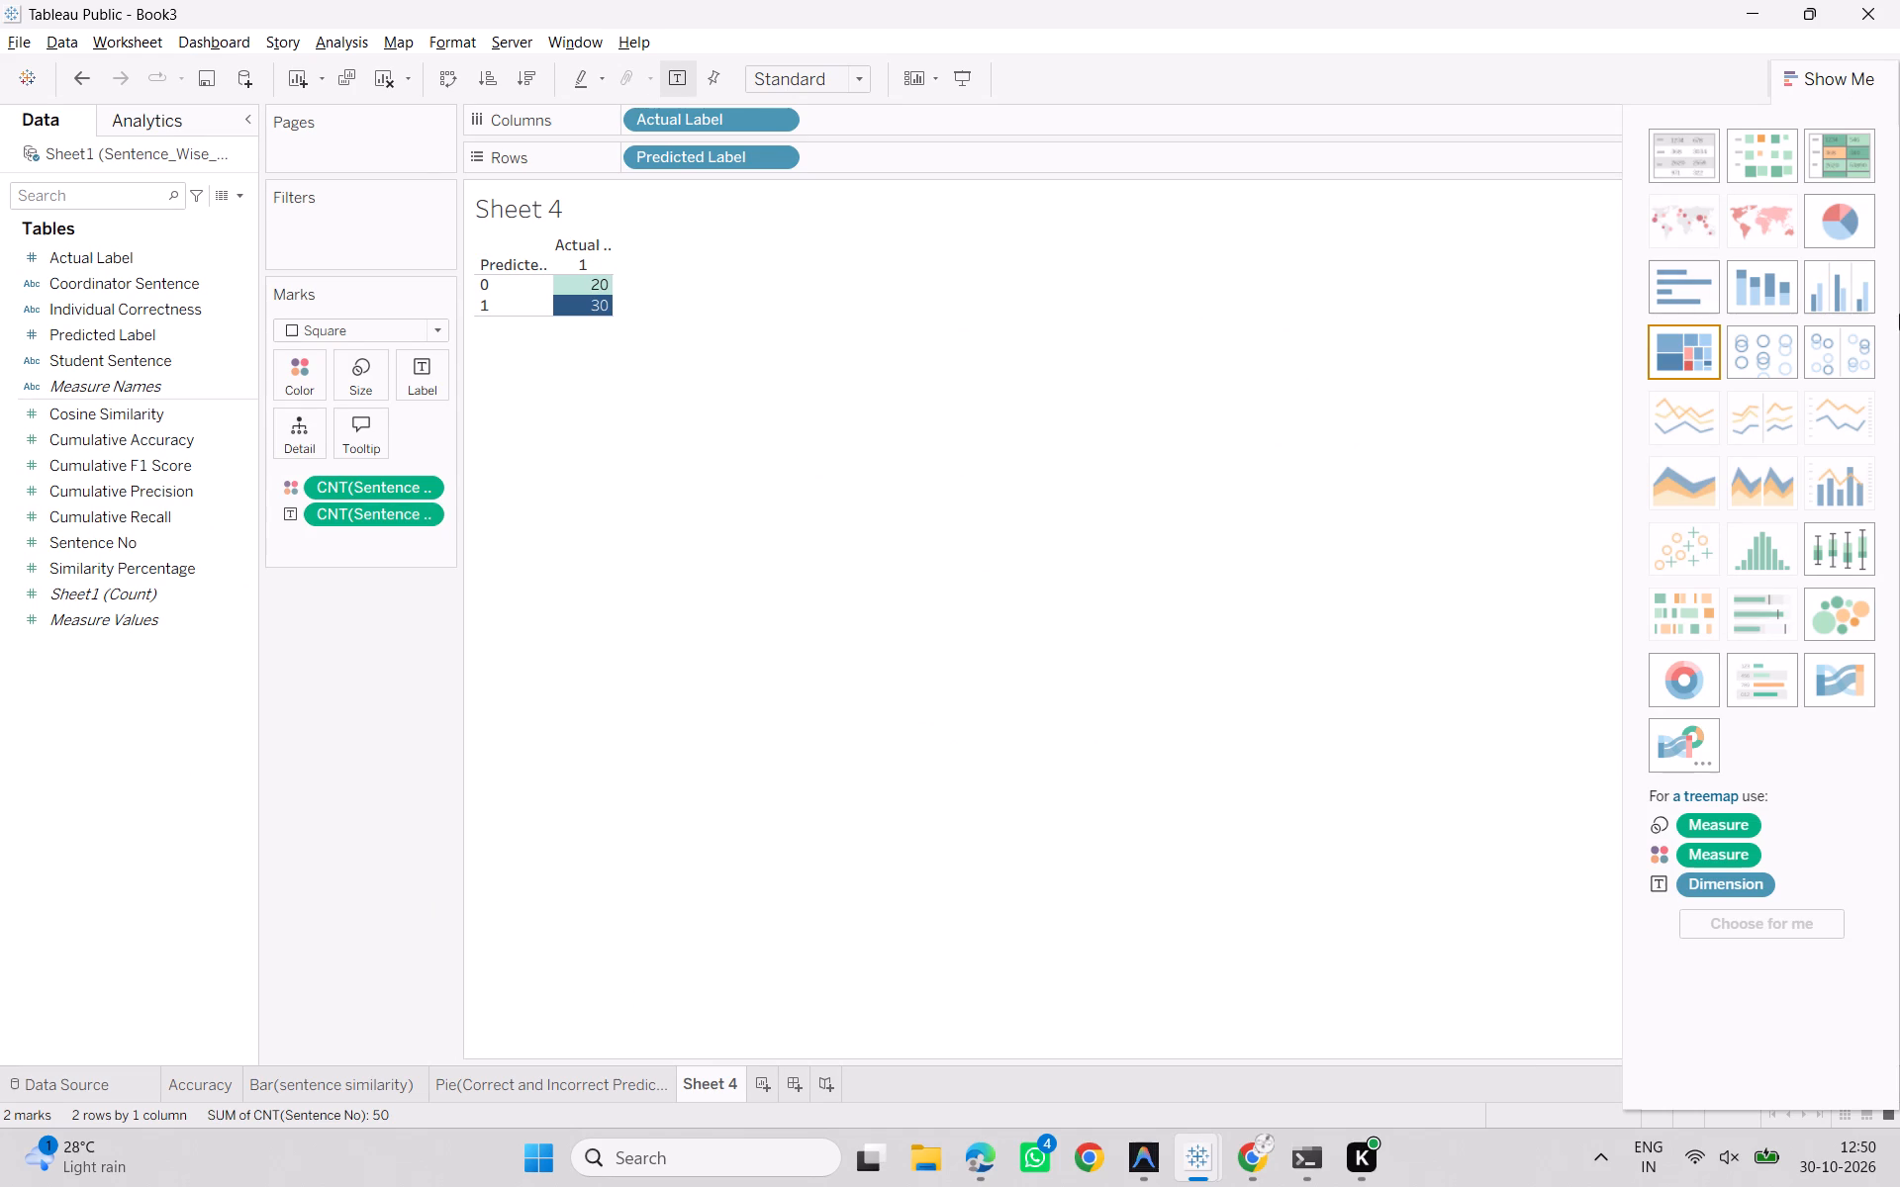
# Delete the Sheet 4 worksheet containing the classification heat map.
pyautogui.click(887, 403)
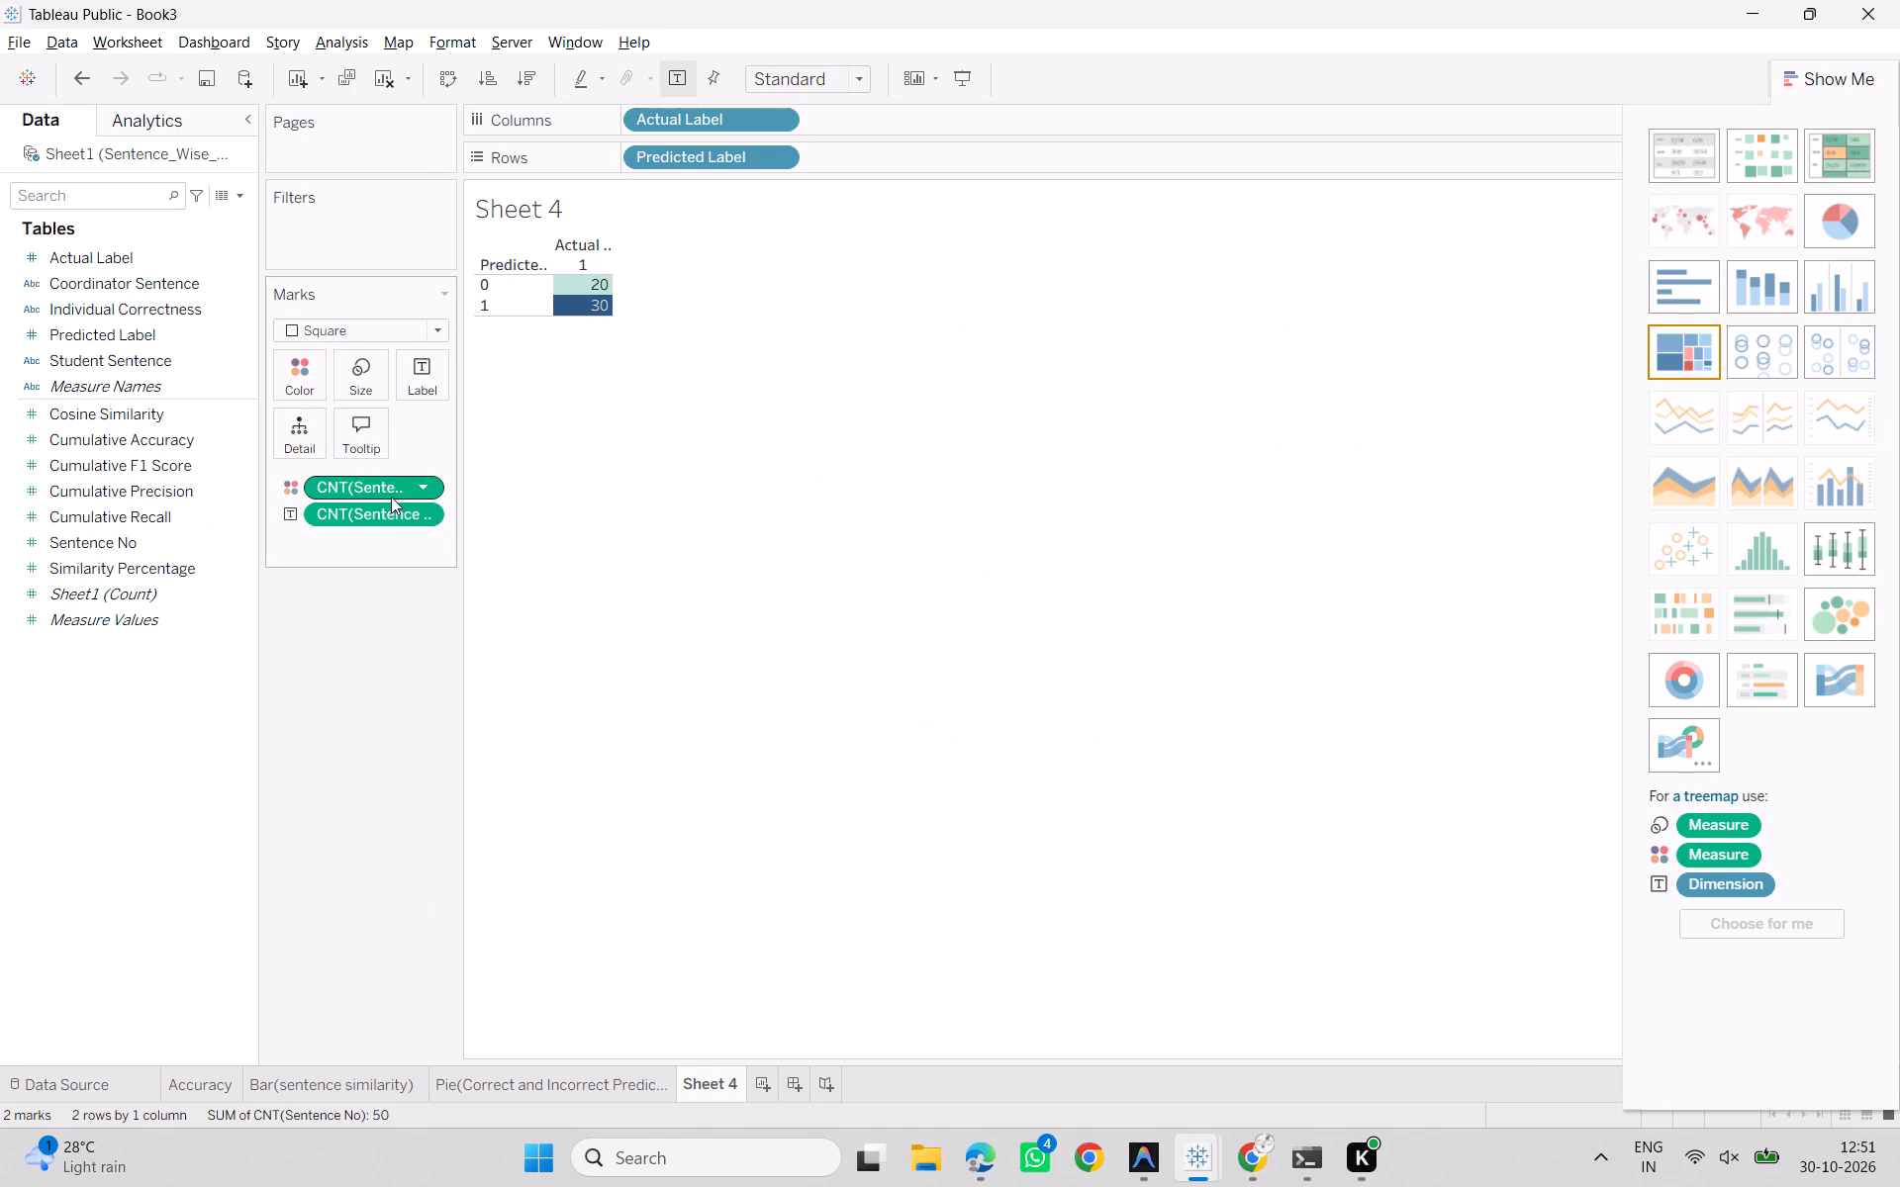
pyautogui.click(389, 491)
pyautogui.rightClick(724, 1086)
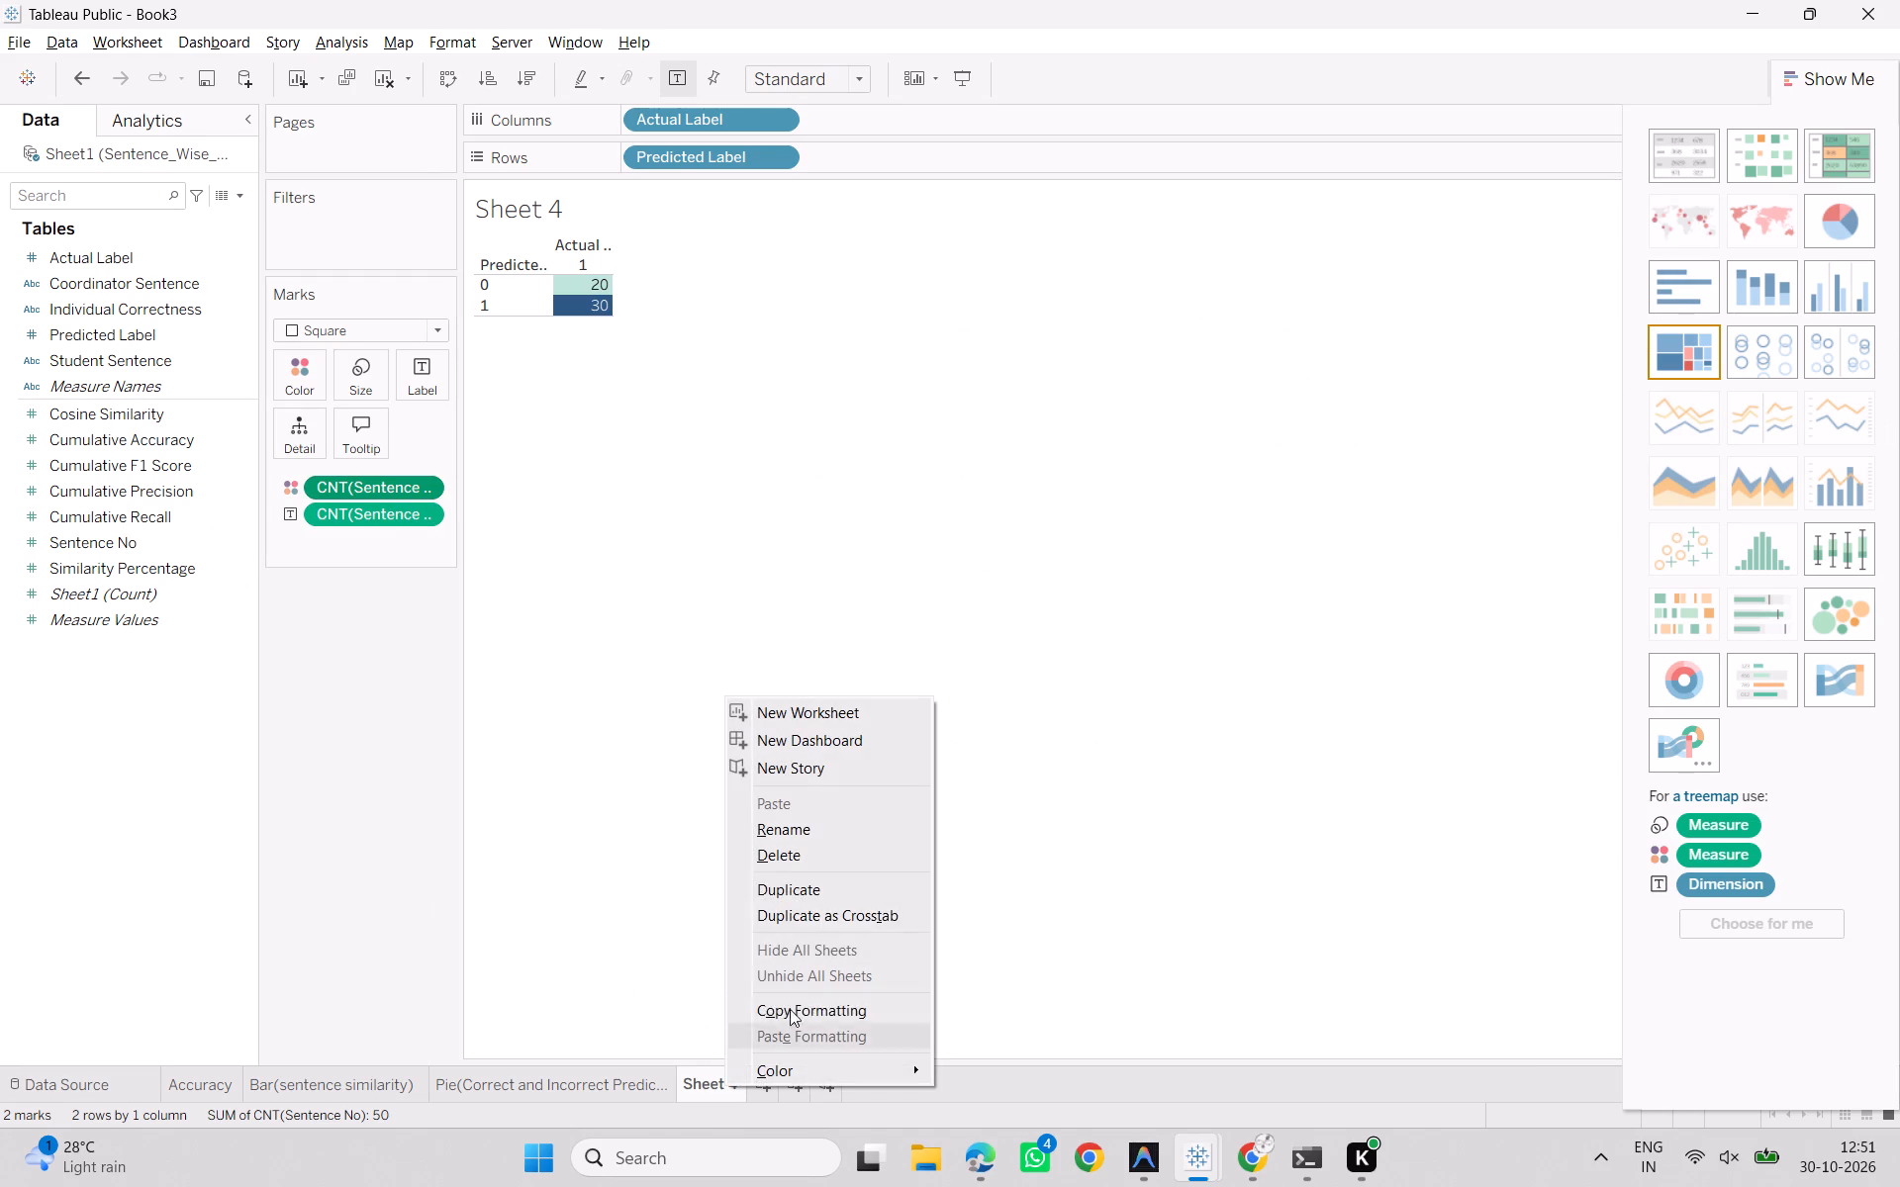
pyautogui.click(826, 856)
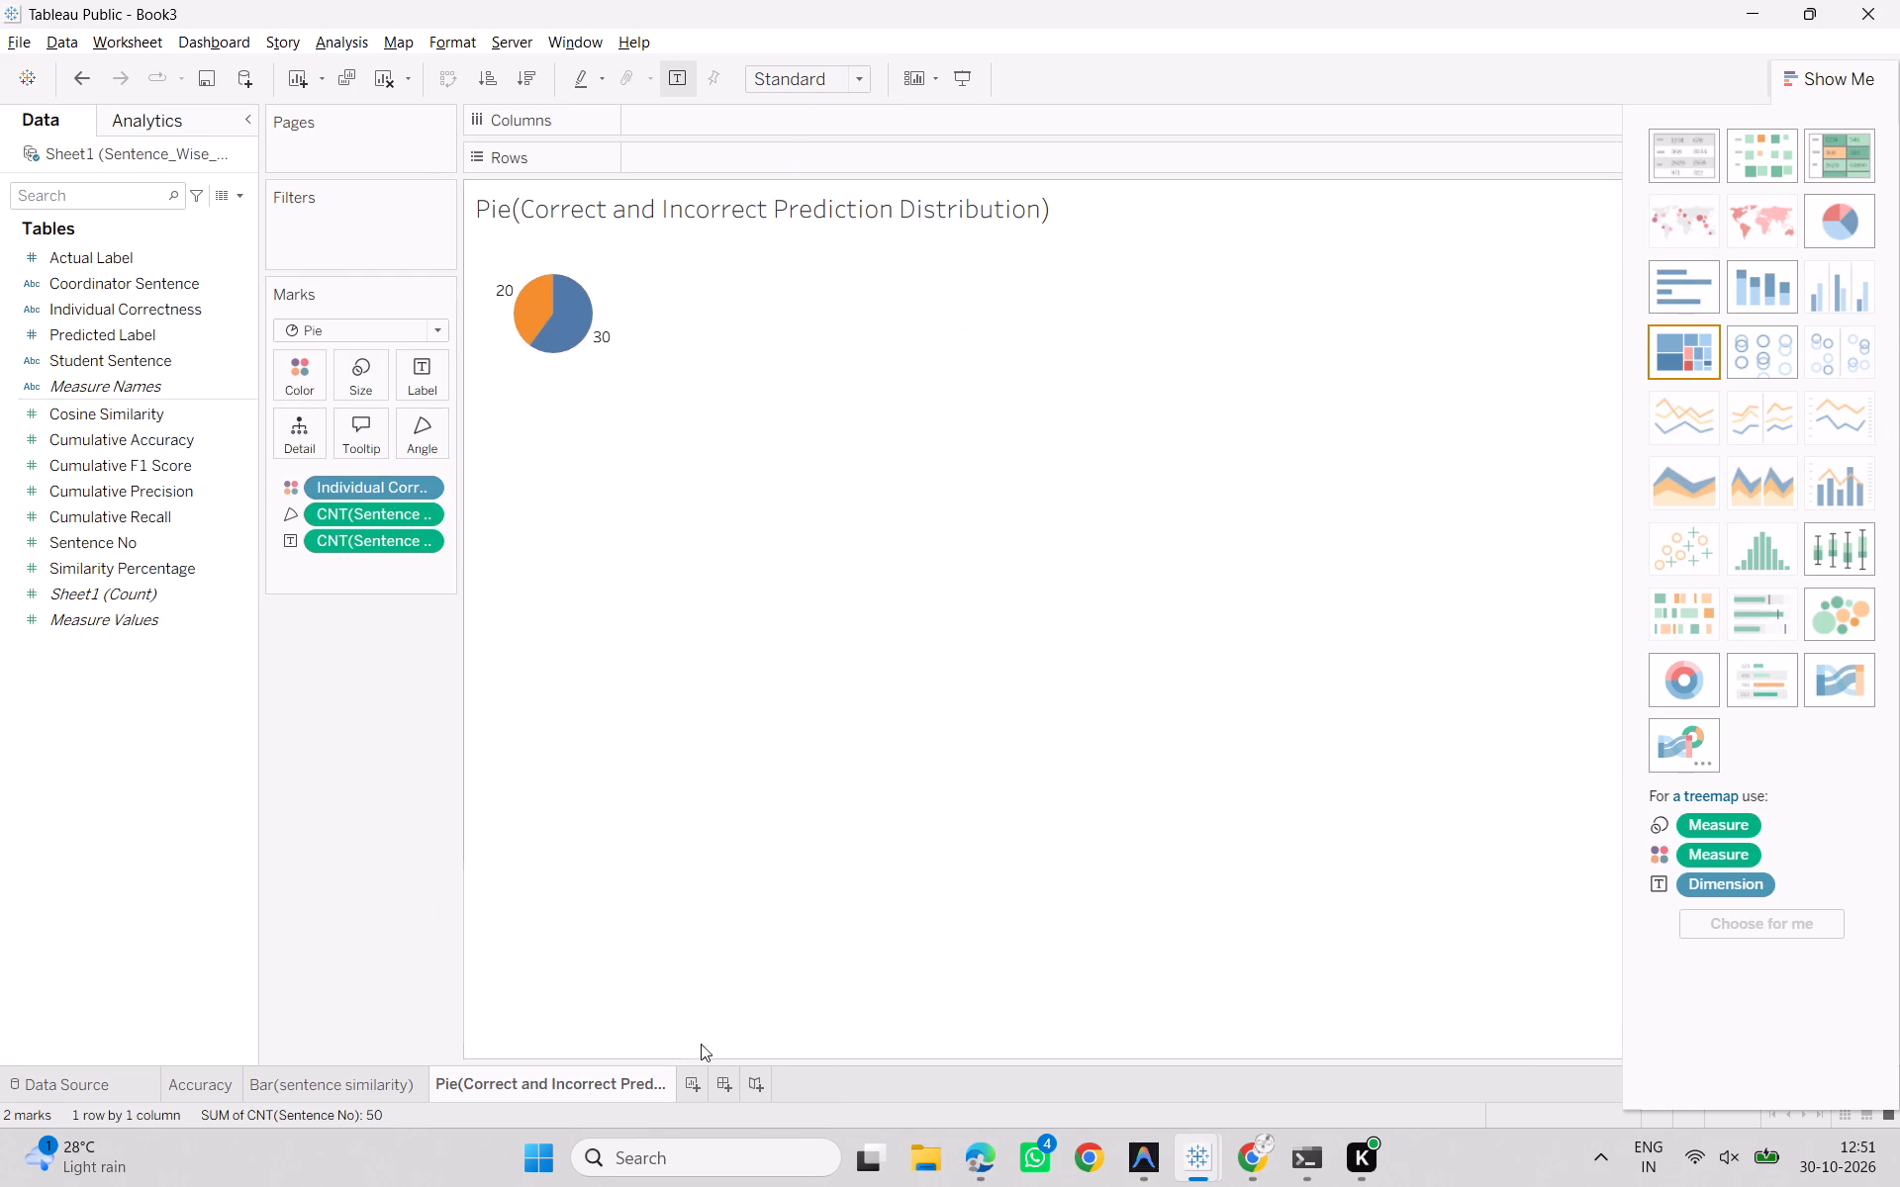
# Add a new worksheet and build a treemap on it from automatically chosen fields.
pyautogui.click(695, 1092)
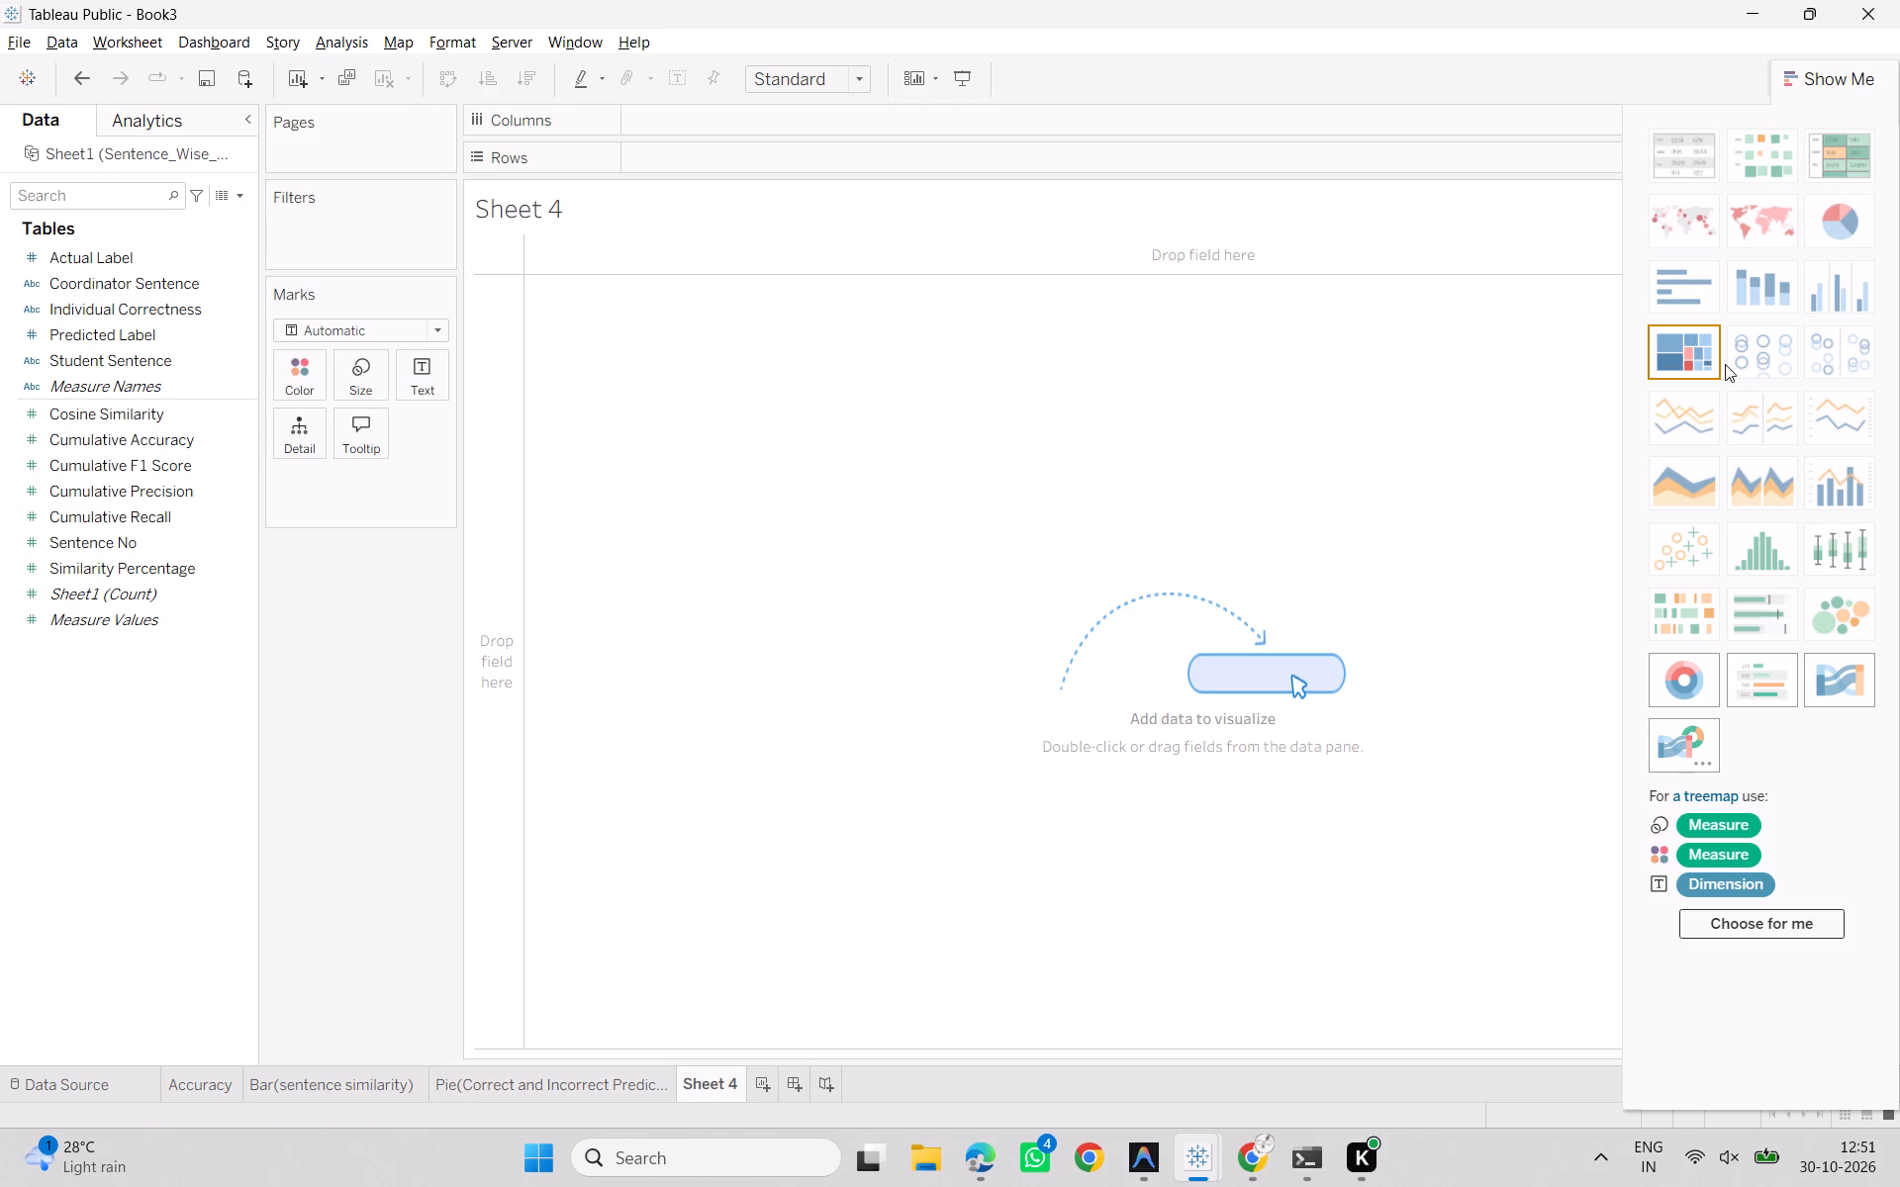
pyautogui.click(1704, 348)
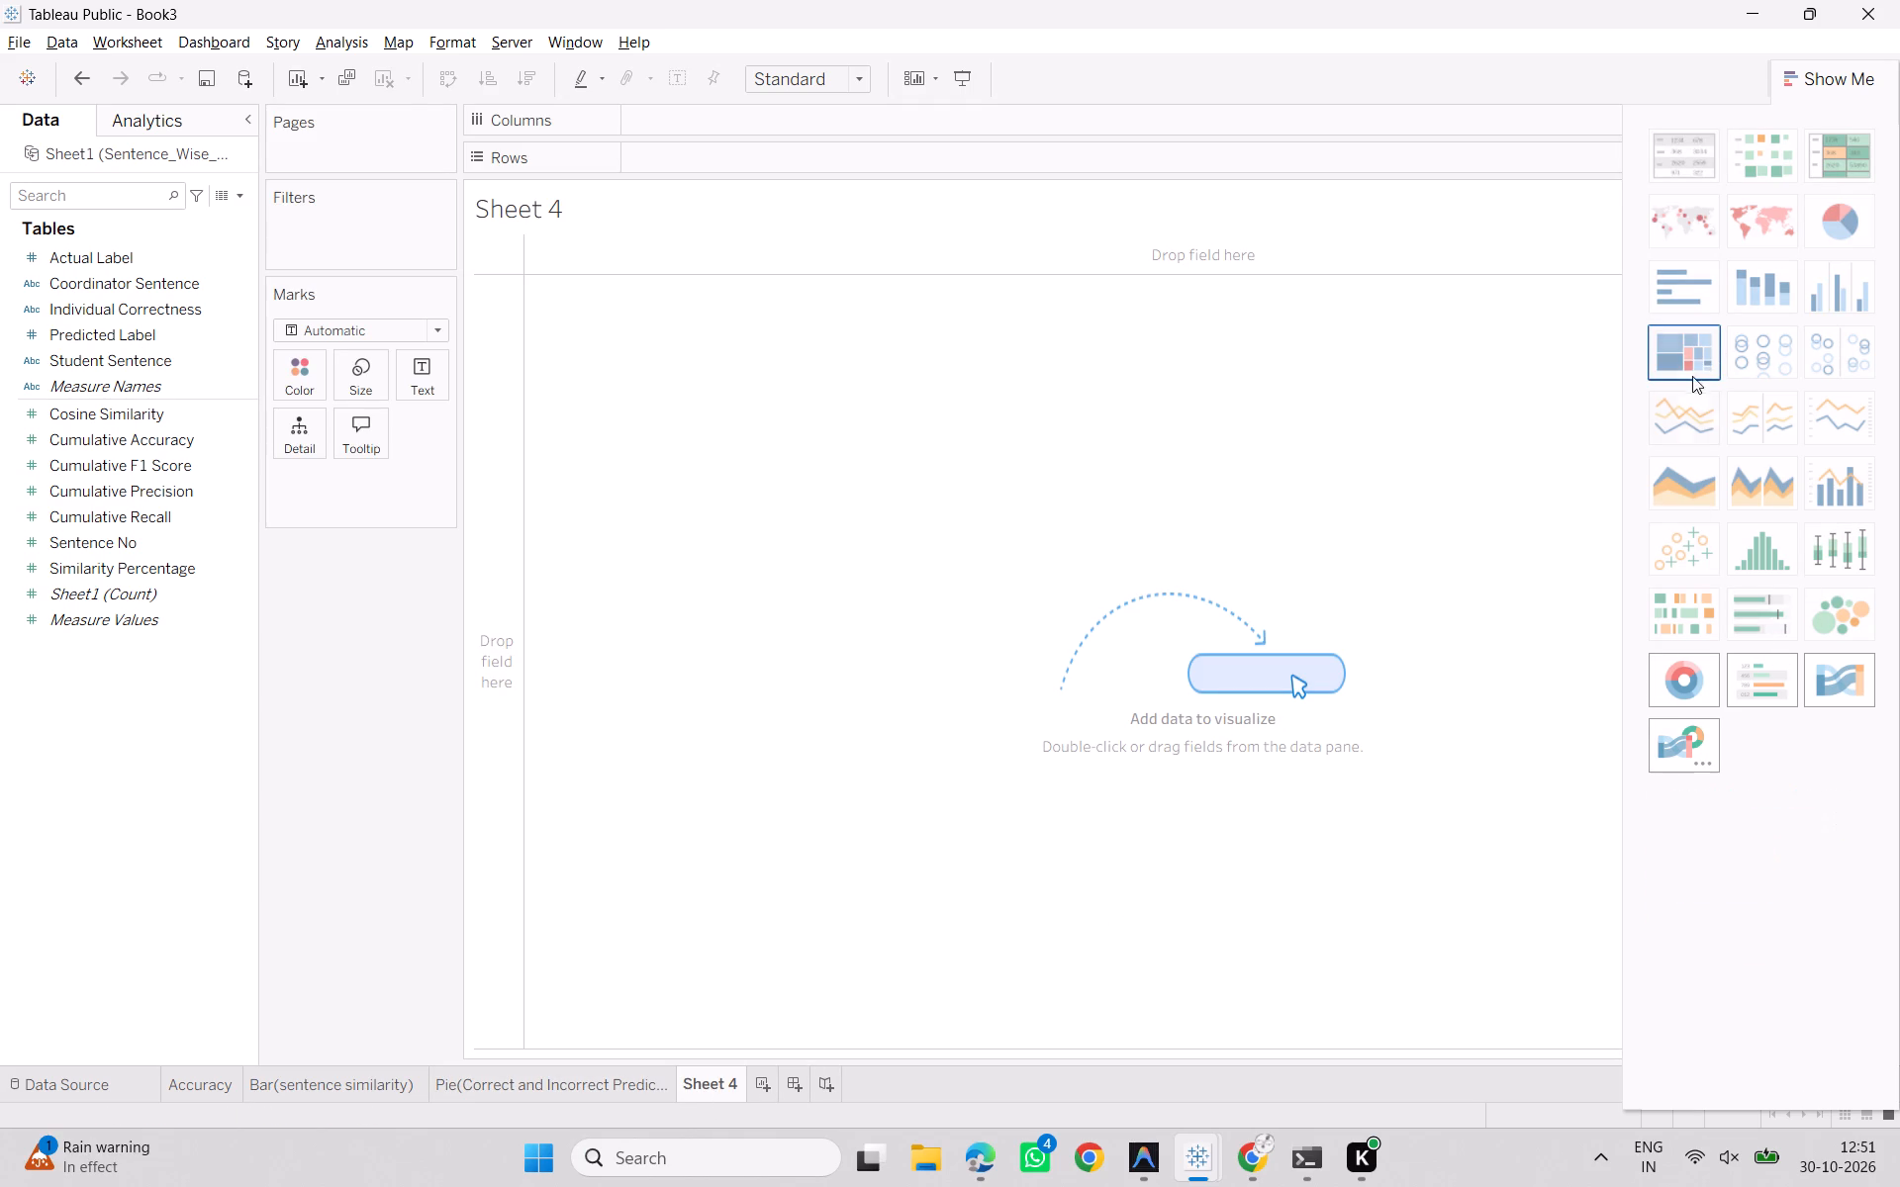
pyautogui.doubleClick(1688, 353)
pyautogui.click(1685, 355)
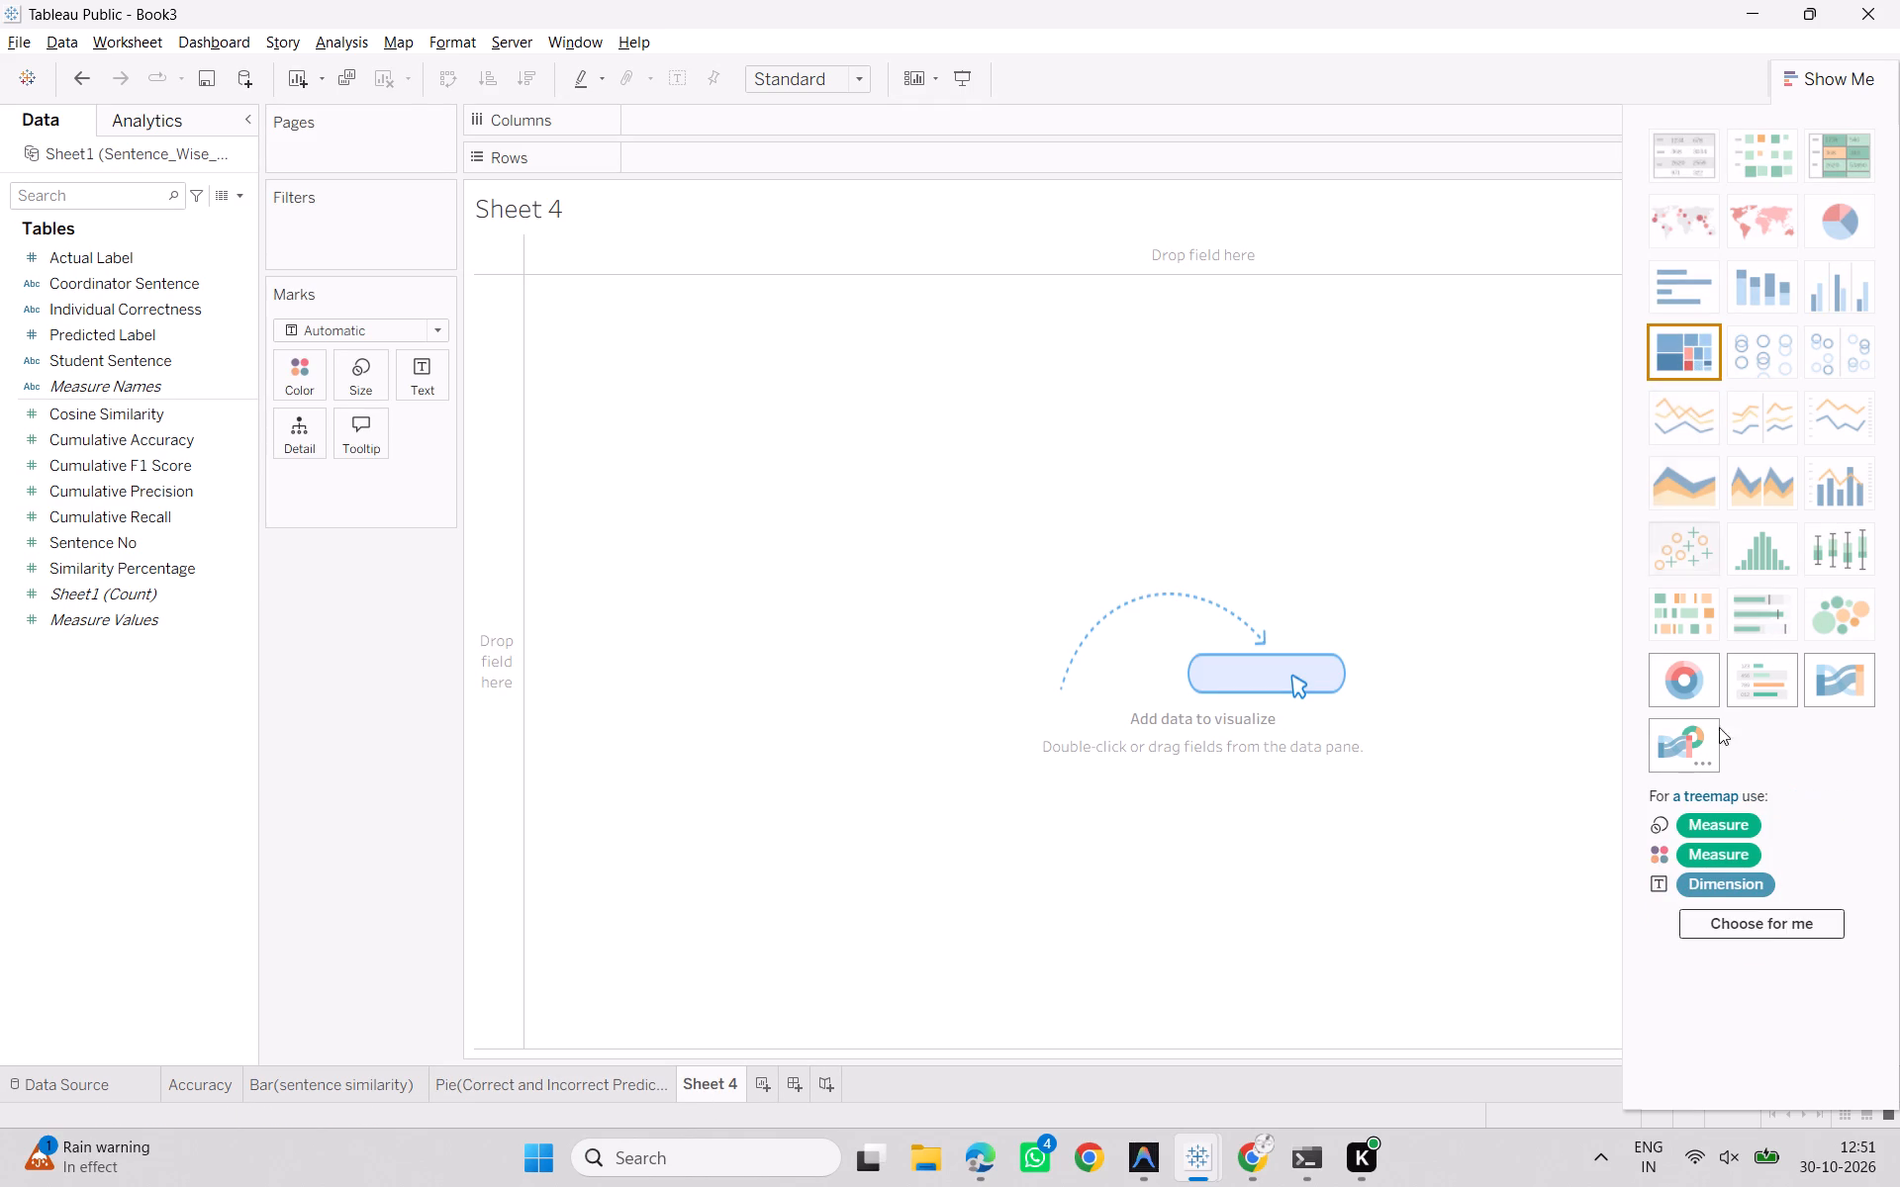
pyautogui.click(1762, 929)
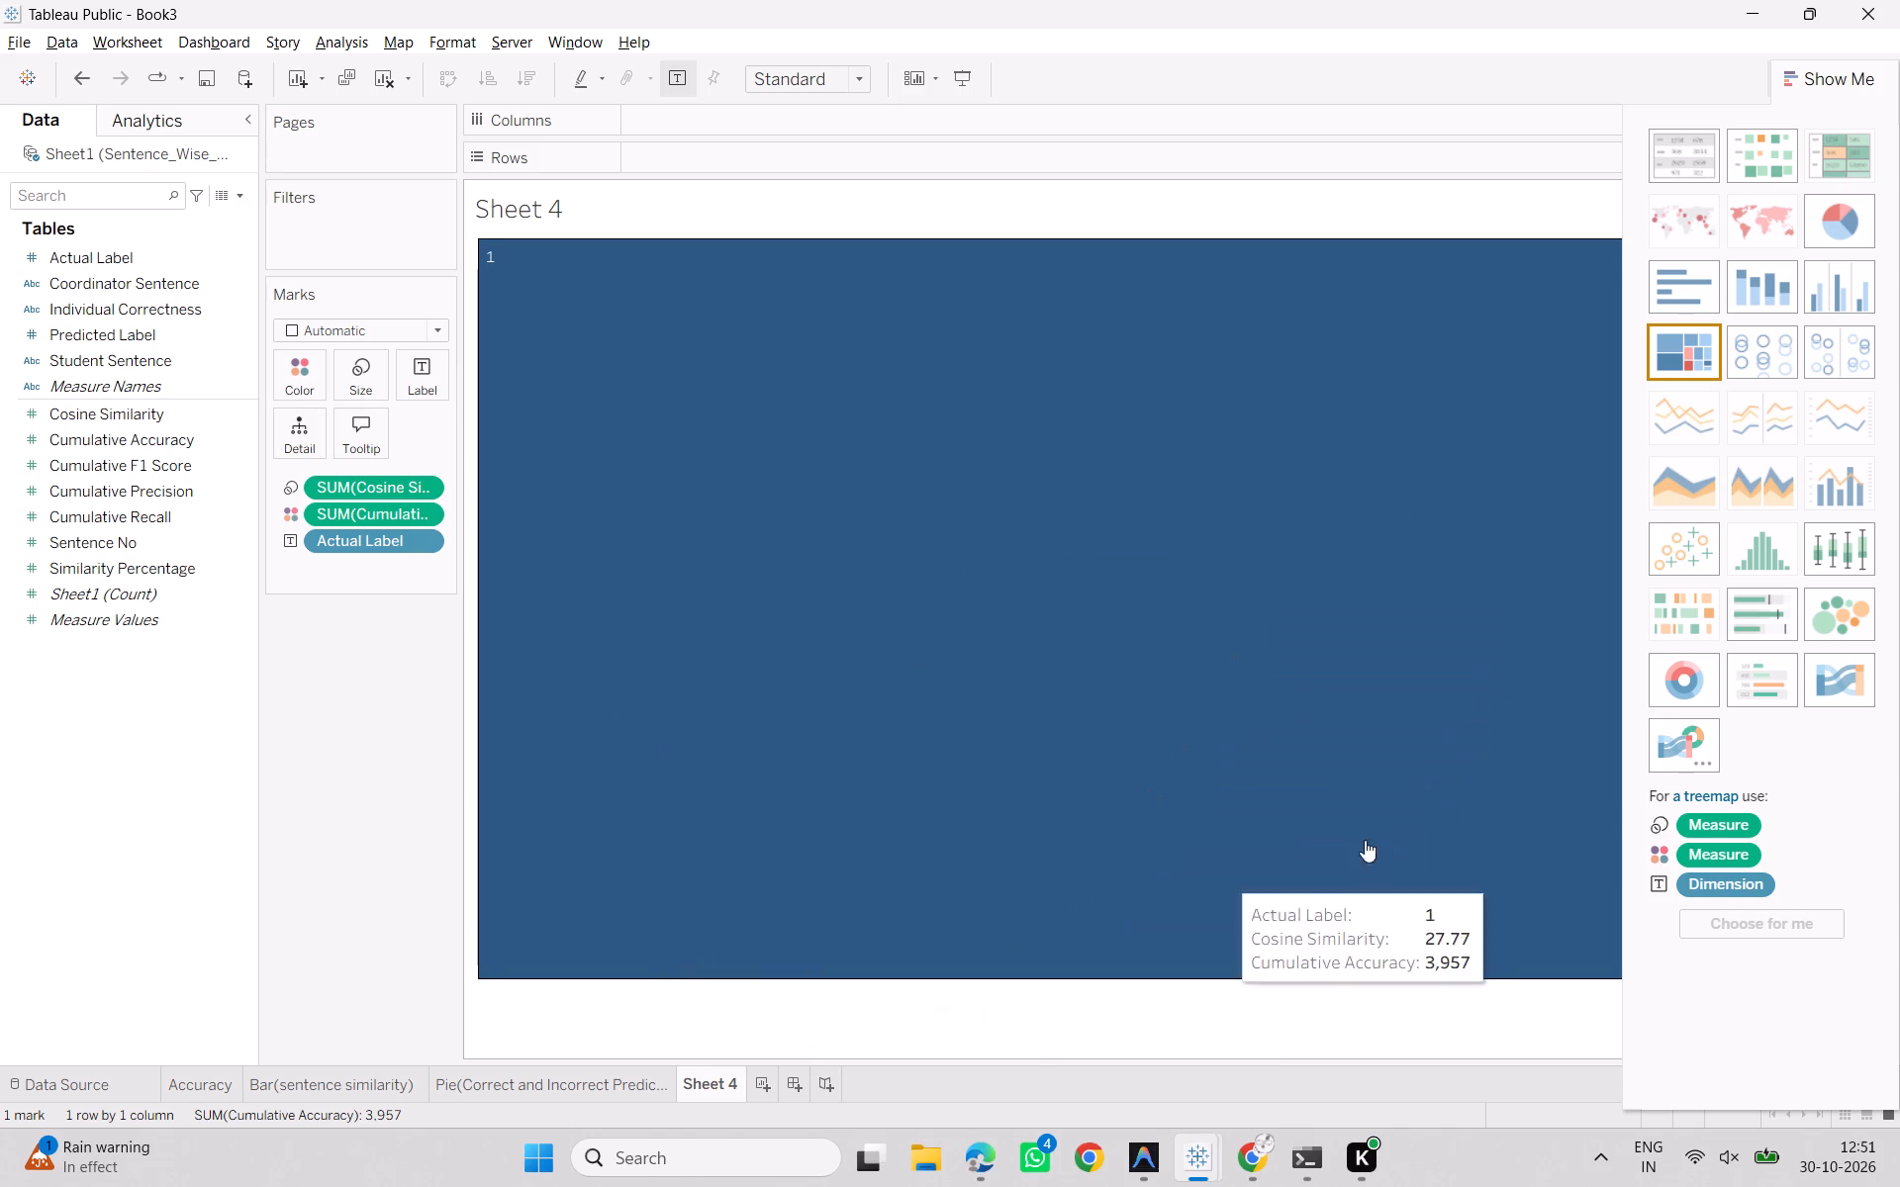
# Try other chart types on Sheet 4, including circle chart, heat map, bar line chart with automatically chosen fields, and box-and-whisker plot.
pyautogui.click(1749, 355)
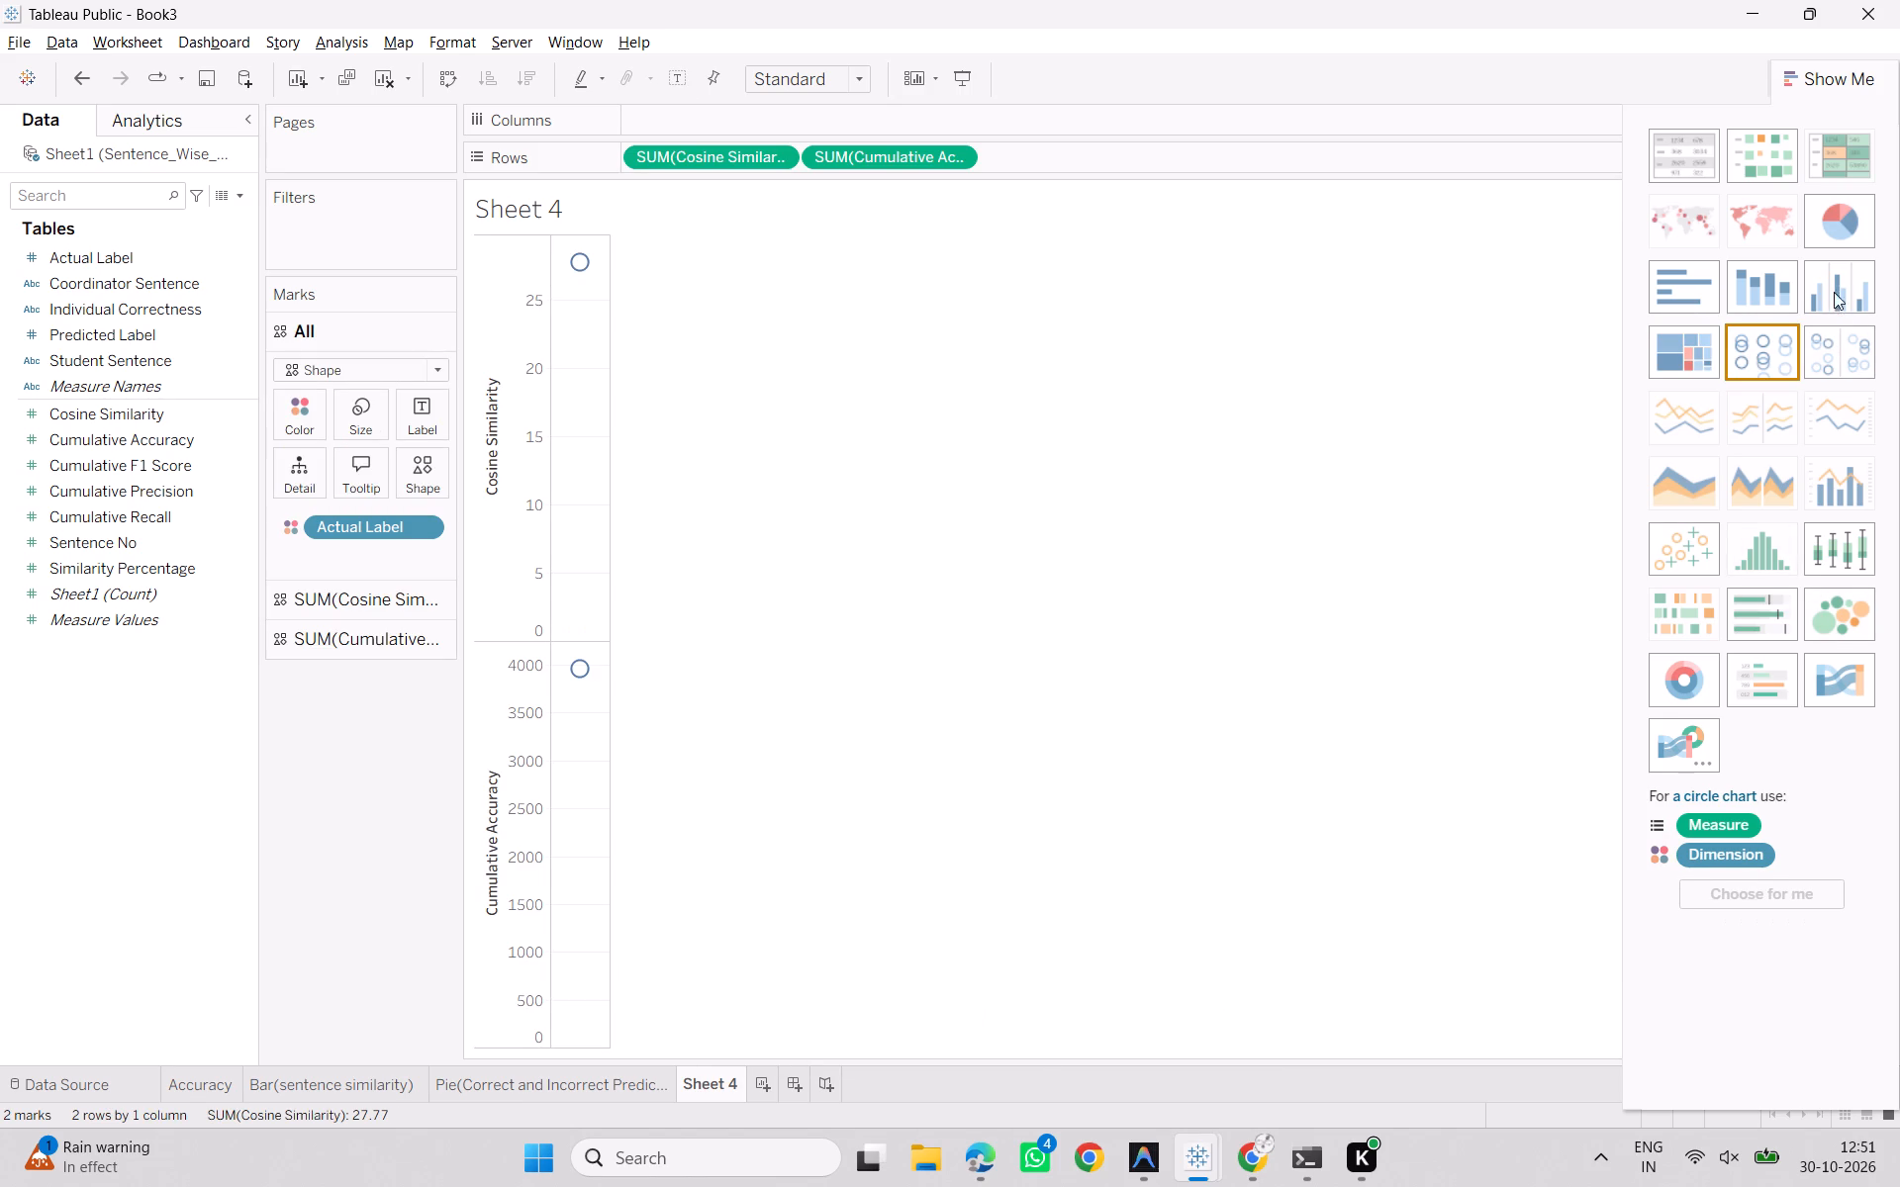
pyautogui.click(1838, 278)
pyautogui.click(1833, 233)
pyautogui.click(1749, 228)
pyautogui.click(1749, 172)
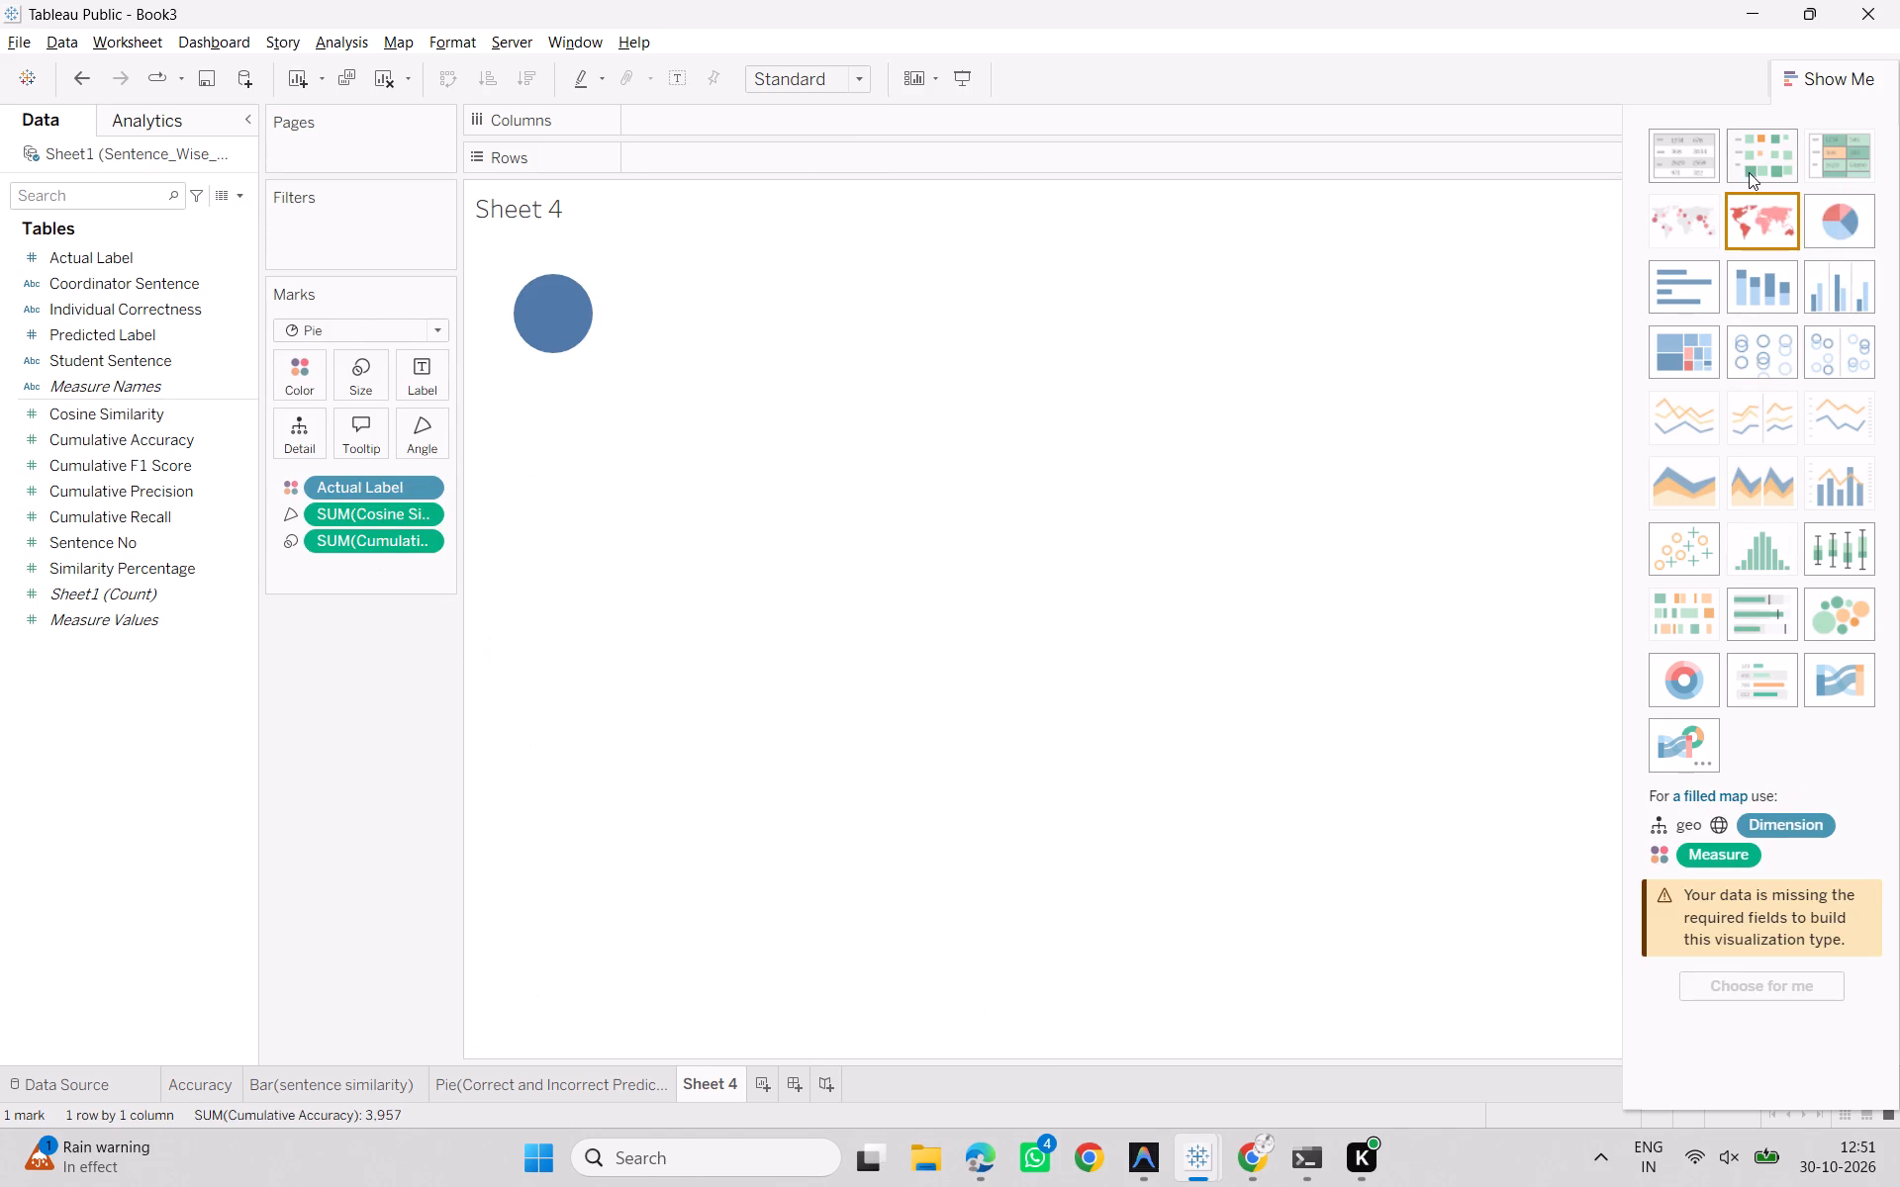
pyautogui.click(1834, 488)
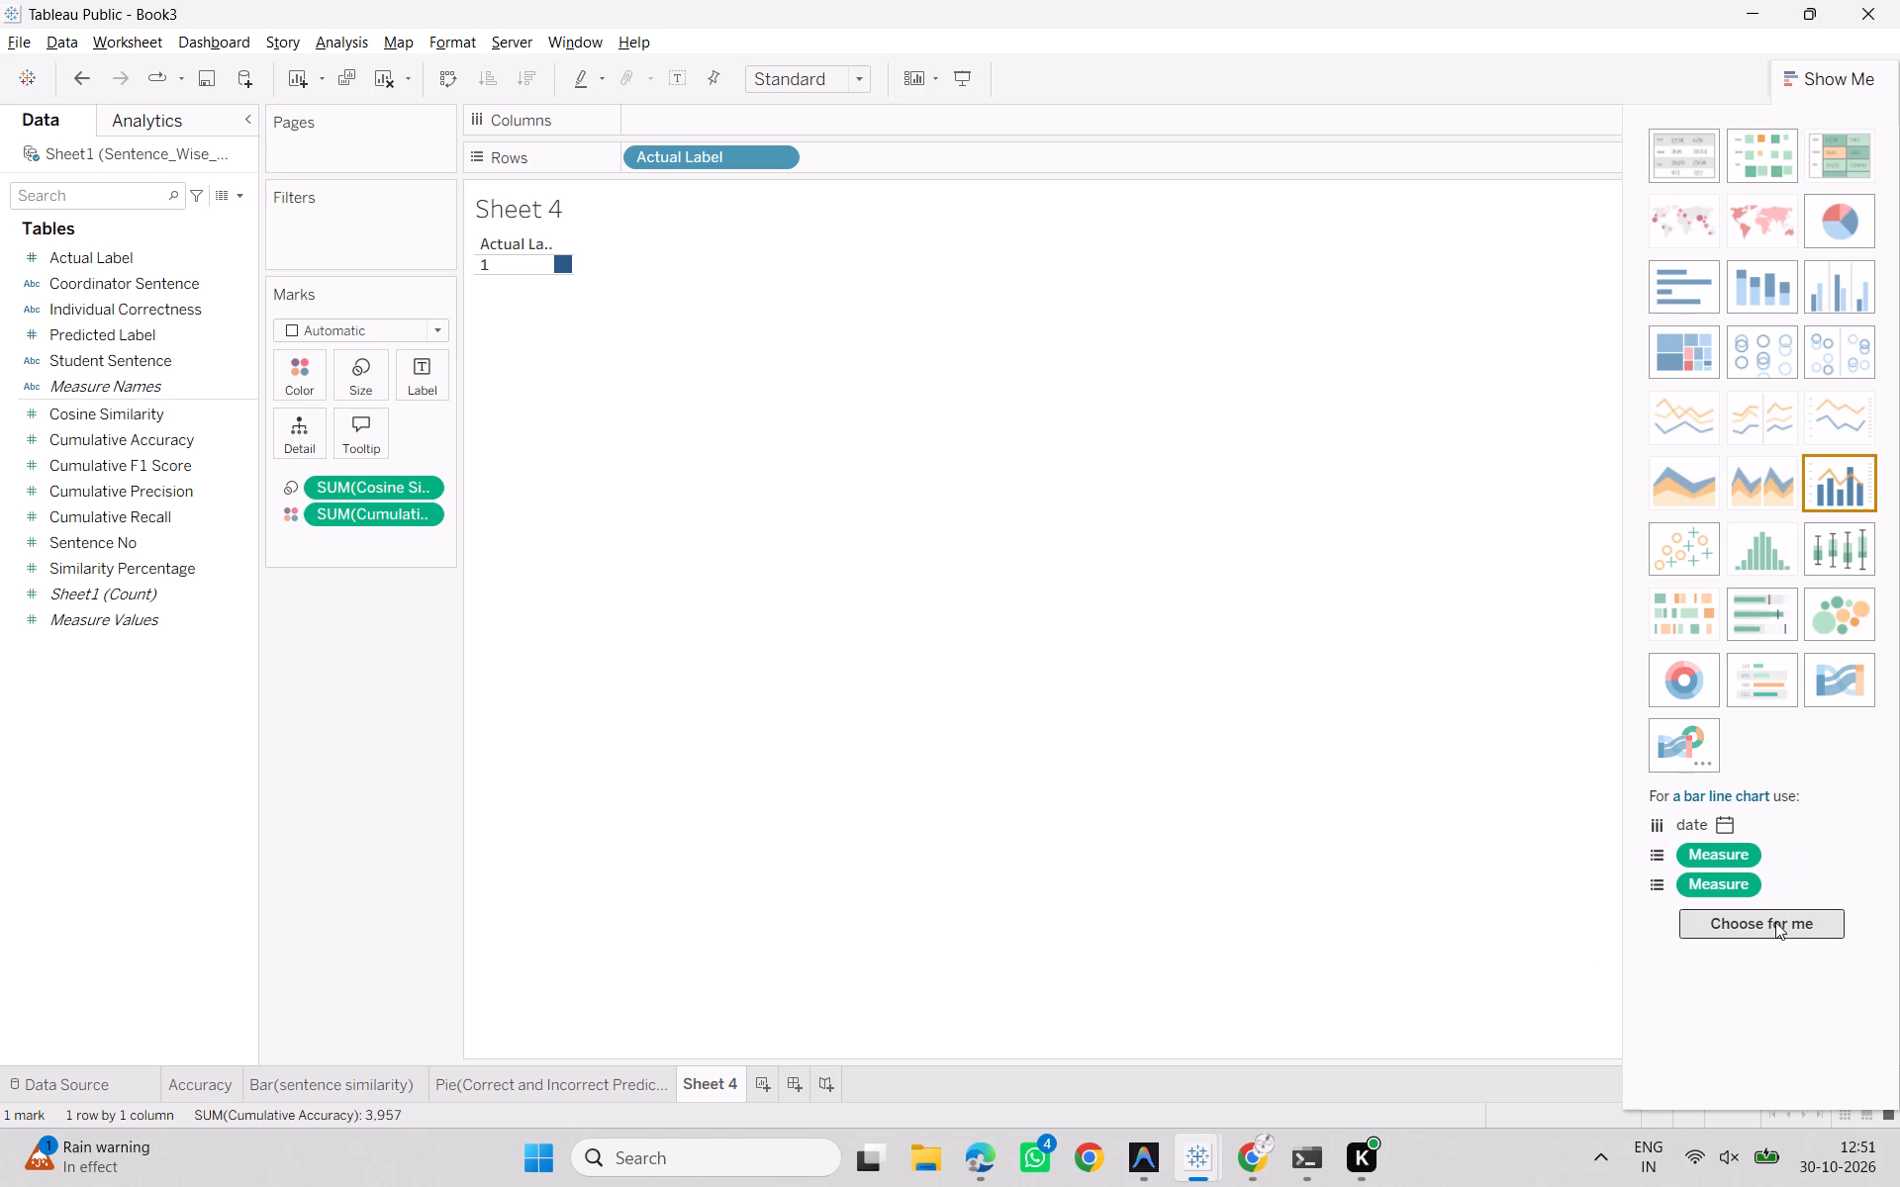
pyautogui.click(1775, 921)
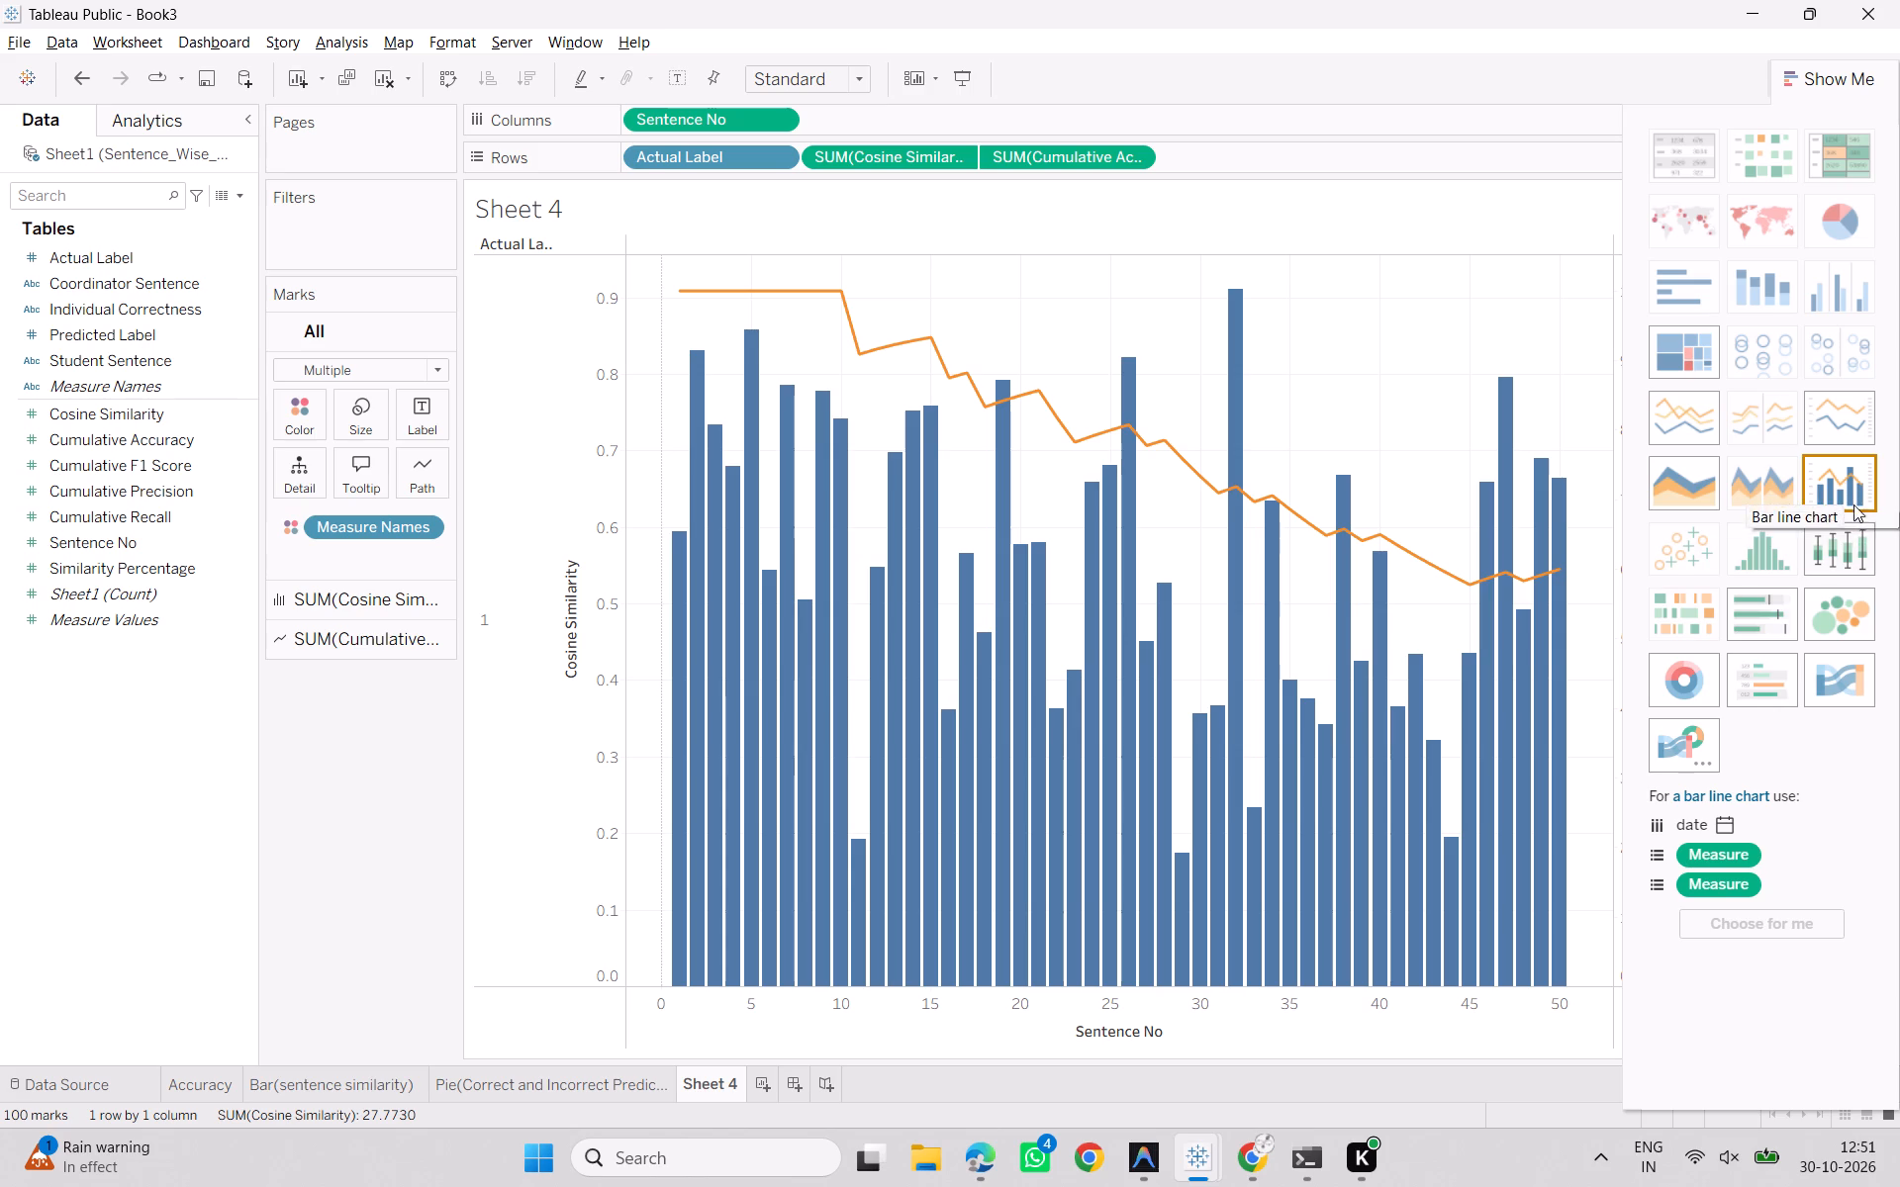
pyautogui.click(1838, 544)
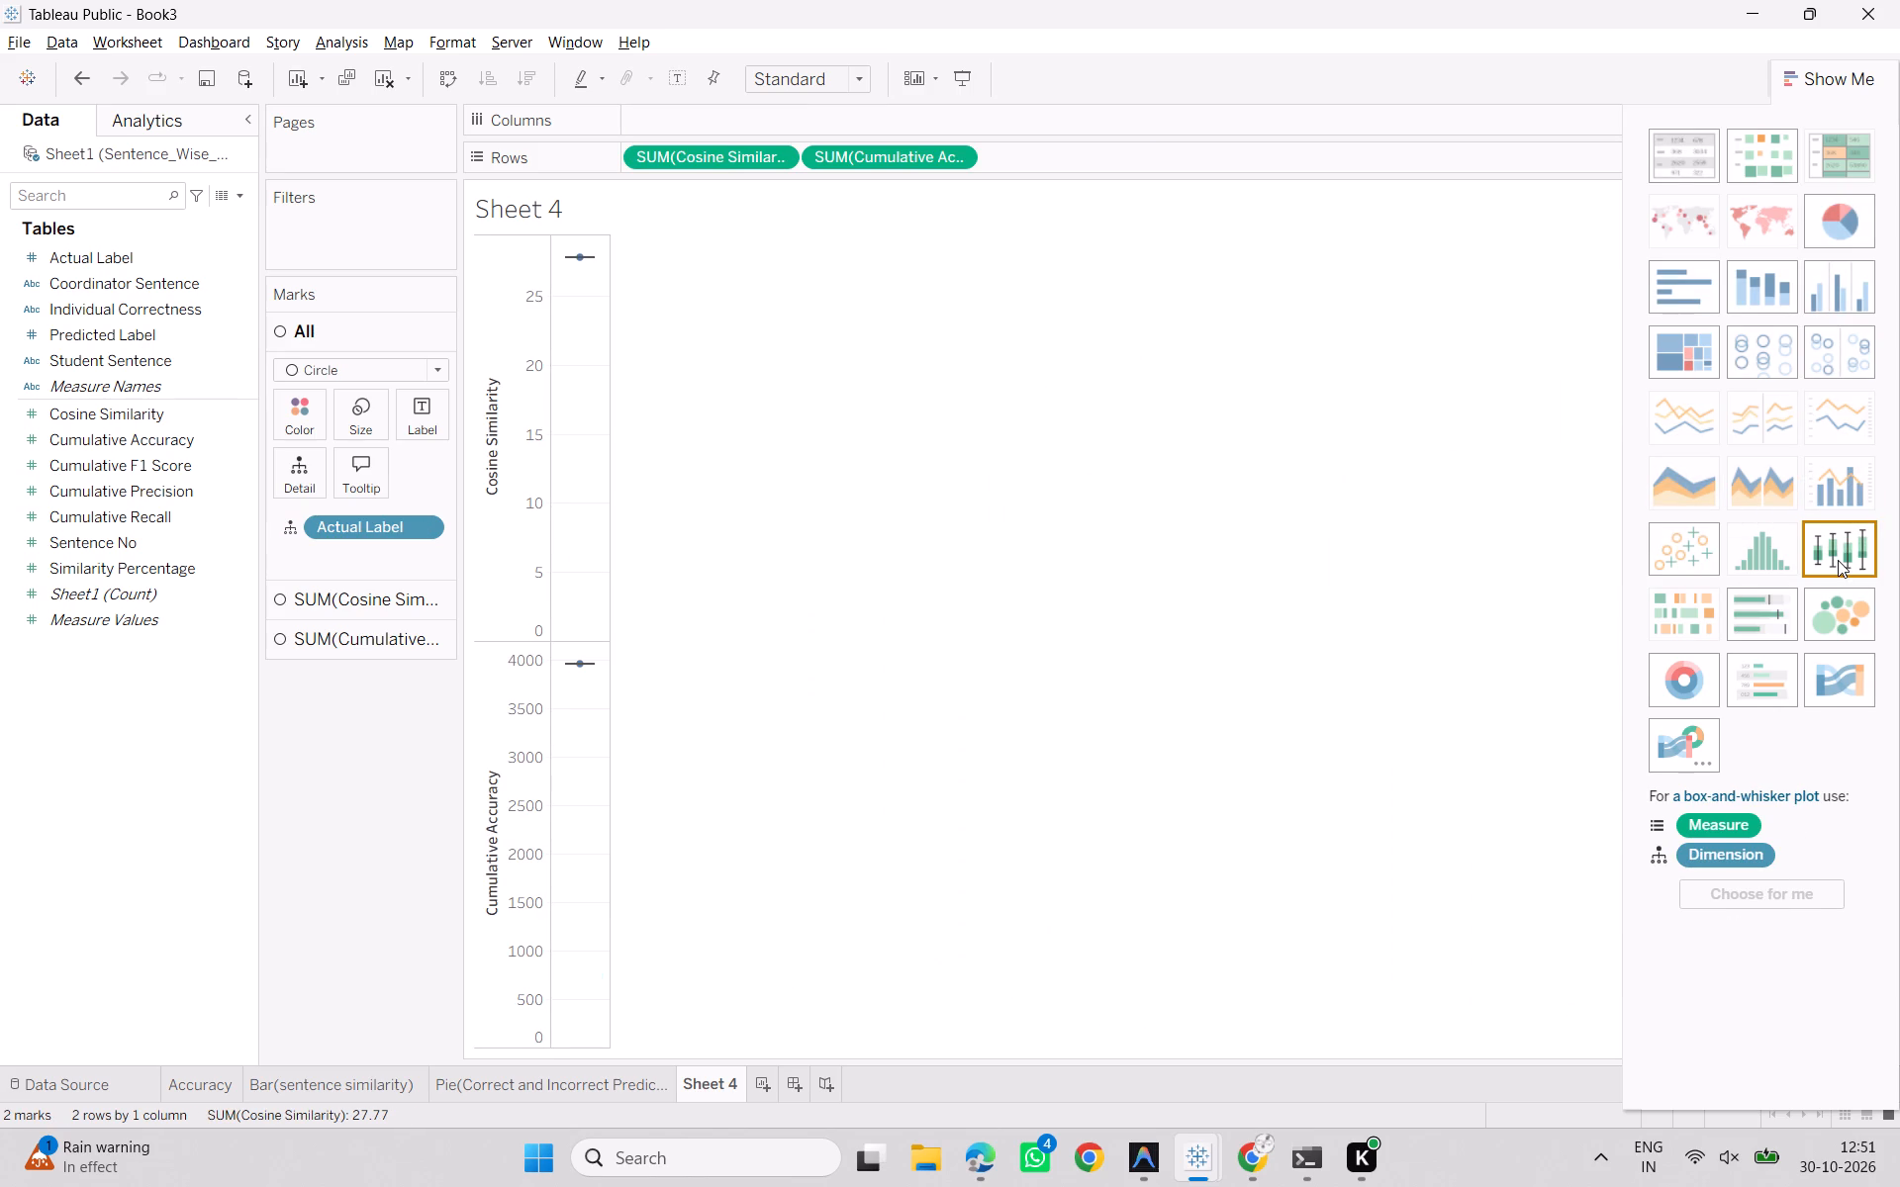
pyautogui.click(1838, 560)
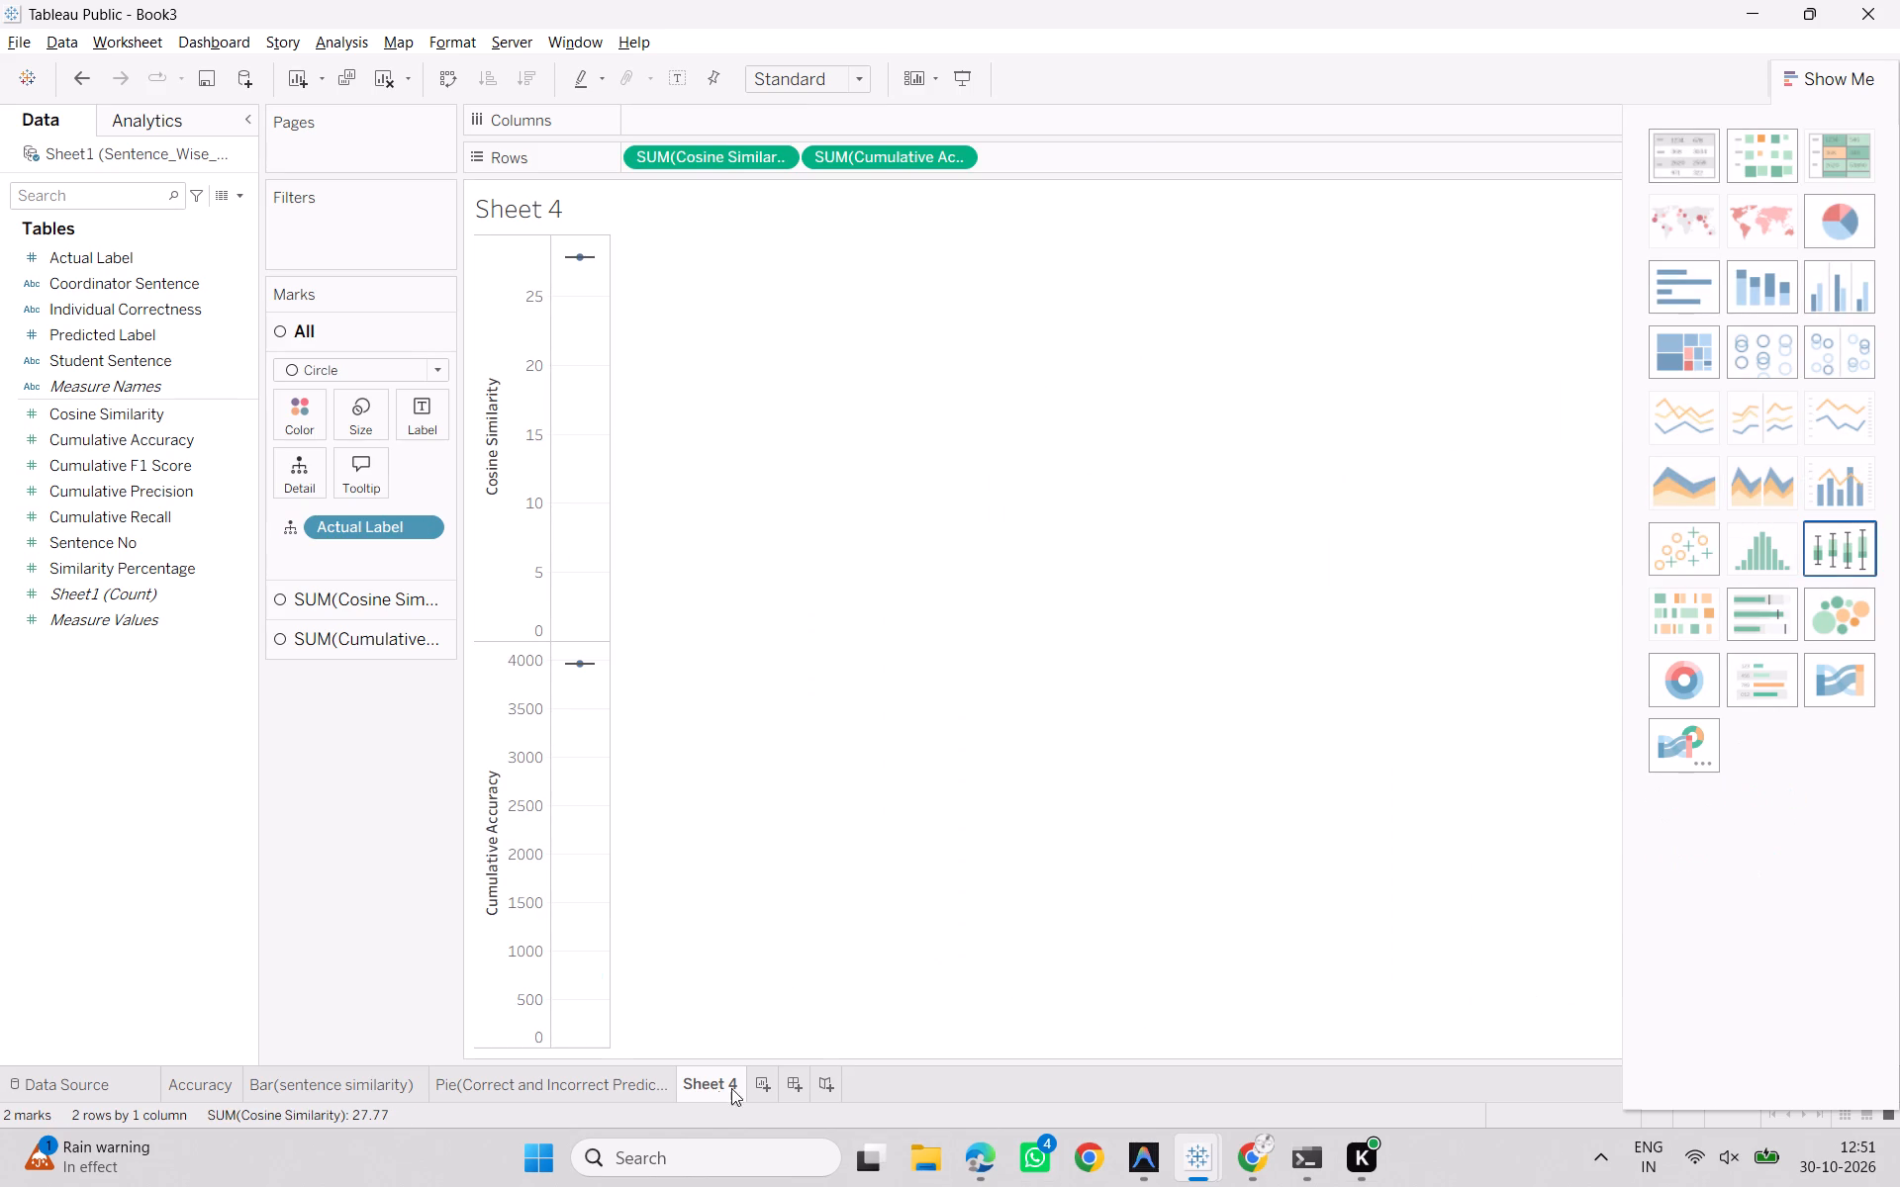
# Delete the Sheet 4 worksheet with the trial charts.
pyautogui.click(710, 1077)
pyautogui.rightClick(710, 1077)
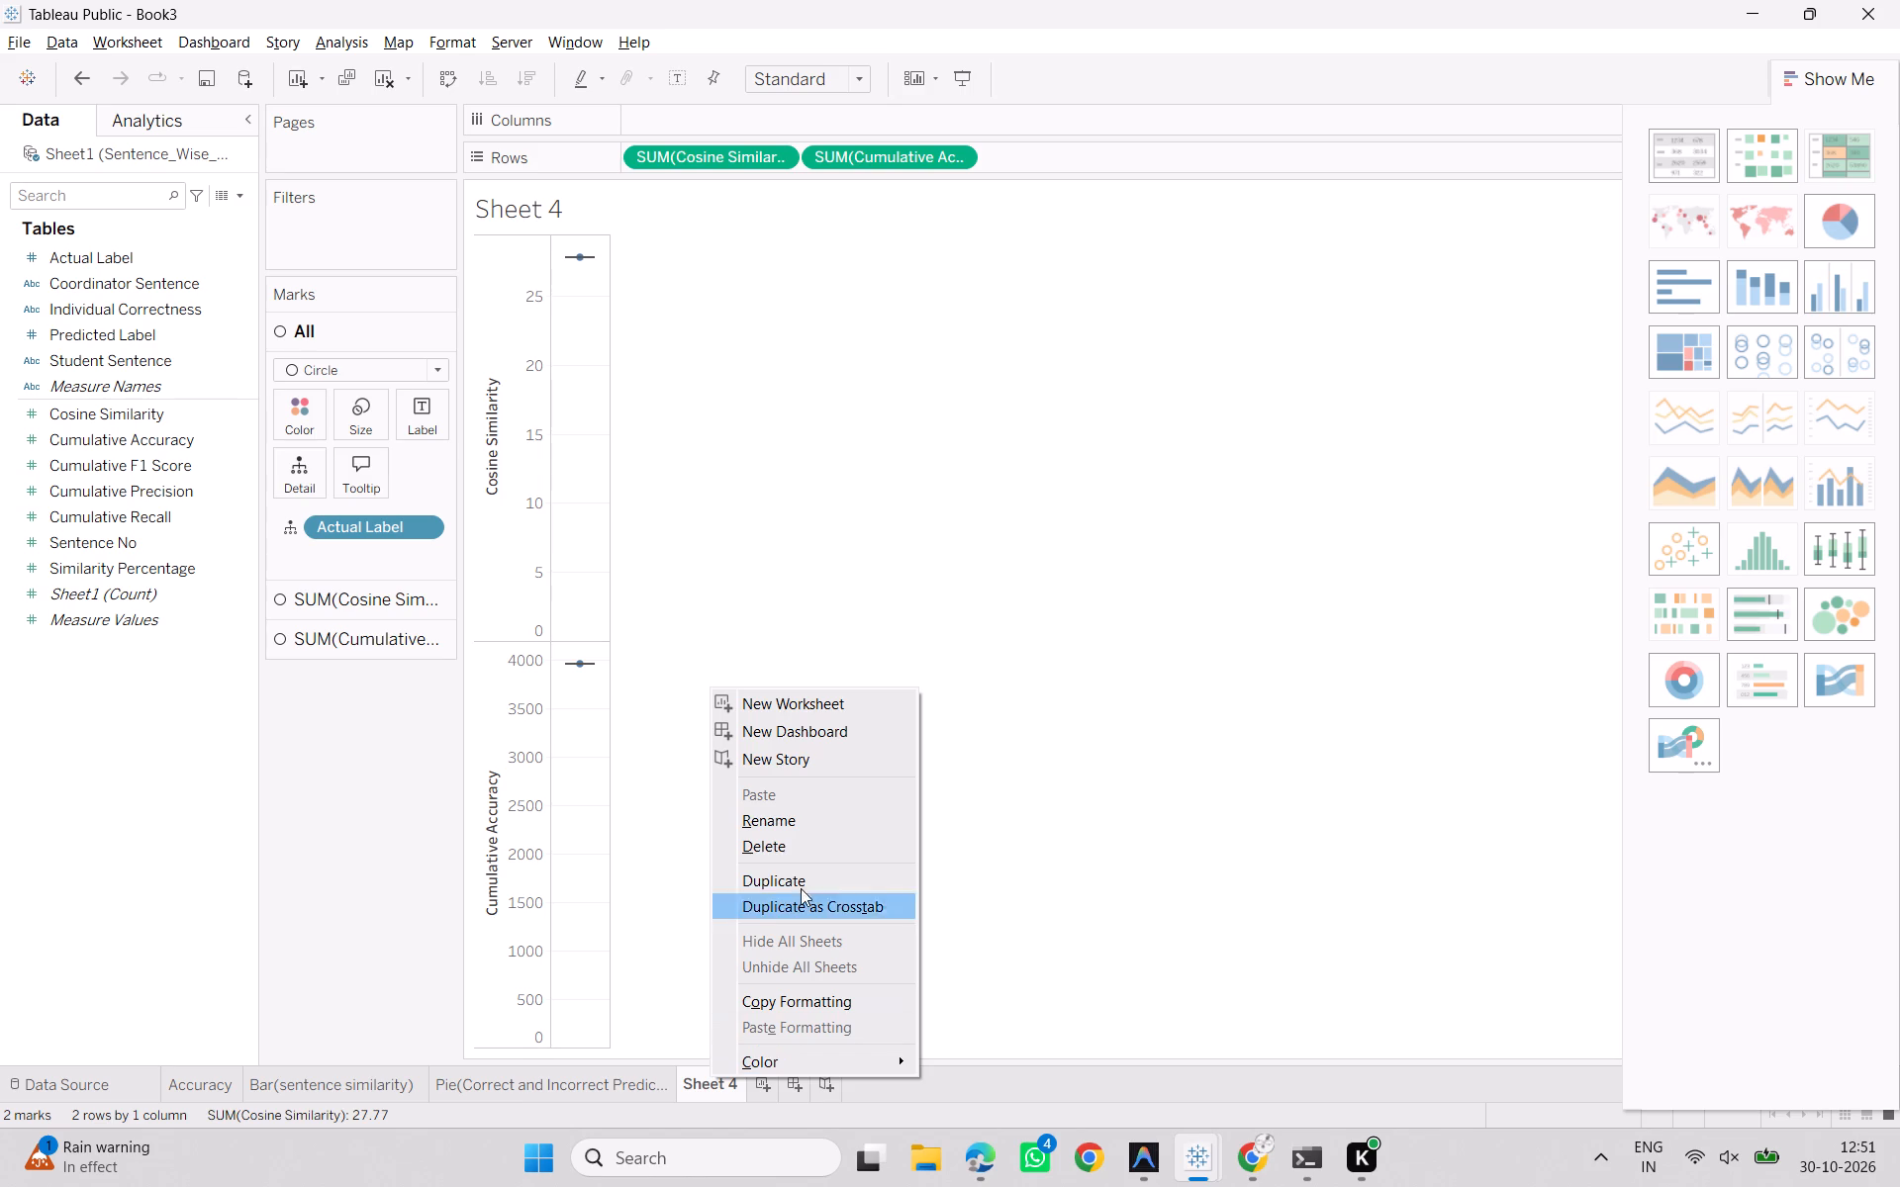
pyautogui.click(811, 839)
# Add a new worksheet and build a histogram of Cosine Similarity bins on it from automatically chosen fields.
pyautogui.click(696, 1084)
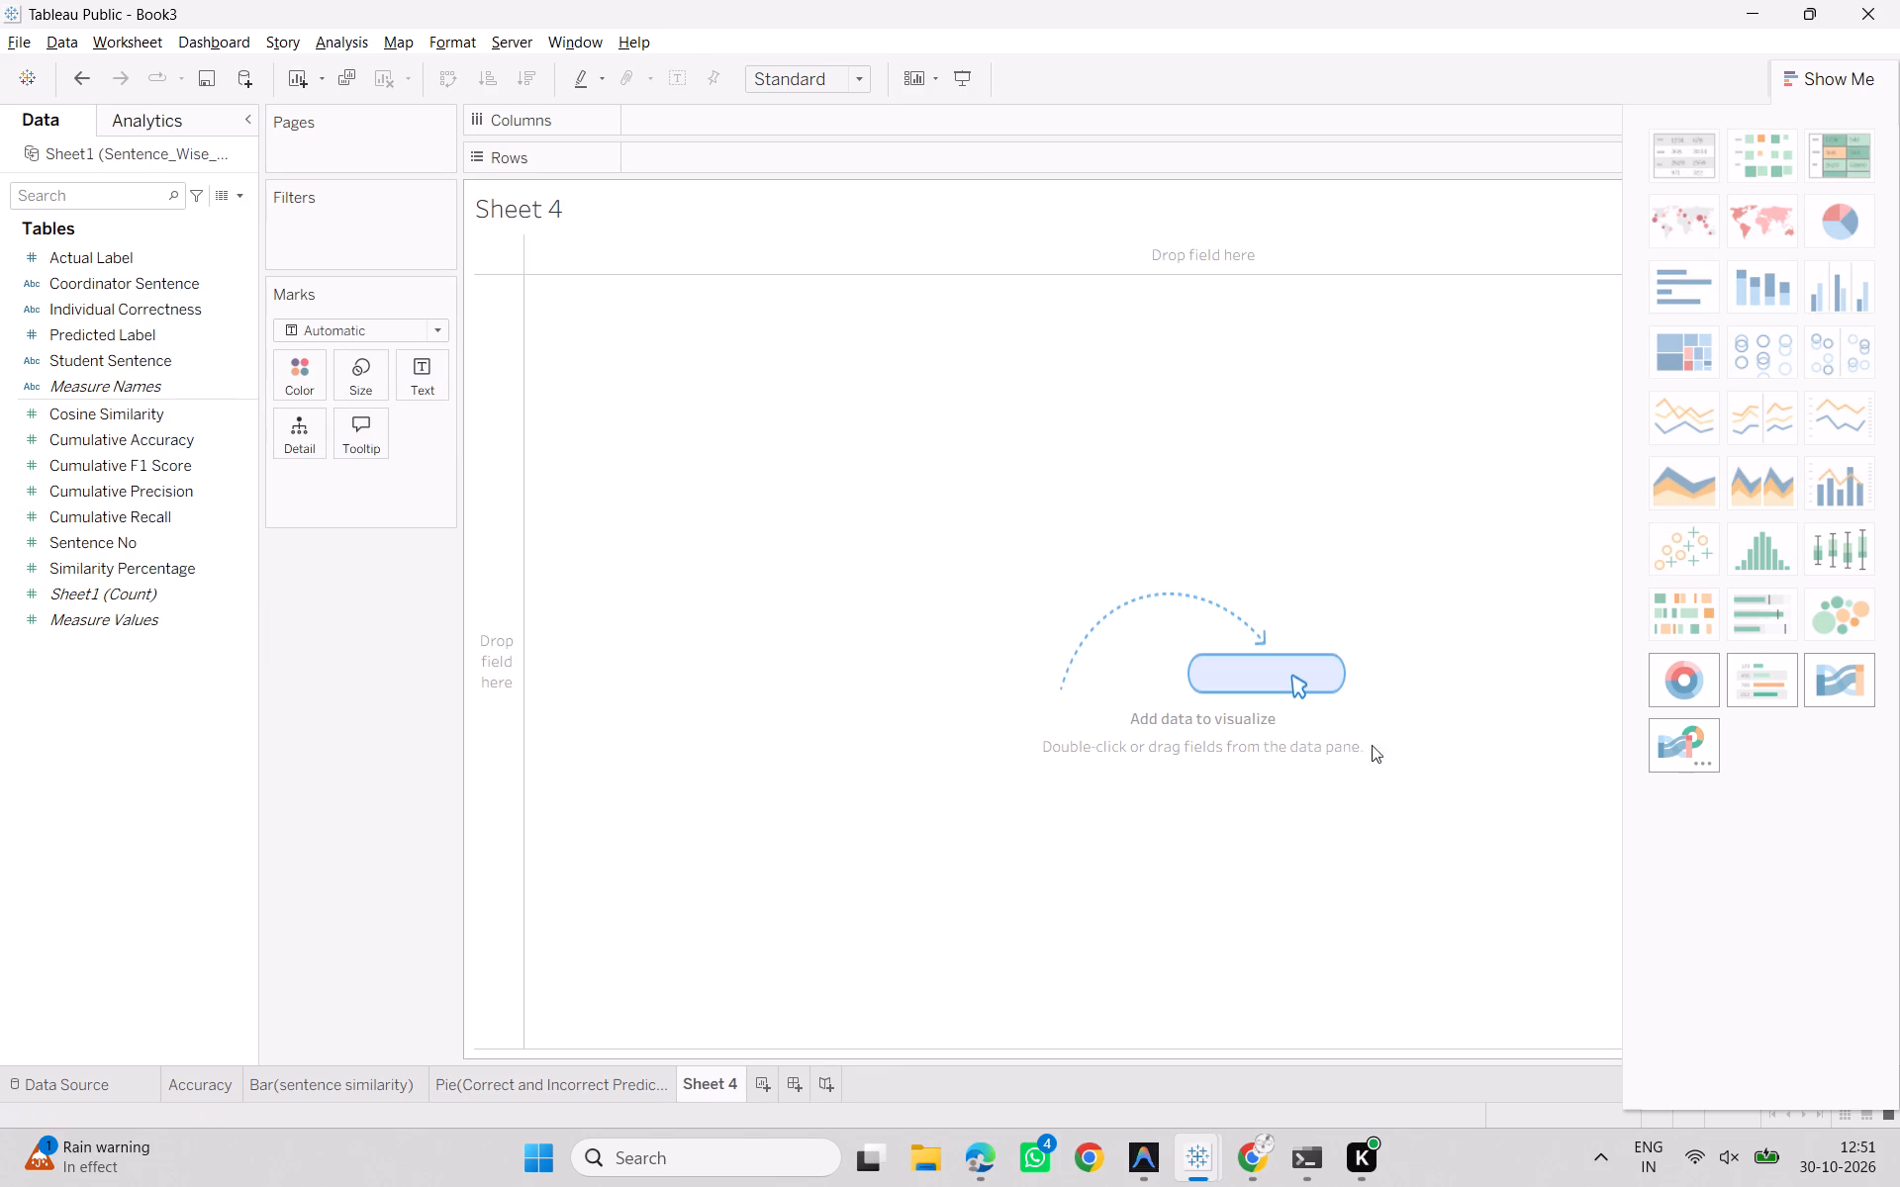
pyautogui.click(1852, 546)
pyautogui.click(1843, 492)
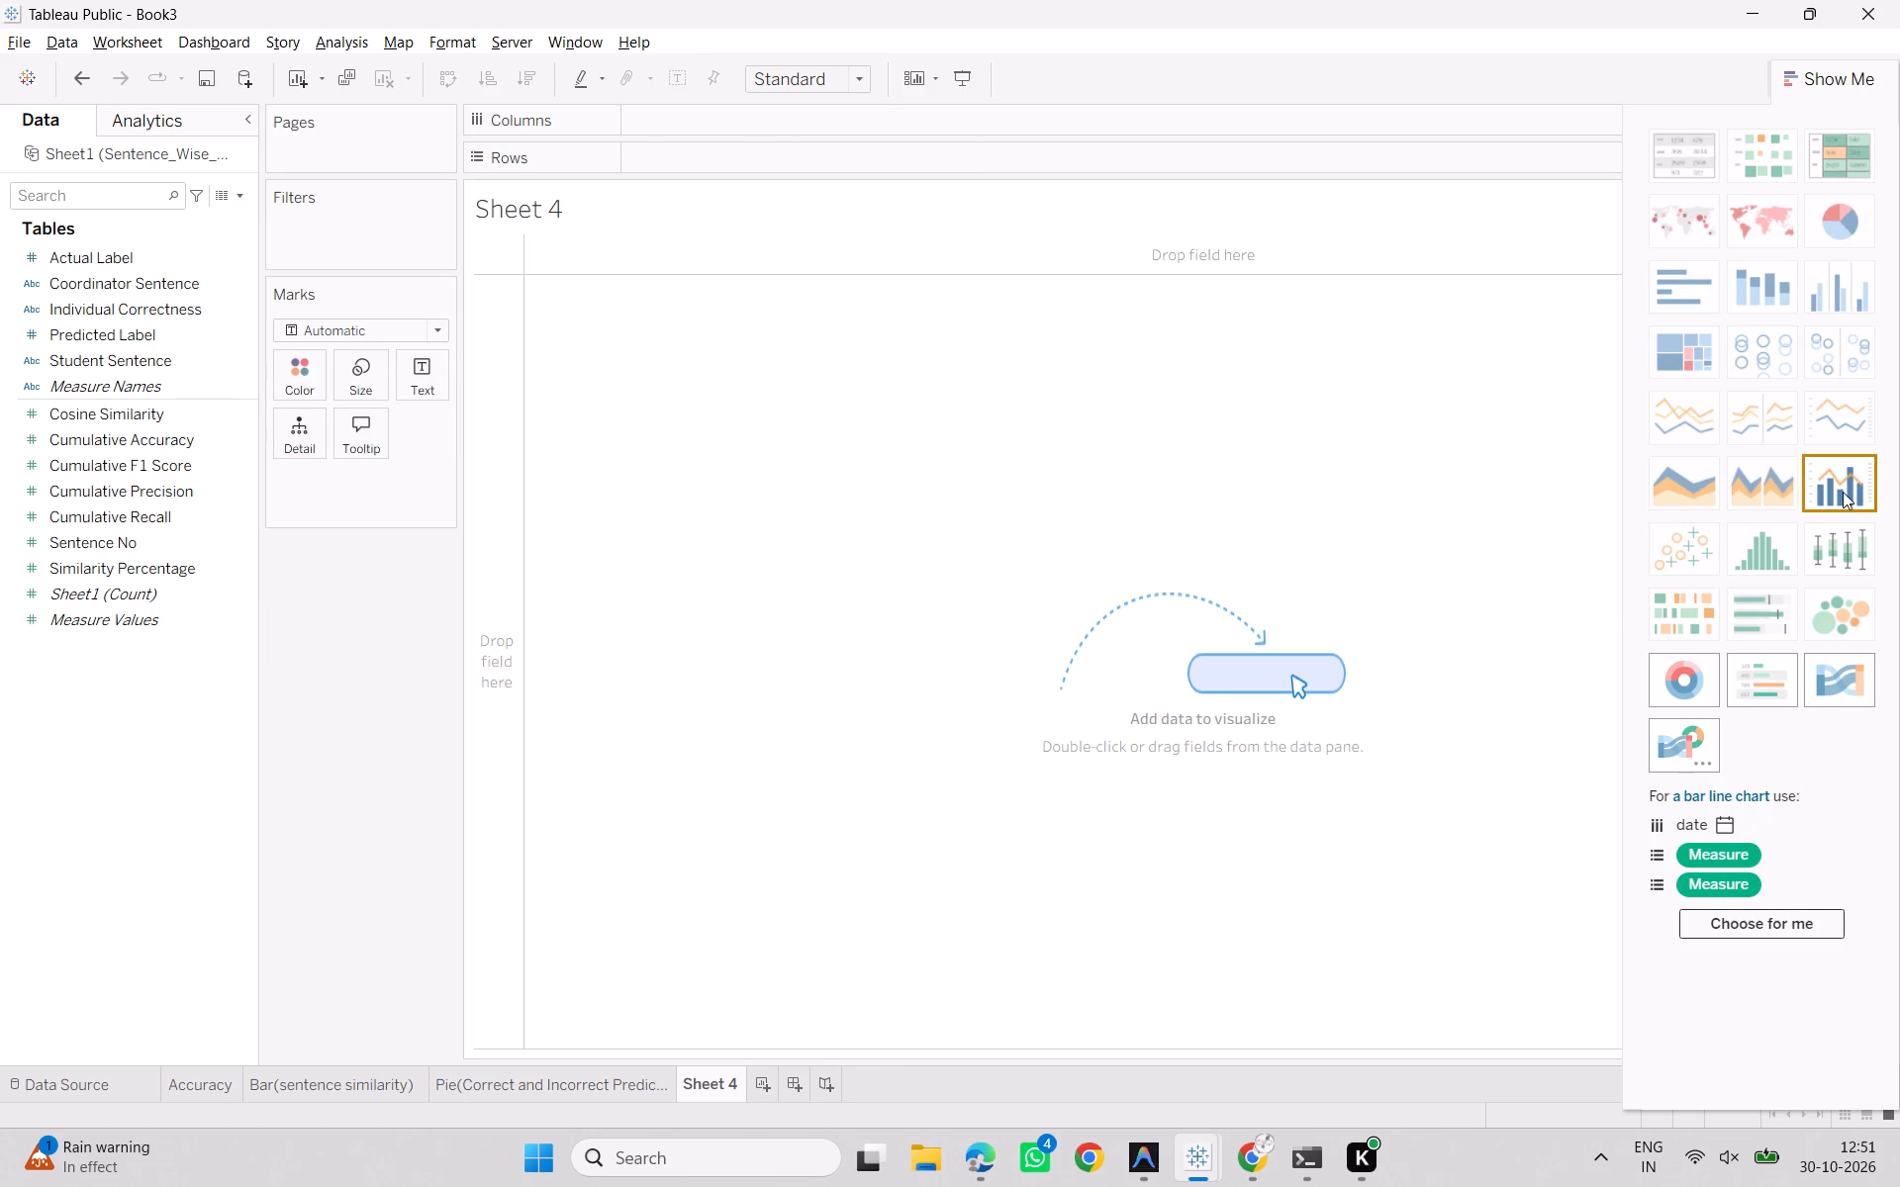
pyautogui.click(1816, 547)
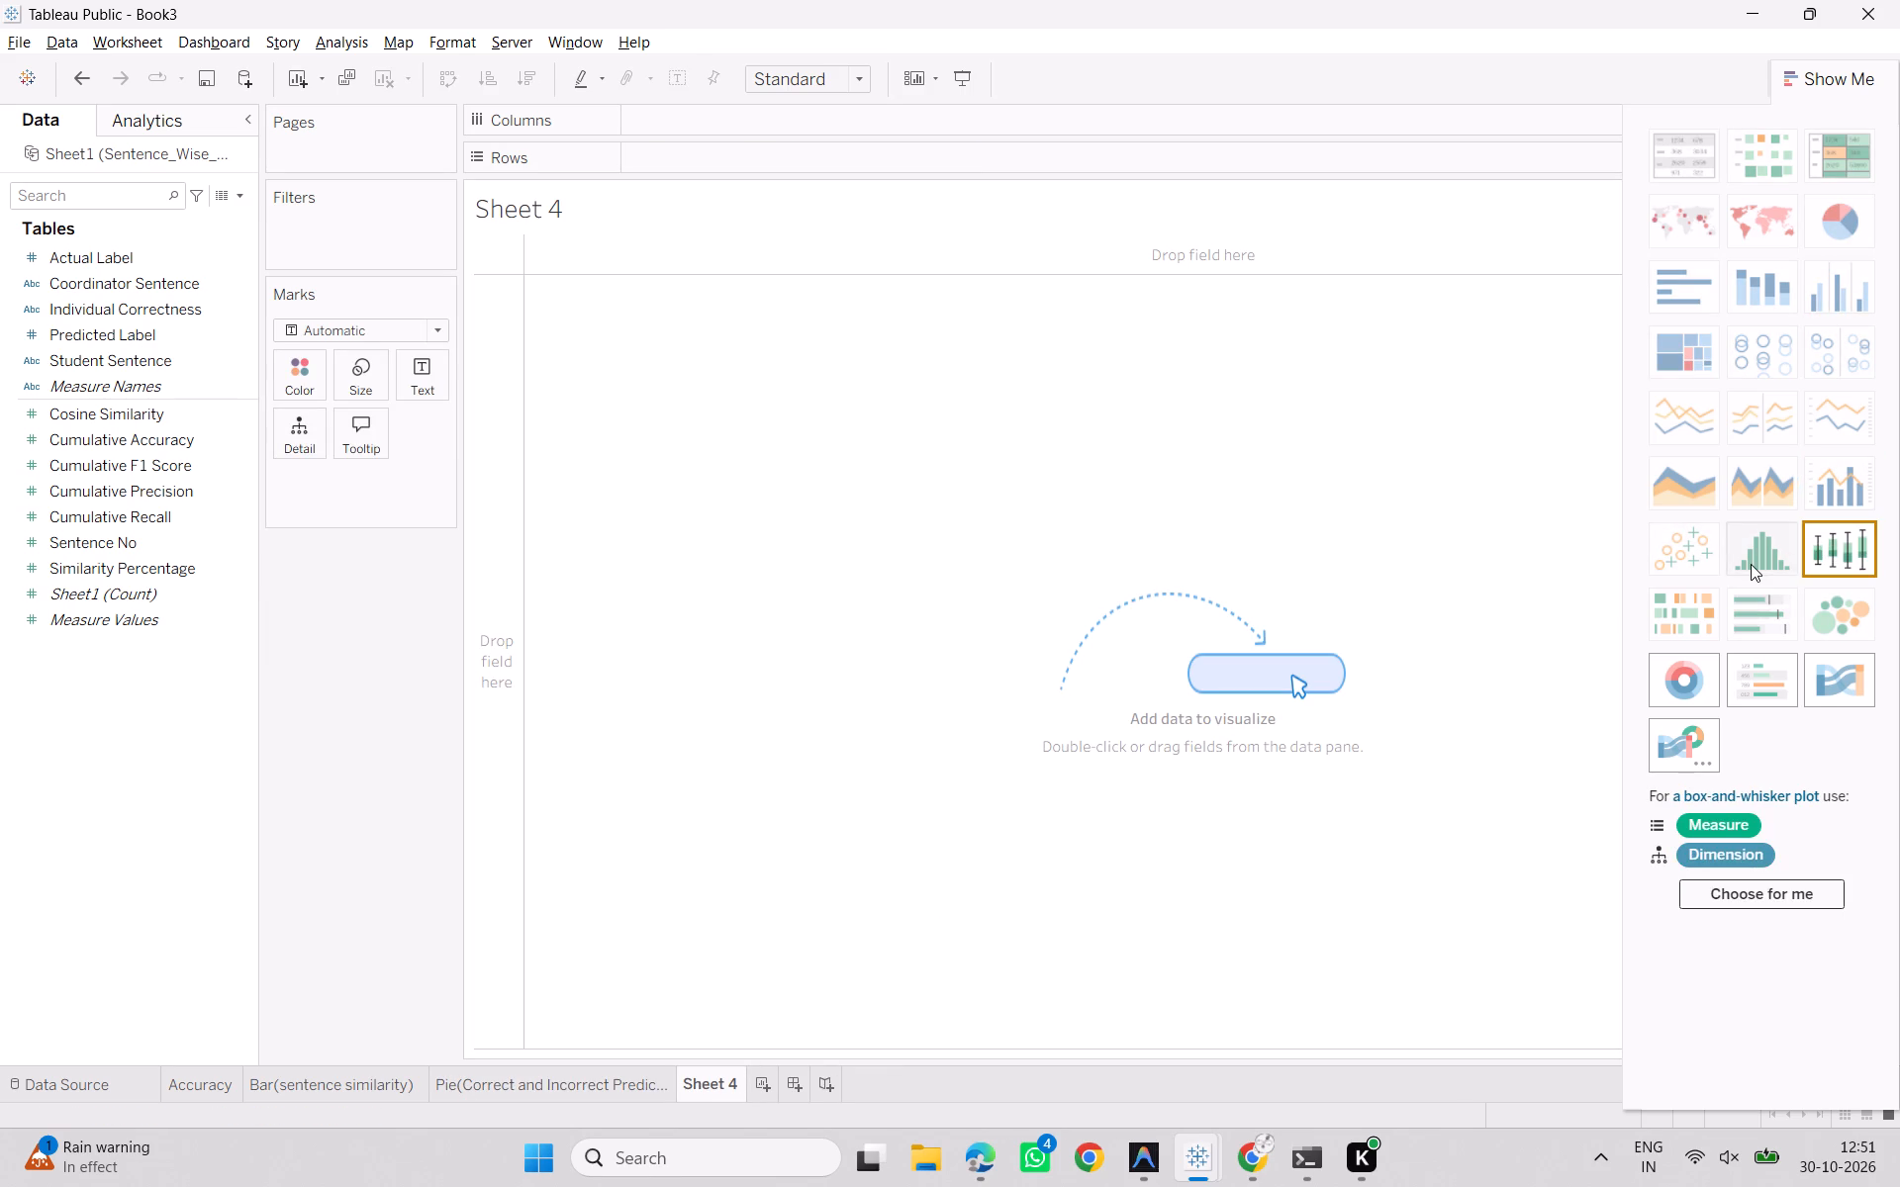
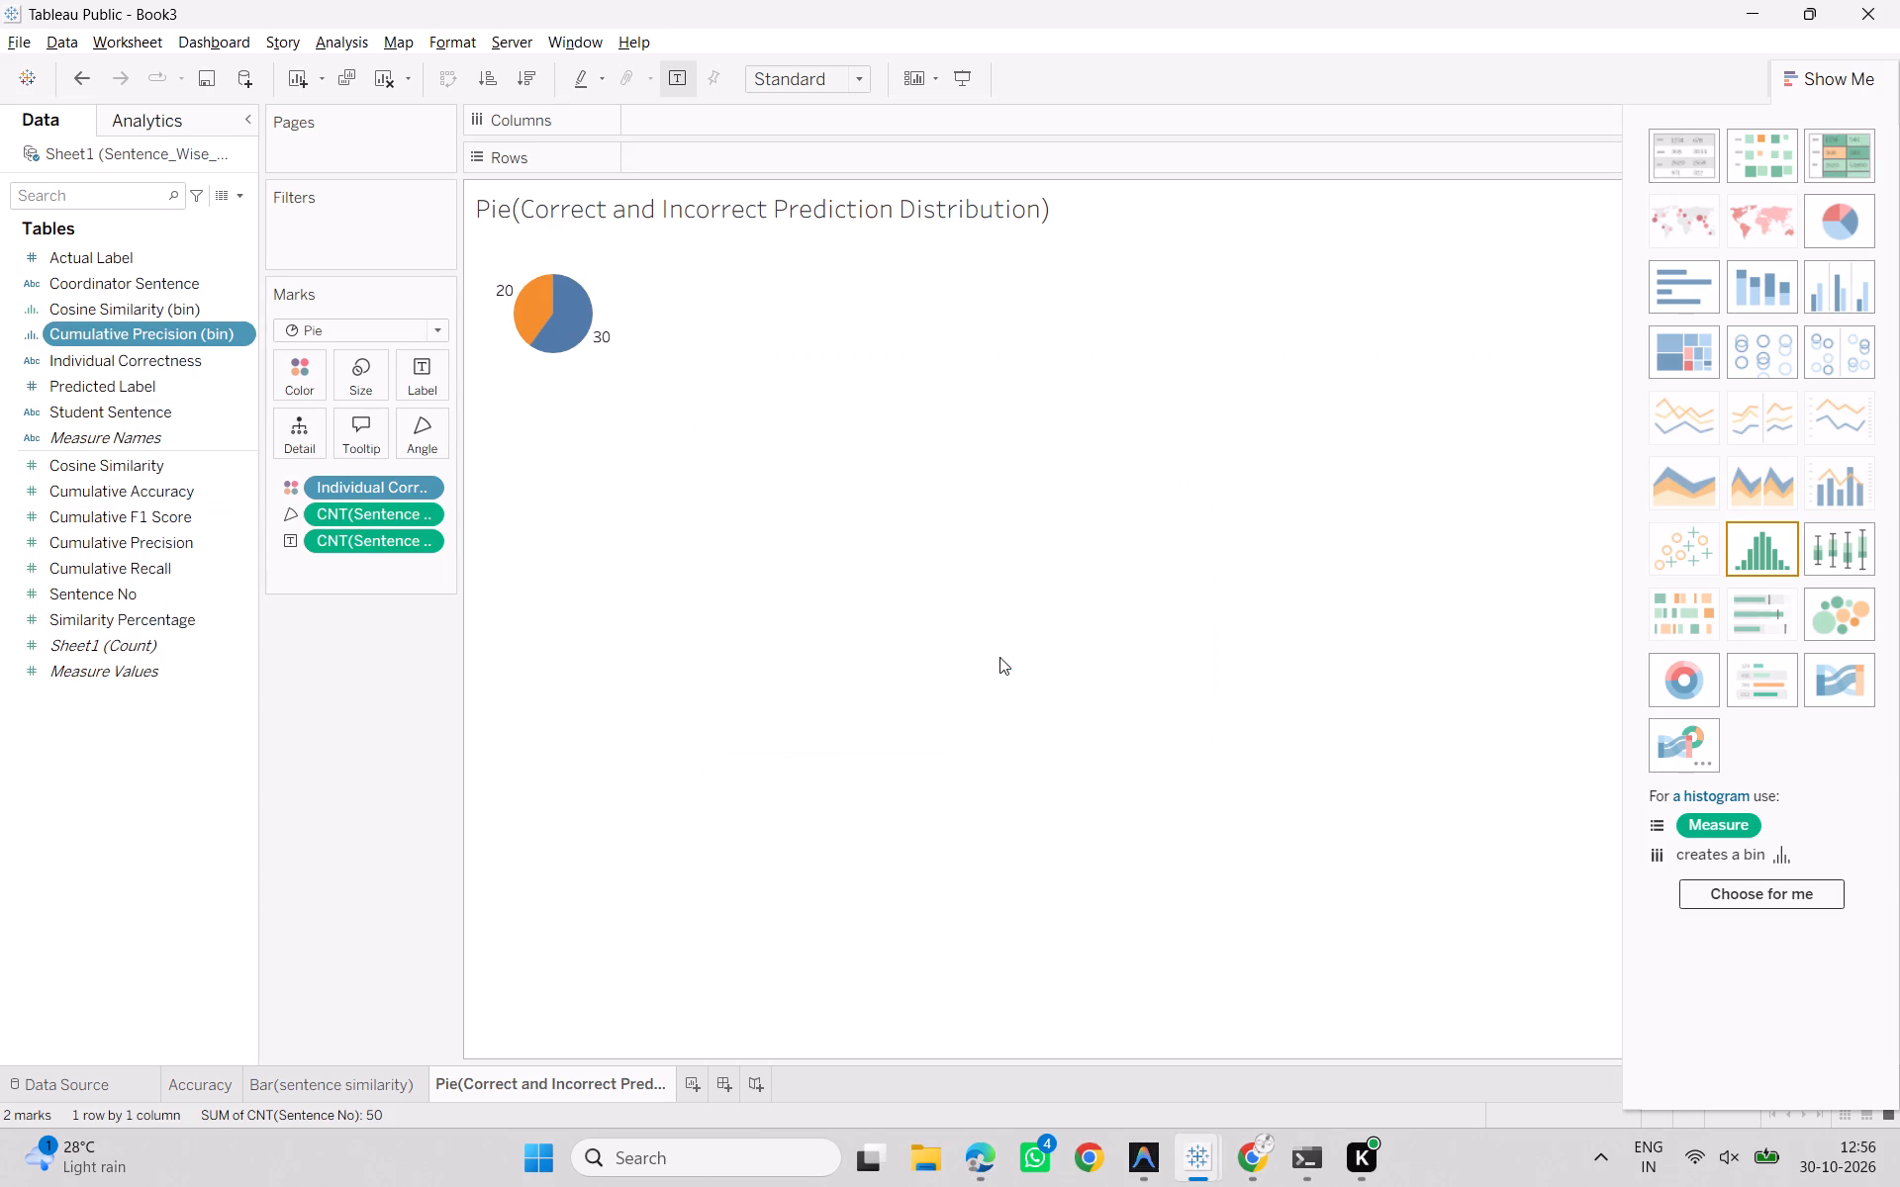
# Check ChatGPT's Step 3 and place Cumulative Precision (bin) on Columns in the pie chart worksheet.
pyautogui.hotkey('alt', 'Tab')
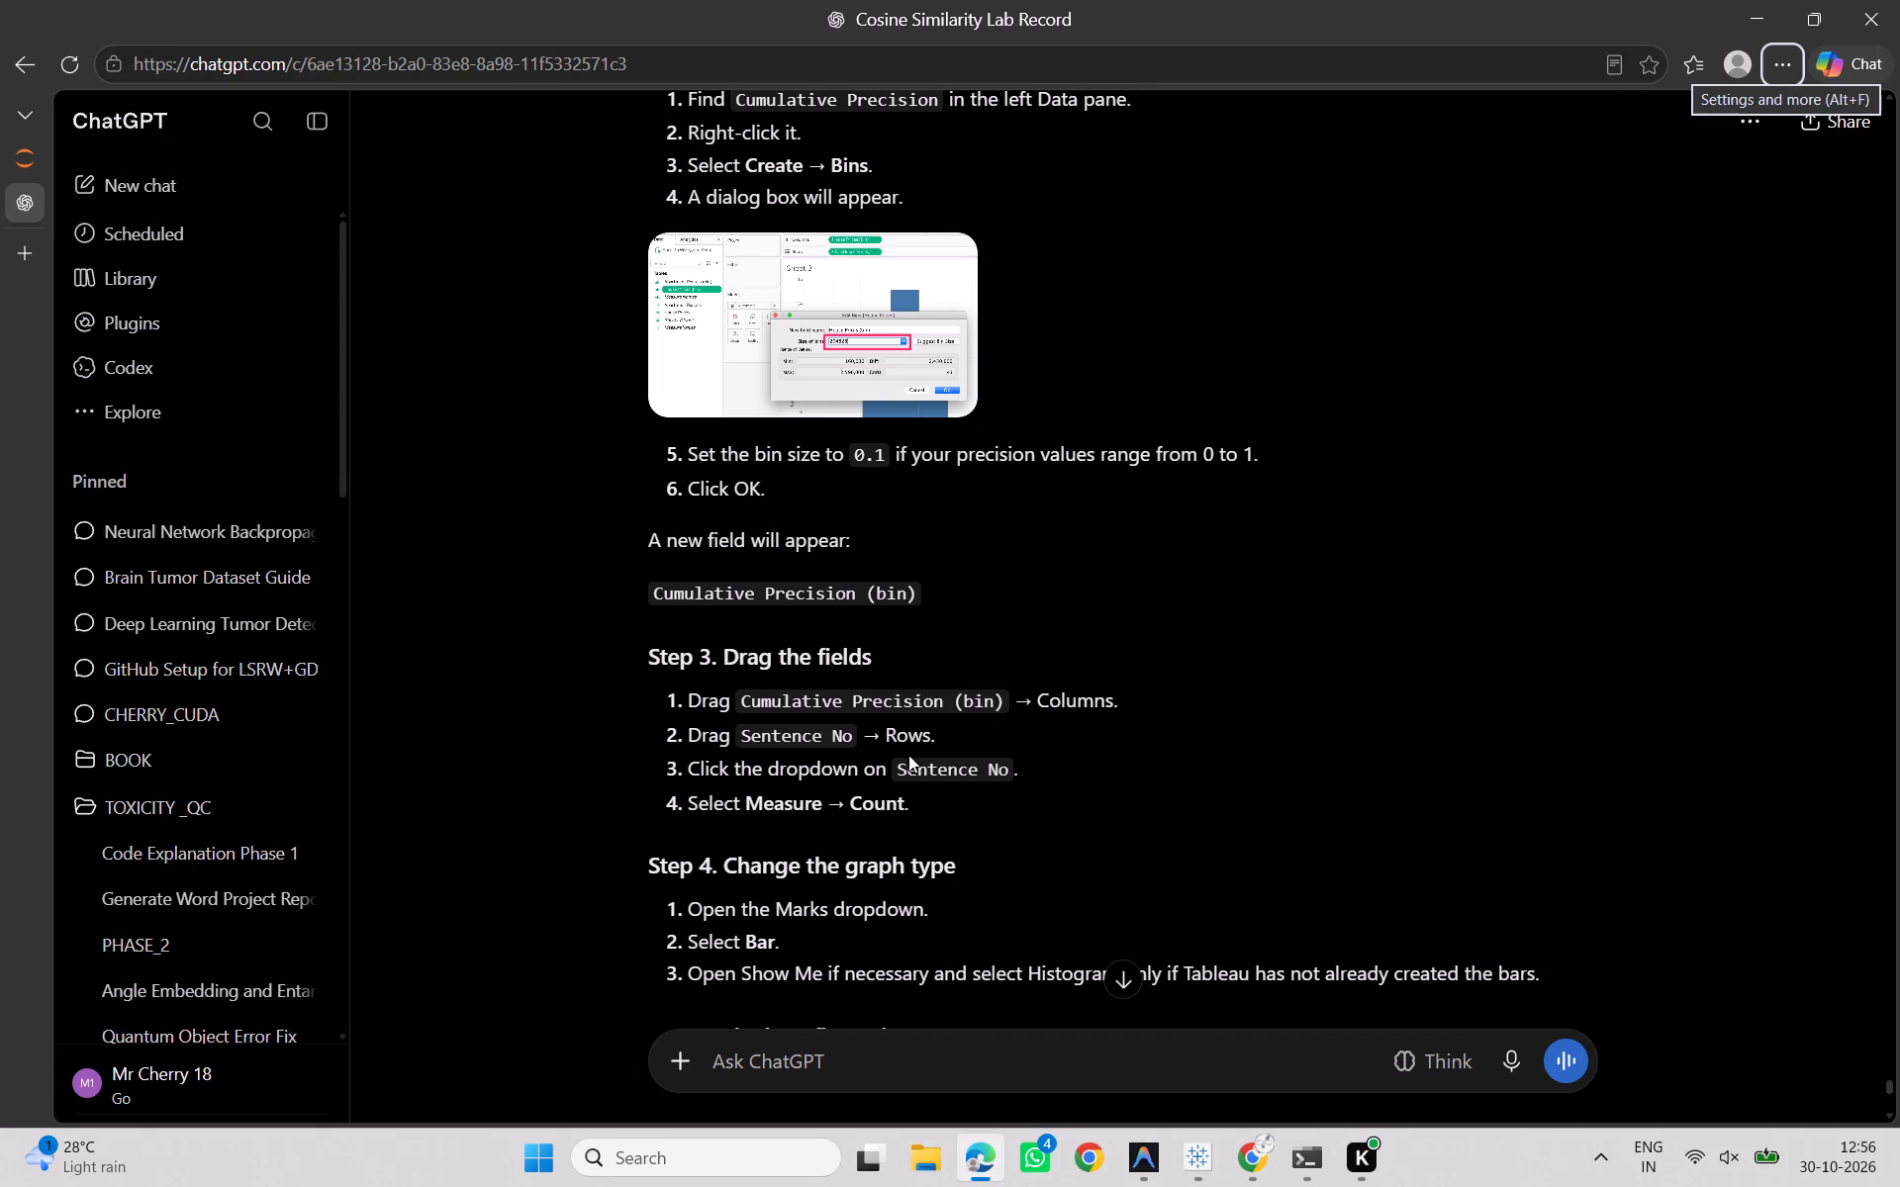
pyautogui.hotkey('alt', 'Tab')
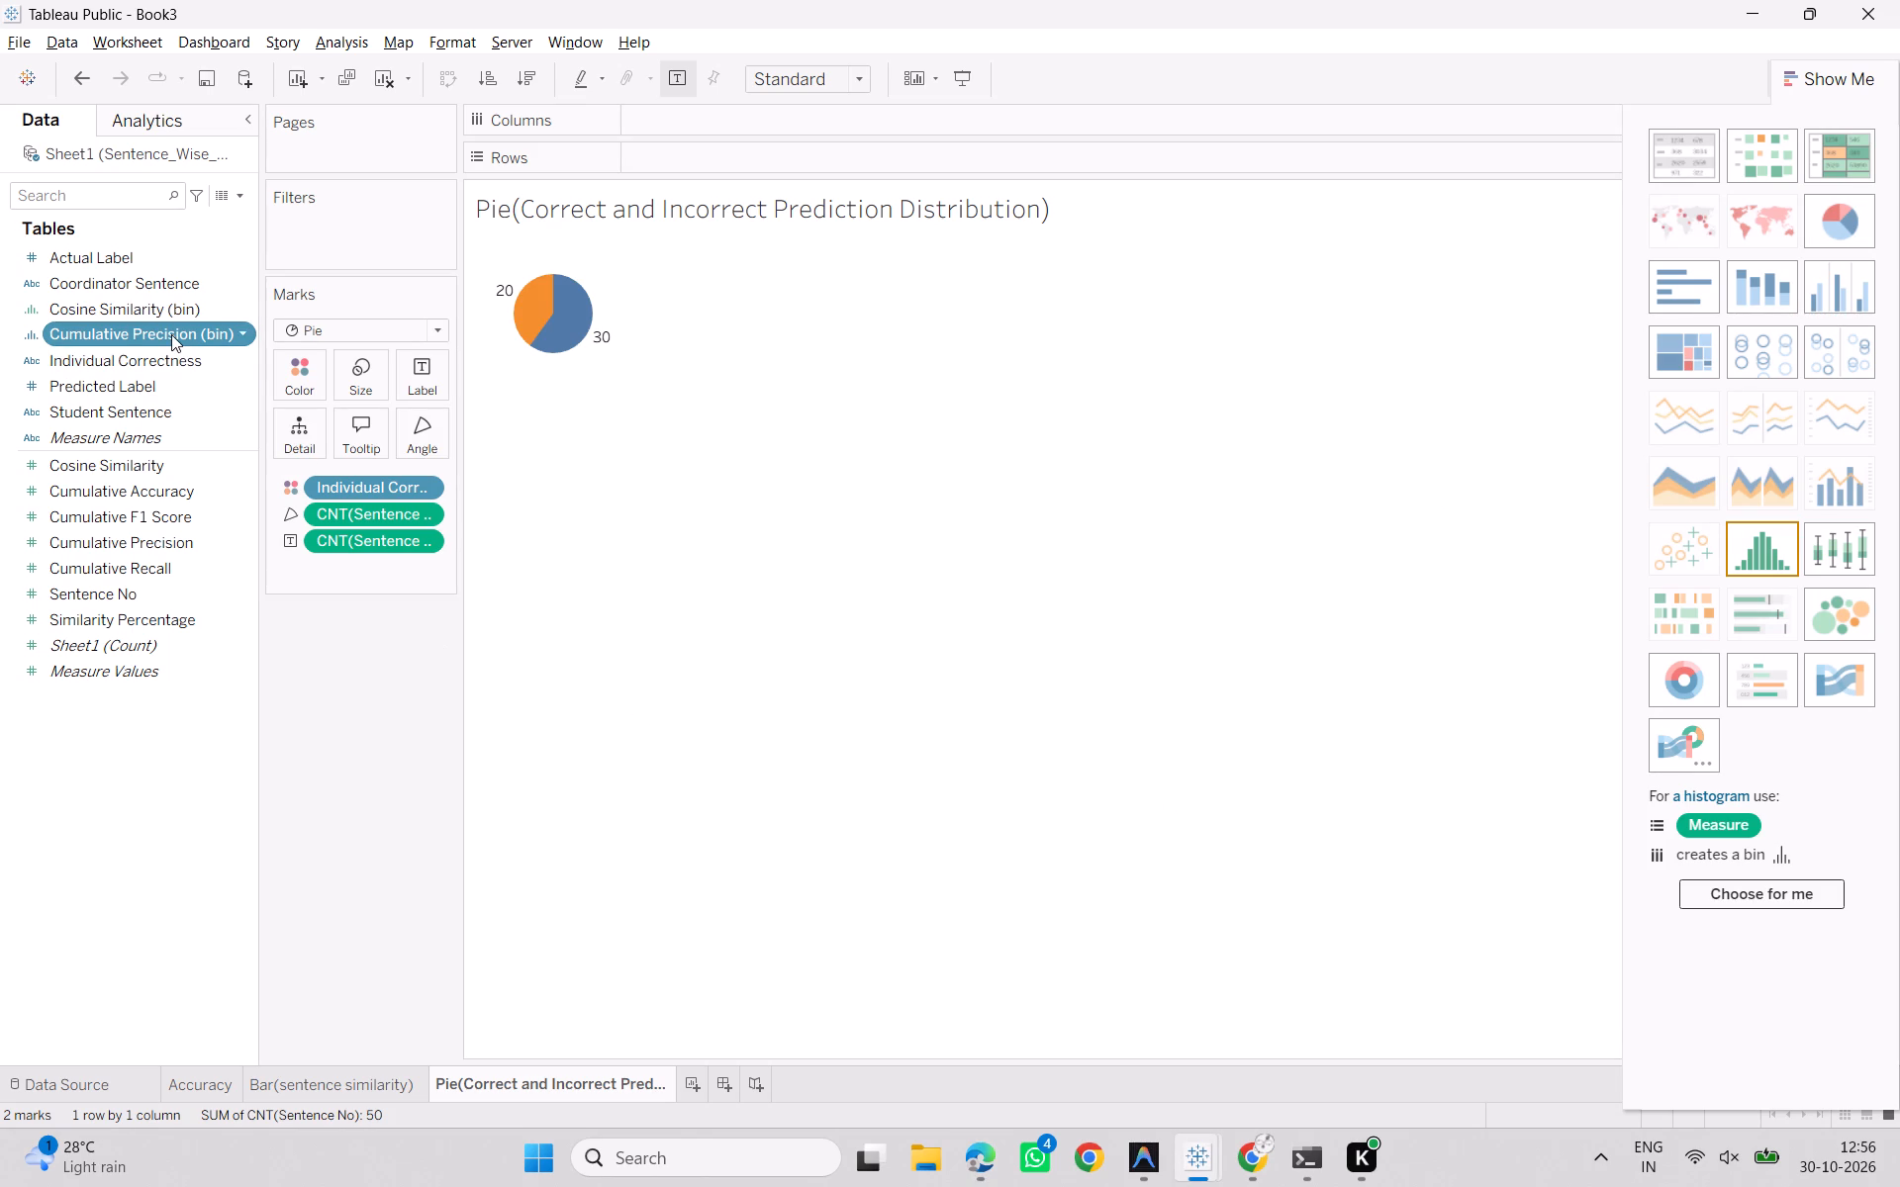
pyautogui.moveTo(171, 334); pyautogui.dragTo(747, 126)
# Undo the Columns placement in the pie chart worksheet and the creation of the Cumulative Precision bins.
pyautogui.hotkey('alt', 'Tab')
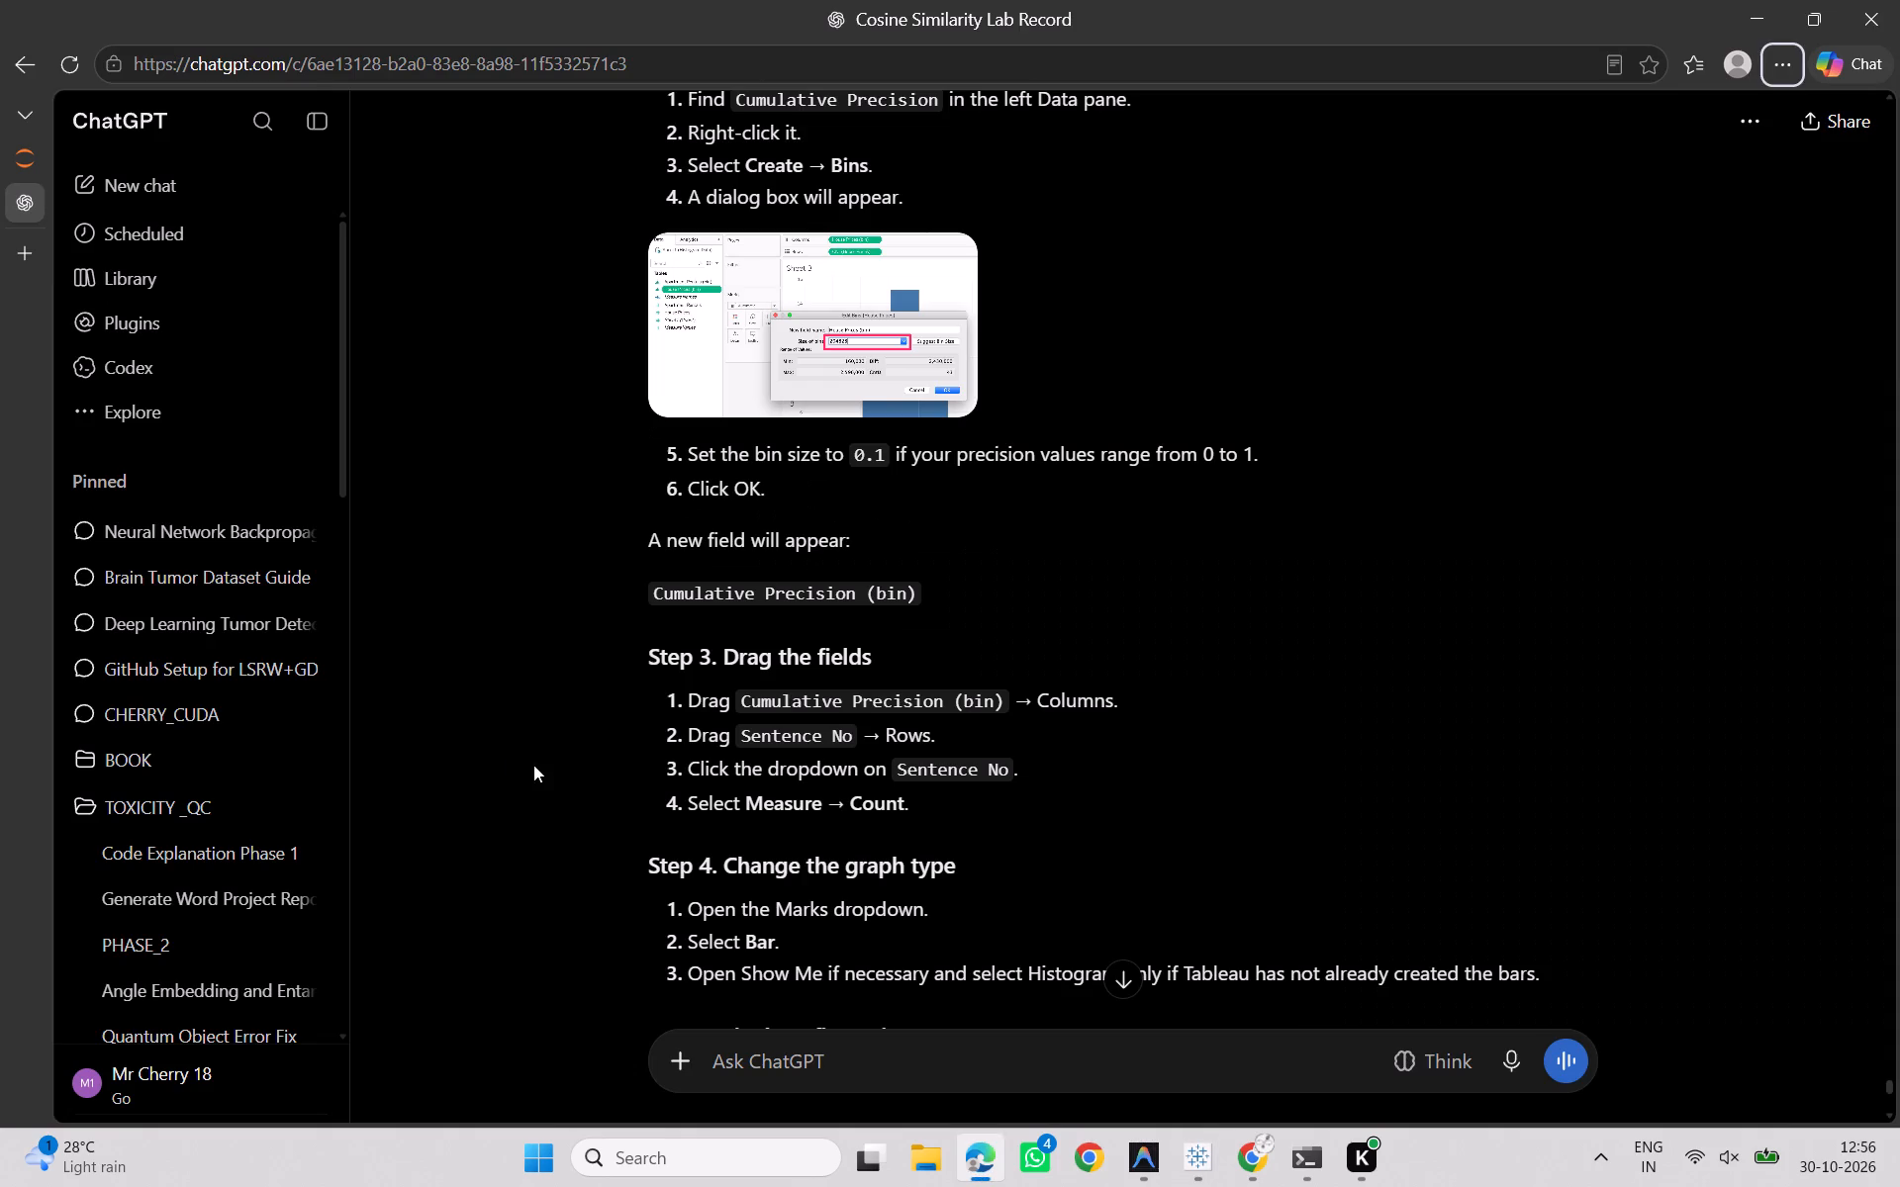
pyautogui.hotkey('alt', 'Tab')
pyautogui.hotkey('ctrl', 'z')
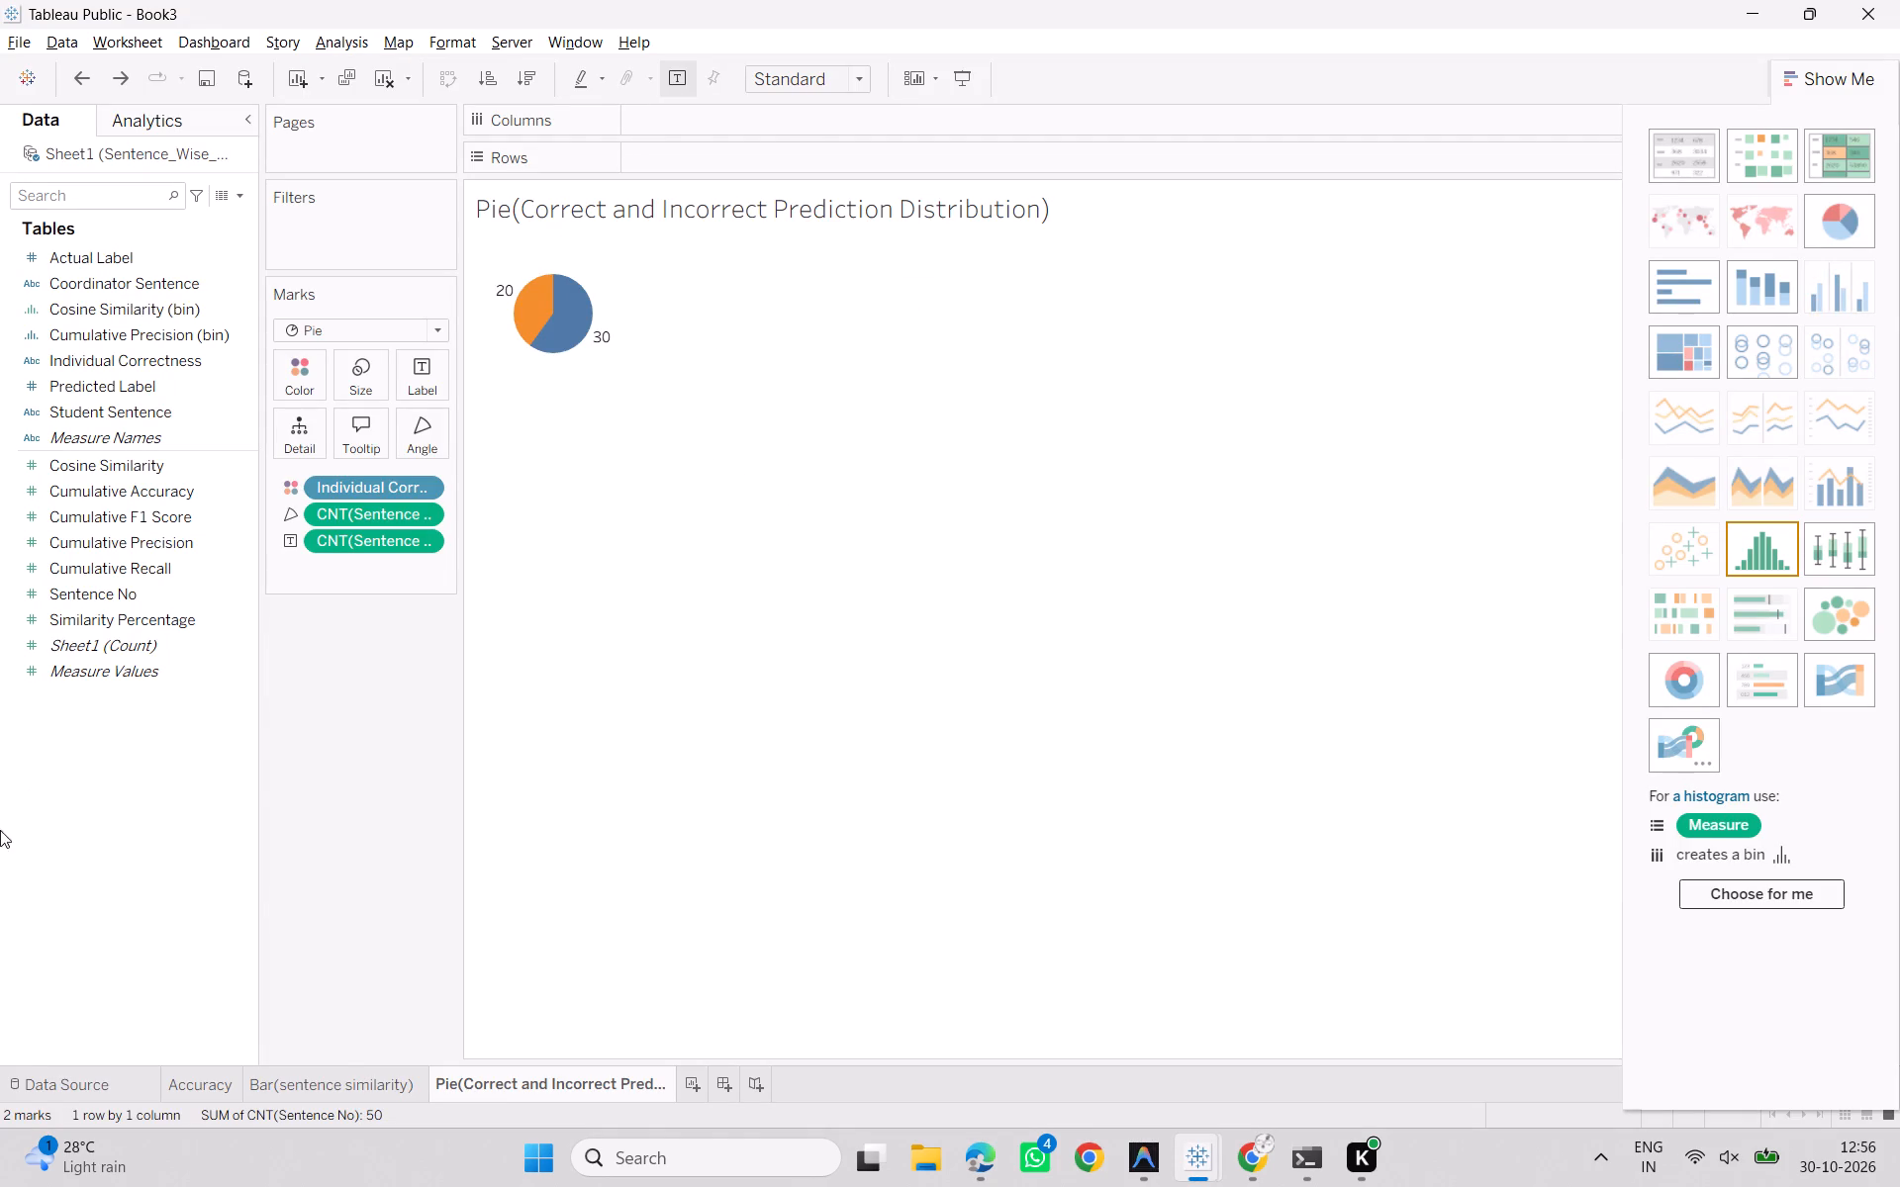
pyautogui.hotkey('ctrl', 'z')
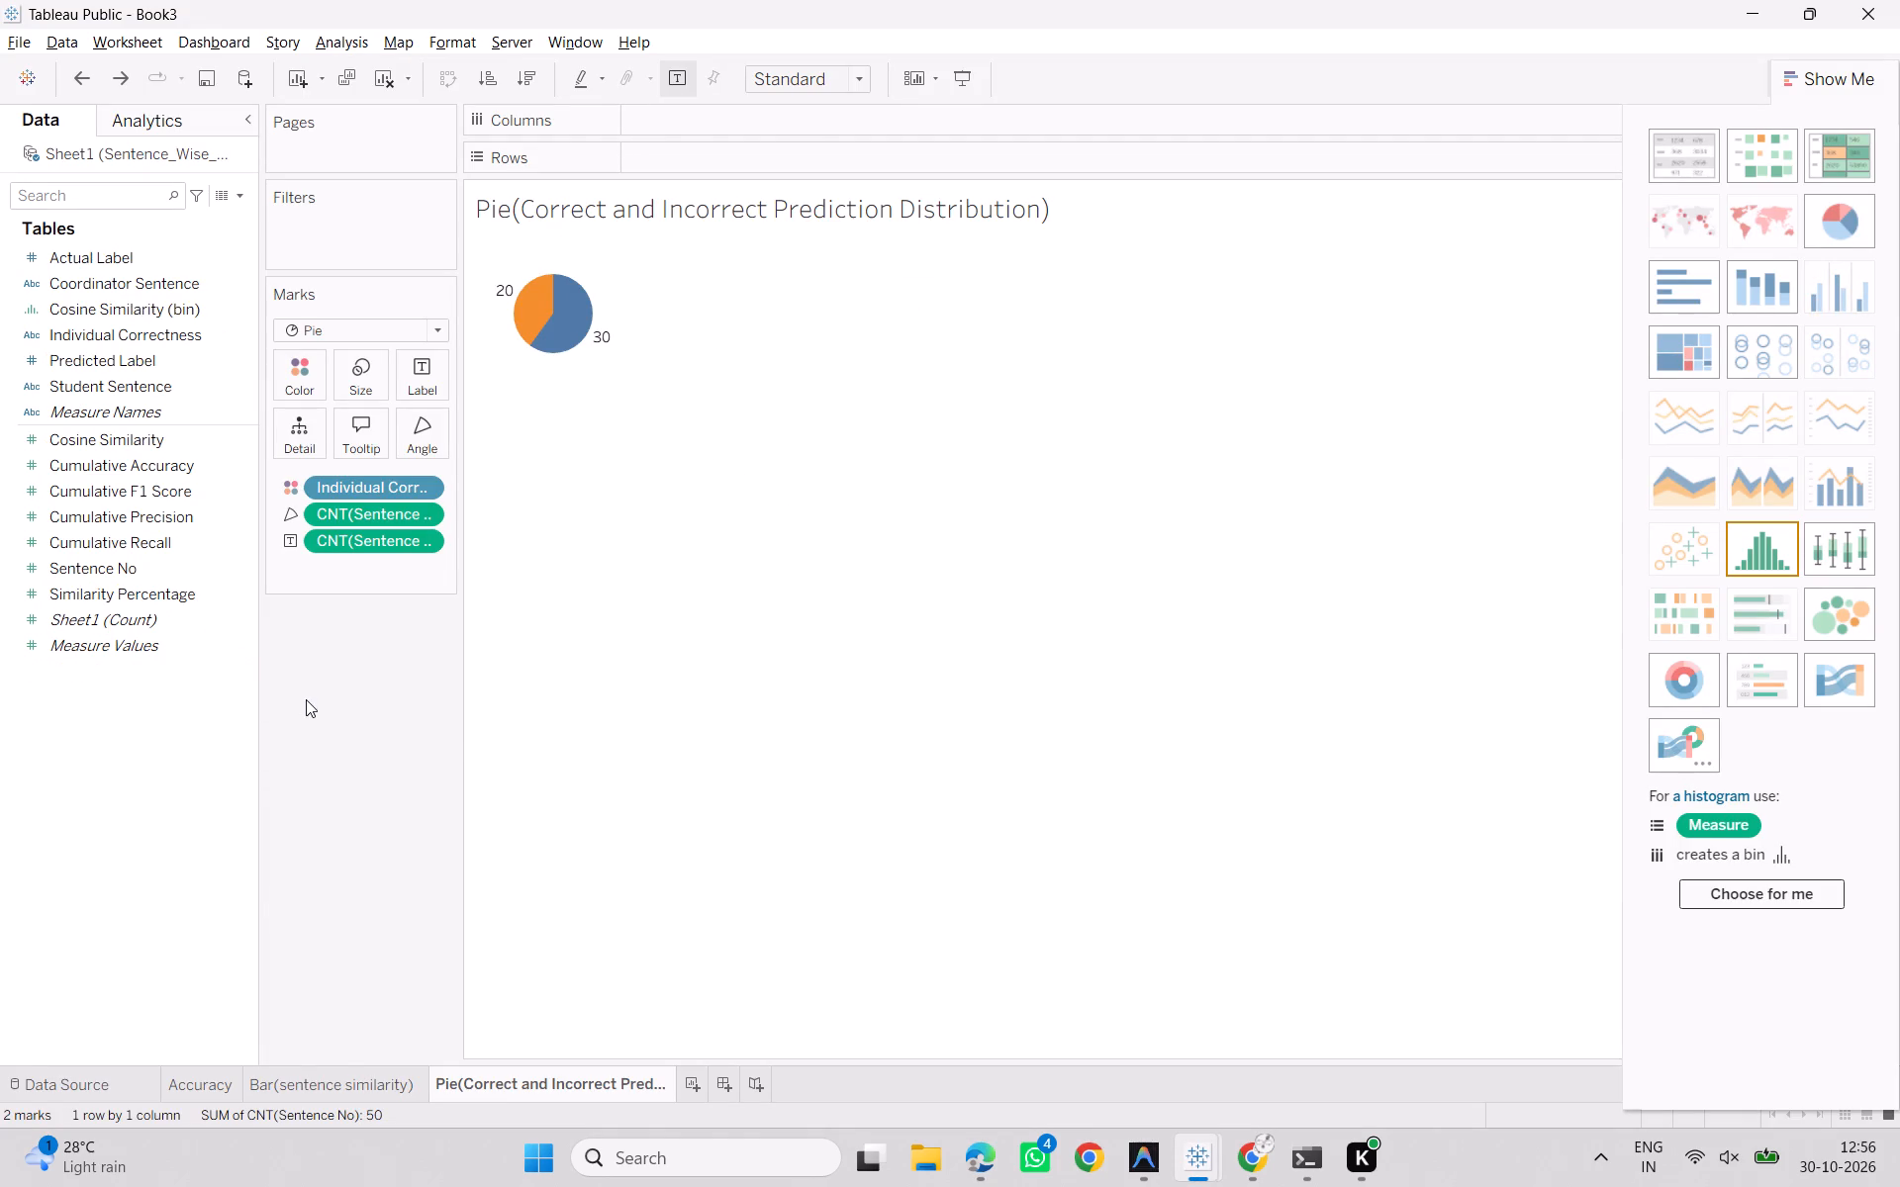
# Add a new blank worksheet after the pie chart worksheet.
pyautogui.click(682, 1085)
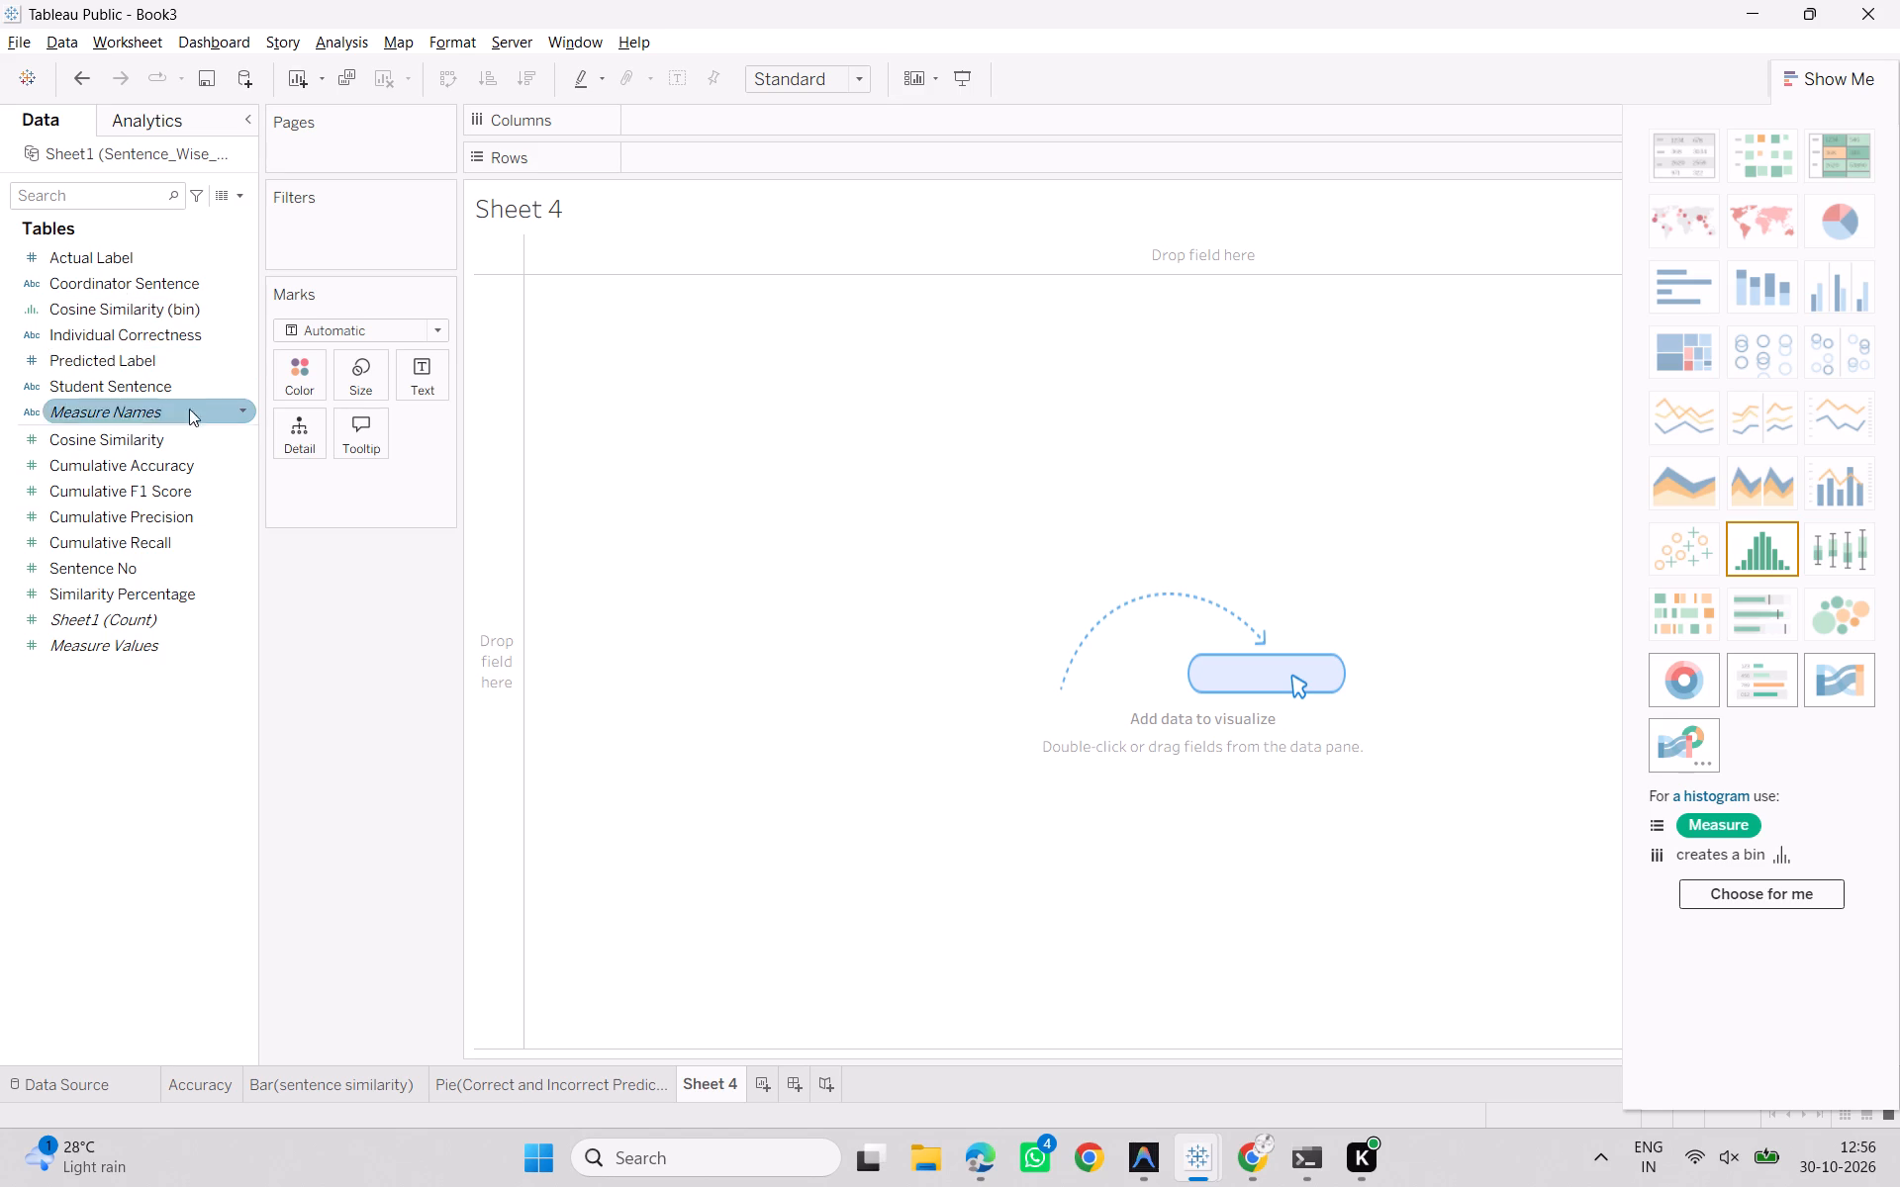
# Check ChatGPT's Step 2 and create bins from the Cumulative Precision field with a bin size of 0.1.
pyautogui.hotkey('alt', 'Tab')
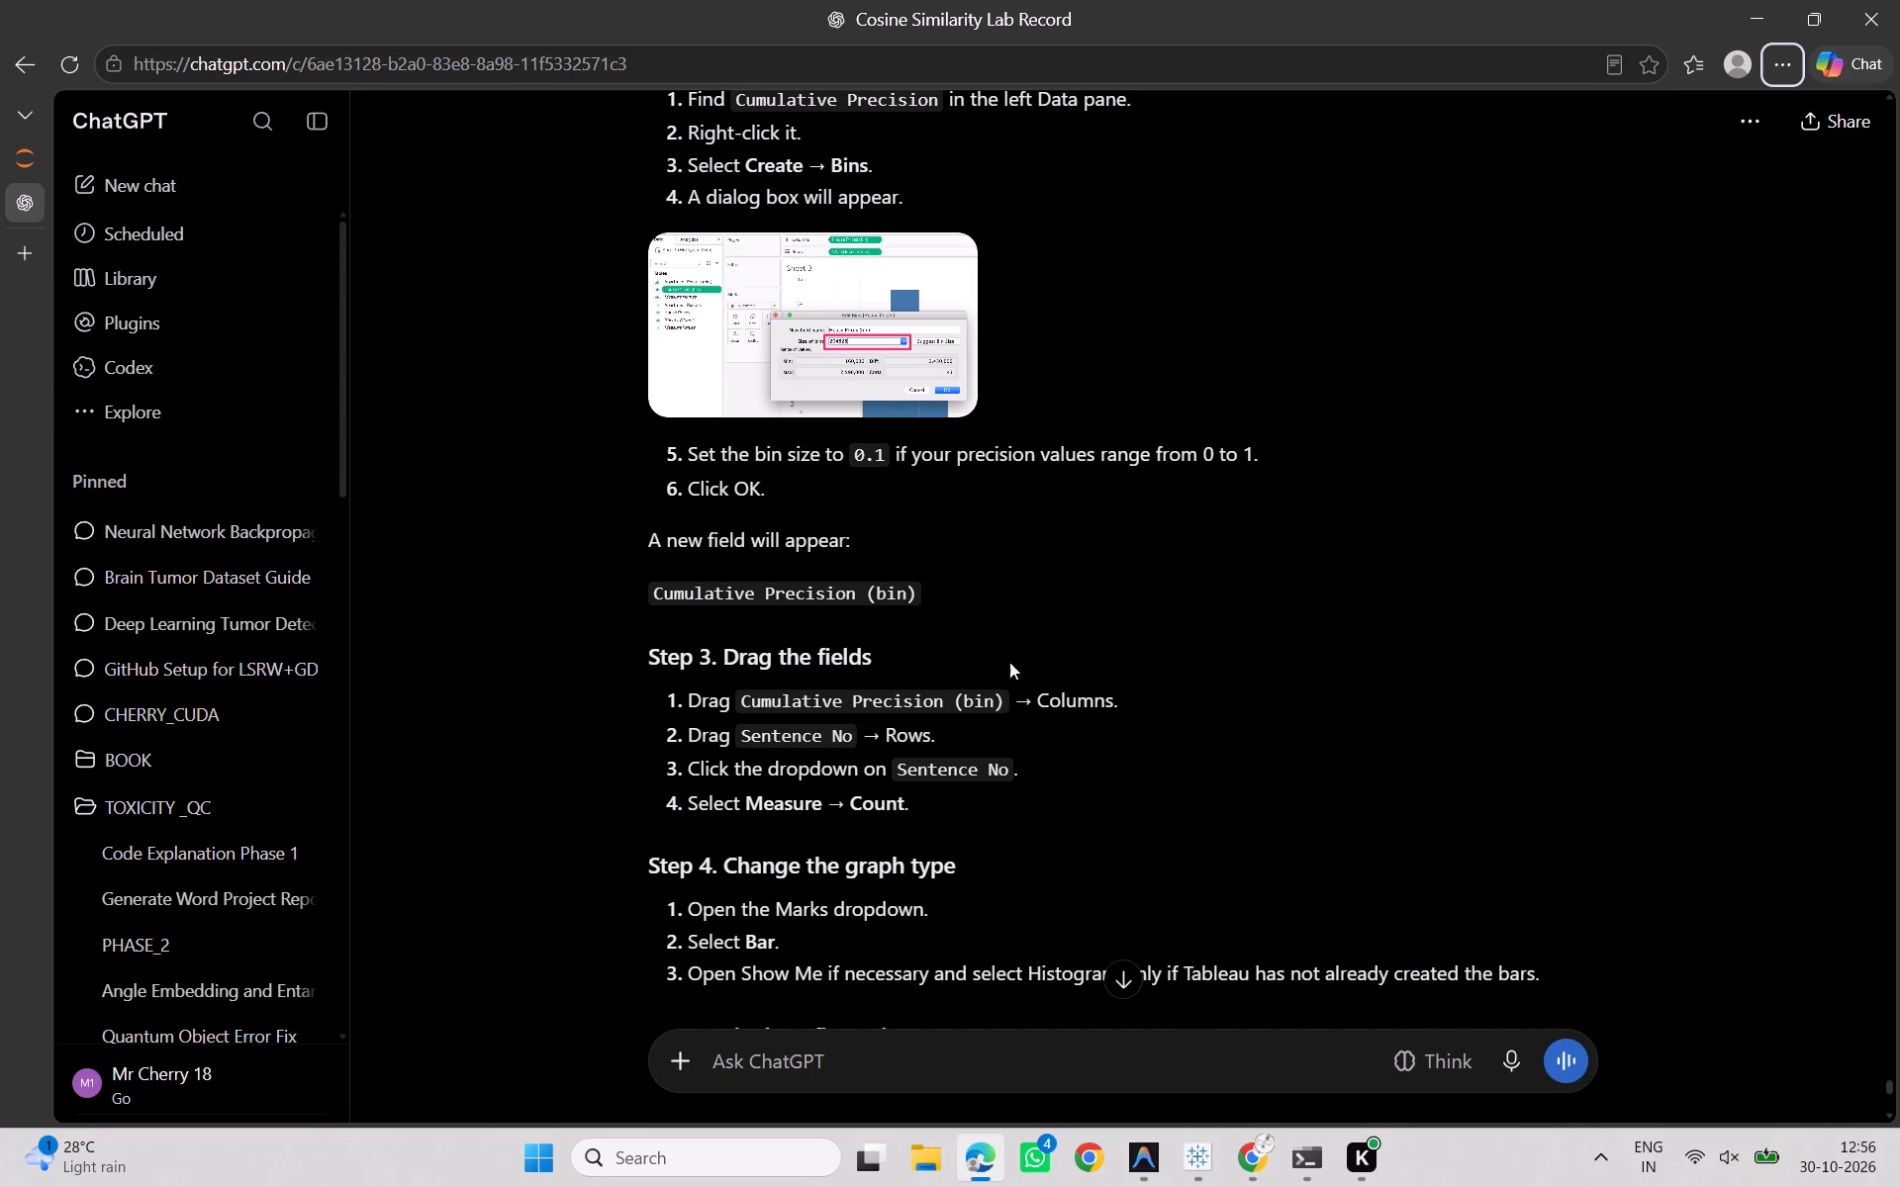
pyautogui.scroll(2, 1000, 627)
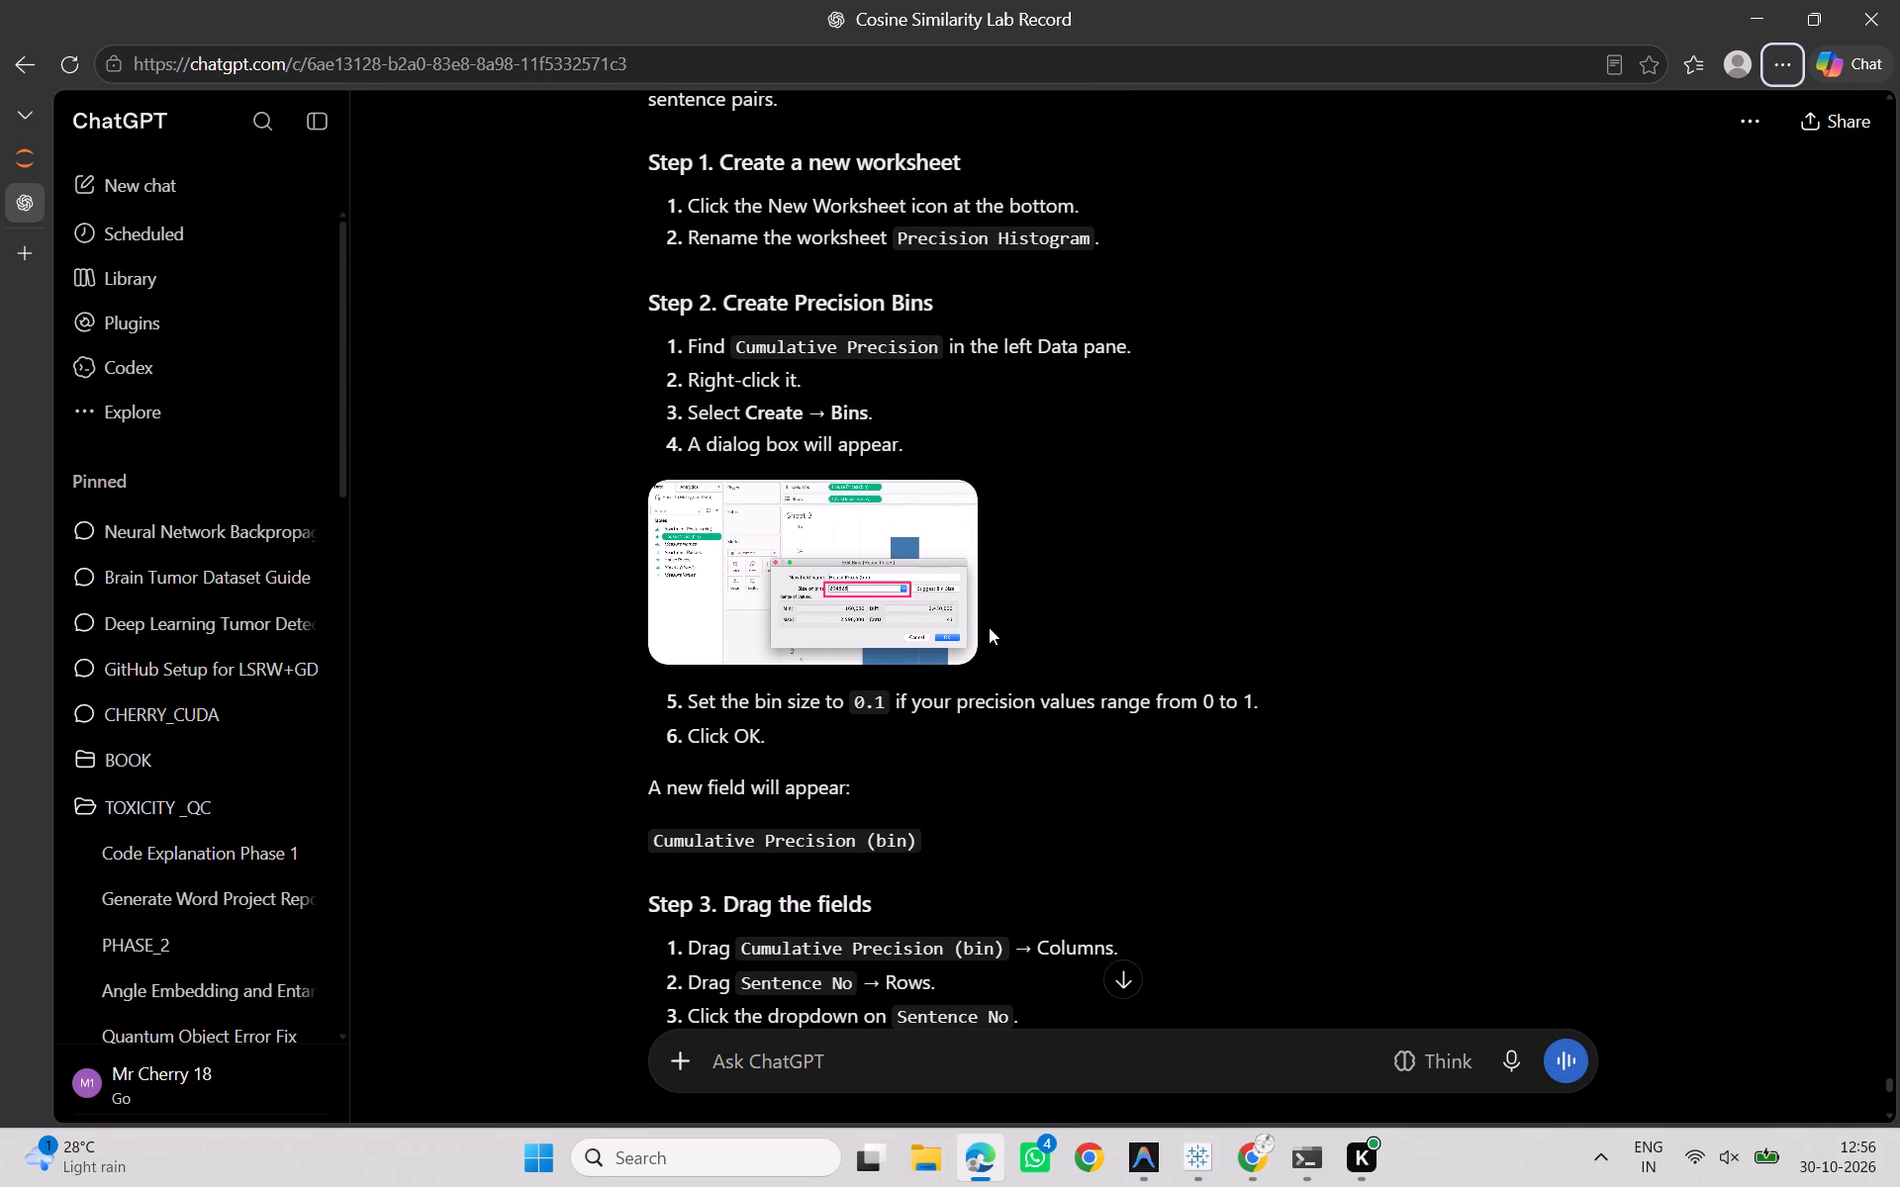
pyautogui.hotkey('alt', 'Tab')
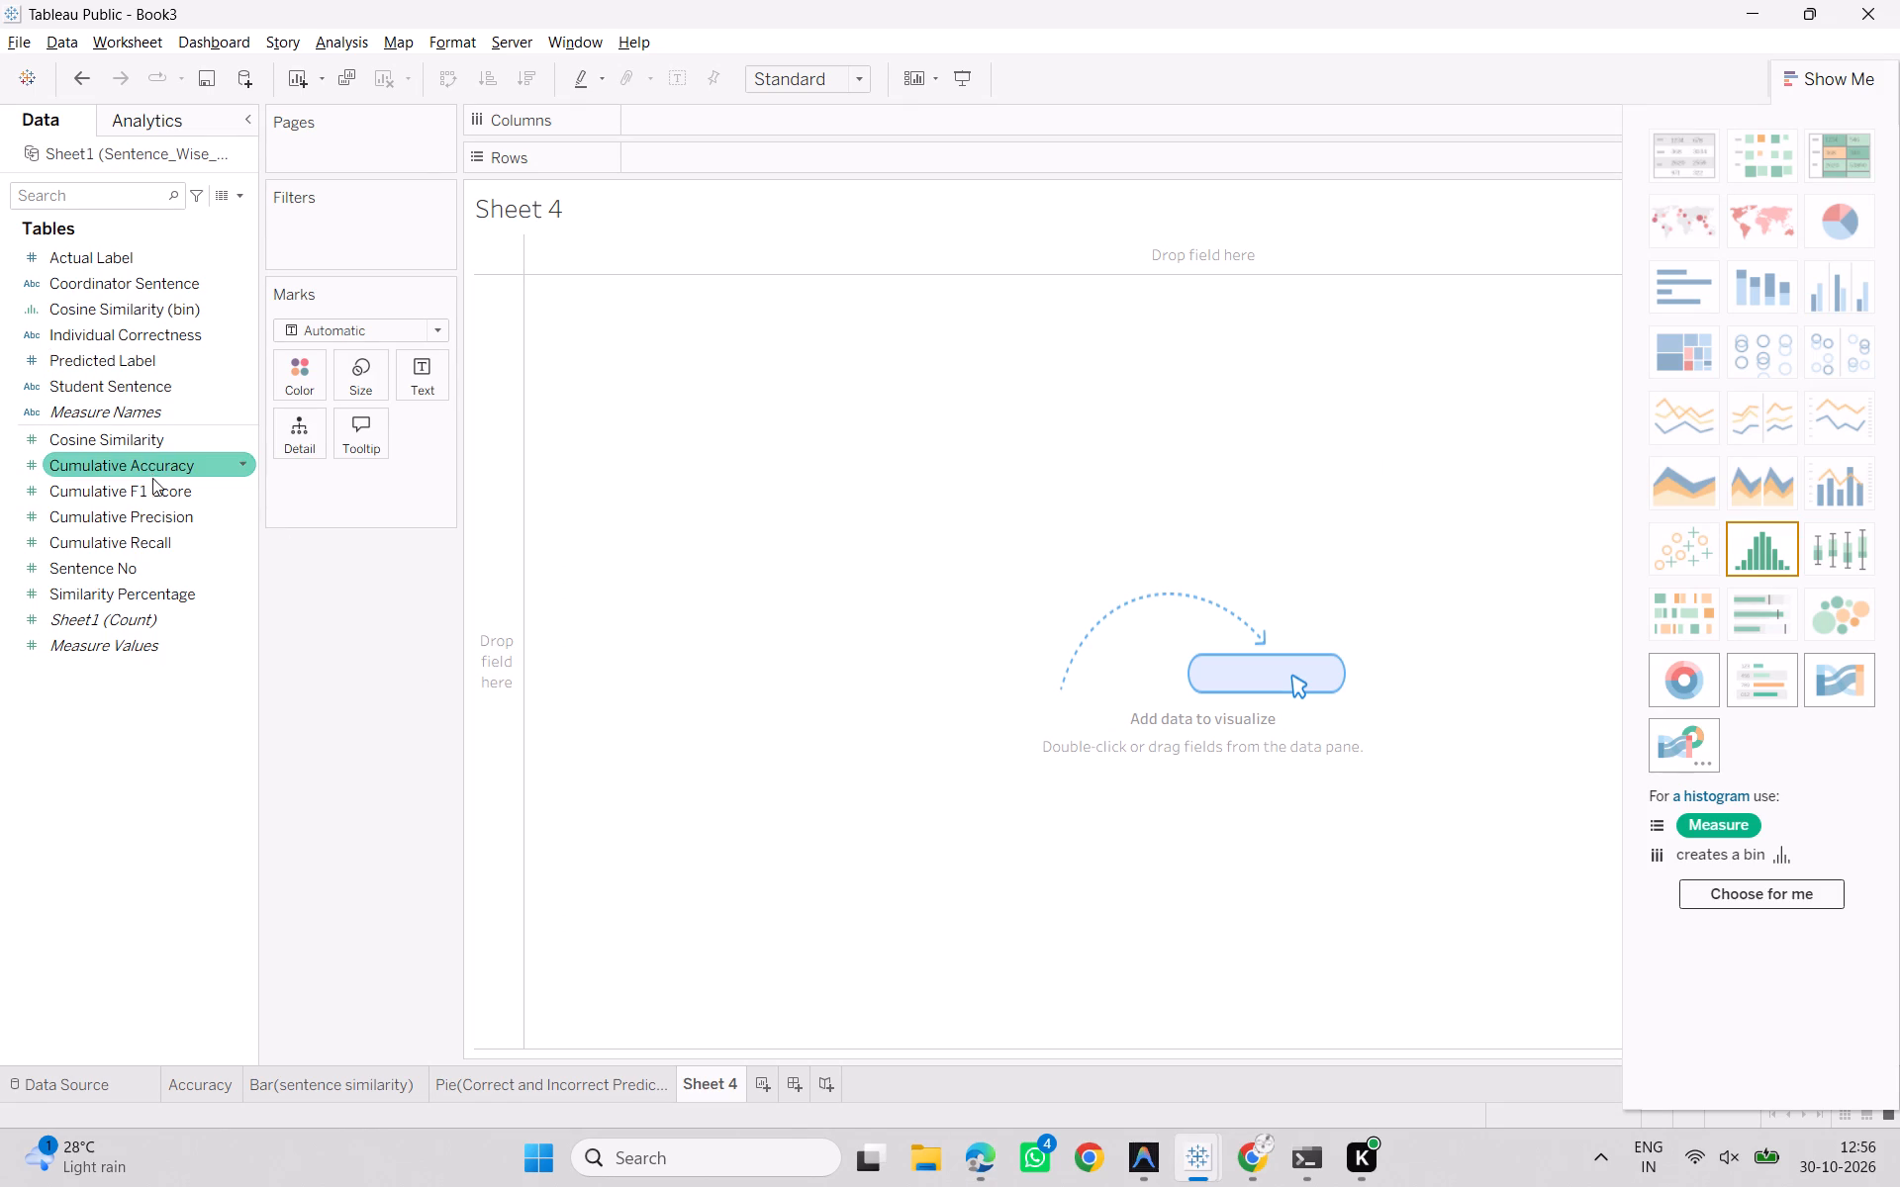
pyautogui.rightClick(215, 513)
pyautogui.click(386, 655)
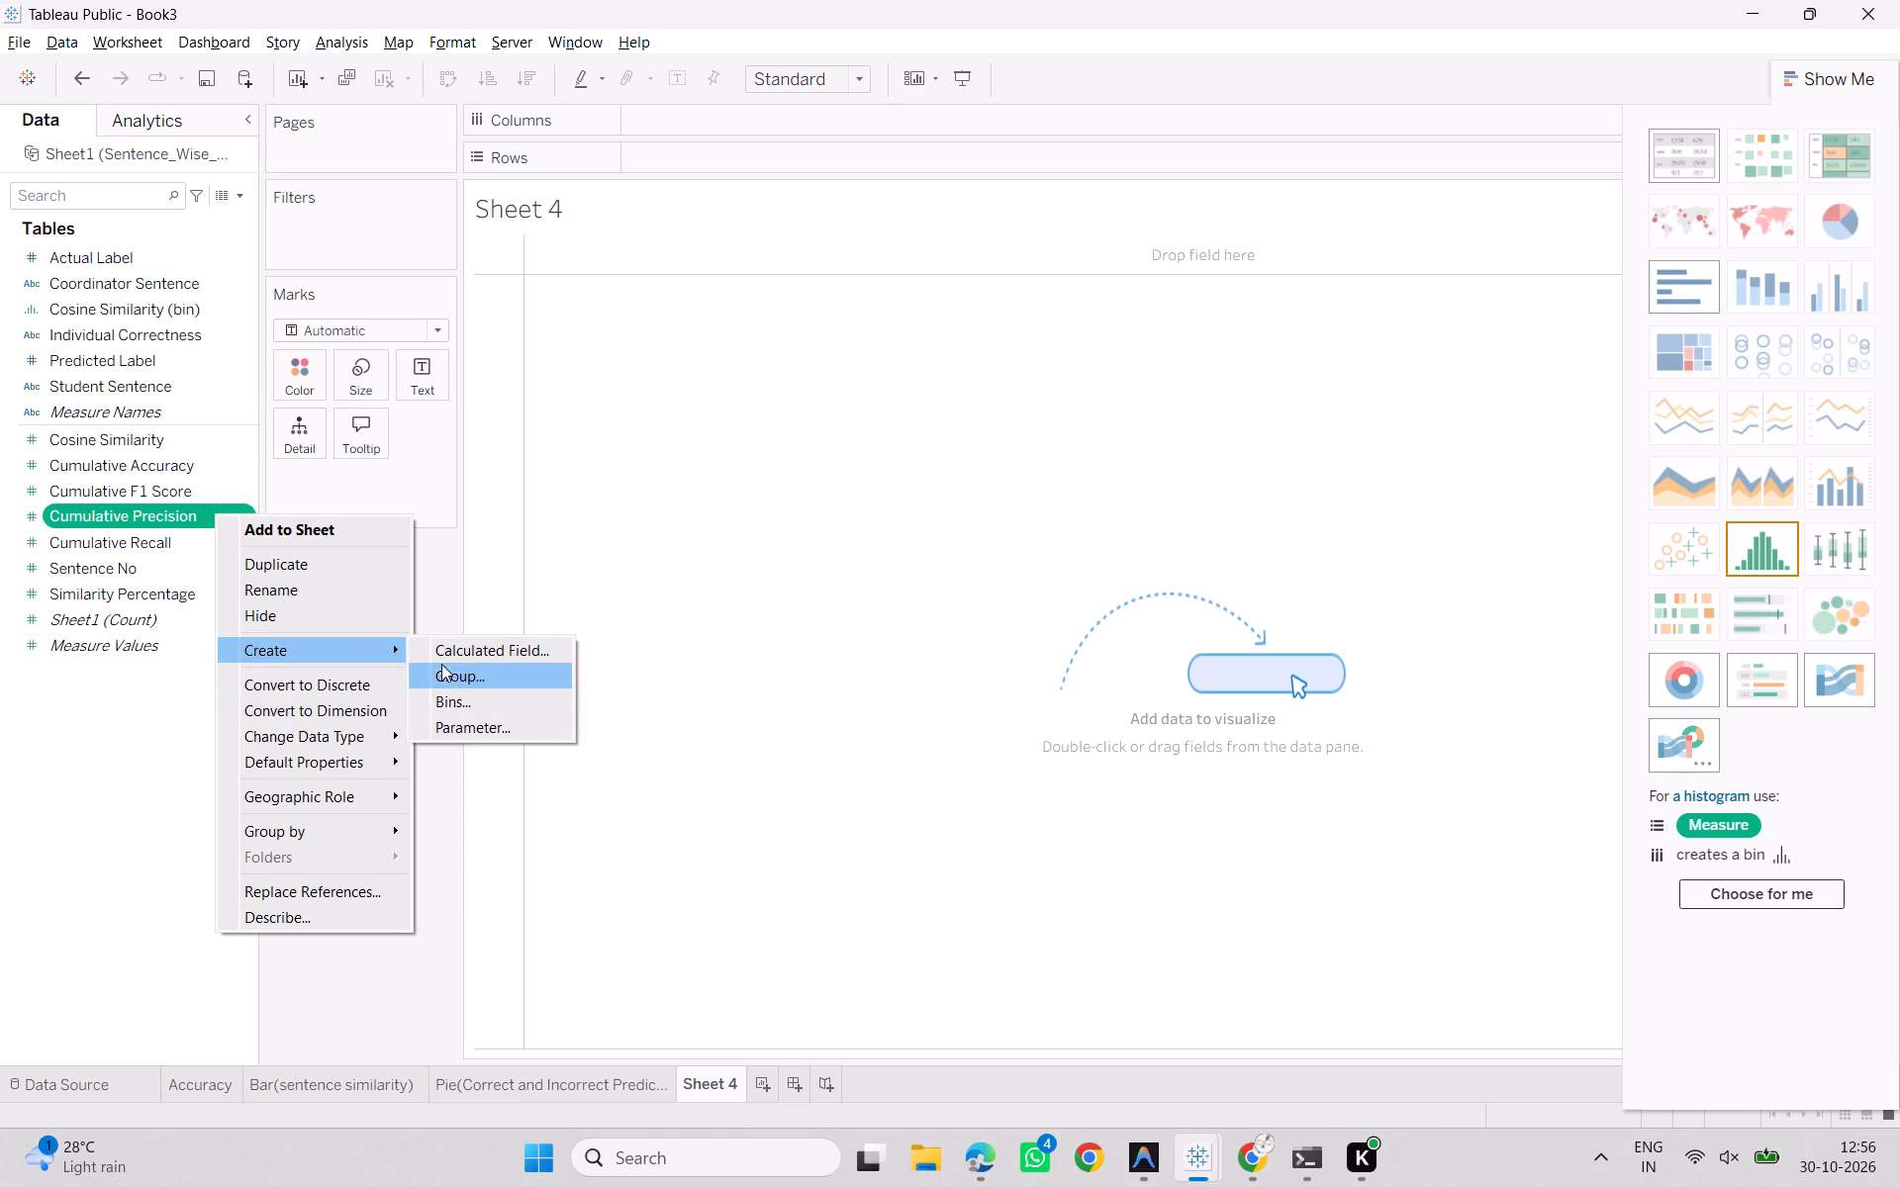
pyautogui.click(451, 692)
pyautogui.click(908, 521)
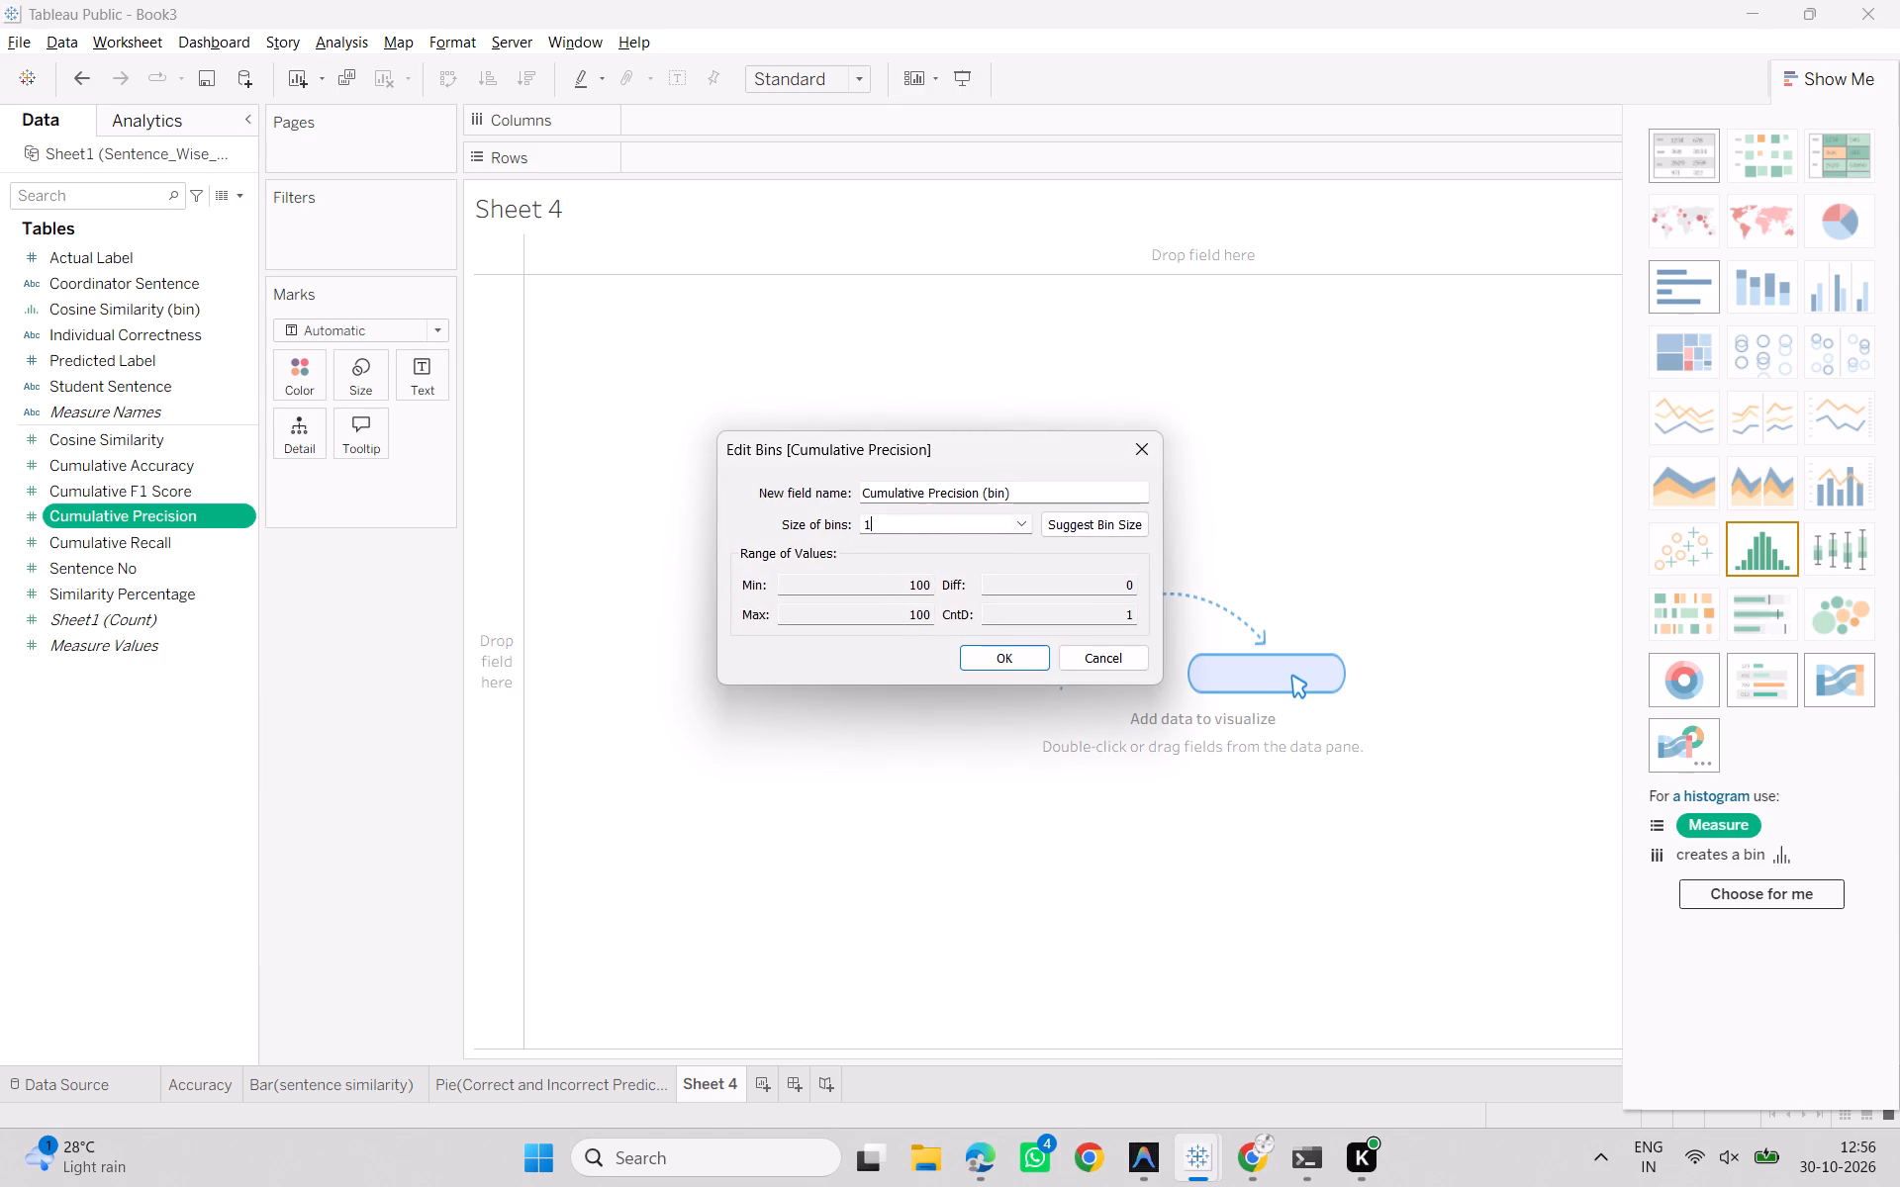
pyautogui.press('BackSpace')
pyautogui.write('0.1')
pyautogui.click(998, 663)
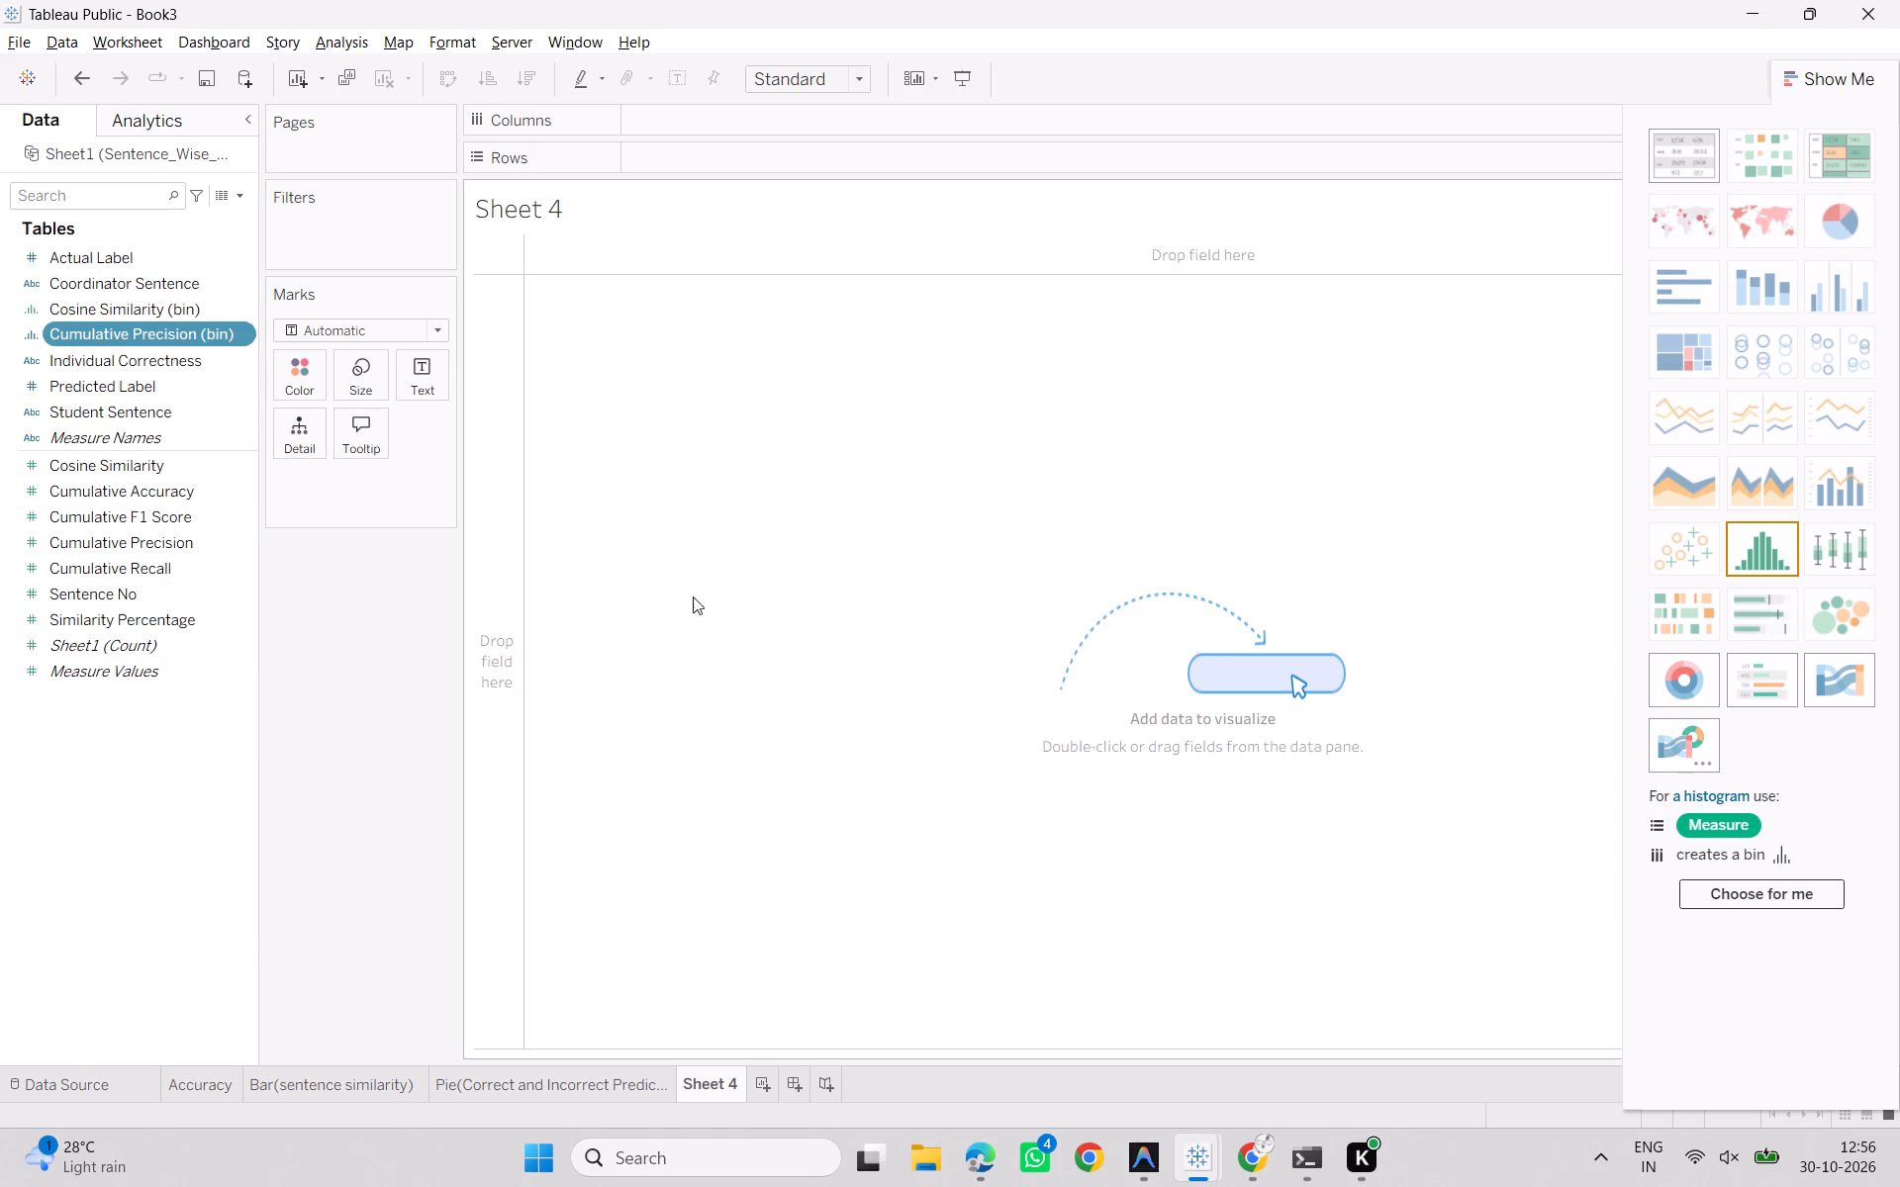
# Place Cumulative Precision (bin) on Columns in Sheet 4.
pyautogui.moveTo(226, 333); pyautogui.dragTo(438, 276)
pyautogui.moveTo(815, 175); pyautogui.dragTo(832, 168)
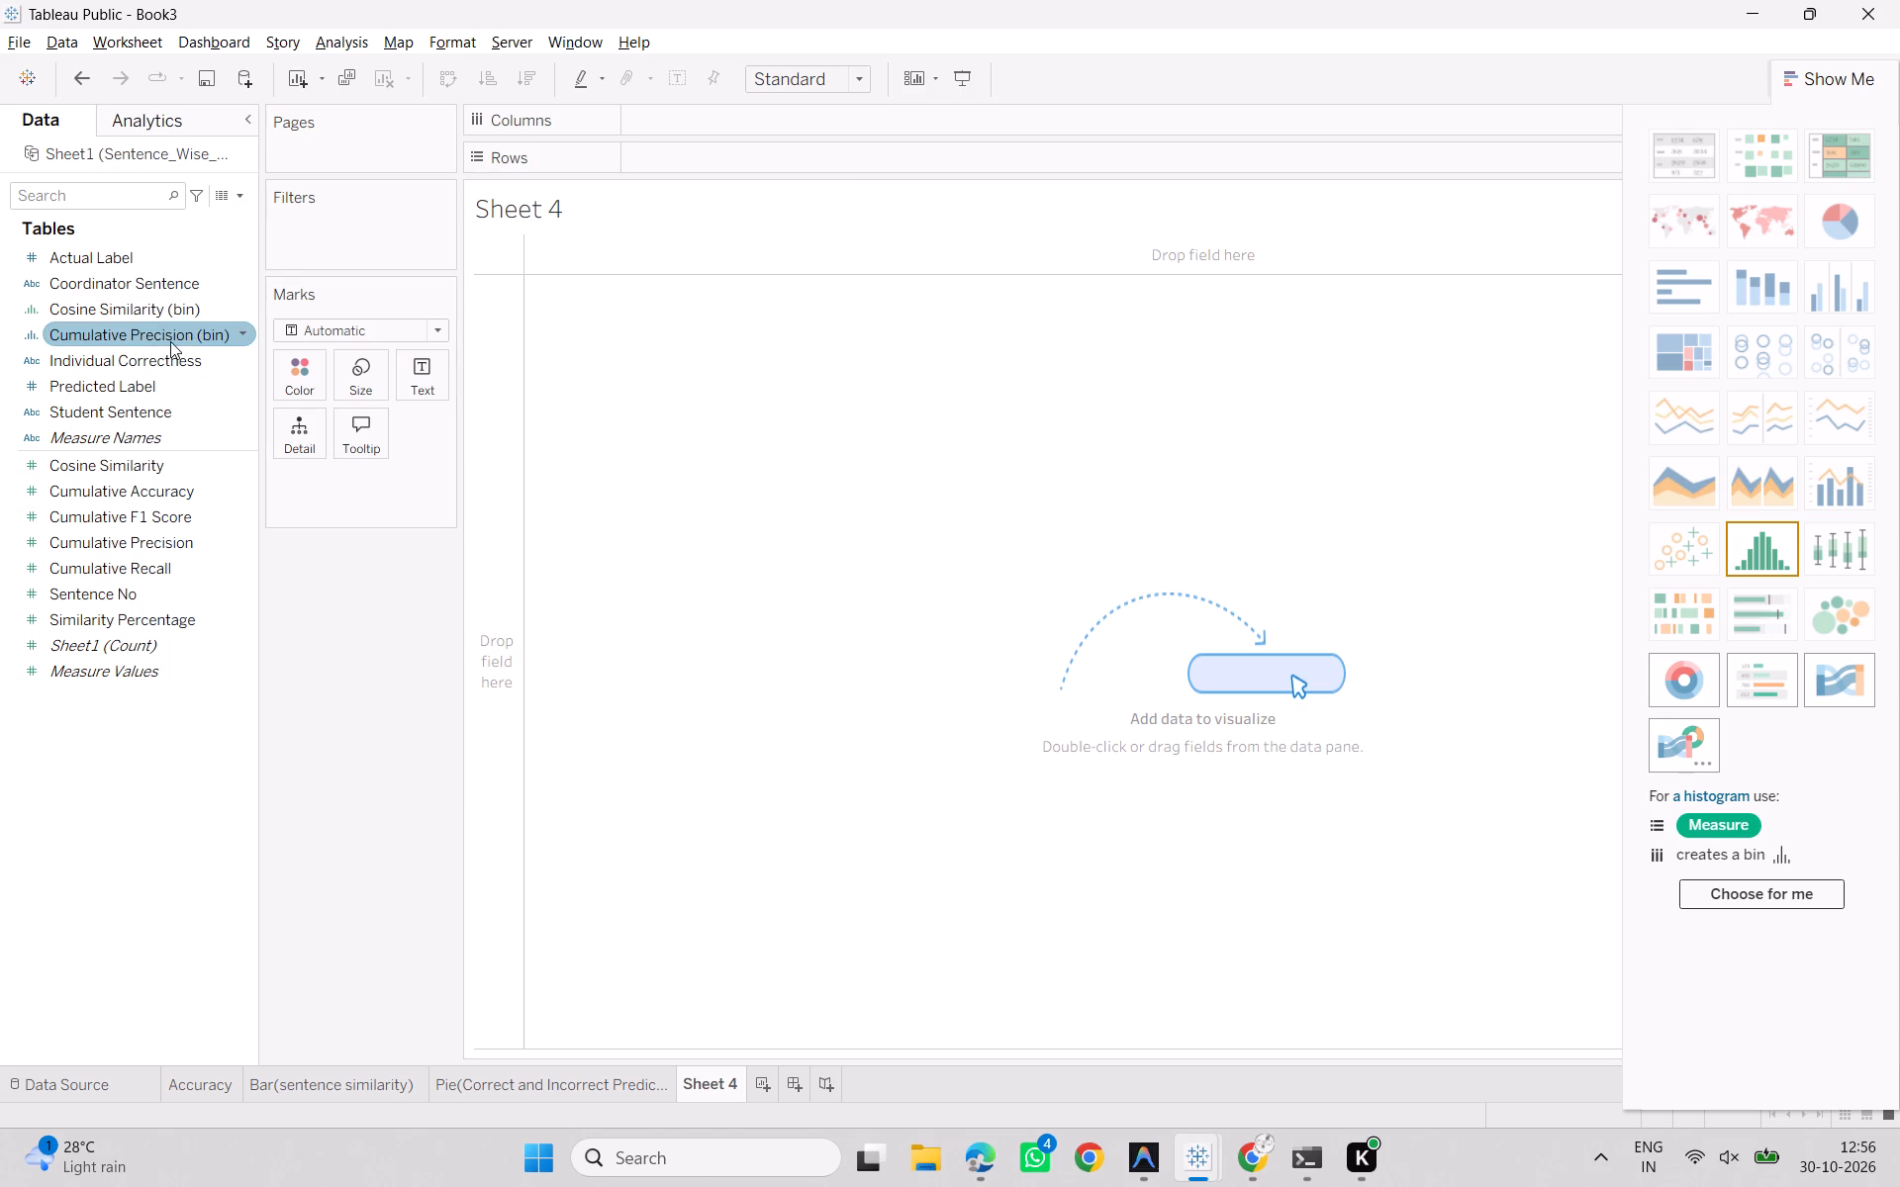
pyautogui.moveTo(166, 340); pyautogui.dragTo(747, 136)
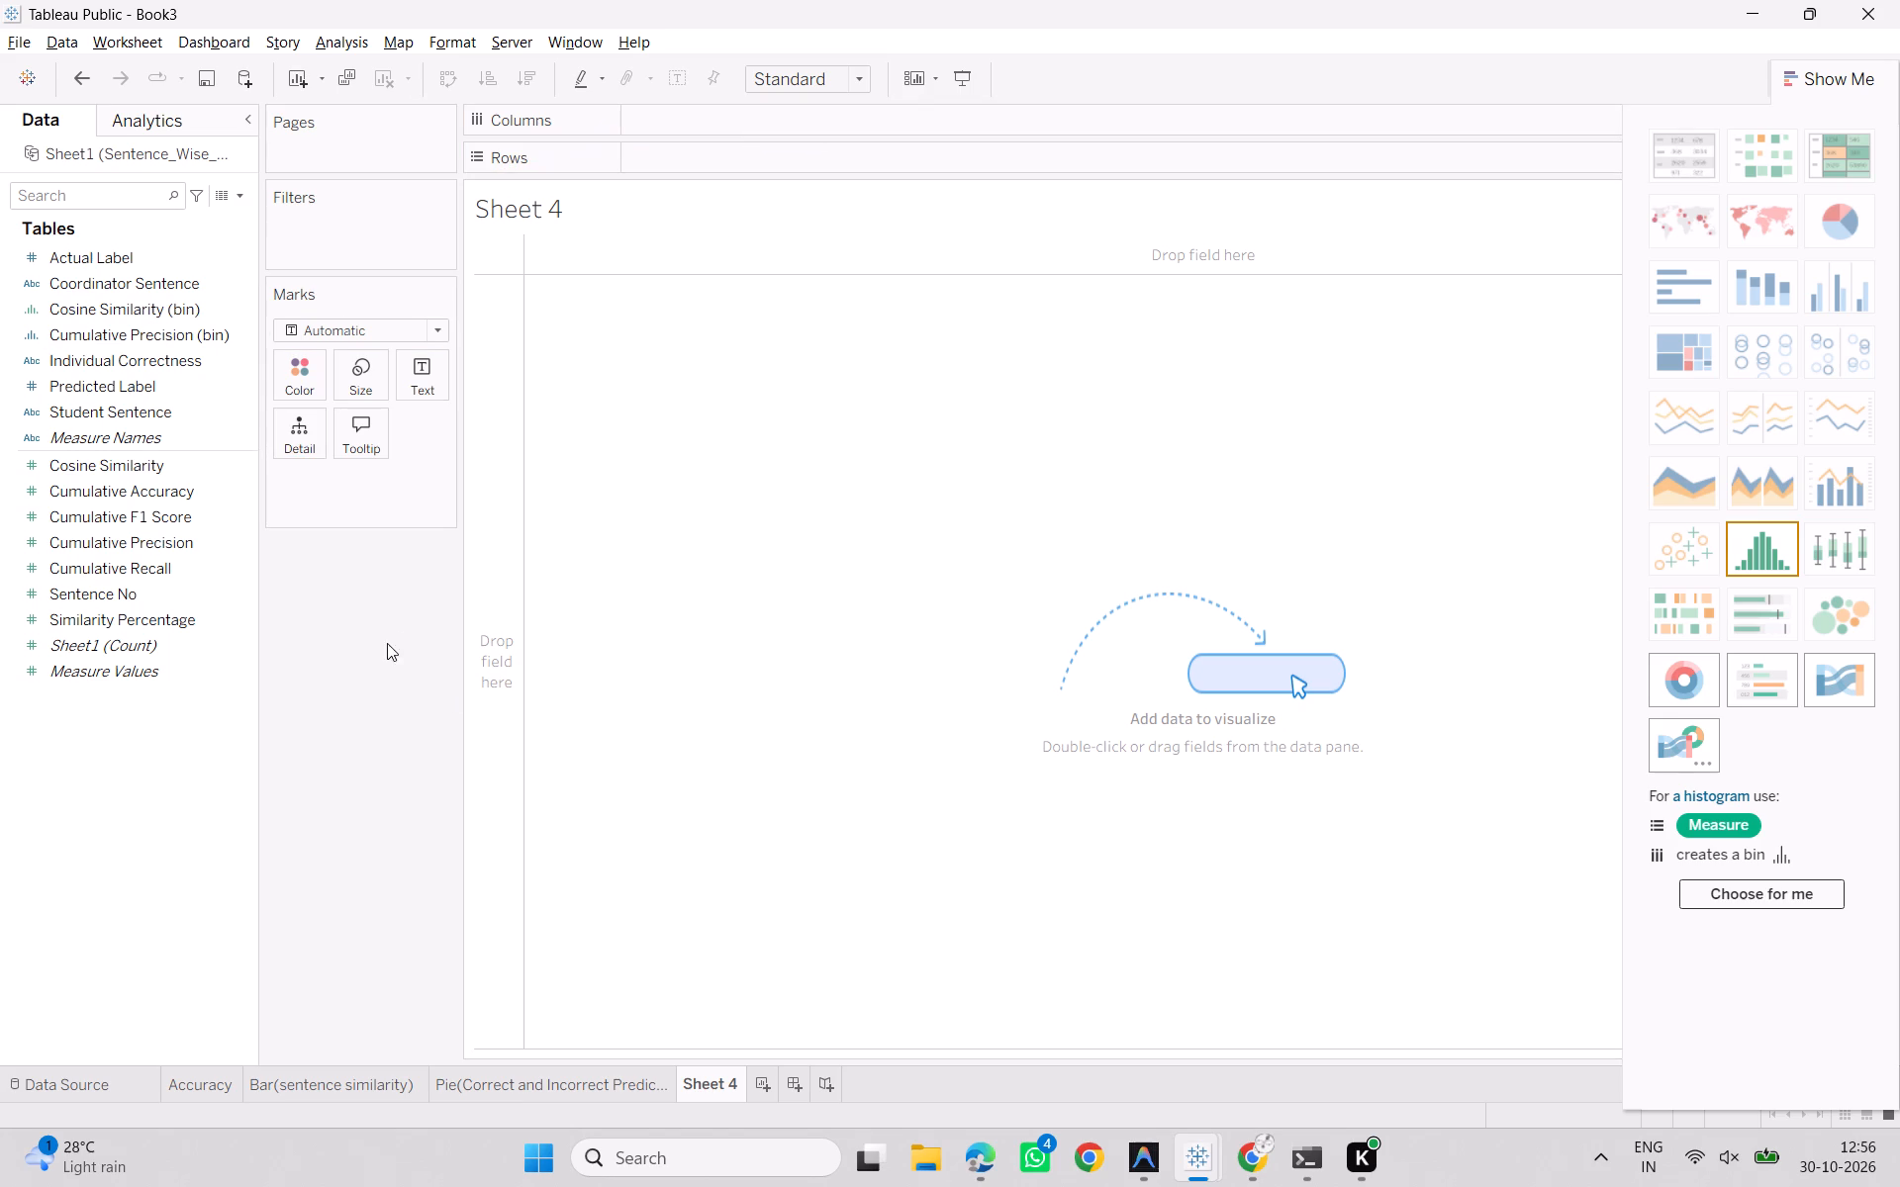
pyautogui.hotkey('alt', 'Tab')
pyautogui.hotkey('alt', 'Tab')
pyautogui.moveTo(172, 336); pyautogui.dragTo(429, 240)
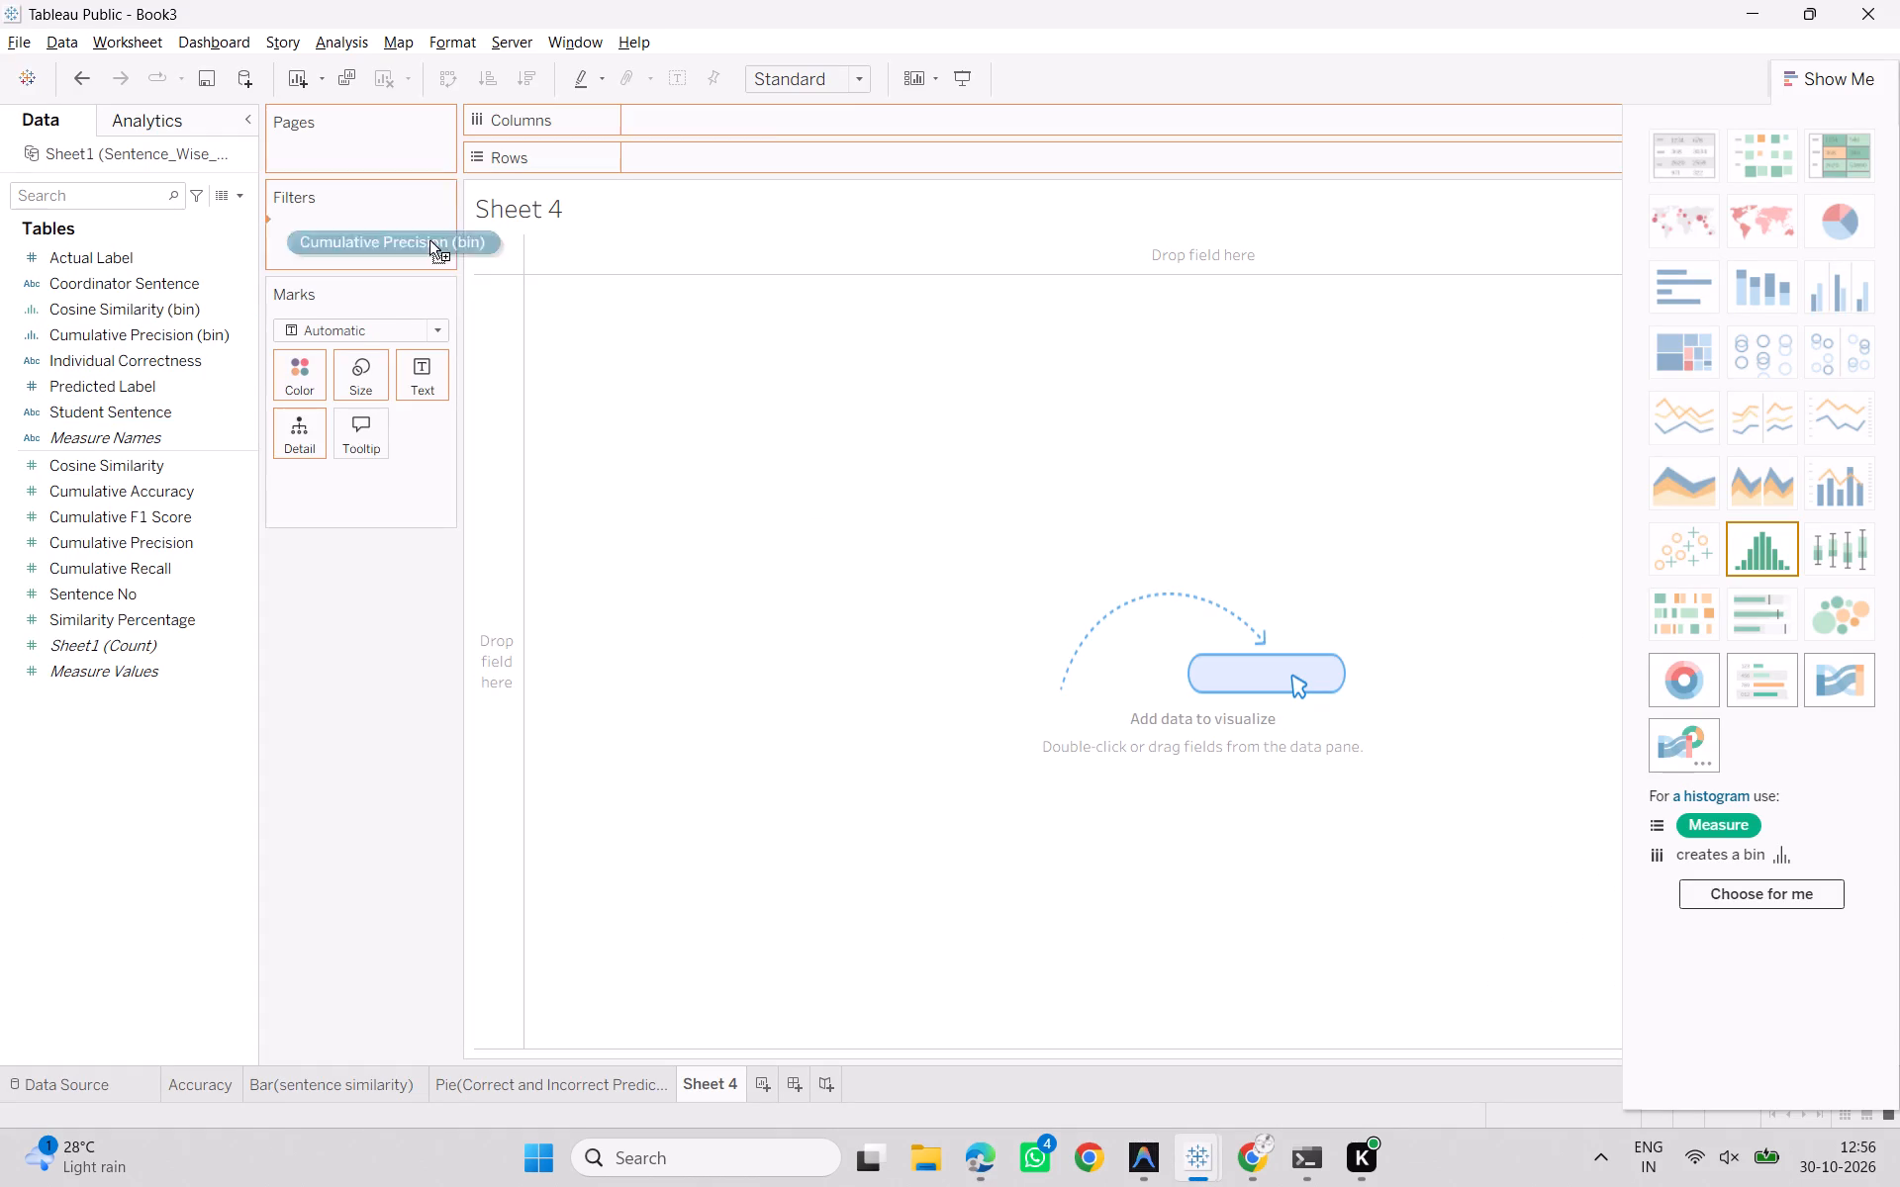
pyautogui.moveTo(429, 240); pyautogui.dragTo(772, 123)
# Check ChatGPT's Step 3 and place Sentence No on Rows in Sheet 4.
pyautogui.hotkey('alt', 'Tab')
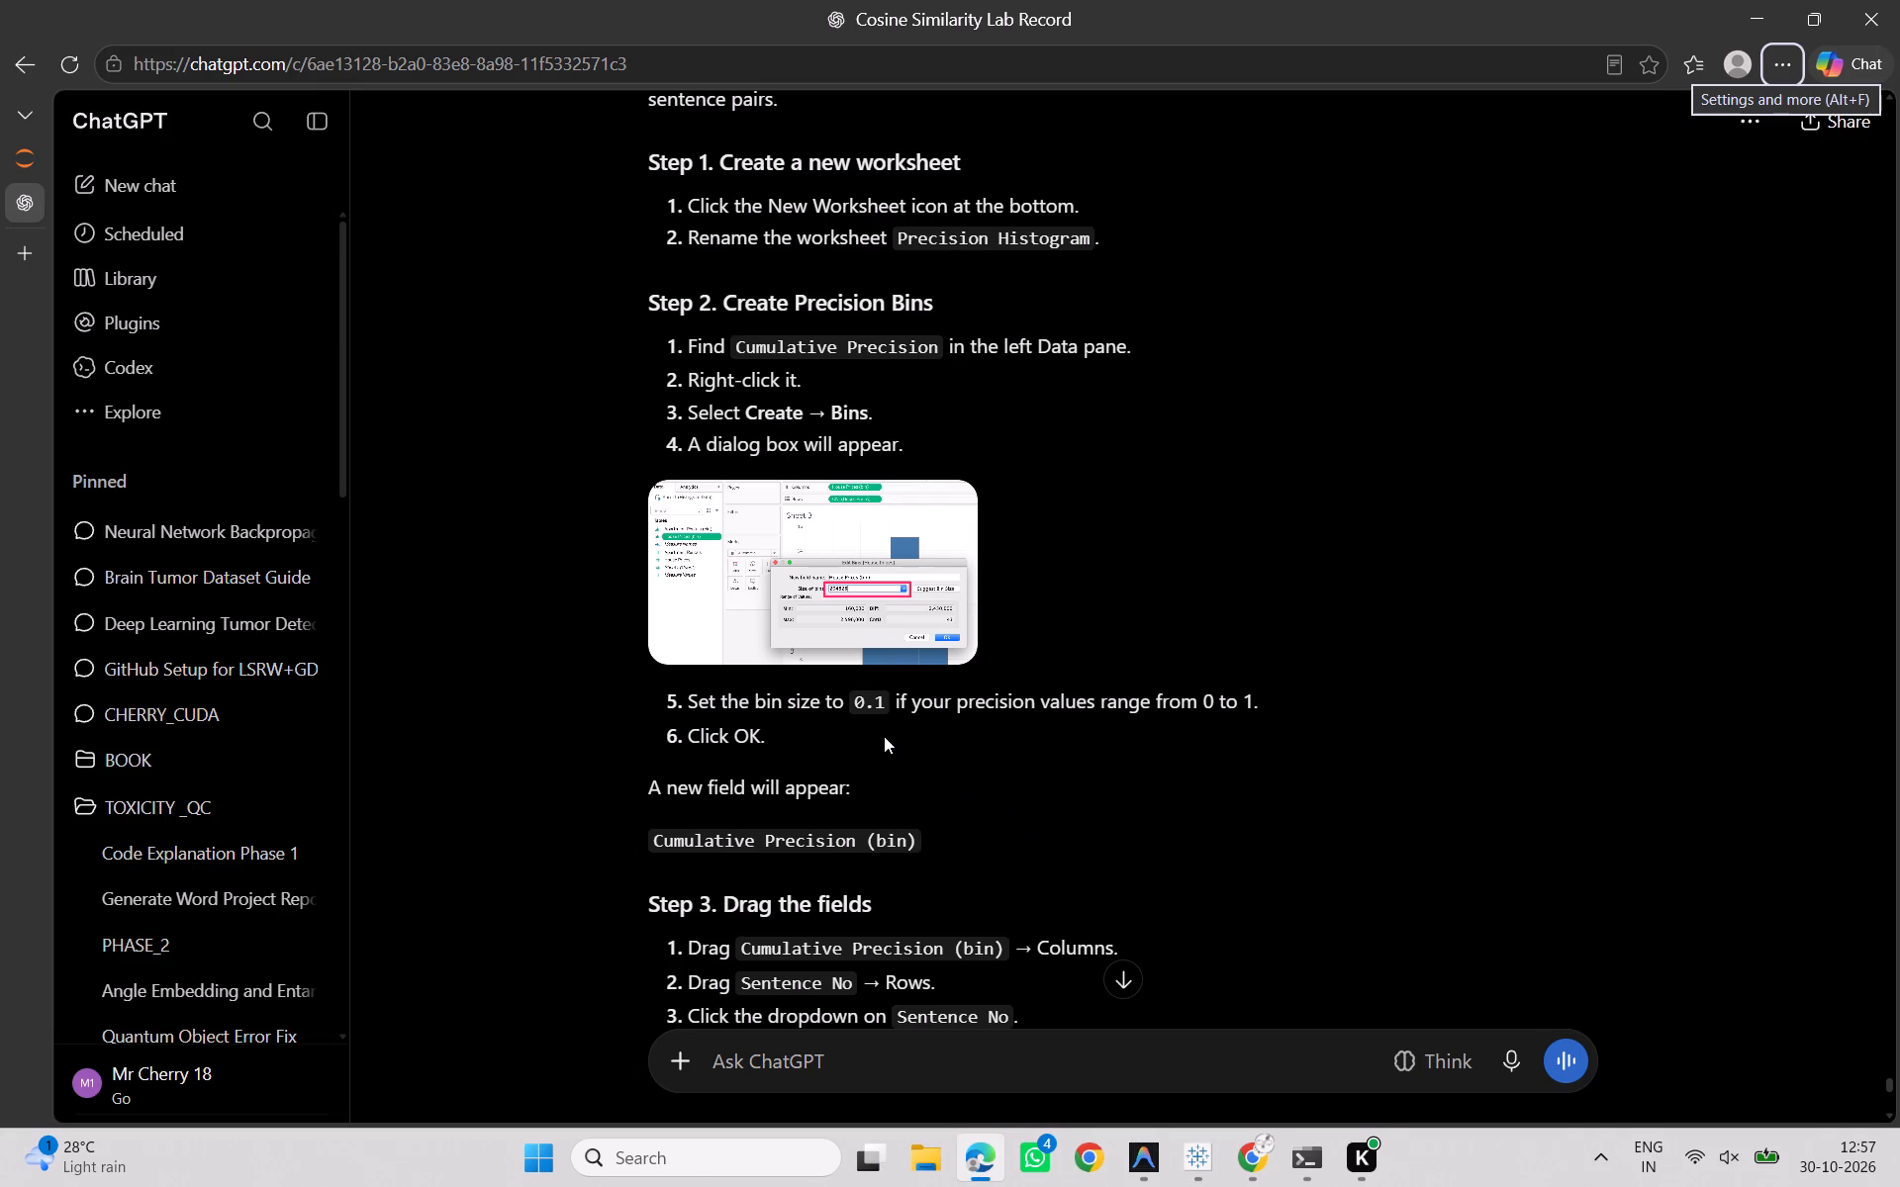
pyautogui.scroll(-2, 1023, 744)
pyautogui.scroll(-1, 943, 729)
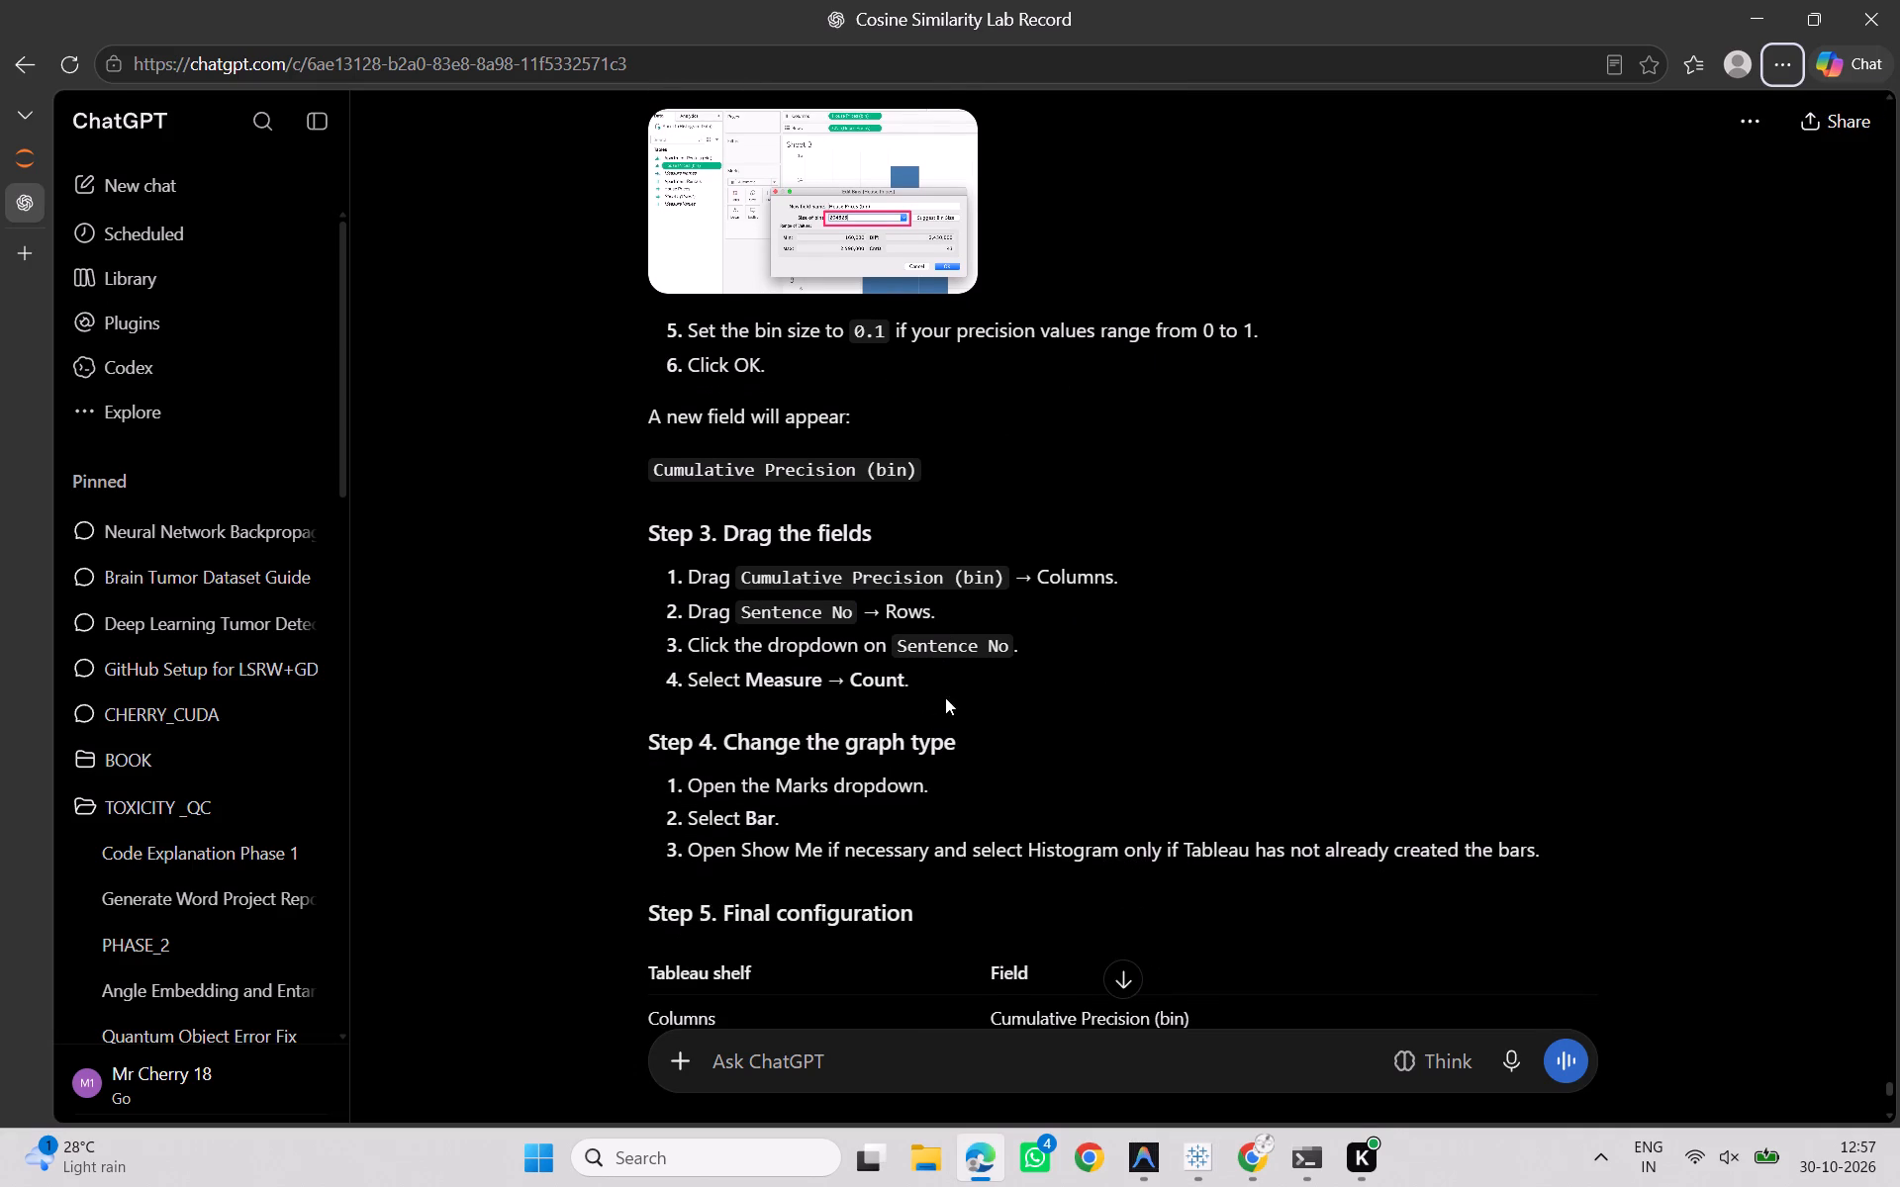
pyautogui.hotkey('alt', 'Tab')
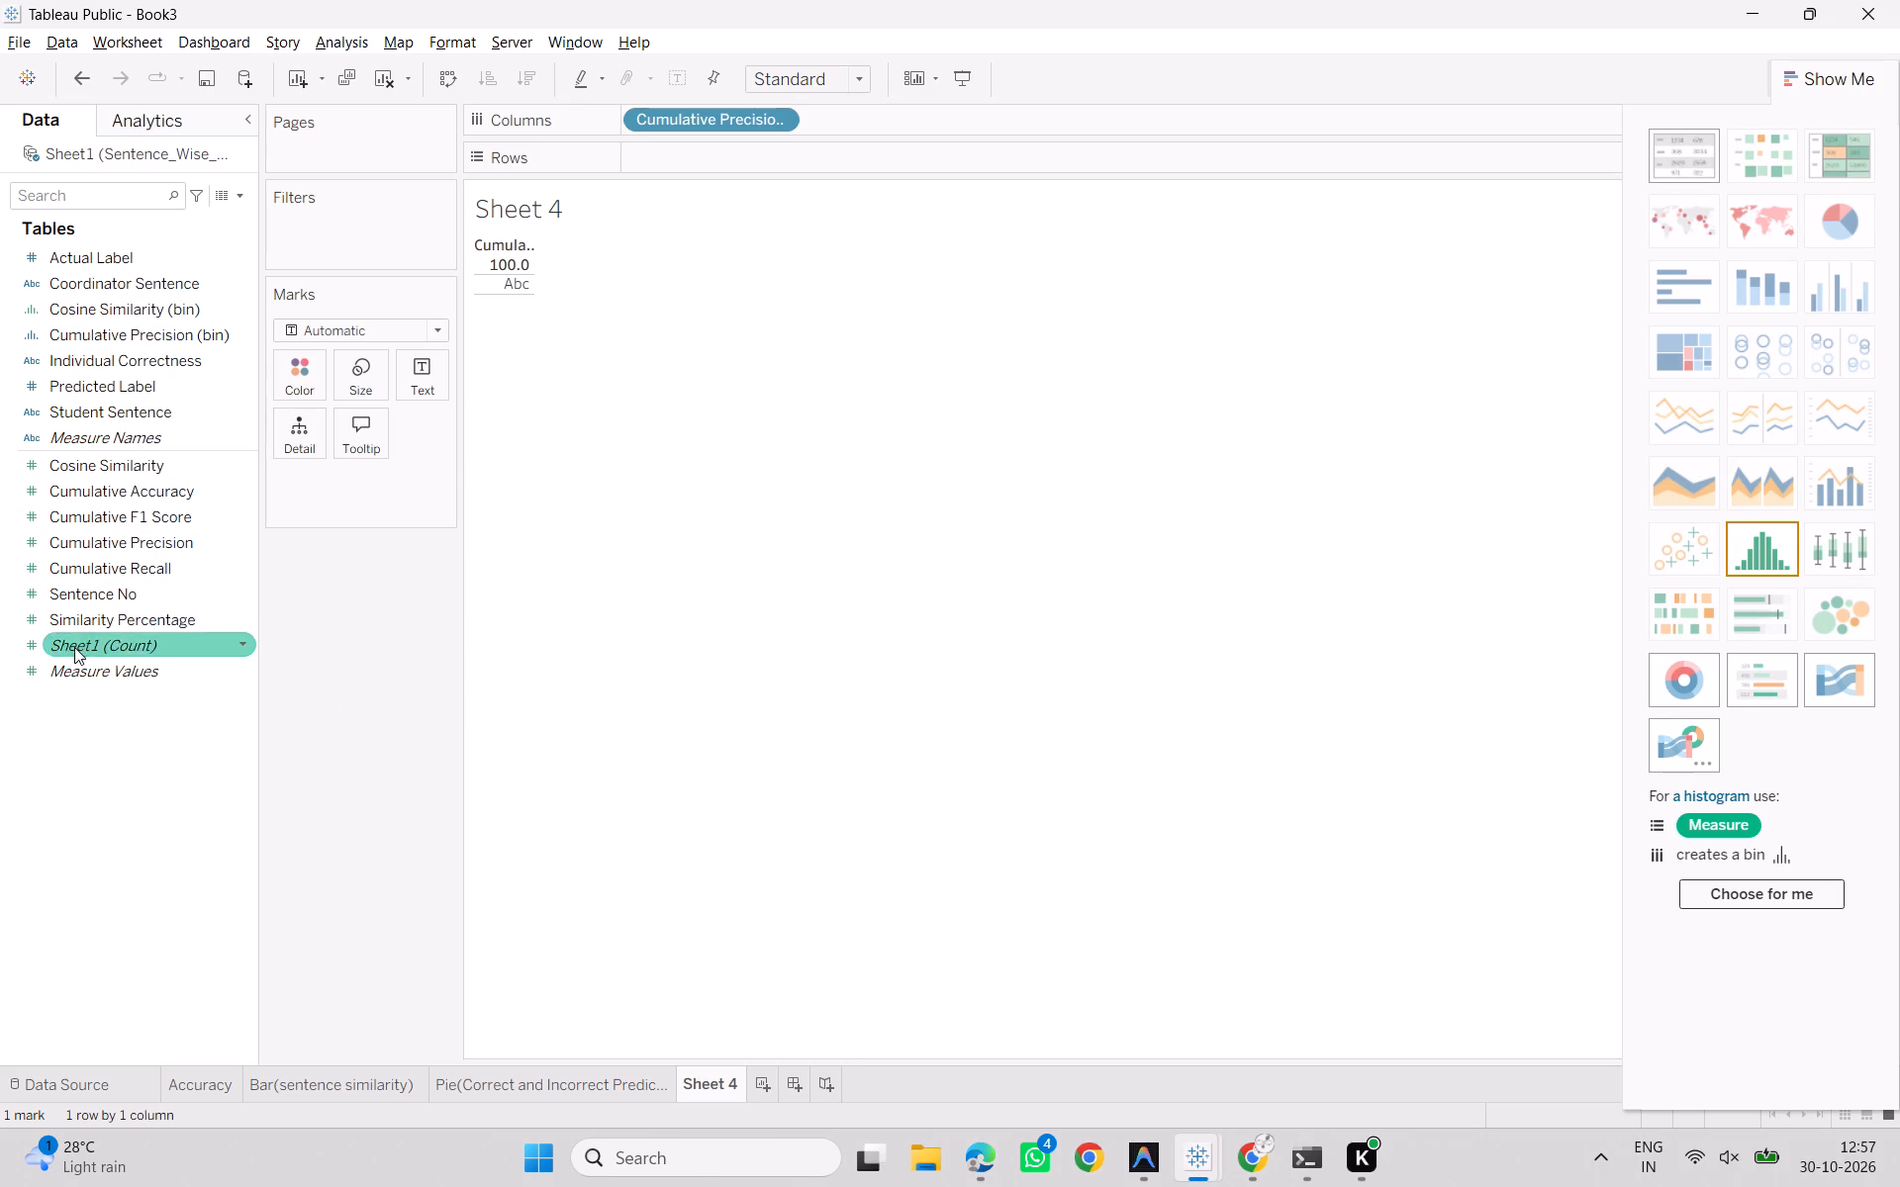
pyautogui.moveTo(142, 593); pyautogui.dragTo(704, 156)
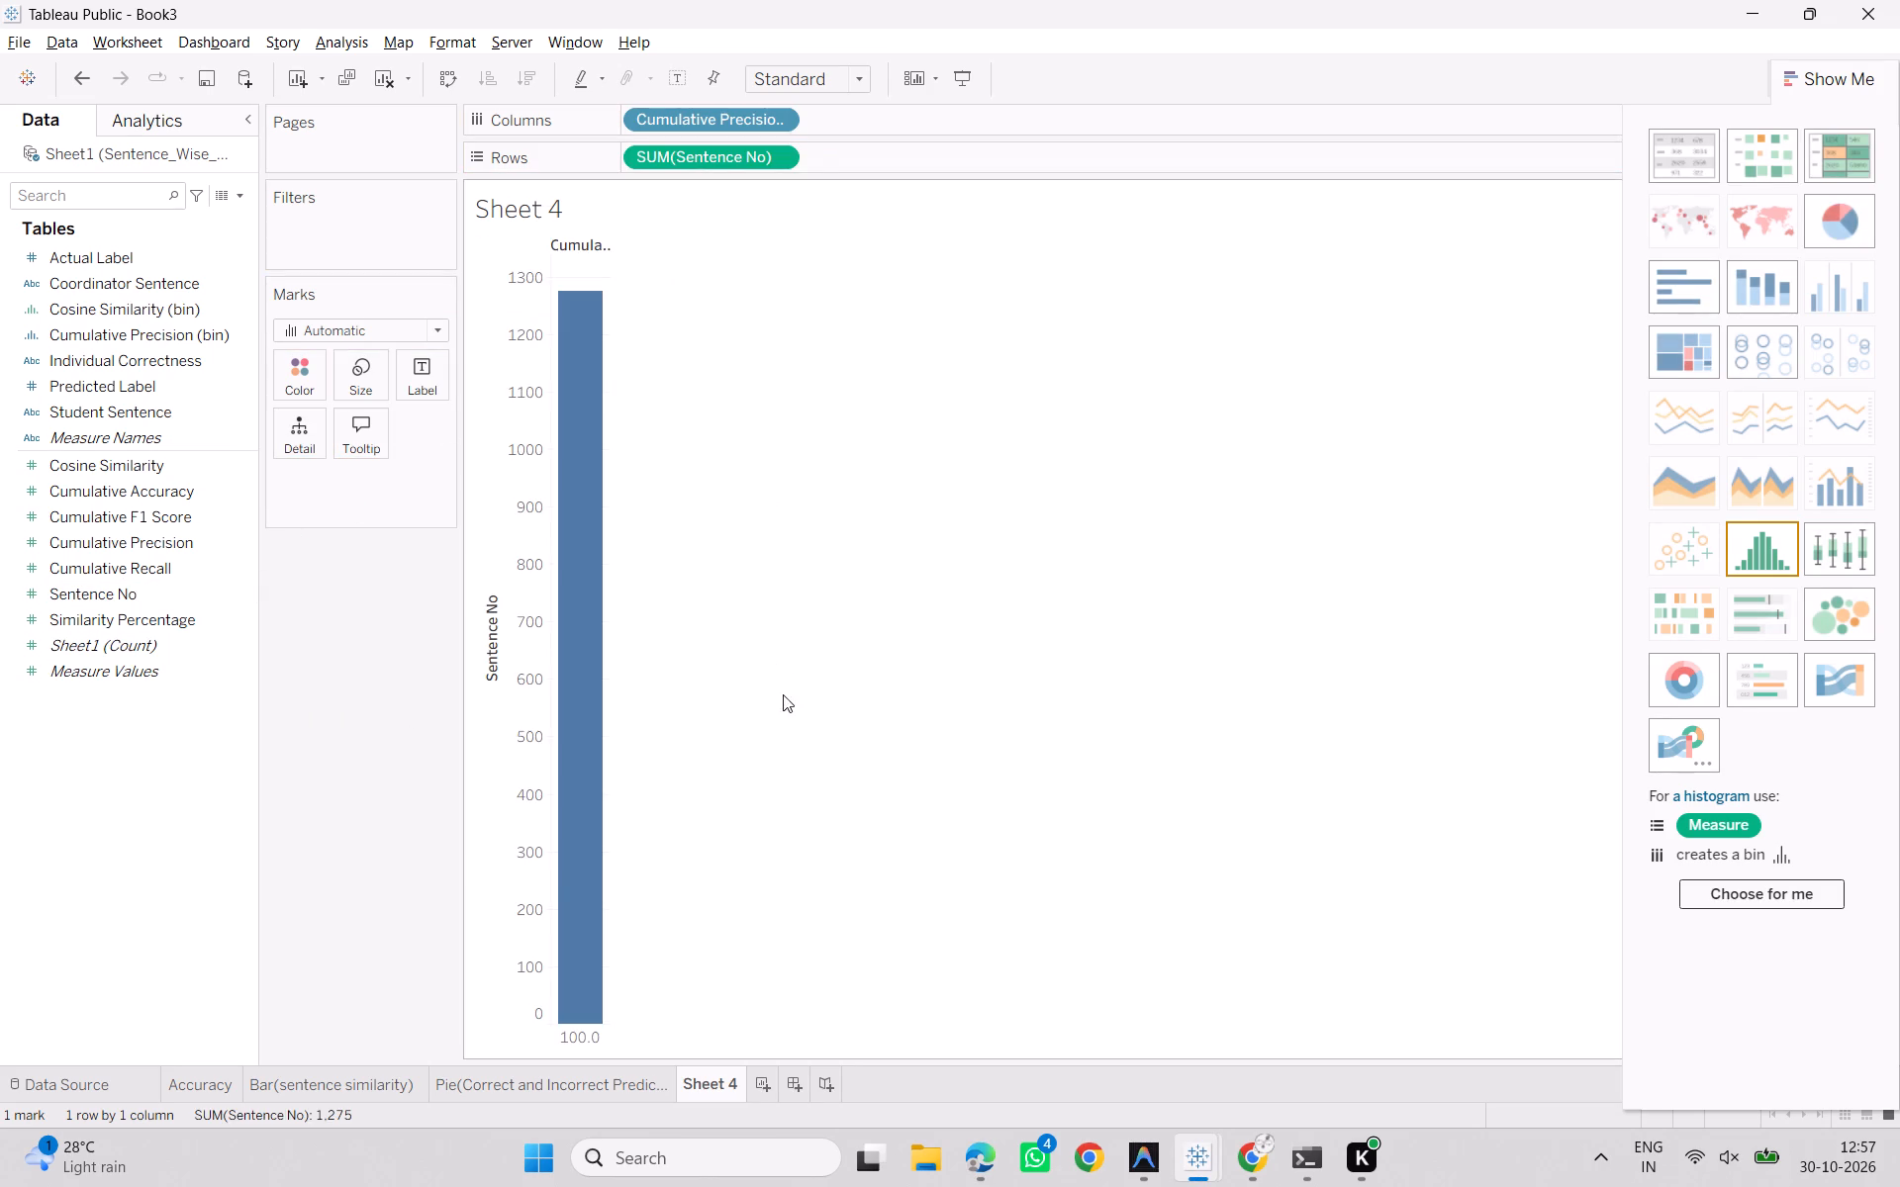
# Change the aggregation of Sentence No on Rows to Count, as ChatGPT's Step 3 instructs.
pyautogui.hotkey('alt', 'Tab')
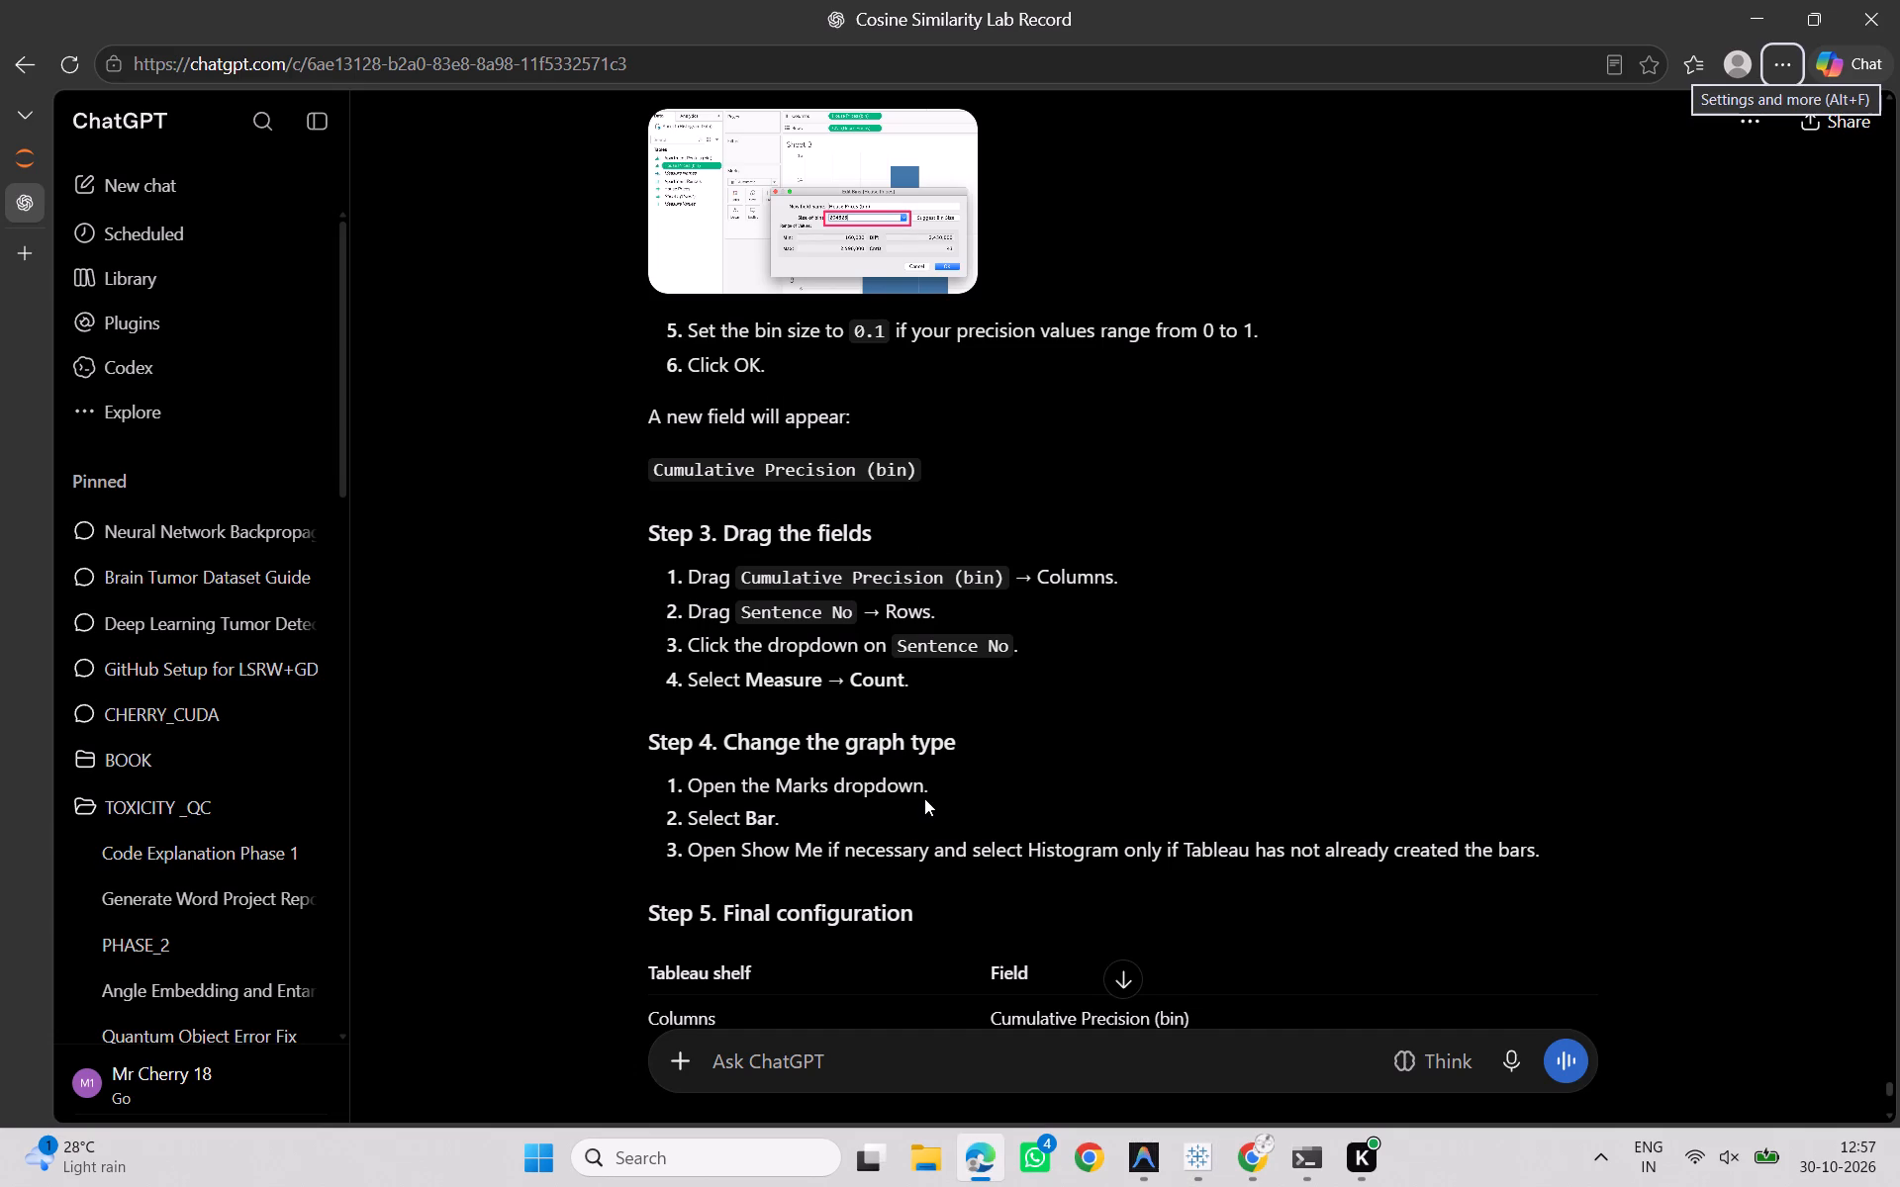
pyautogui.hotkey('alt', 'Tab')
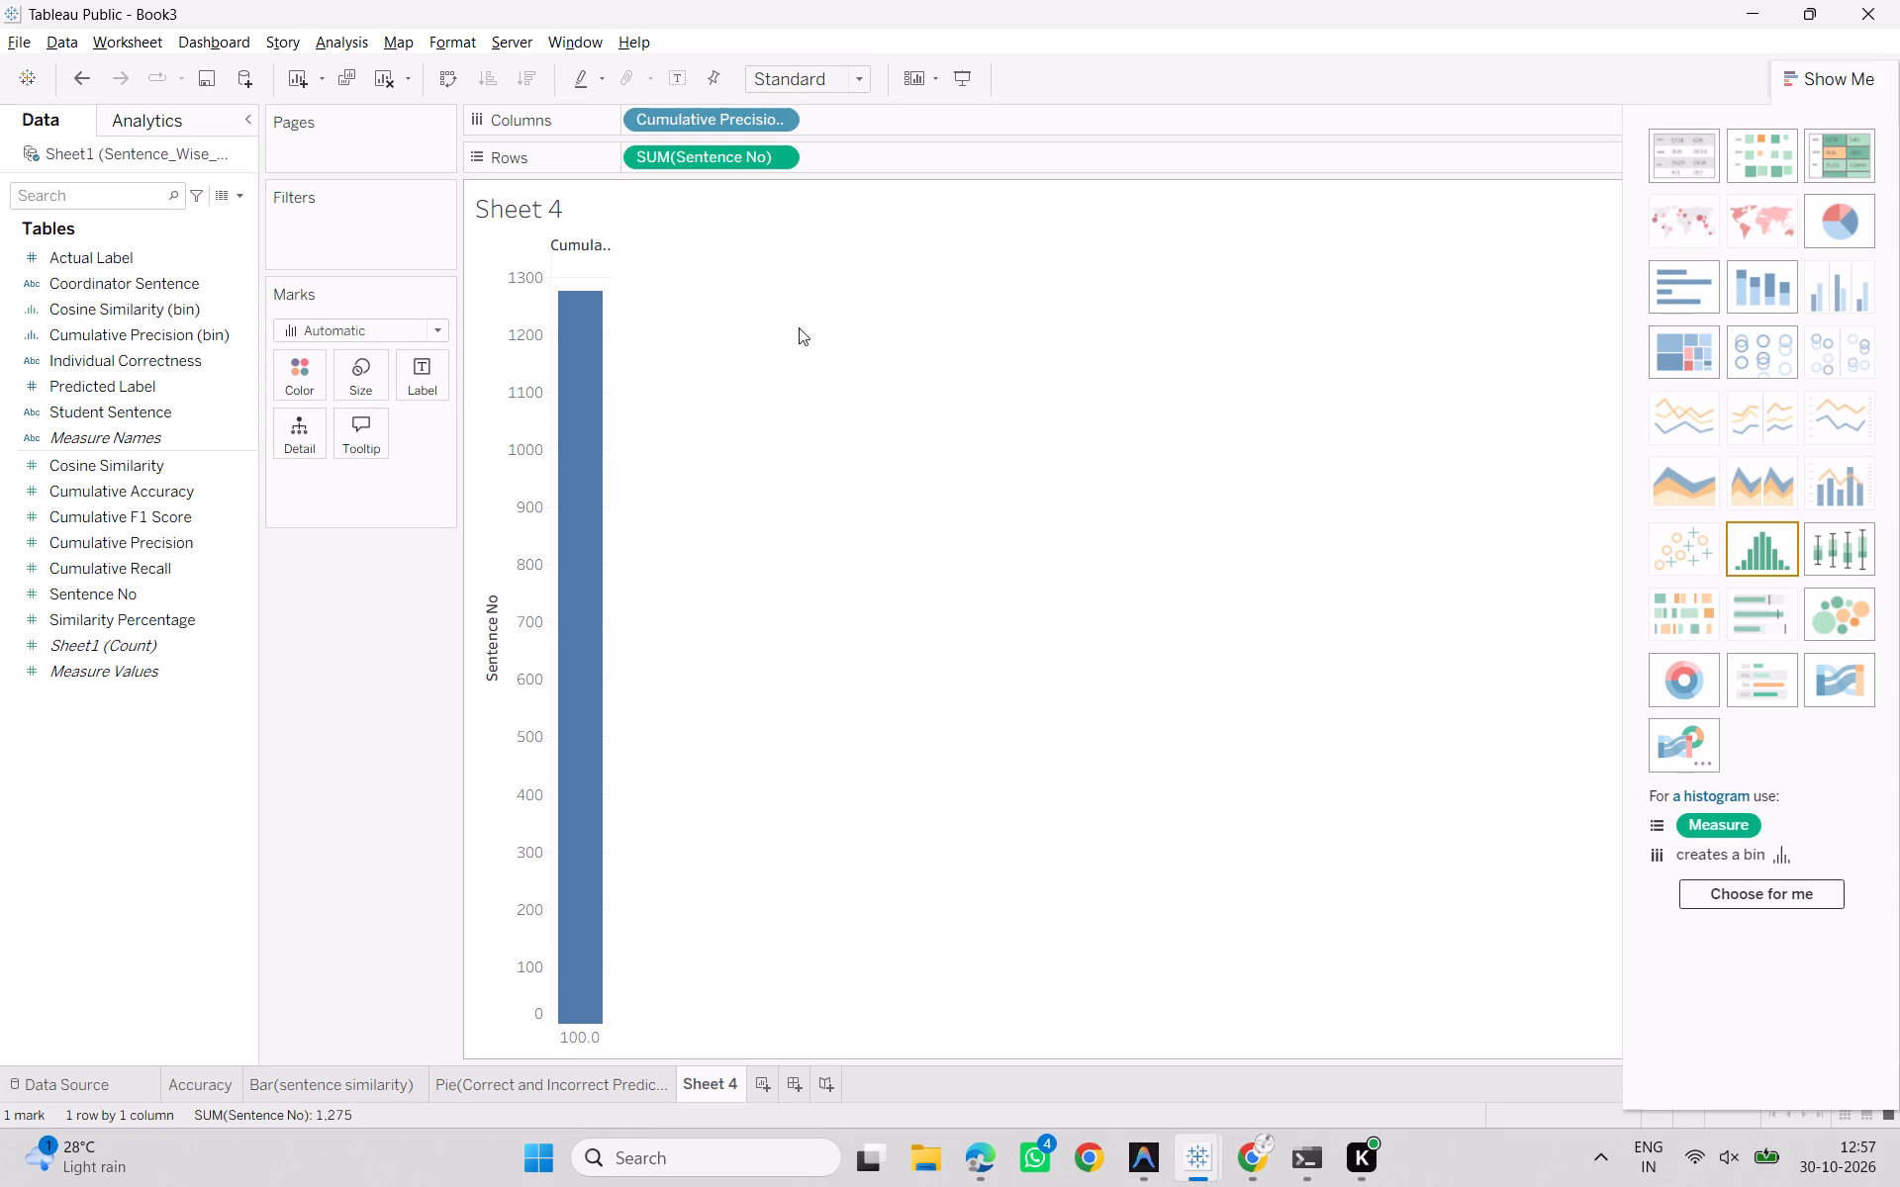
pyautogui.rightClick(784, 160)
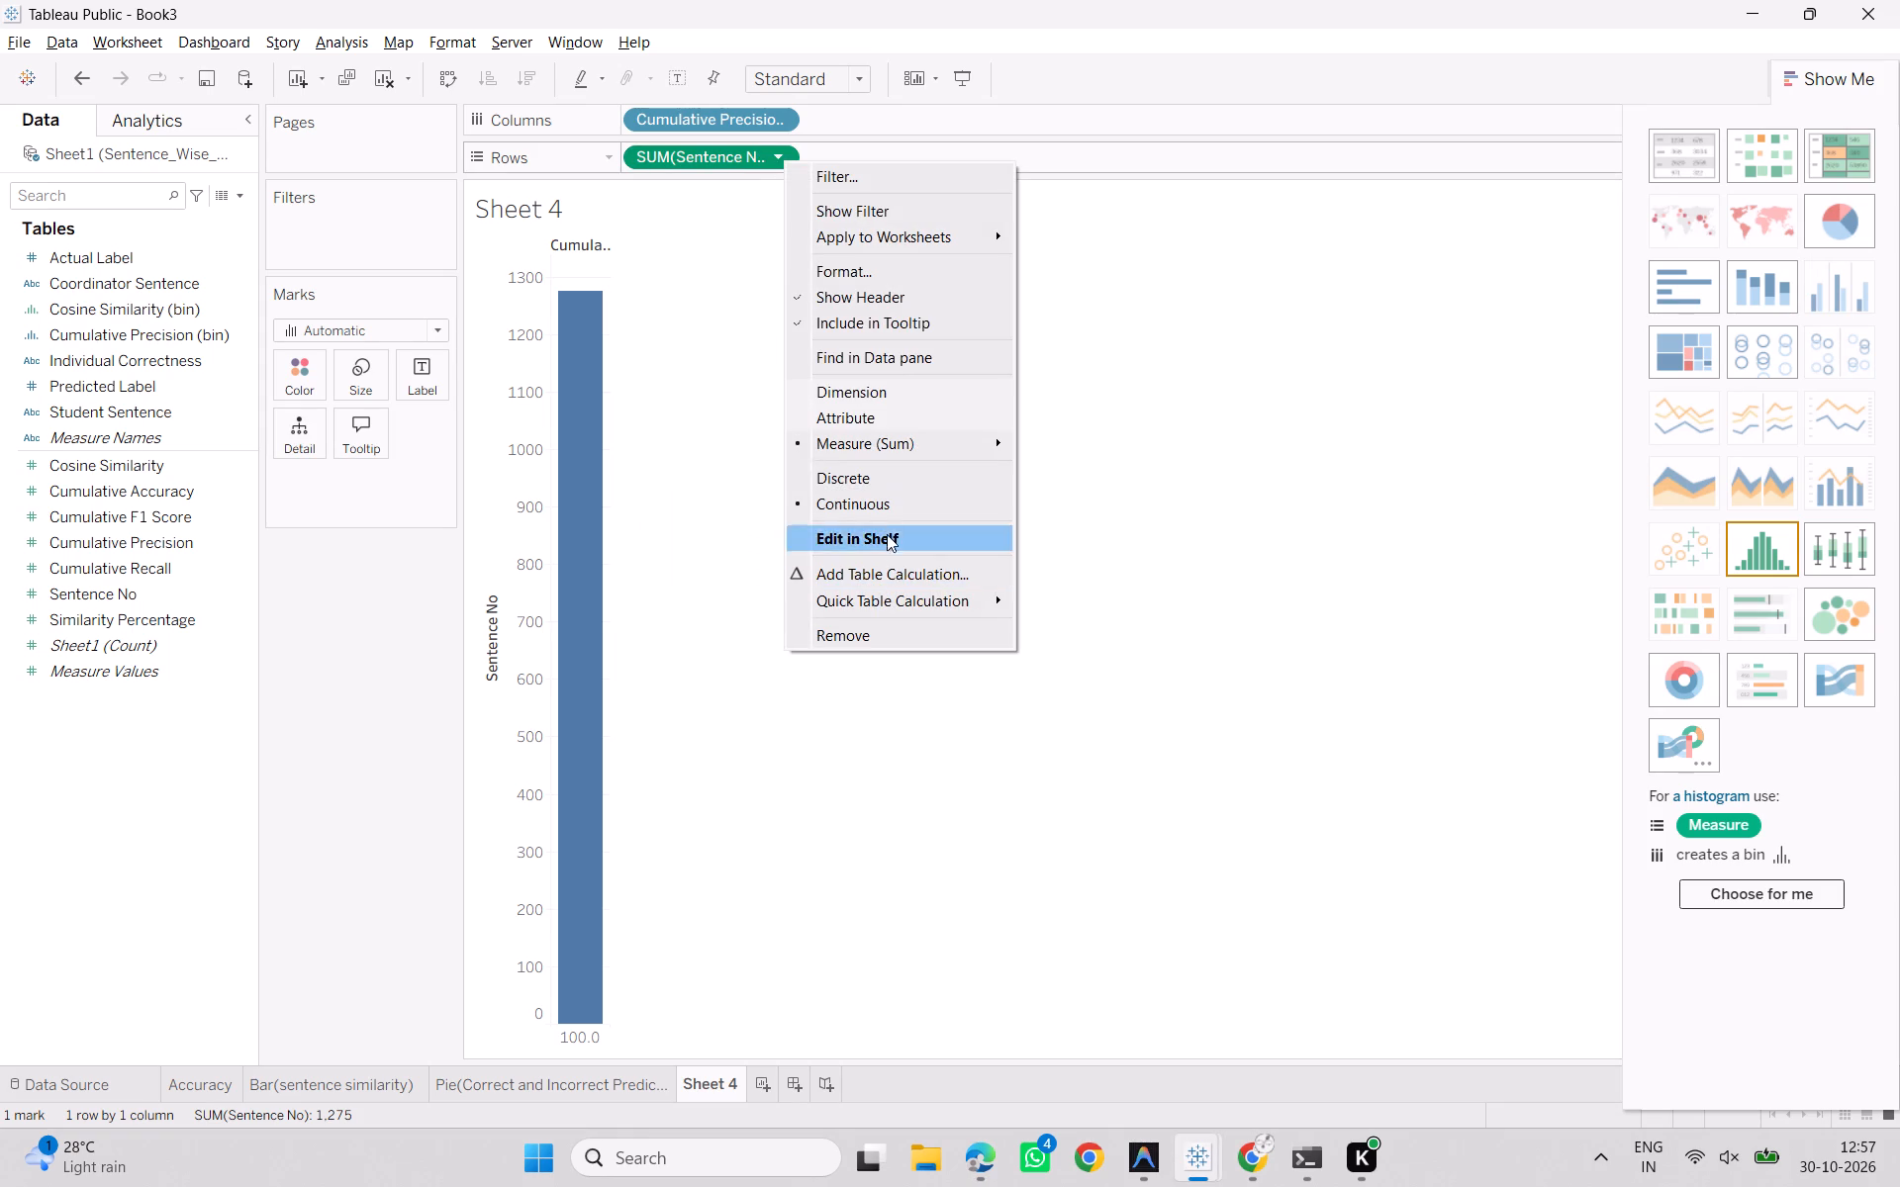
pyautogui.click(902, 443)
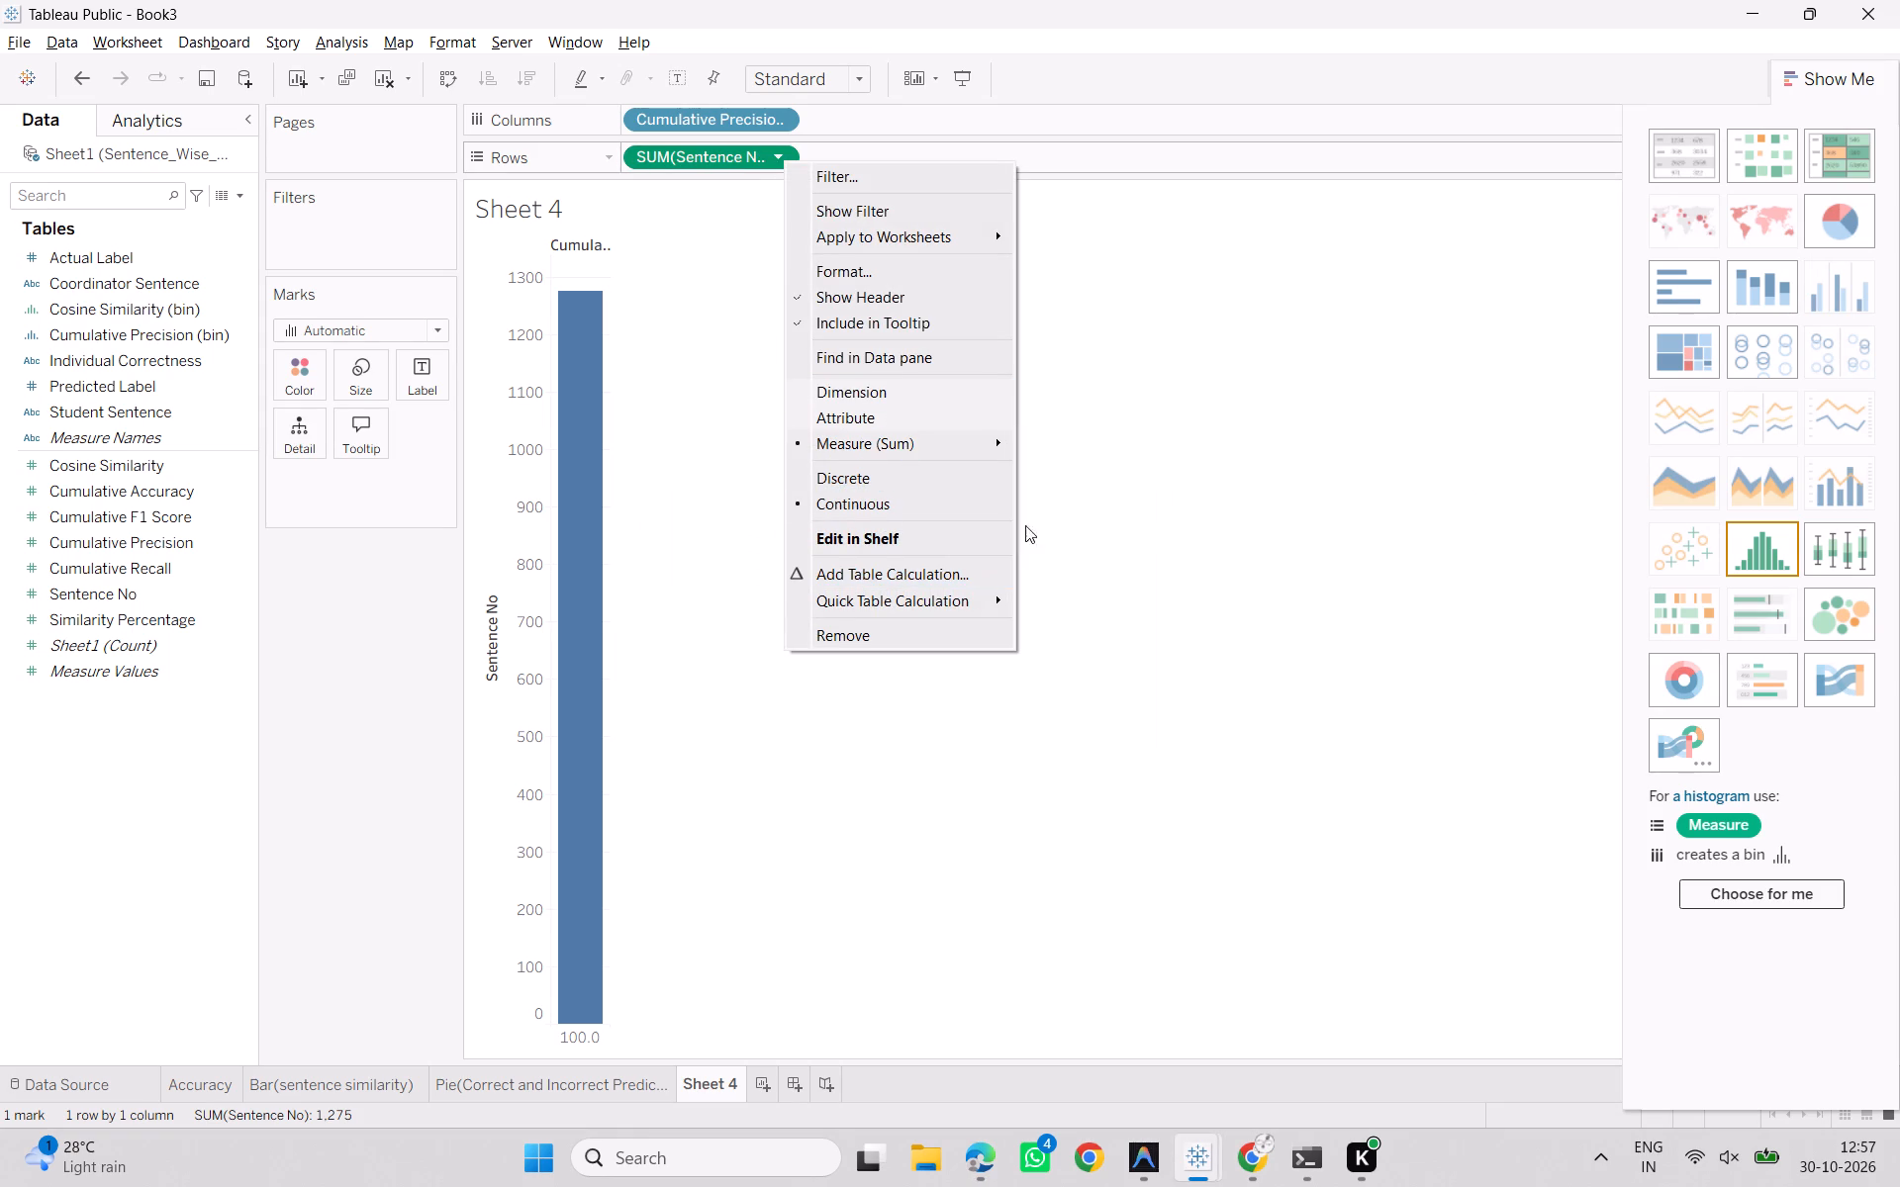
pyautogui.click(891, 454)
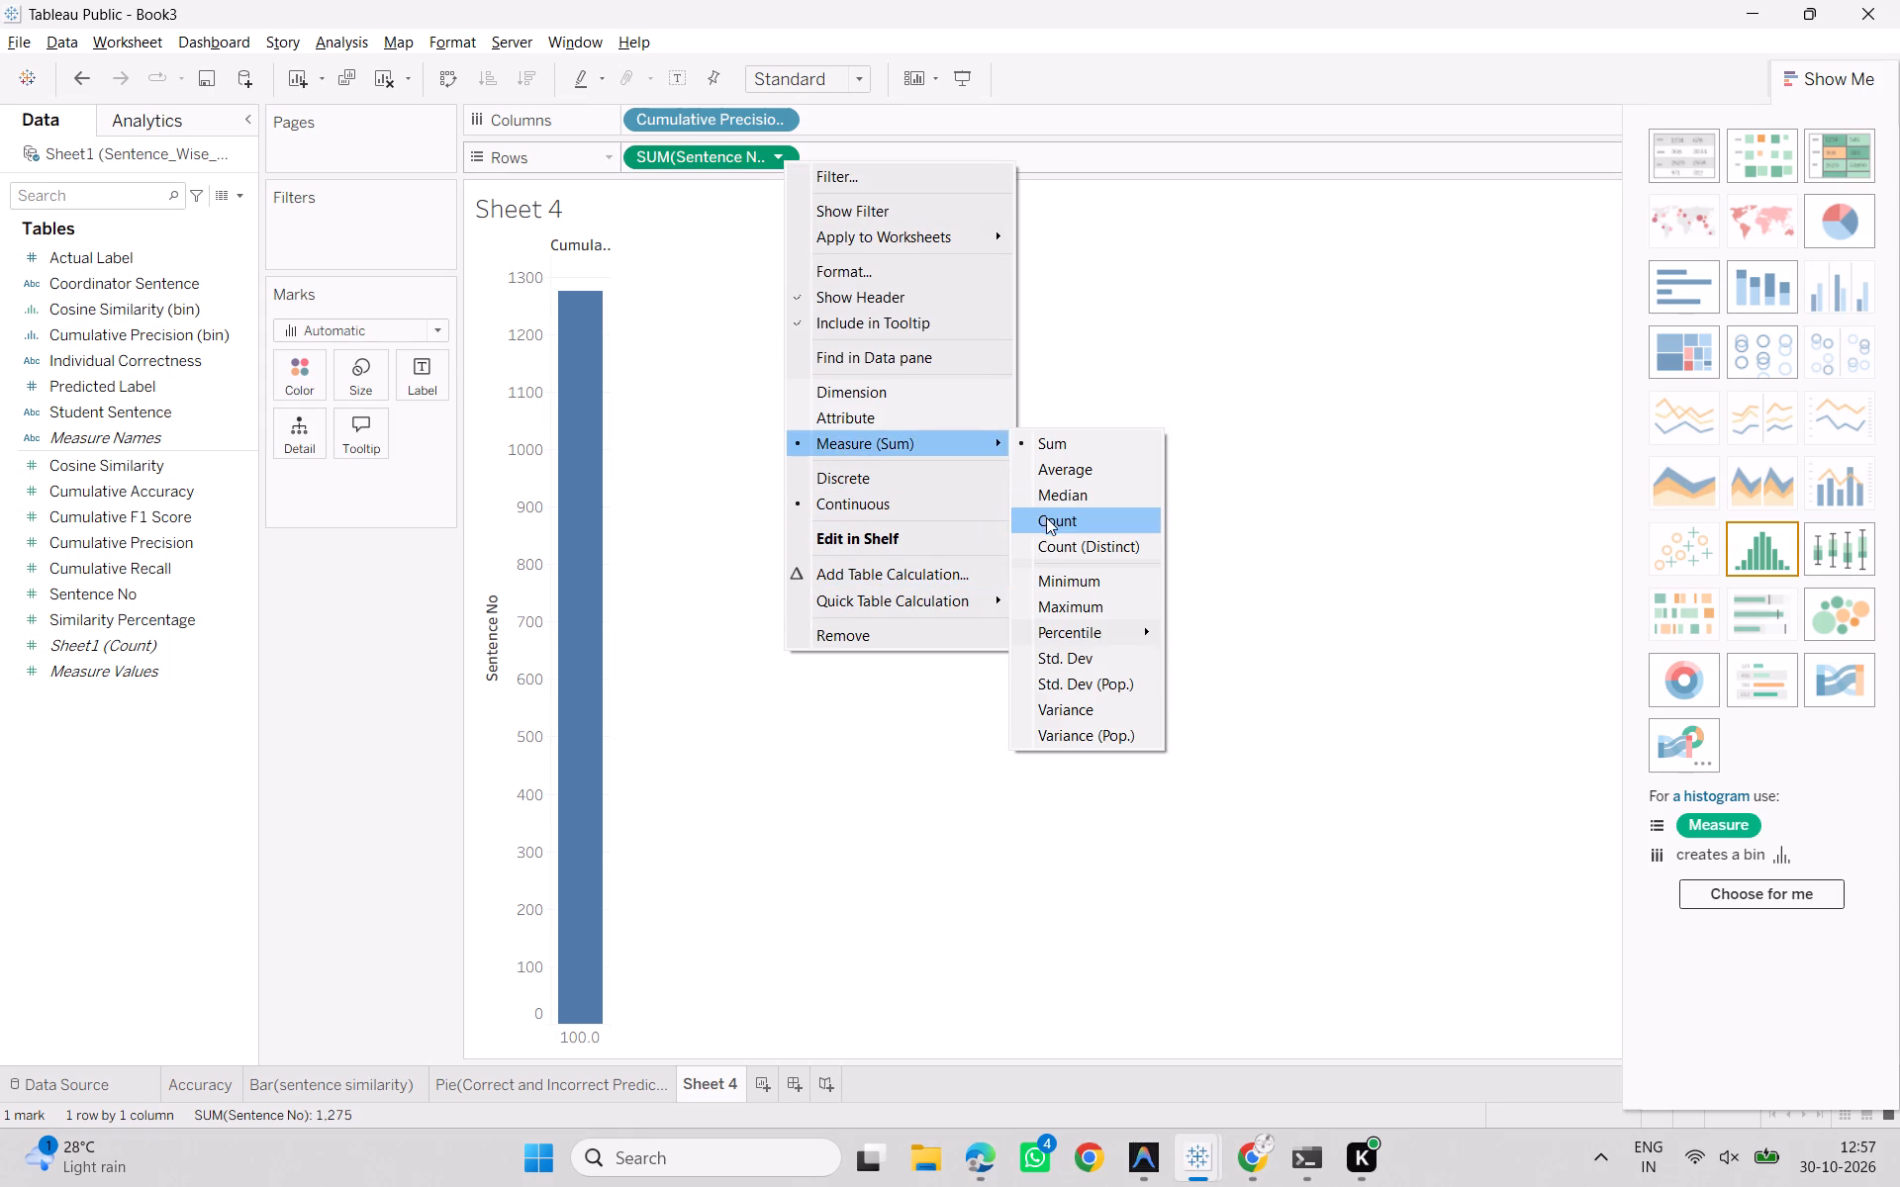
pyautogui.click(1046, 517)
pyautogui.scroll(-3, 742, 840)
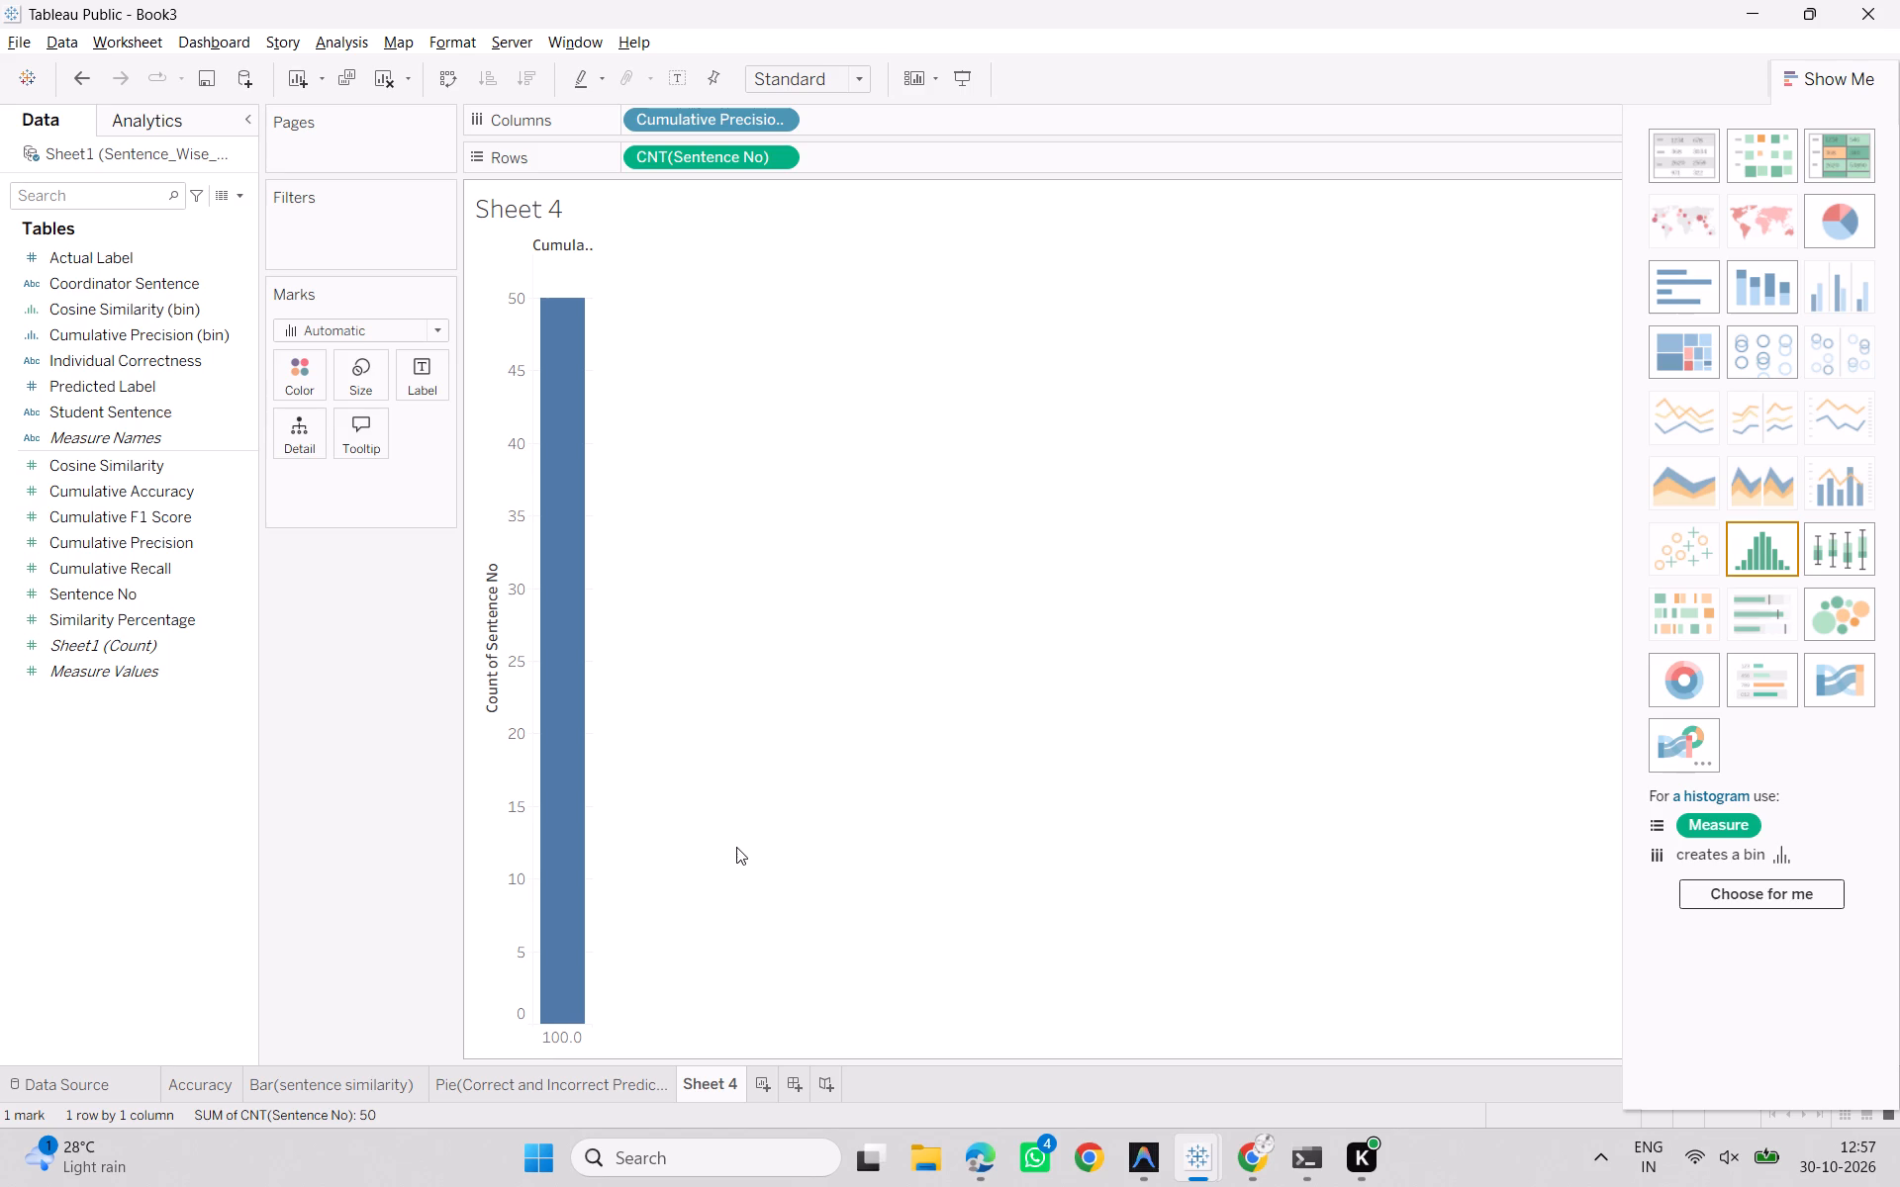
pyautogui.hotkey('alt', 'Tab')
pyautogui.scroll(-1, 1046, 738)
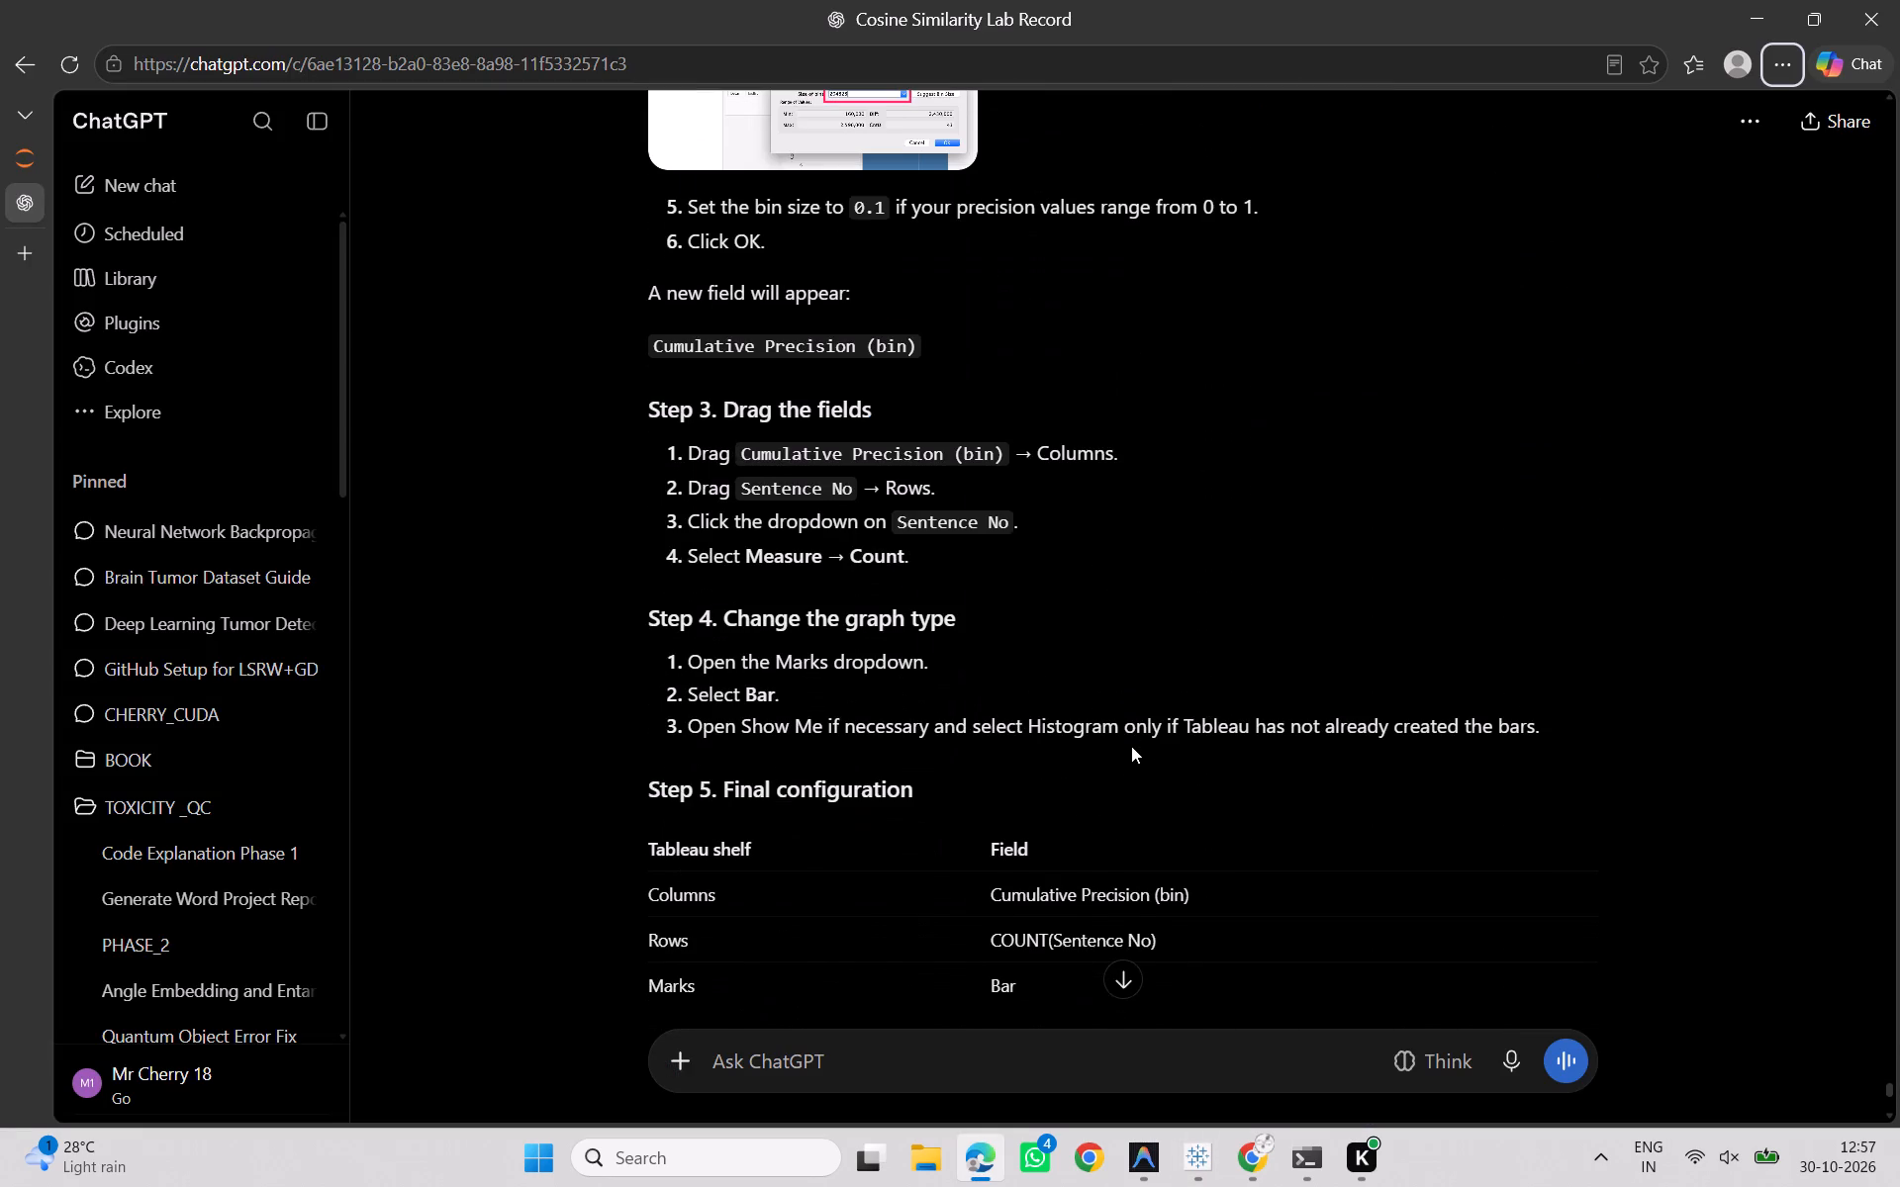
pyautogui.scroll(-2, 878, 757)
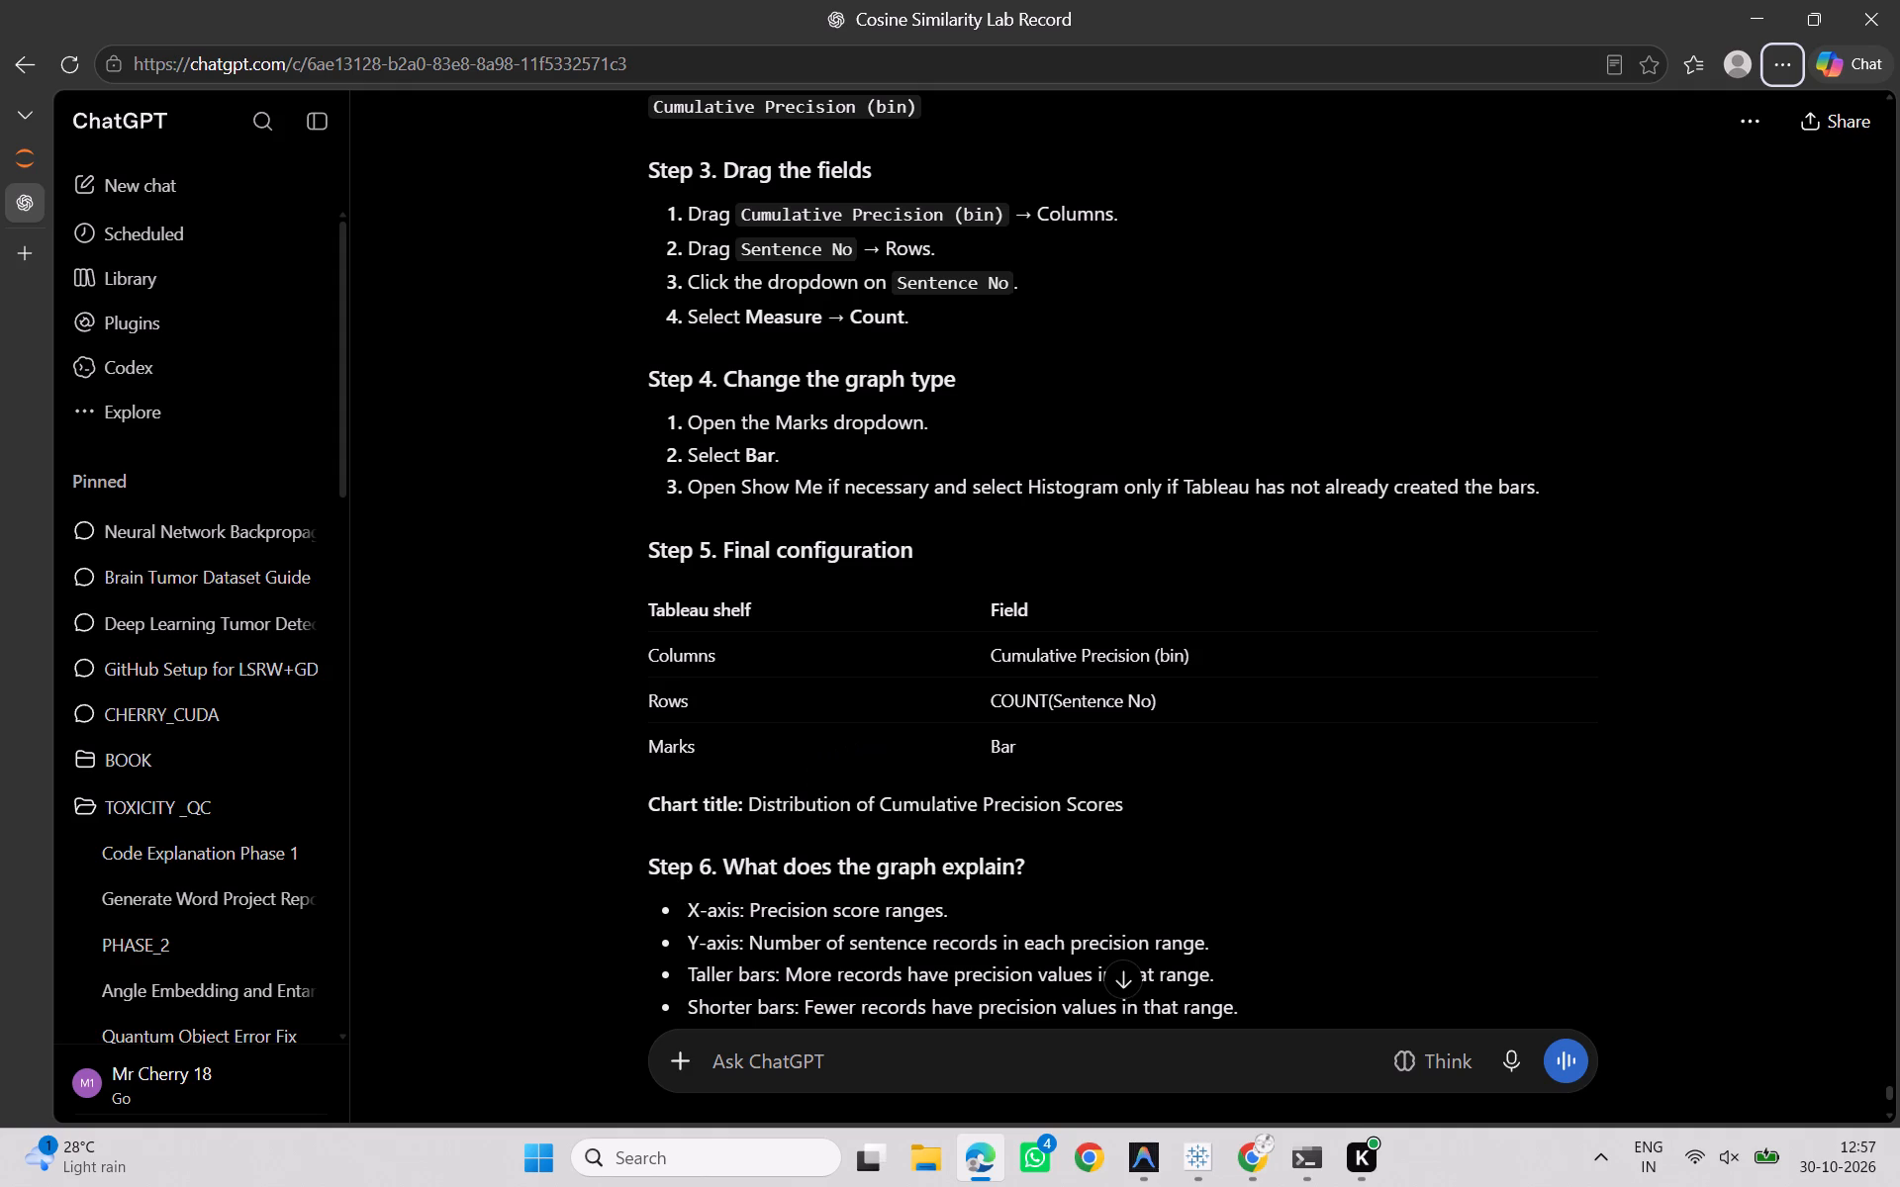
pyautogui.hotkey('alt', 'Tab')
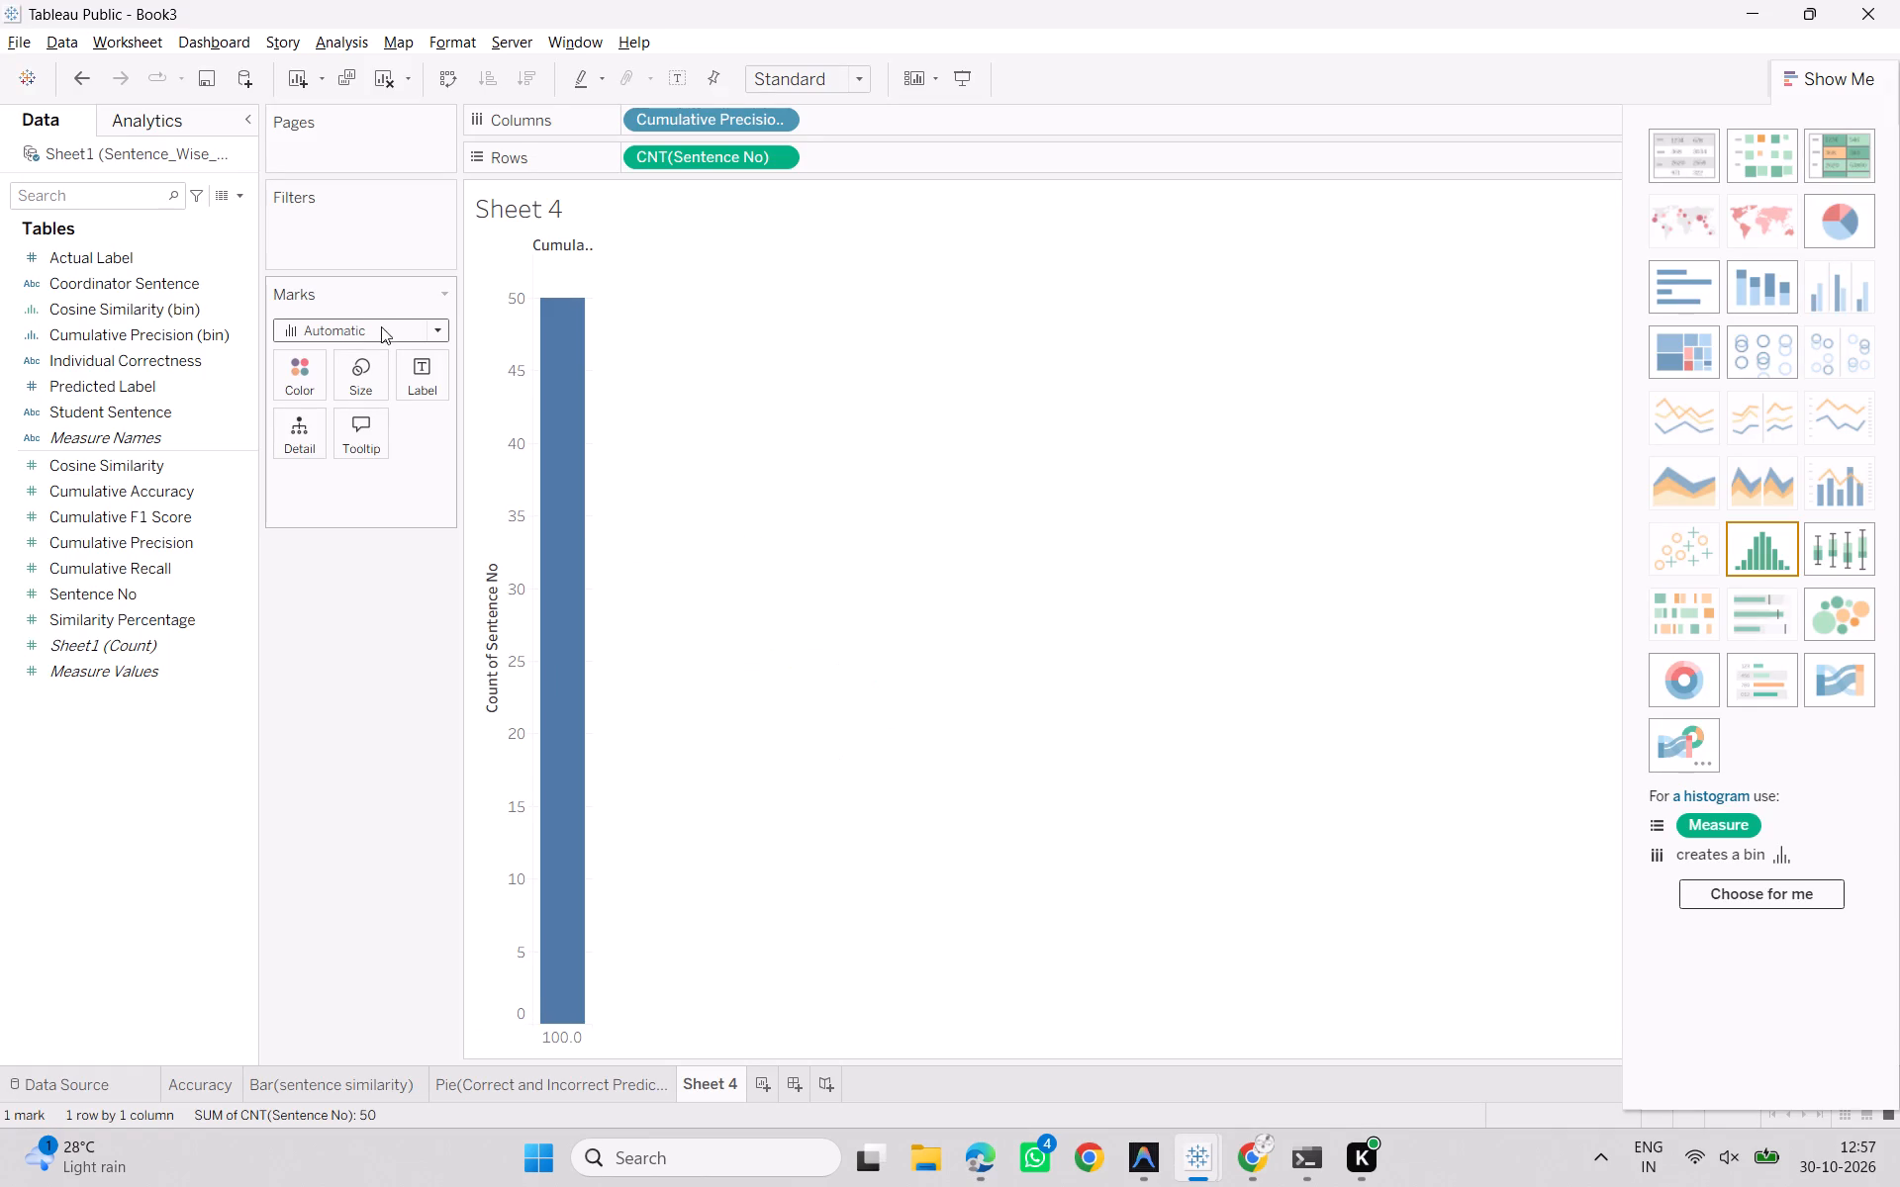
pyautogui.click(440, 330)
pyautogui.click(394, 373)
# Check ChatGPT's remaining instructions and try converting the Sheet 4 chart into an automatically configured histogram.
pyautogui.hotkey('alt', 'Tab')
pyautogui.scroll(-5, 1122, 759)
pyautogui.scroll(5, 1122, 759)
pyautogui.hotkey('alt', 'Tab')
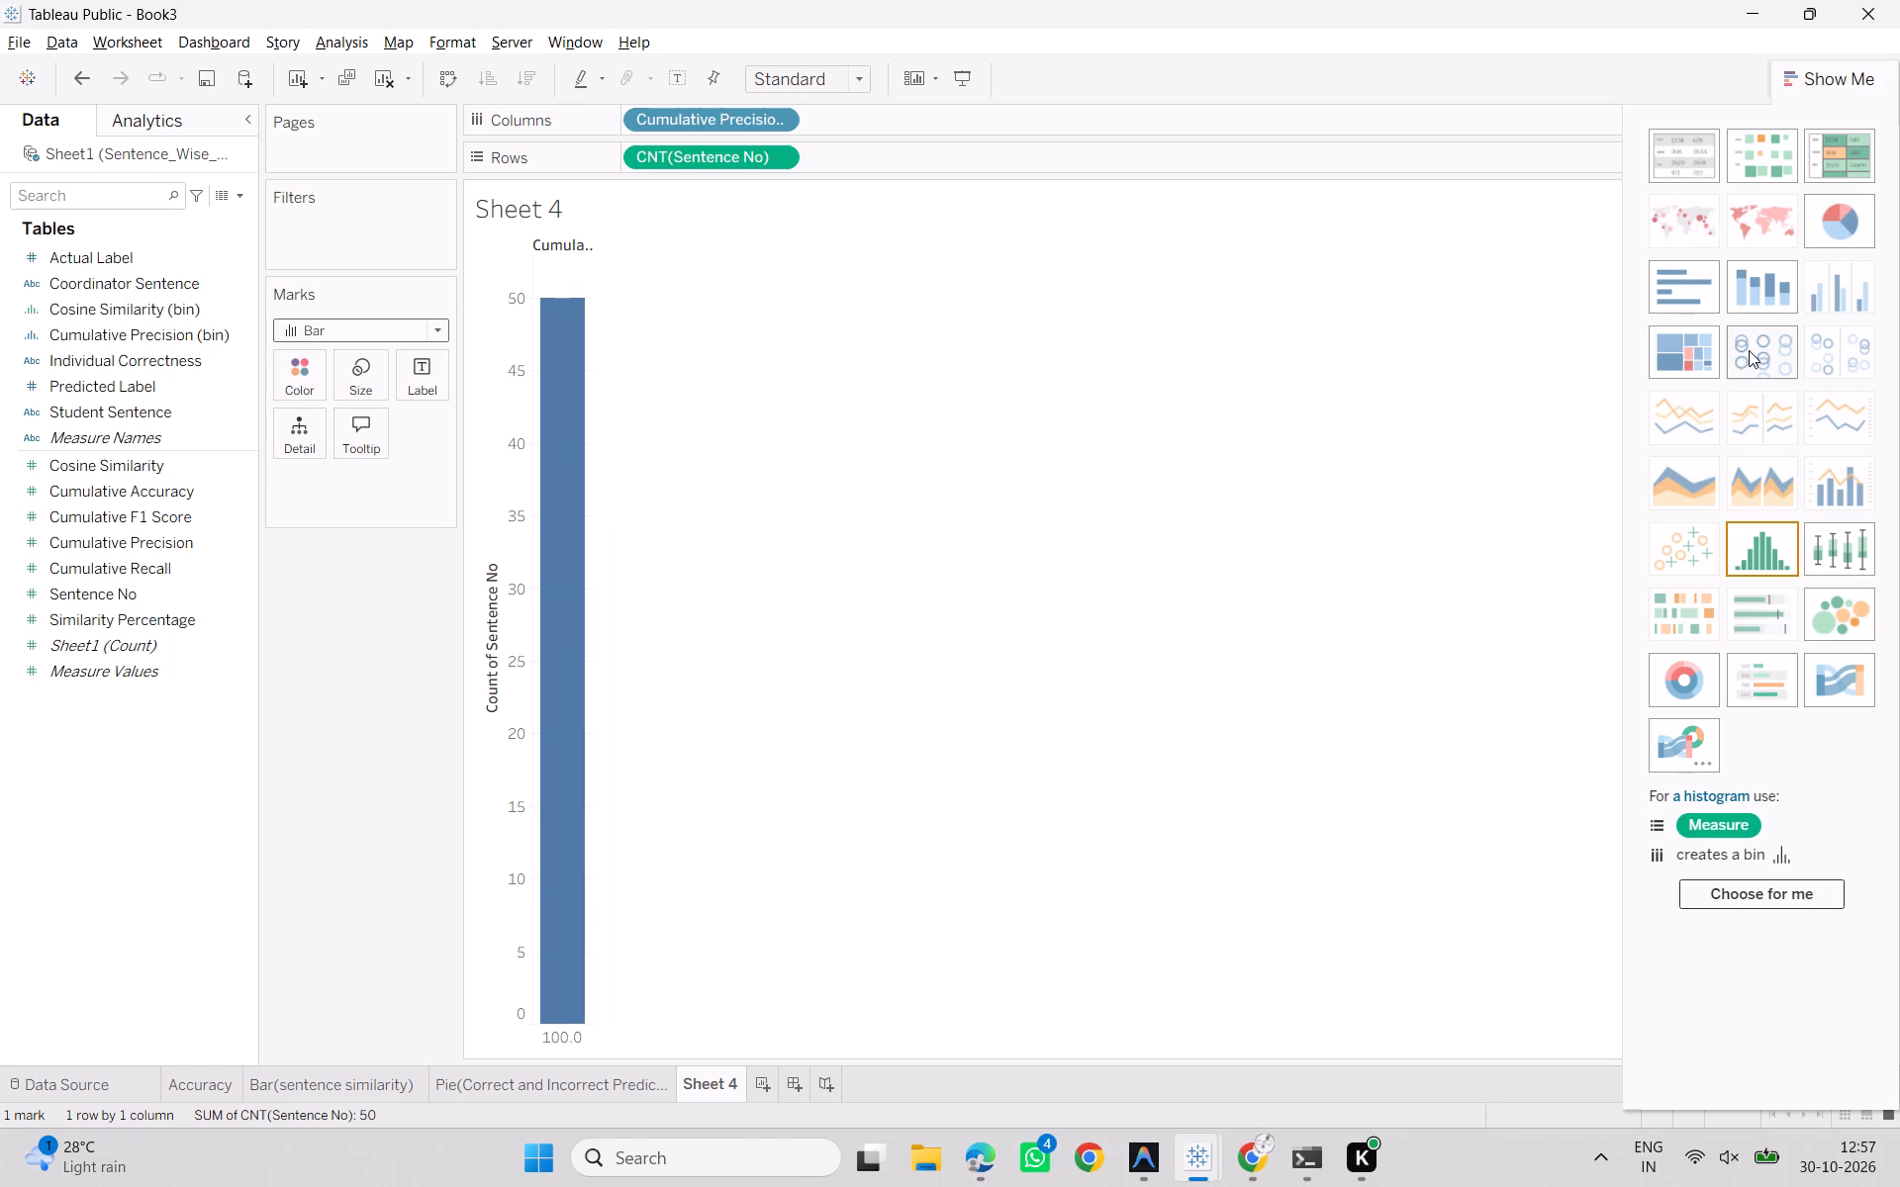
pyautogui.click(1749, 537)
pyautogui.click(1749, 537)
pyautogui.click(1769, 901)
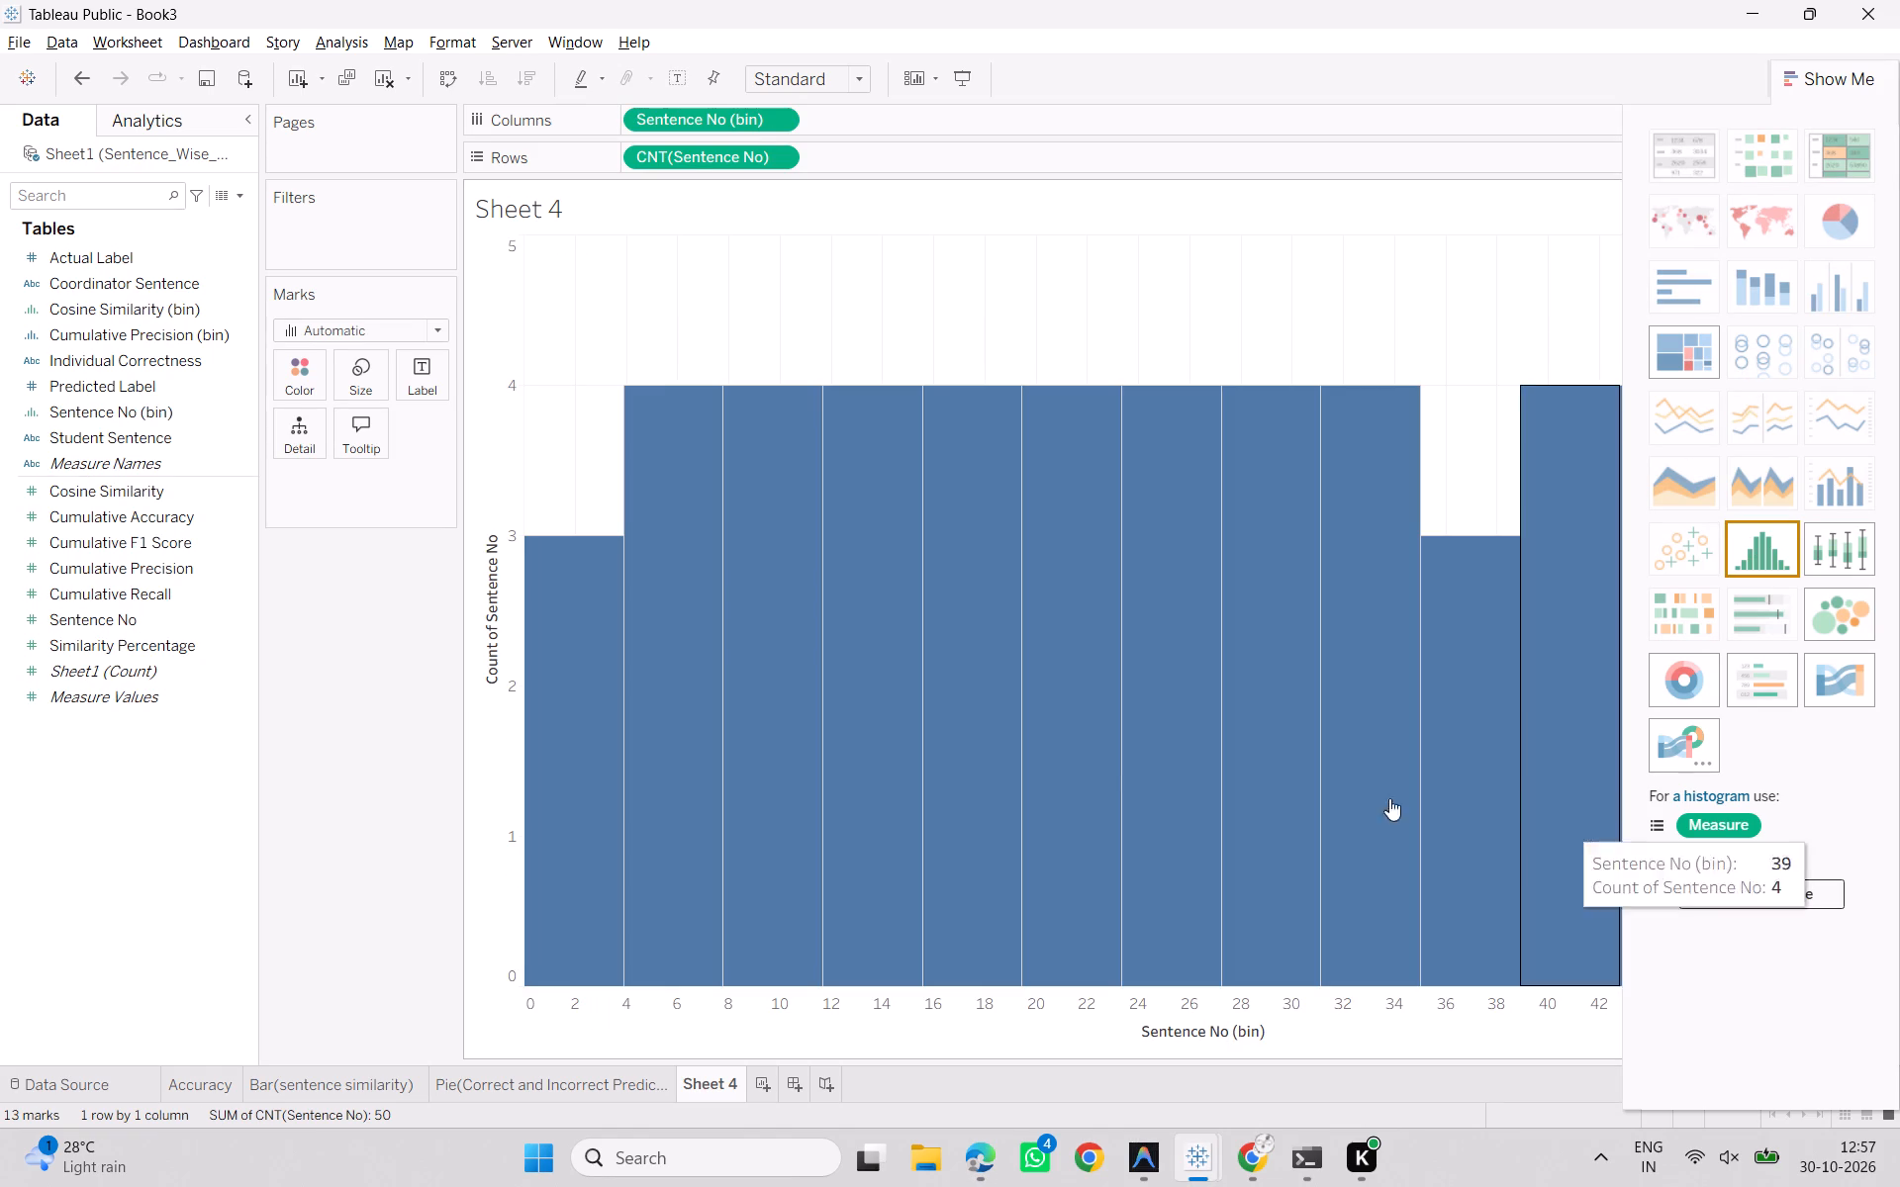
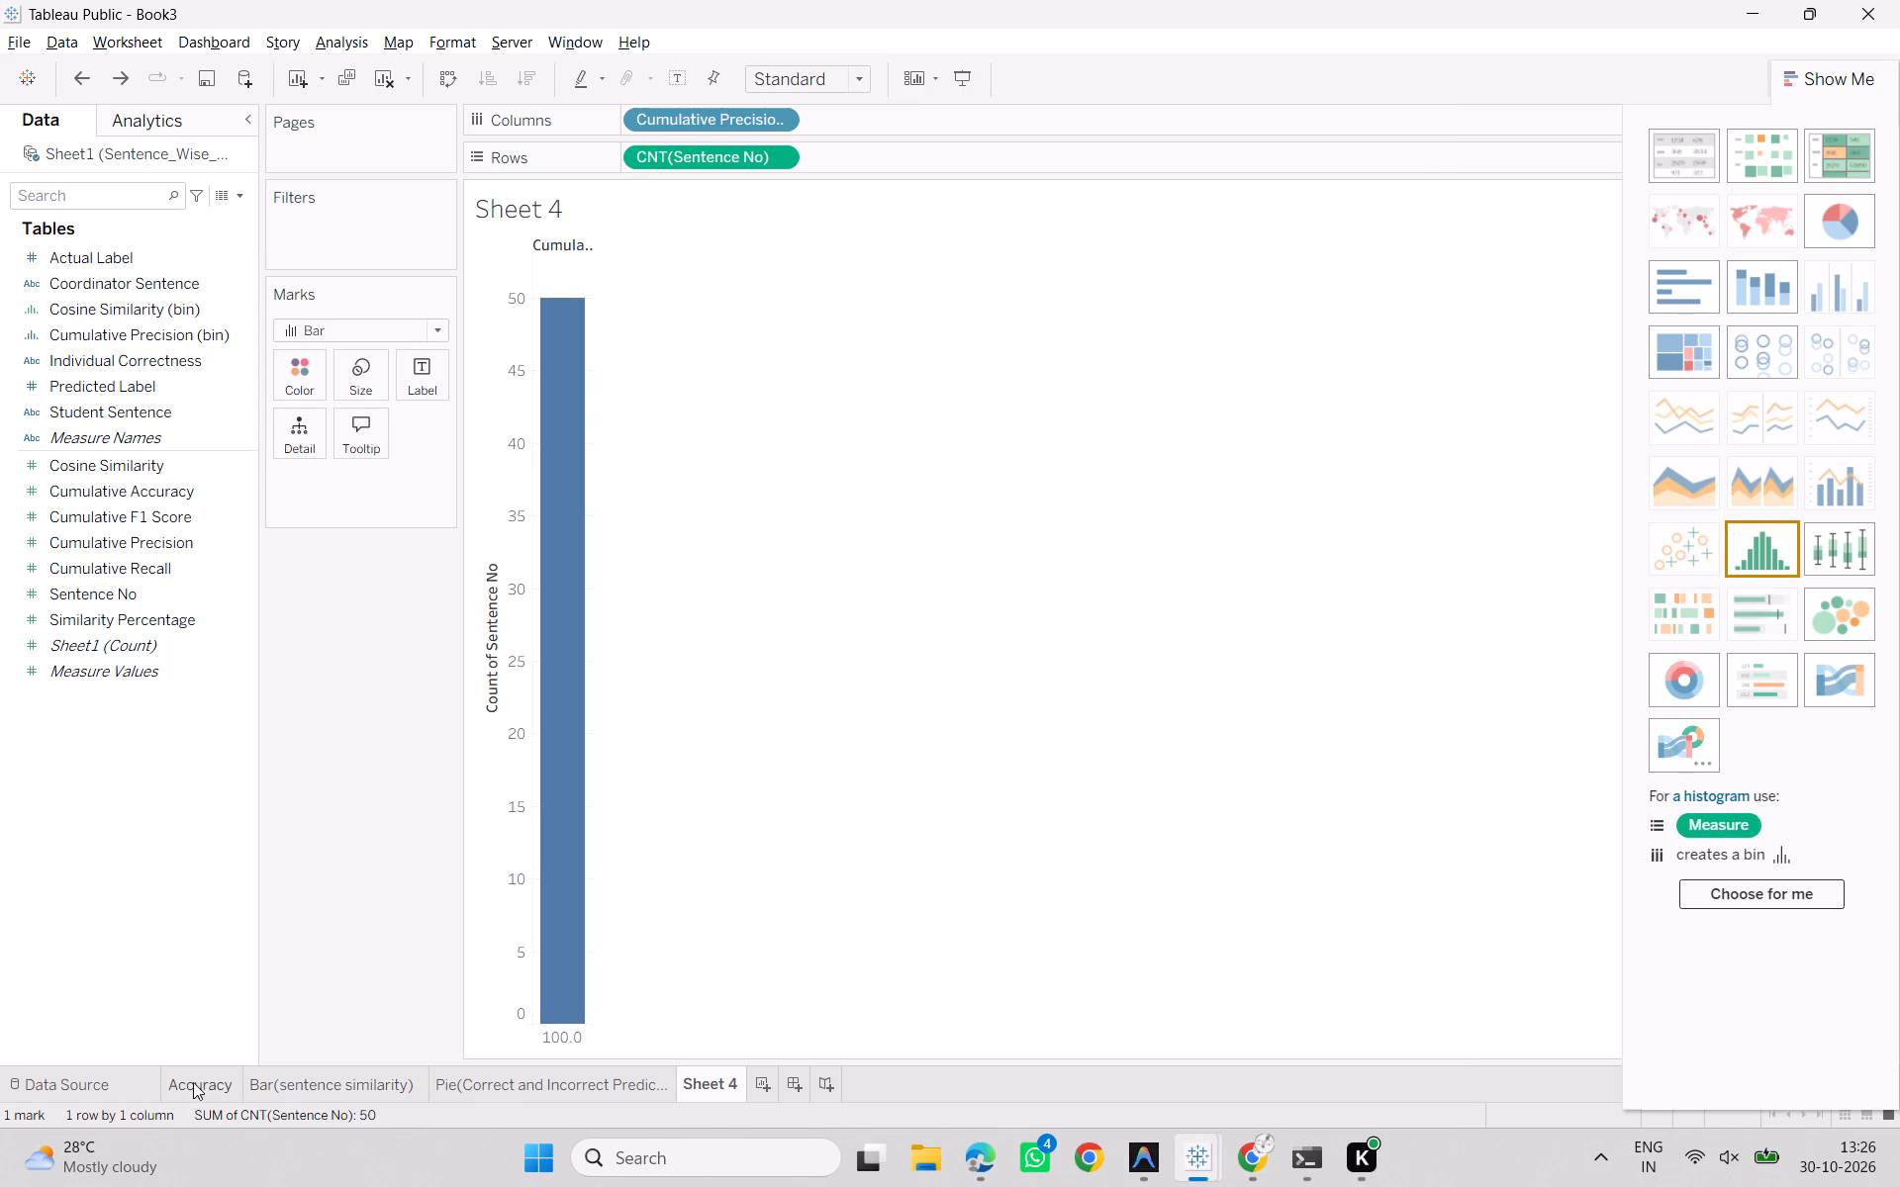
pyautogui.click(193, 1077)
pyautogui.click(341, 1087)
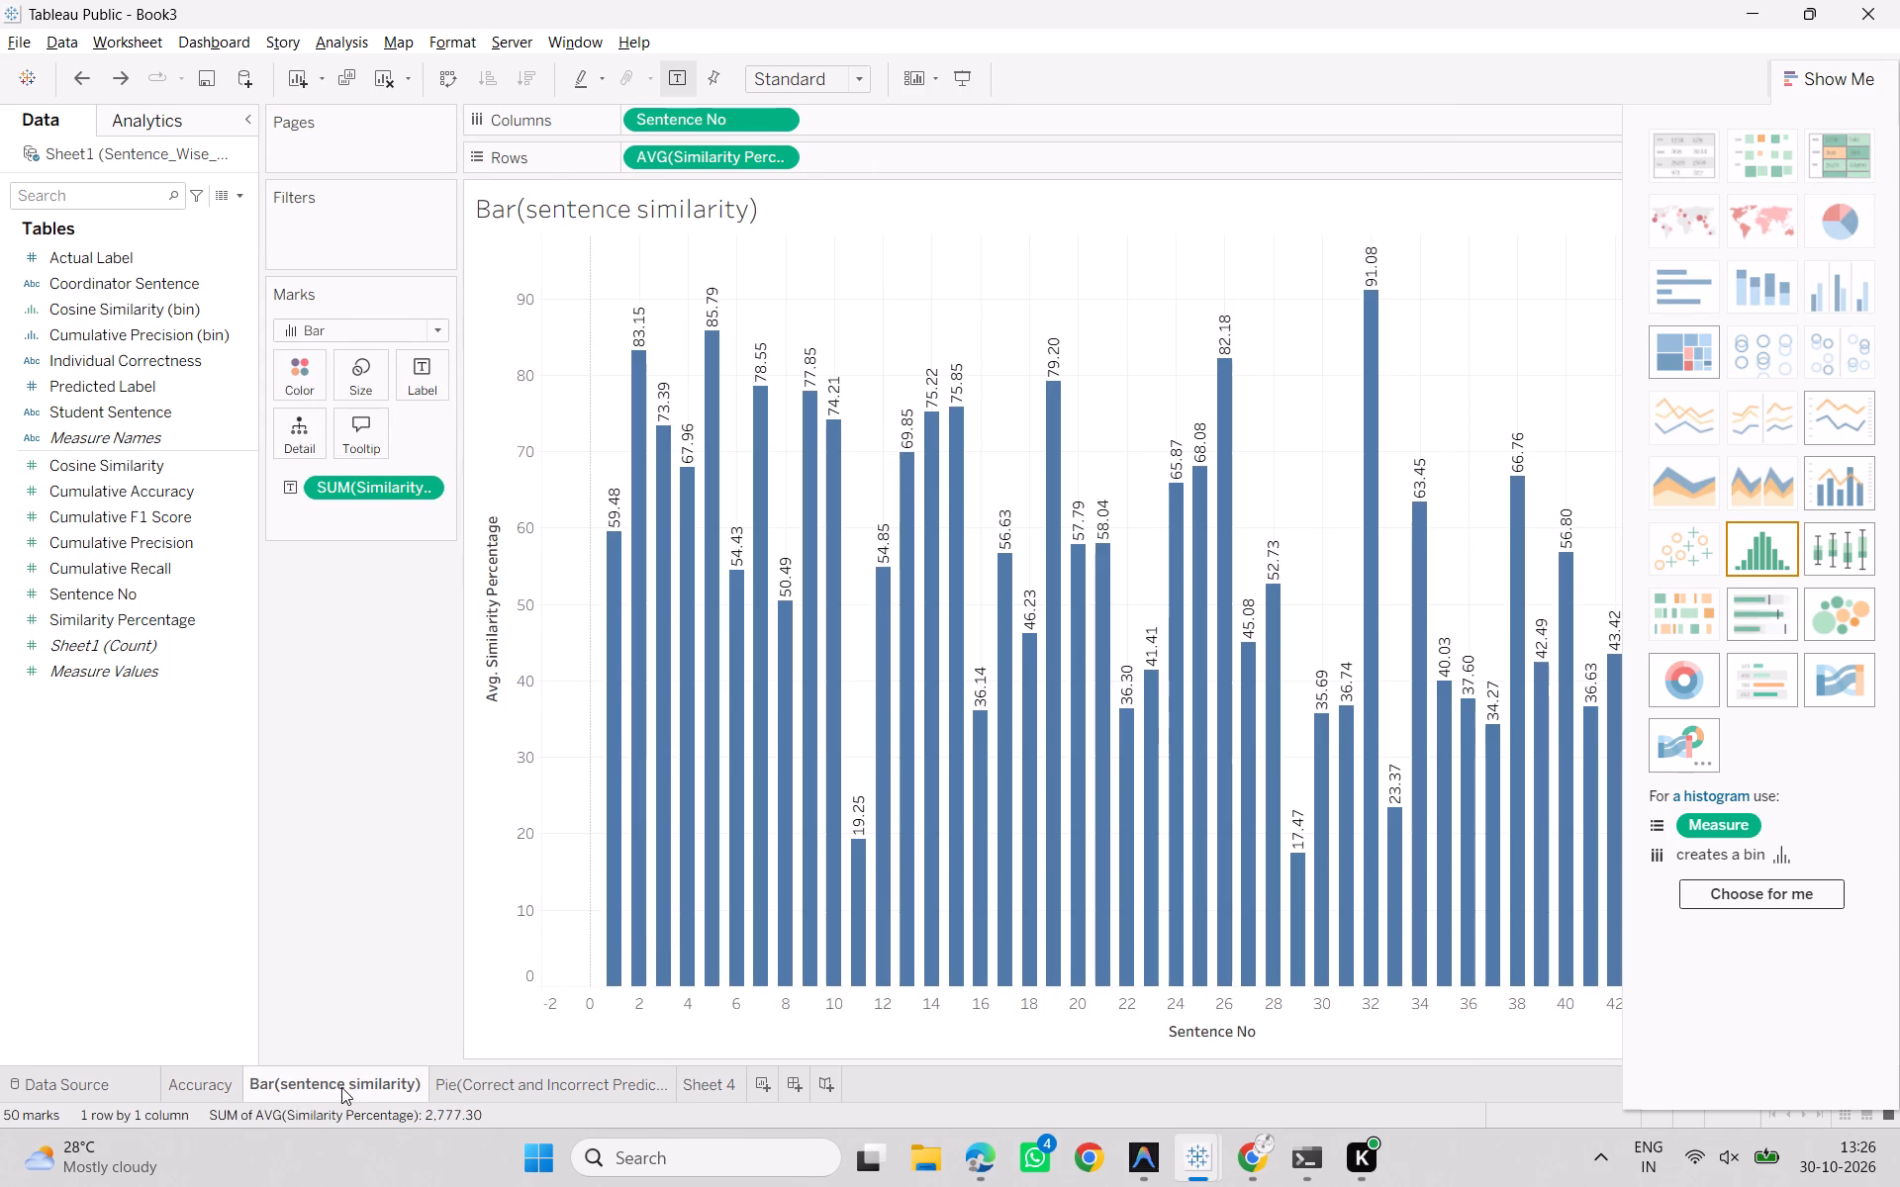
pyautogui.click(502, 1087)
pyautogui.click(715, 1079)
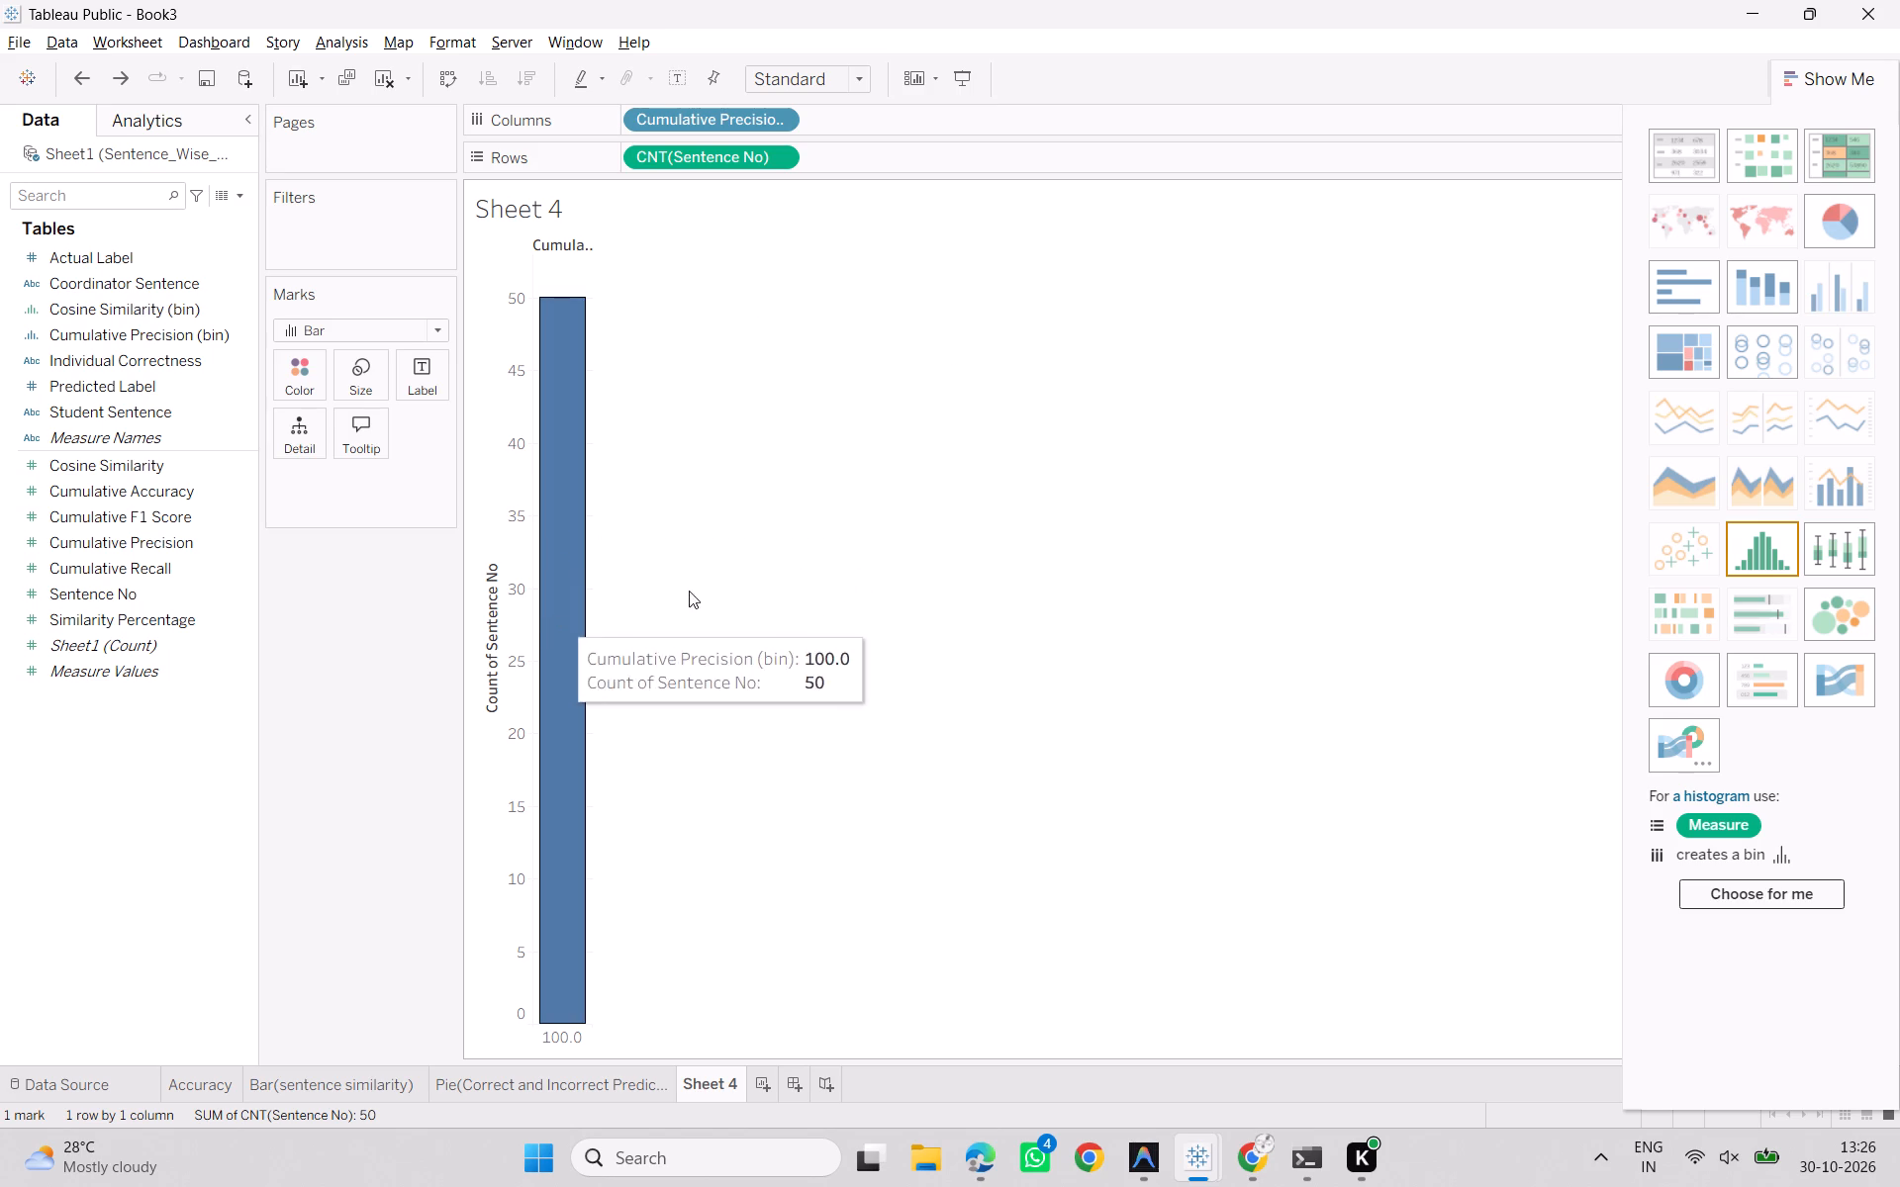
pyautogui.scroll(9, 1777, 556)
pyautogui.scroll(-1, 1777, 556)
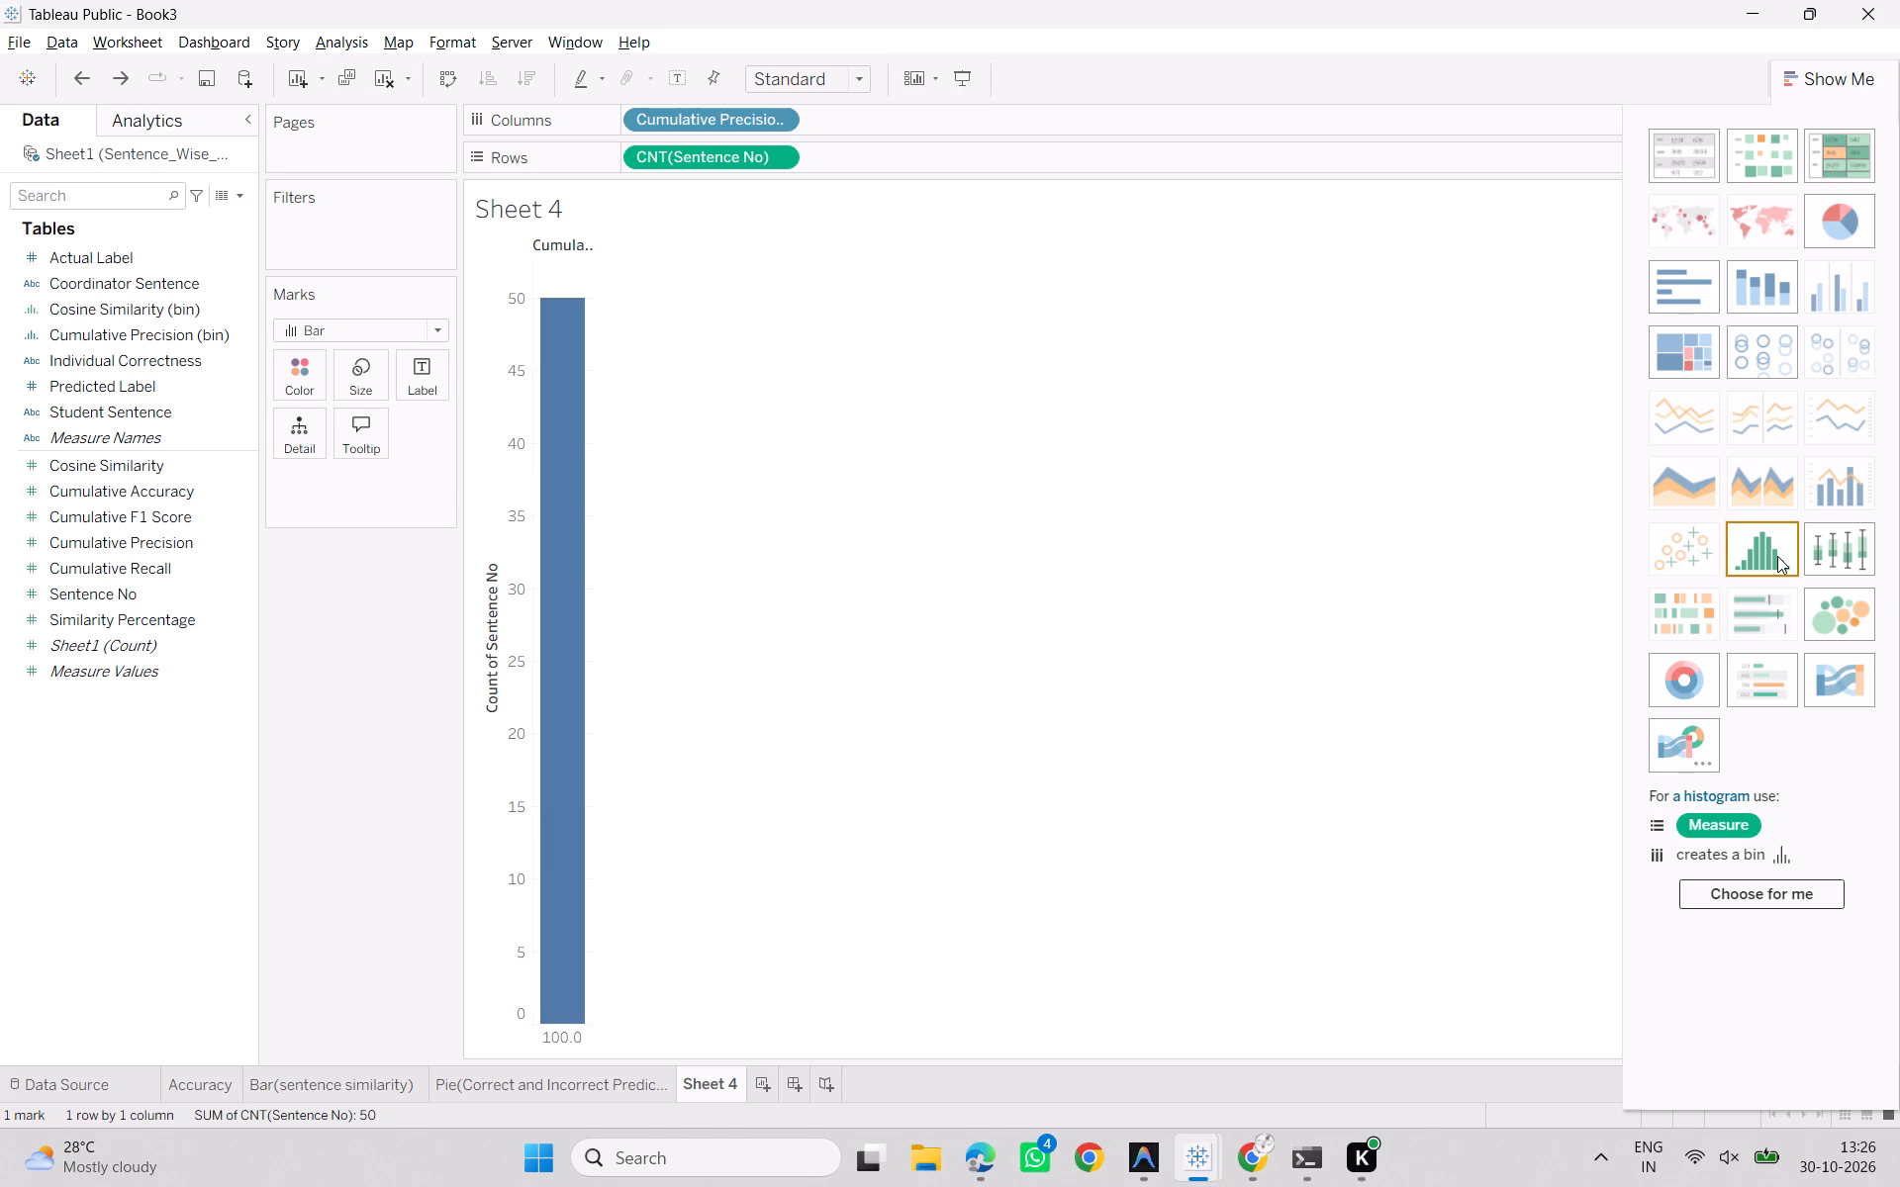
pyautogui.scroll(-1, 1777, 556)
# Convert the Sheet 4 chart to an automatic Show Me histogram that bins Sentence No on Columns.
pyautogui.click(1841, 88)
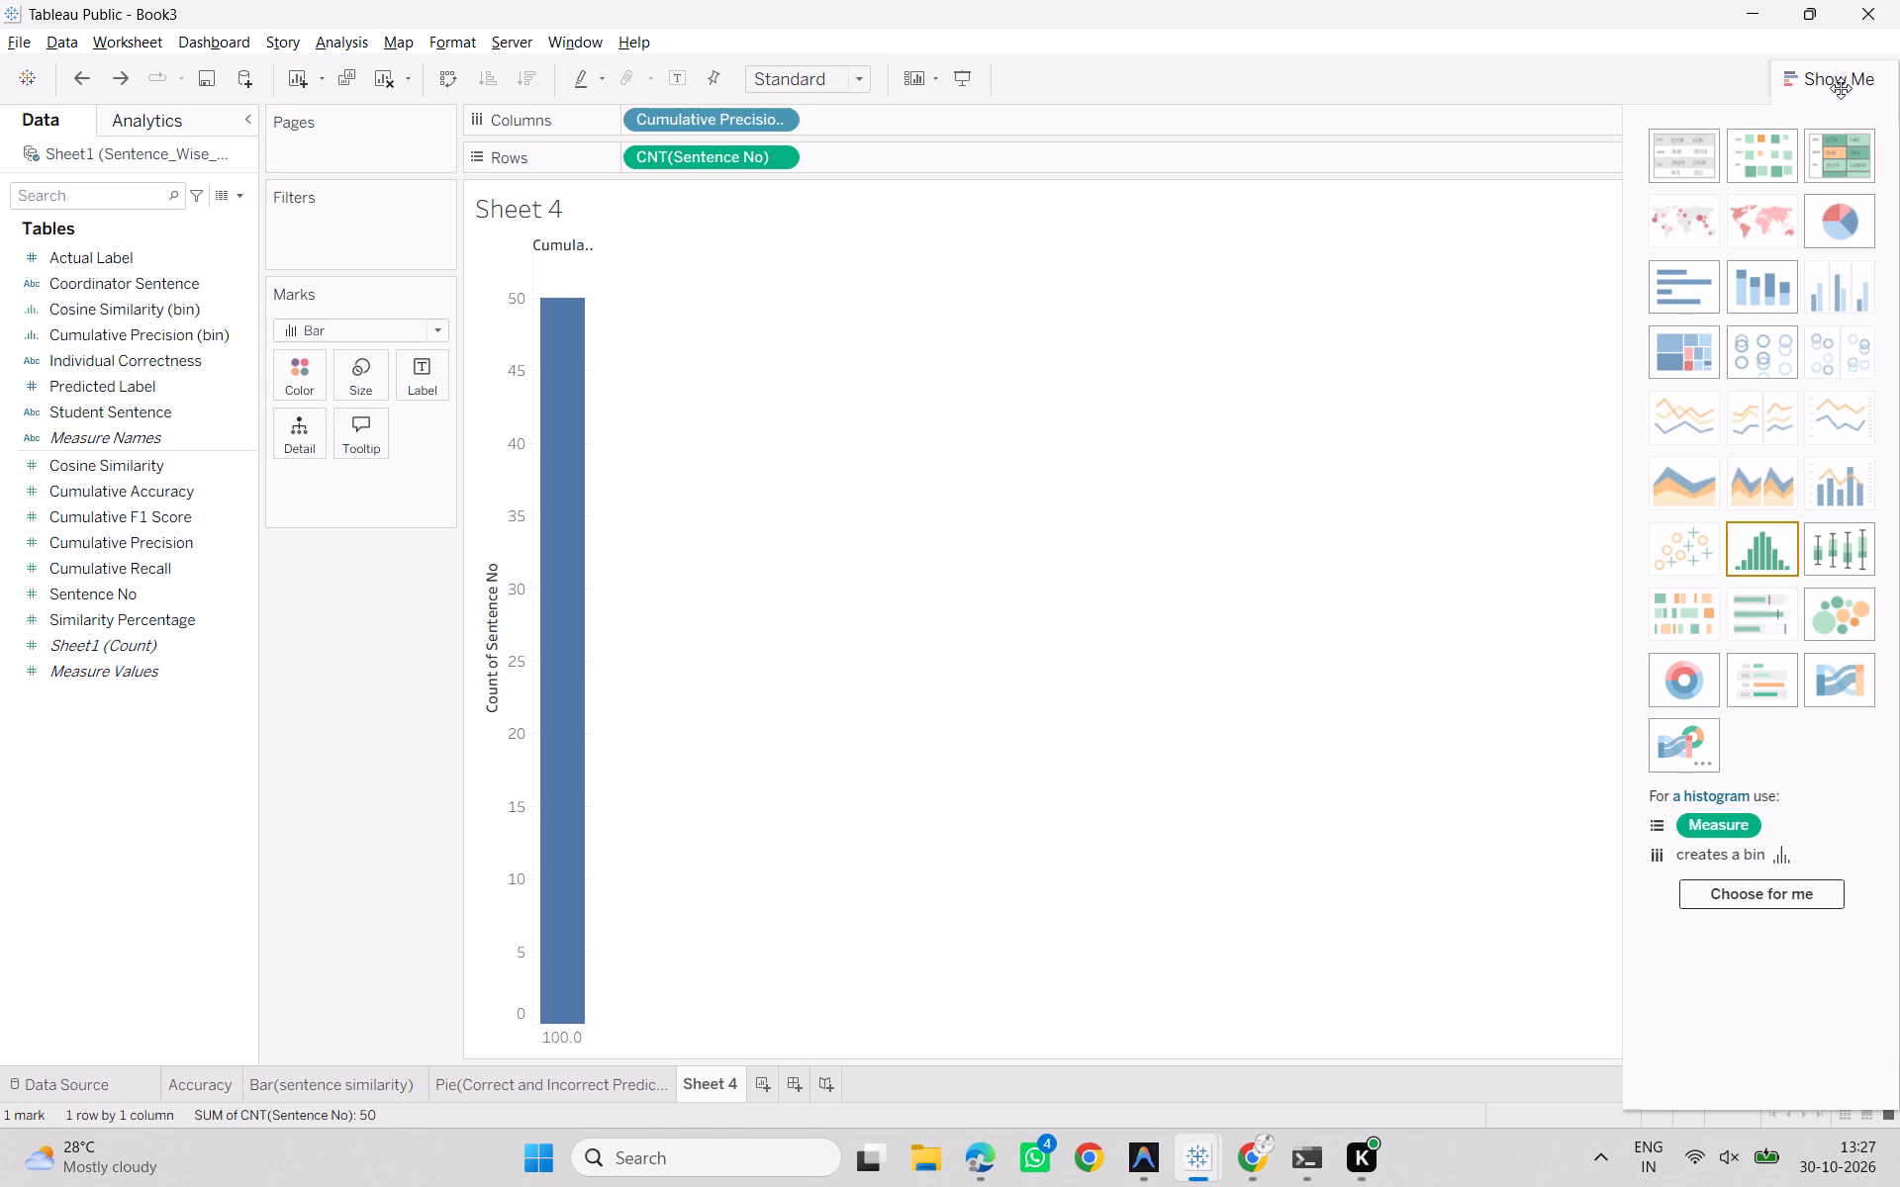
pyautogui.click(1841, 88)
pyautogui.click(1756, 896)
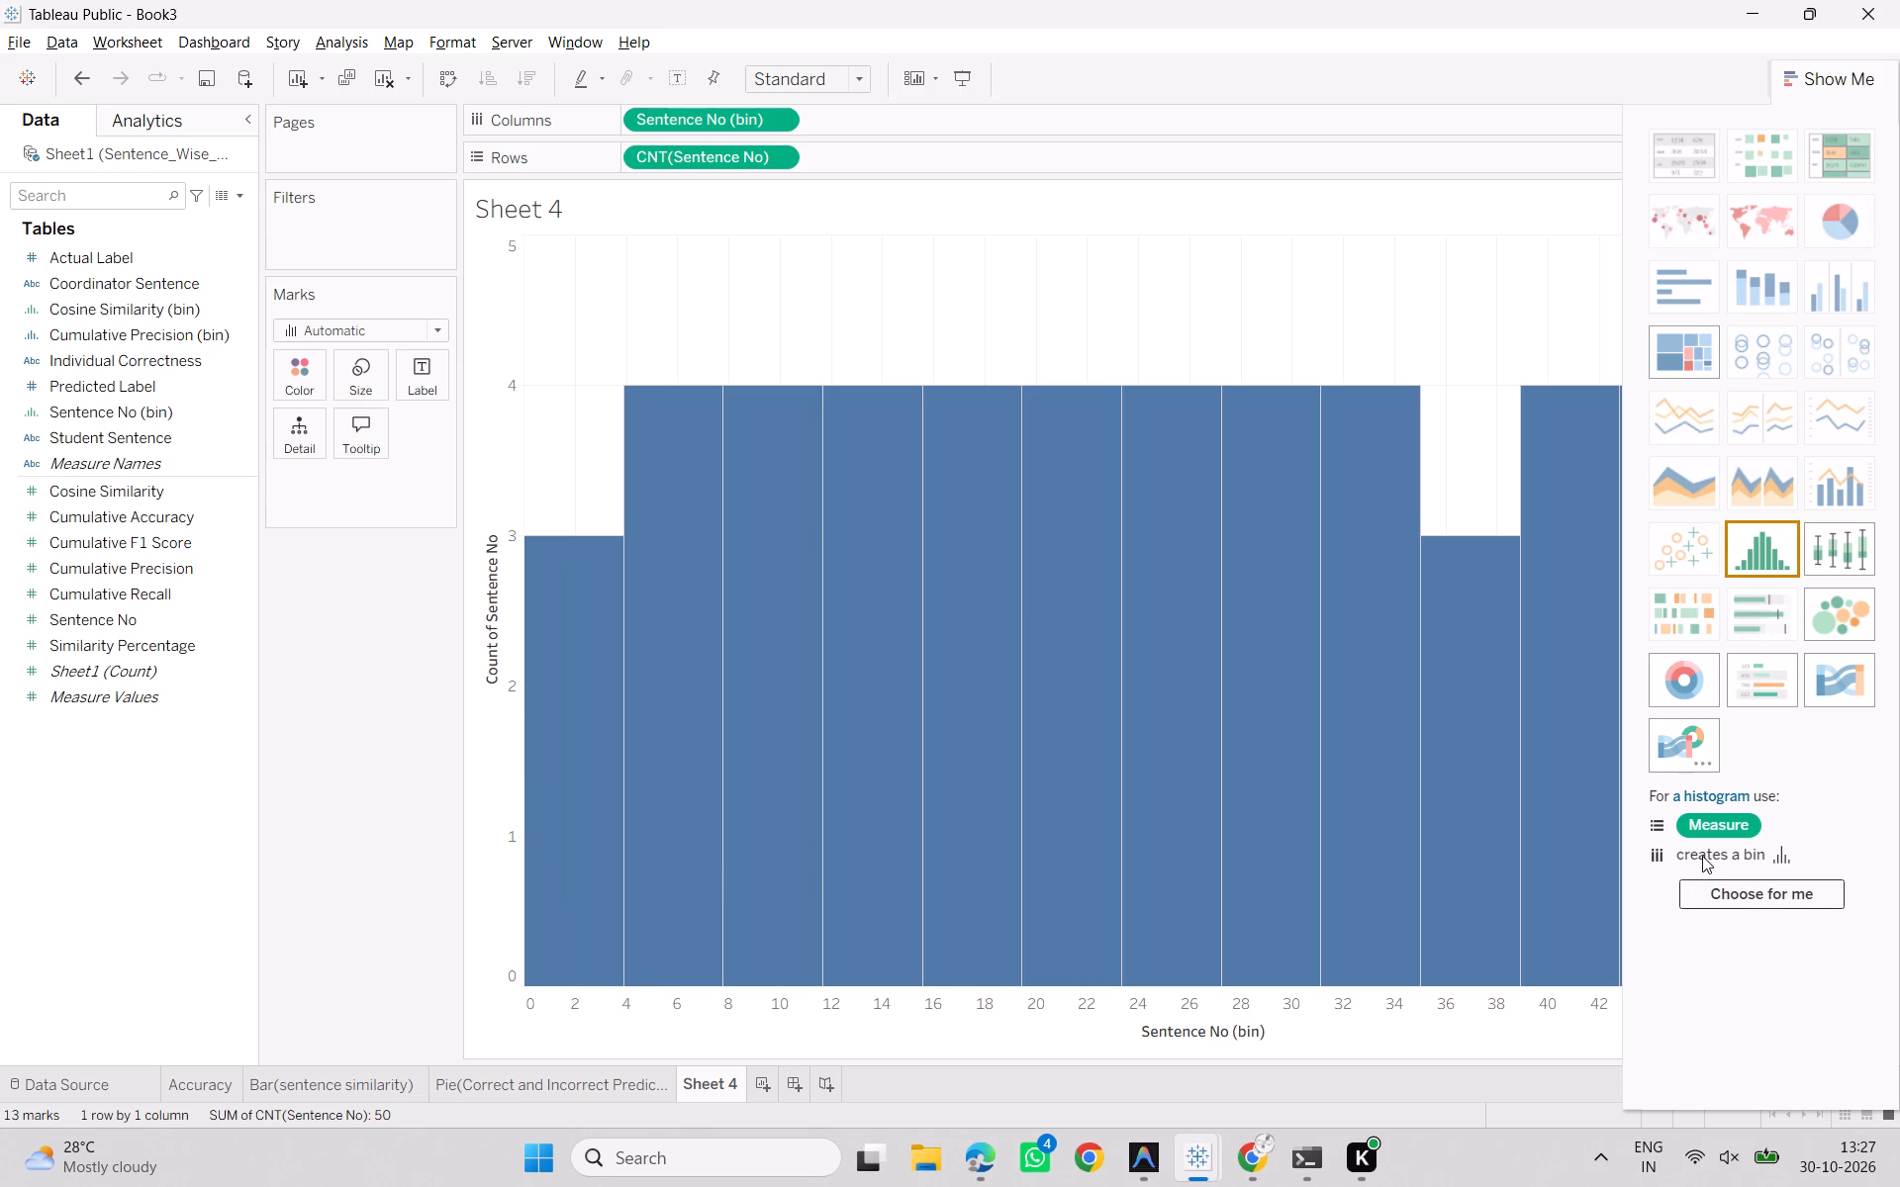
pyautogui.click(1660, 833)
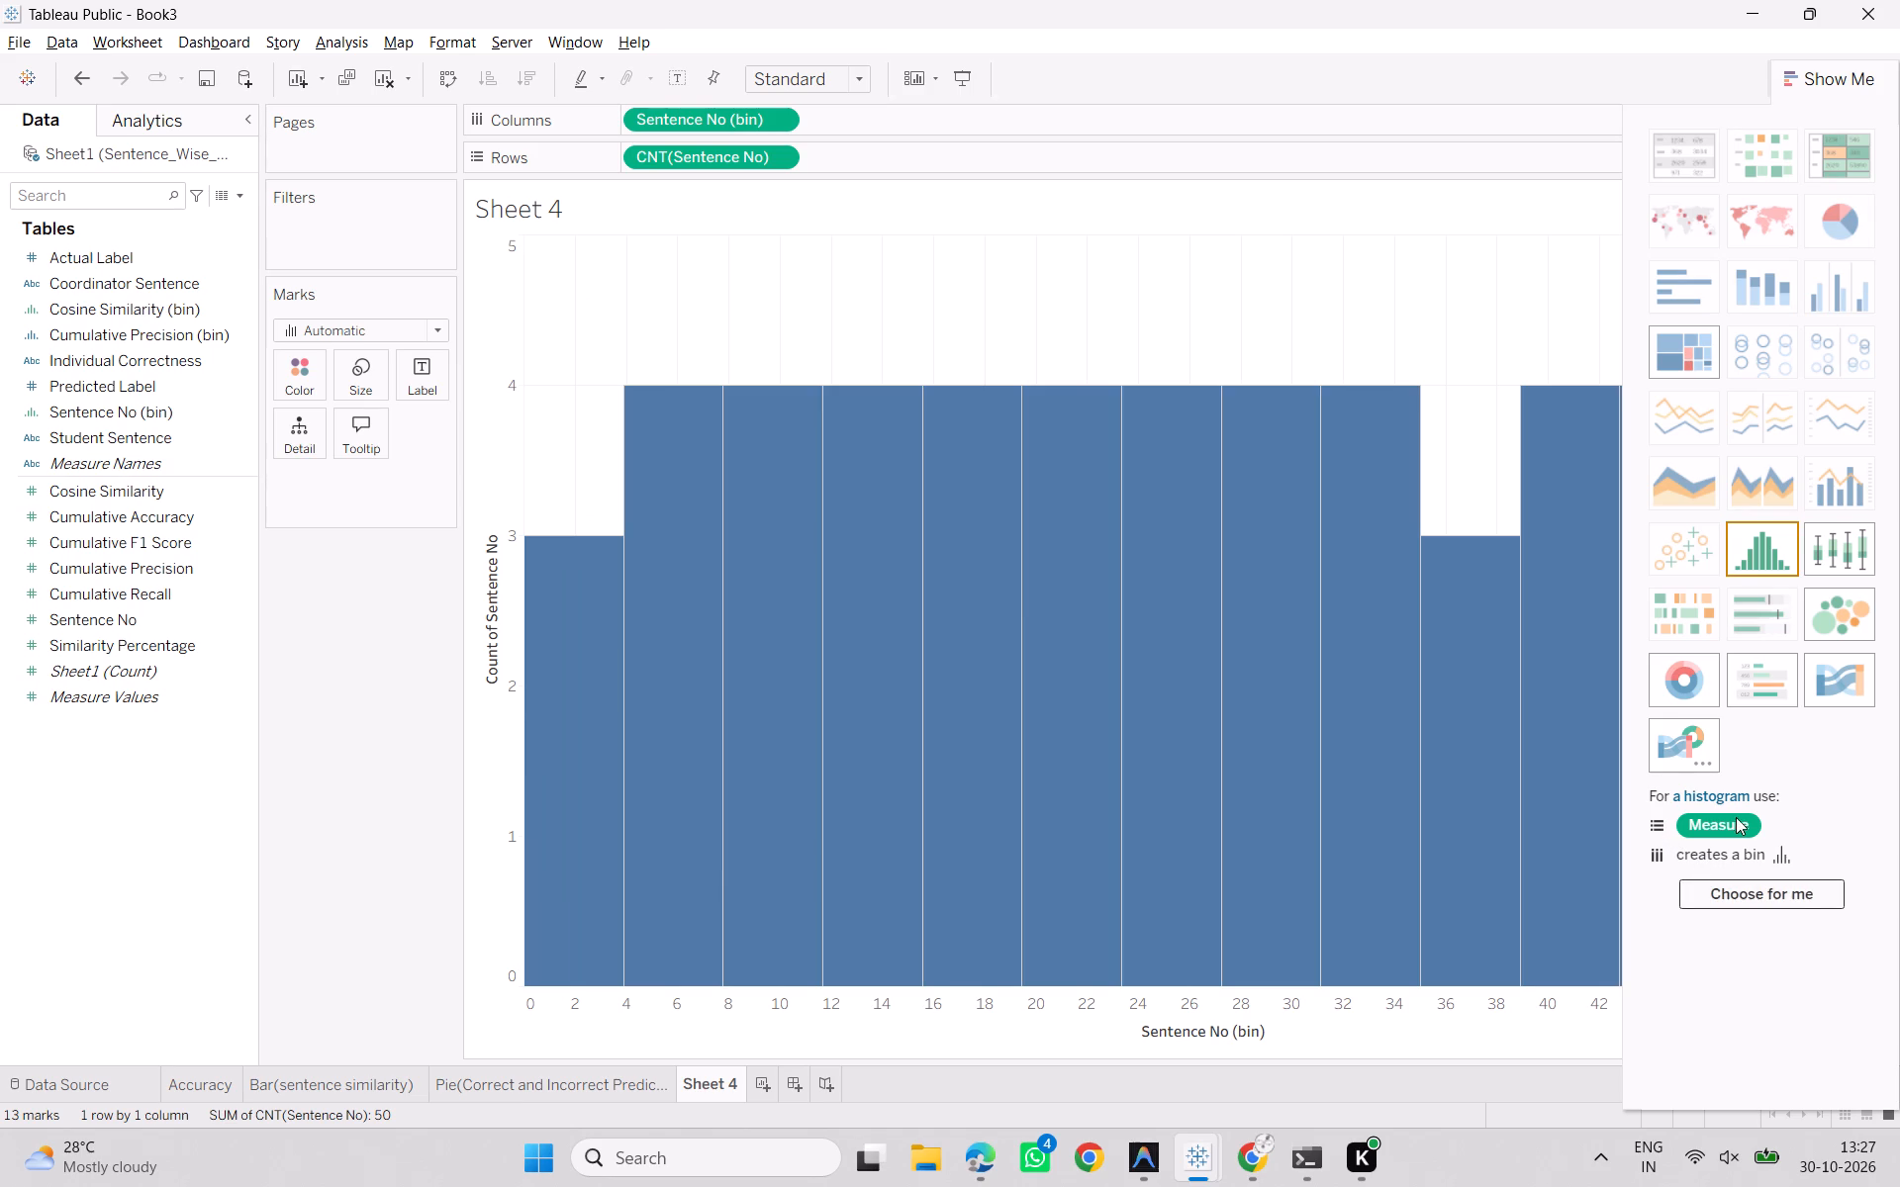
pyautogui.click(1735, 821)
pyautogui.click(1664, 856)
# Open the data source view and examine the Sheet1 field list, down to the bin fields at its end.
pyautogui.click(68, 1081)
pyautogui.scroll(-4, 658, 830)
pyautogui.scroll(4, 687, 950)
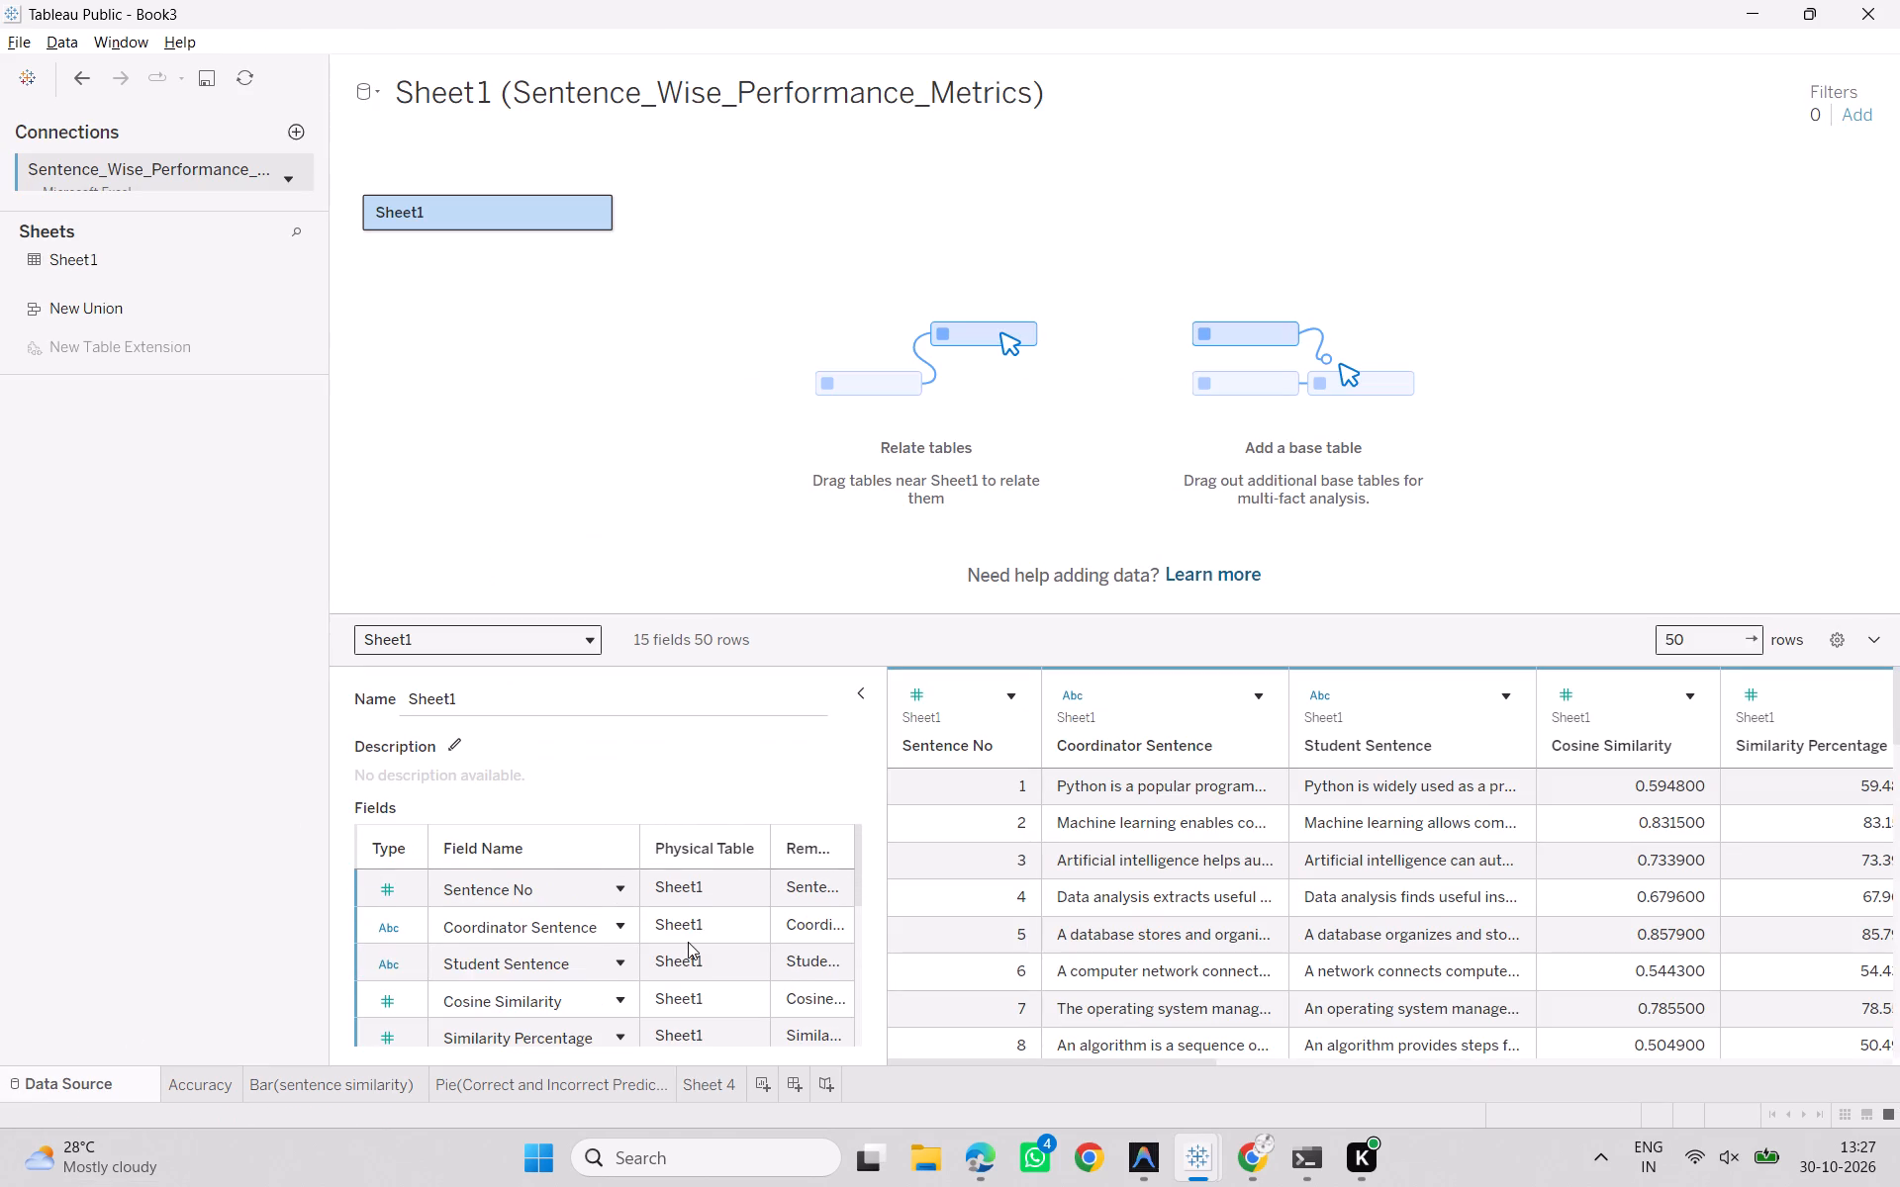
pyautogui.scroll(4, 688, 942)
pyautogui.scroll(-8, 578, 929)
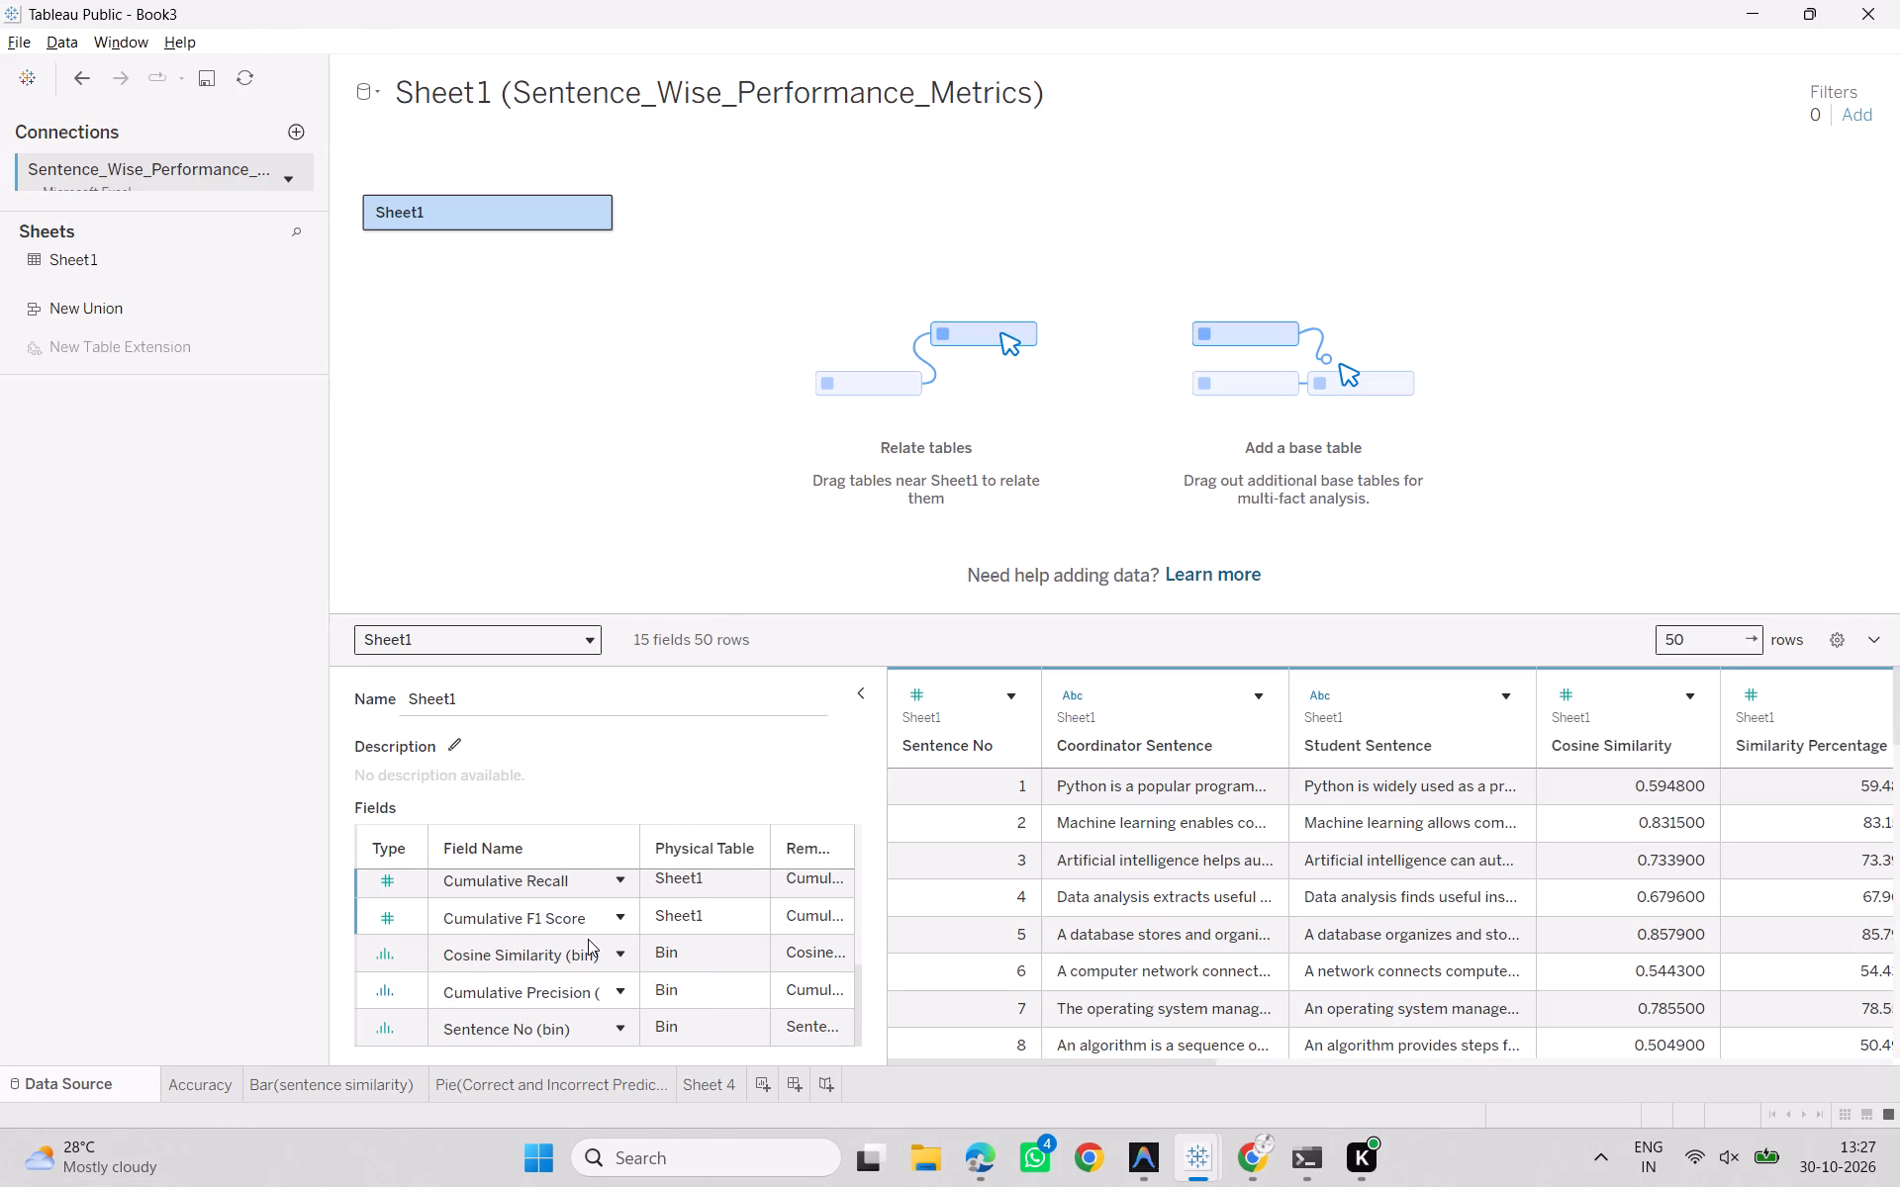
pyautogui.scroll(-3, 588, 939)
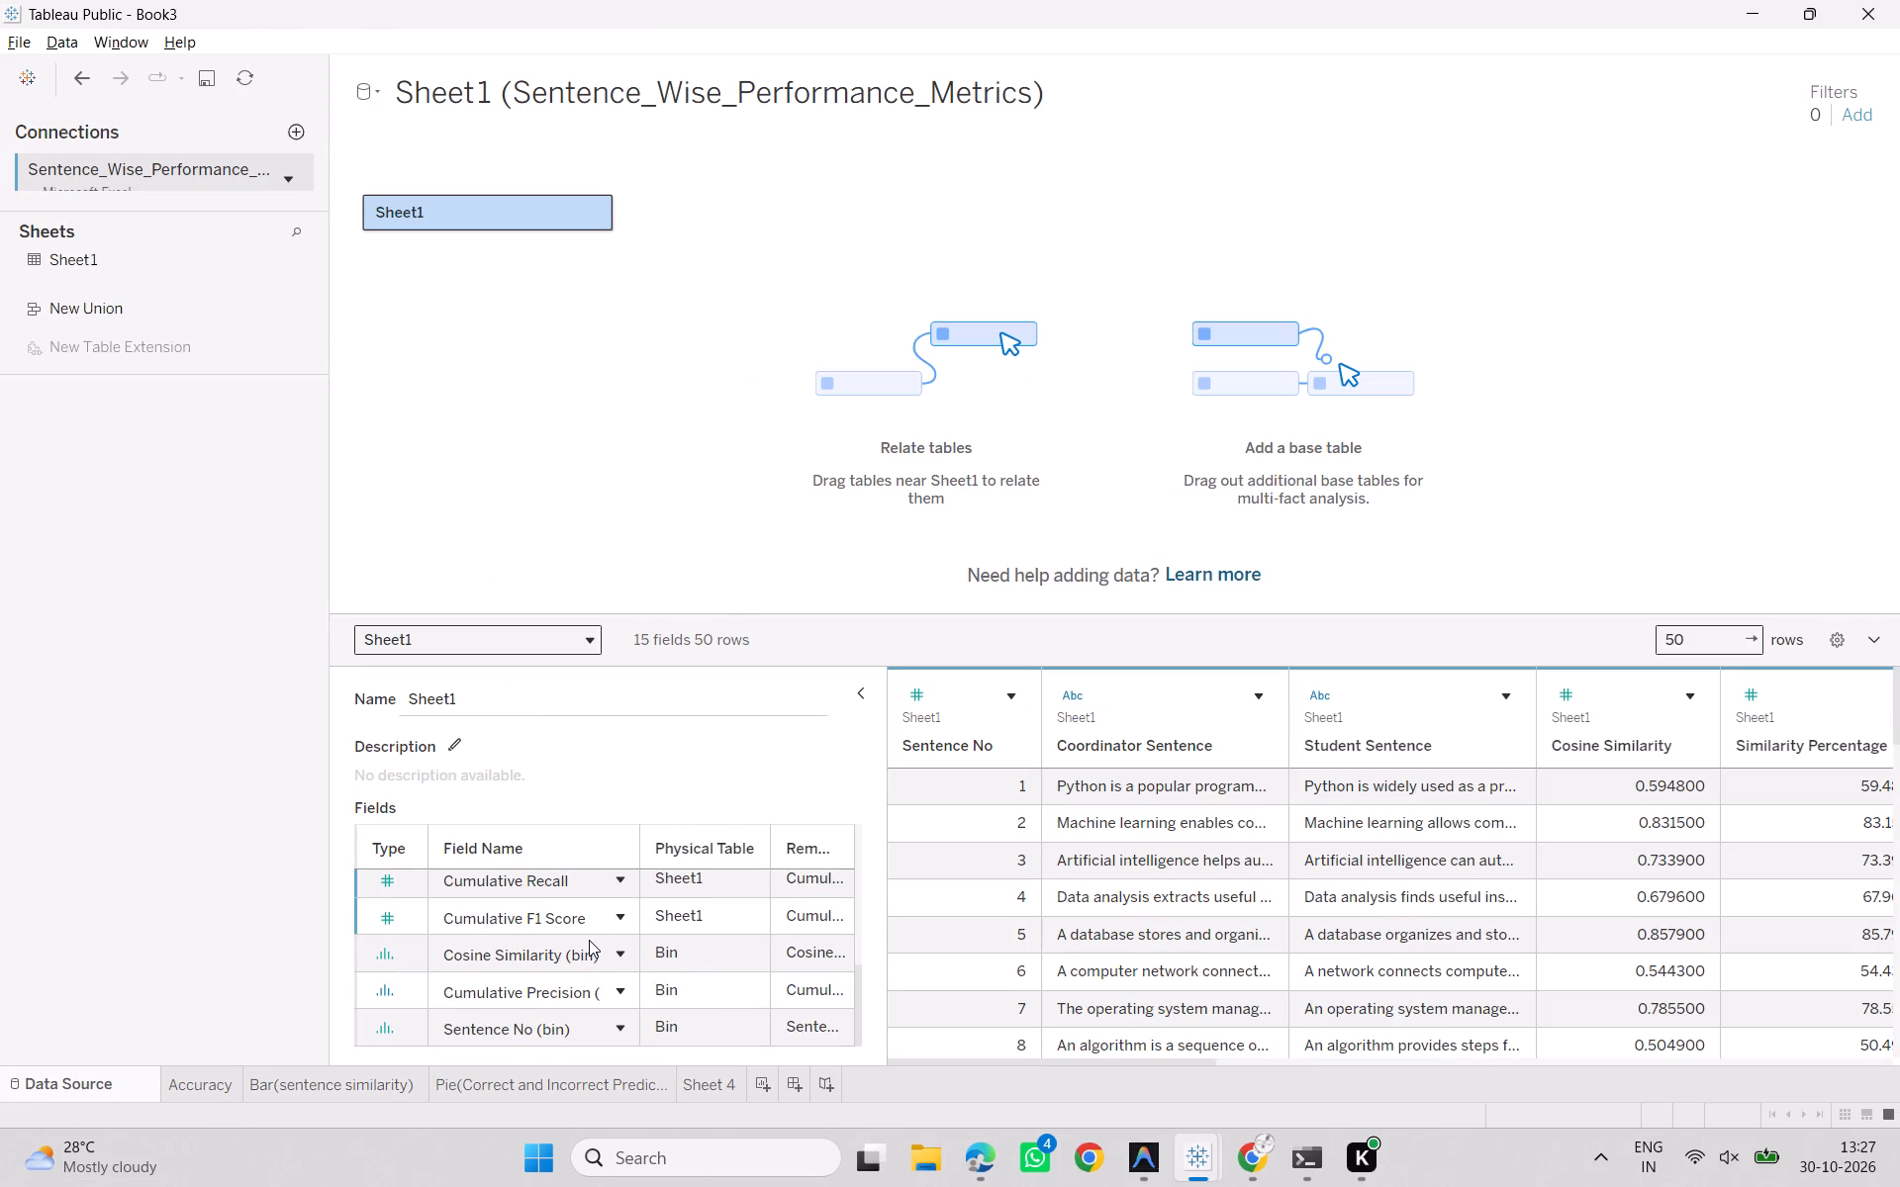
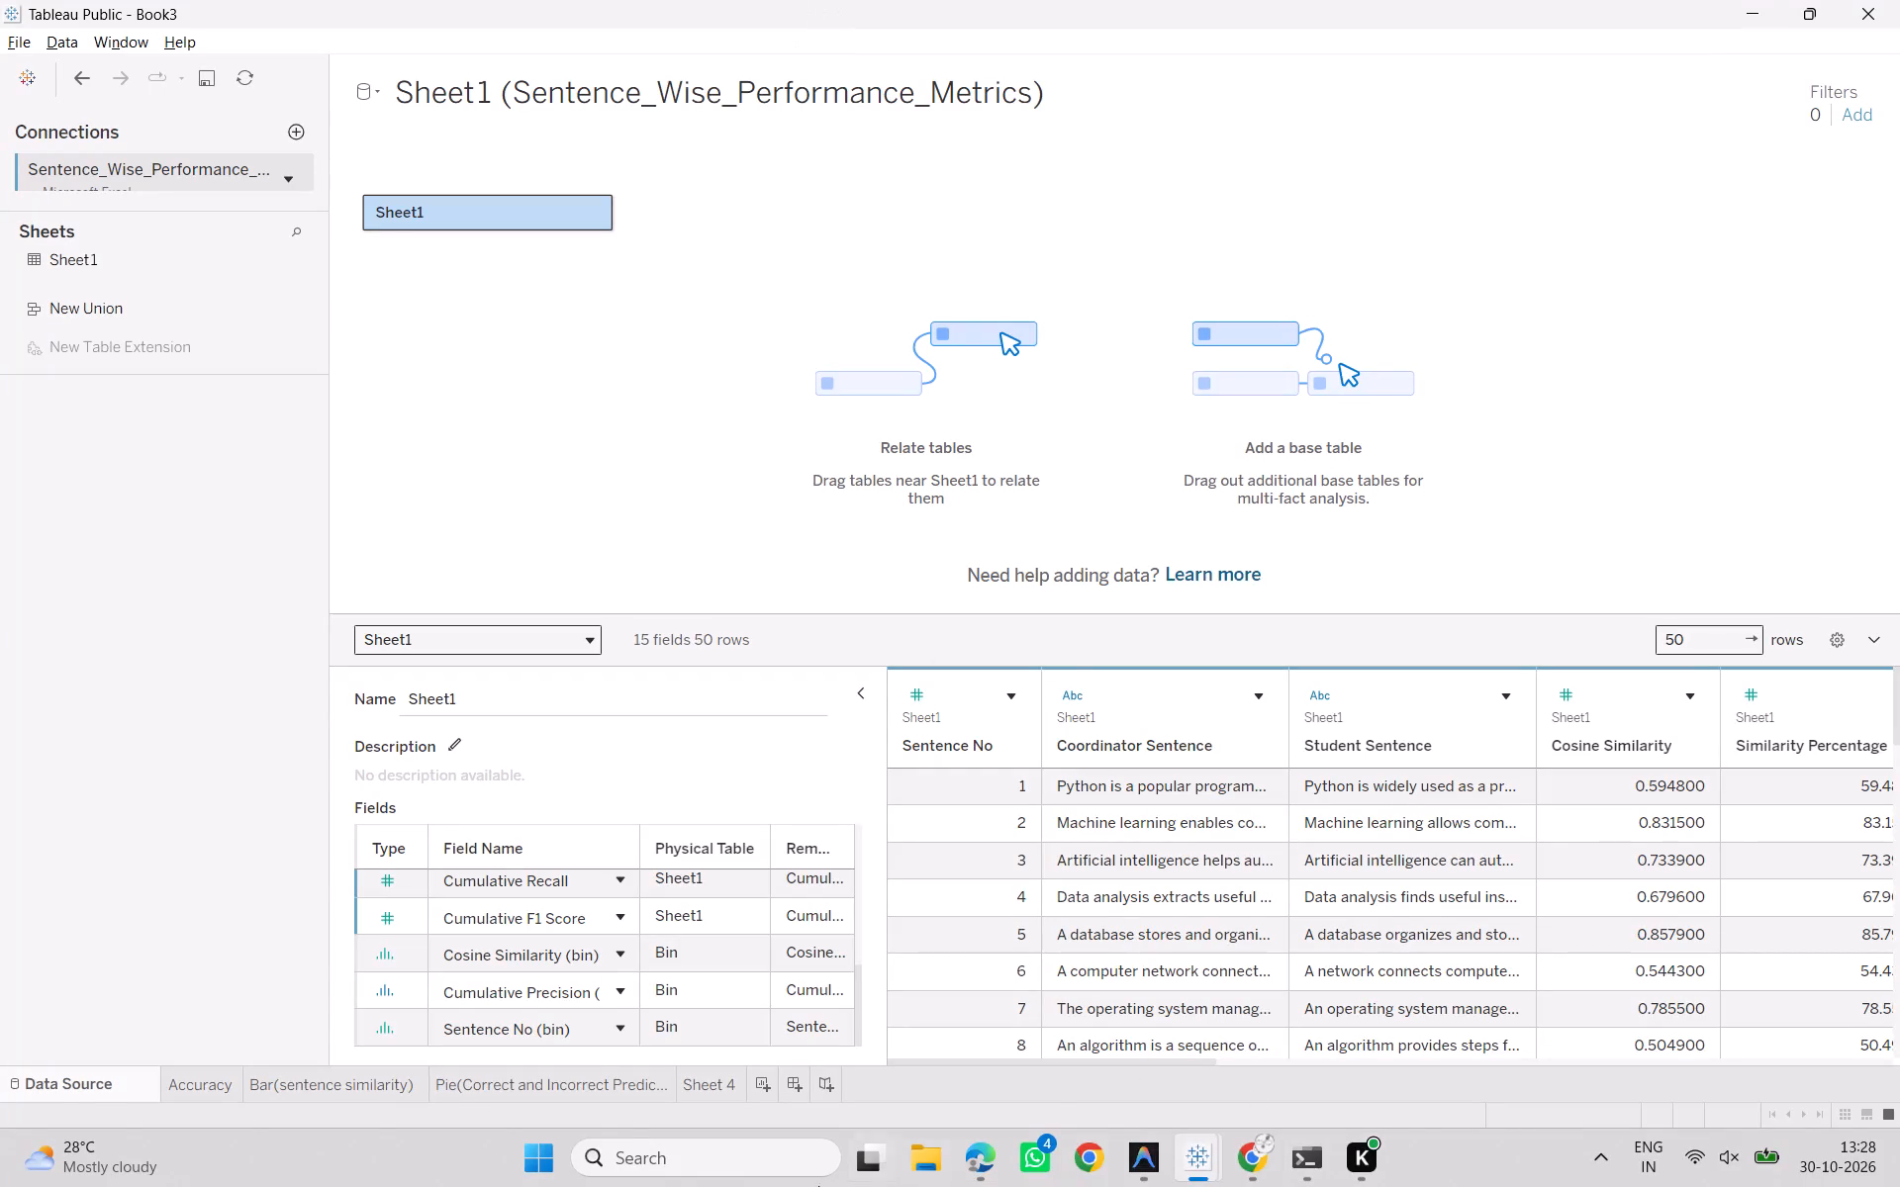
# Return from the data source view to the Sheet 4 histogram worksheet.
pyautogui.click(711, 1093)
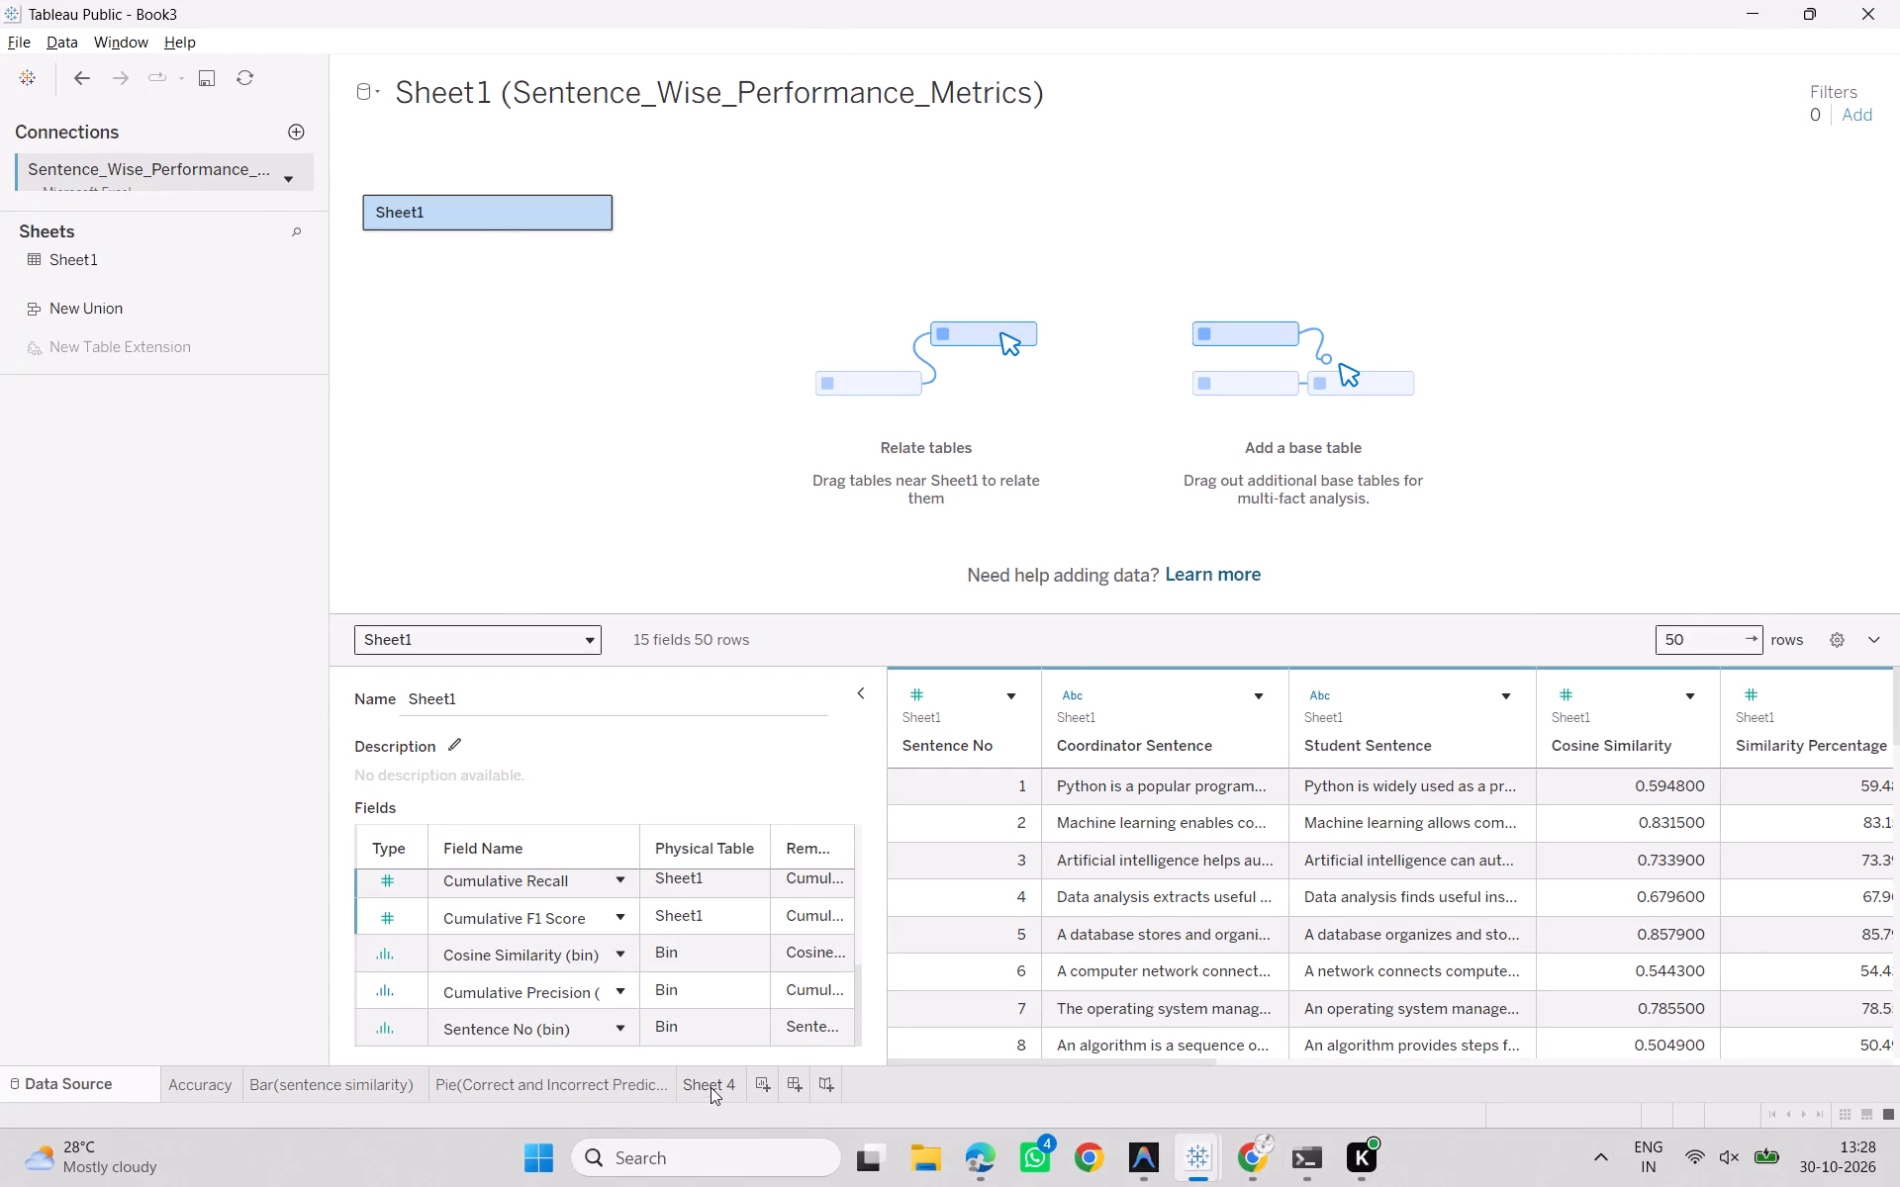
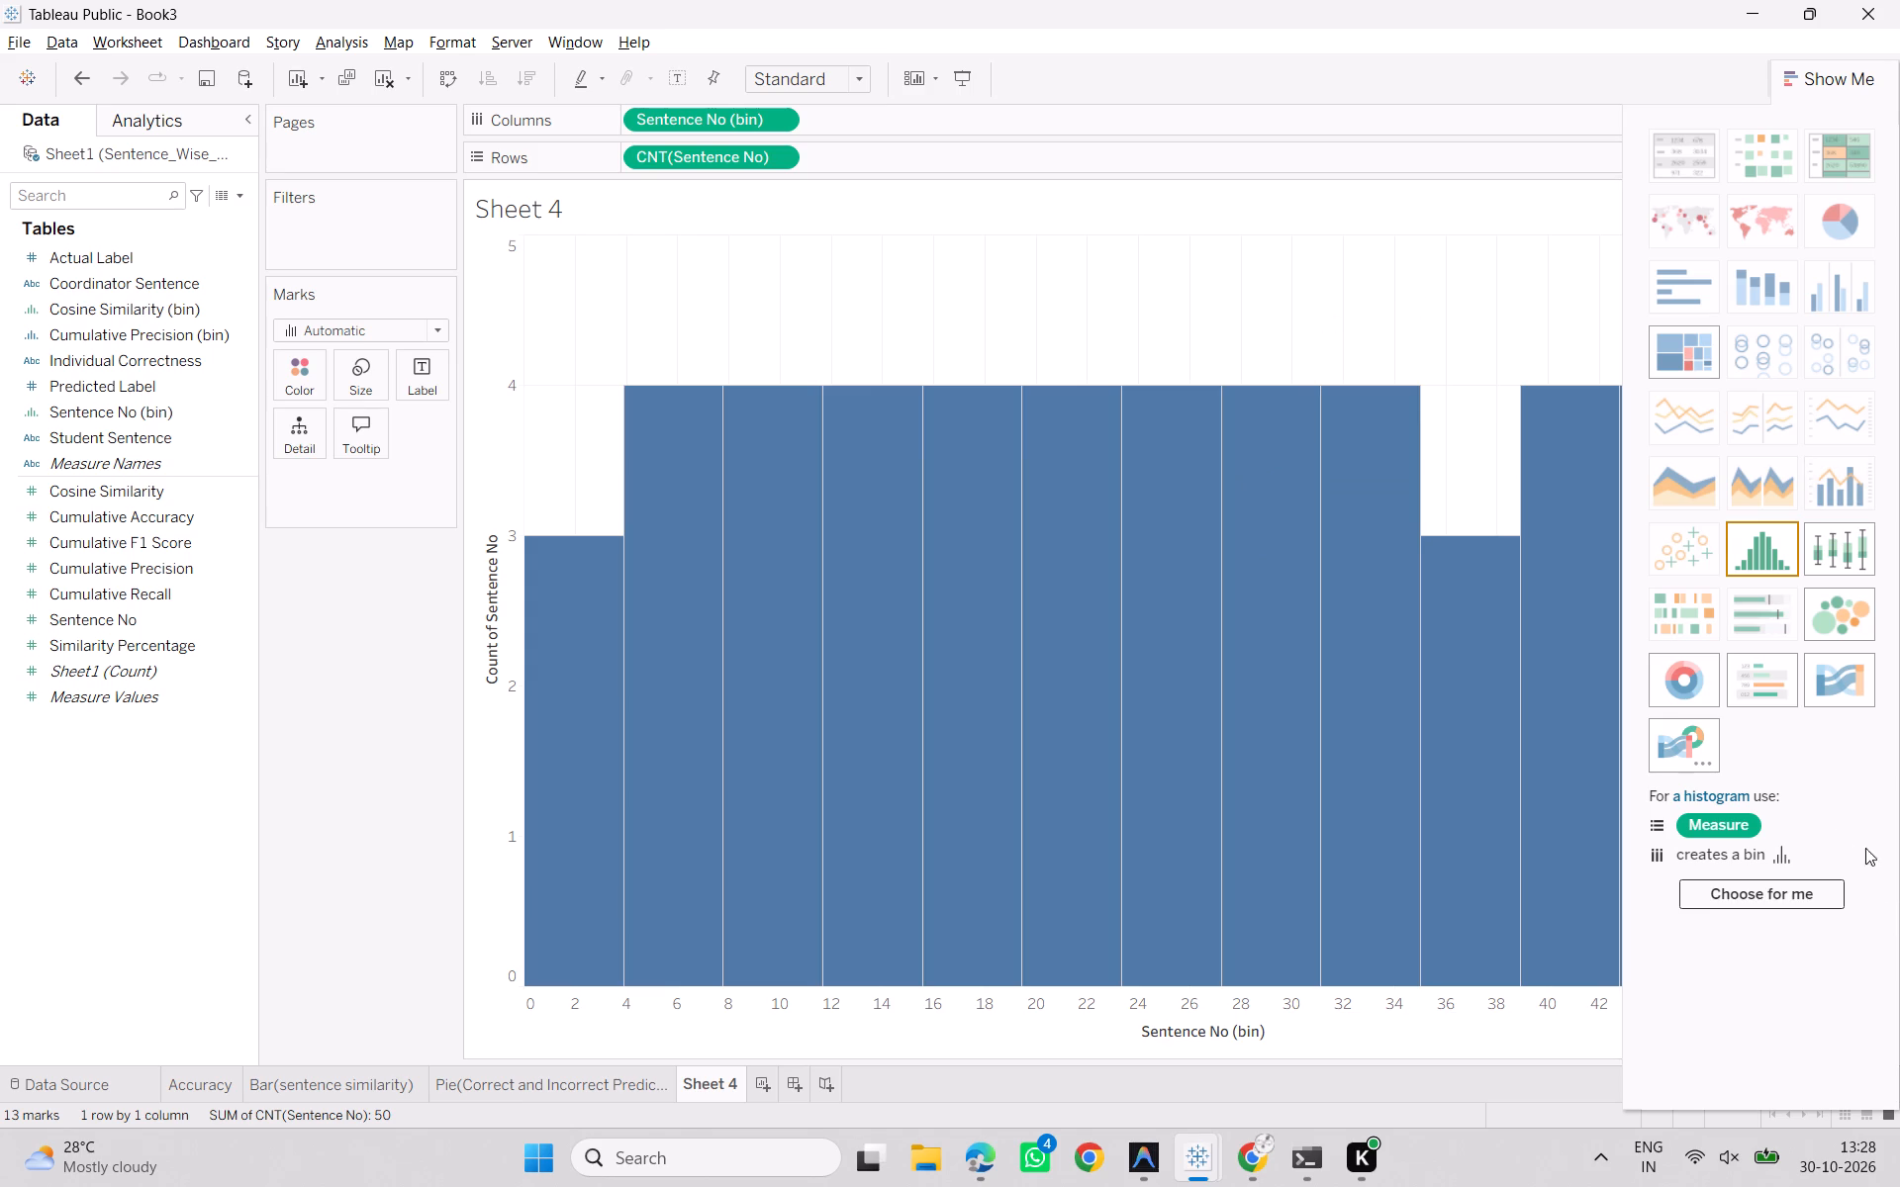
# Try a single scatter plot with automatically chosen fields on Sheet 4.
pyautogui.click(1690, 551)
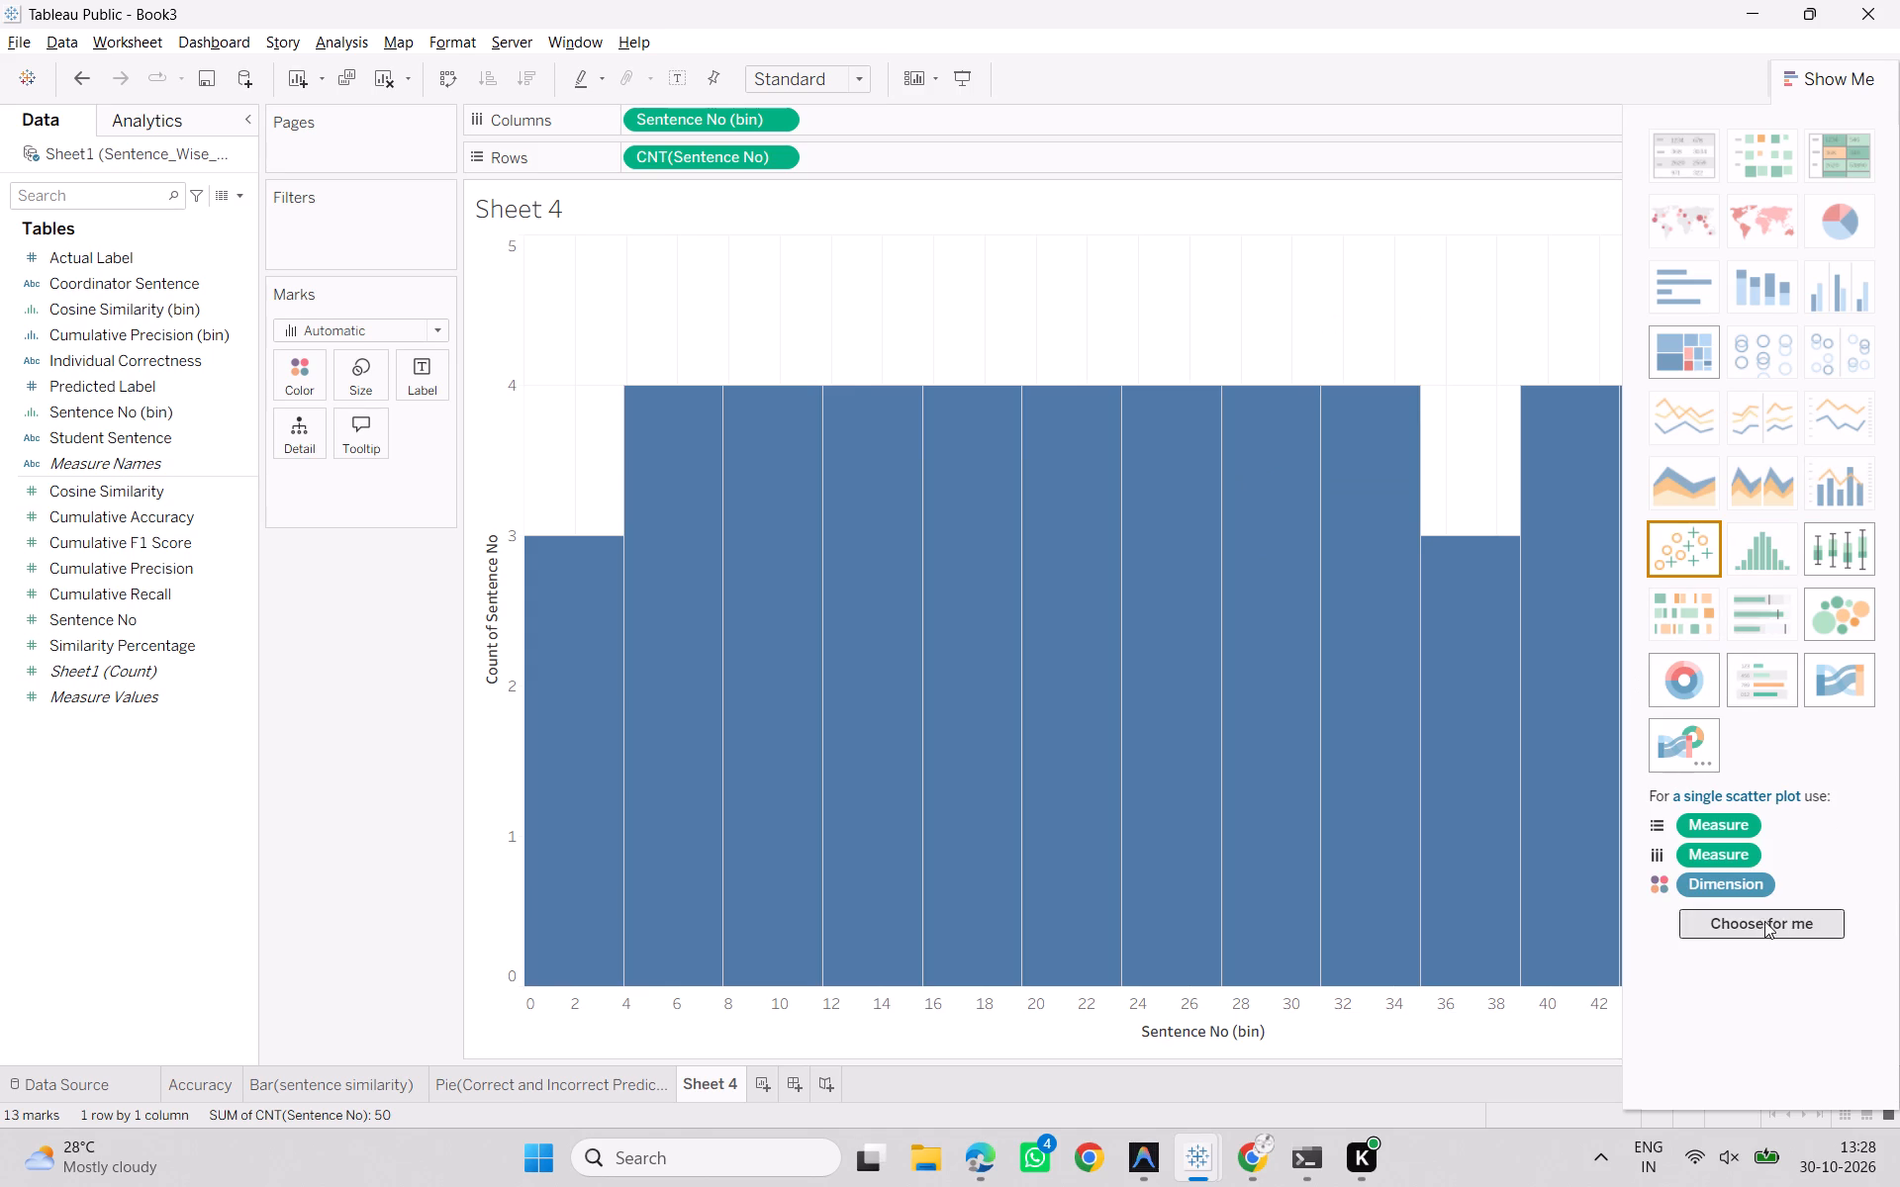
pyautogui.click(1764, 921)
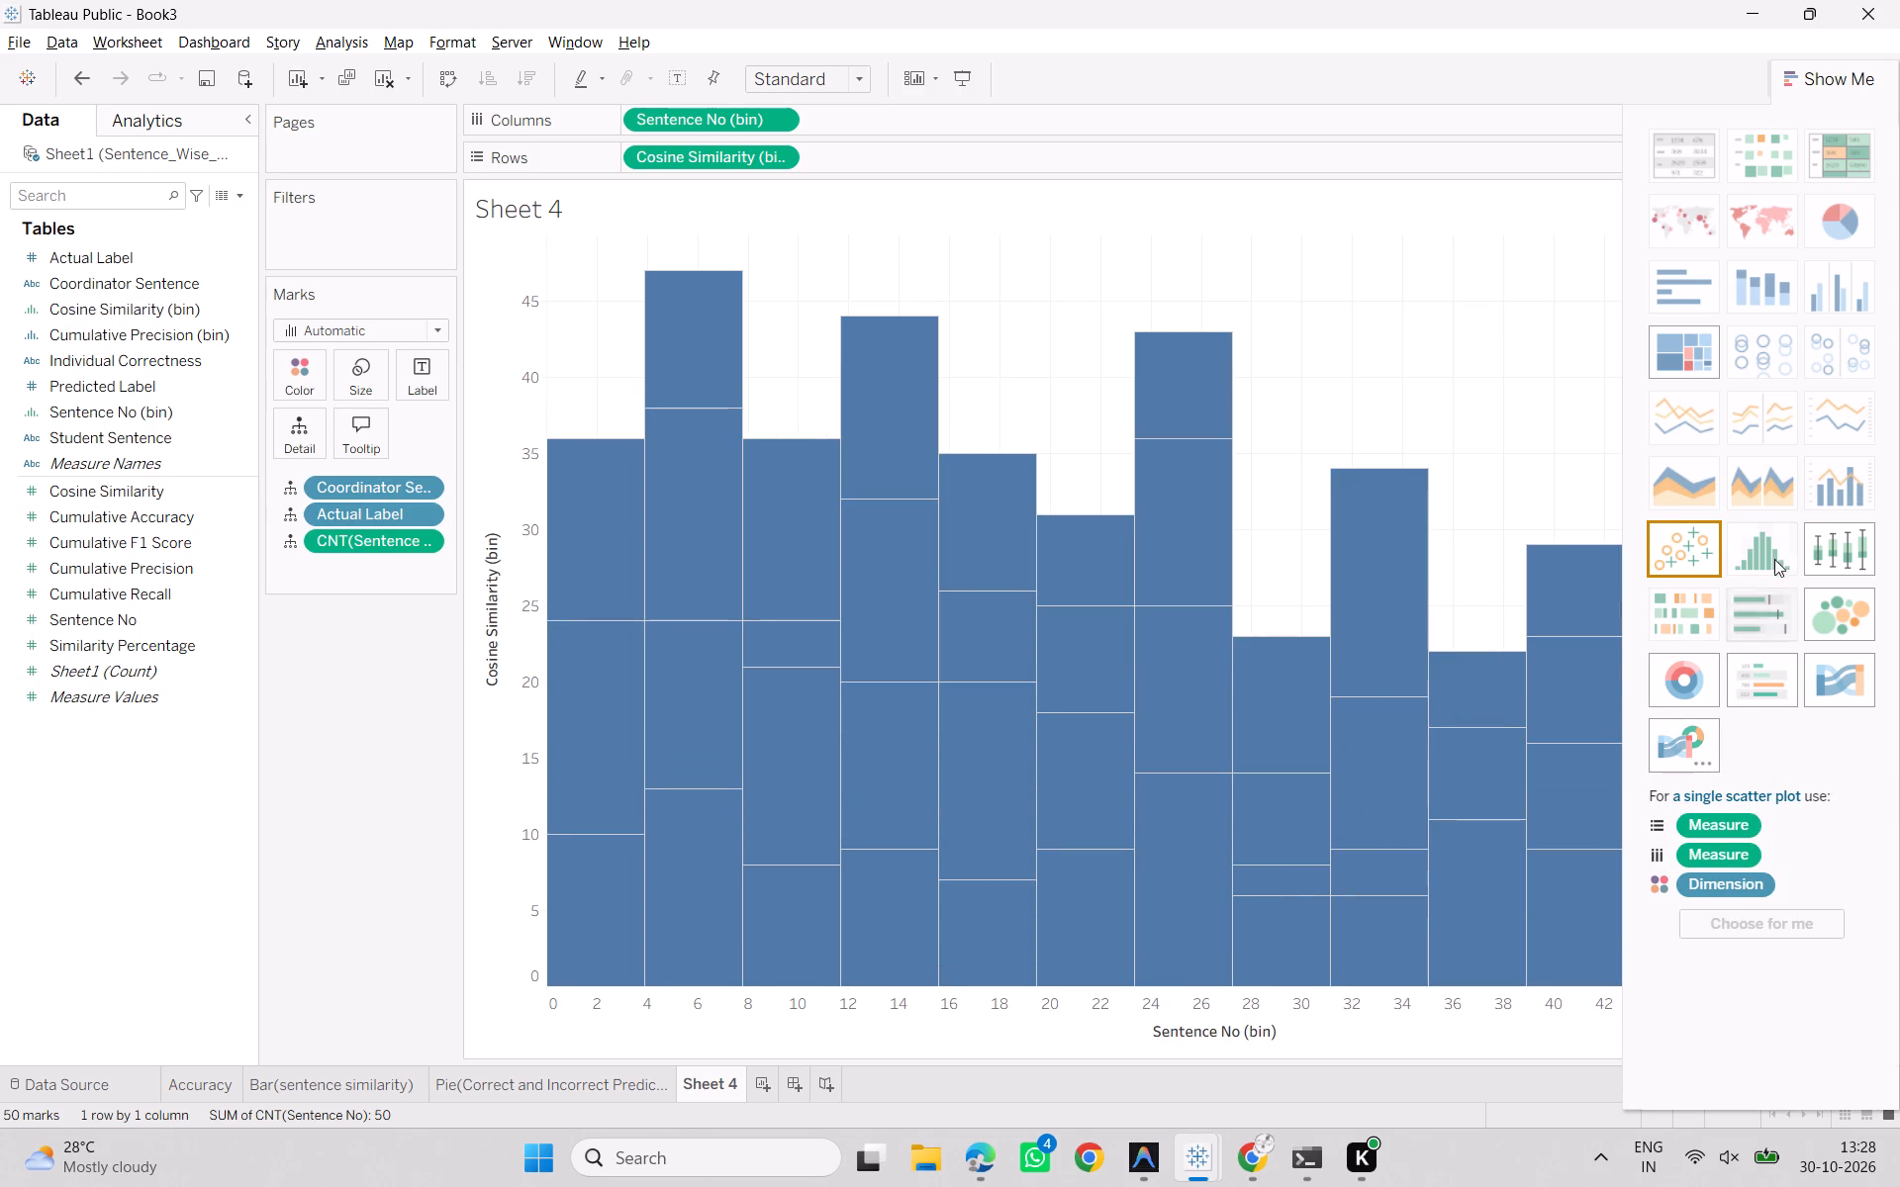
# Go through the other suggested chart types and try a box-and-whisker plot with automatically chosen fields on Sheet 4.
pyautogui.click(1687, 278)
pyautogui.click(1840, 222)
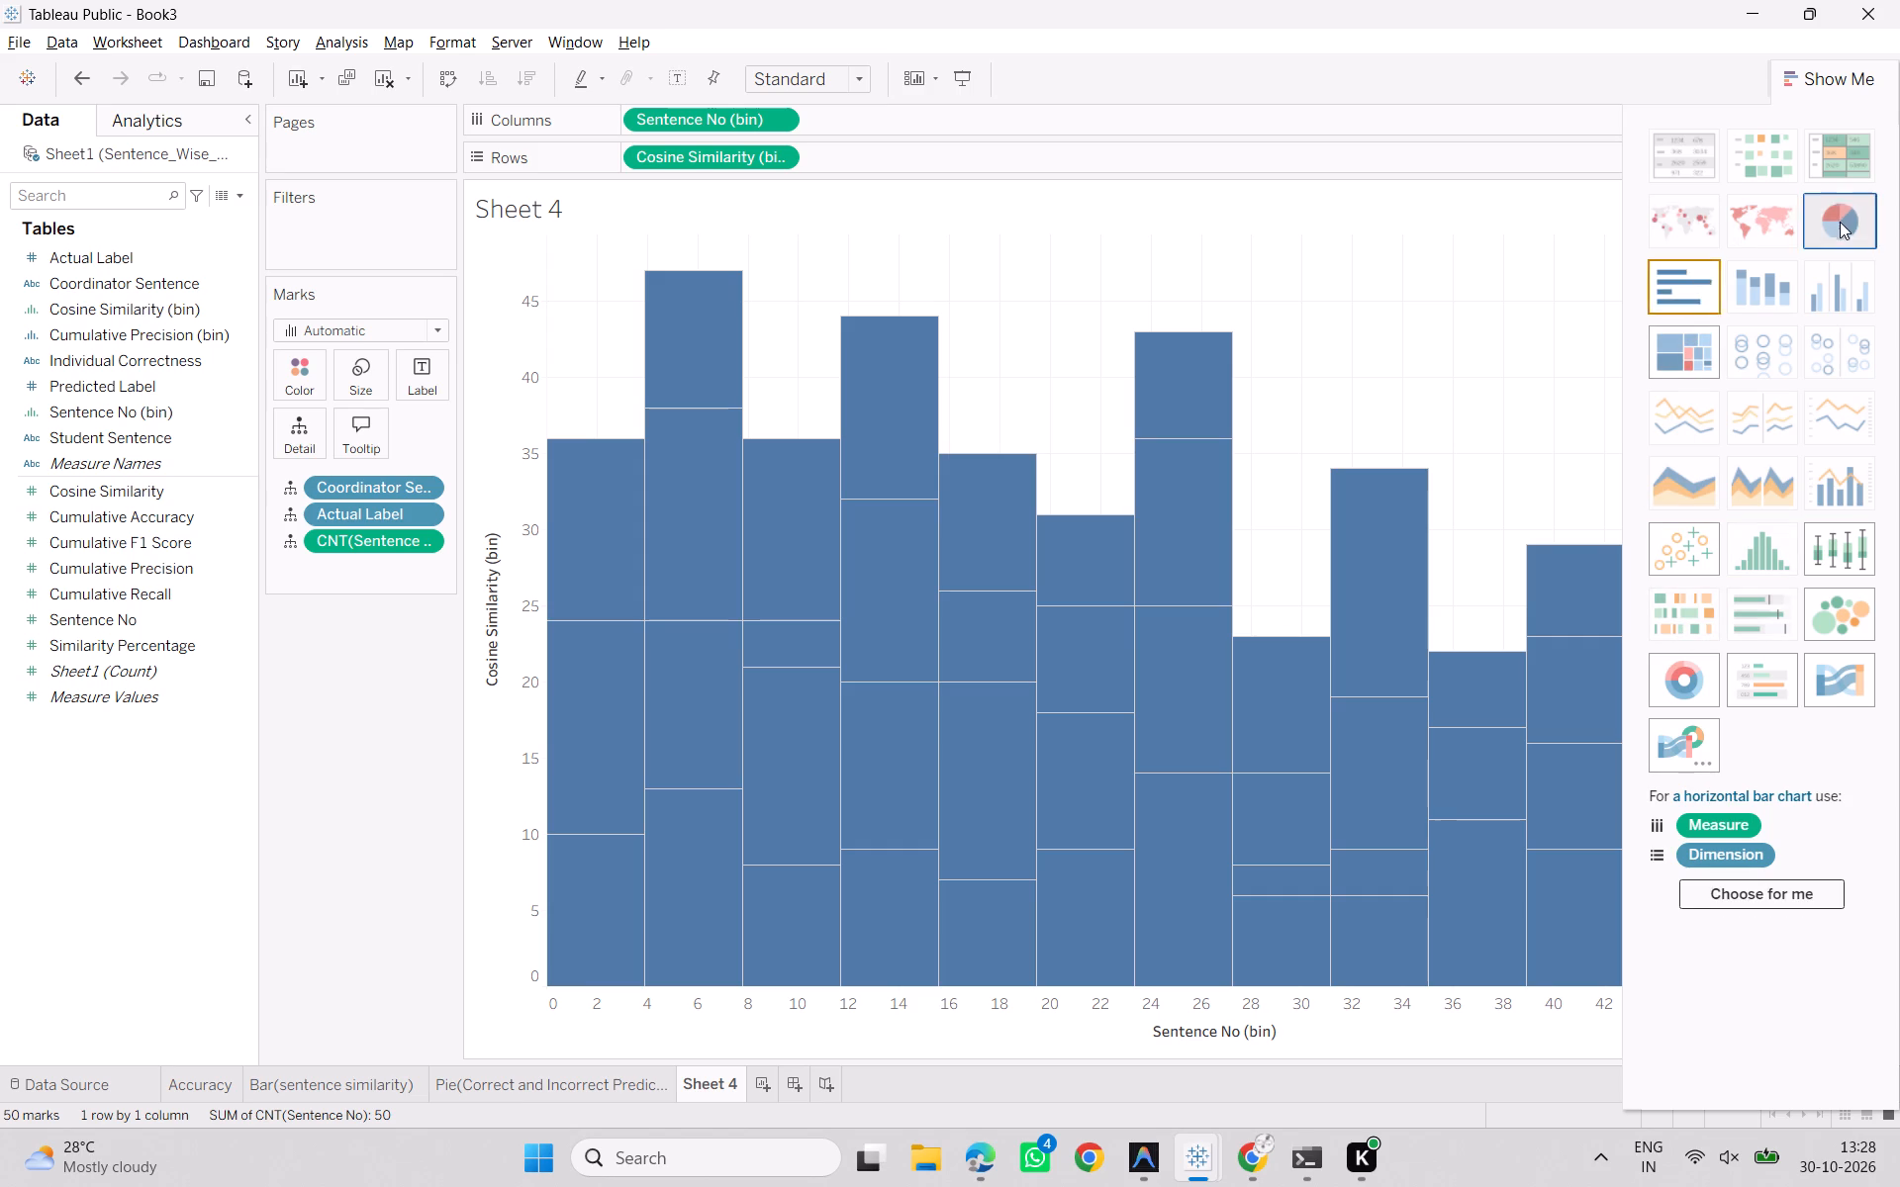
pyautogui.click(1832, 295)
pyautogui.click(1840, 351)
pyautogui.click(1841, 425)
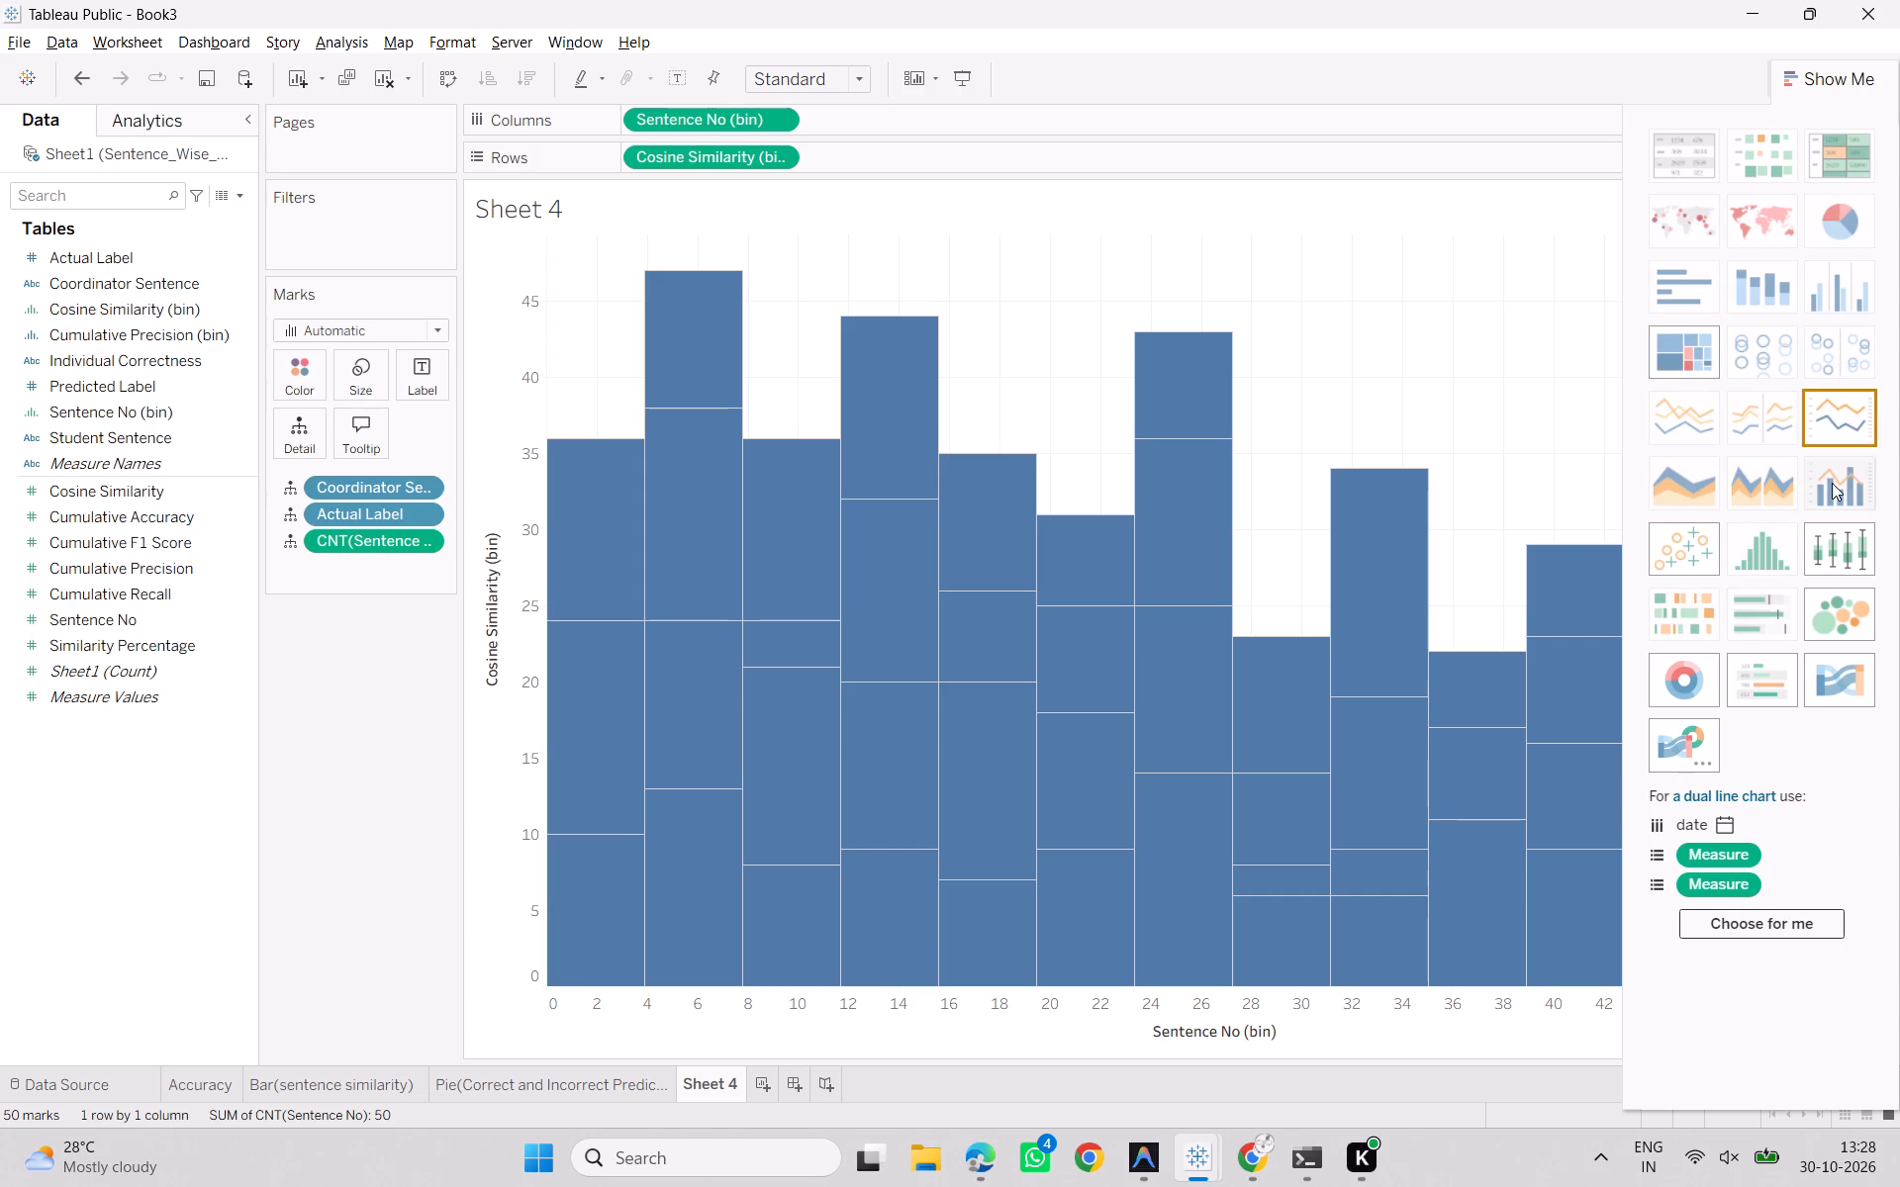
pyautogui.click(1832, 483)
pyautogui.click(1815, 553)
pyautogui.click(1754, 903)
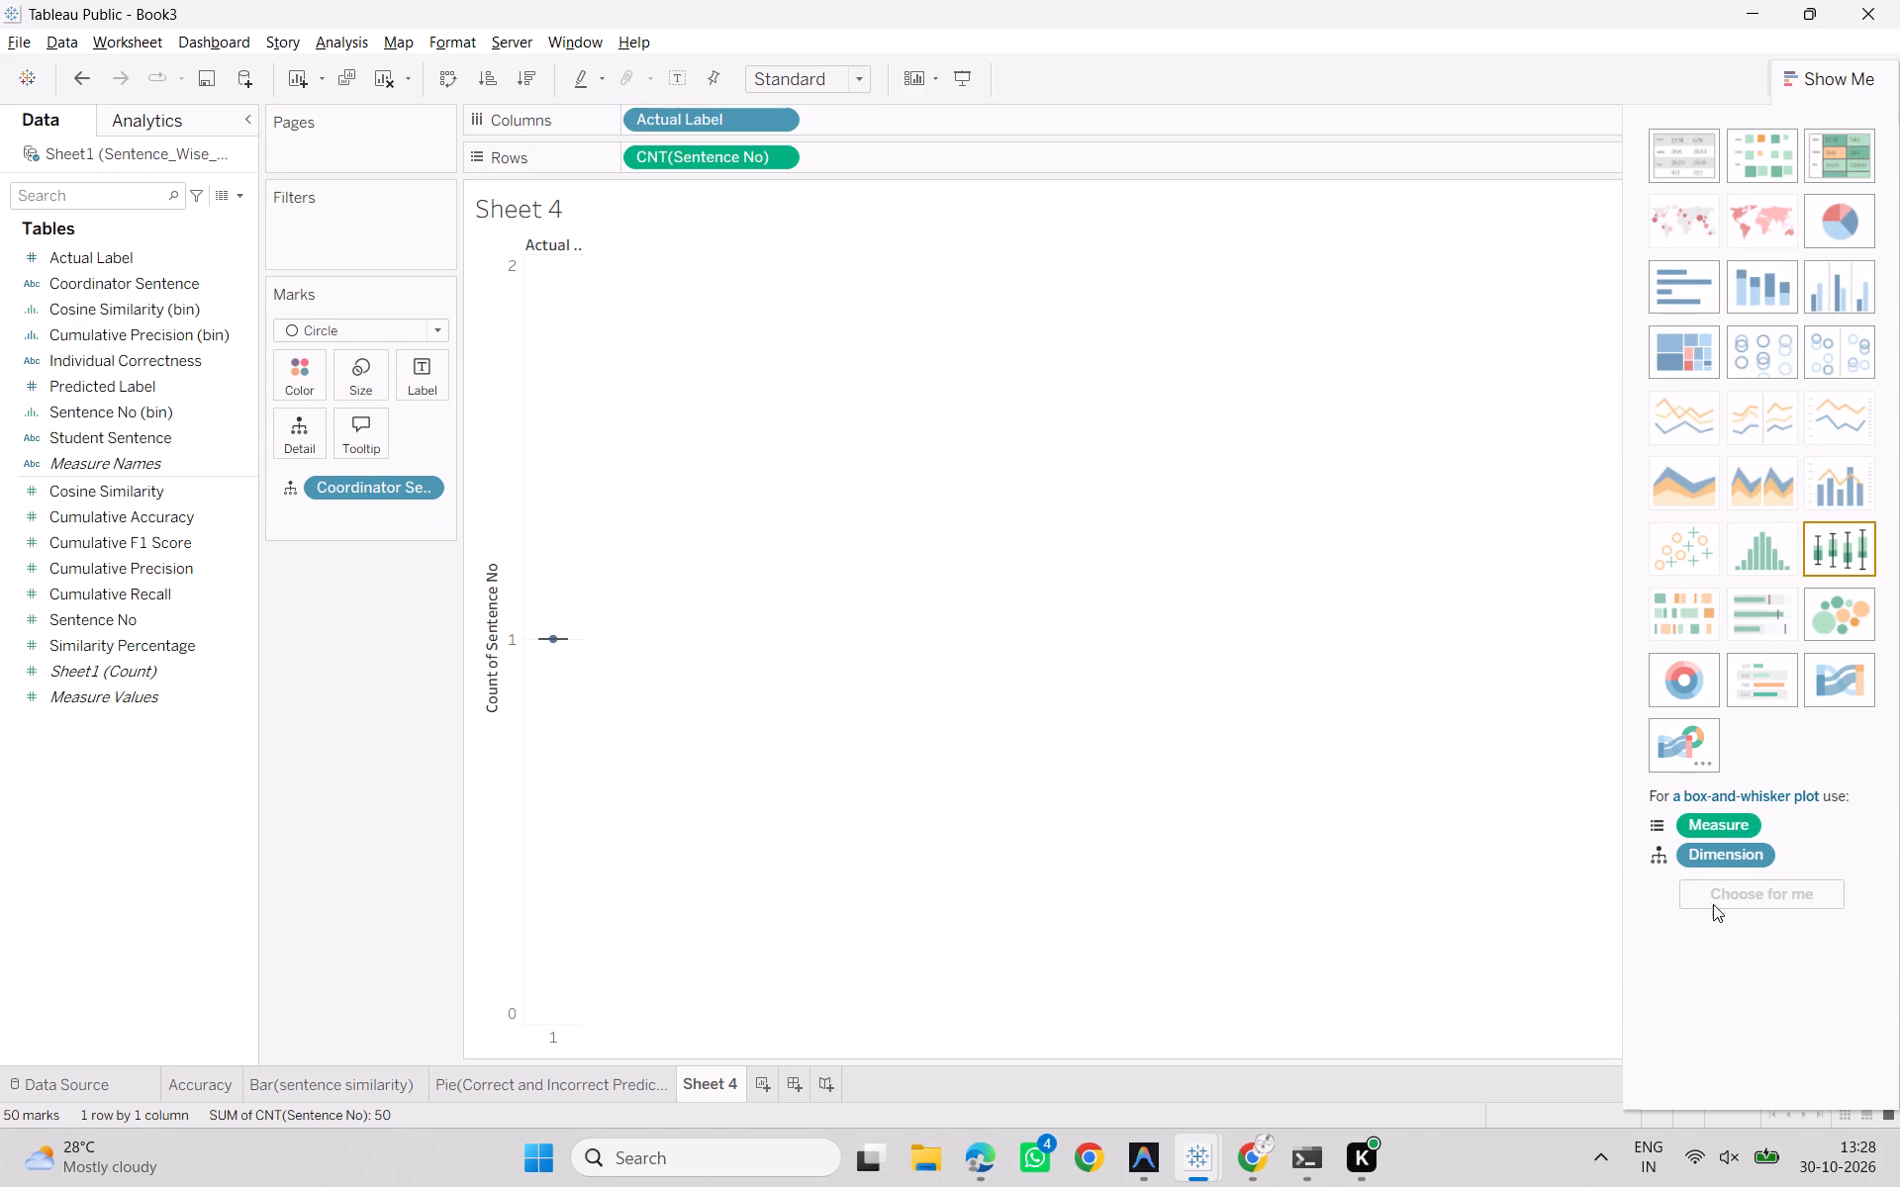
# Delete the Sheet 4 worksheet.
pyautogui.rightClick(725, 1086)
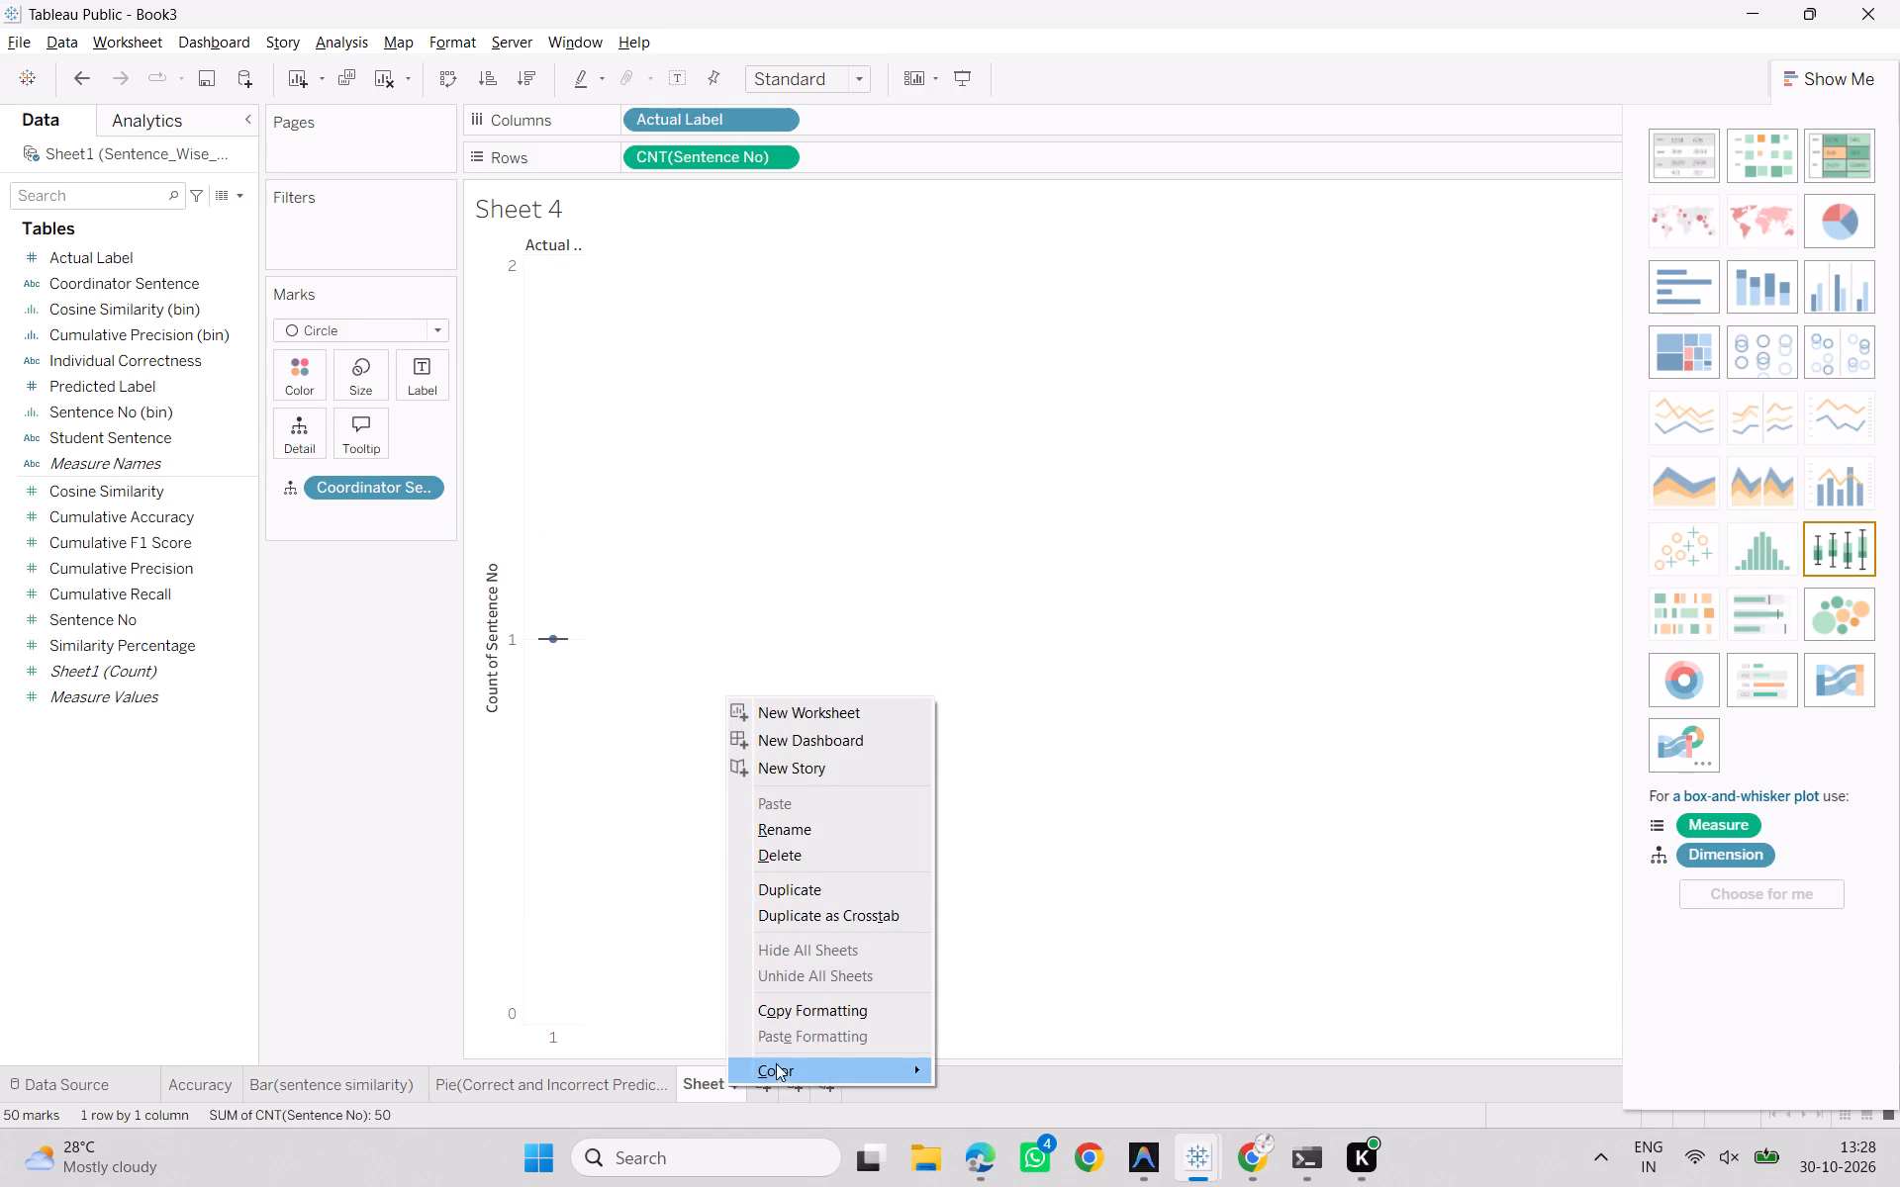
pyautogui.click(820, 848)
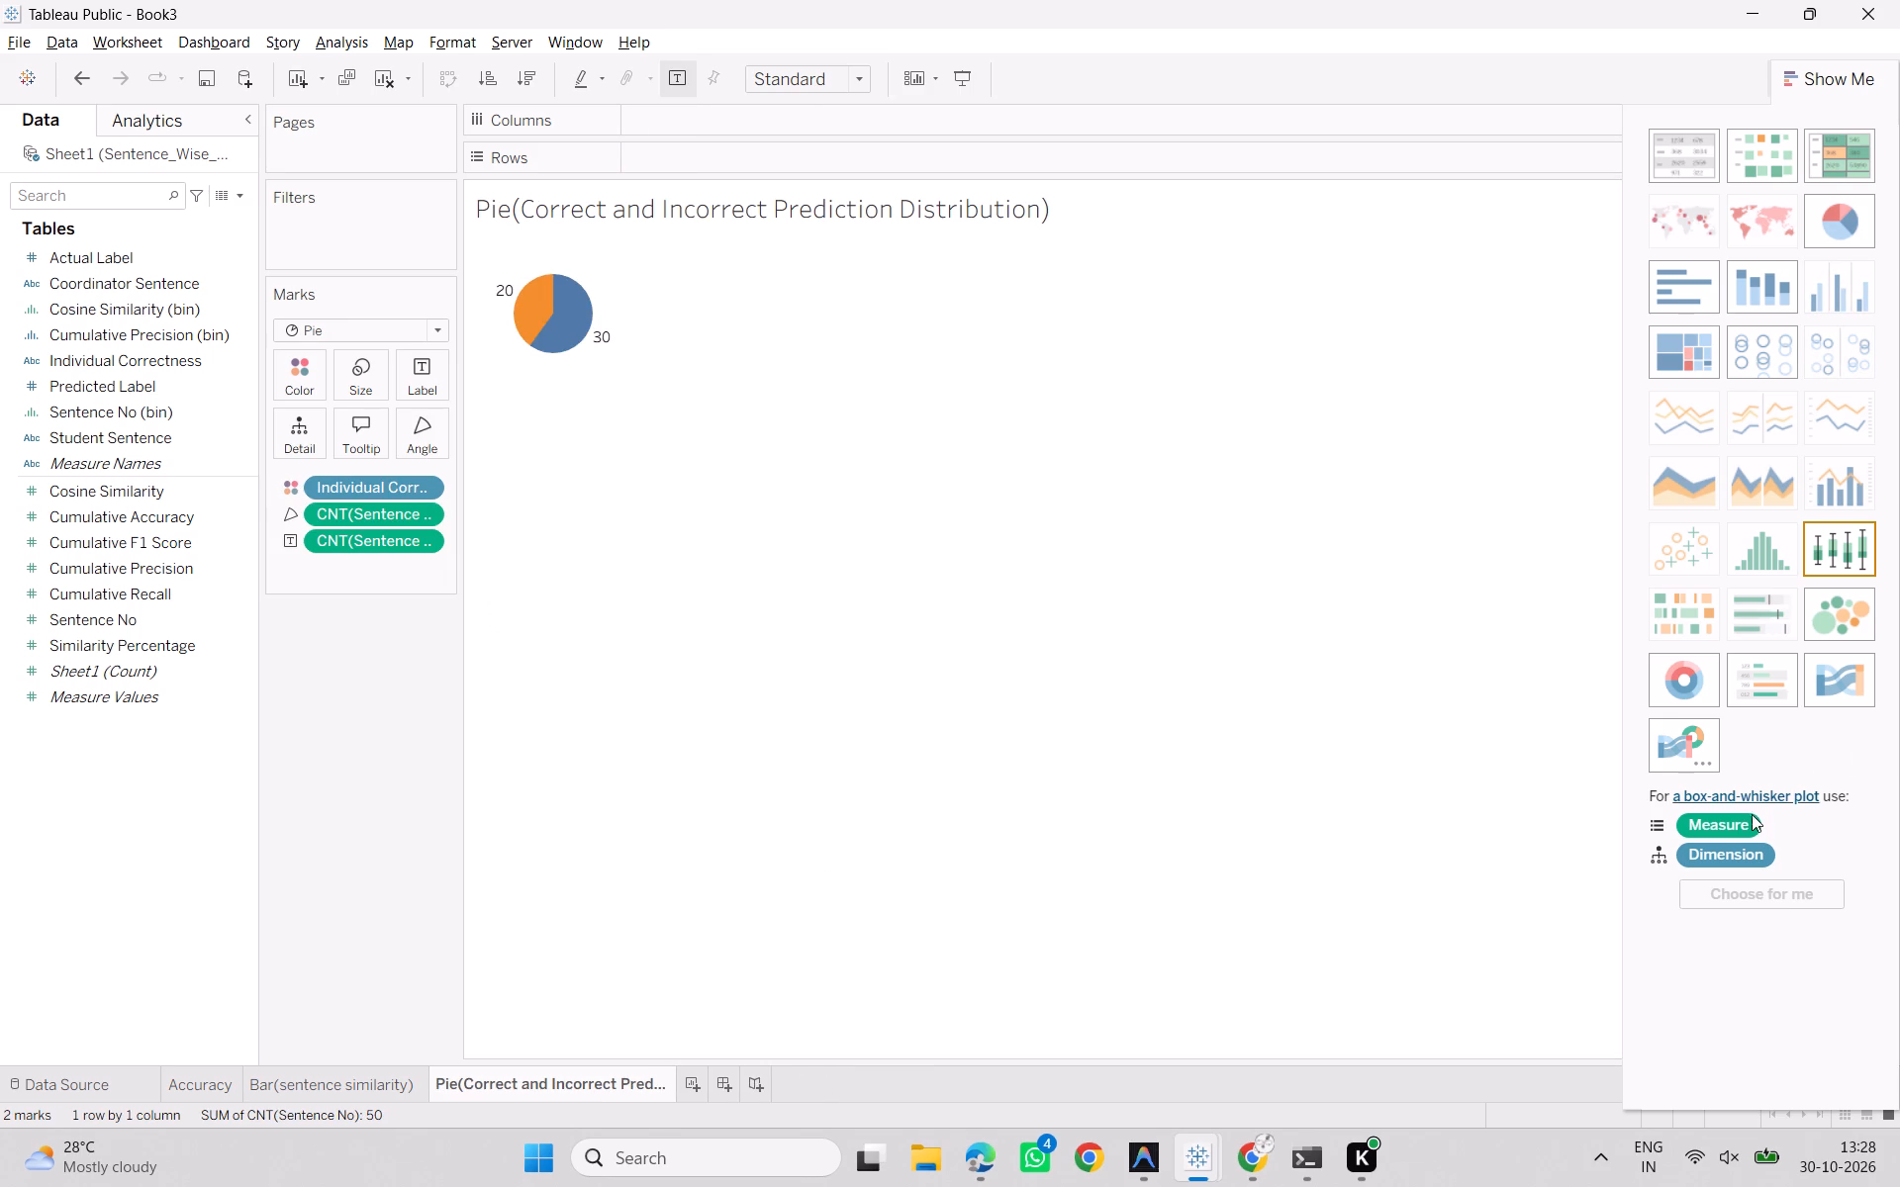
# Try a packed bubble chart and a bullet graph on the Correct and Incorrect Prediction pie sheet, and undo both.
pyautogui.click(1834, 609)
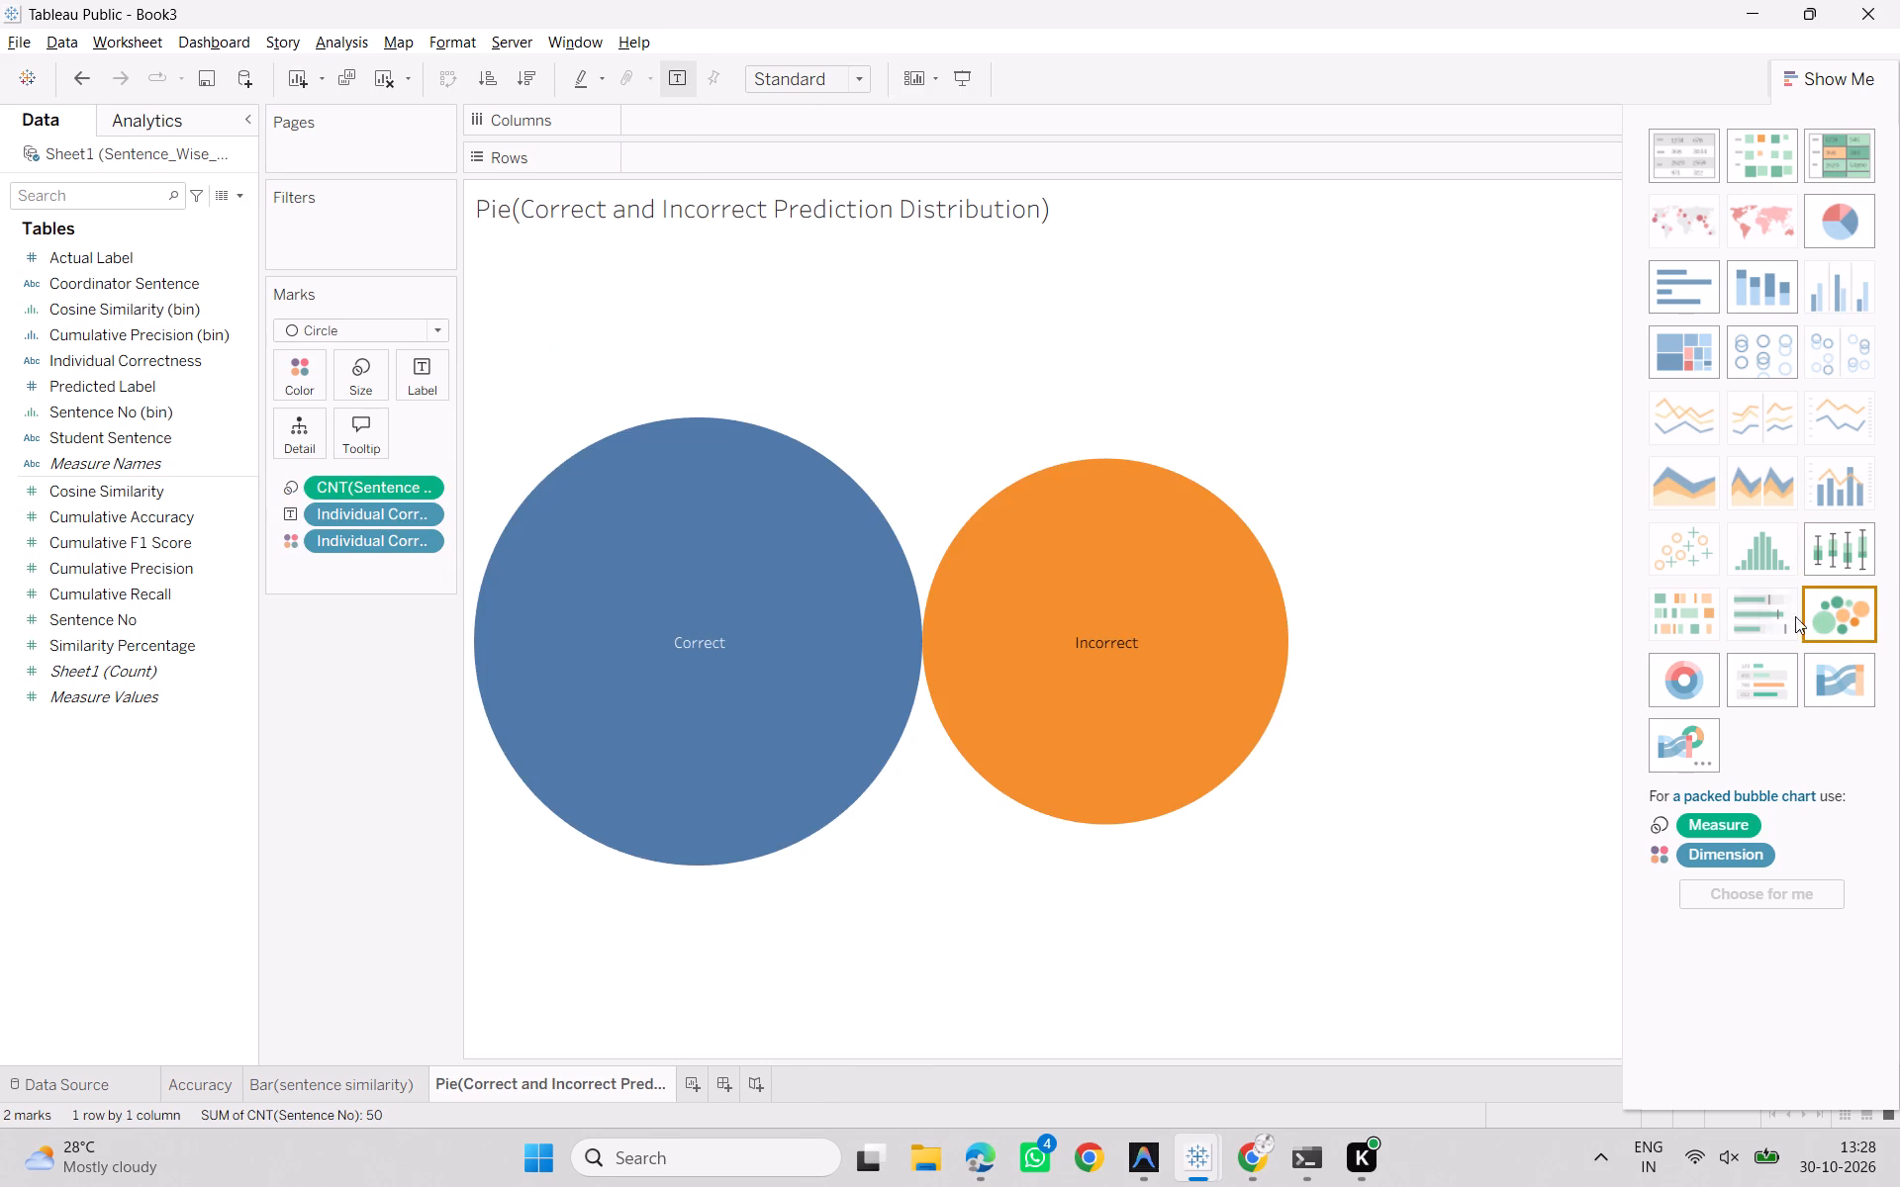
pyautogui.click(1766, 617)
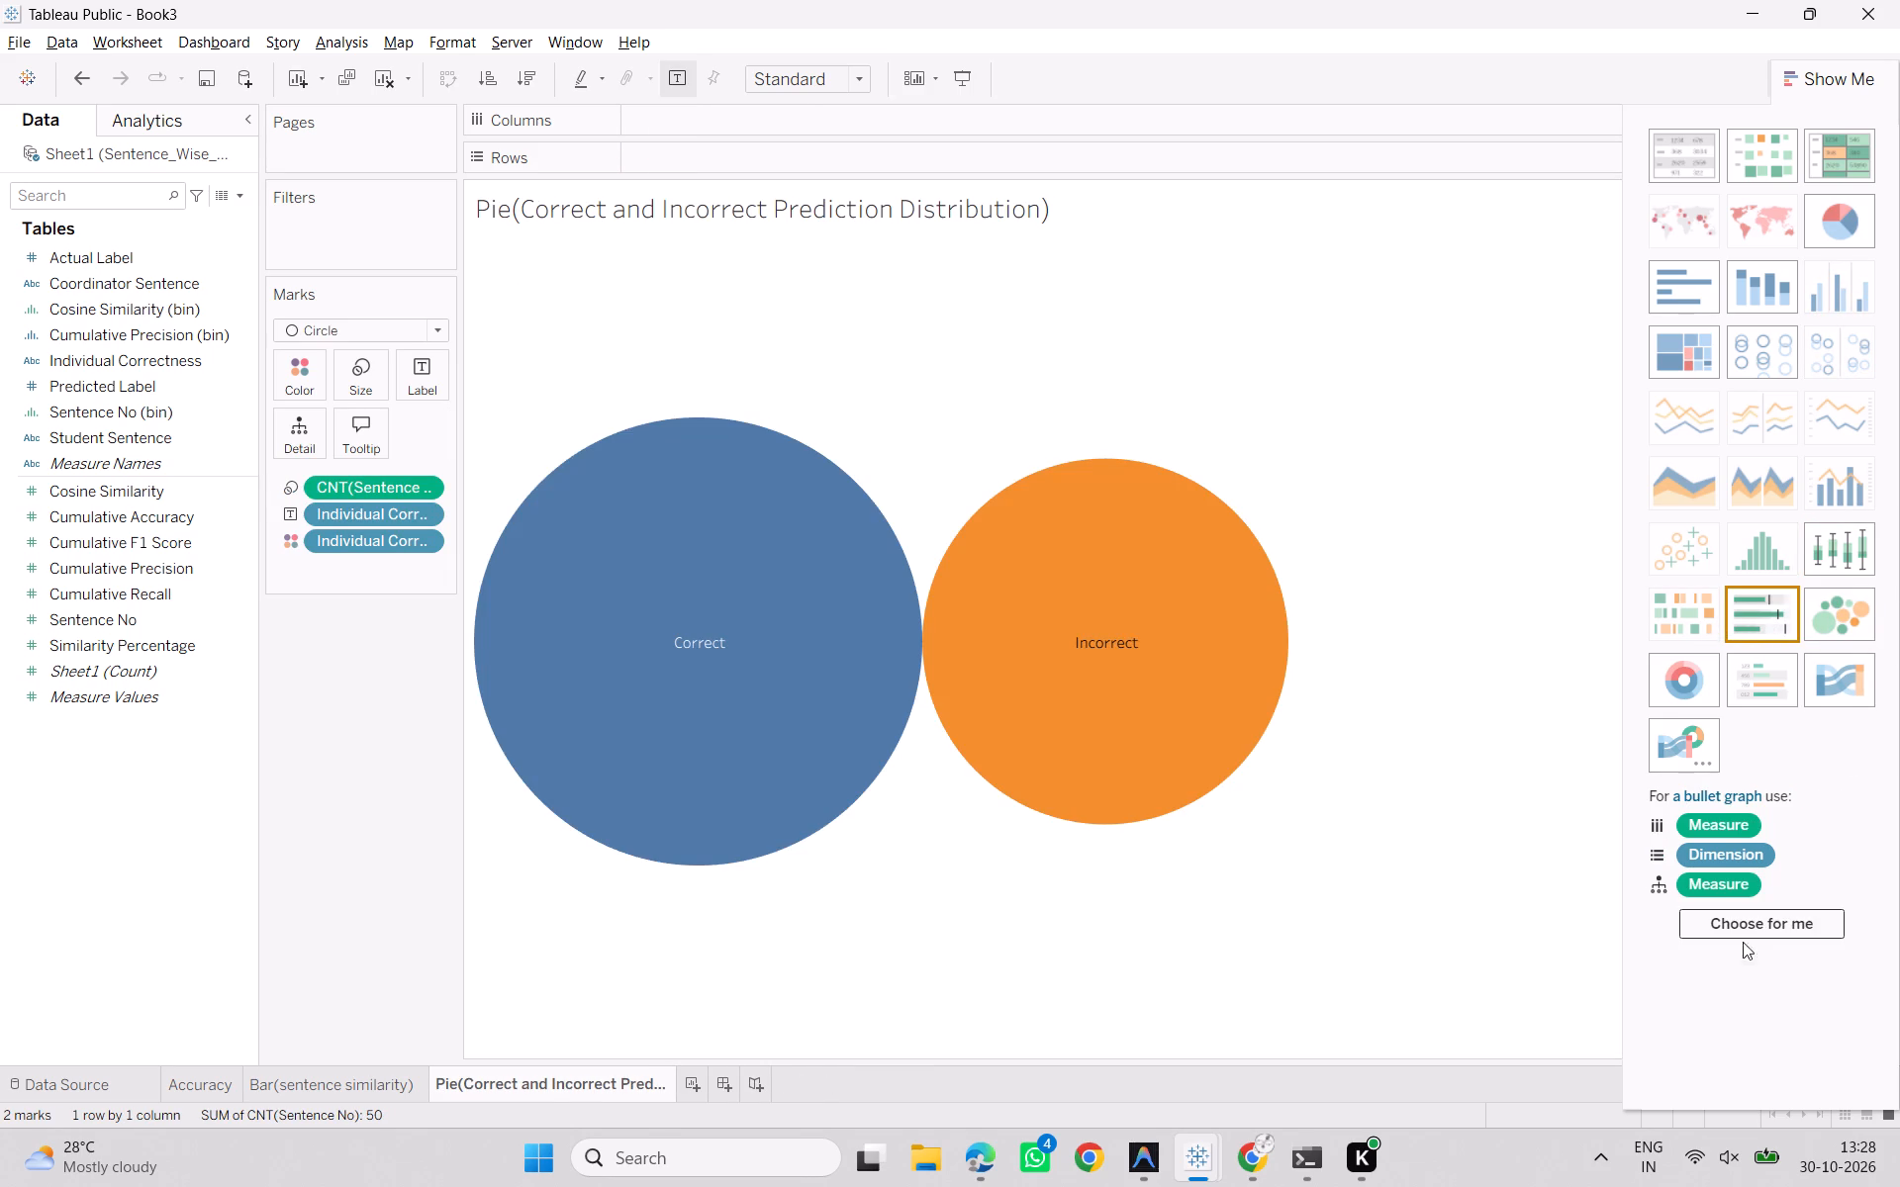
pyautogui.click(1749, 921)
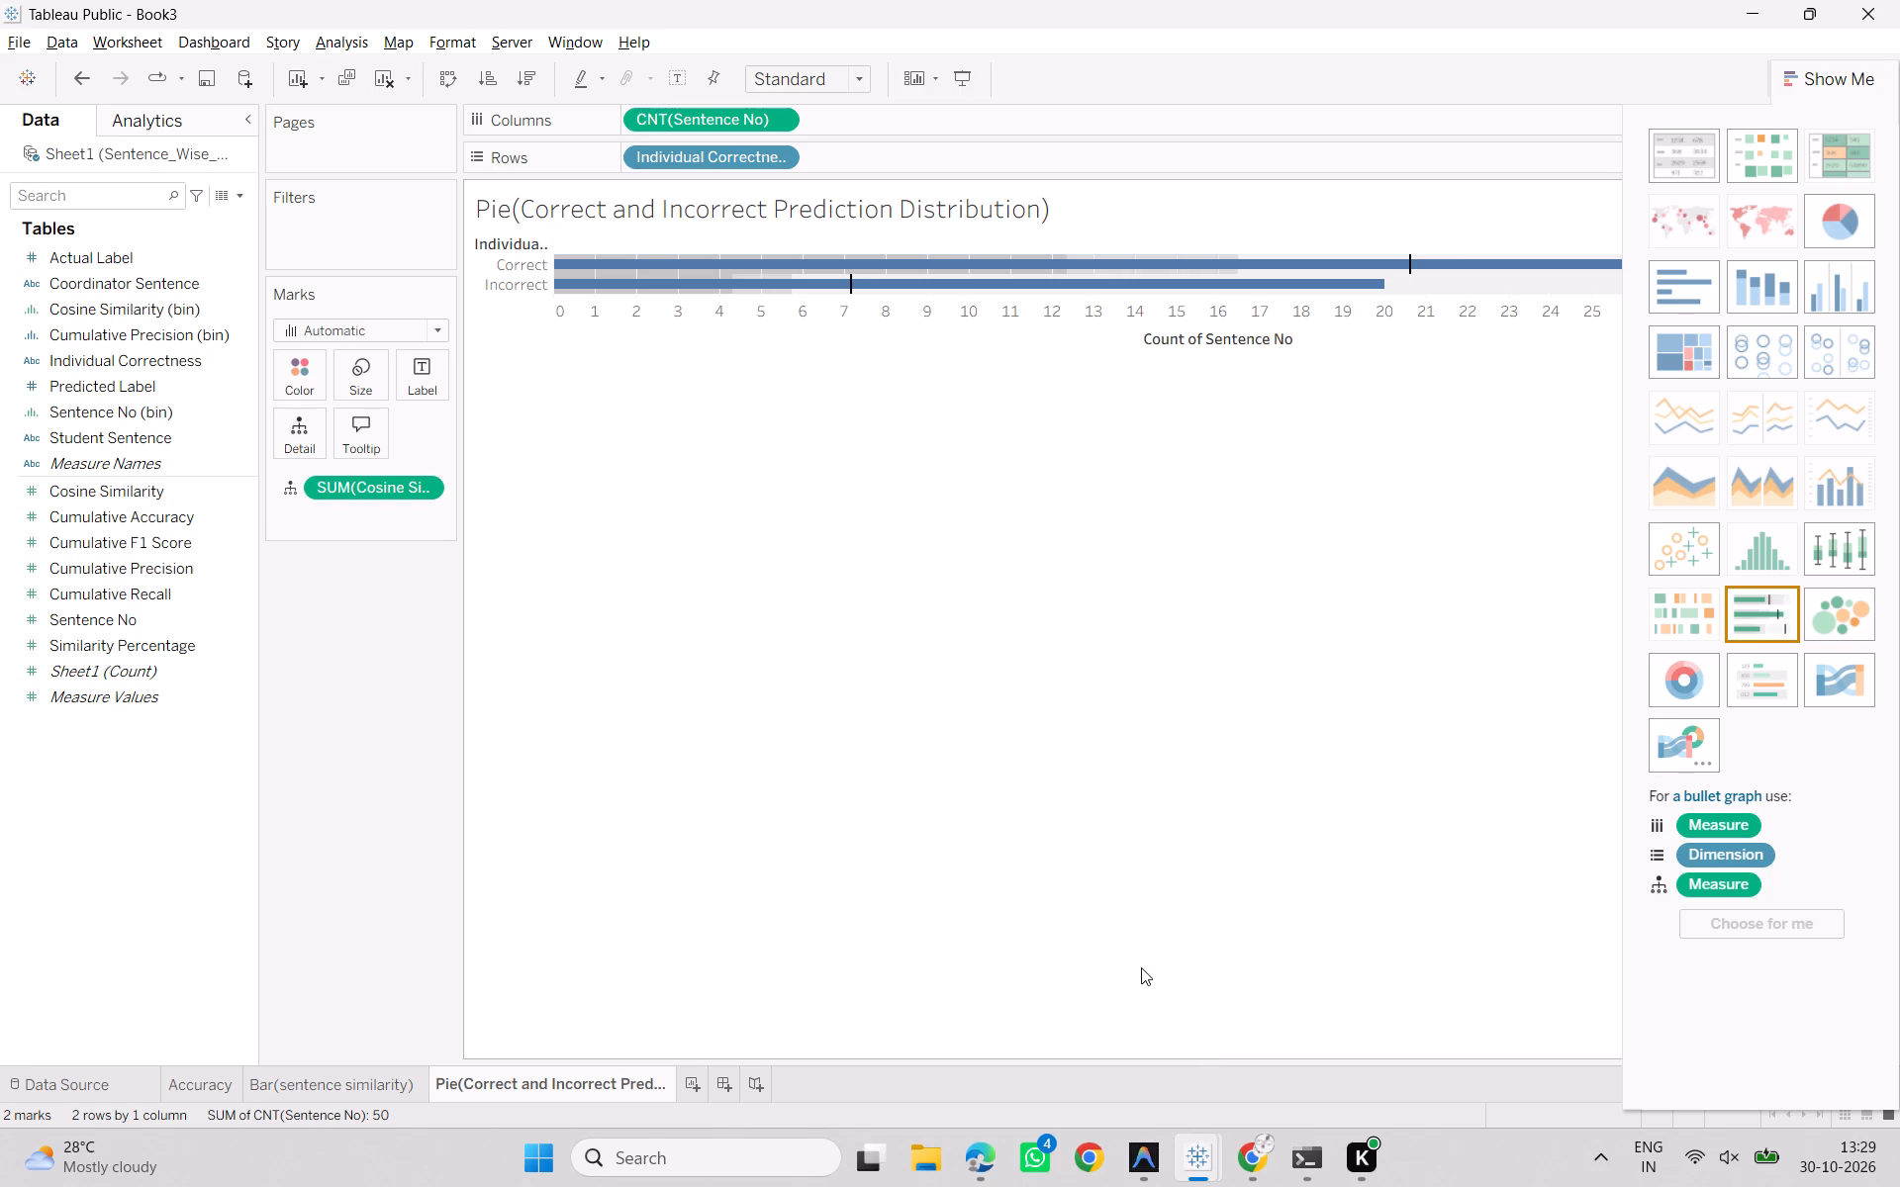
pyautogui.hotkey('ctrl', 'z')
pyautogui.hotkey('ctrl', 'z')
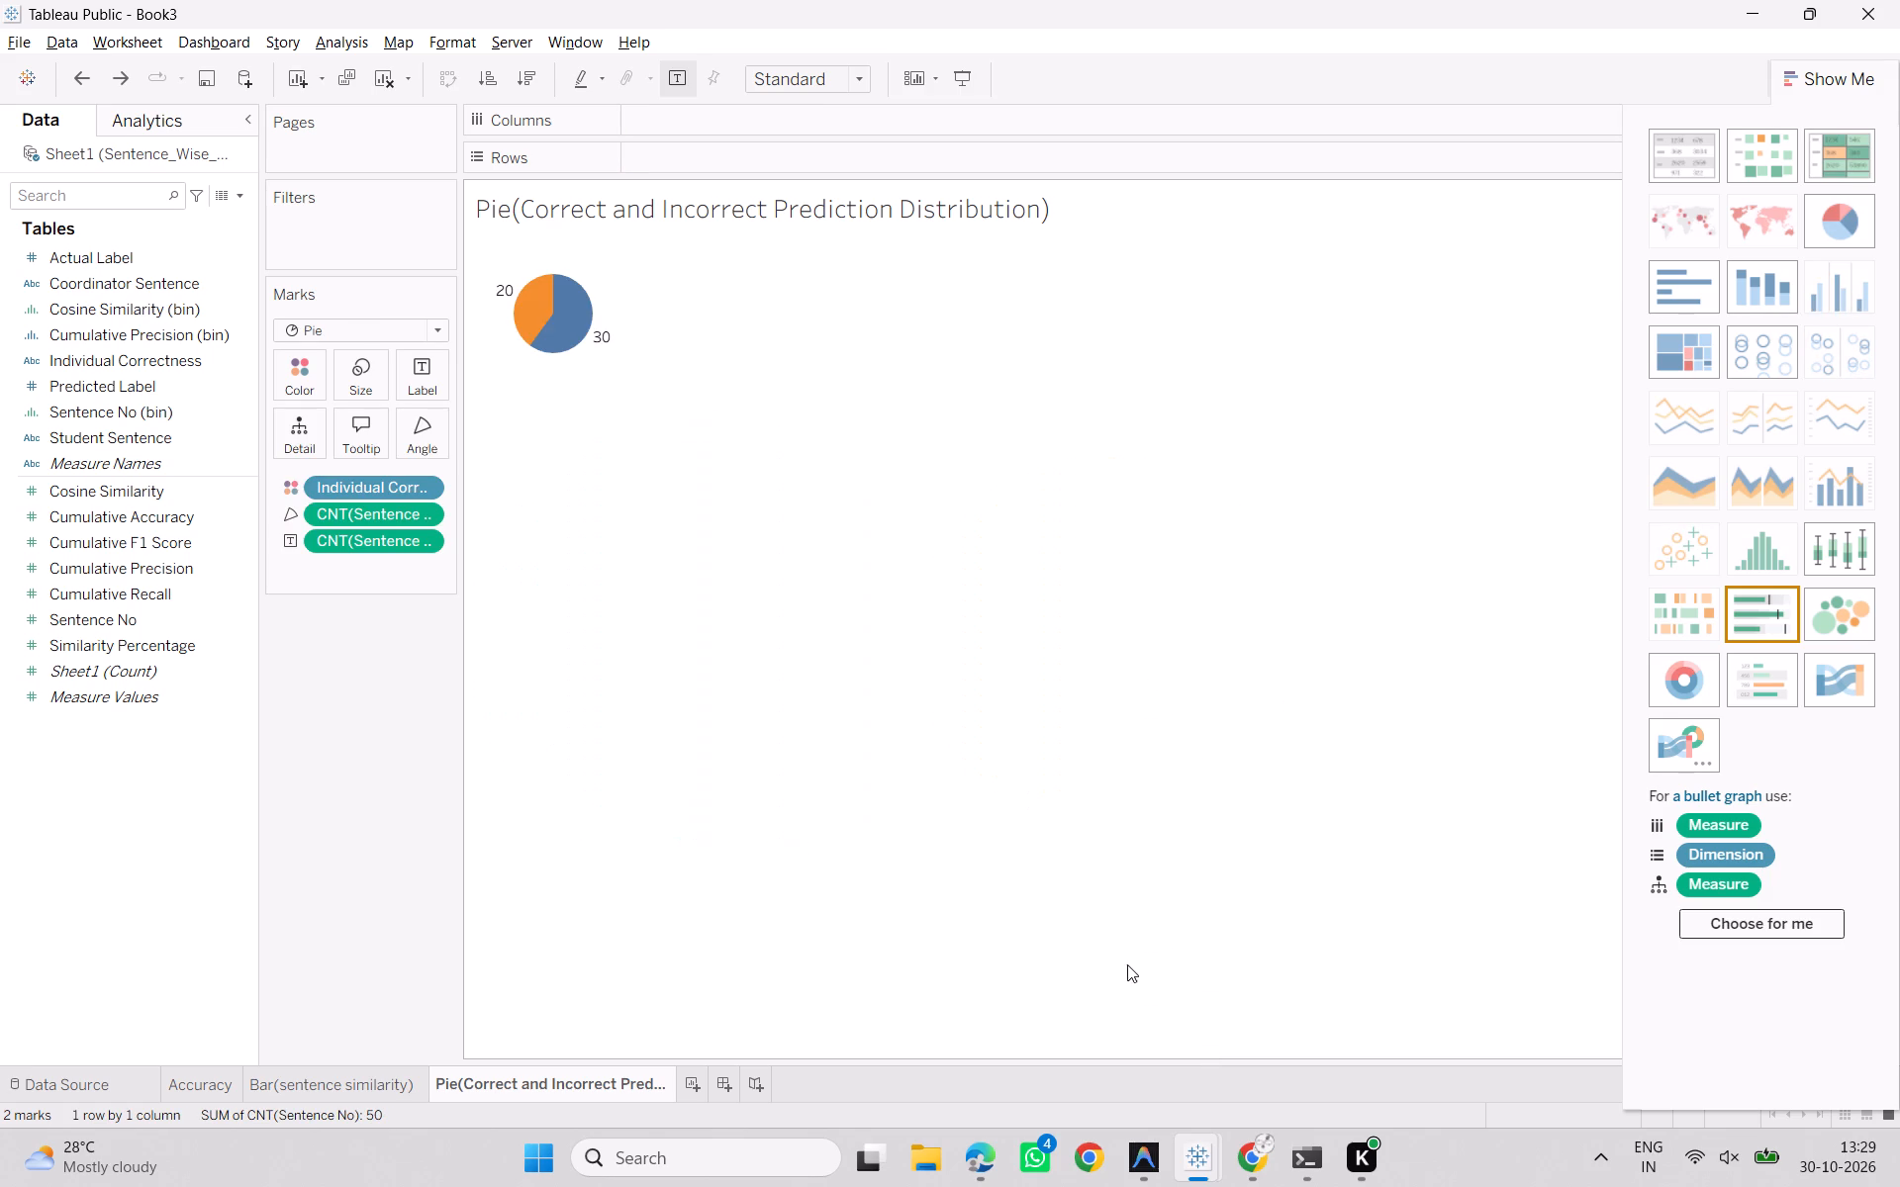
# Add a new blank worksheet after the pie chart sheet.
pyautogui.click(1071, 945)
pyautogui.click(696, 1094)
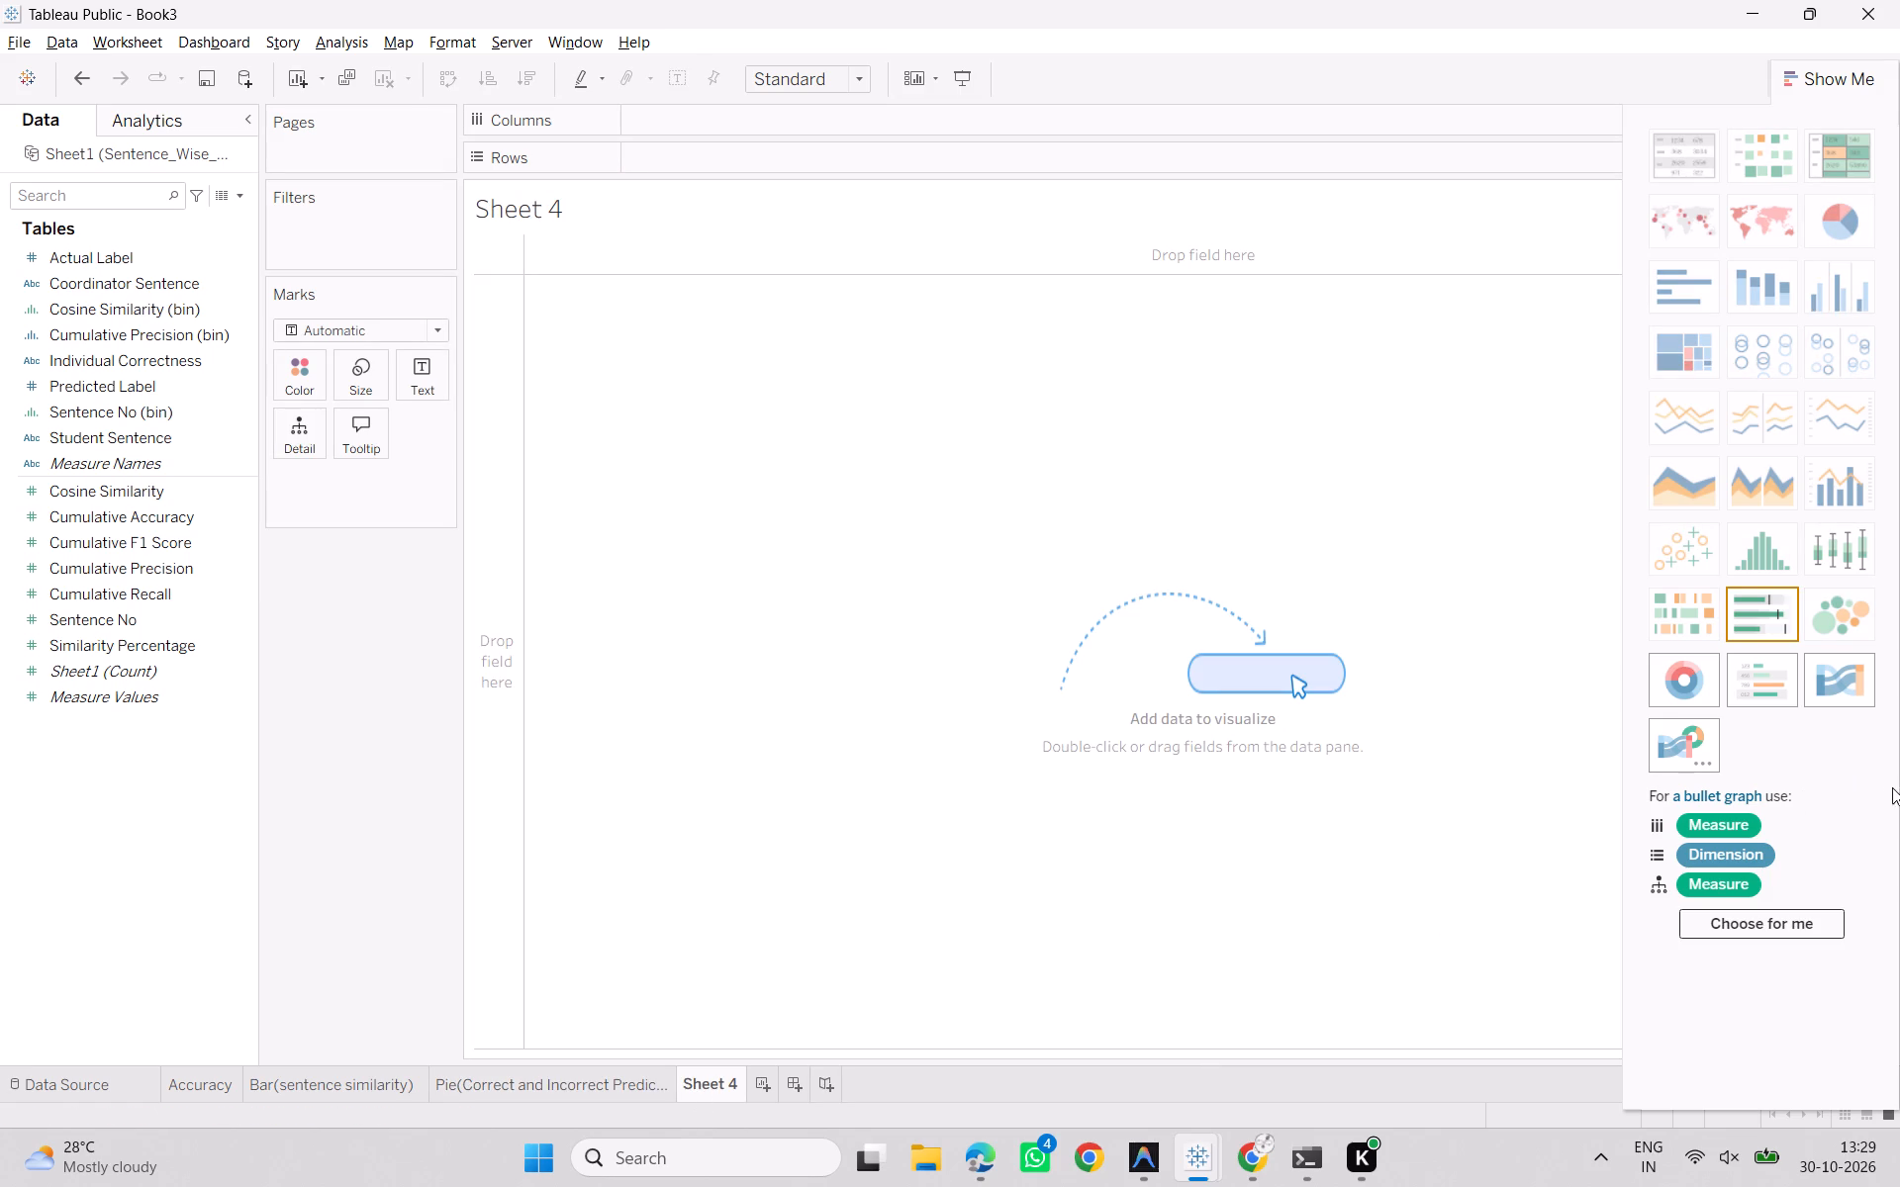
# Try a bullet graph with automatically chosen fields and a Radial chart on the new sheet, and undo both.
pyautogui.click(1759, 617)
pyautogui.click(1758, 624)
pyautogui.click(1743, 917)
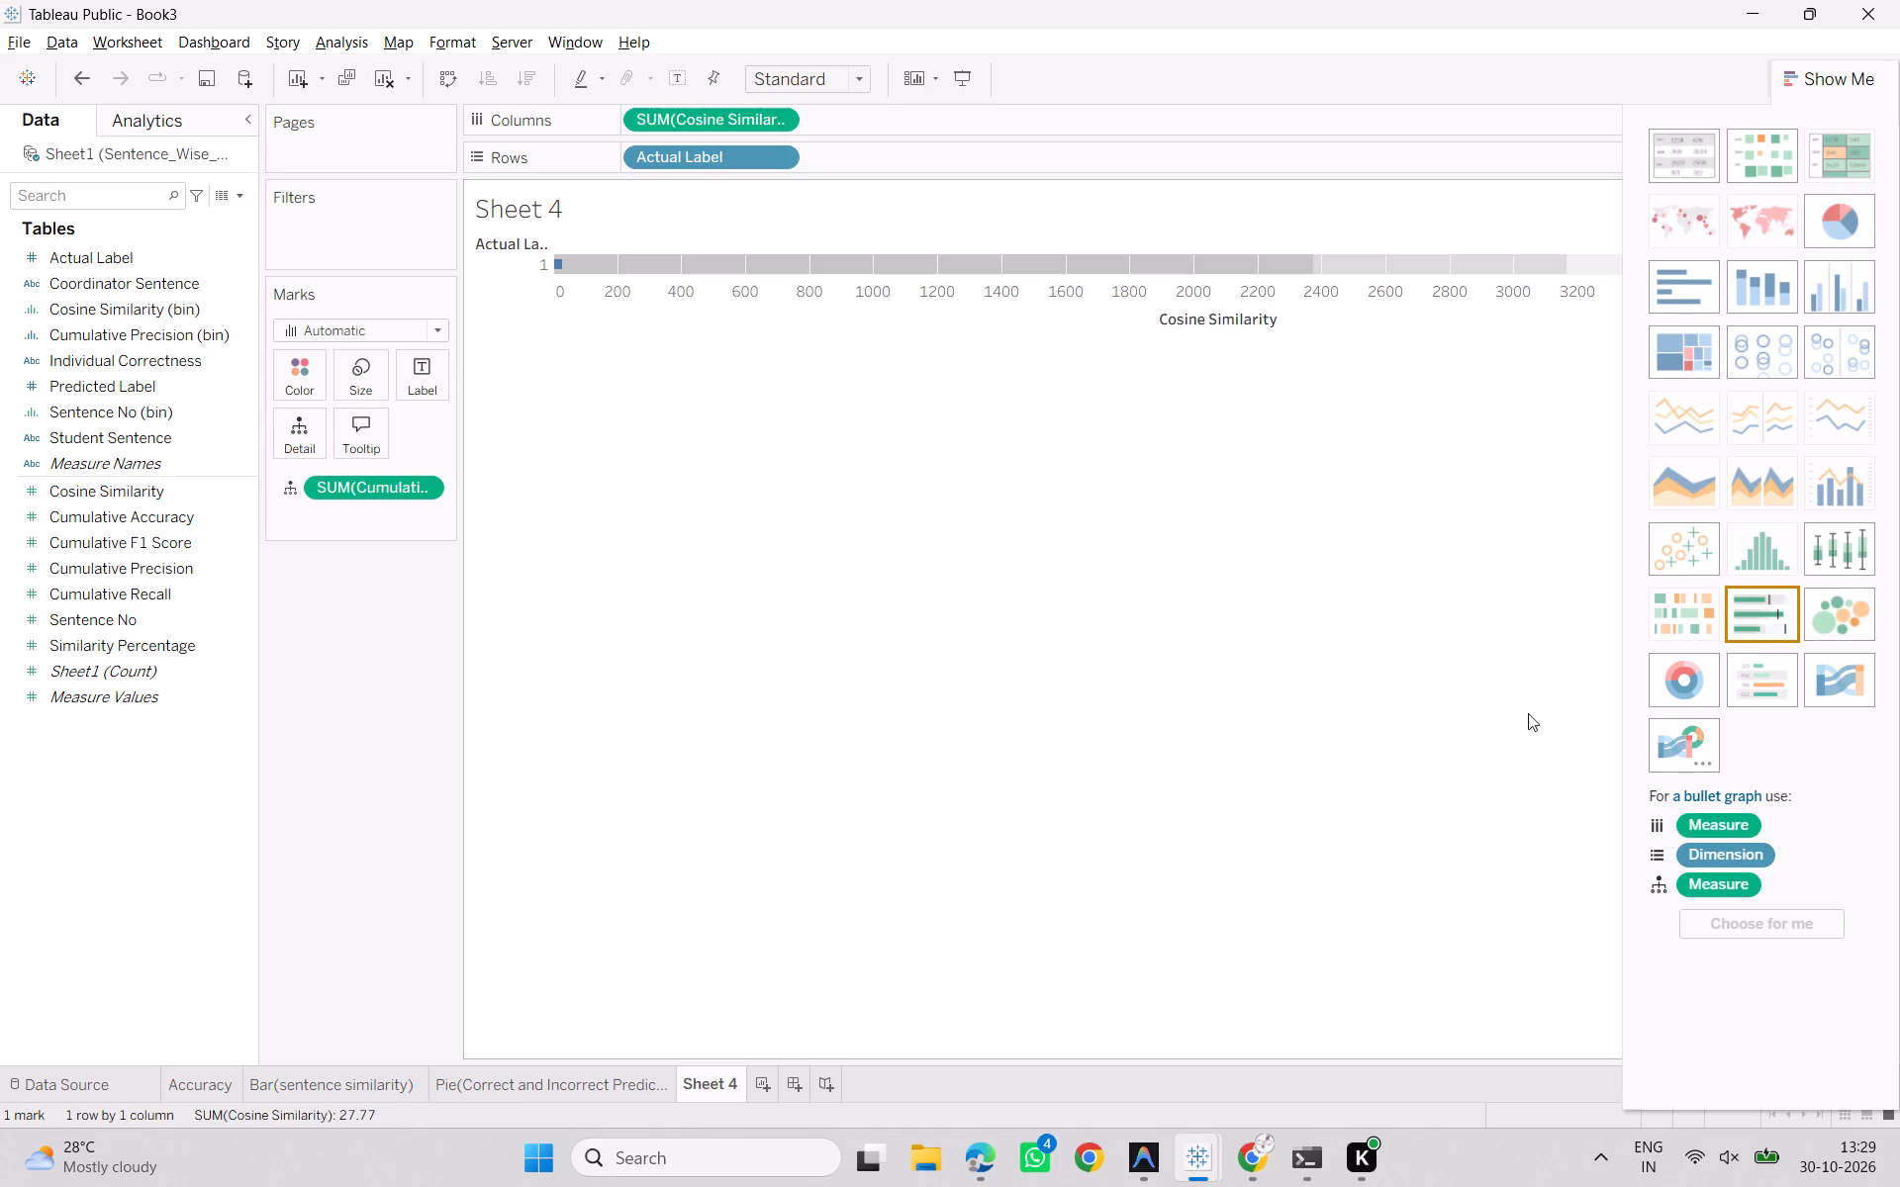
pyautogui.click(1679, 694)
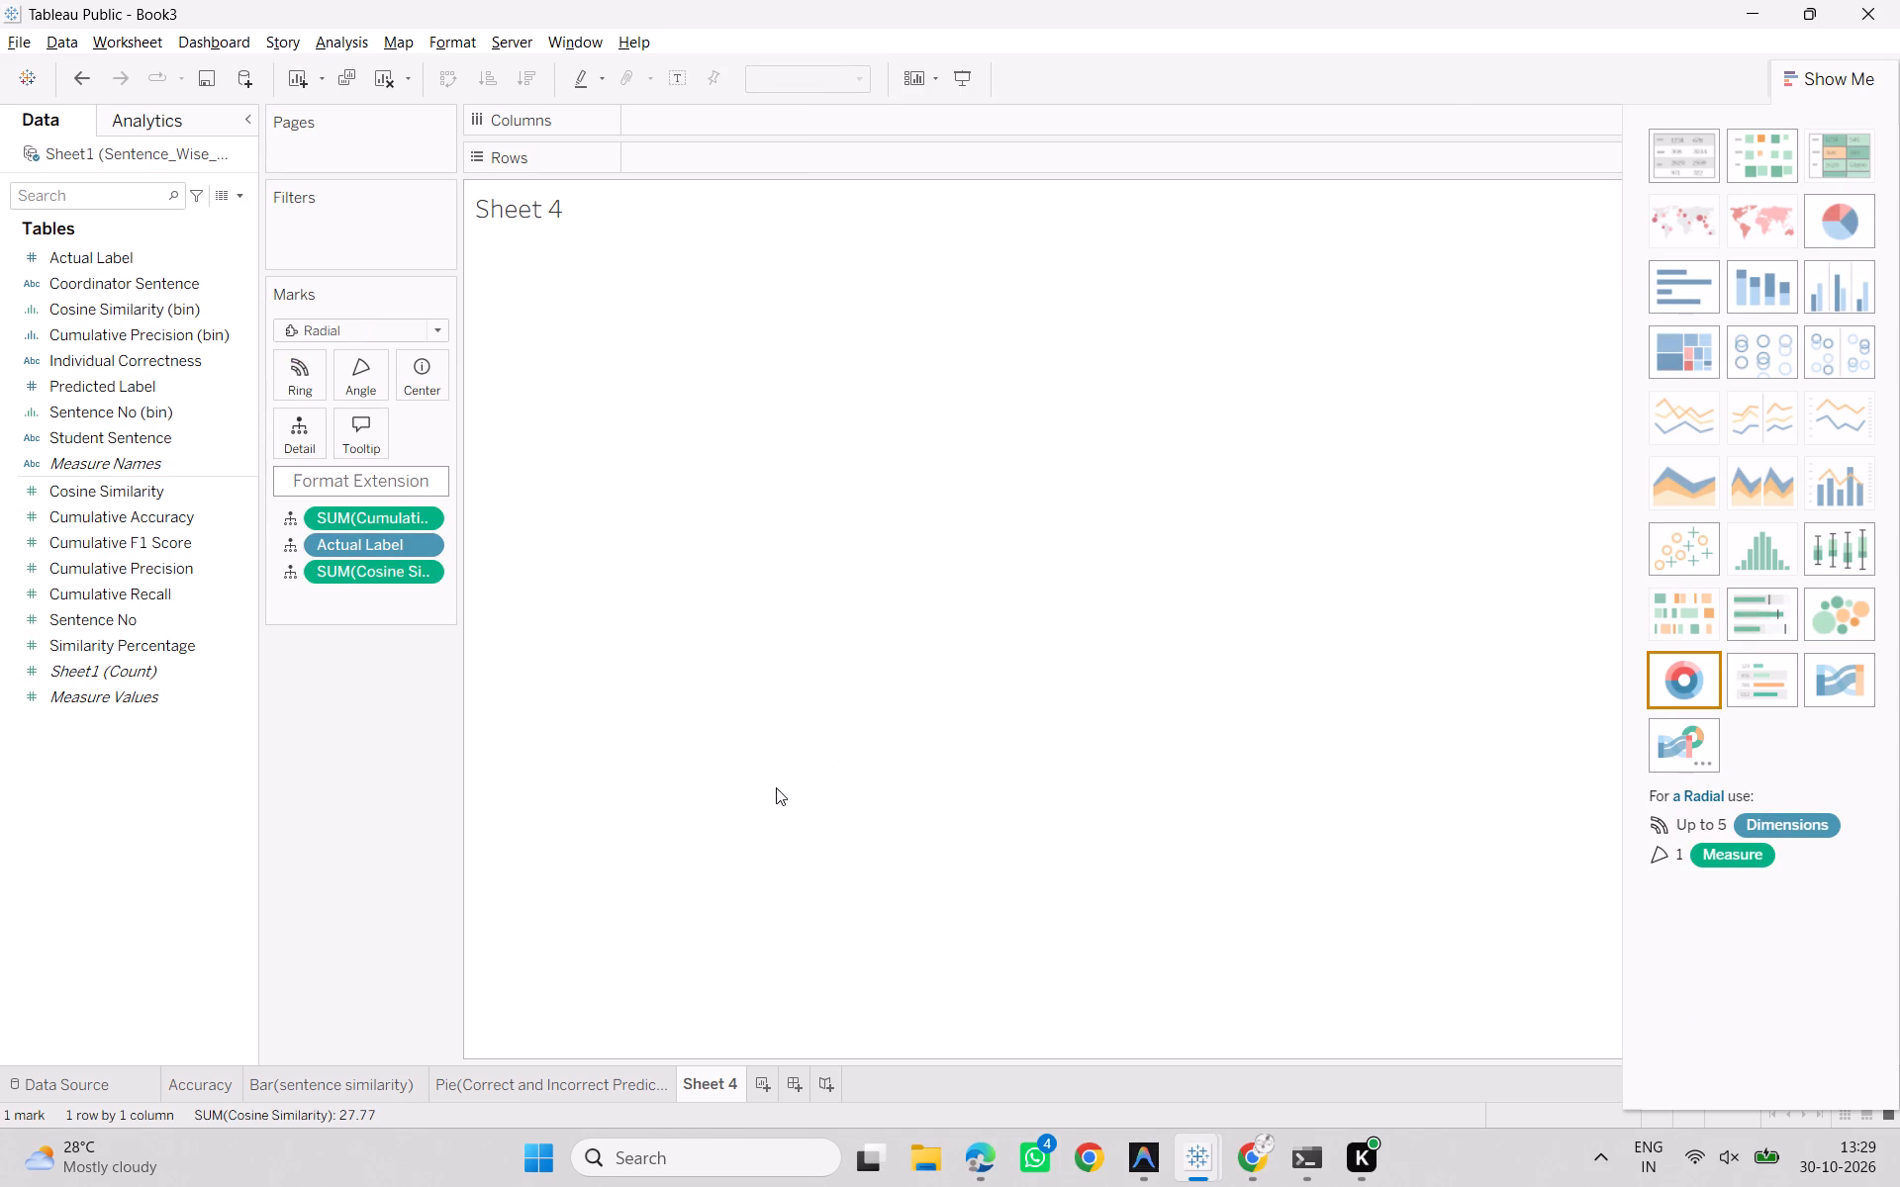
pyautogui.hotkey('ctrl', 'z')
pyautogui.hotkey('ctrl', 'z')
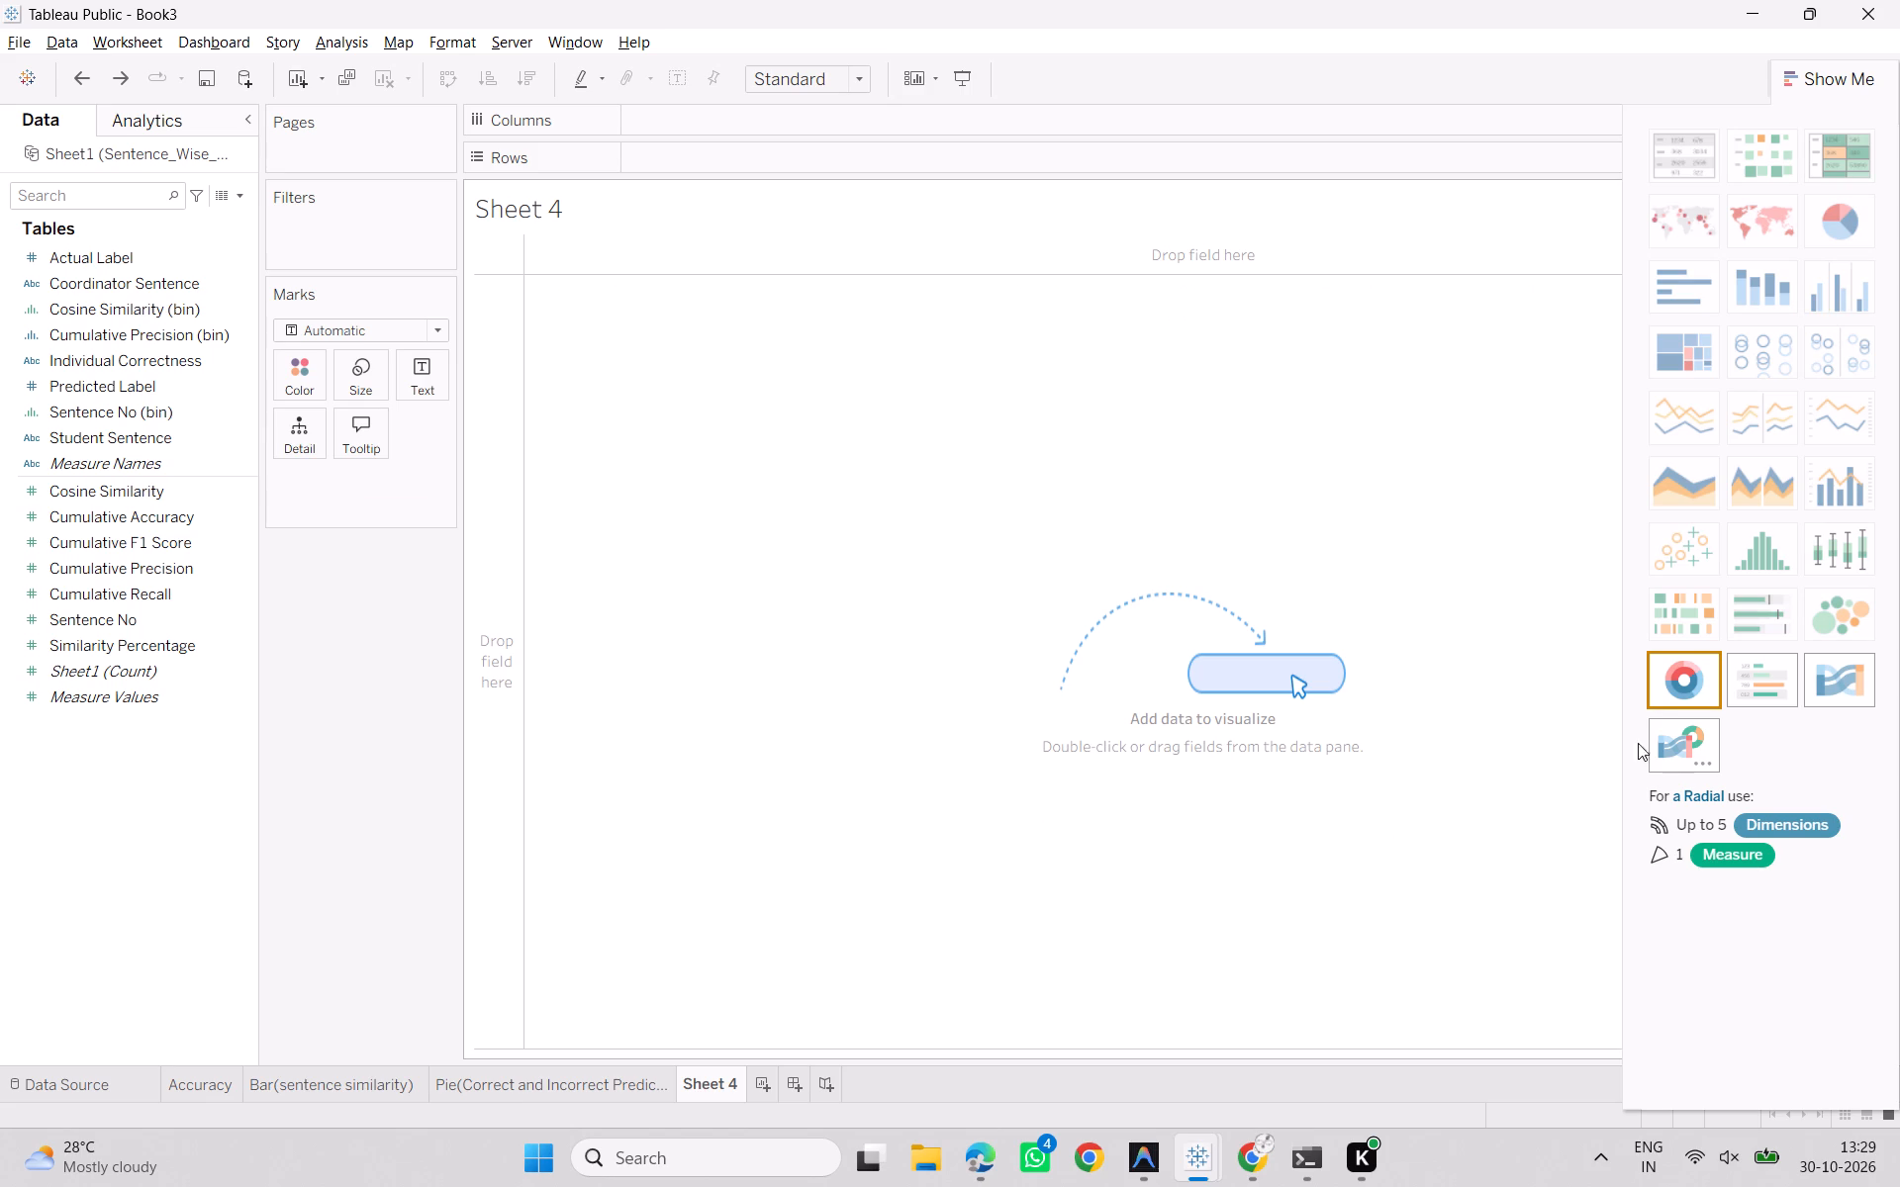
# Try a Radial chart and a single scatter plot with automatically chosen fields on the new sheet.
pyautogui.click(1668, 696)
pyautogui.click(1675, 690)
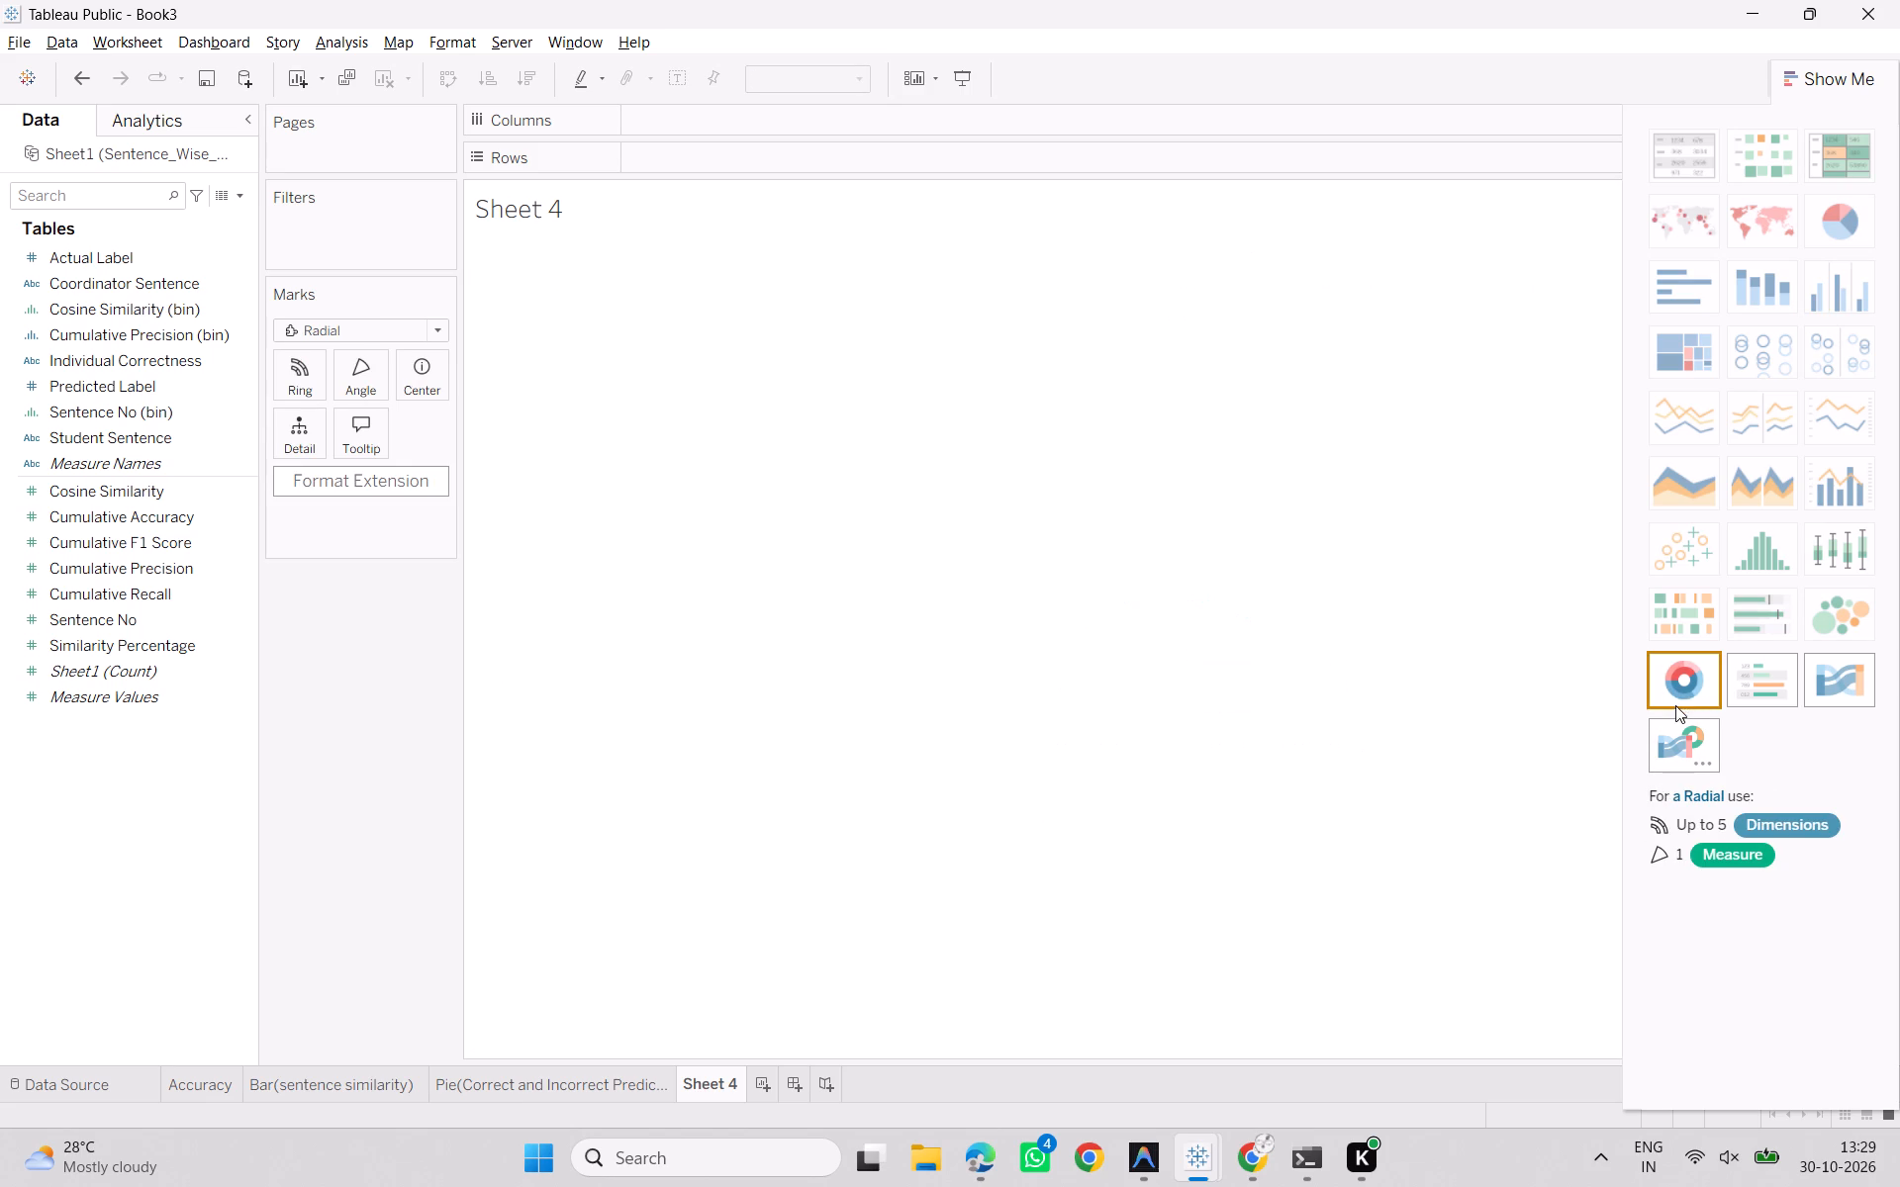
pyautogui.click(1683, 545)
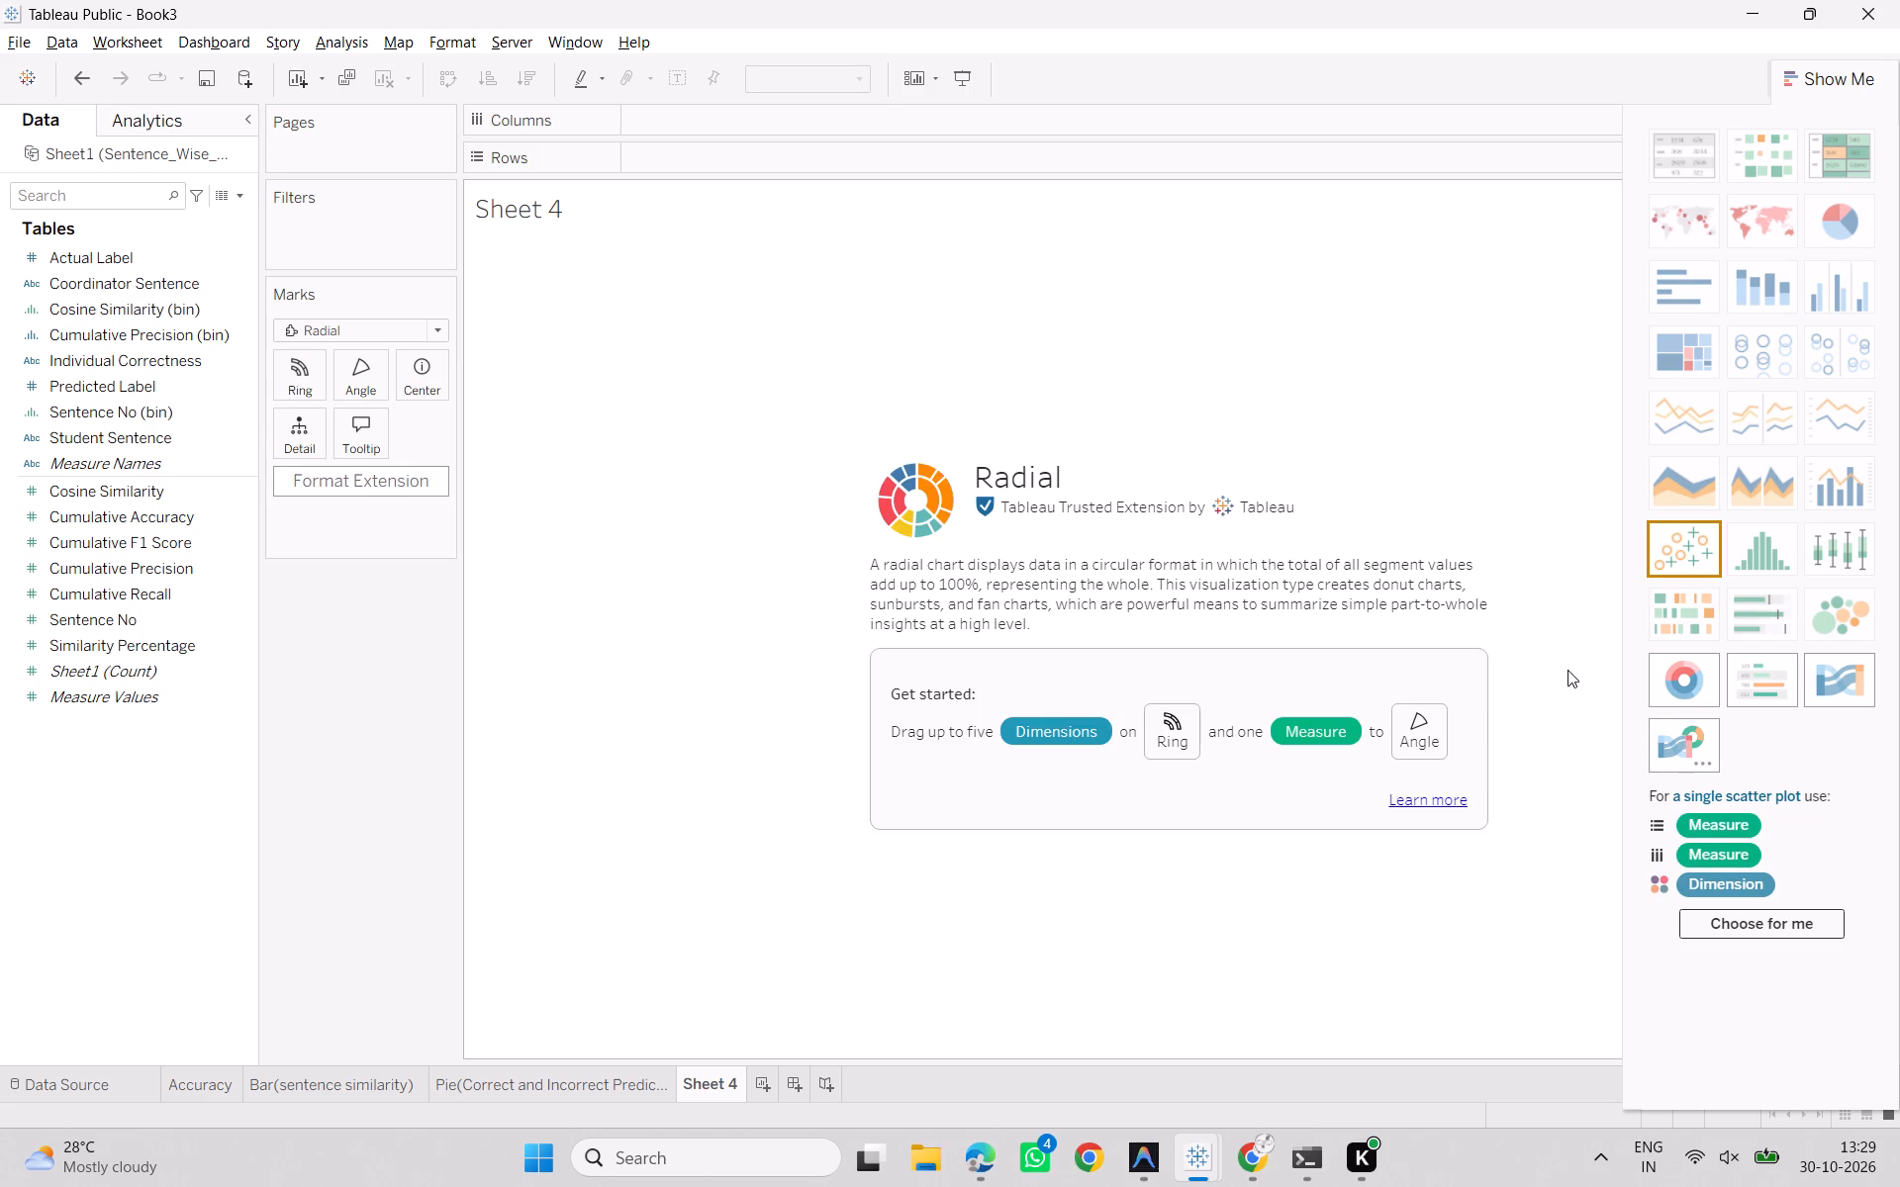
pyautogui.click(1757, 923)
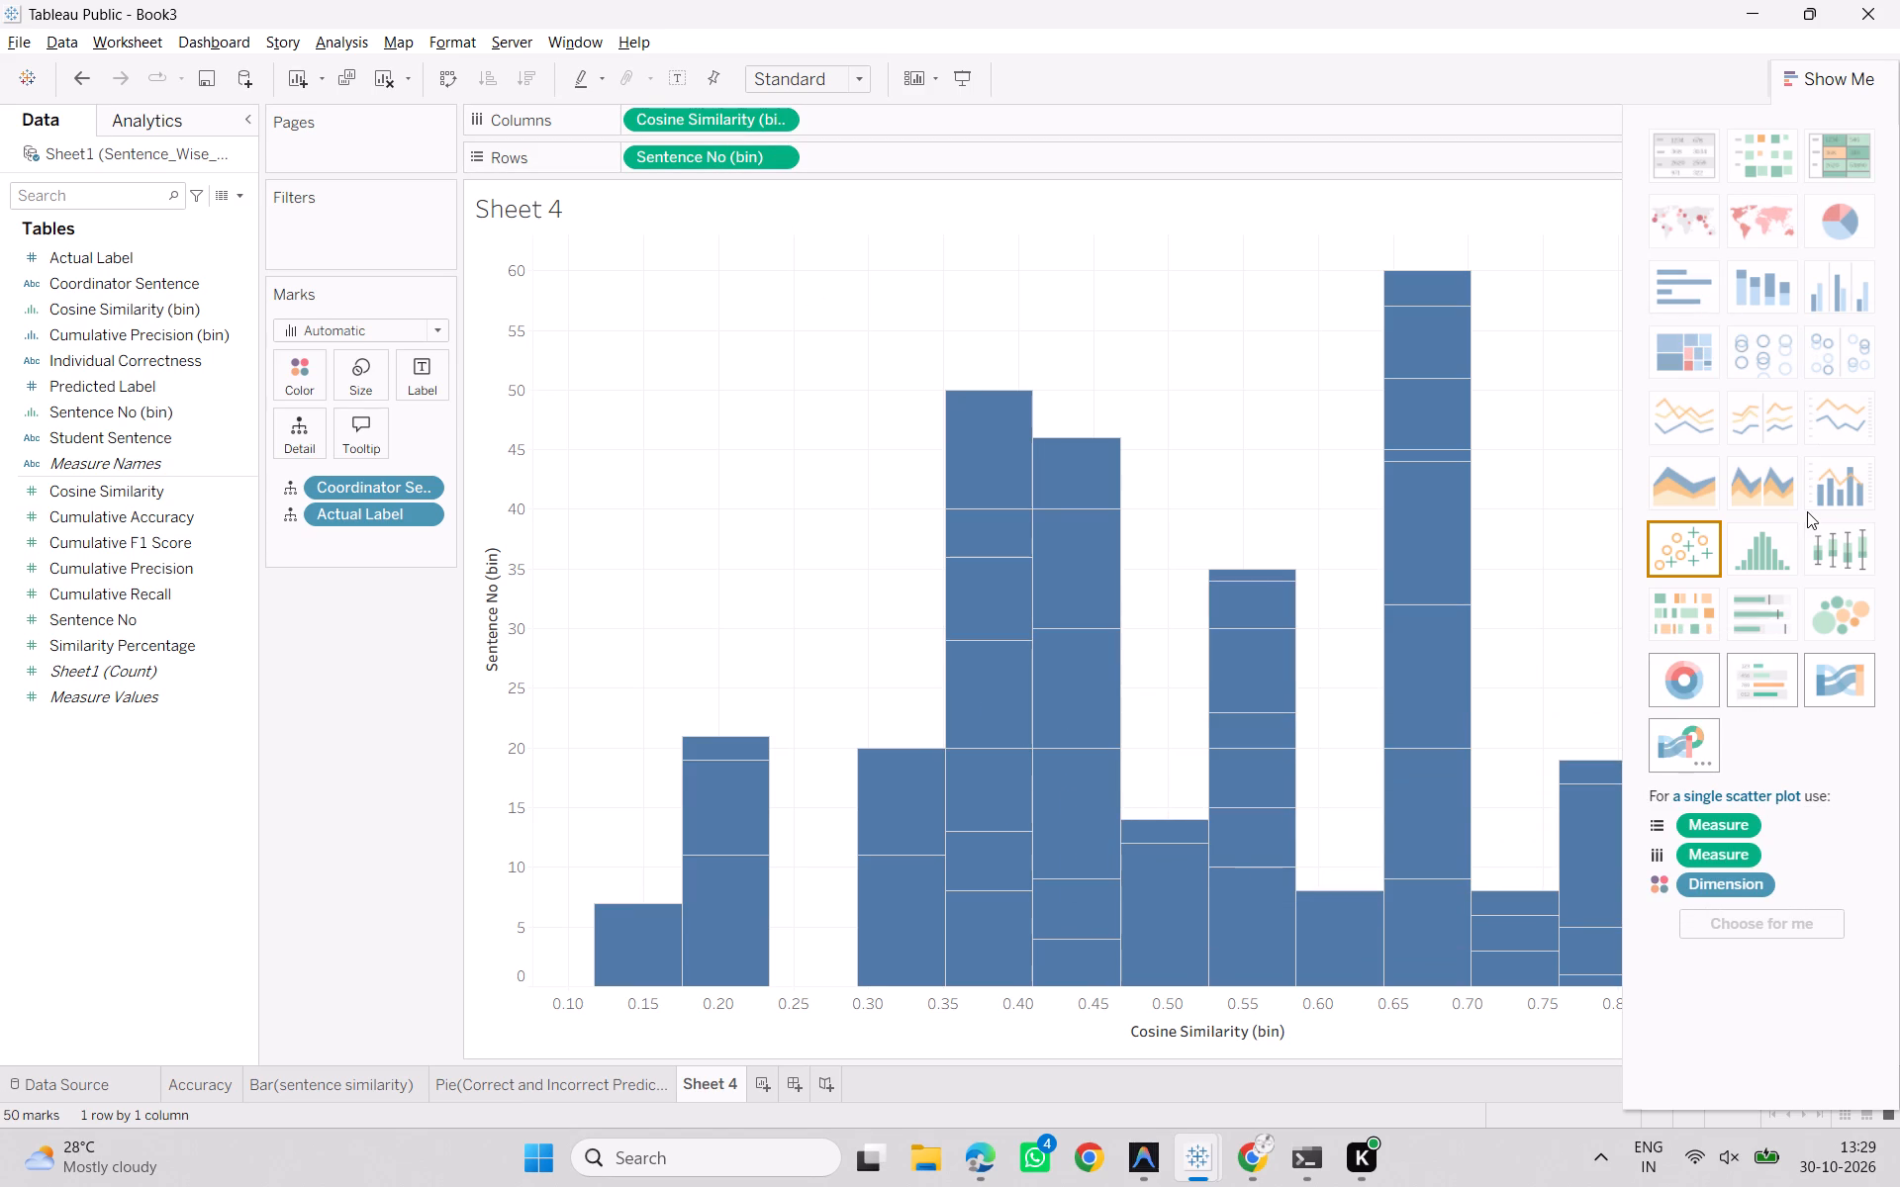
# Turn the new sheet's chart into a histogram counting Cosine Similarity by bin, and hide the chart-type suggestions.
pyautogui.click(1769, 534)
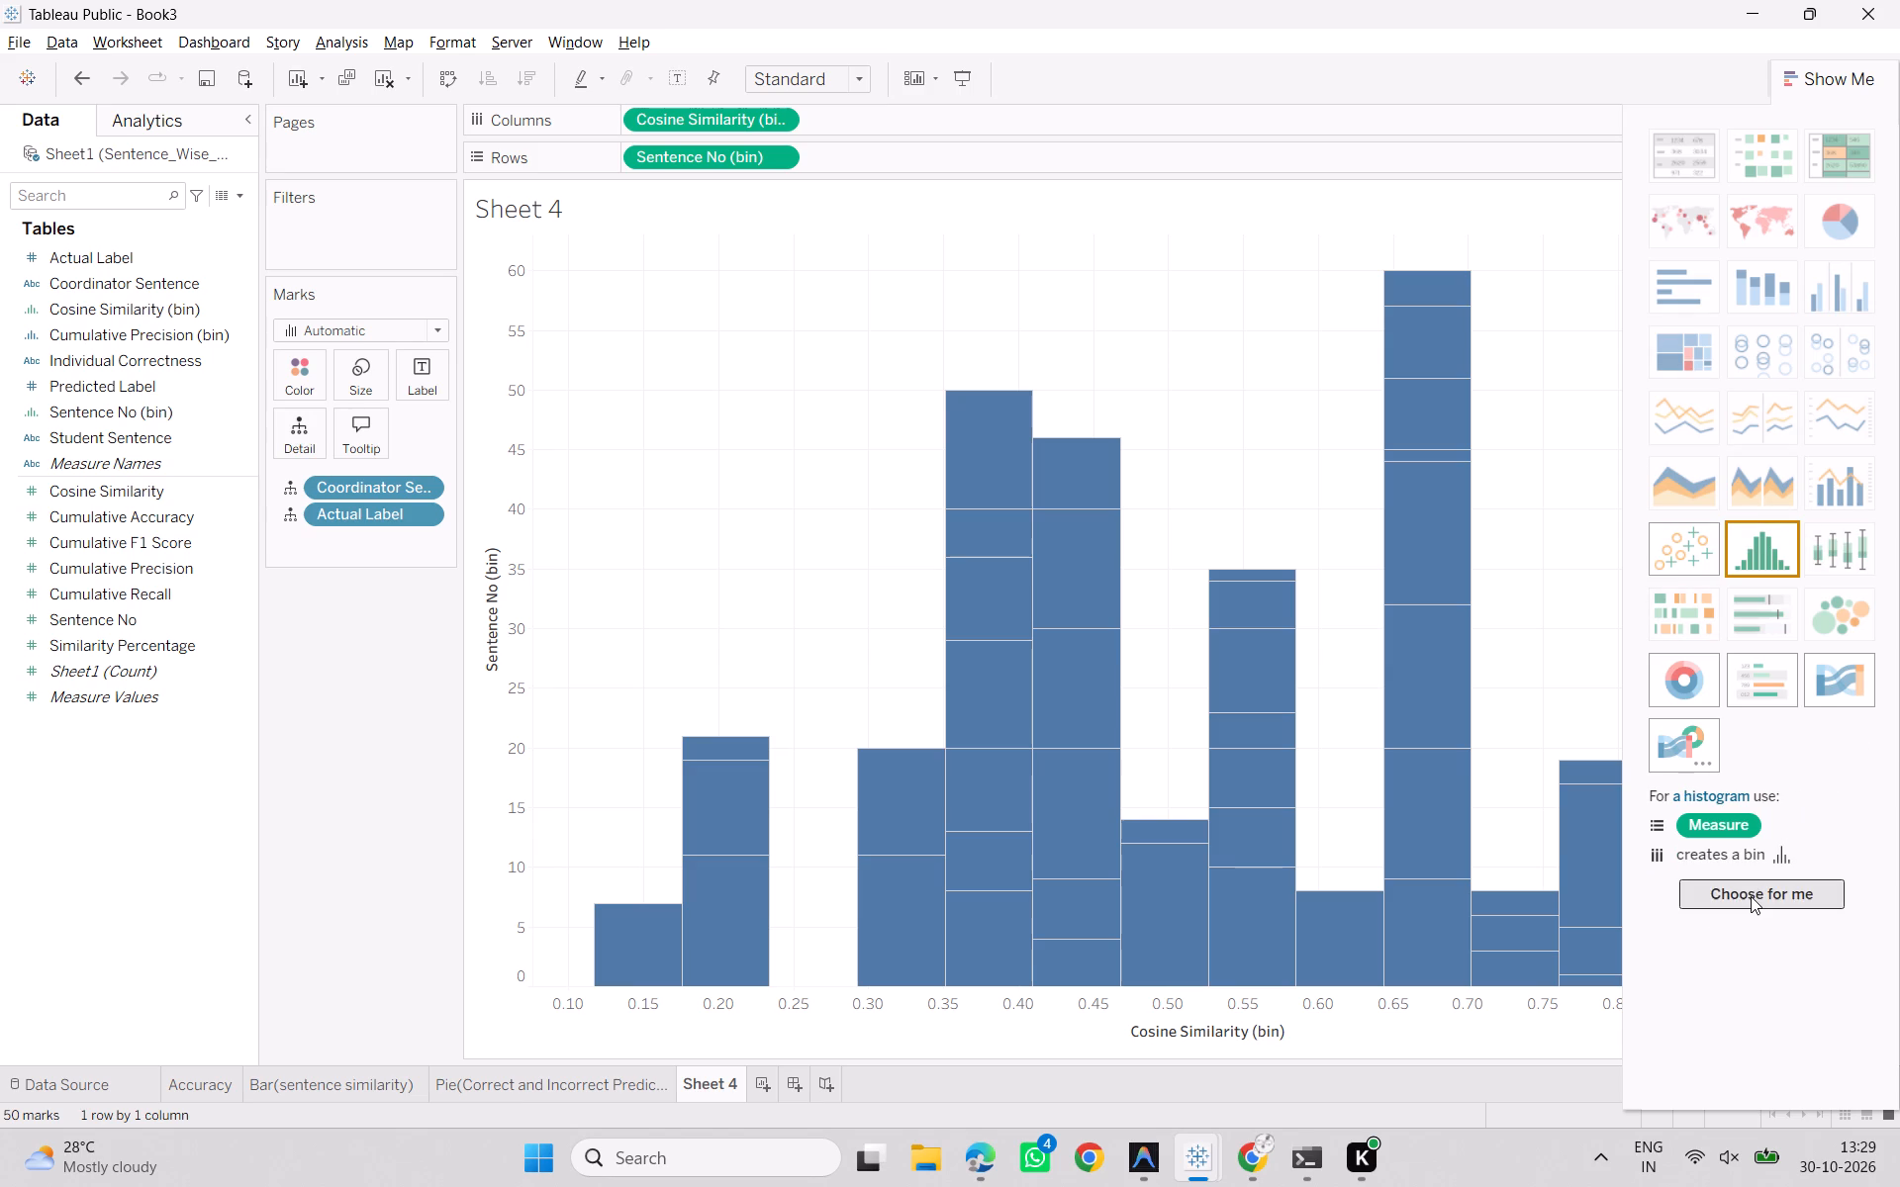
pyautogui.click(1751, 896)
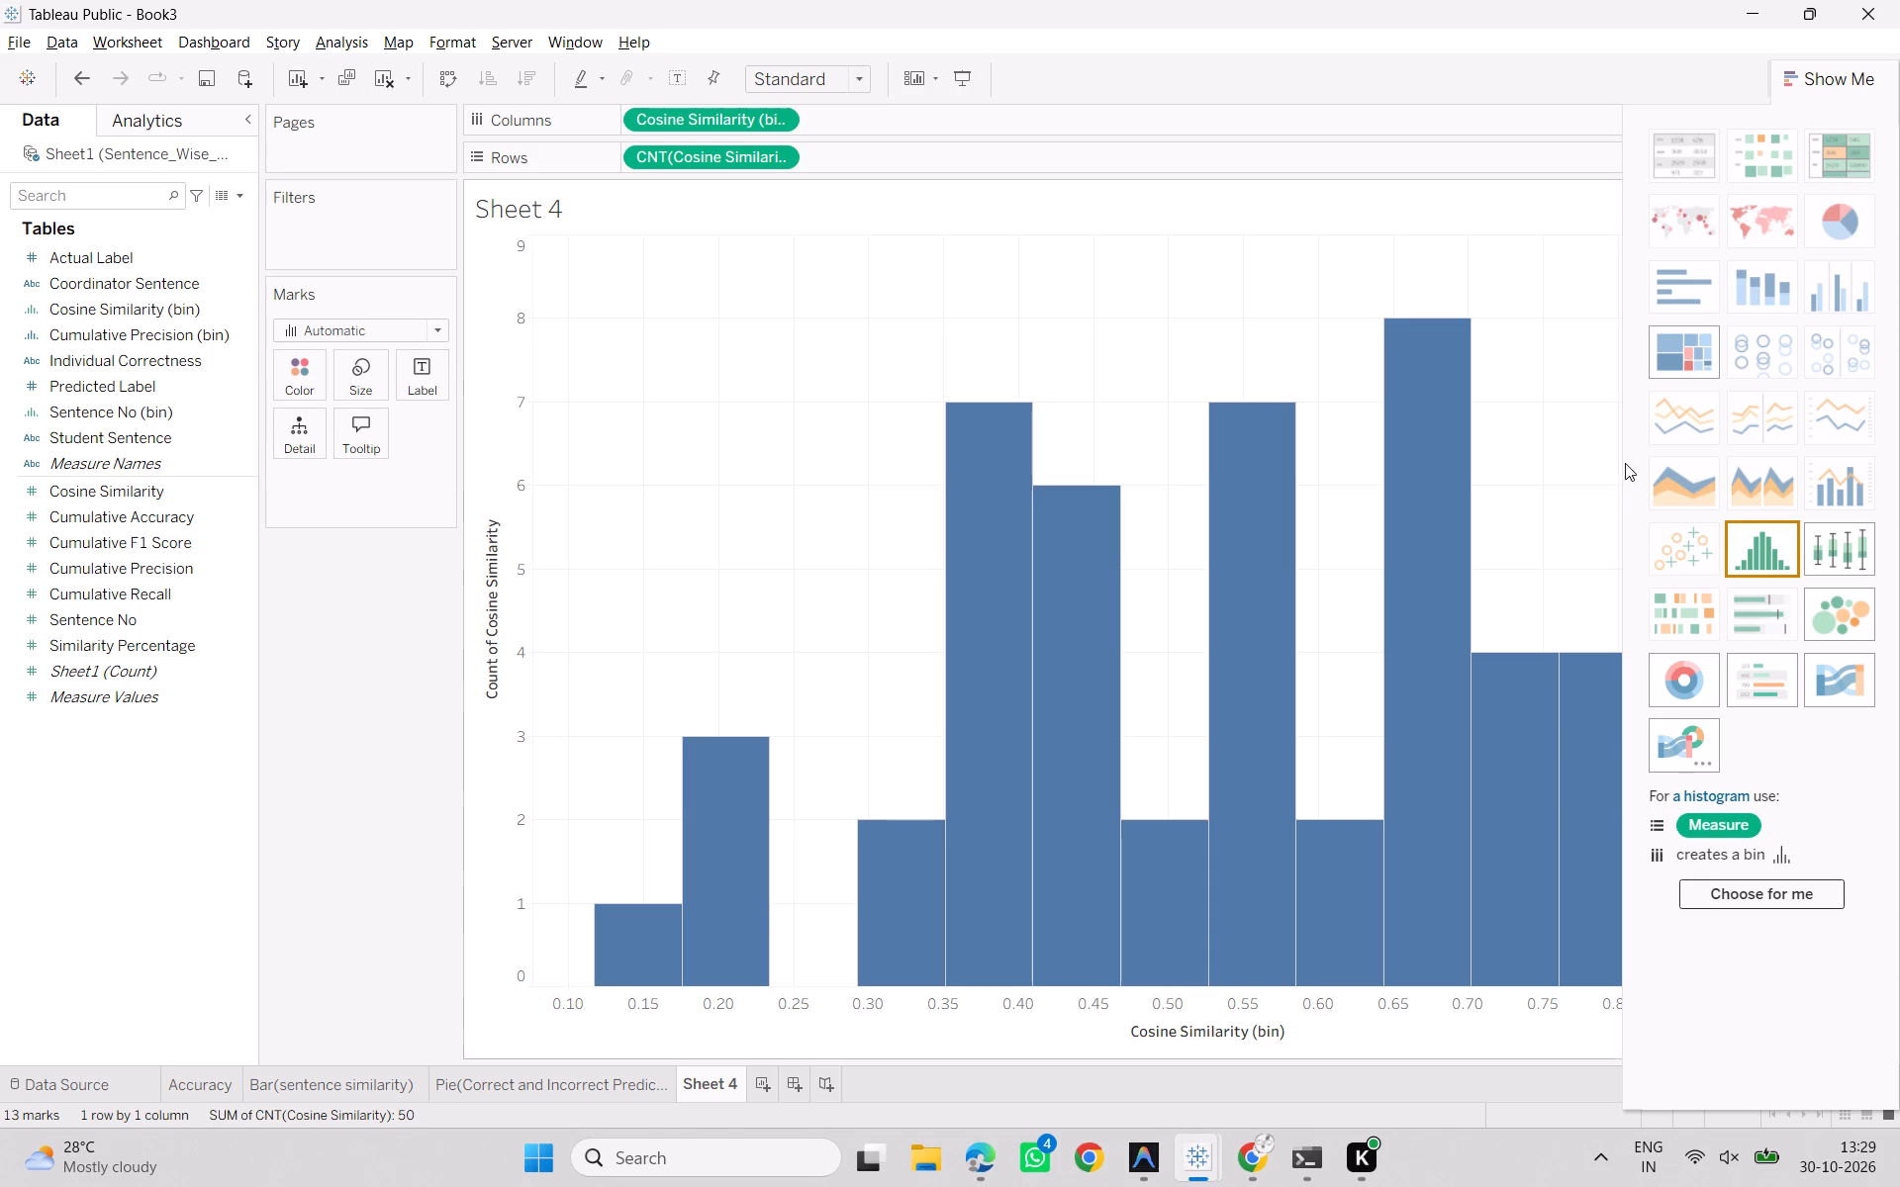
pyautogui.click(1834, 86)
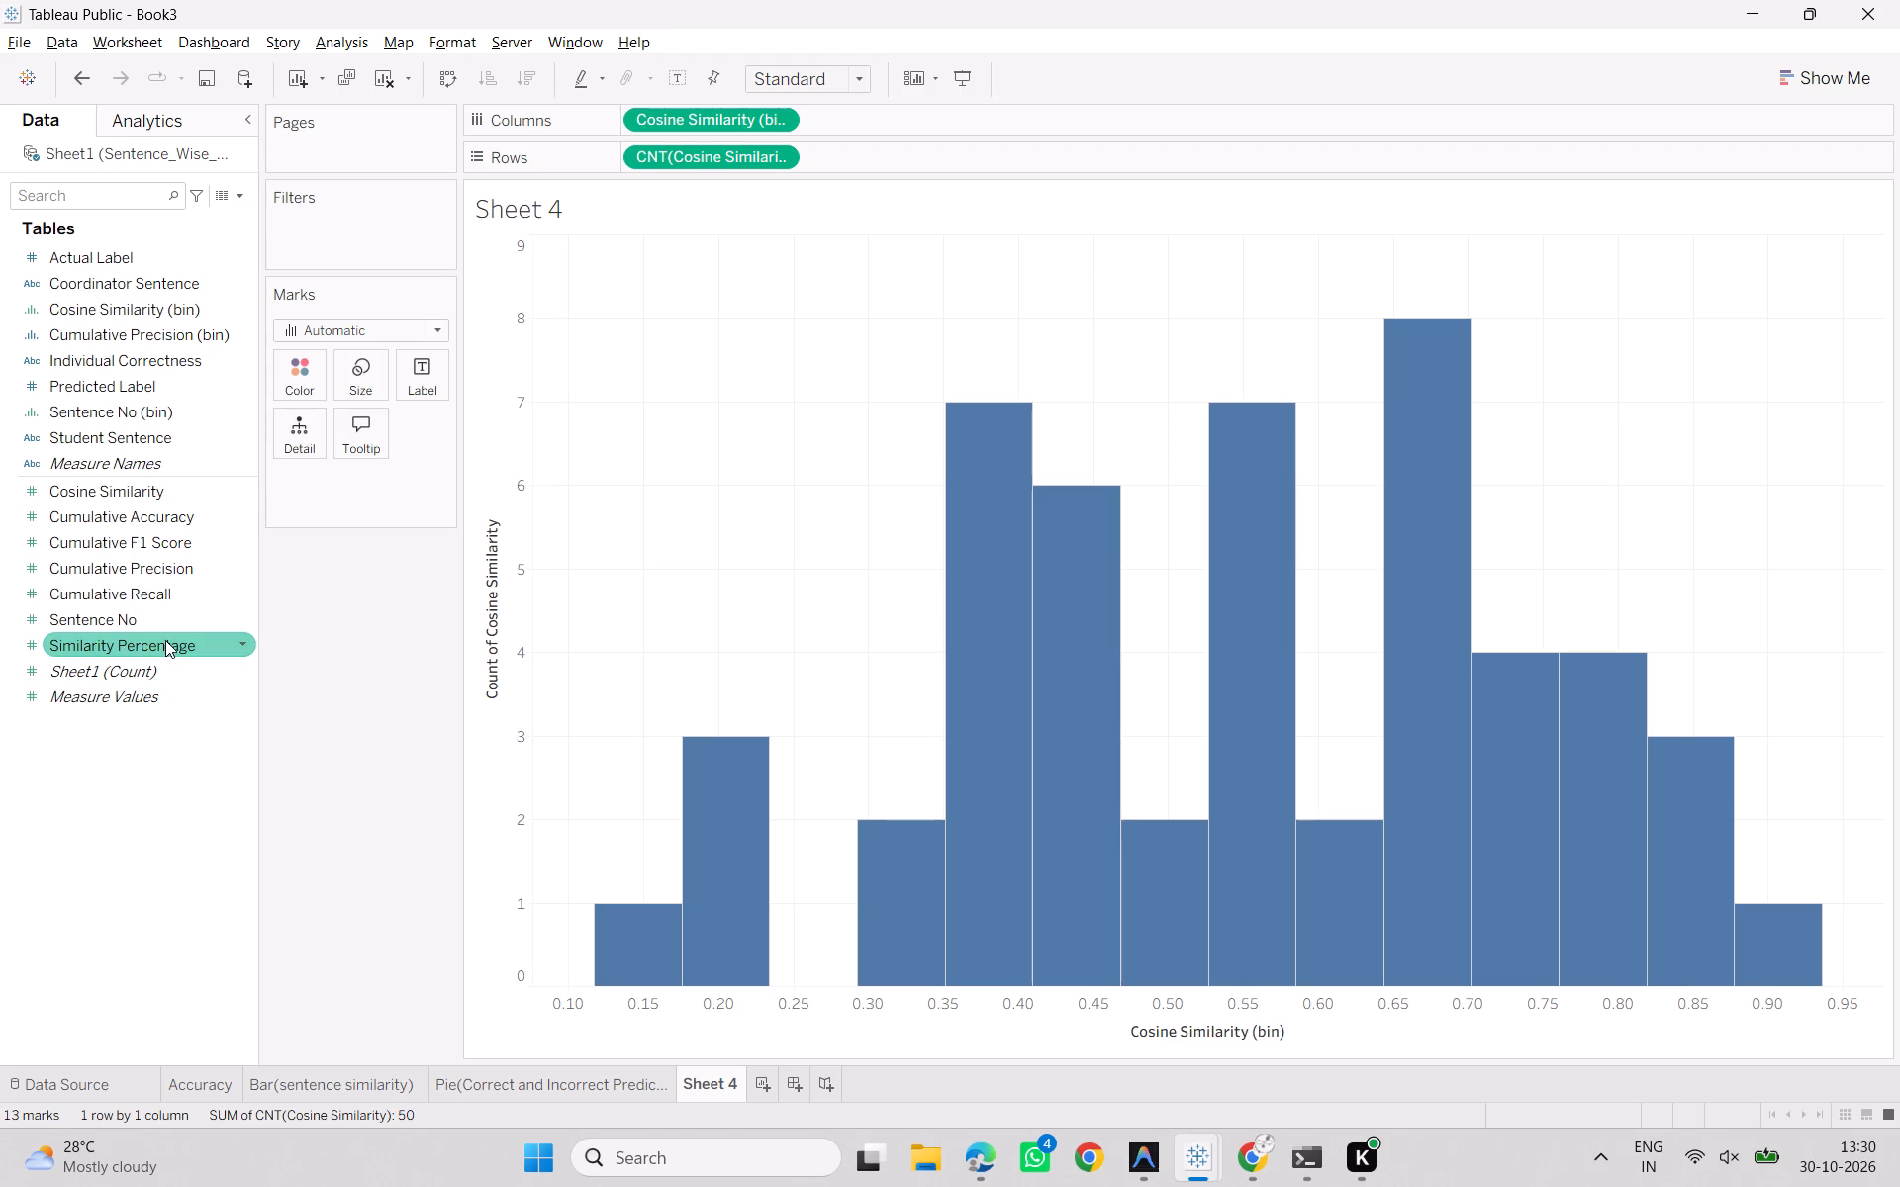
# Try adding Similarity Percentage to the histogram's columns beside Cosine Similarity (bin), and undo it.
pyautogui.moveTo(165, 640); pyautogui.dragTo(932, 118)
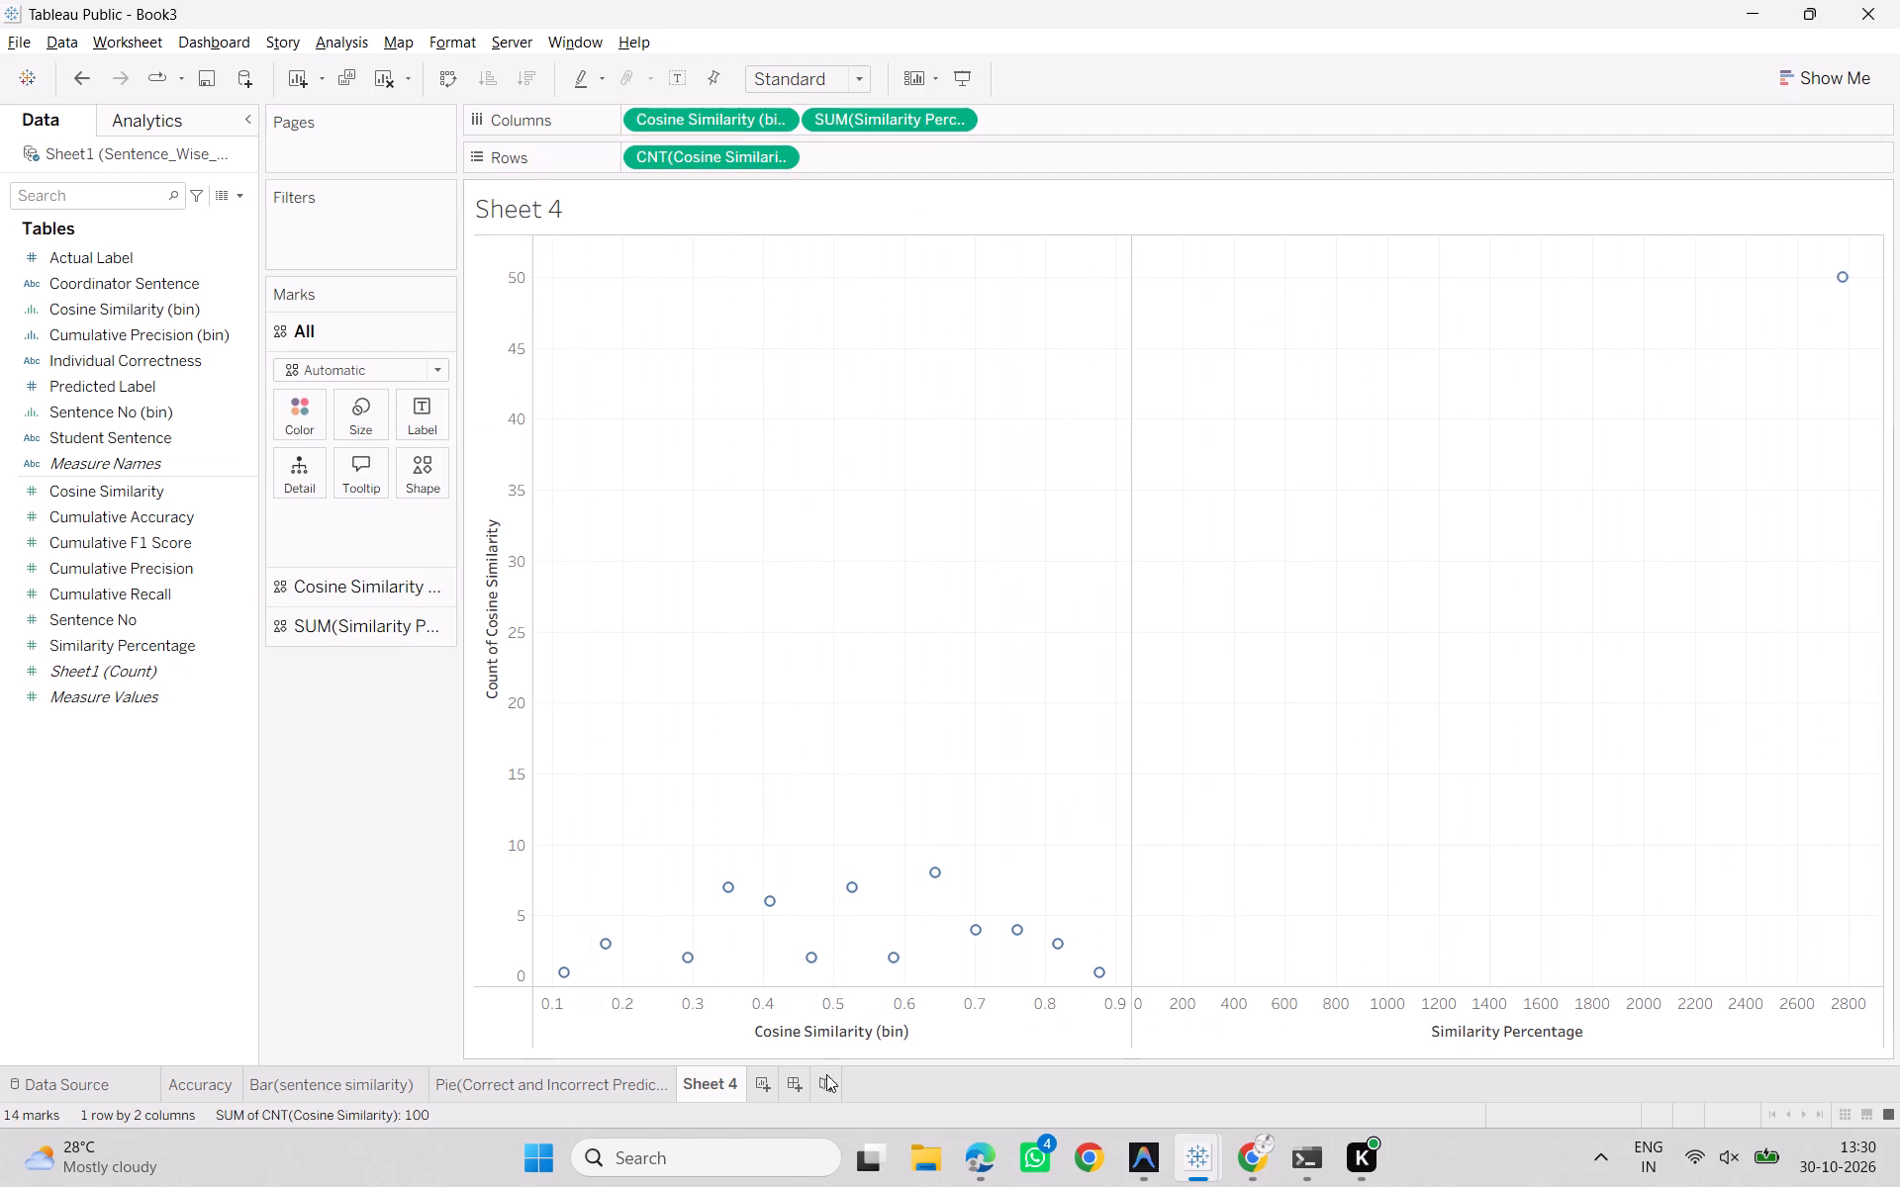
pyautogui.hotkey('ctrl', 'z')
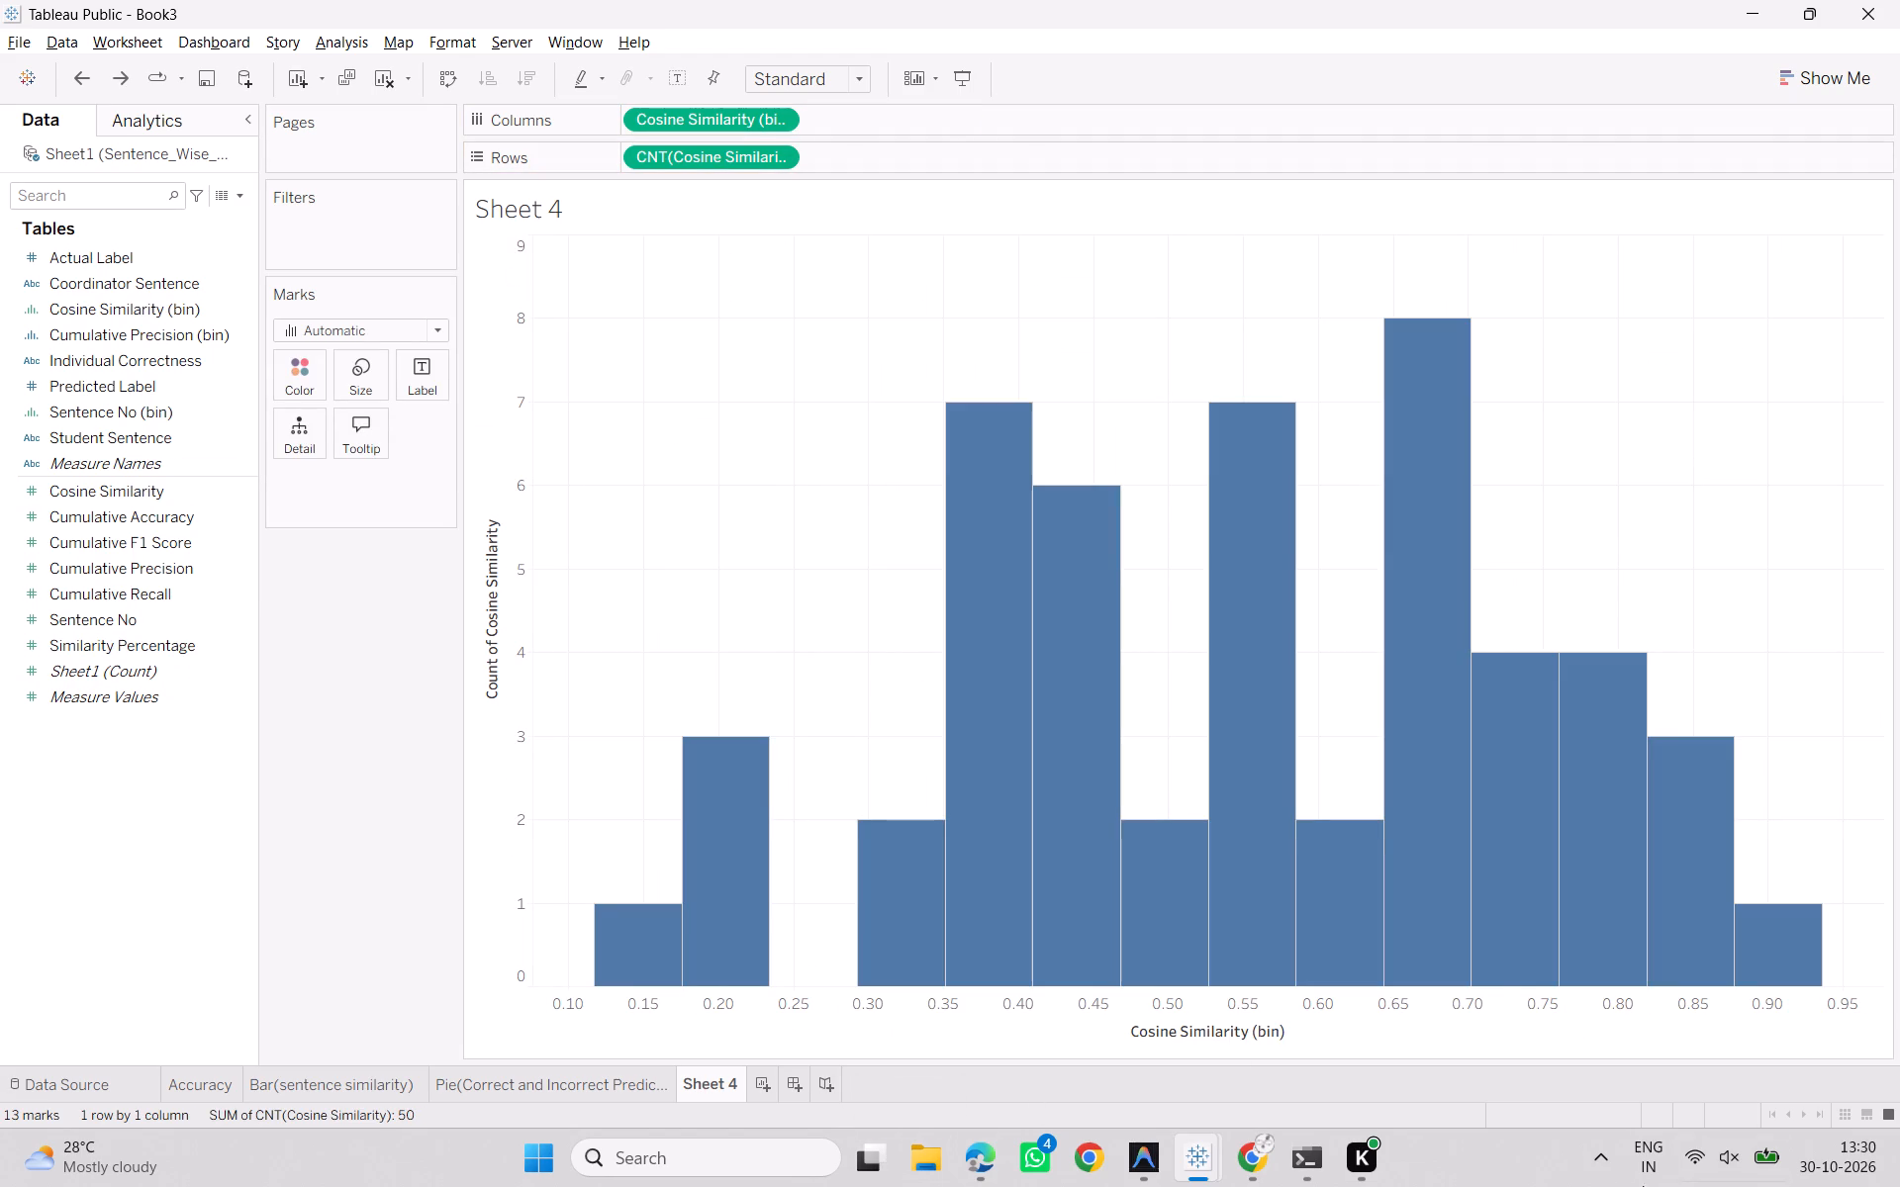
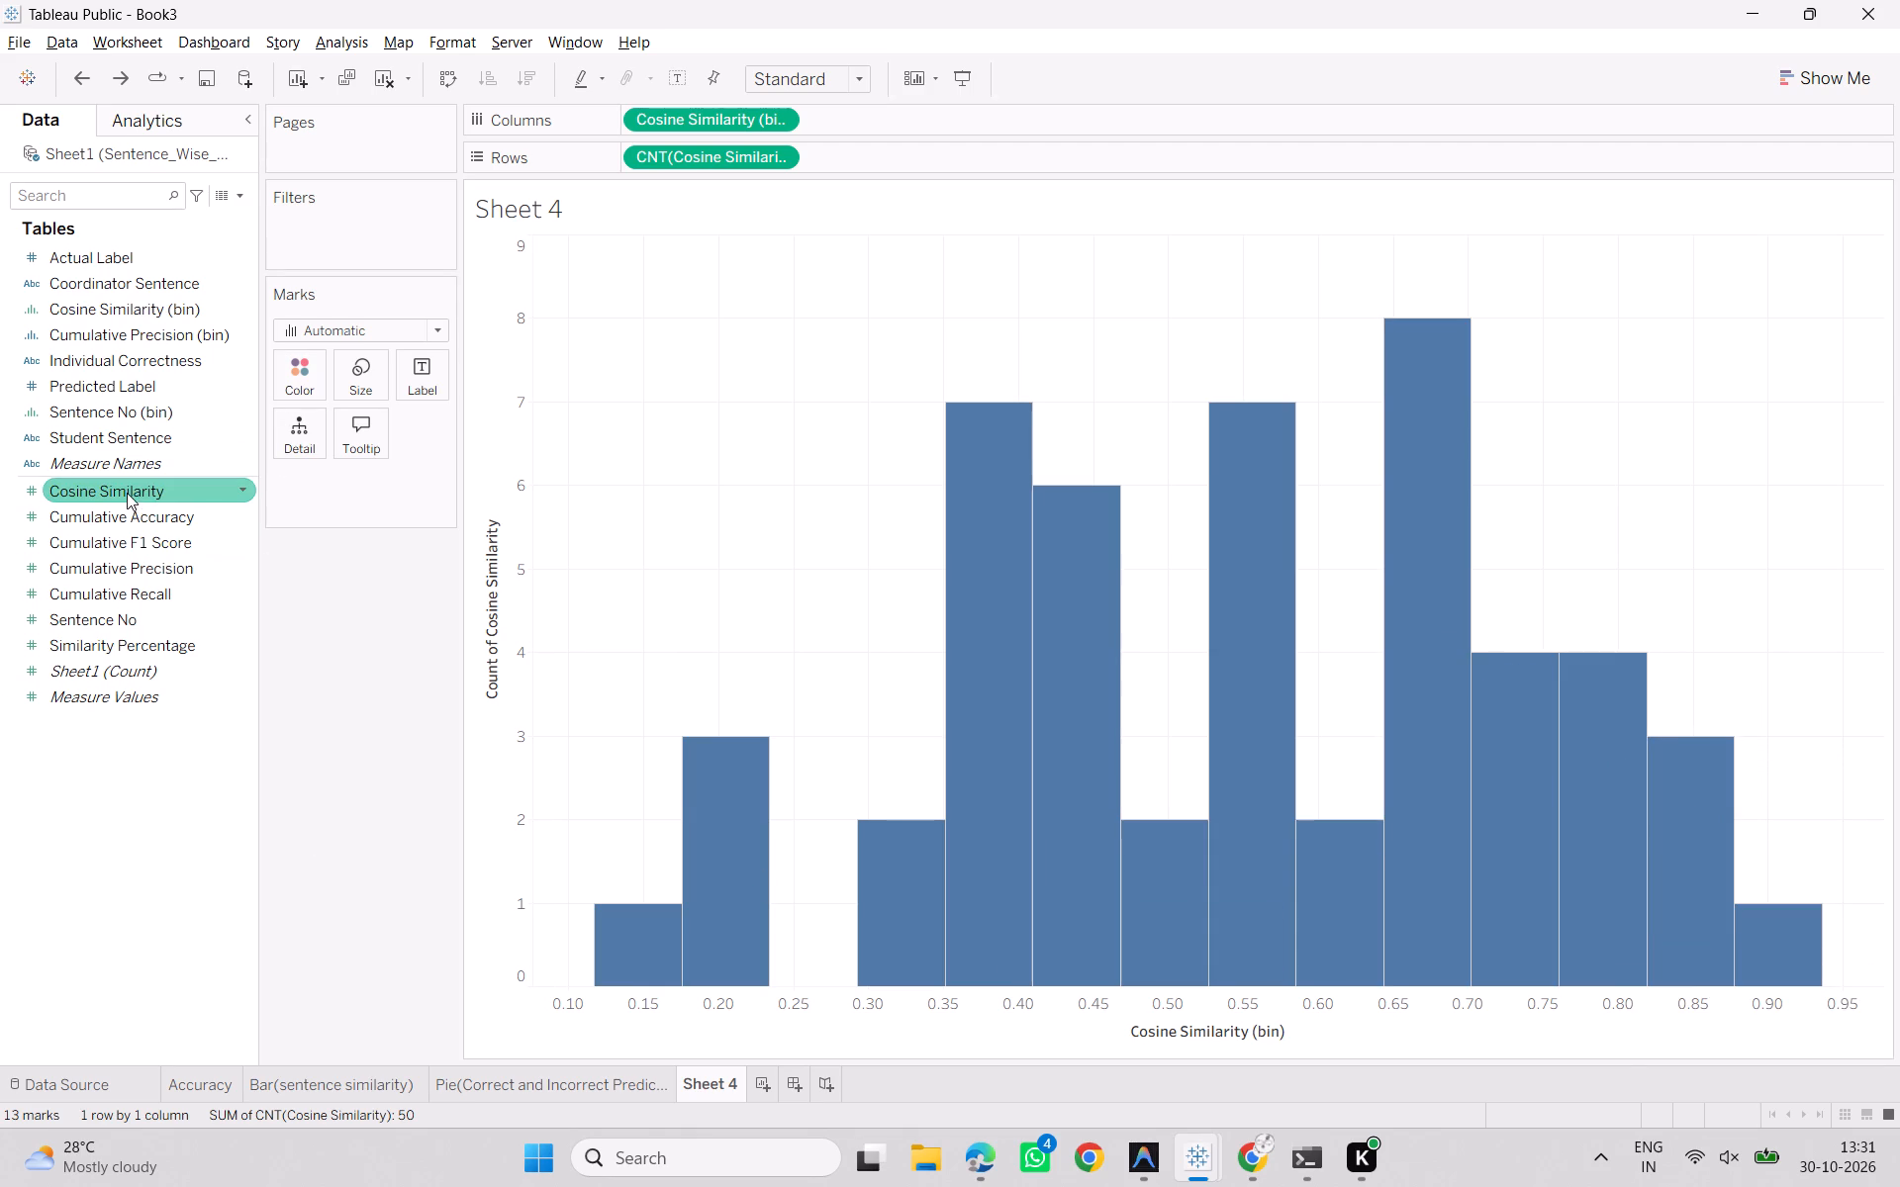
# Colour the histogram bars by the sum of Cosine Similarity.
pyautogui.moveTo(129, 492); pyautogui.dragTo(291, 380)
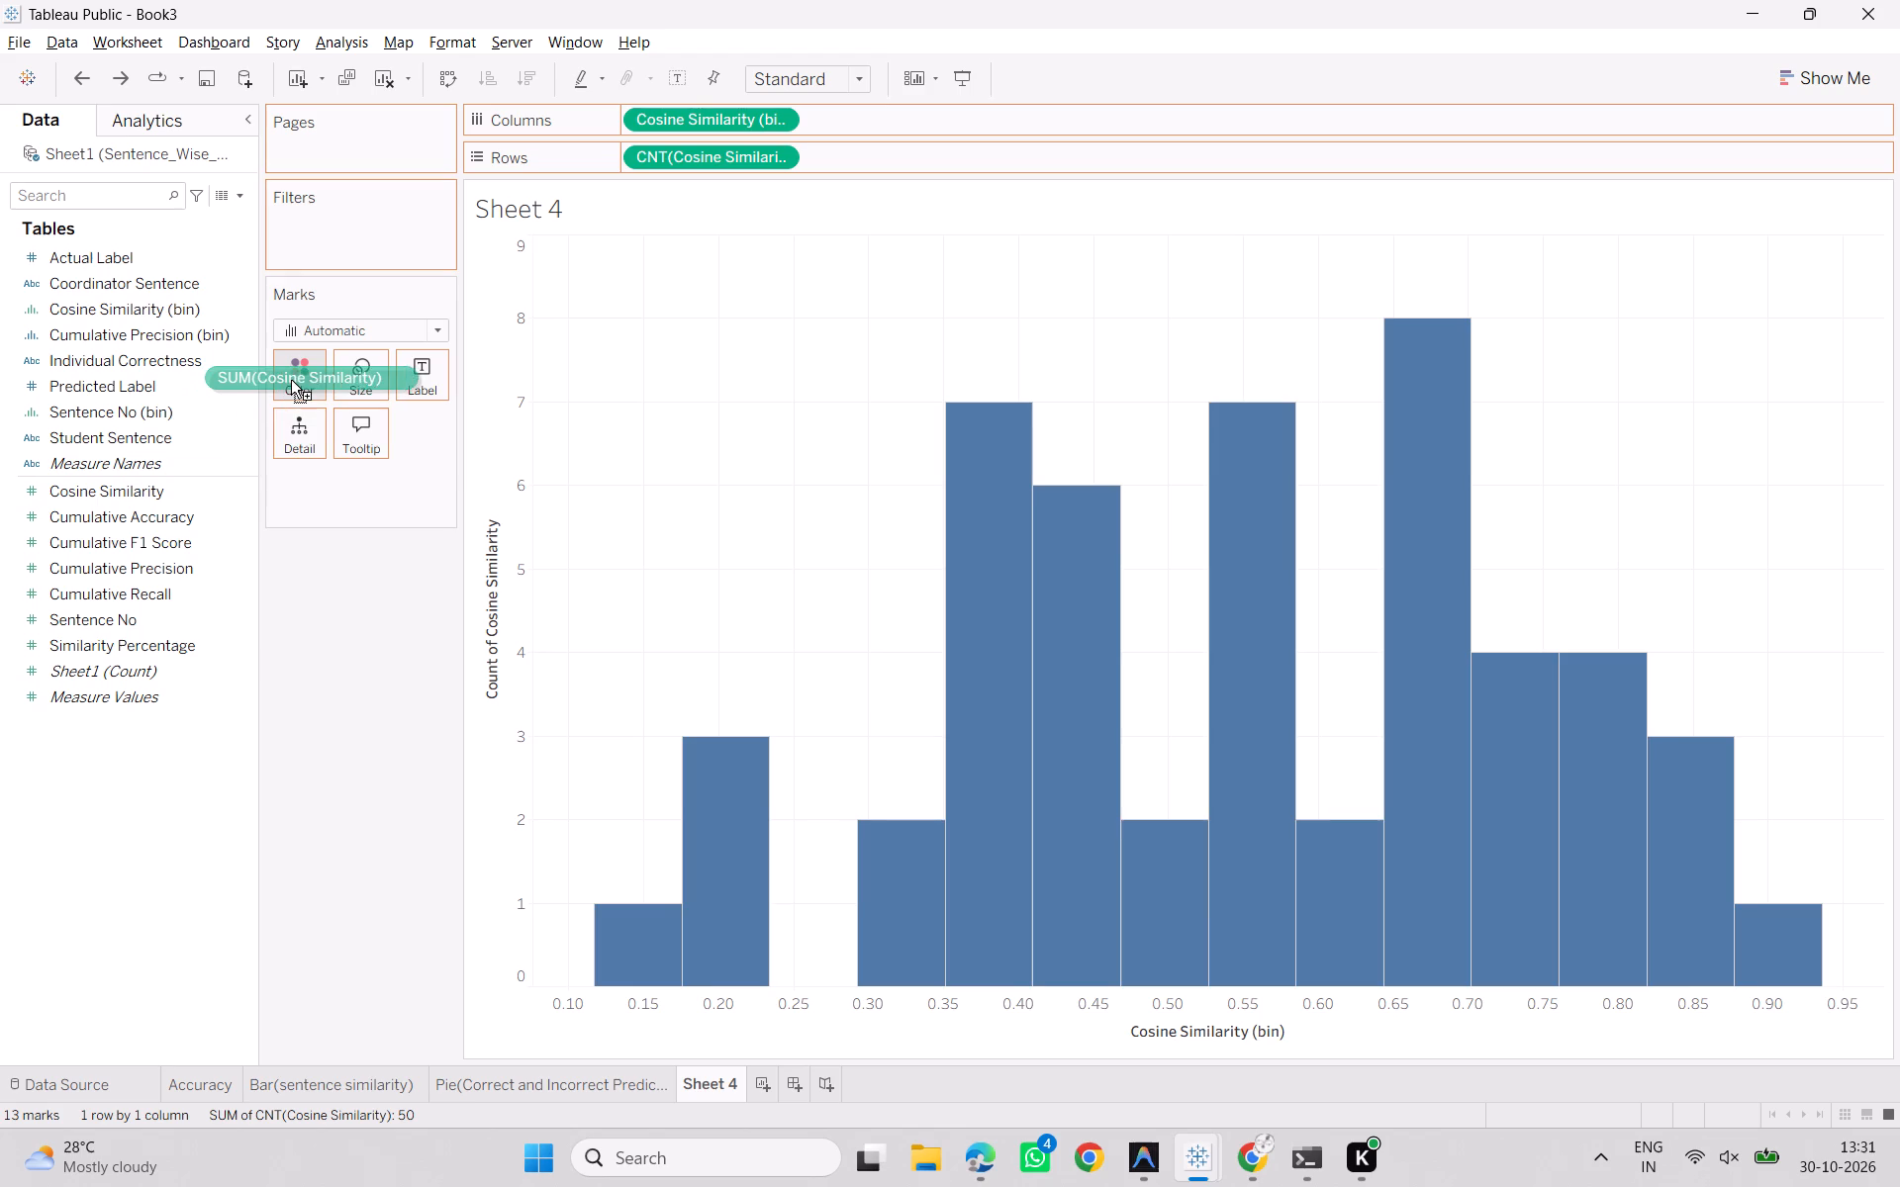
pyautogui.moveTo(291, 380); pyautogui.dragTo(292, 380)
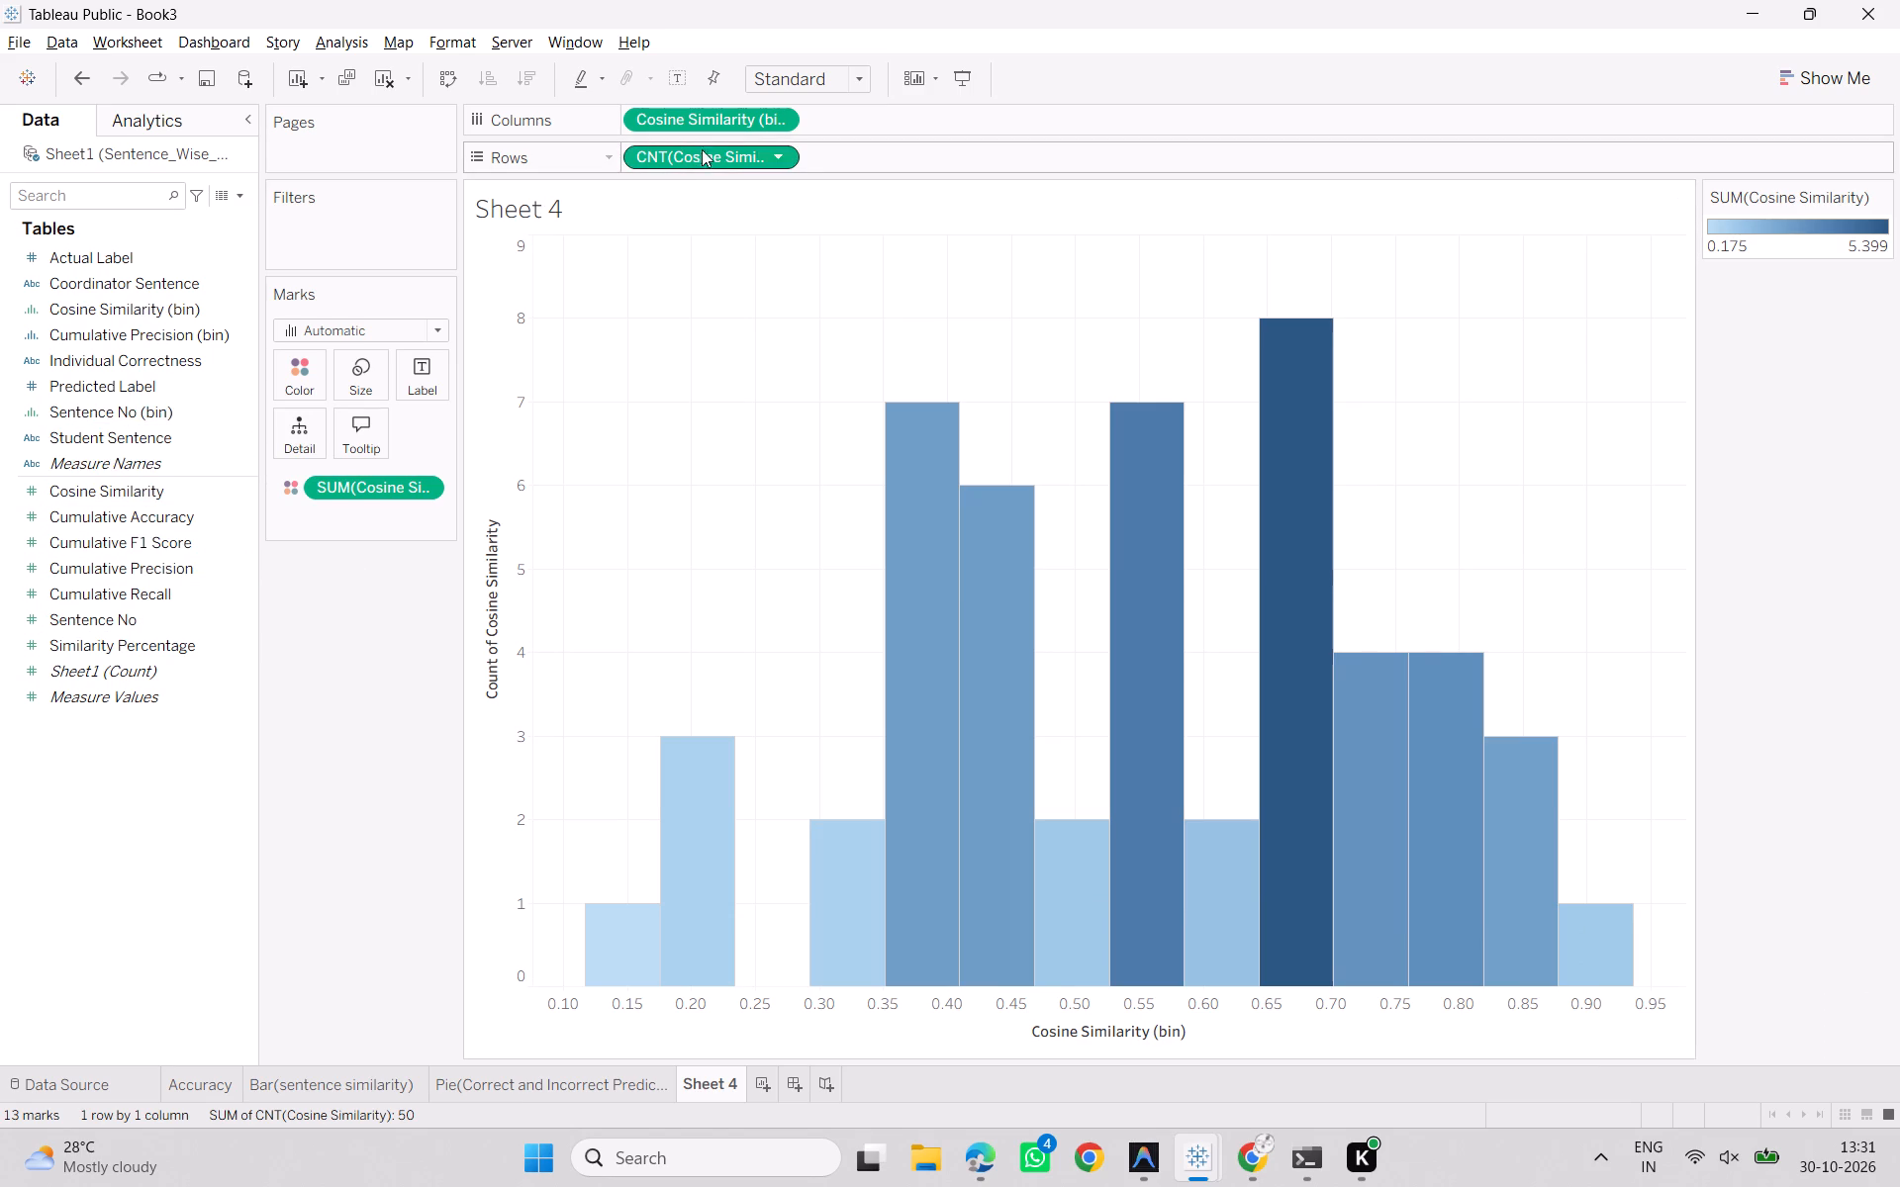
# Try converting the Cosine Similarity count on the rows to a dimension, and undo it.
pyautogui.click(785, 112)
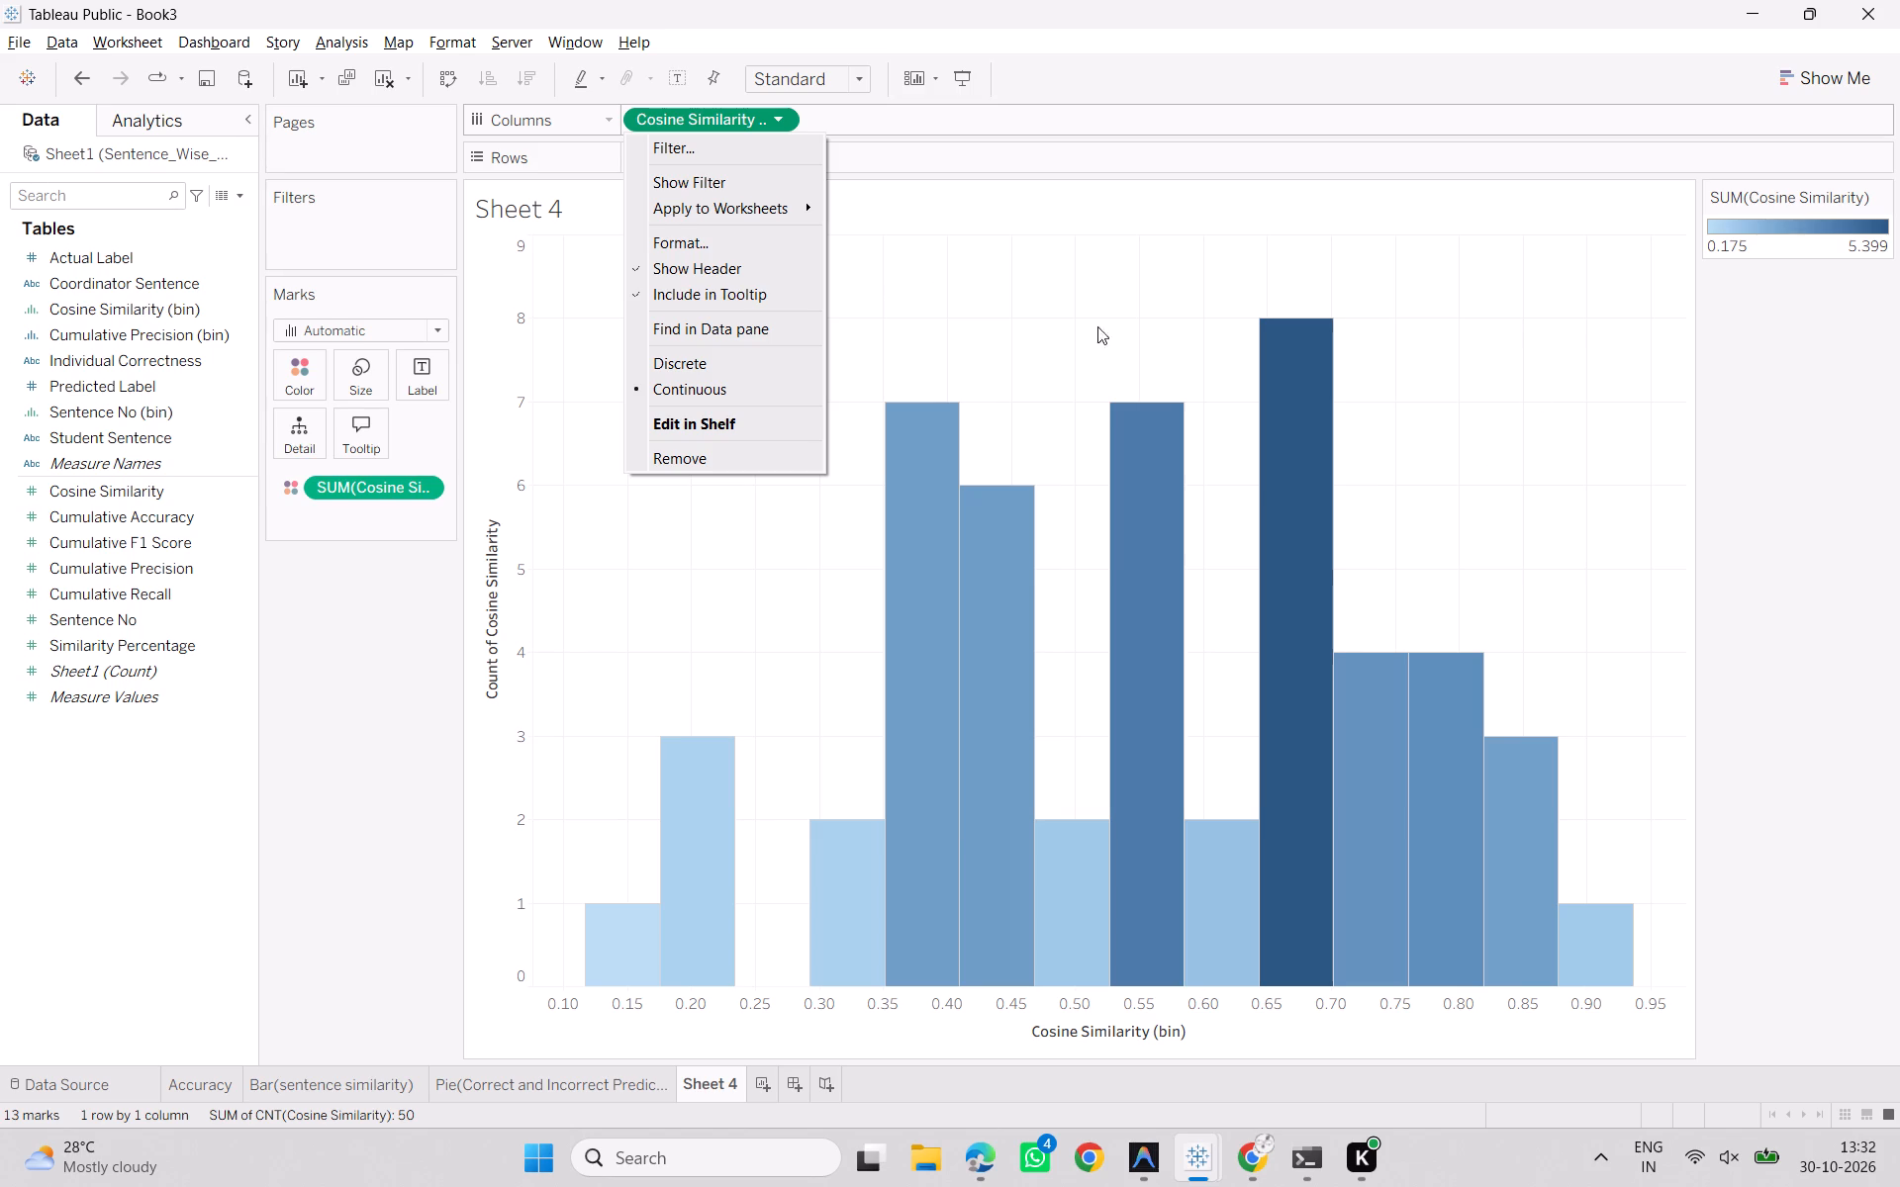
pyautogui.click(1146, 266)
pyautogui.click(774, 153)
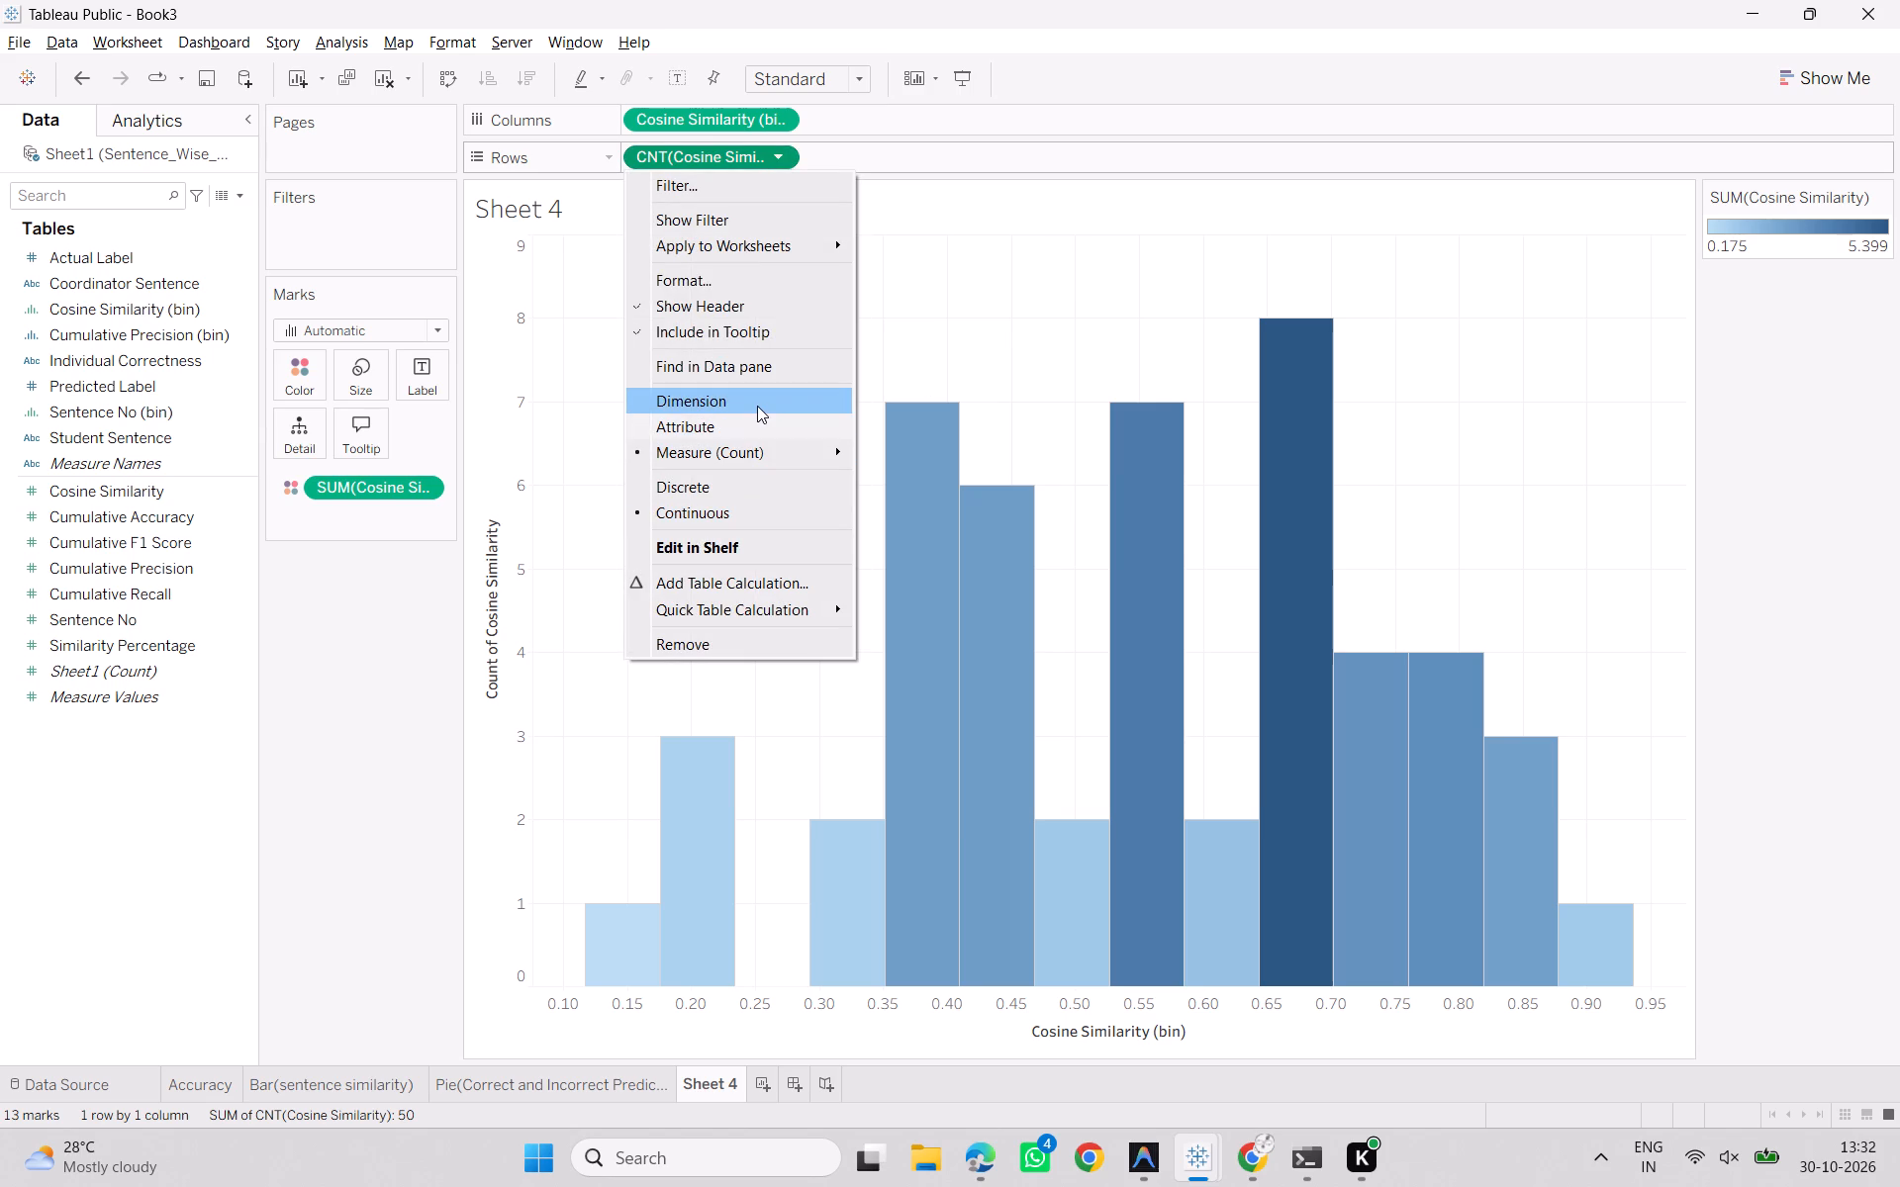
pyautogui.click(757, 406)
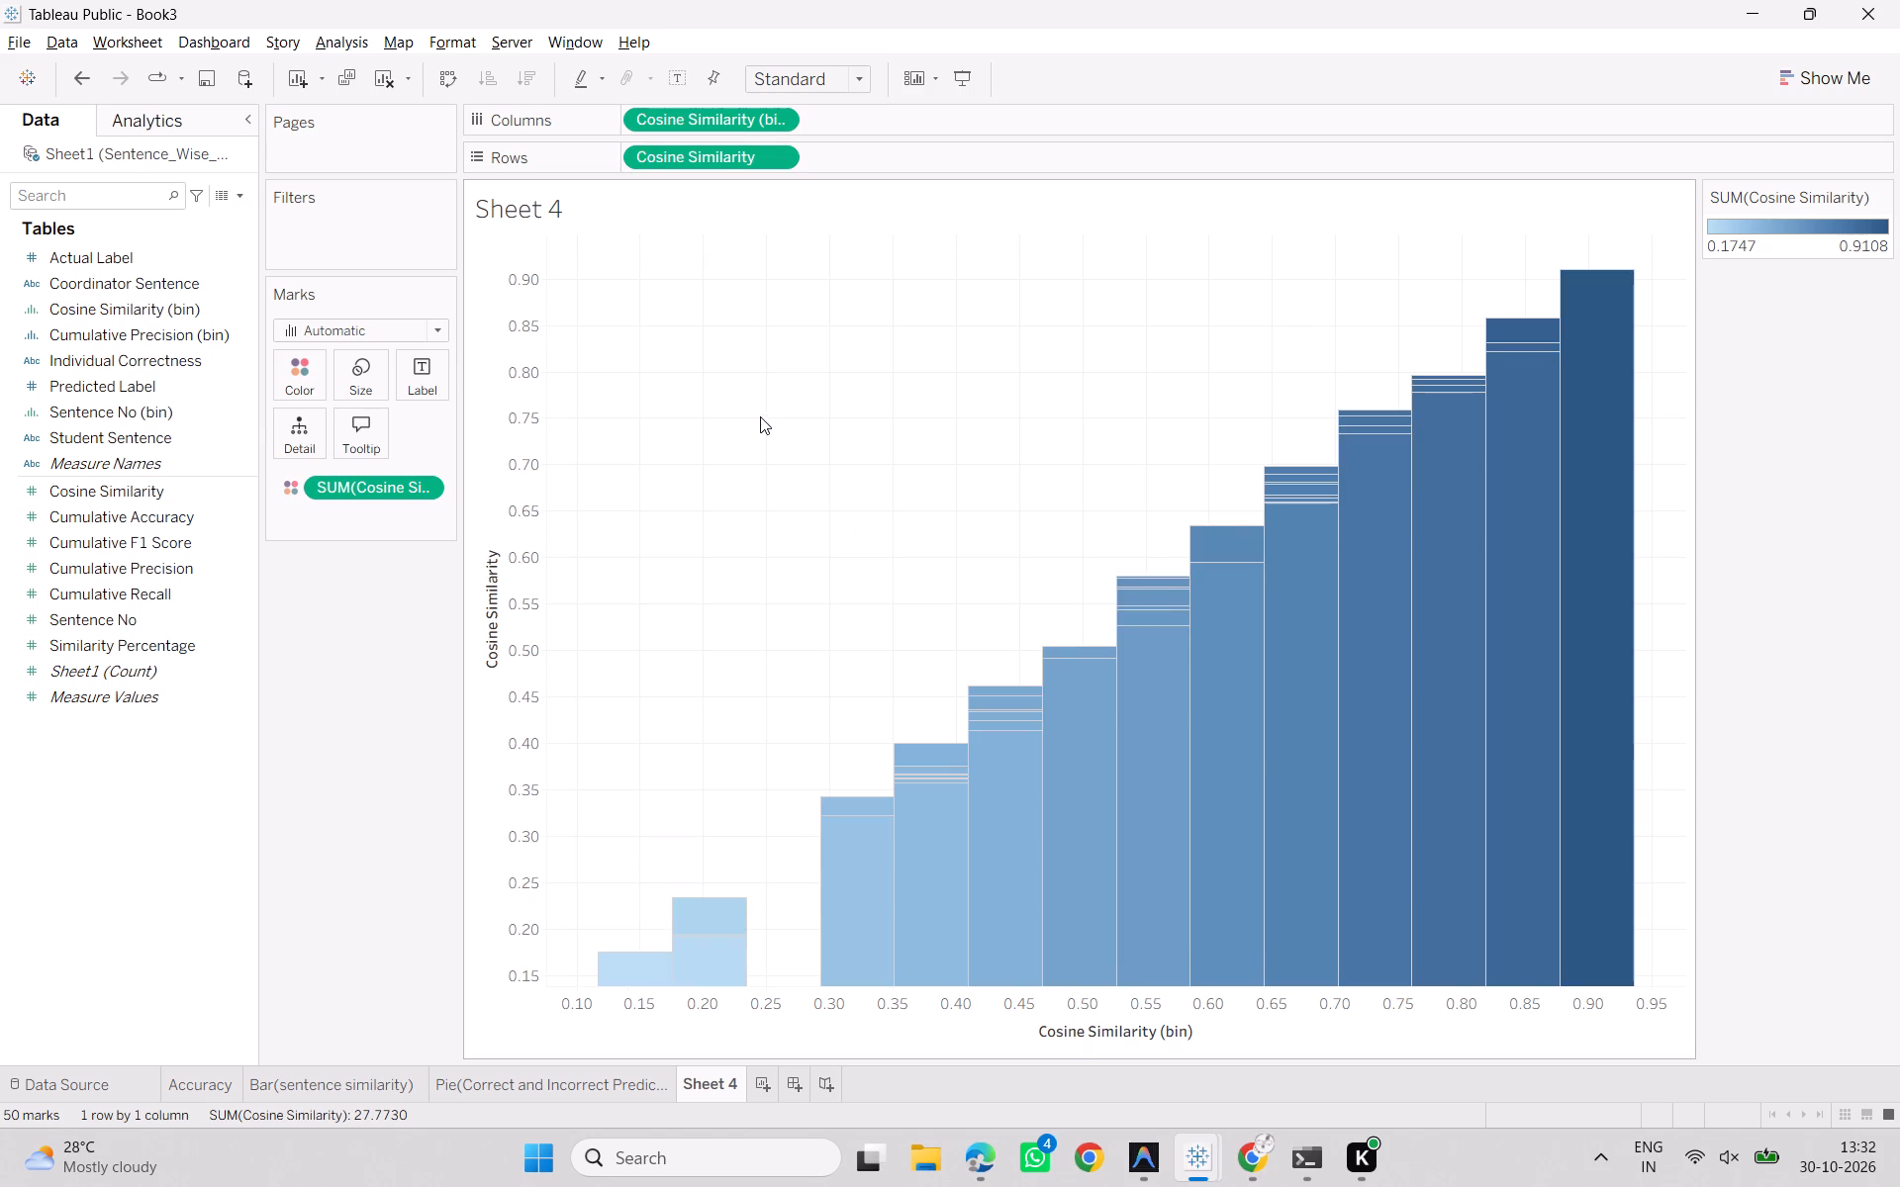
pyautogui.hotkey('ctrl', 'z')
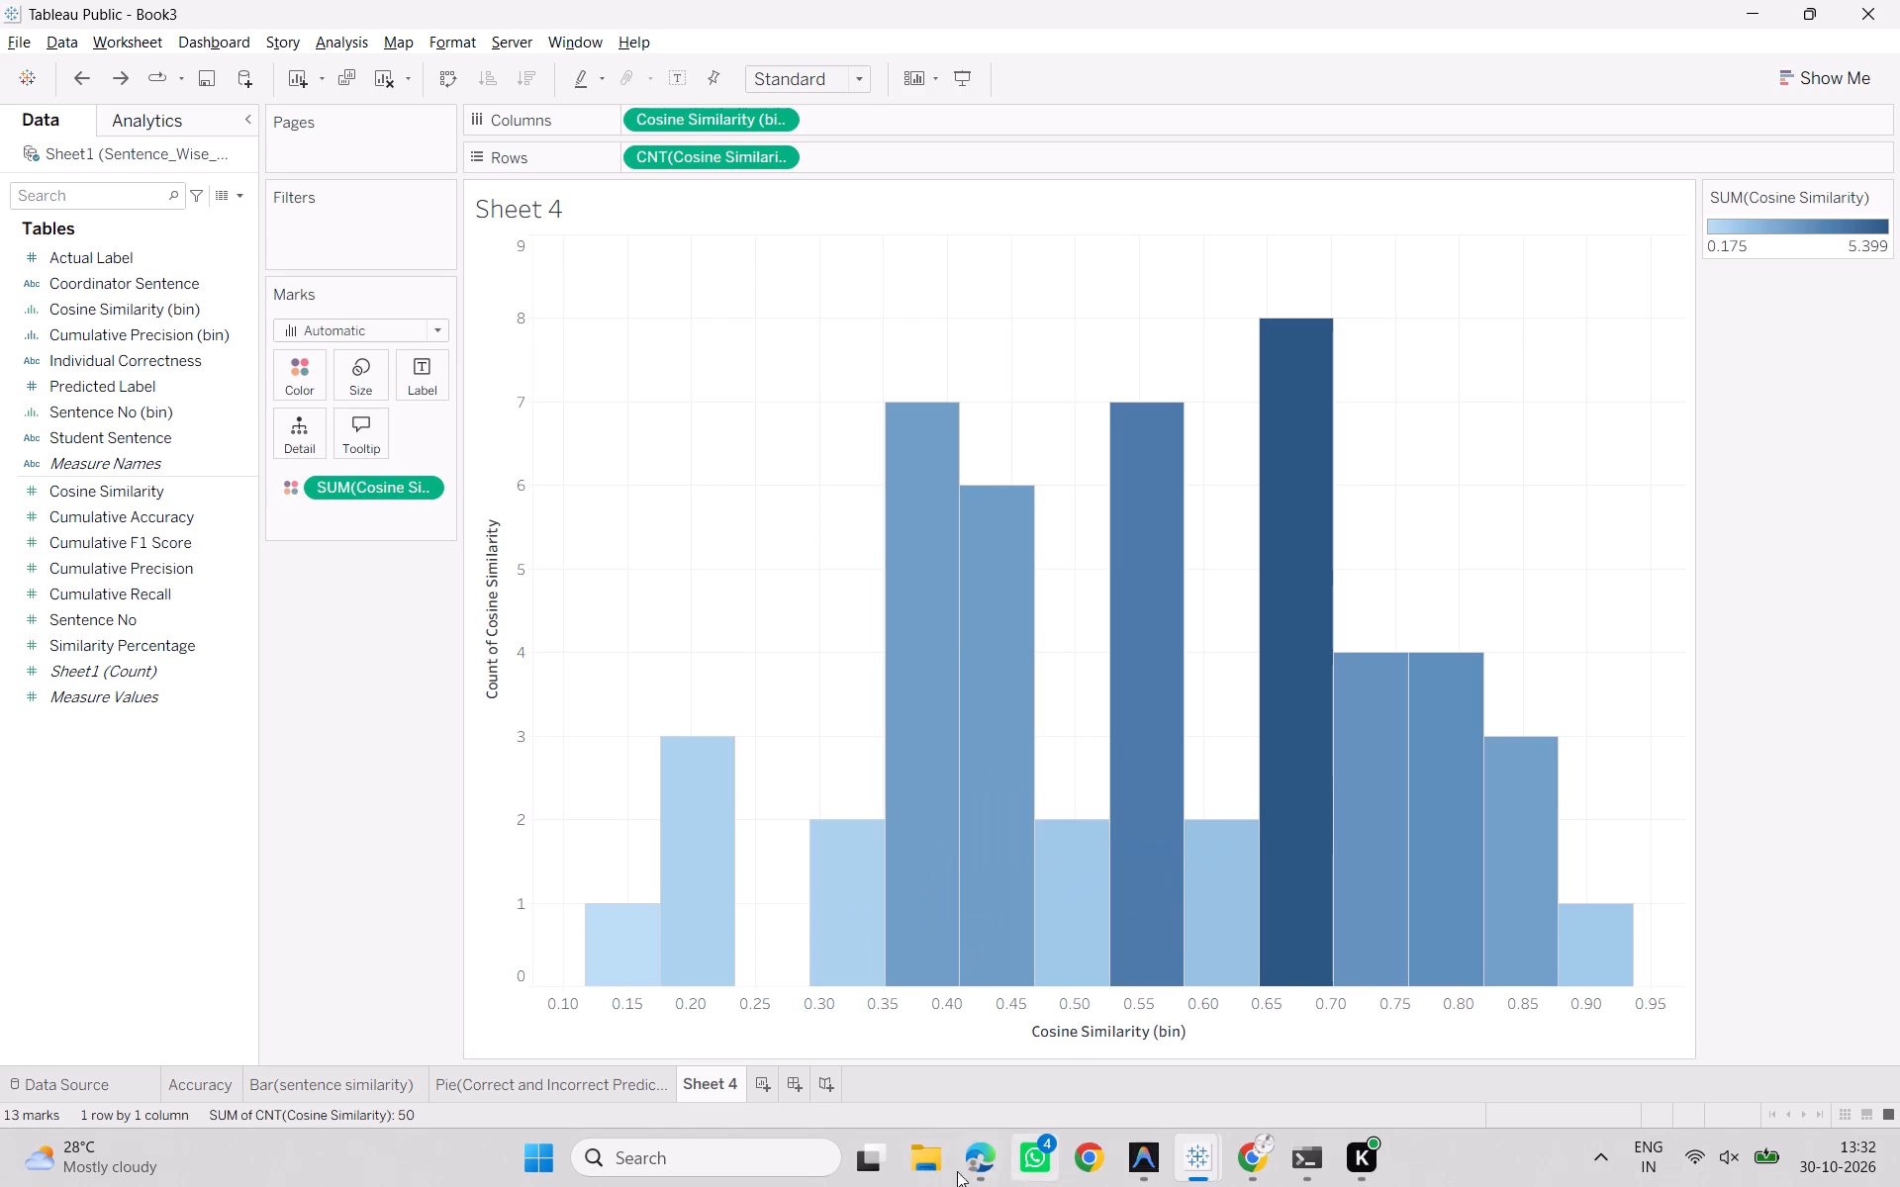
# Rename the Sheet 4 worksheet as Histogram.
pyautogui.doubleClick(721, 1081)
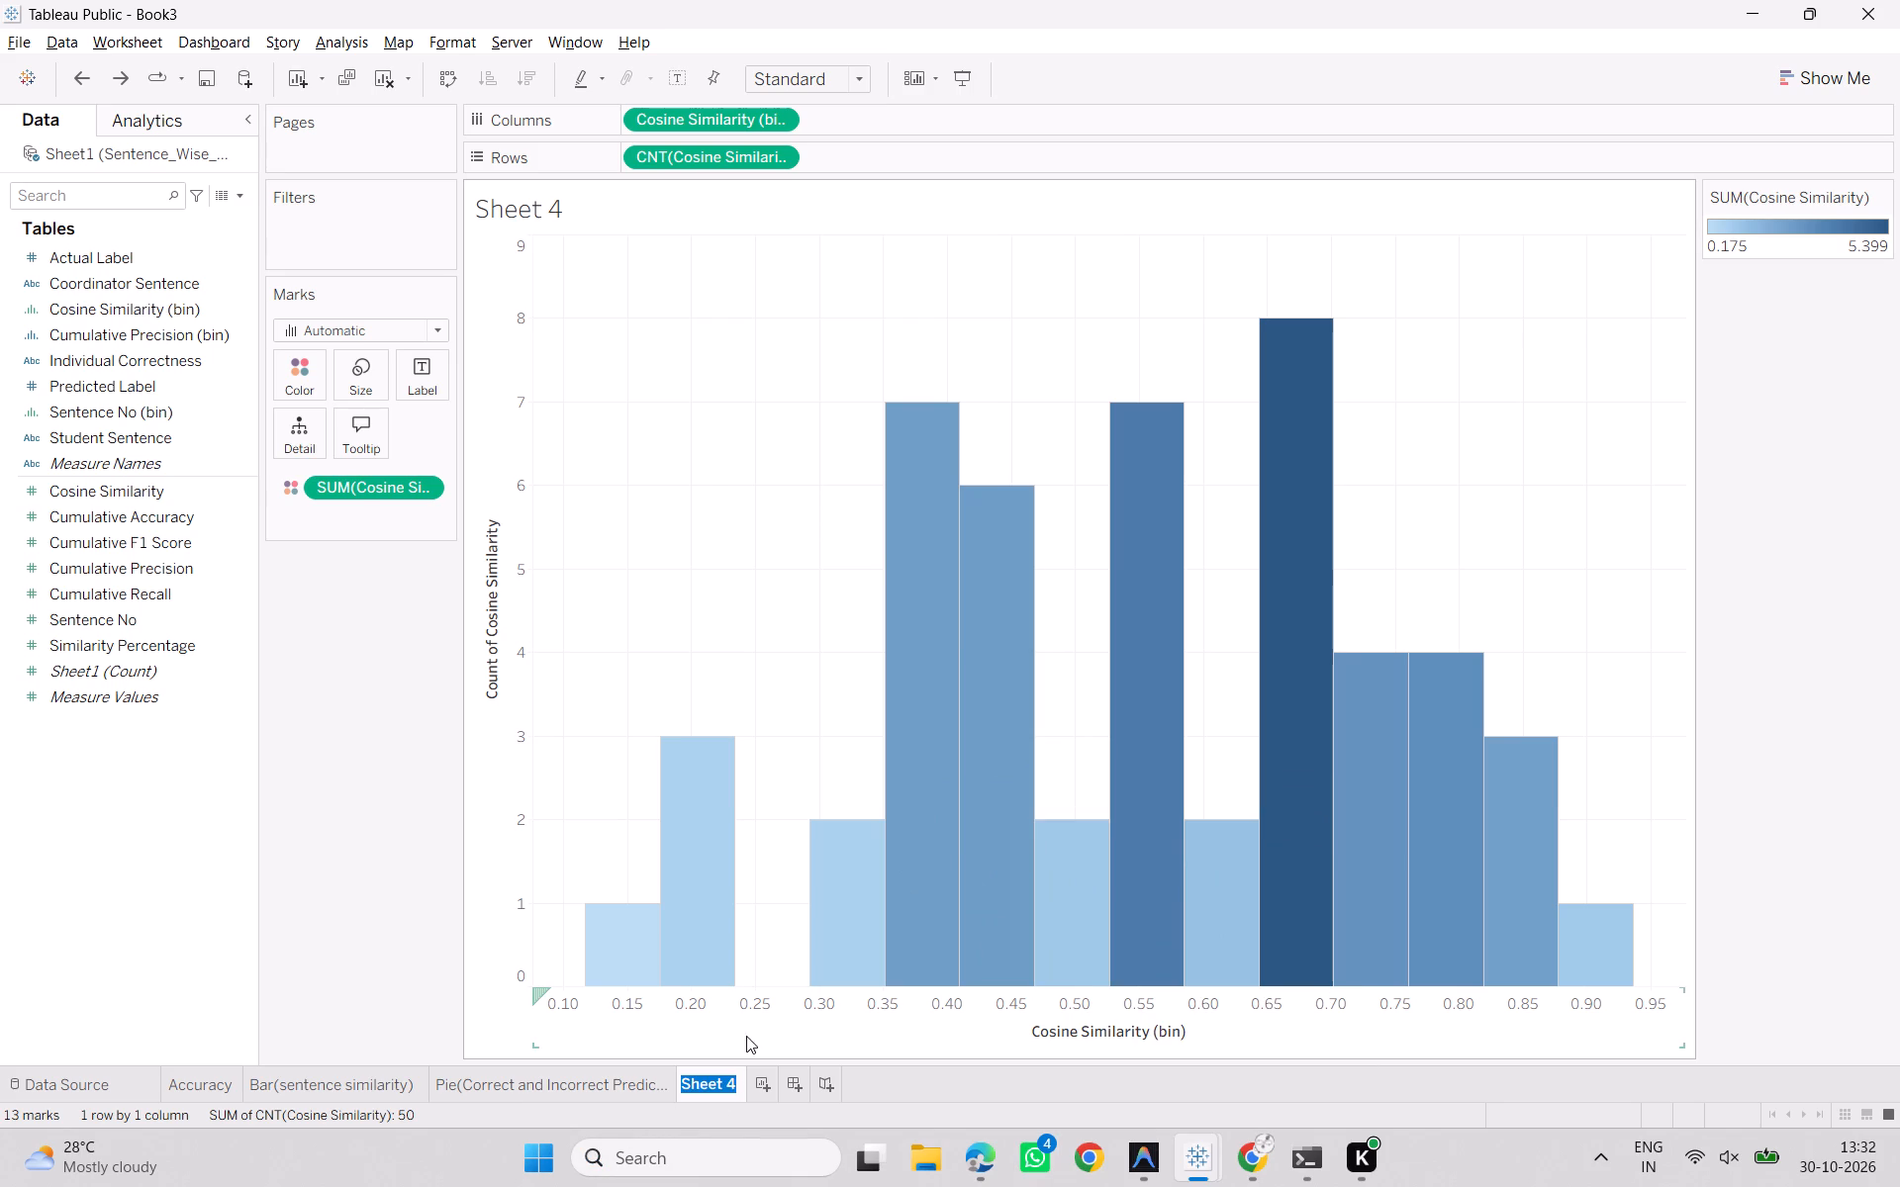
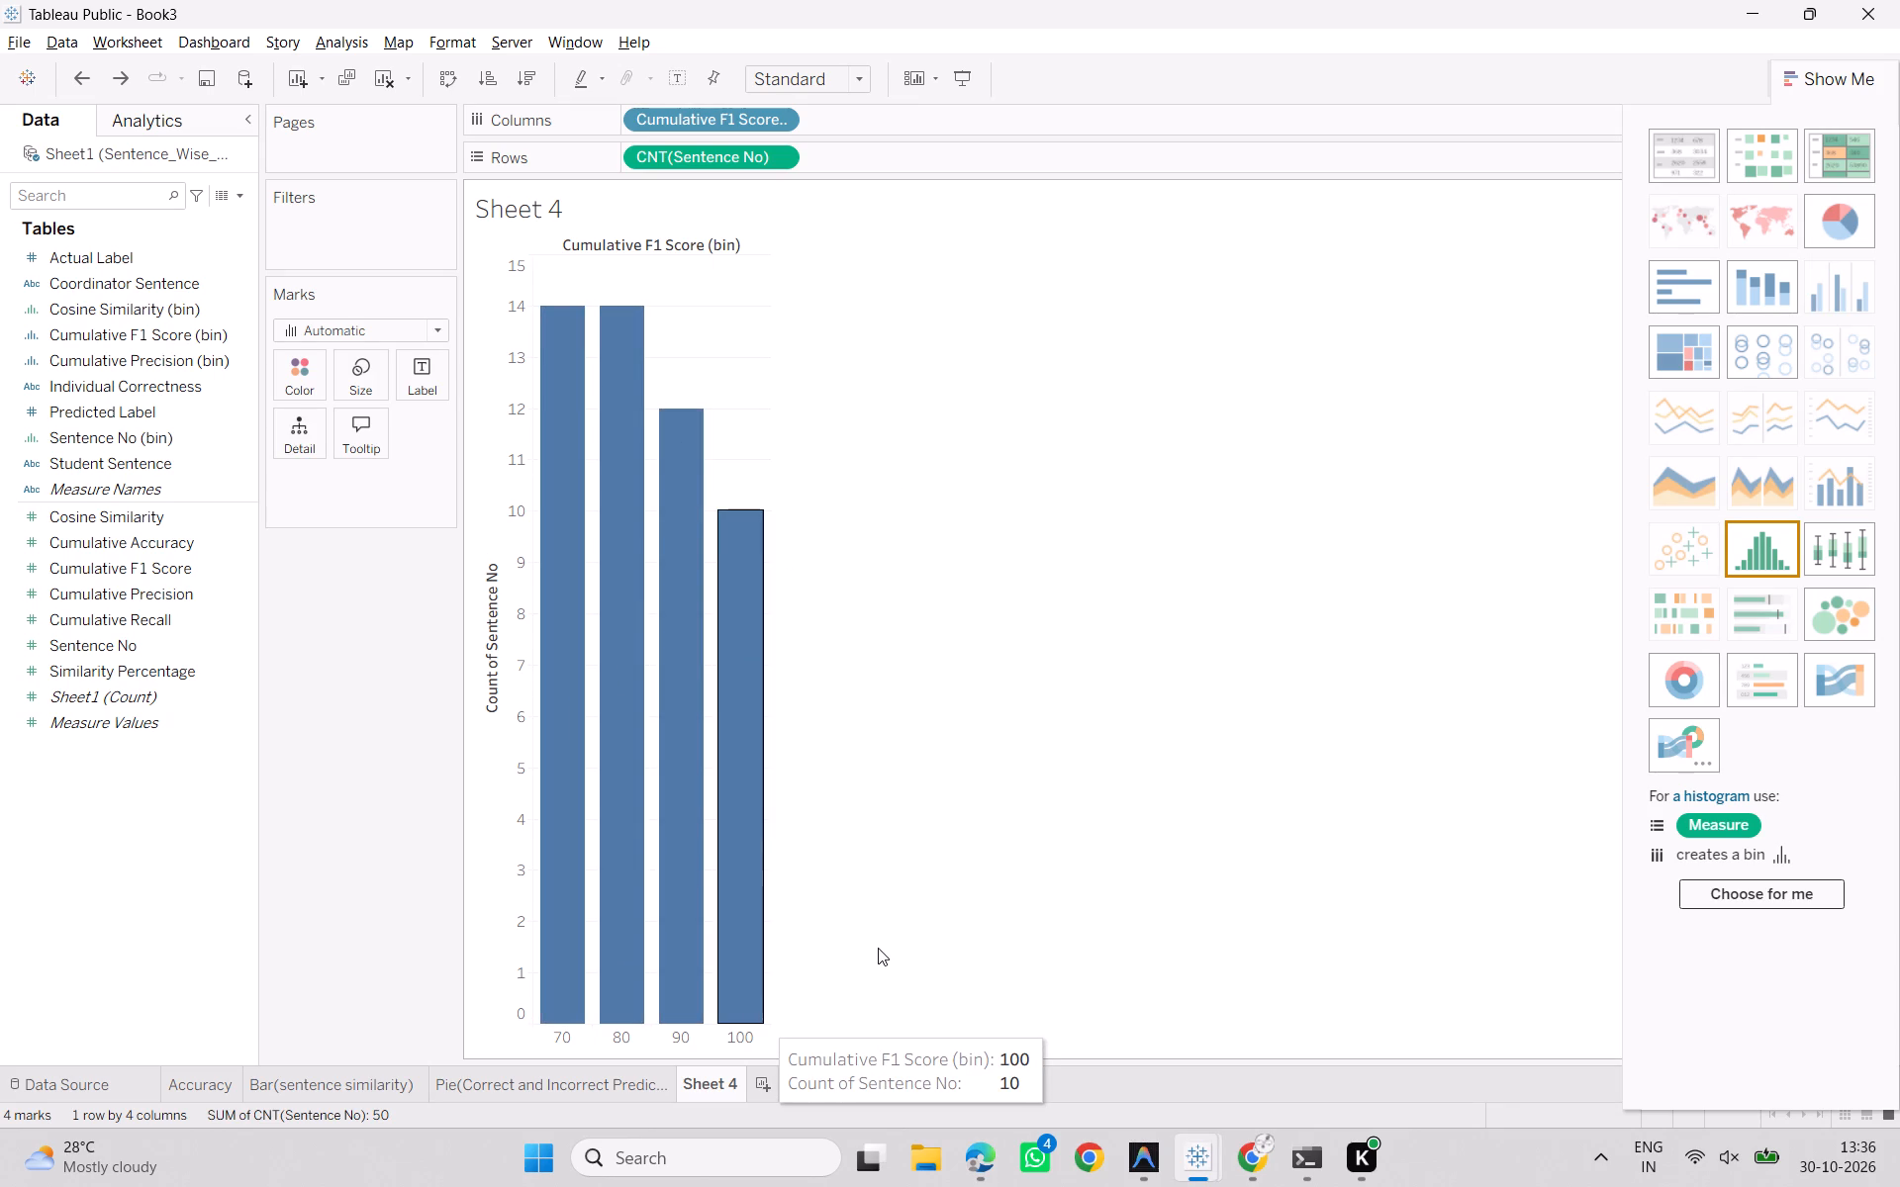
pyautogui.hotkey('alt', 'Tab')
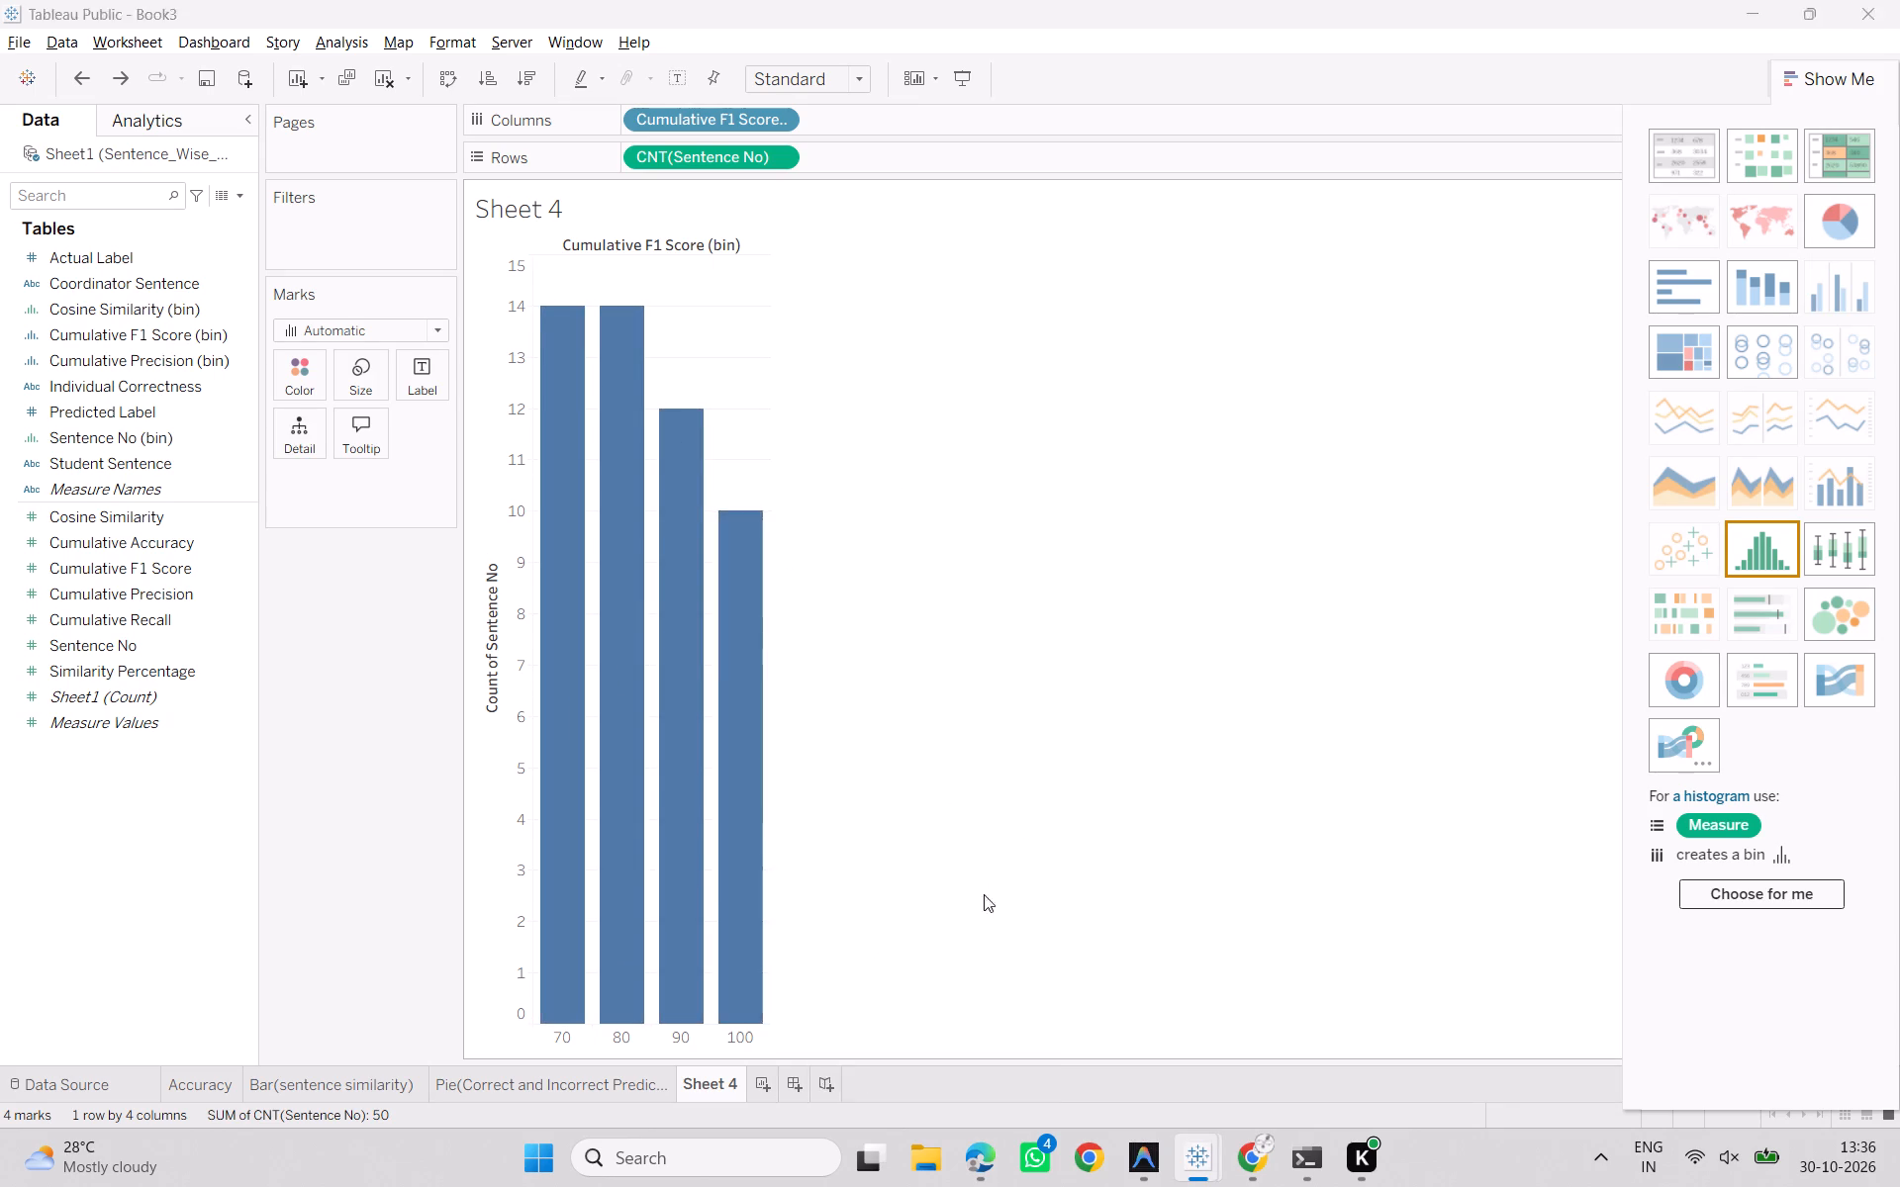
pyautogui.scroll(-5, 985, 728)
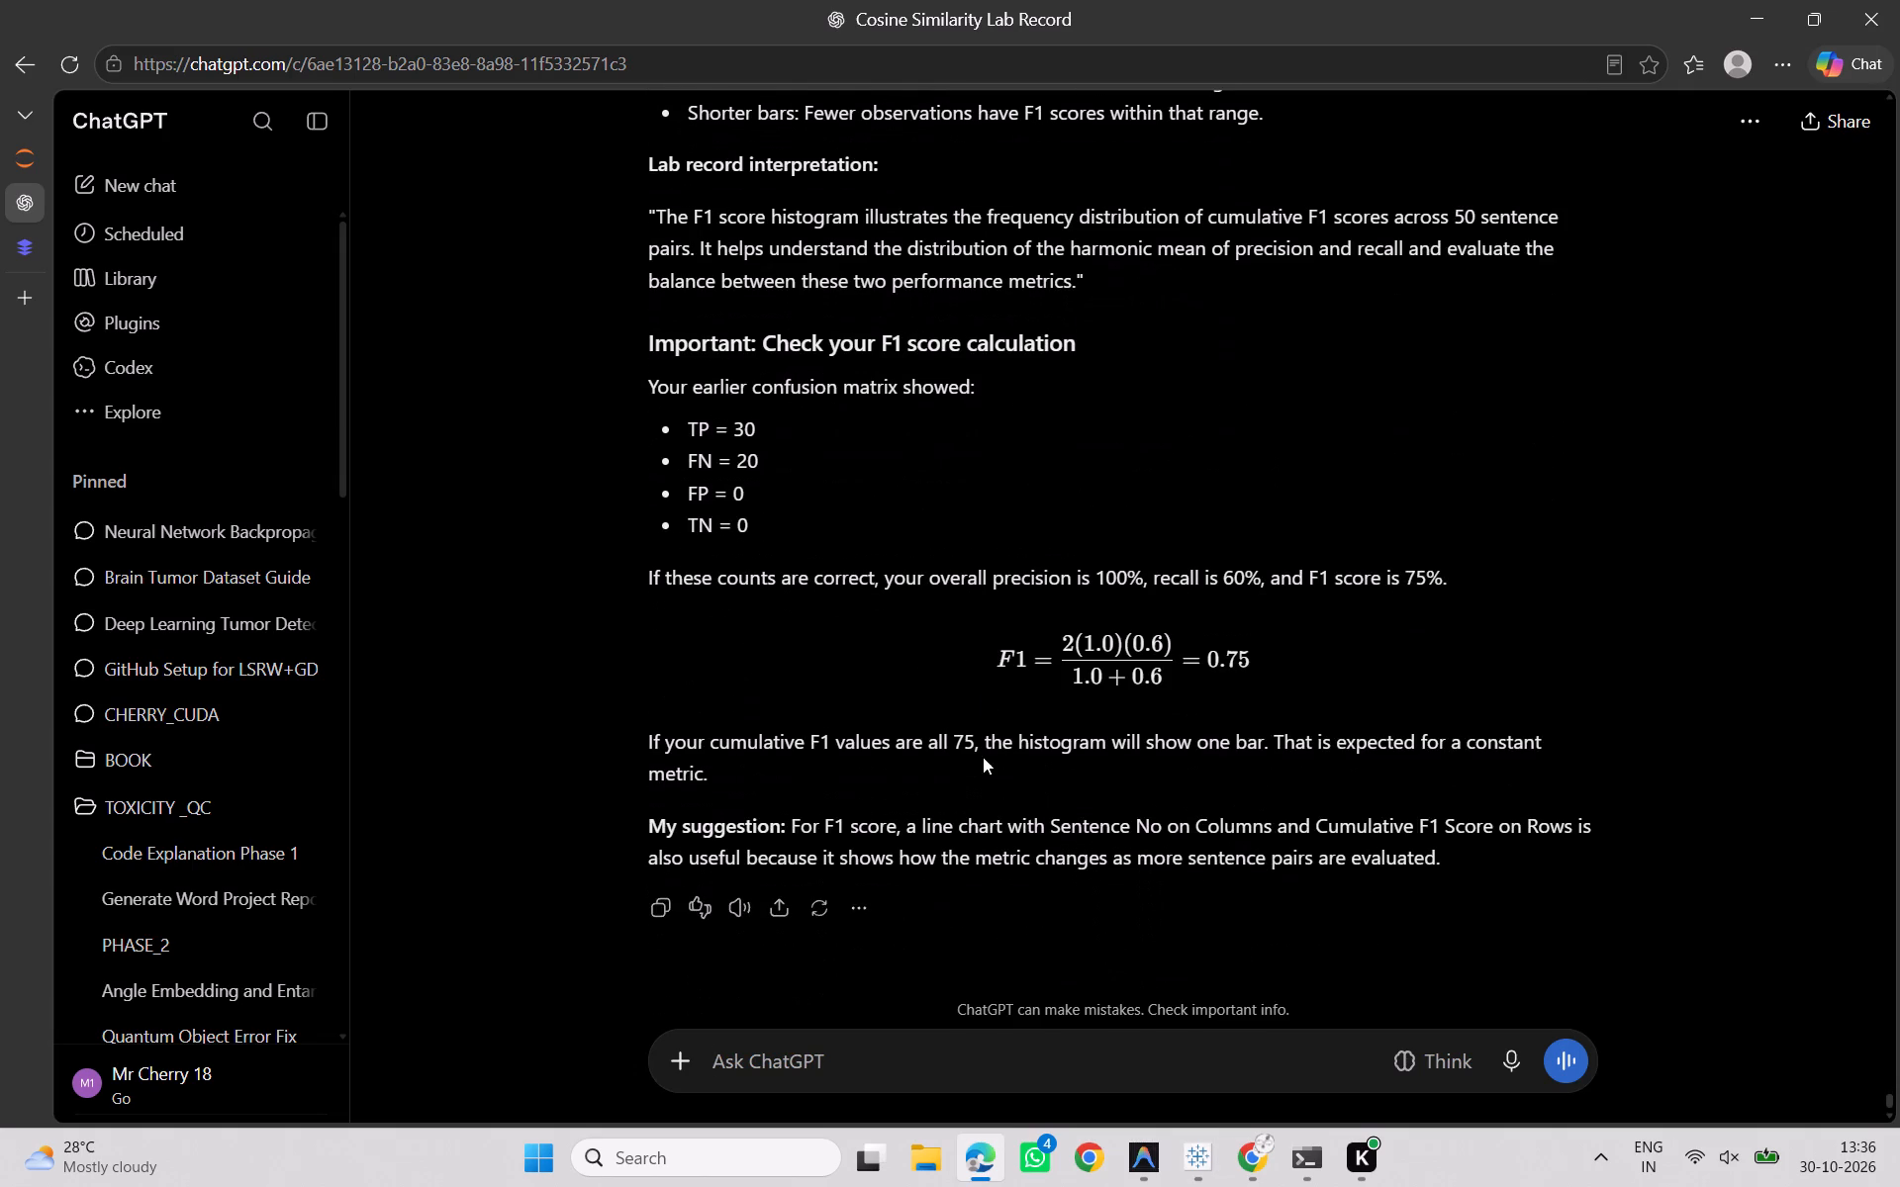
pyautogui.scroll(-2, 983, 757)
pyautogui.scroll(1, 983, 763)
pyautogui.scroll(-1, 983, 769)
pyautogui.click(887, 1071)
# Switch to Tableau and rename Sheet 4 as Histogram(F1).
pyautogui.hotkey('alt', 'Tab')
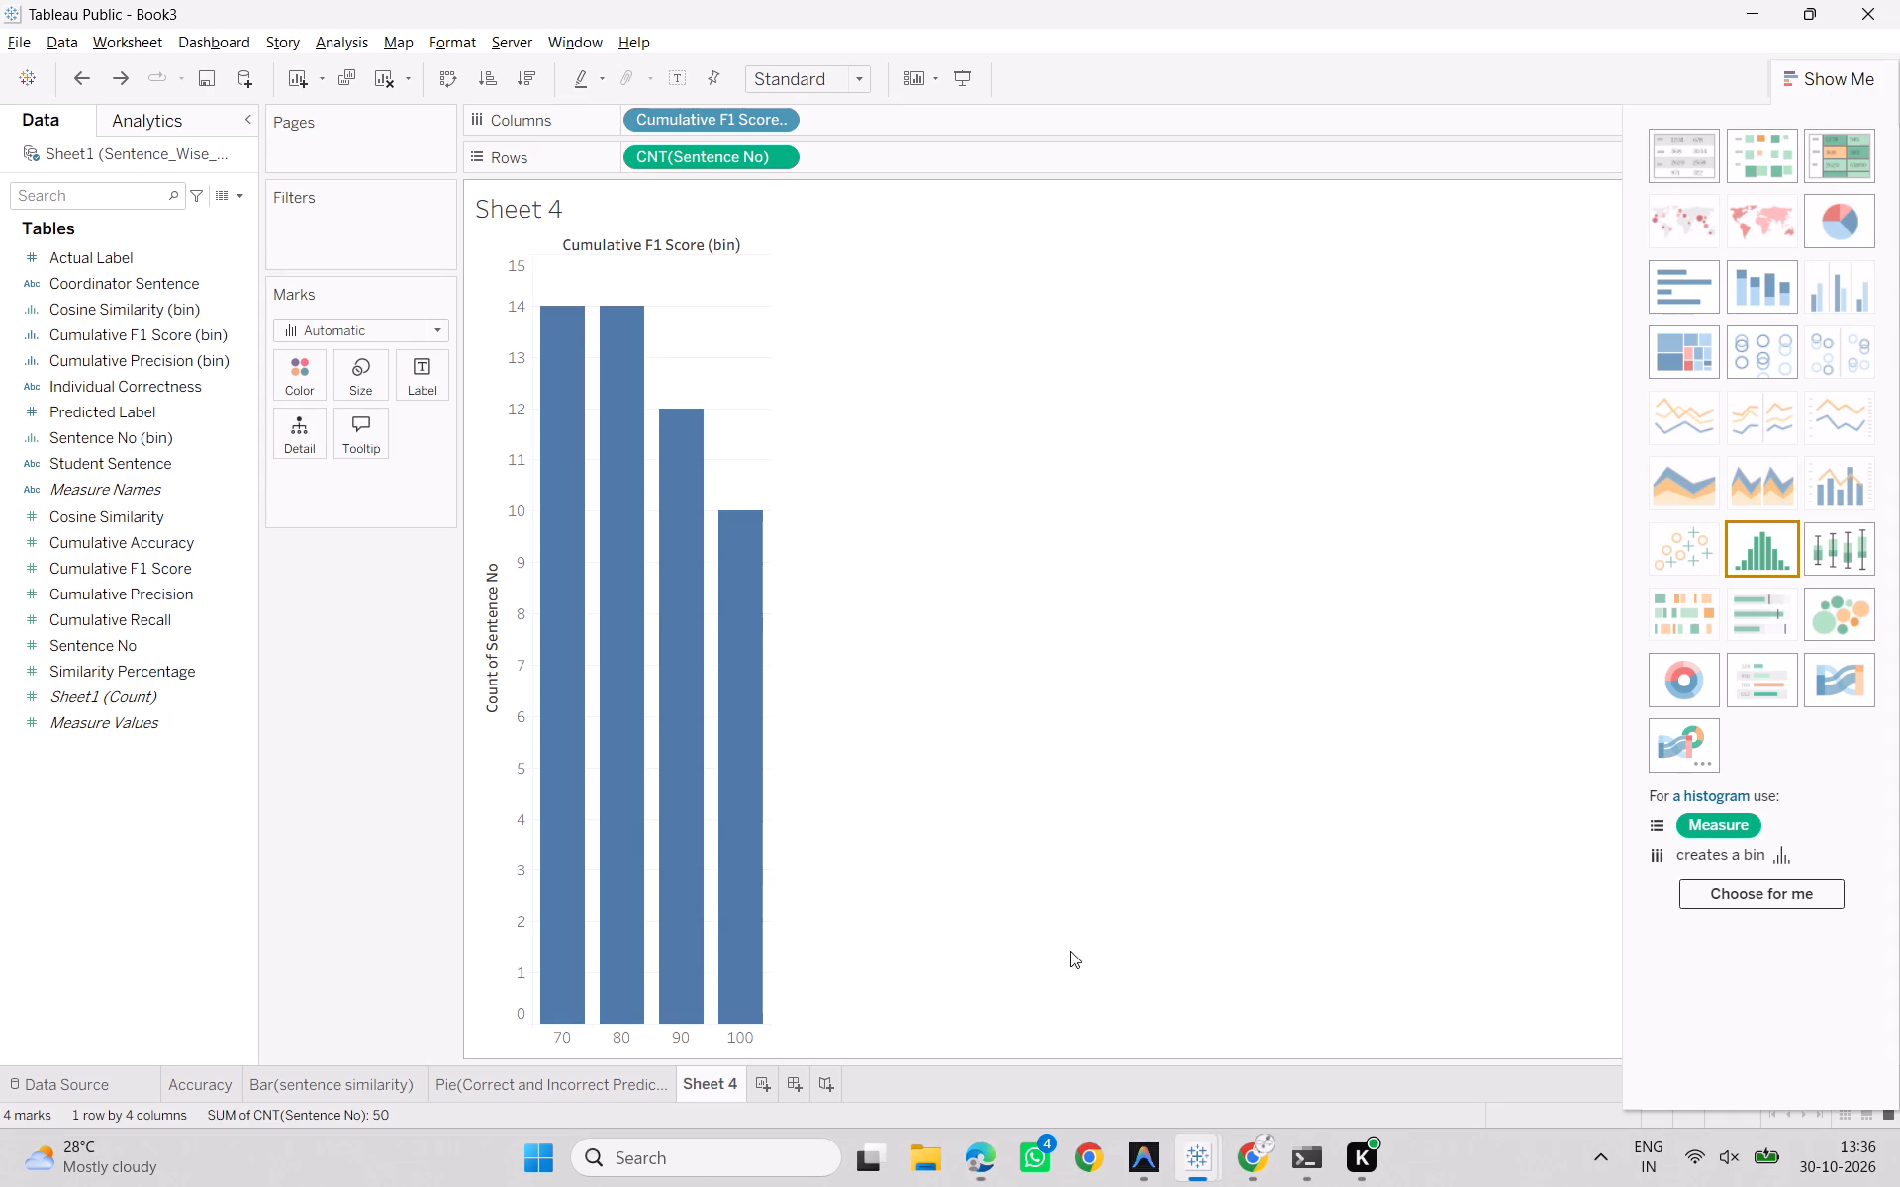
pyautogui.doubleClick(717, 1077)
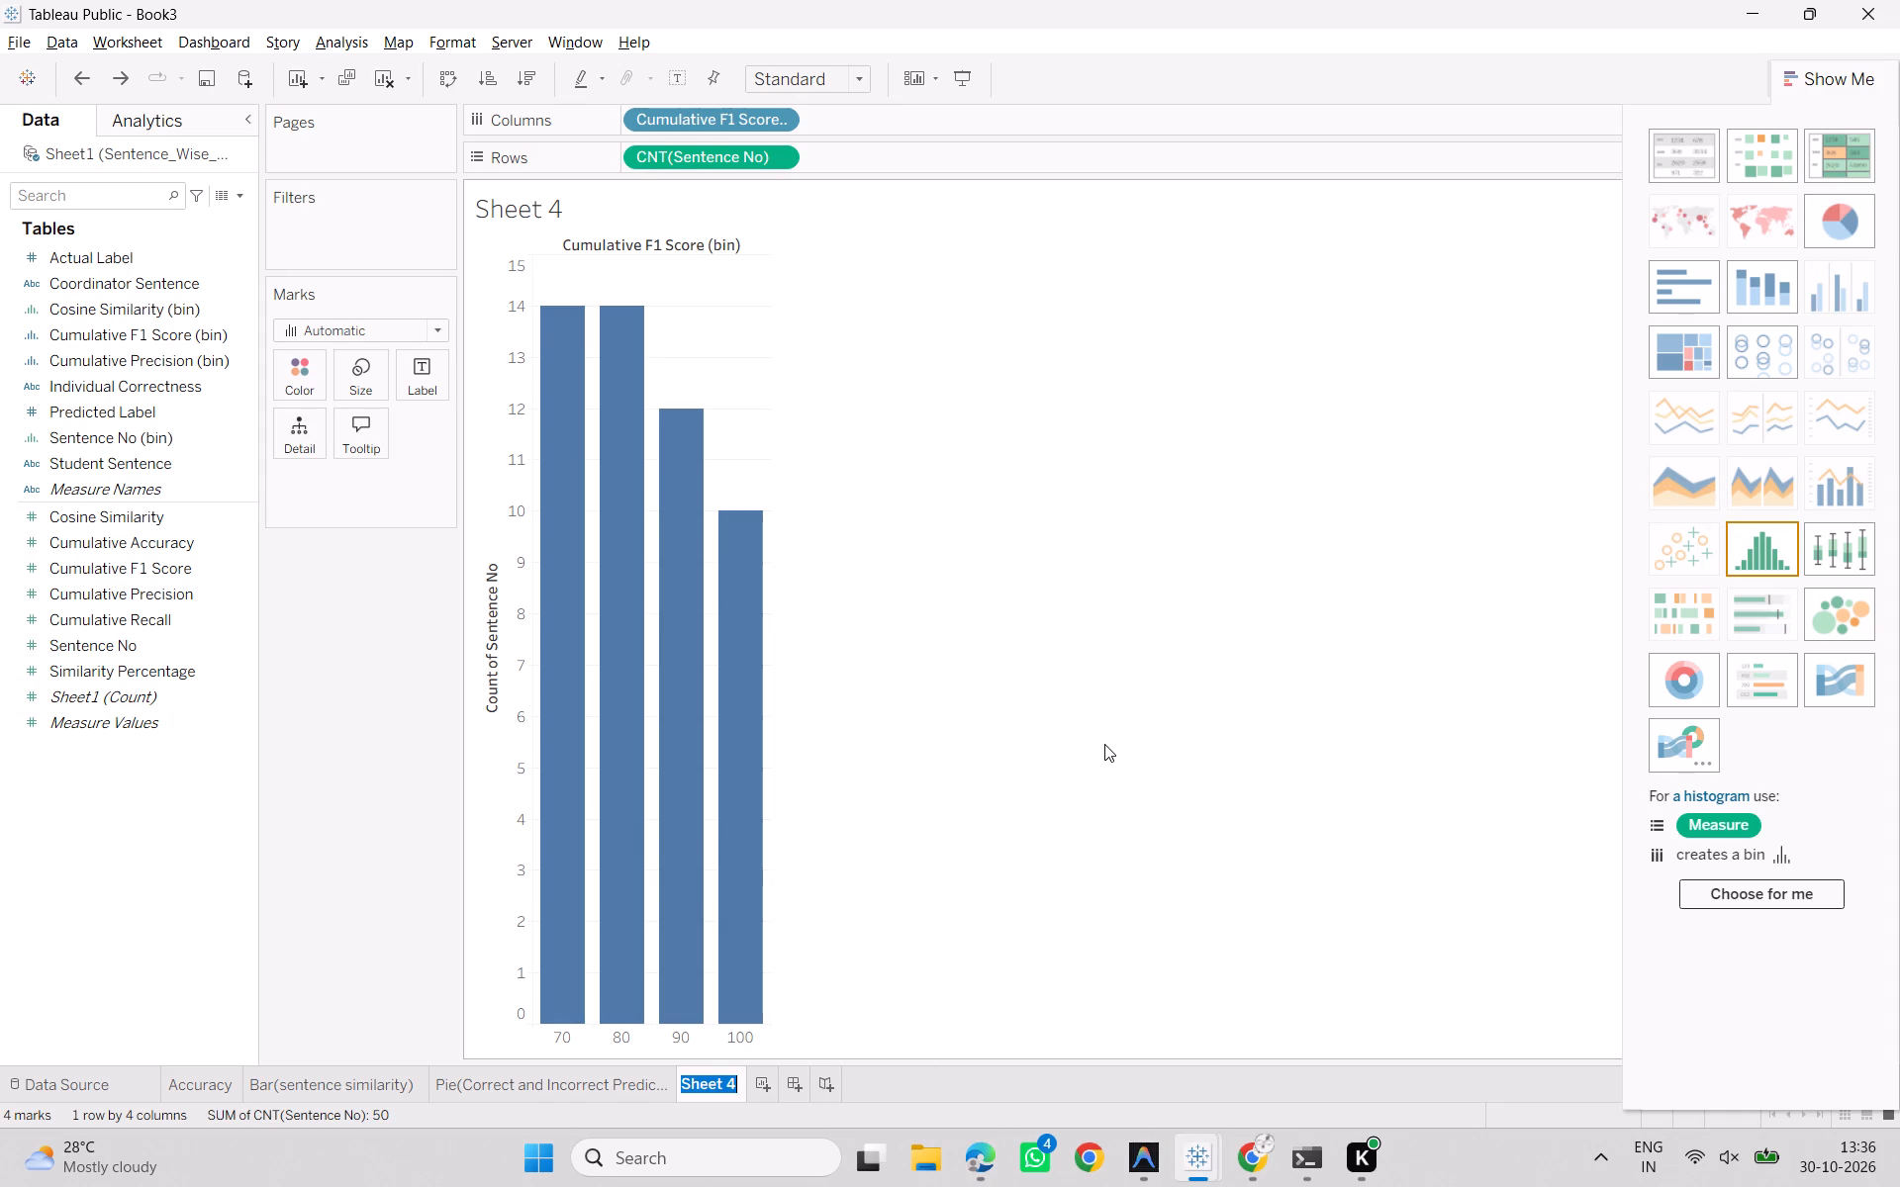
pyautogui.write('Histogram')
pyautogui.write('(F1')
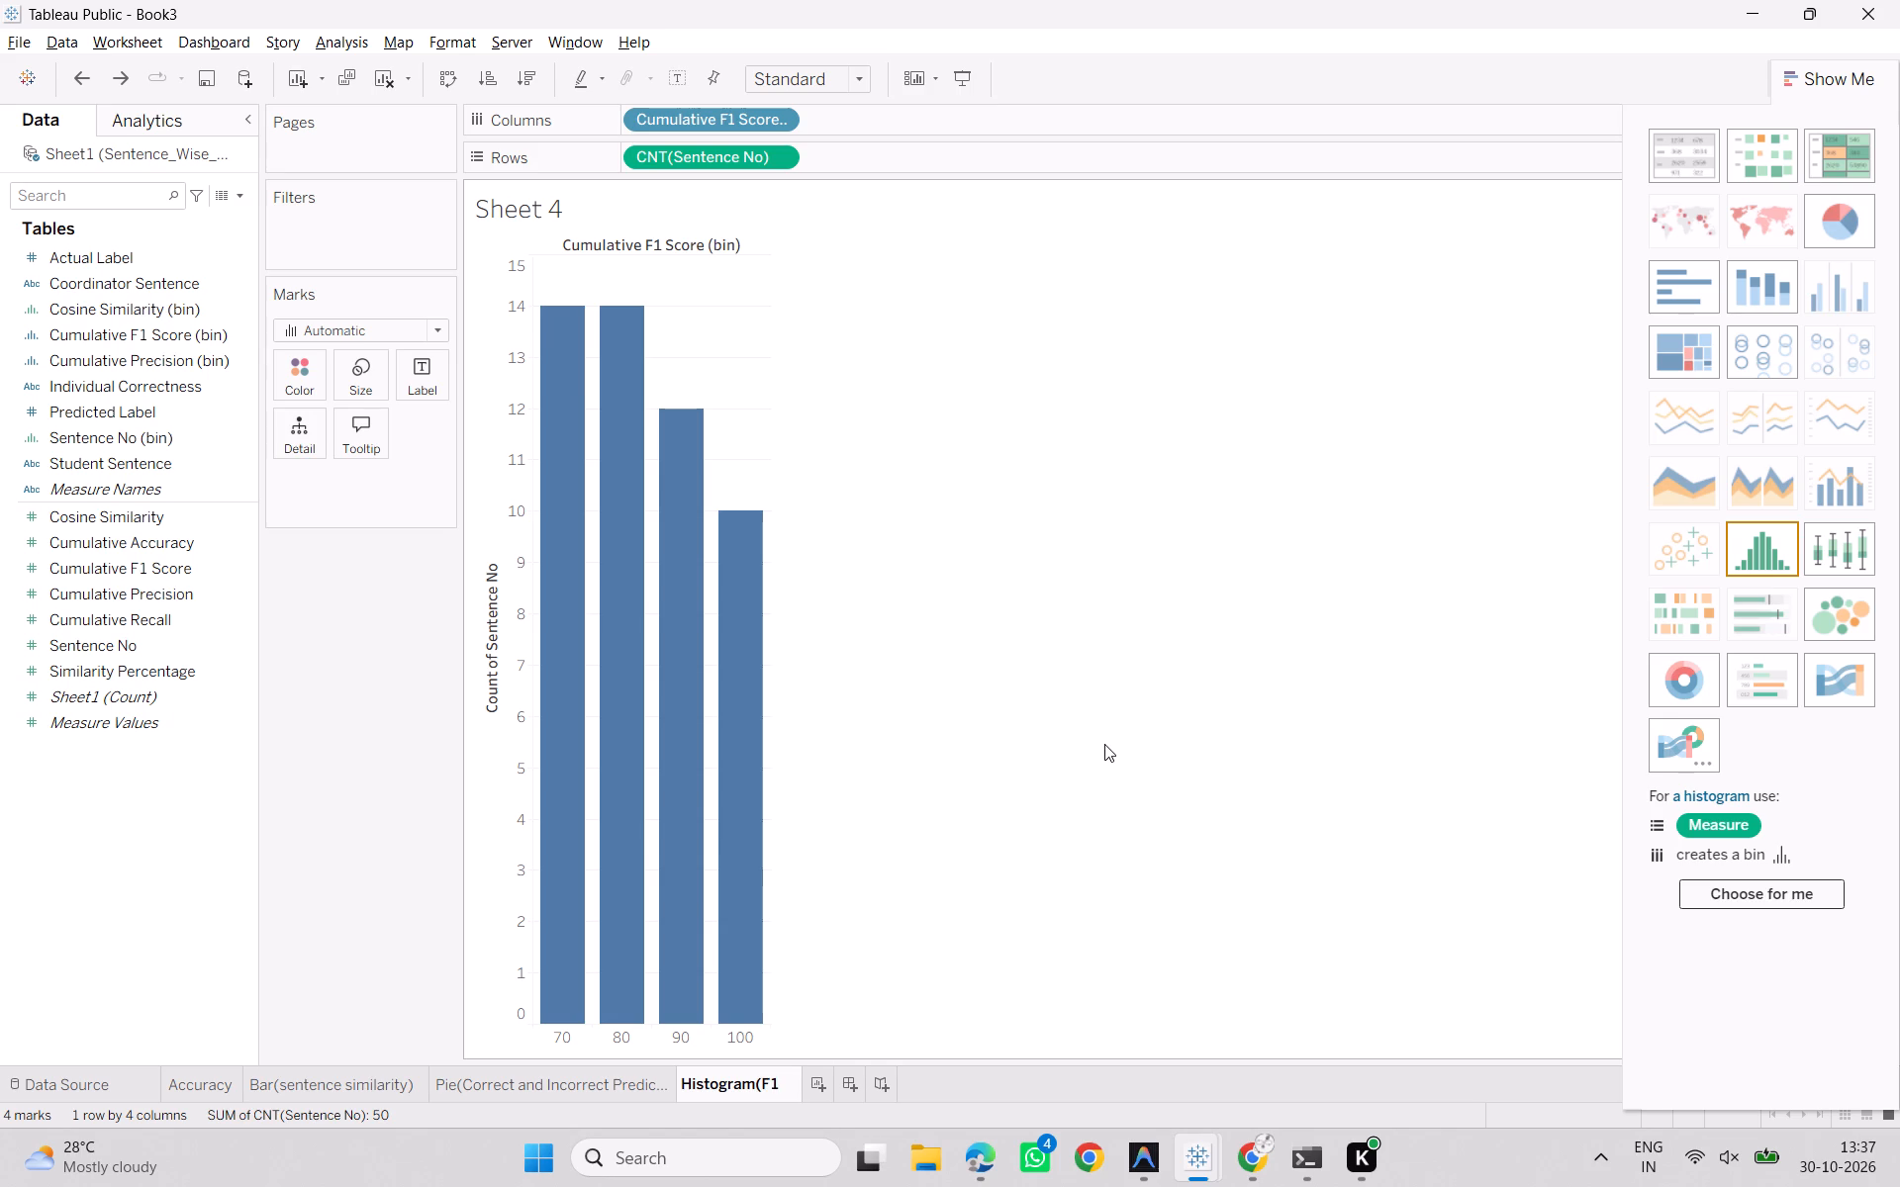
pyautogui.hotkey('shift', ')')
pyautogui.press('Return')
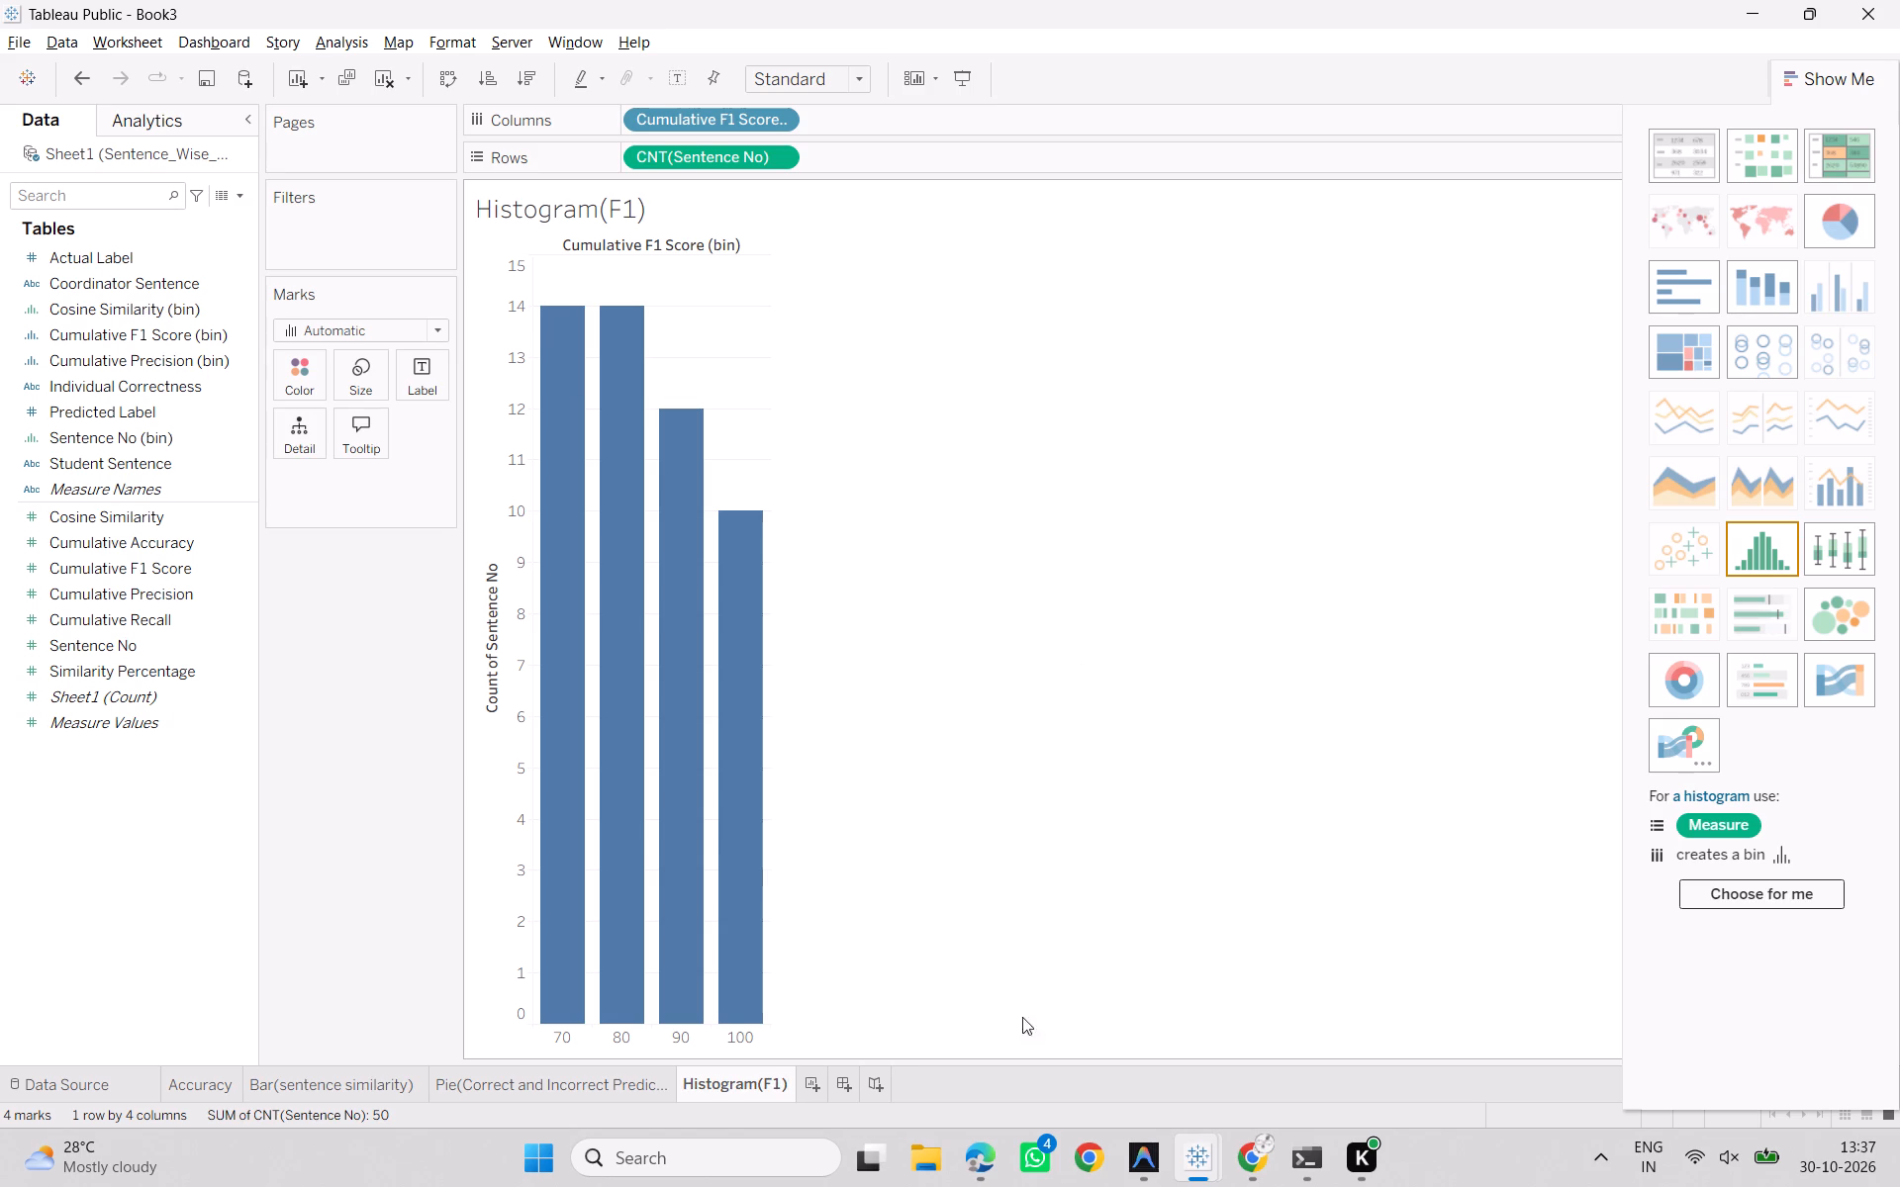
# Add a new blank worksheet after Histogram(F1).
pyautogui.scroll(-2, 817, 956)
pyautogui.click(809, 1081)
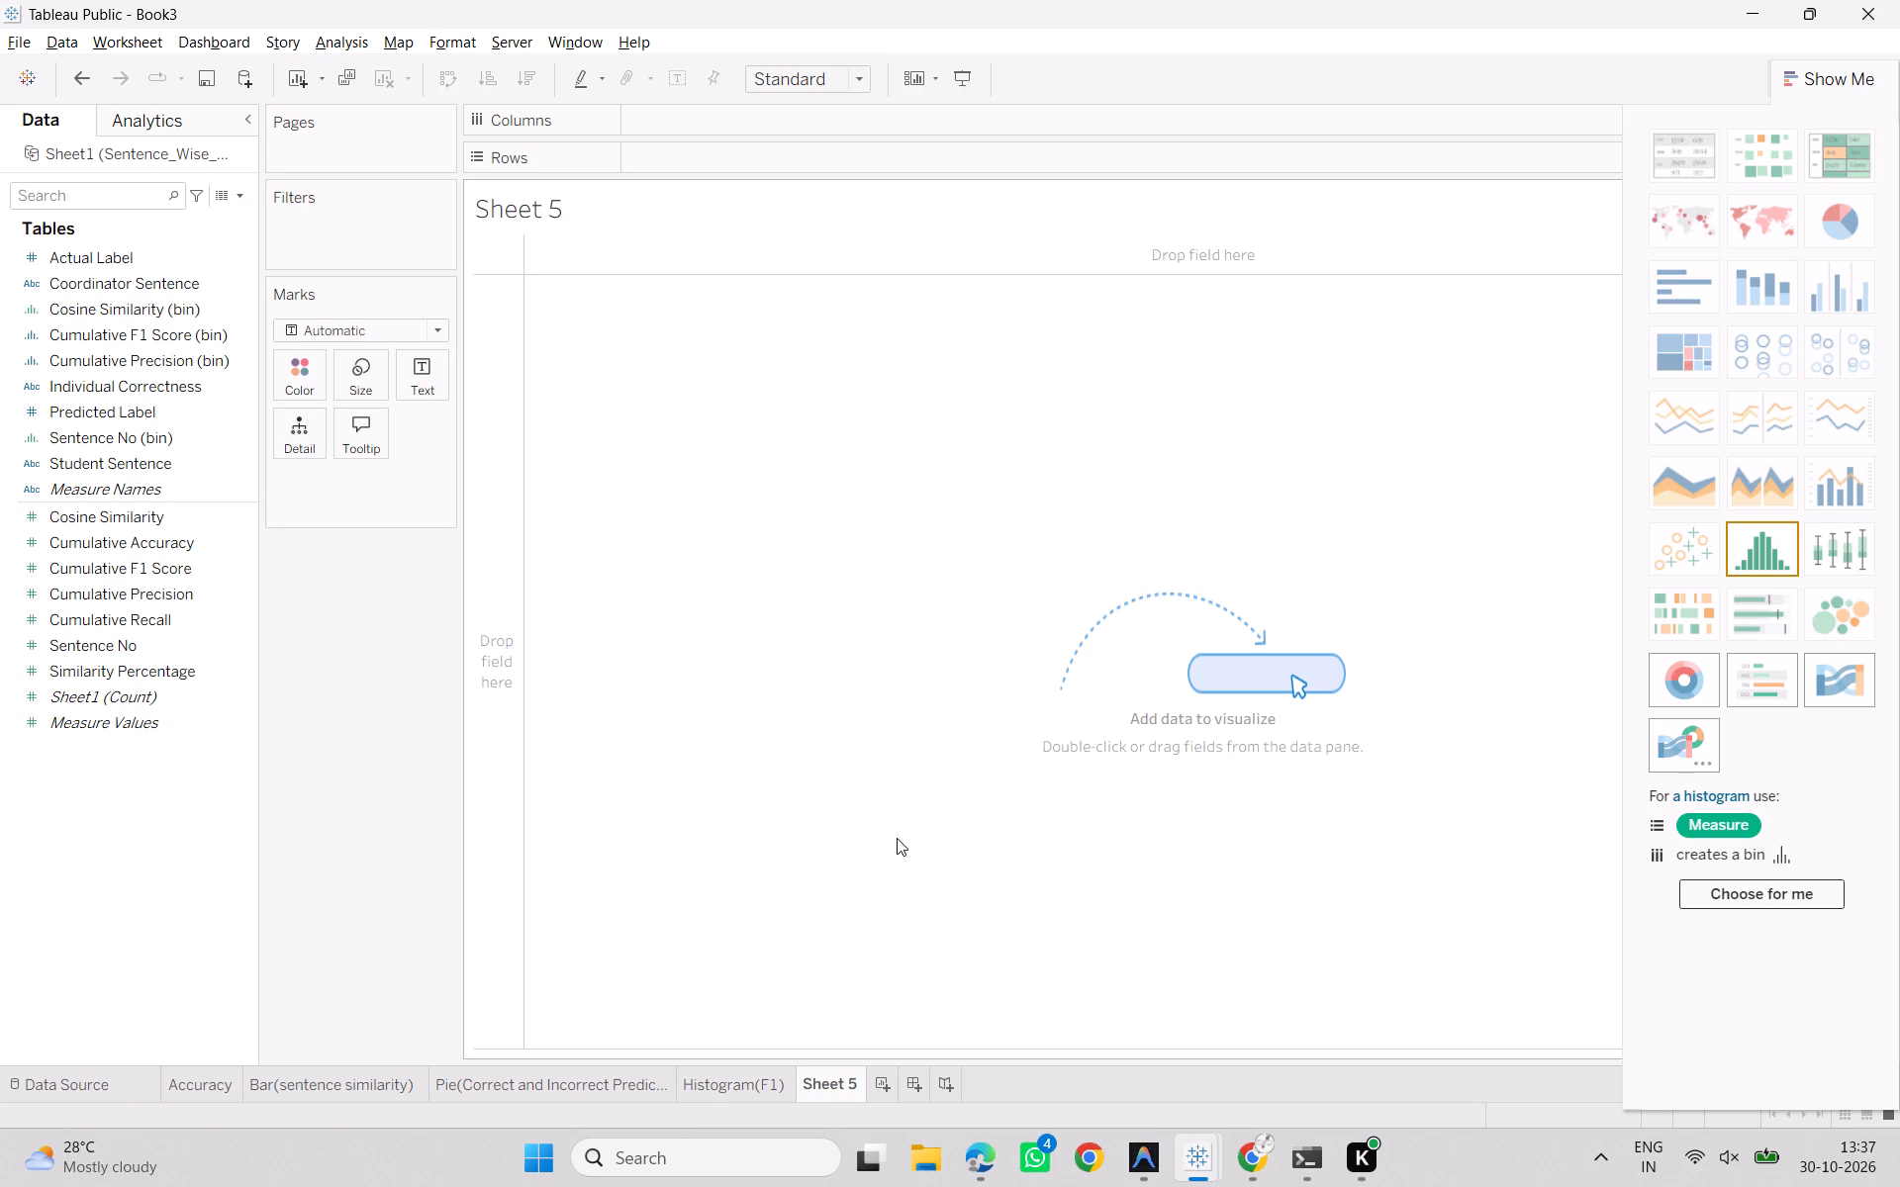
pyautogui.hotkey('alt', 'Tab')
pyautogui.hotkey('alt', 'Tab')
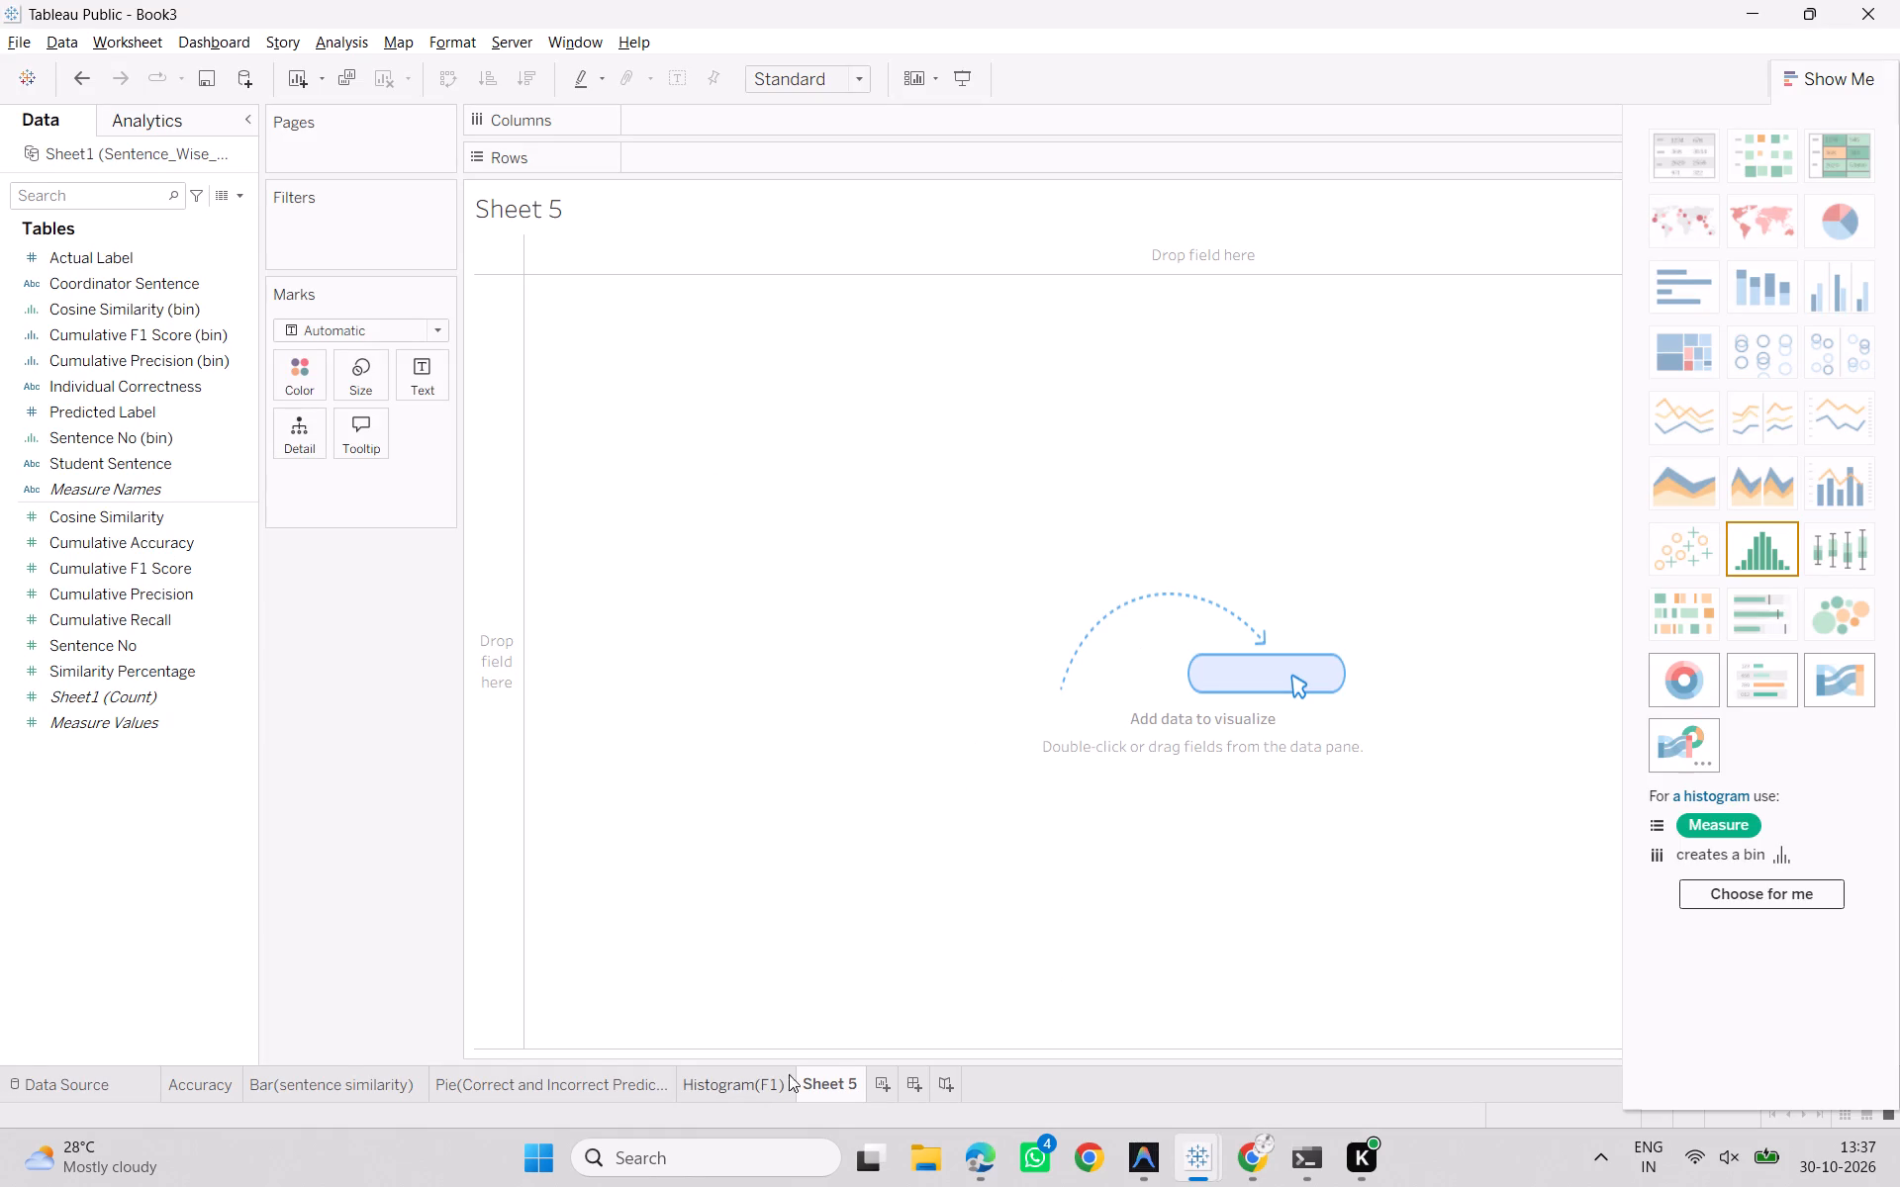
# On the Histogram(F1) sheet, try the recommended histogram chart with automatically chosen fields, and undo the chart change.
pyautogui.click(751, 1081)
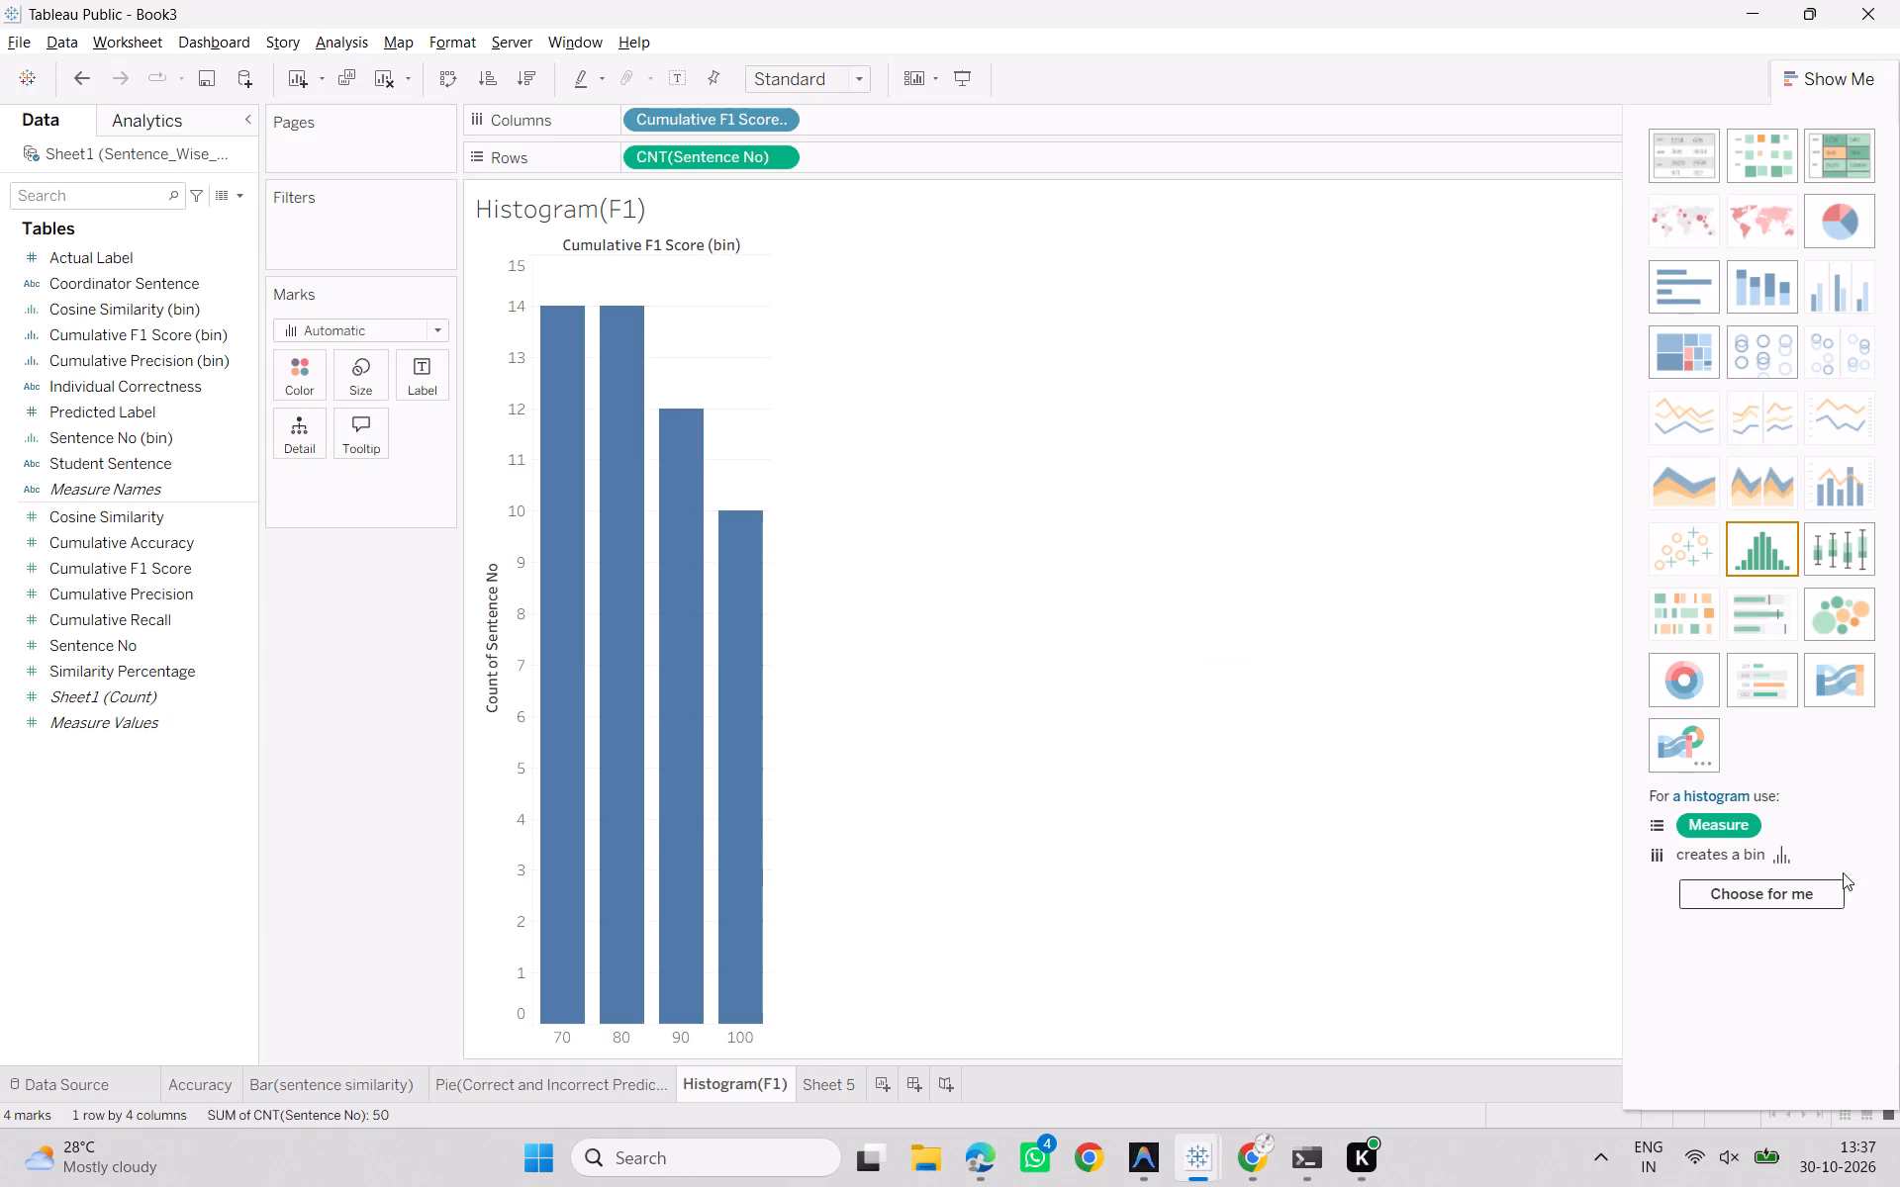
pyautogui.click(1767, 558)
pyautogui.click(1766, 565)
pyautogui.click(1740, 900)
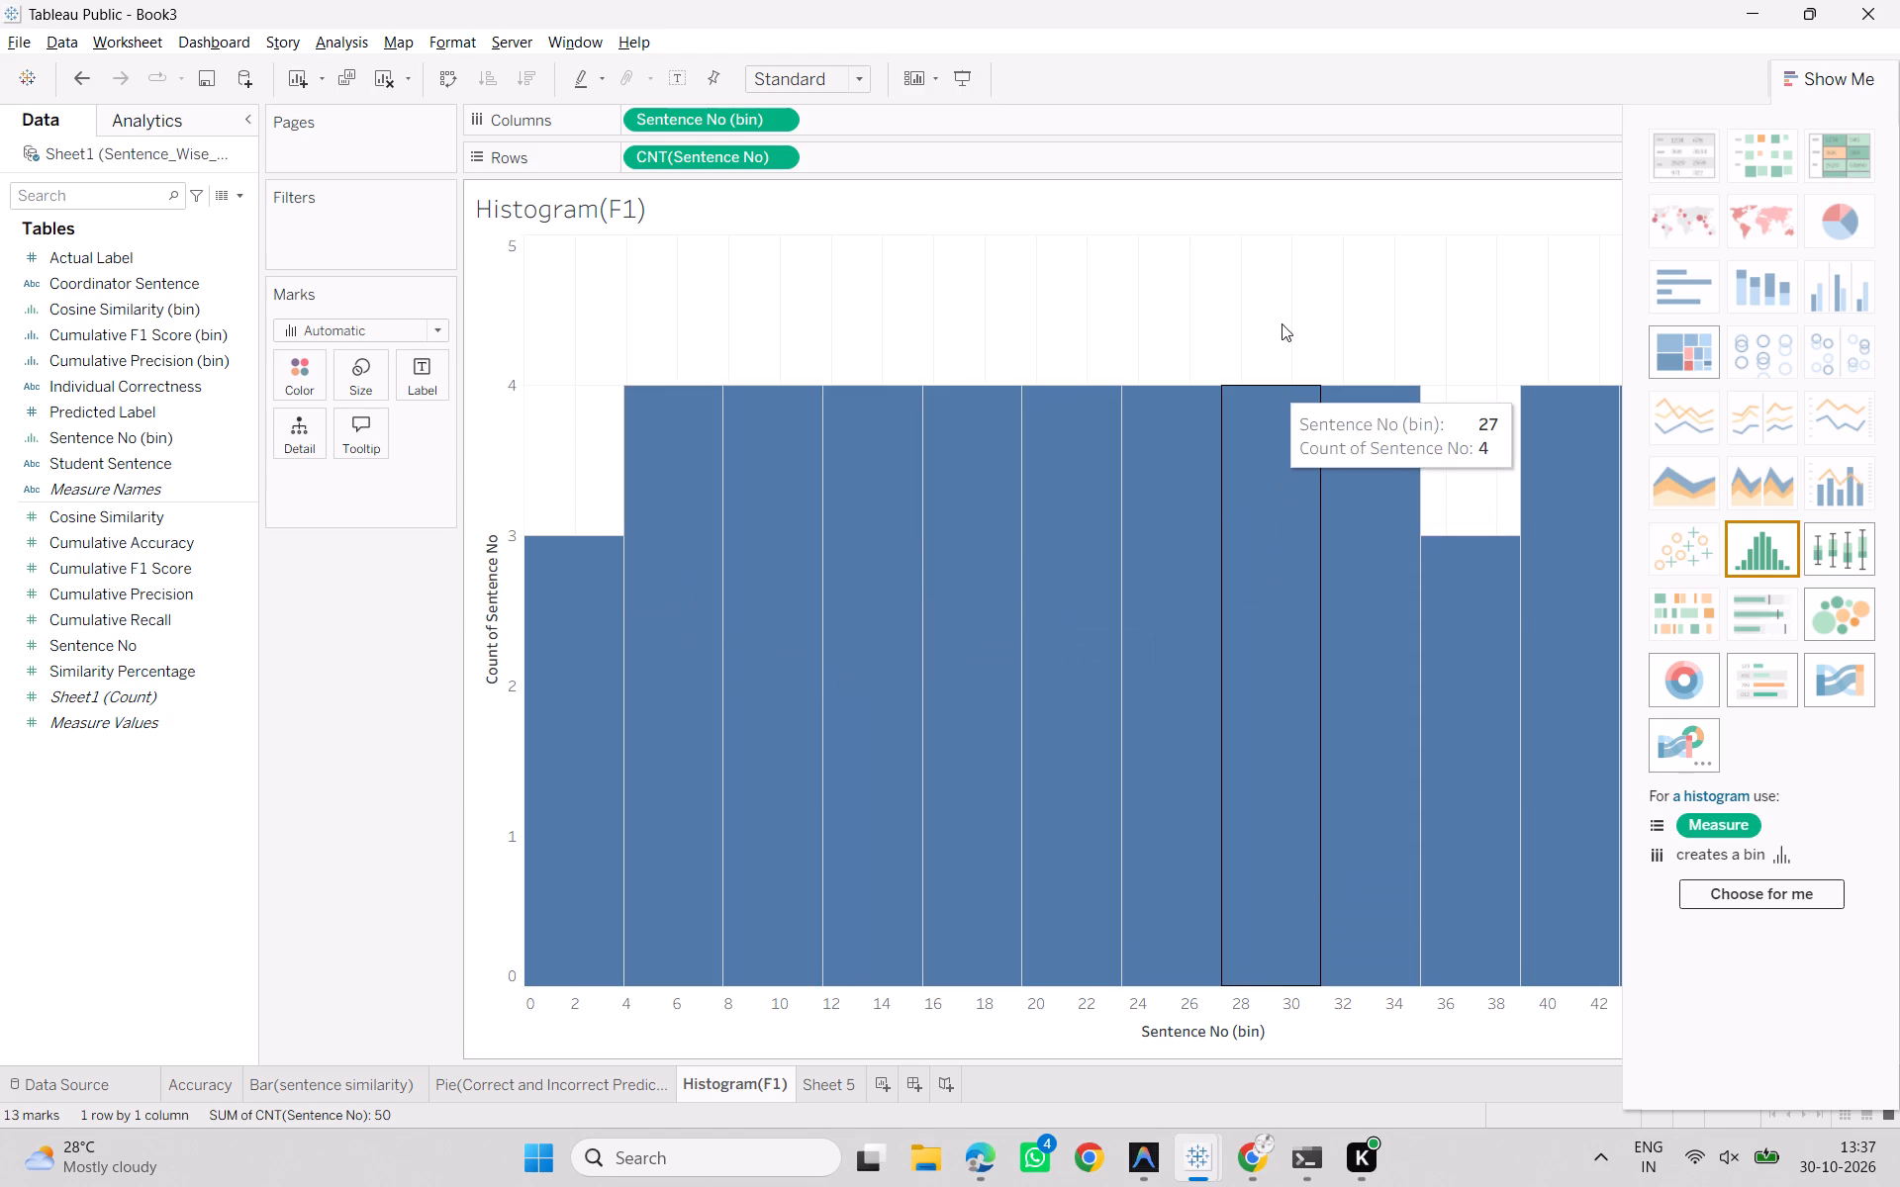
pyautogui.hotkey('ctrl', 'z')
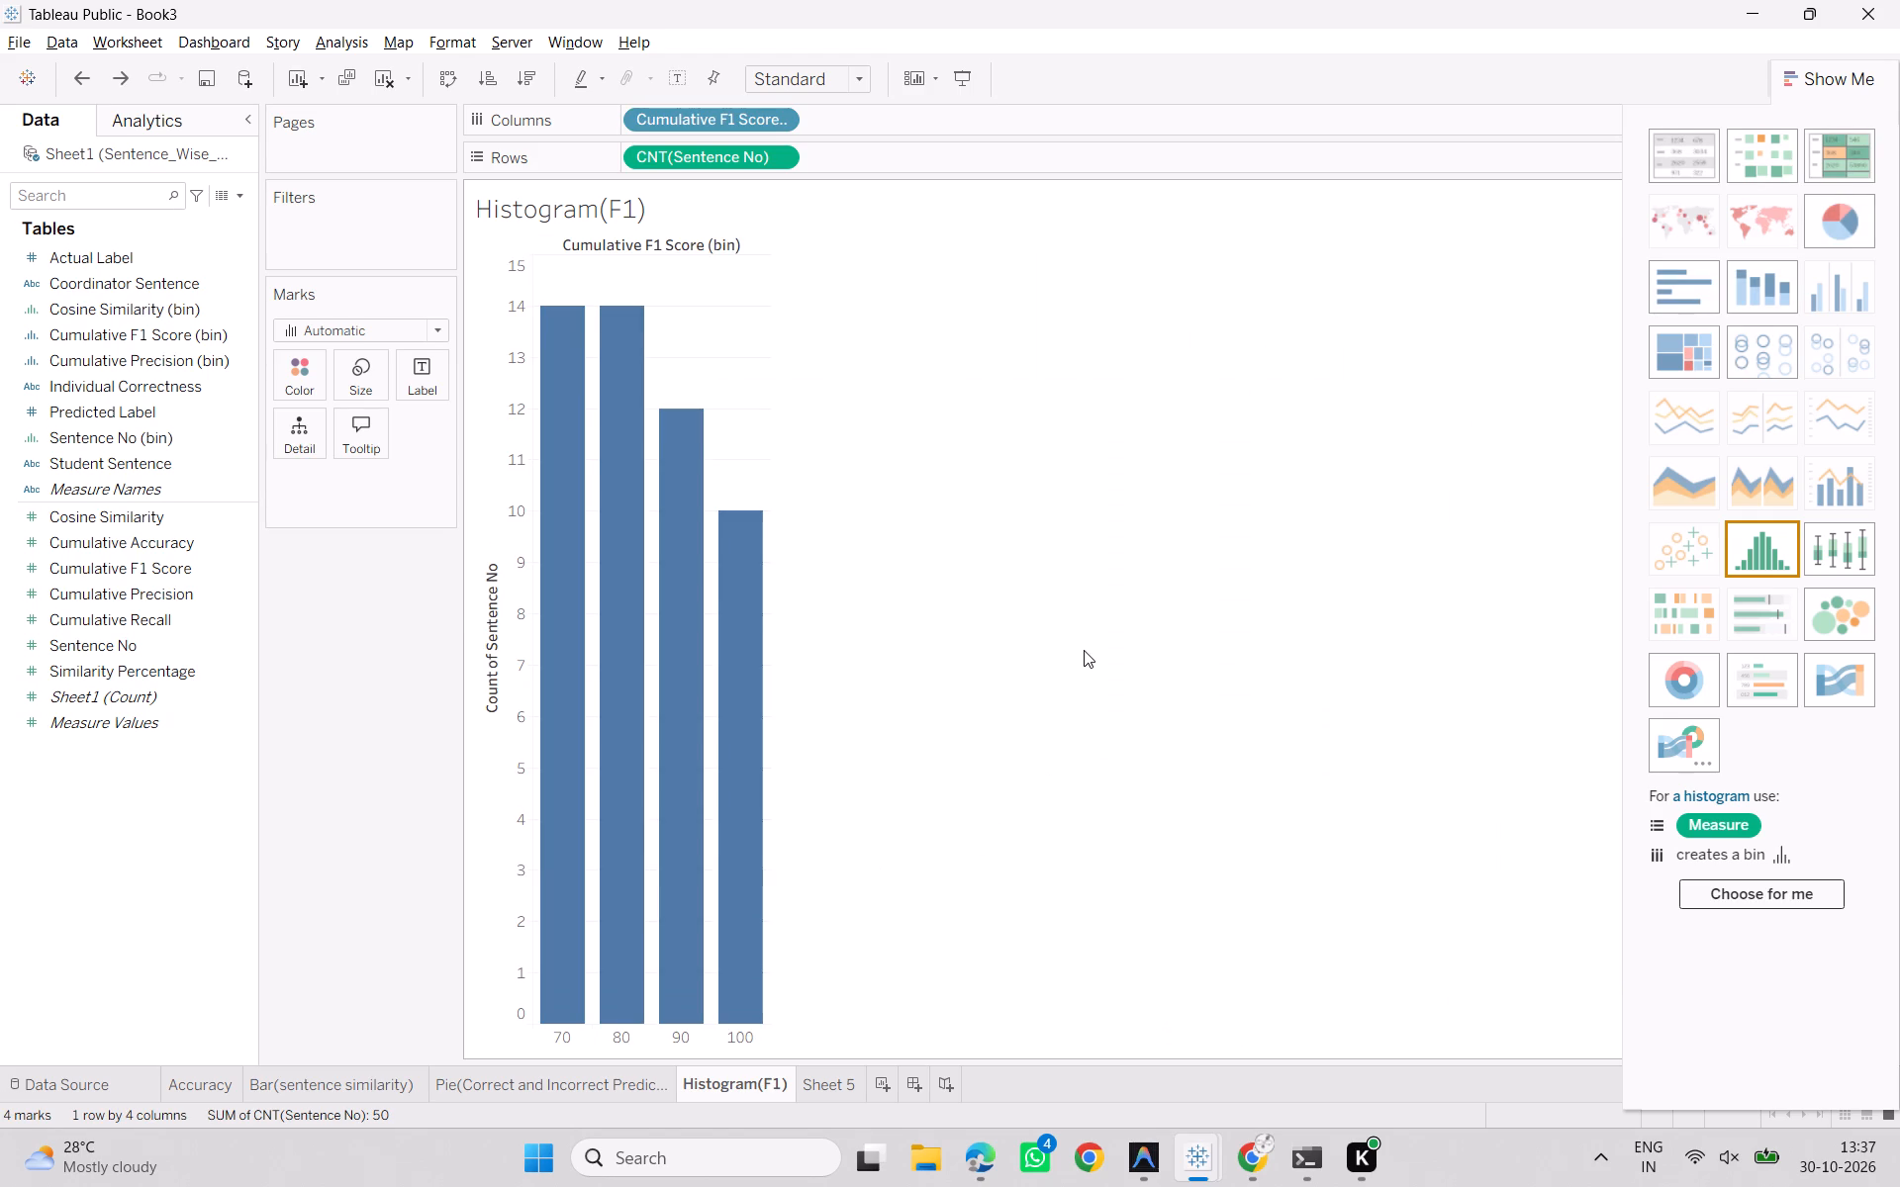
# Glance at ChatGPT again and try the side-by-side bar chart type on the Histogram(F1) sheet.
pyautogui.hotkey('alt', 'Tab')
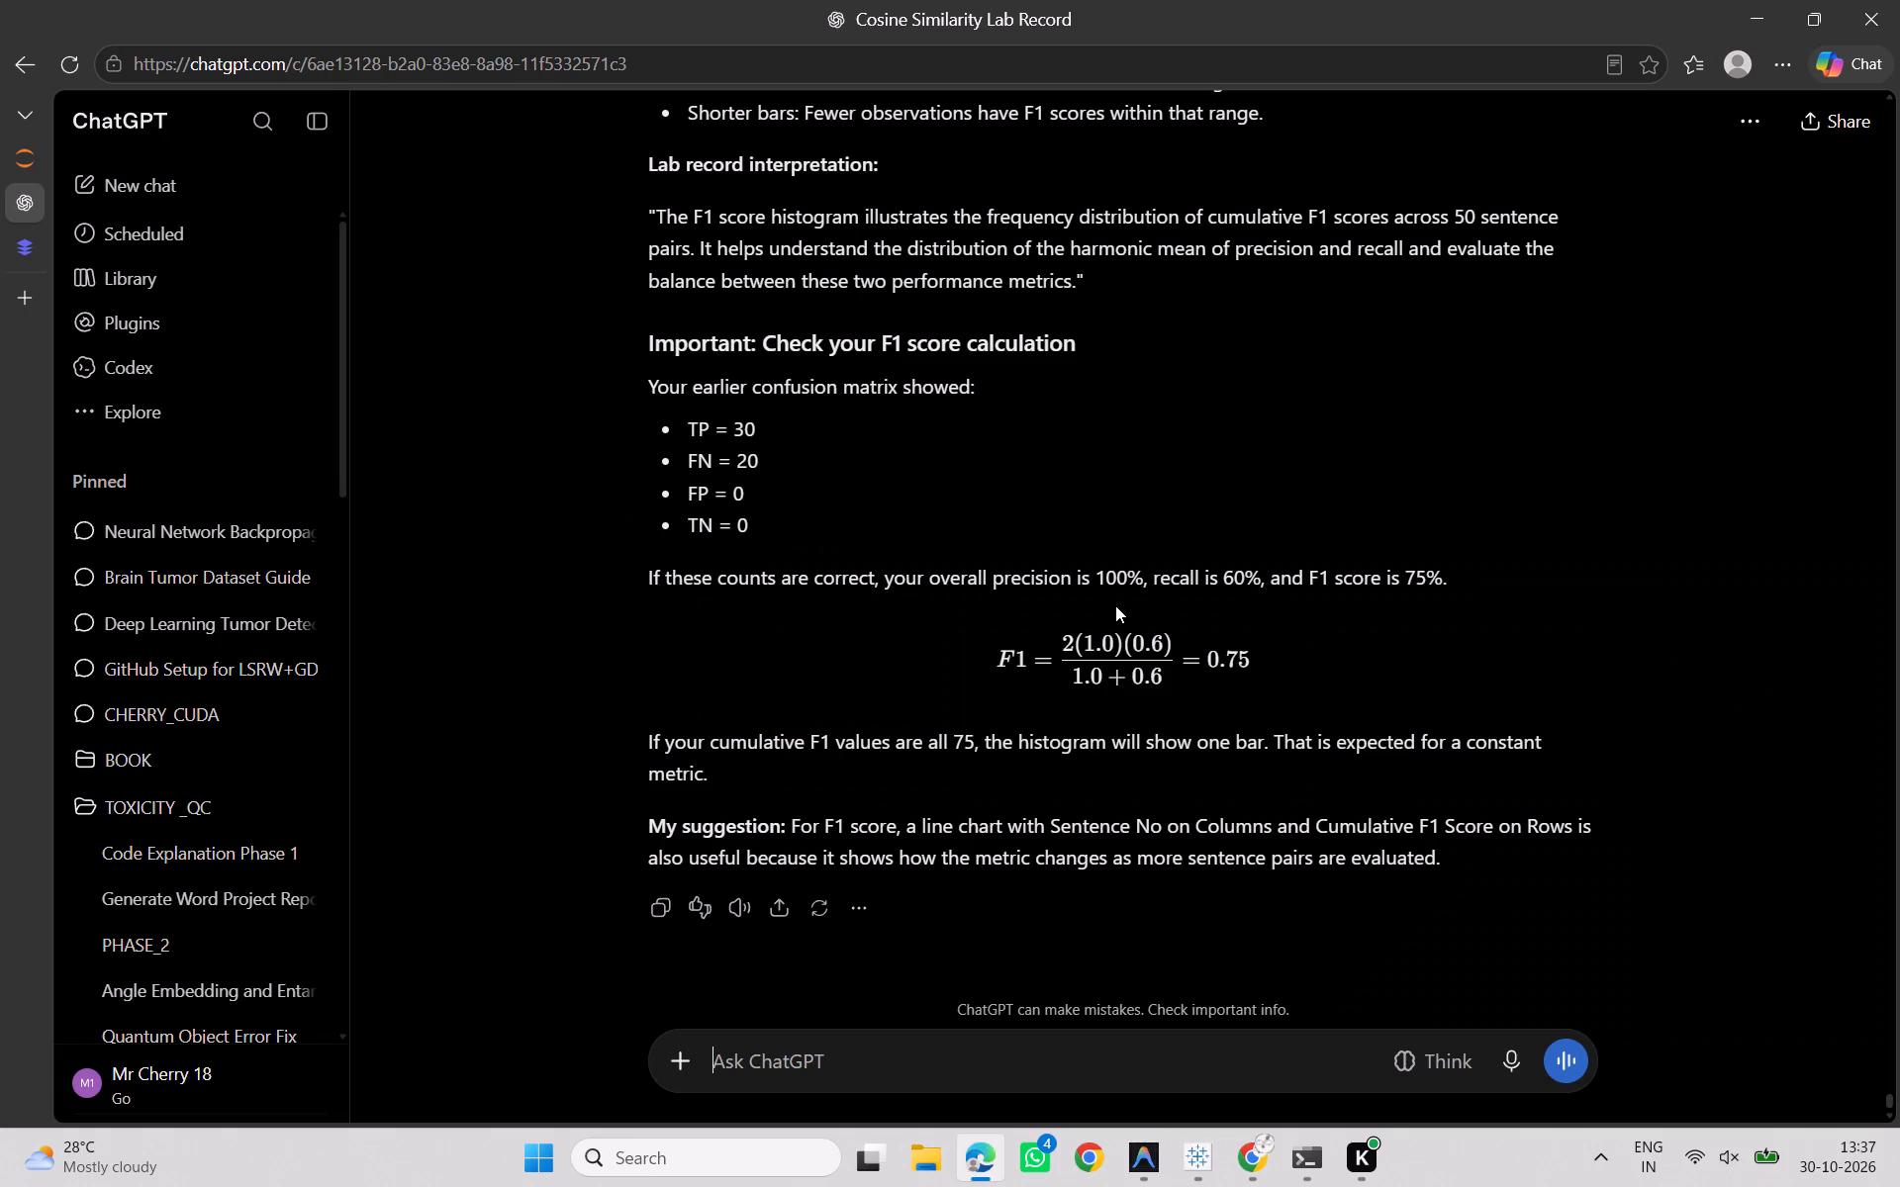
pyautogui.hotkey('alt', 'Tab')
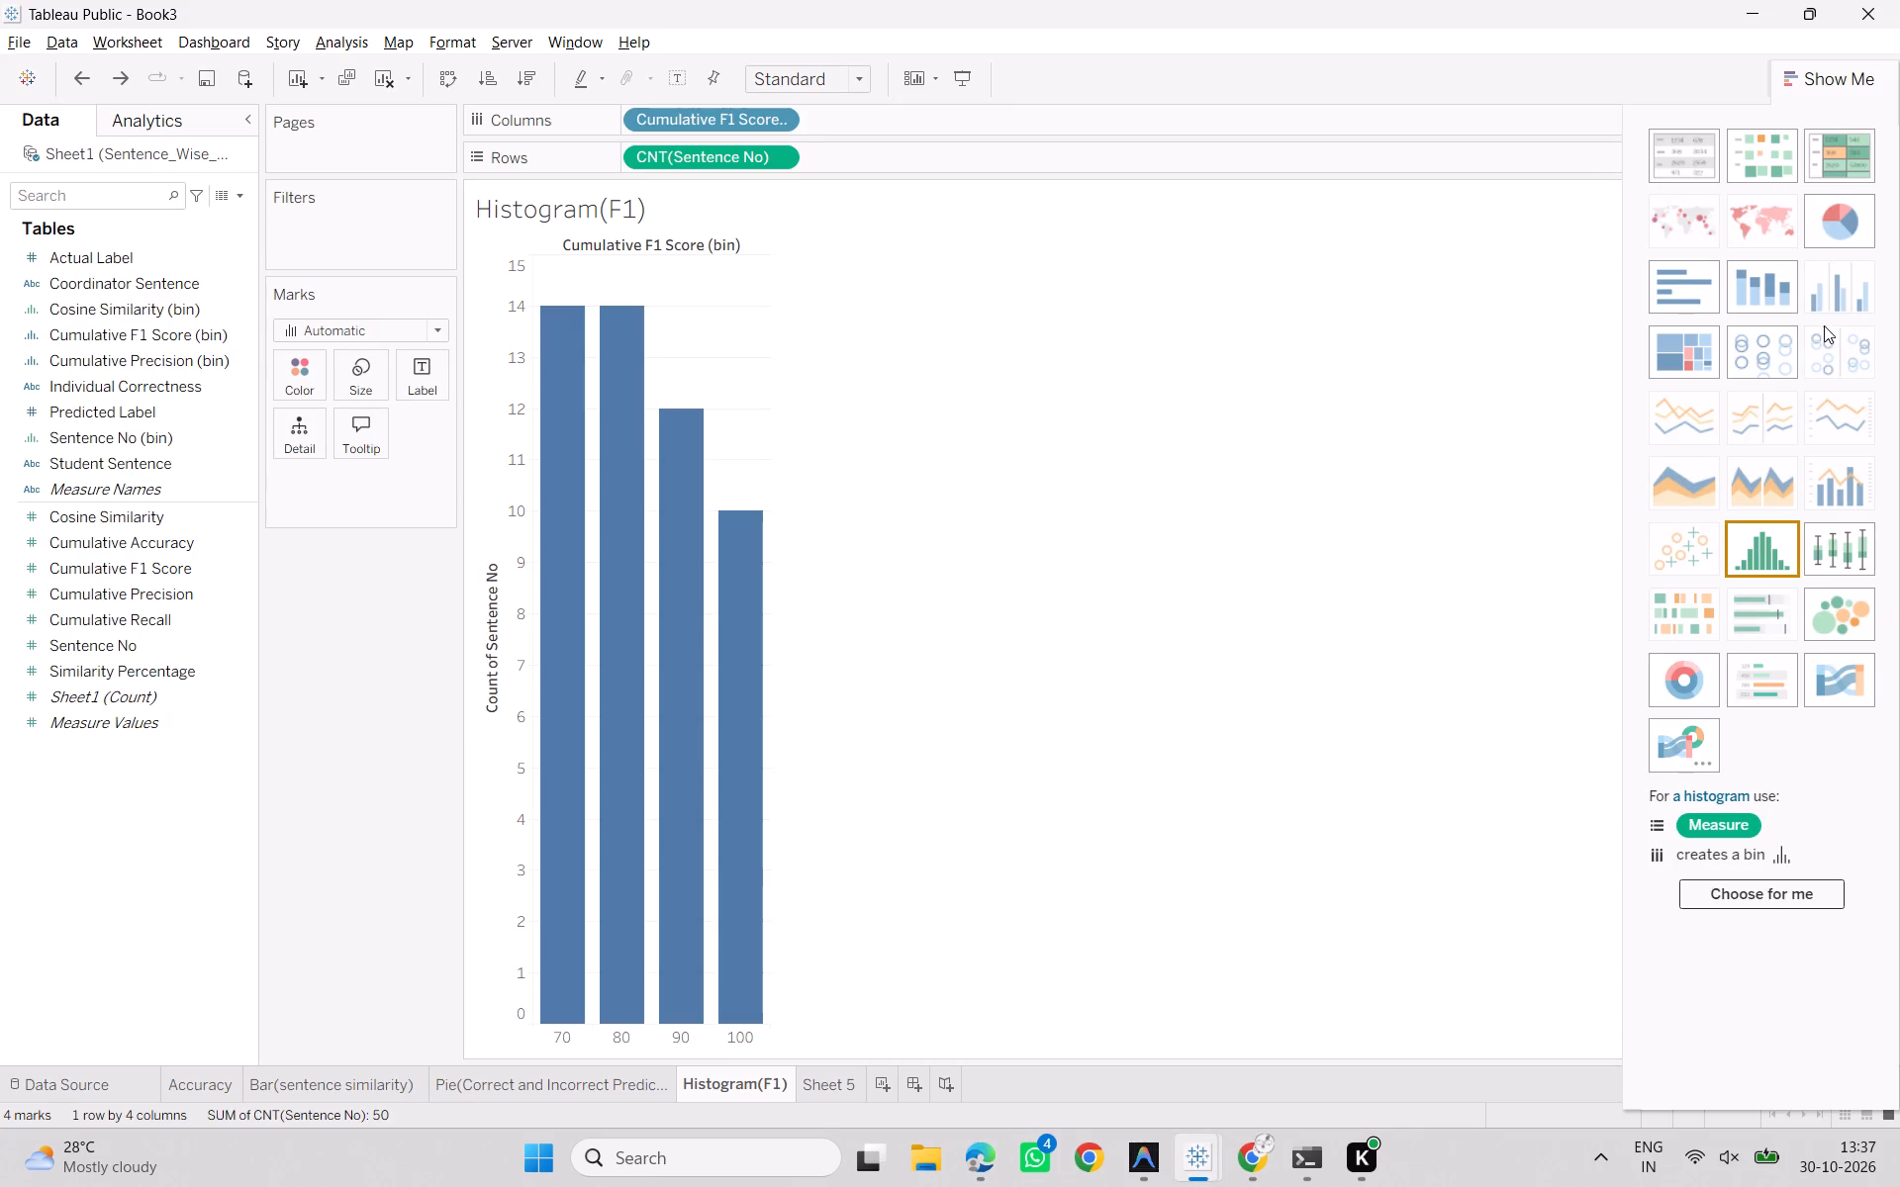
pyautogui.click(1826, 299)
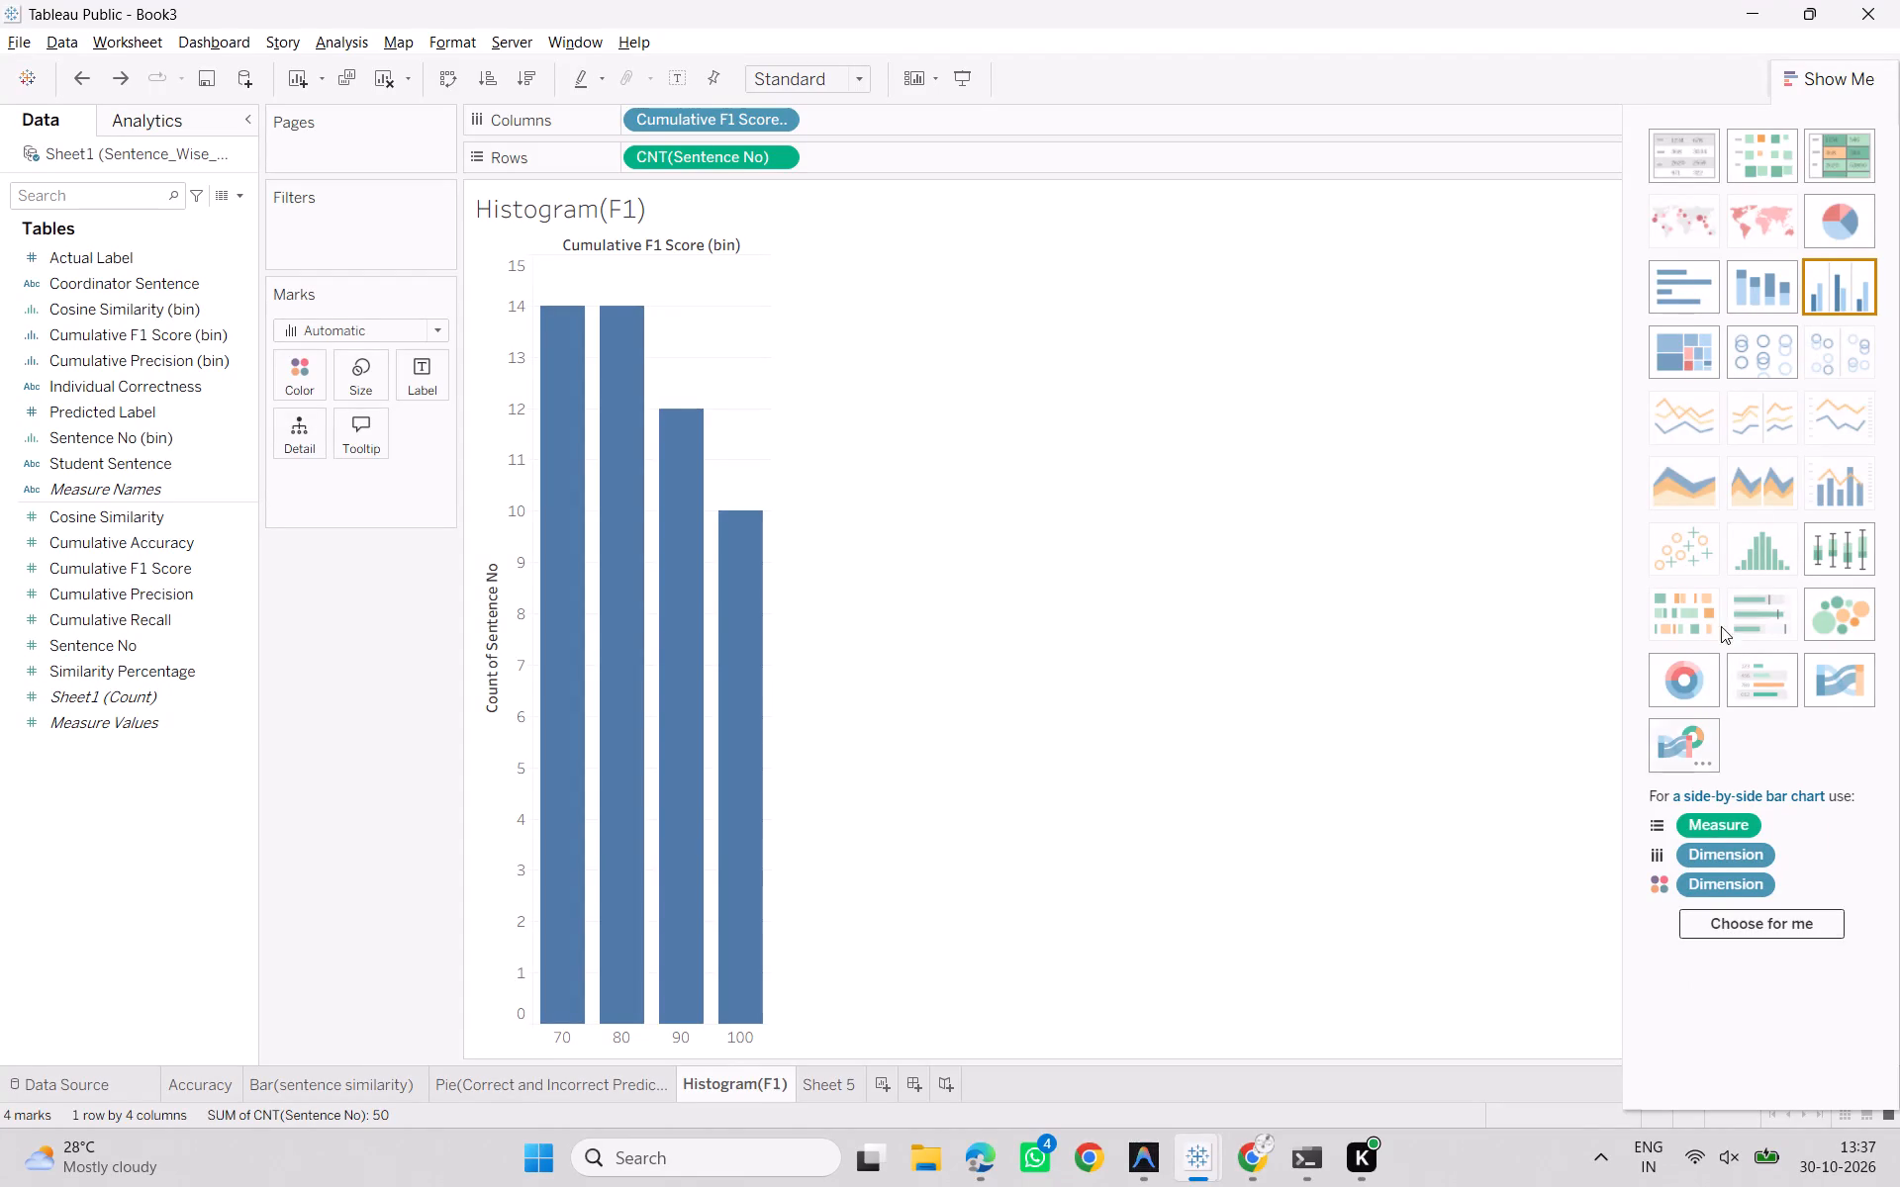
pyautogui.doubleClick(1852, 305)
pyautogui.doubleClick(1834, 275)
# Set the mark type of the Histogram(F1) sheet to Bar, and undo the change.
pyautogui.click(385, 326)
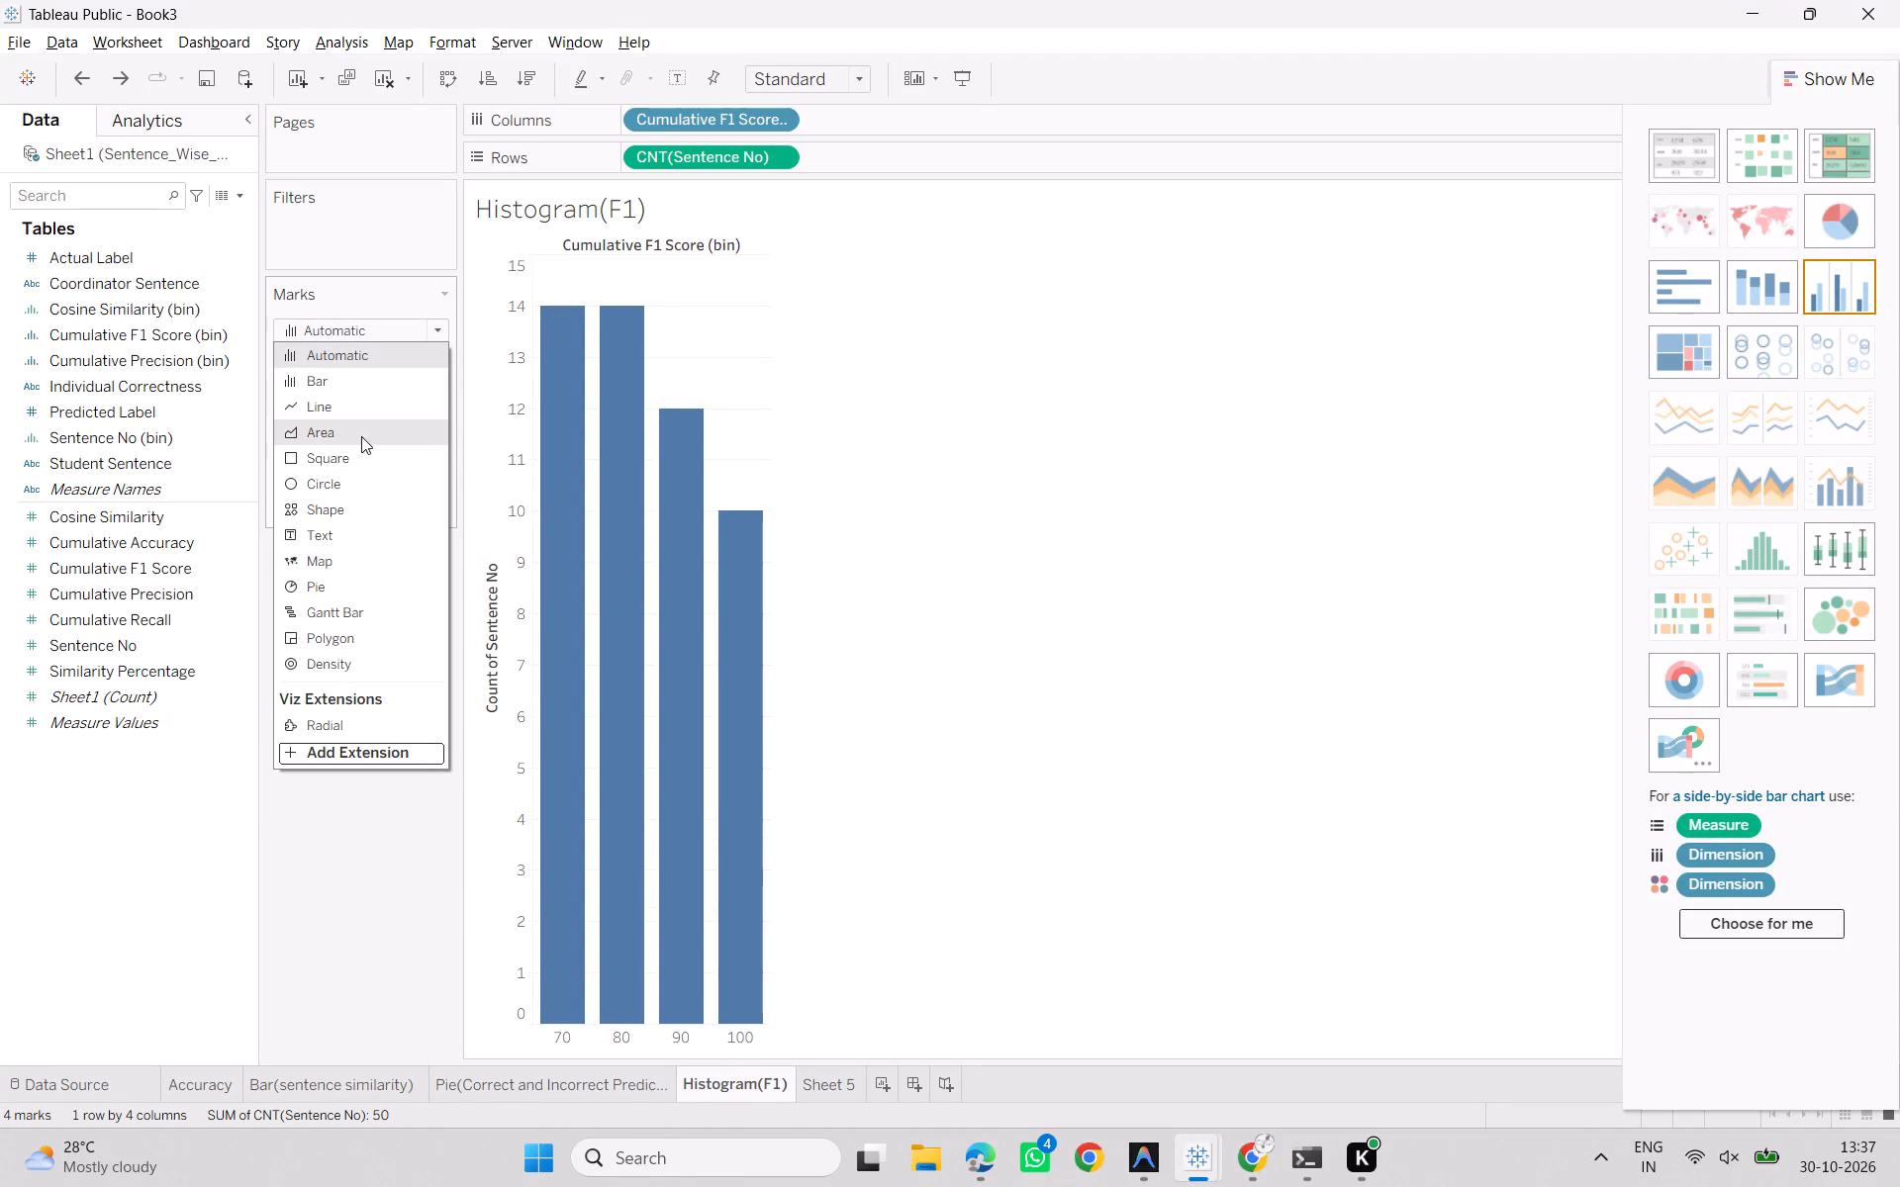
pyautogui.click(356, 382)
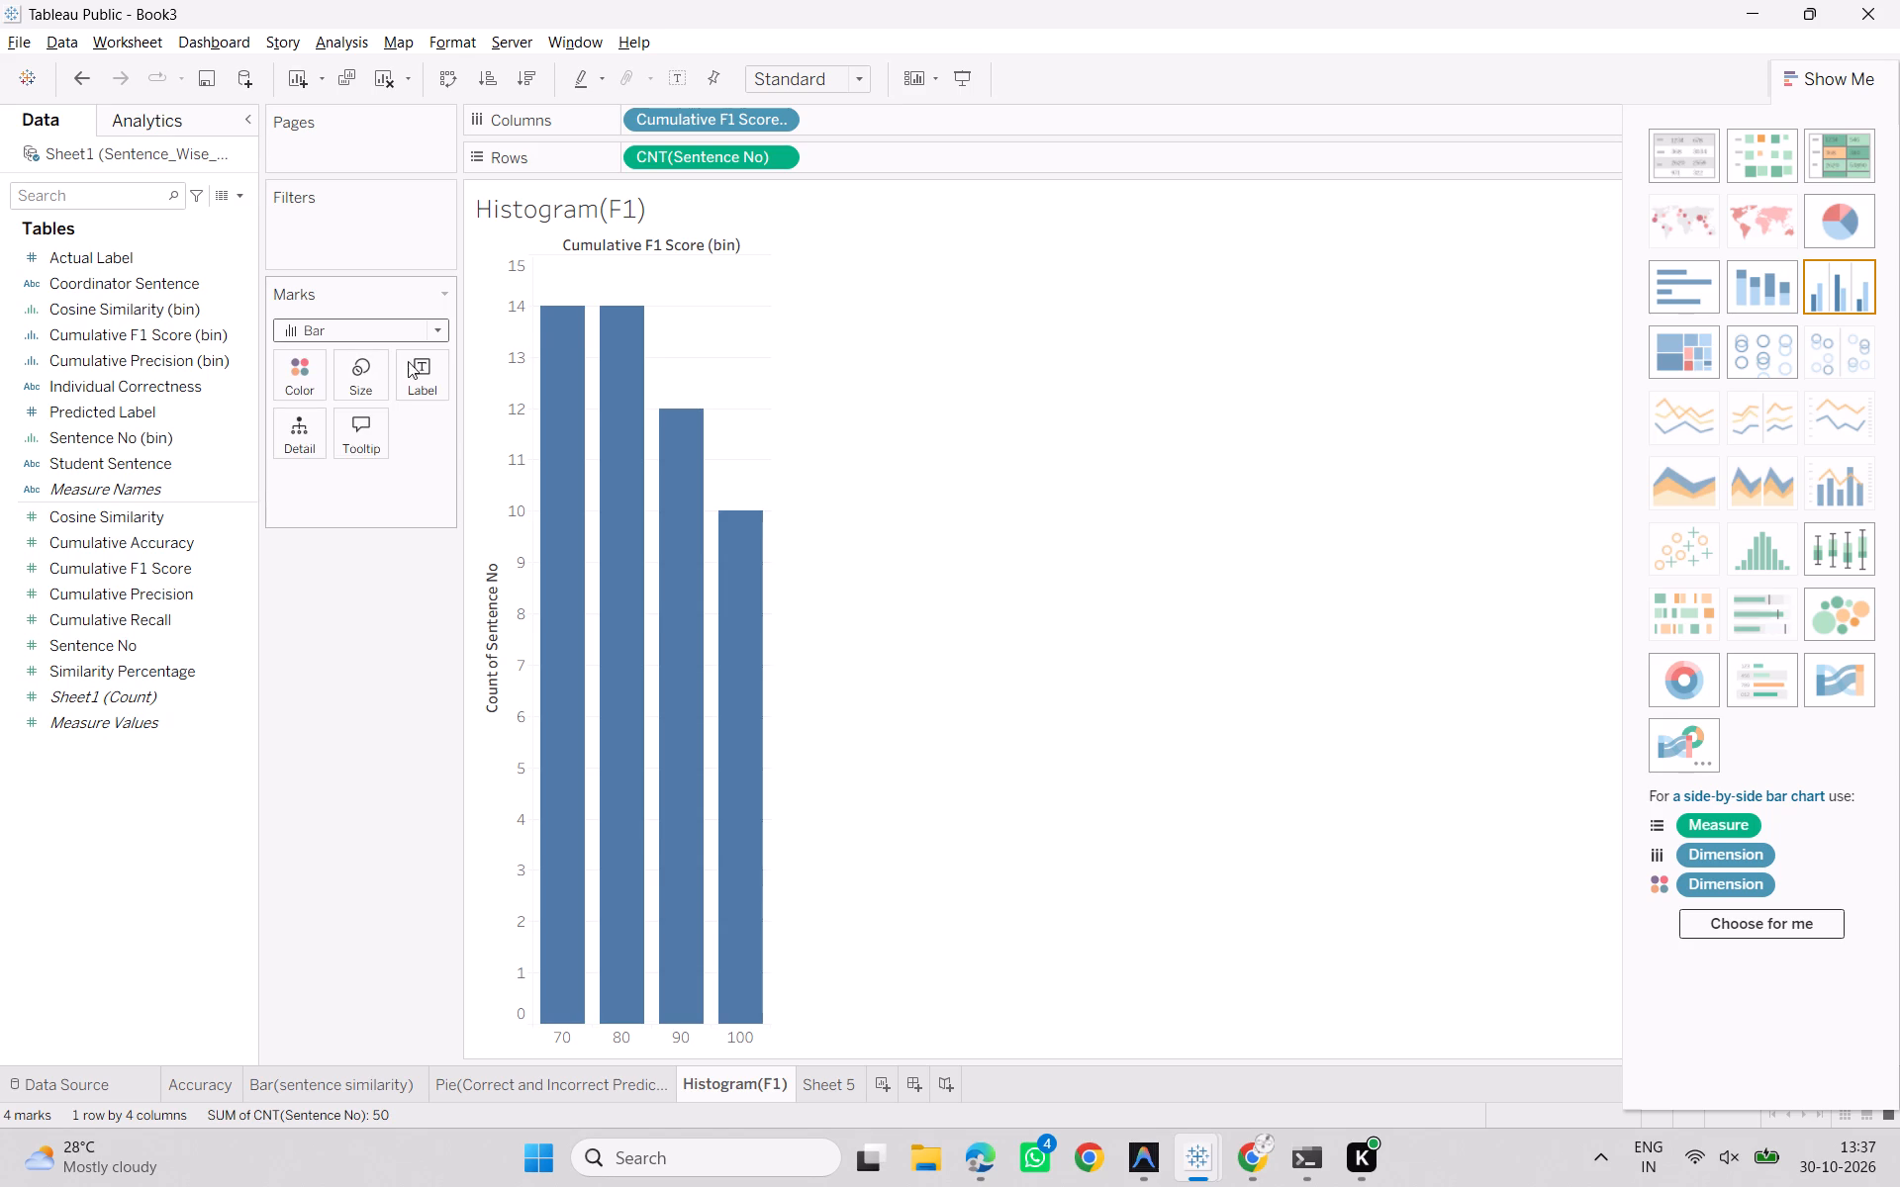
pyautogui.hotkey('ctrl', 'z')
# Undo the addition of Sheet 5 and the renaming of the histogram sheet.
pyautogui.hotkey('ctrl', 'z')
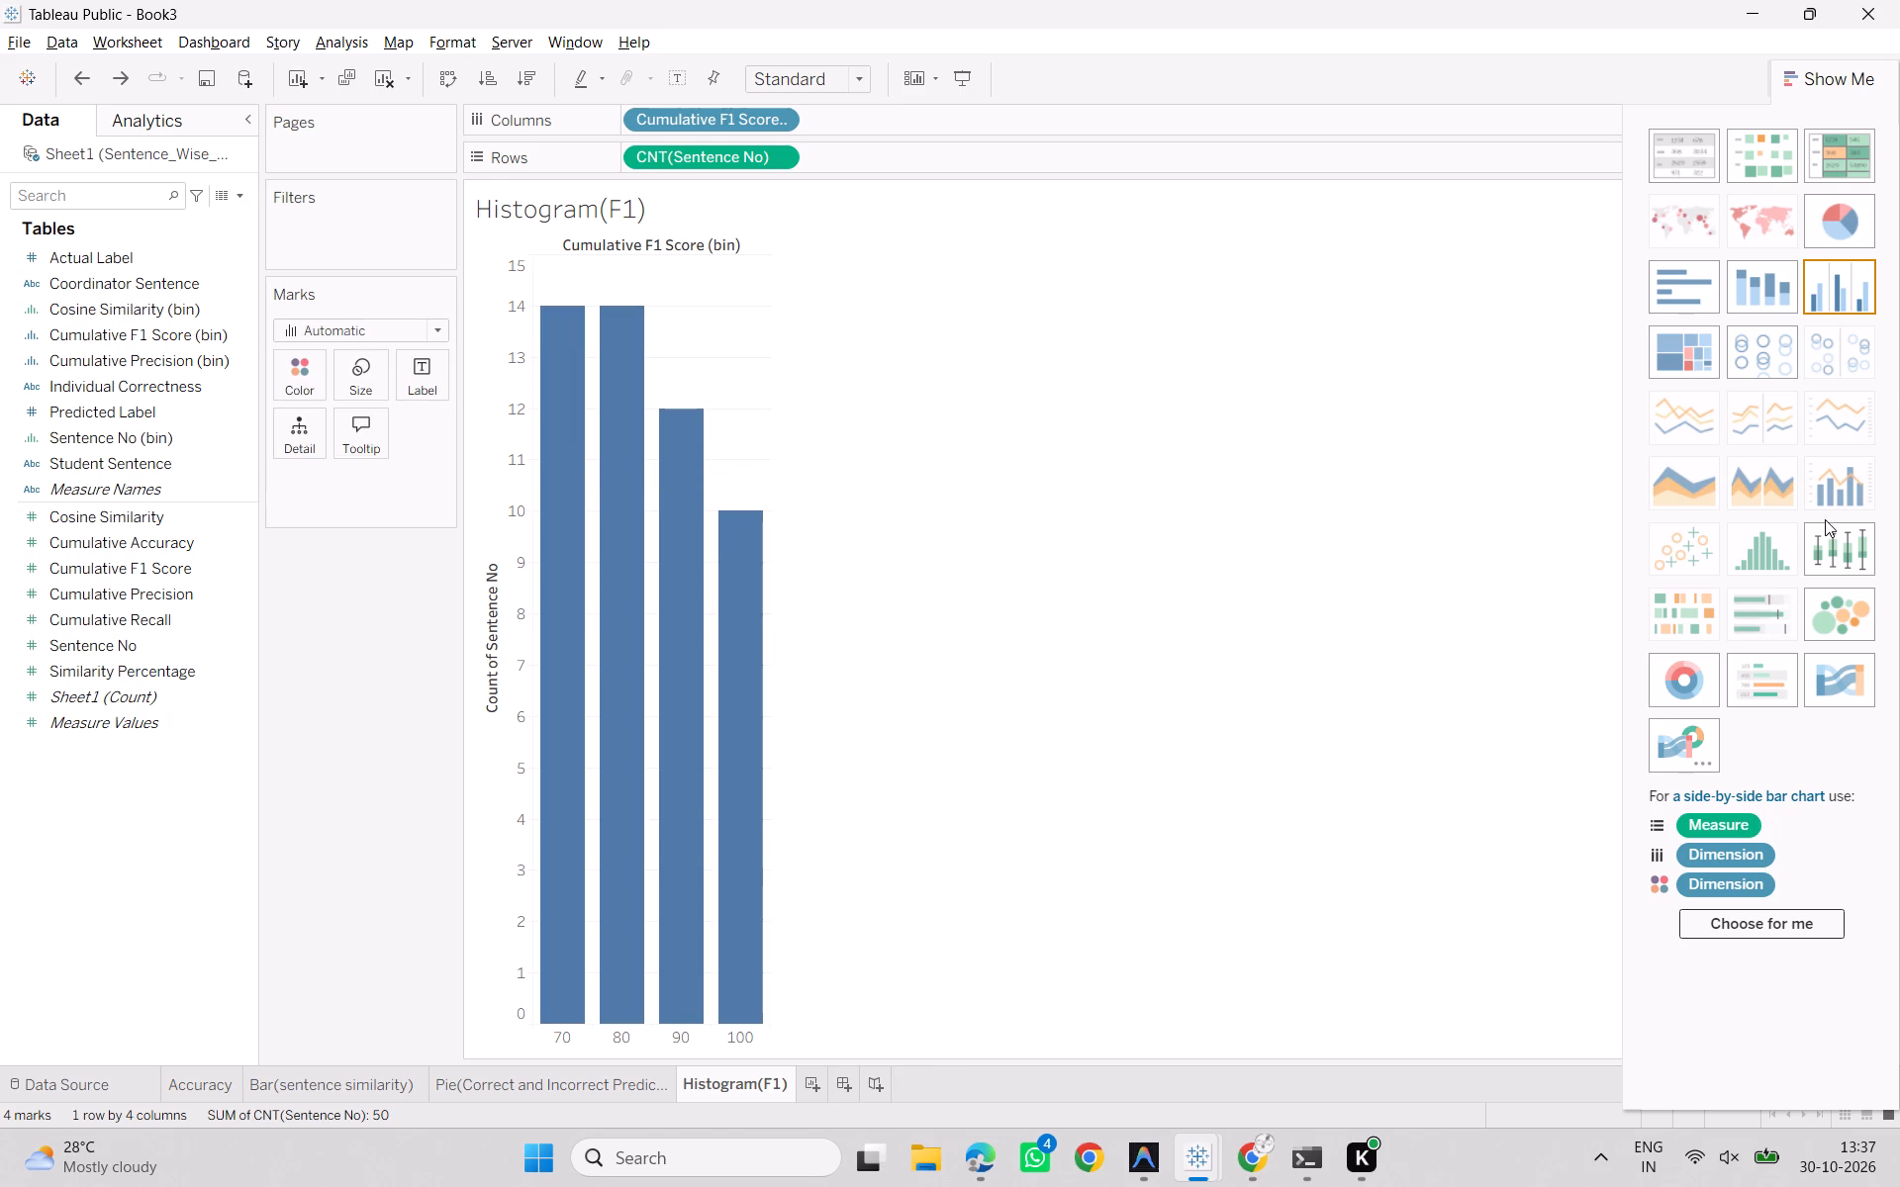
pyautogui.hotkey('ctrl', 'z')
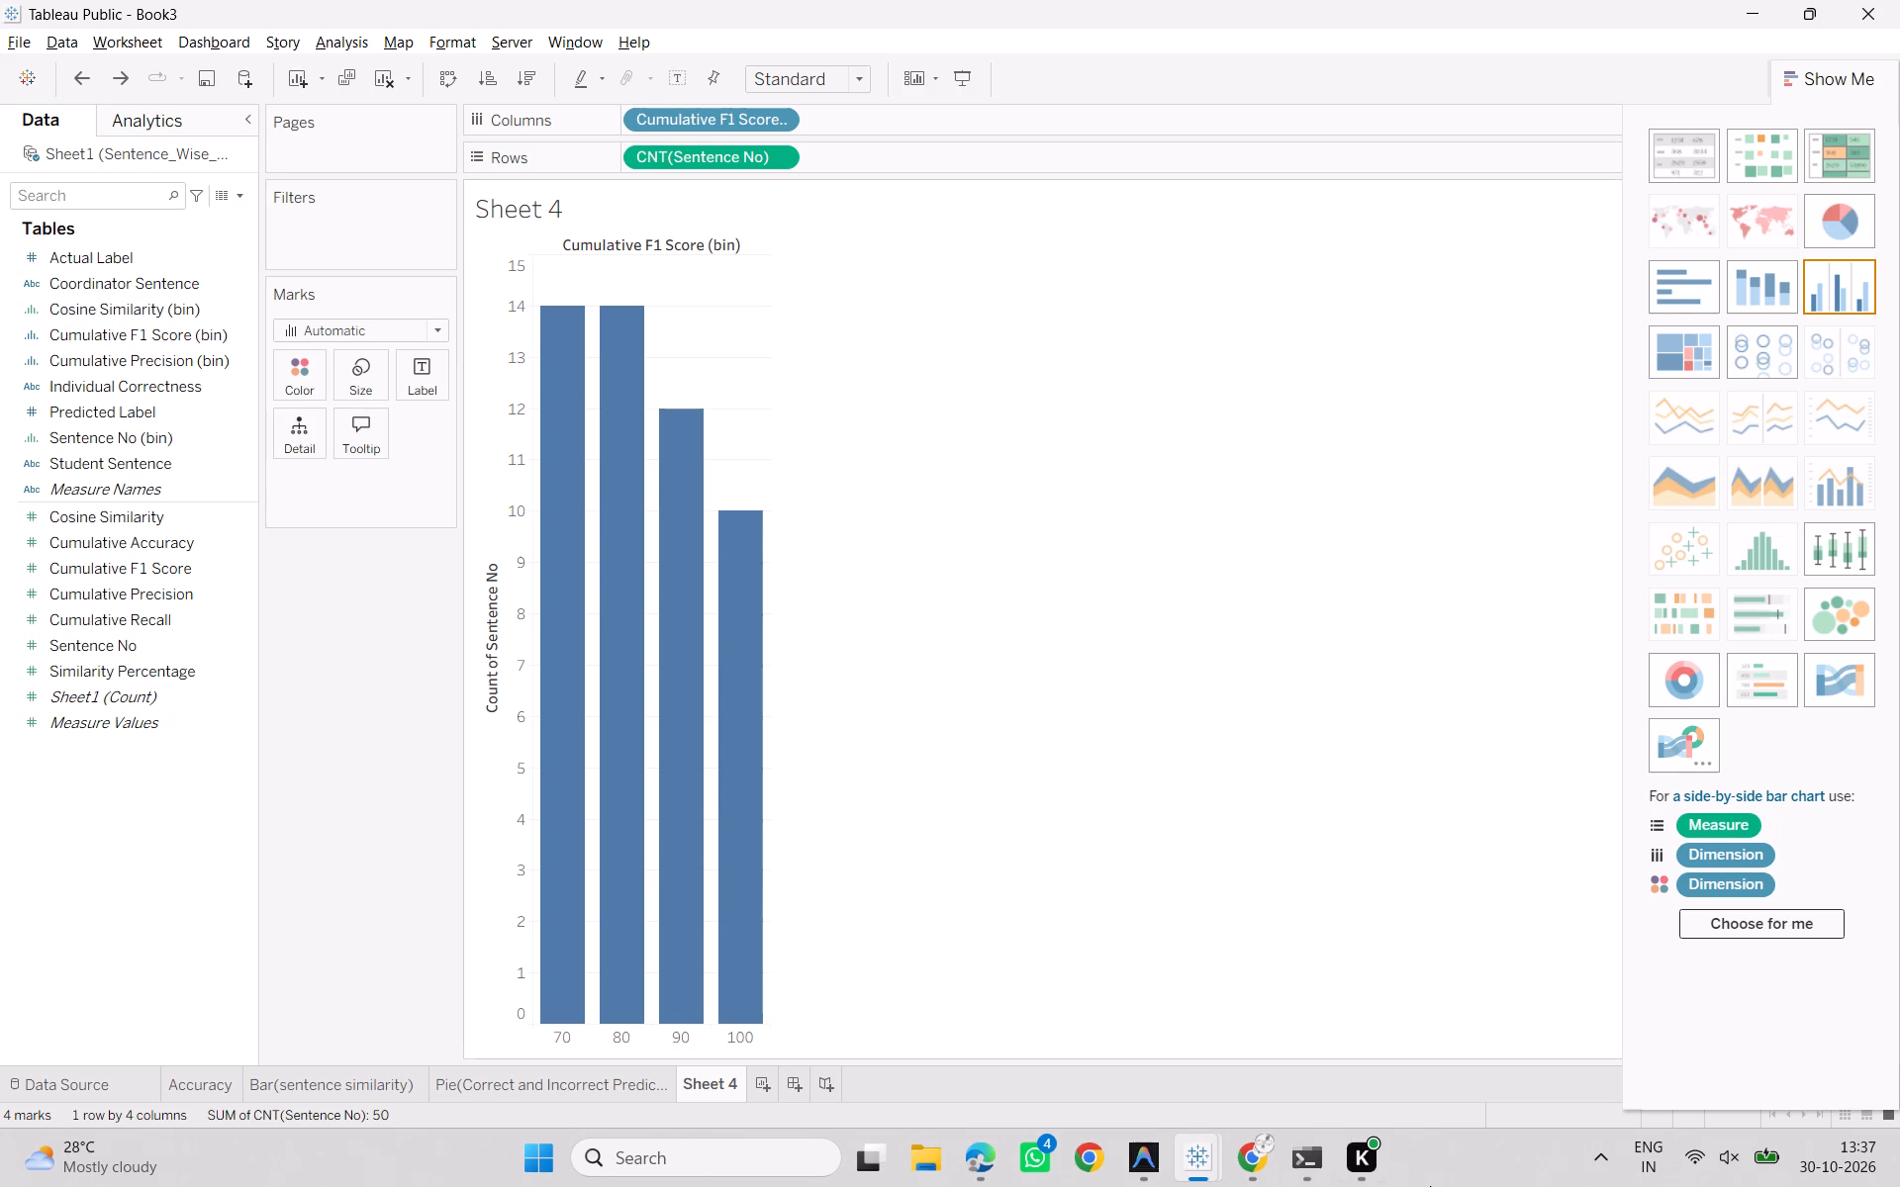
pyautogui.click(990, 1151)
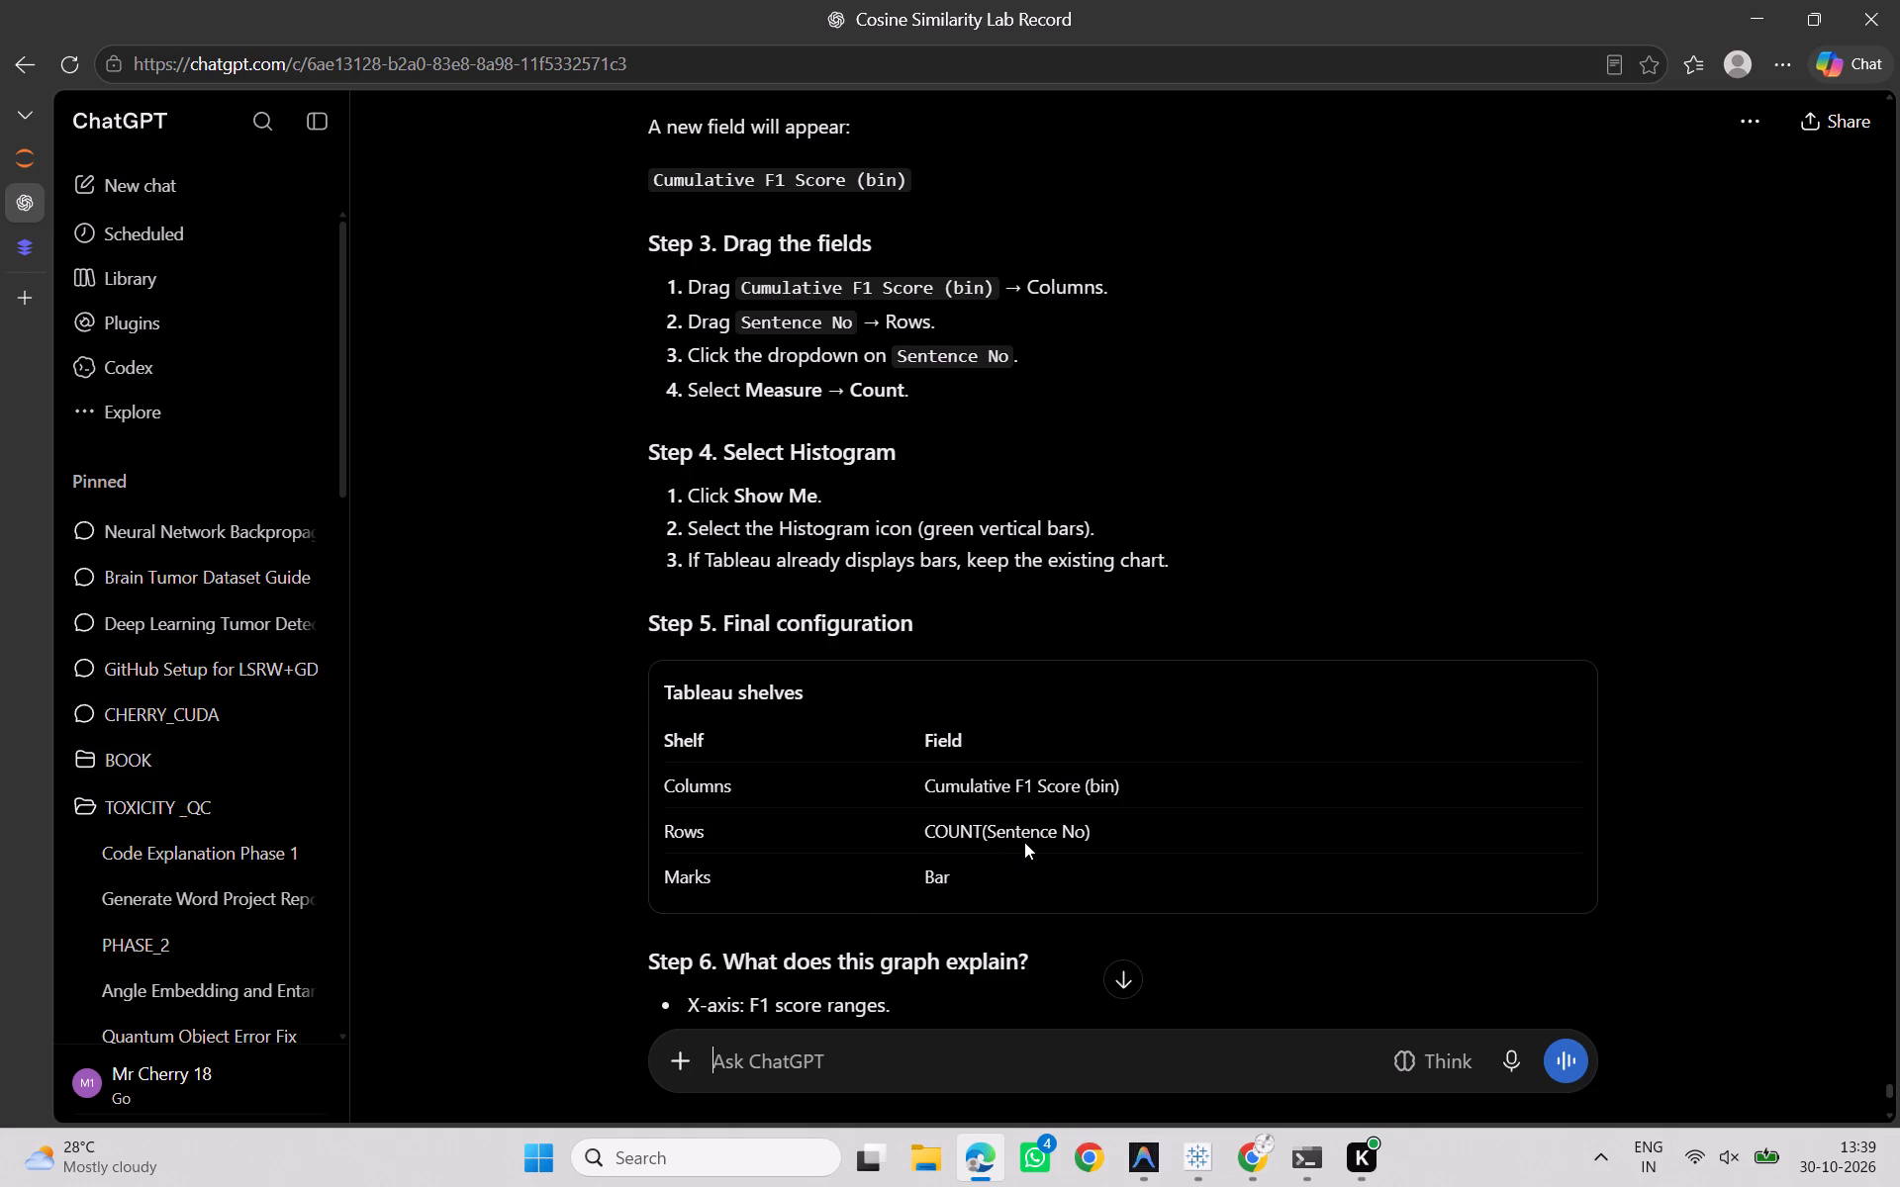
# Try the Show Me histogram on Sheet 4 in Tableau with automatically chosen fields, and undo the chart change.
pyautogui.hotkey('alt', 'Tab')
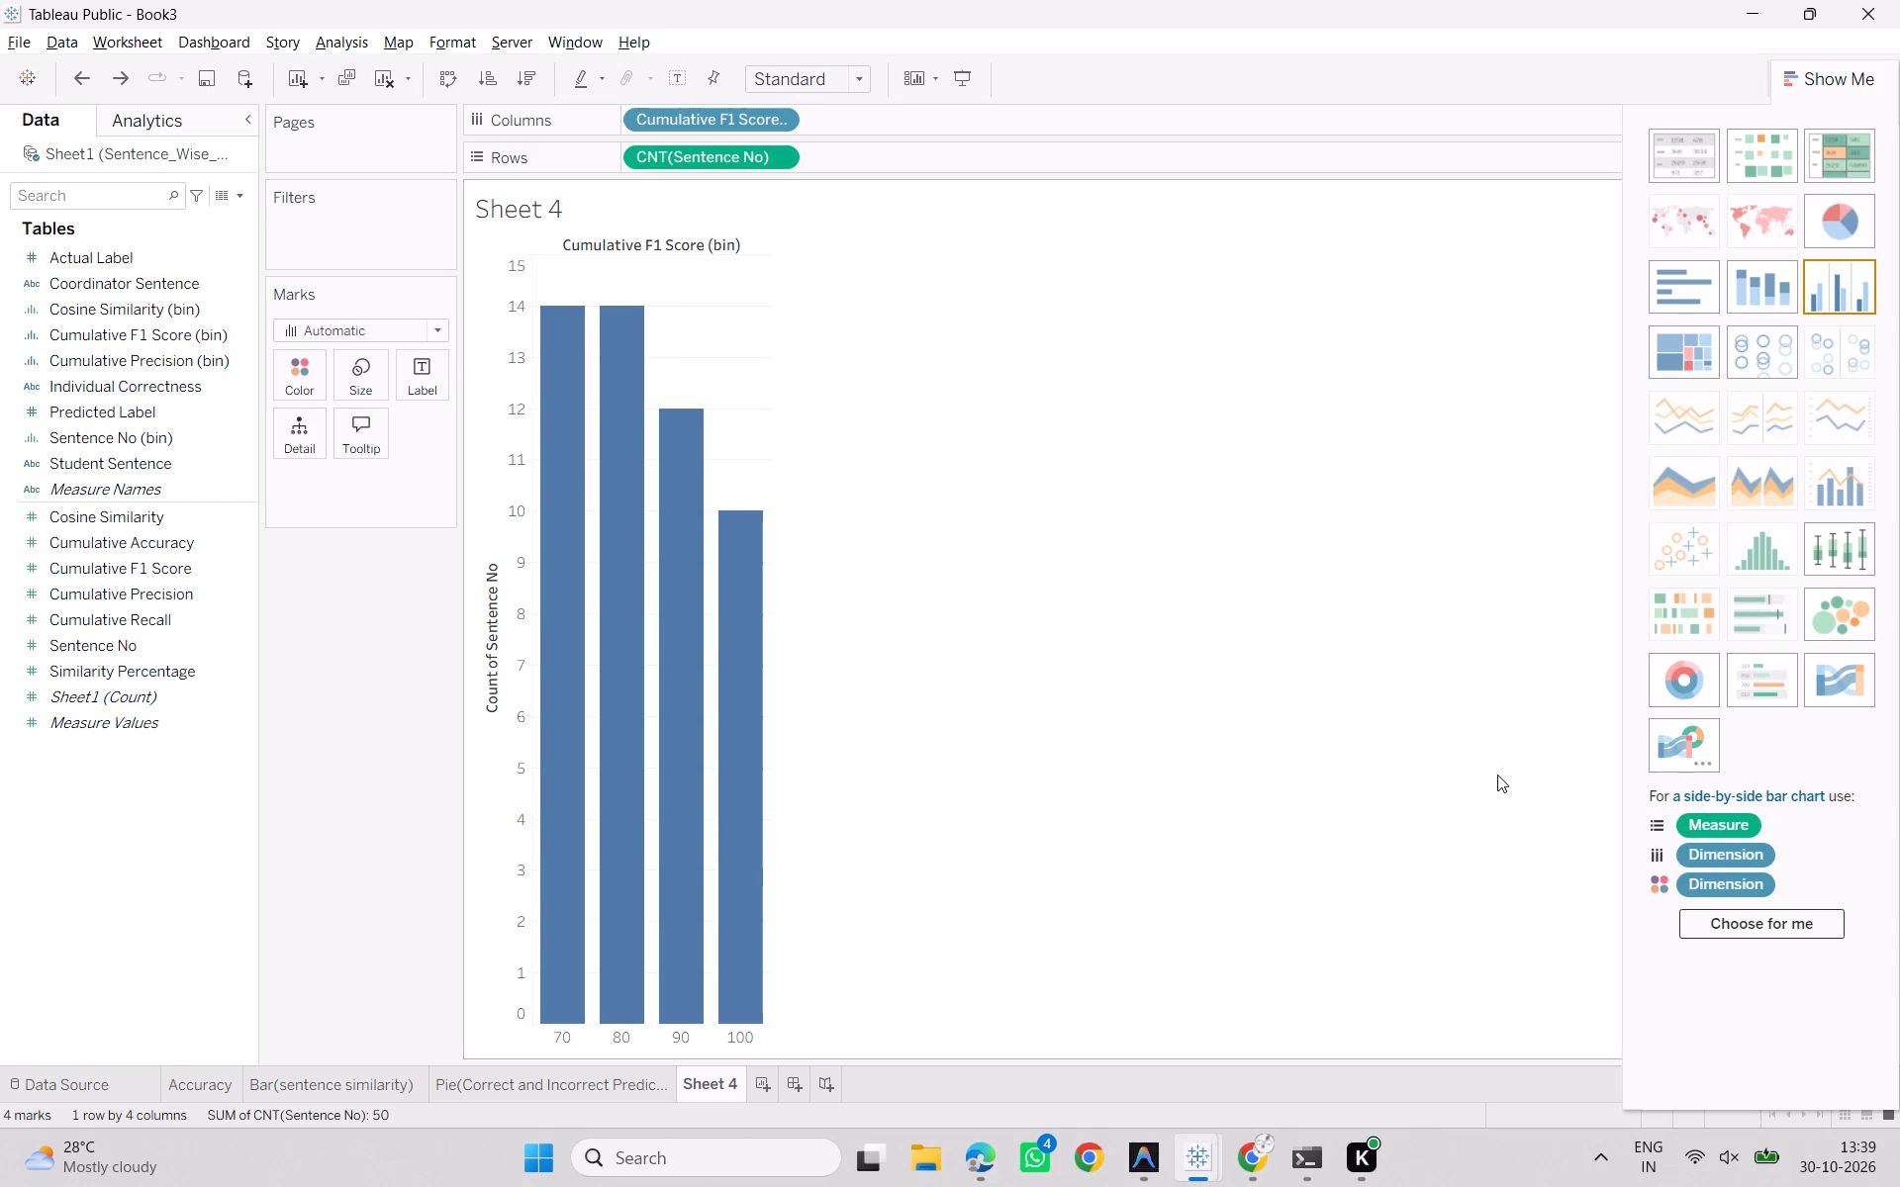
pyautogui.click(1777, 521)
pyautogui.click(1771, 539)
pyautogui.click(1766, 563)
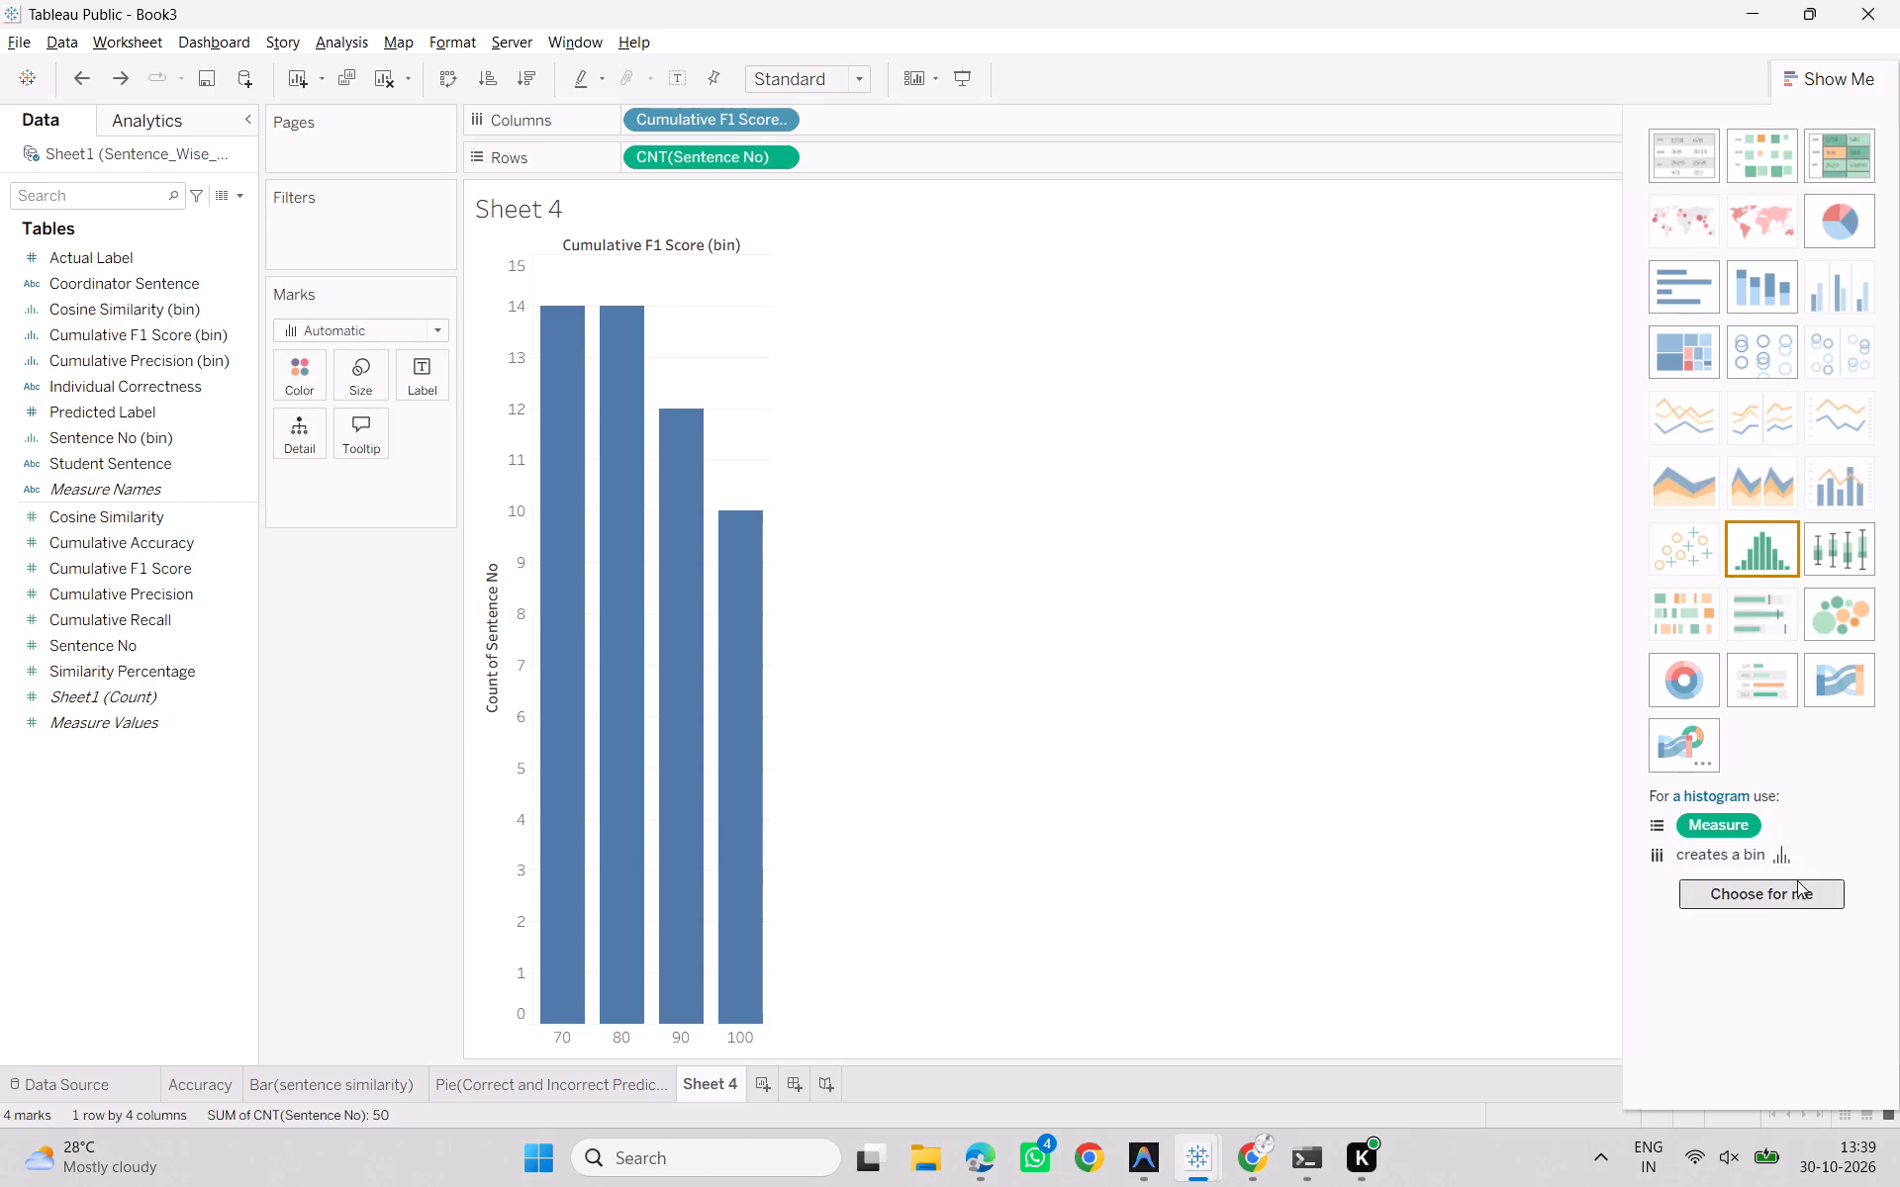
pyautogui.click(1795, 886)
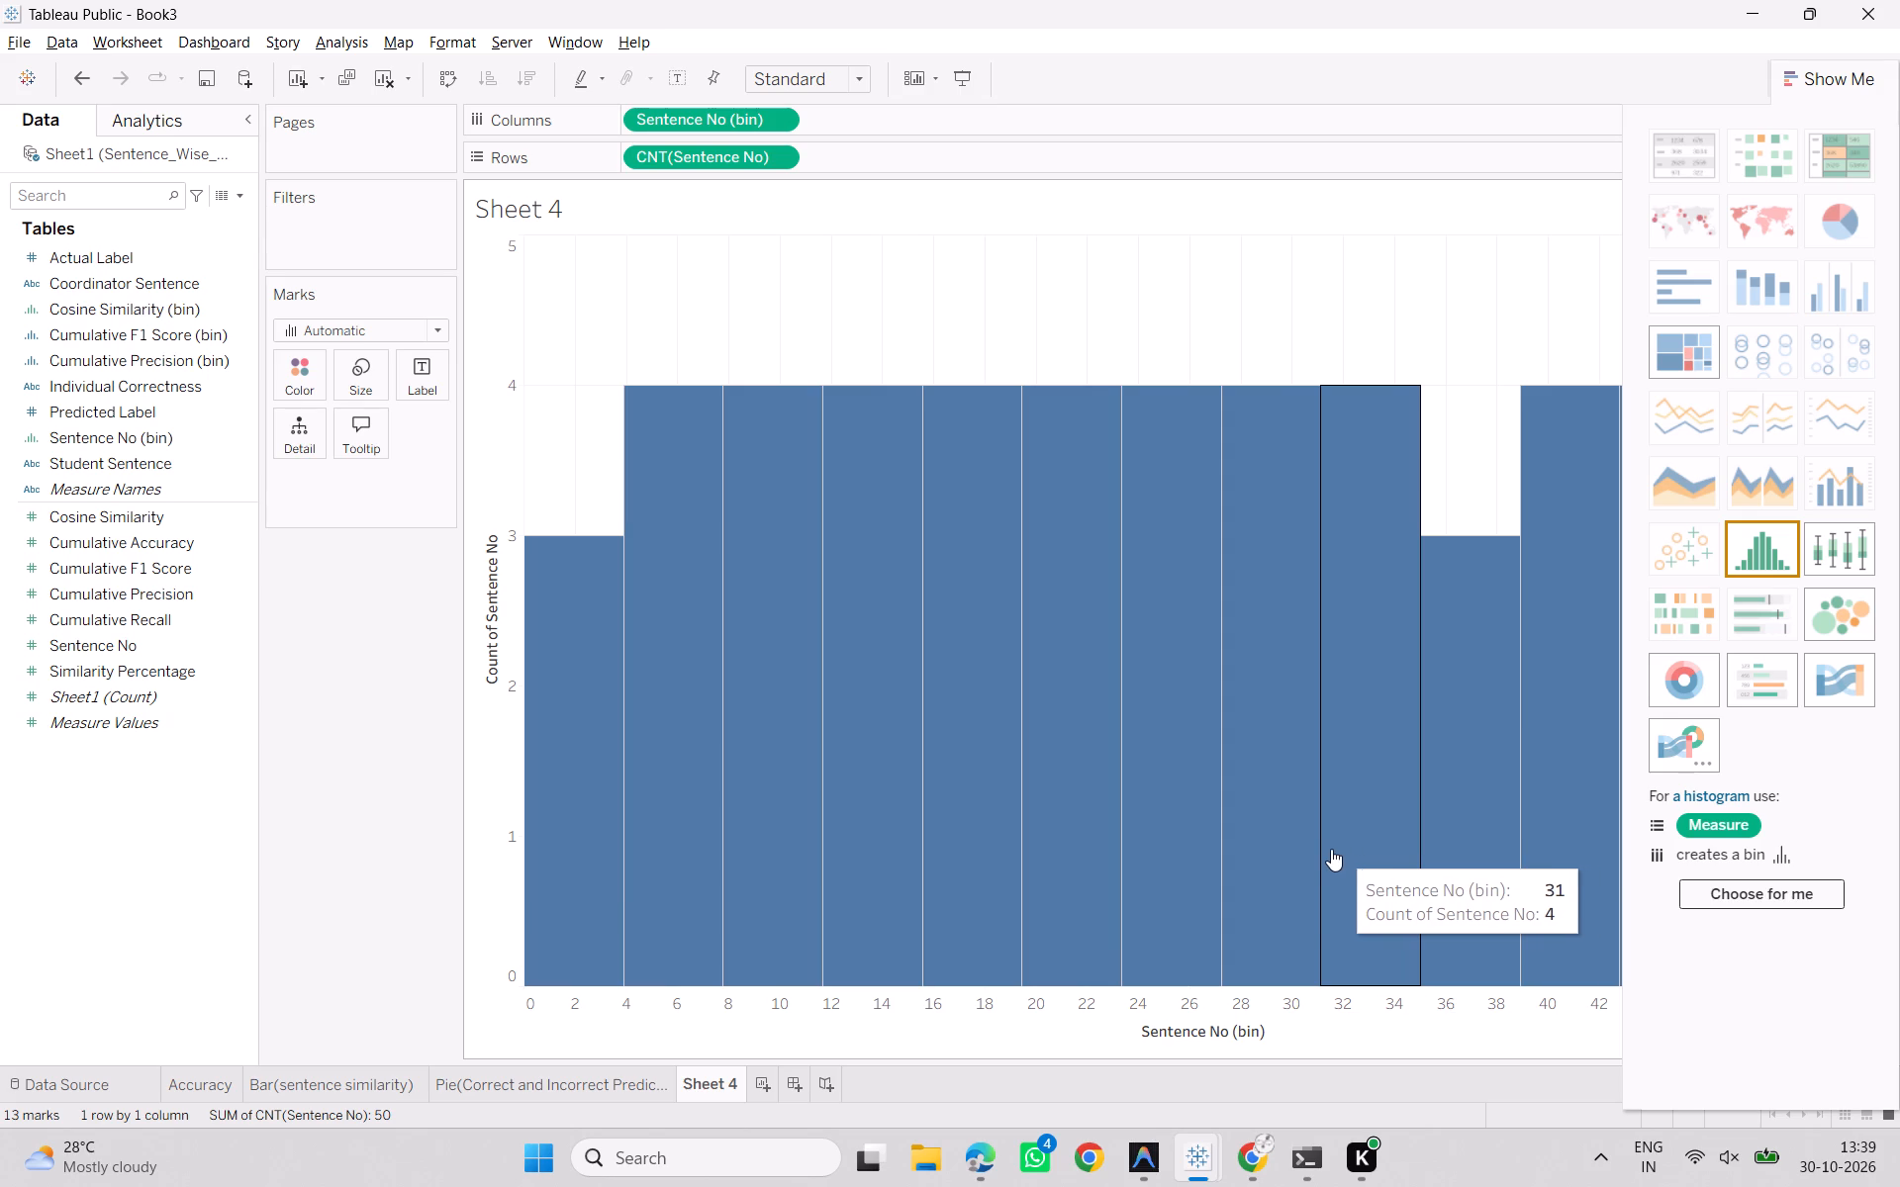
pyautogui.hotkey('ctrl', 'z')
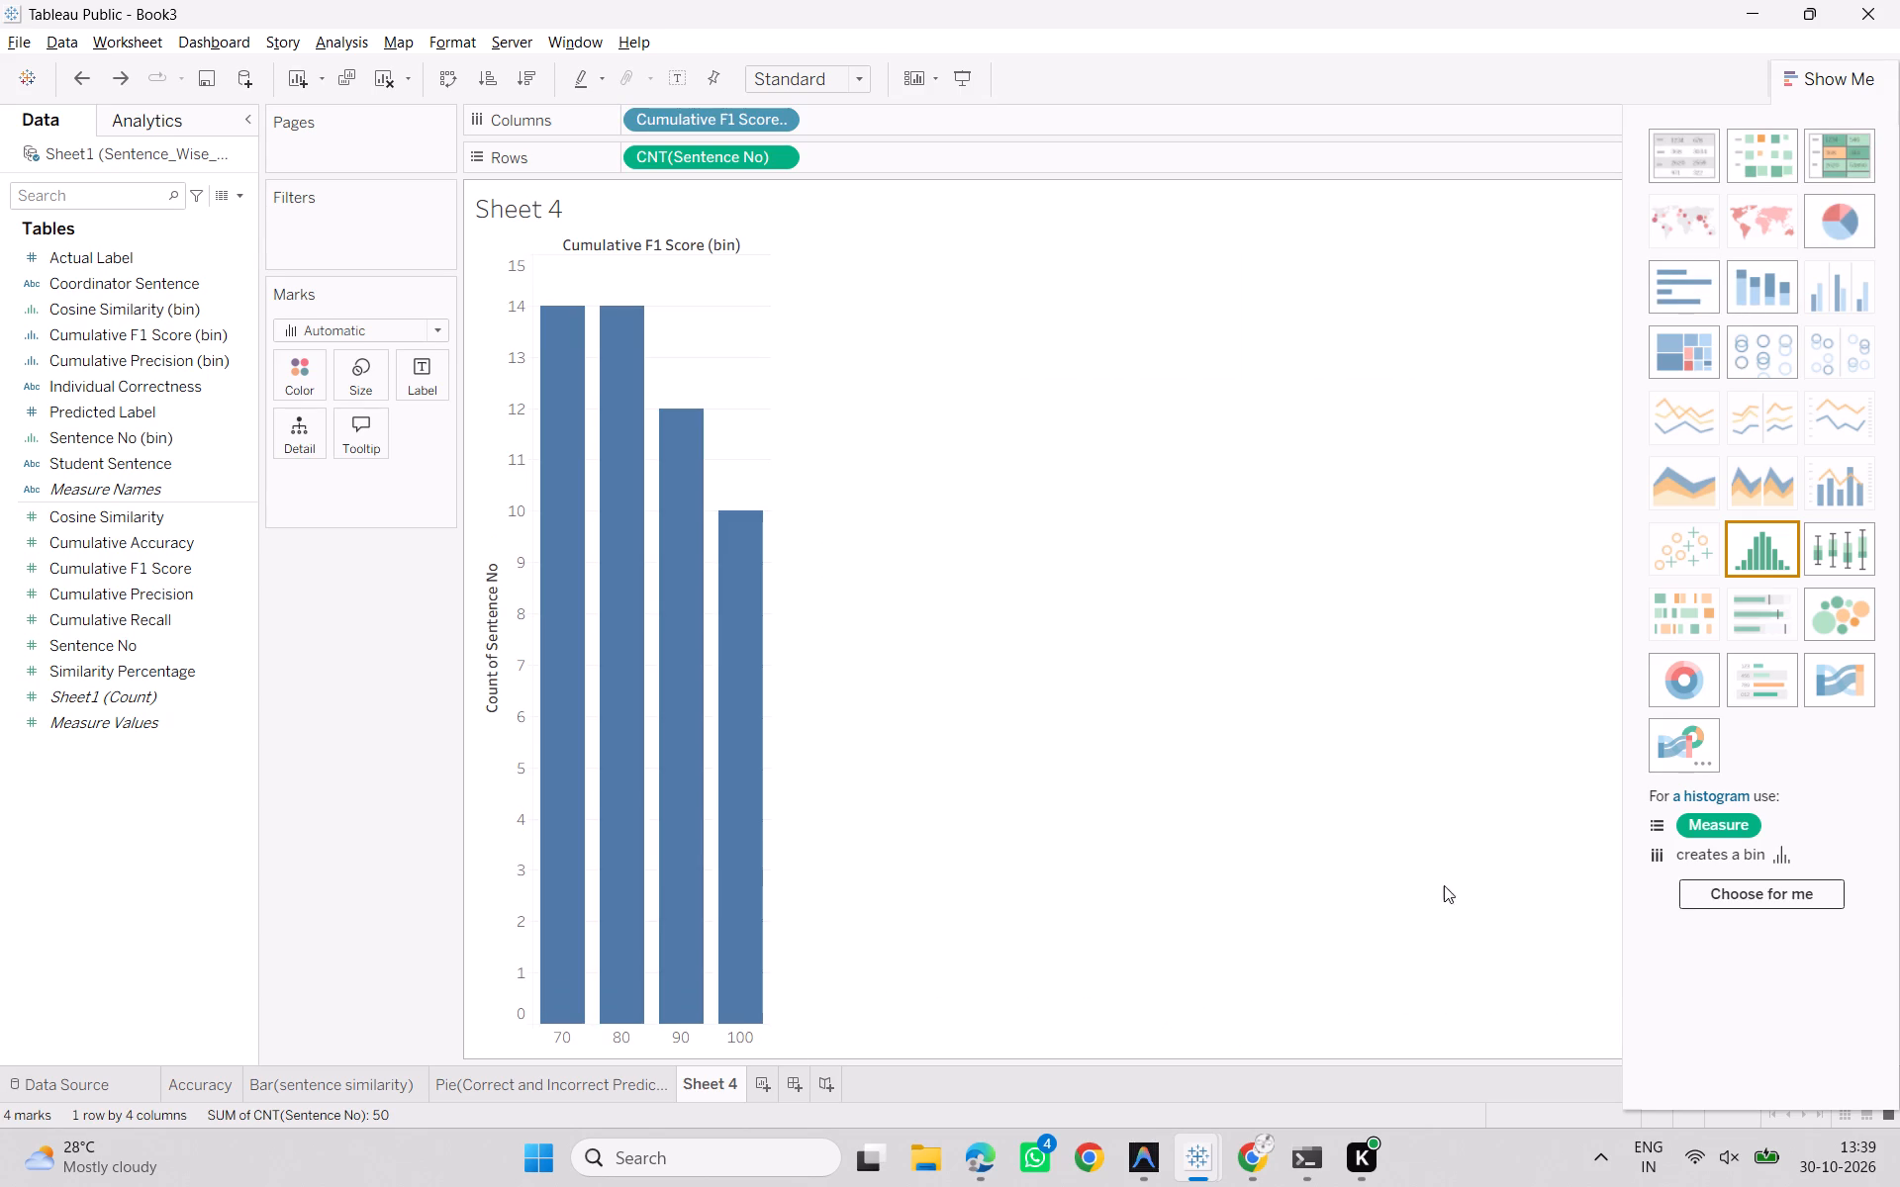
# Undo the change of the Sentence No measure on Rows to Count.
pyautogui.hotkey('ctrl', 'z')
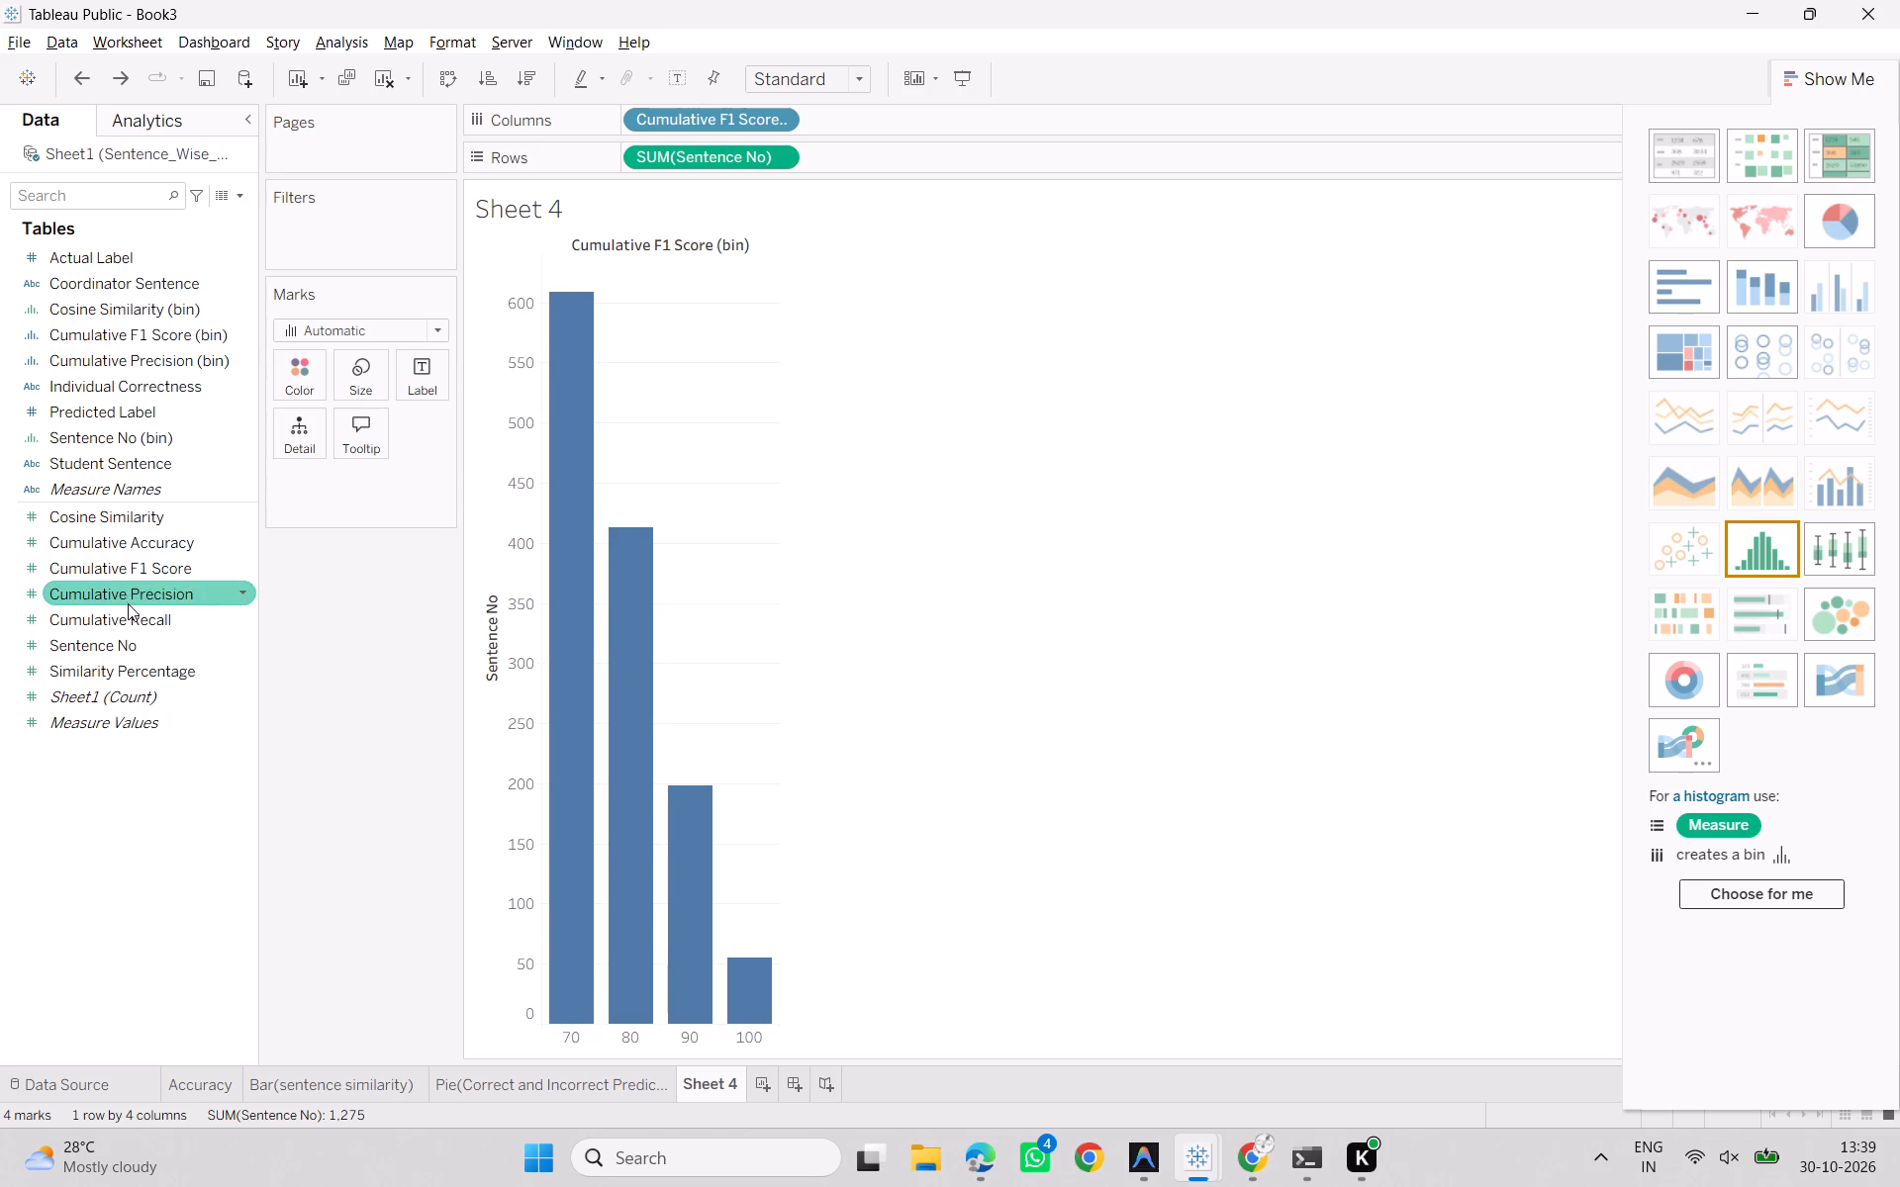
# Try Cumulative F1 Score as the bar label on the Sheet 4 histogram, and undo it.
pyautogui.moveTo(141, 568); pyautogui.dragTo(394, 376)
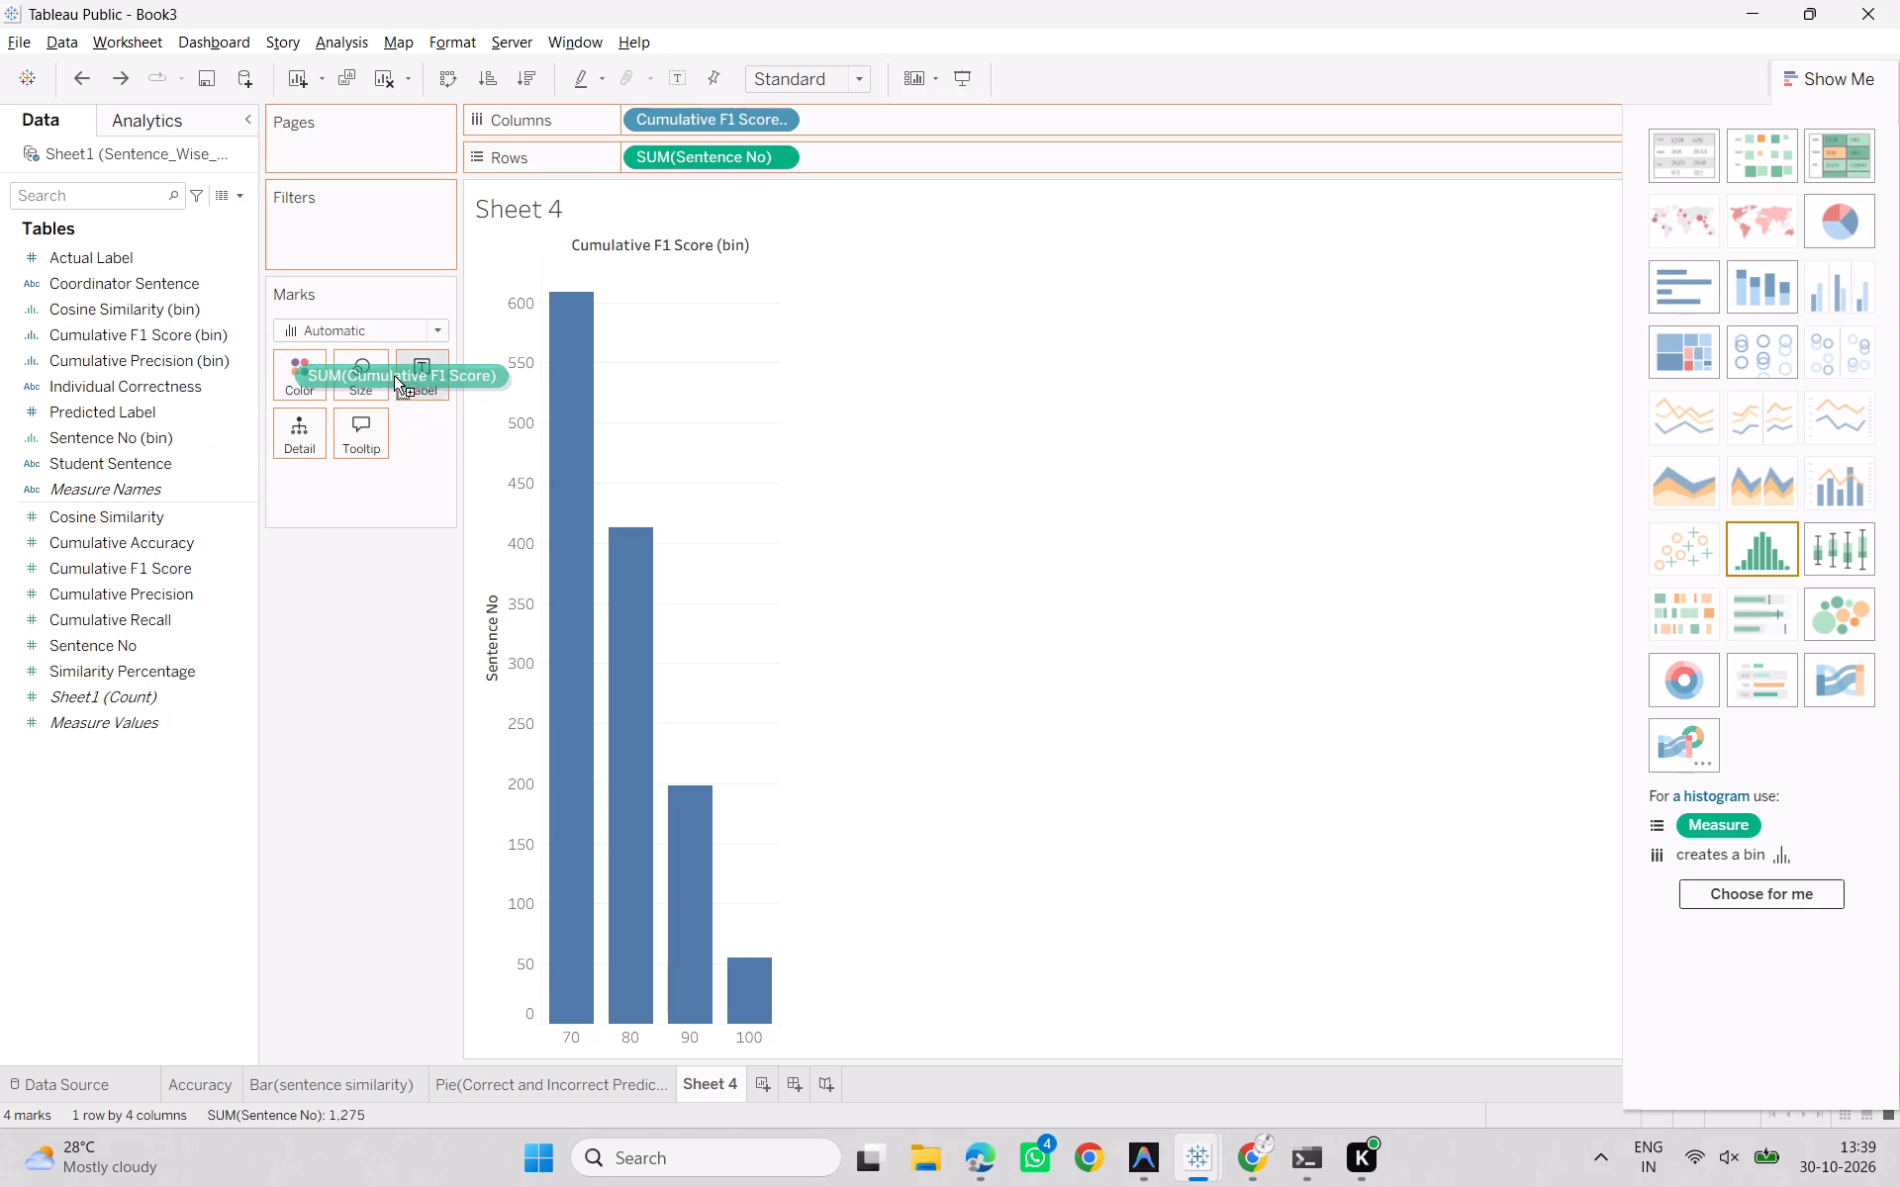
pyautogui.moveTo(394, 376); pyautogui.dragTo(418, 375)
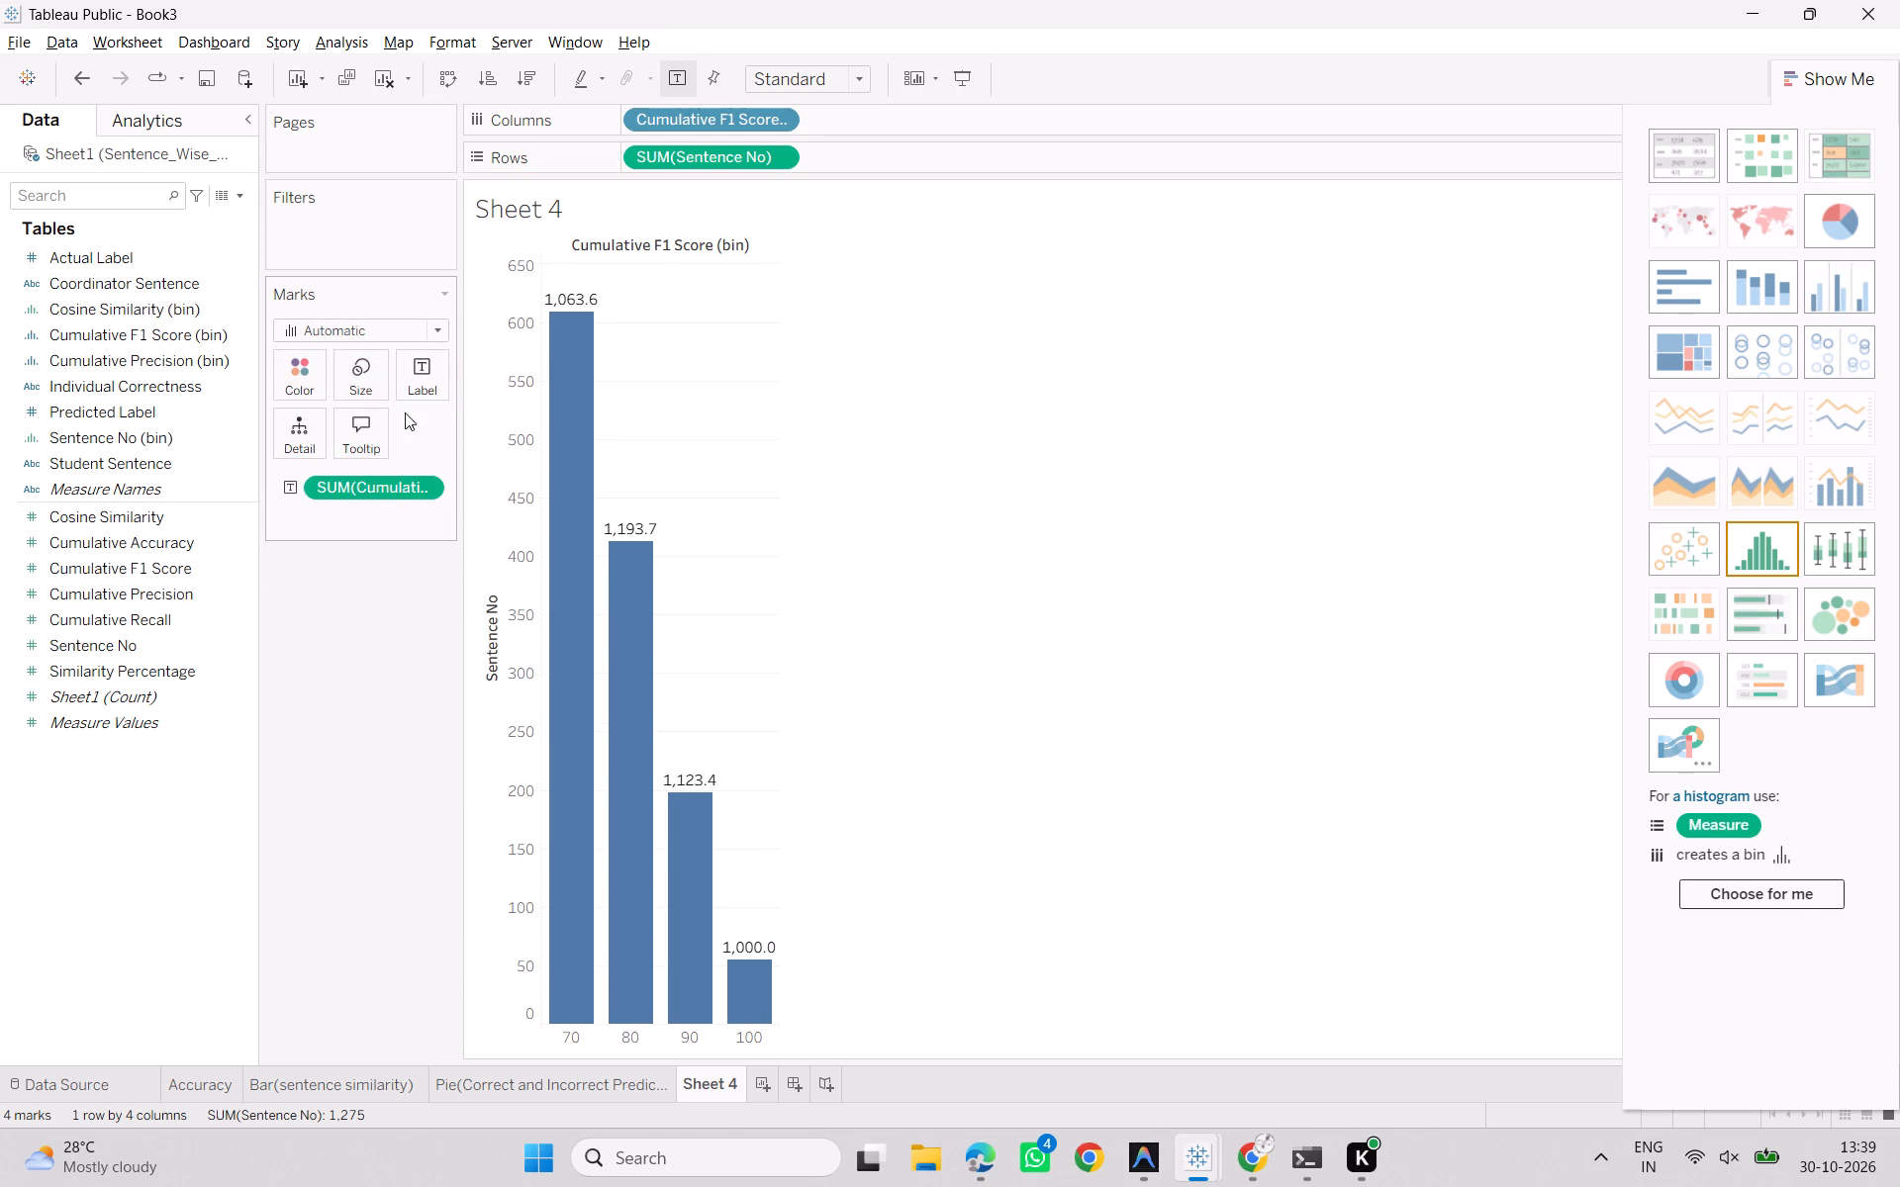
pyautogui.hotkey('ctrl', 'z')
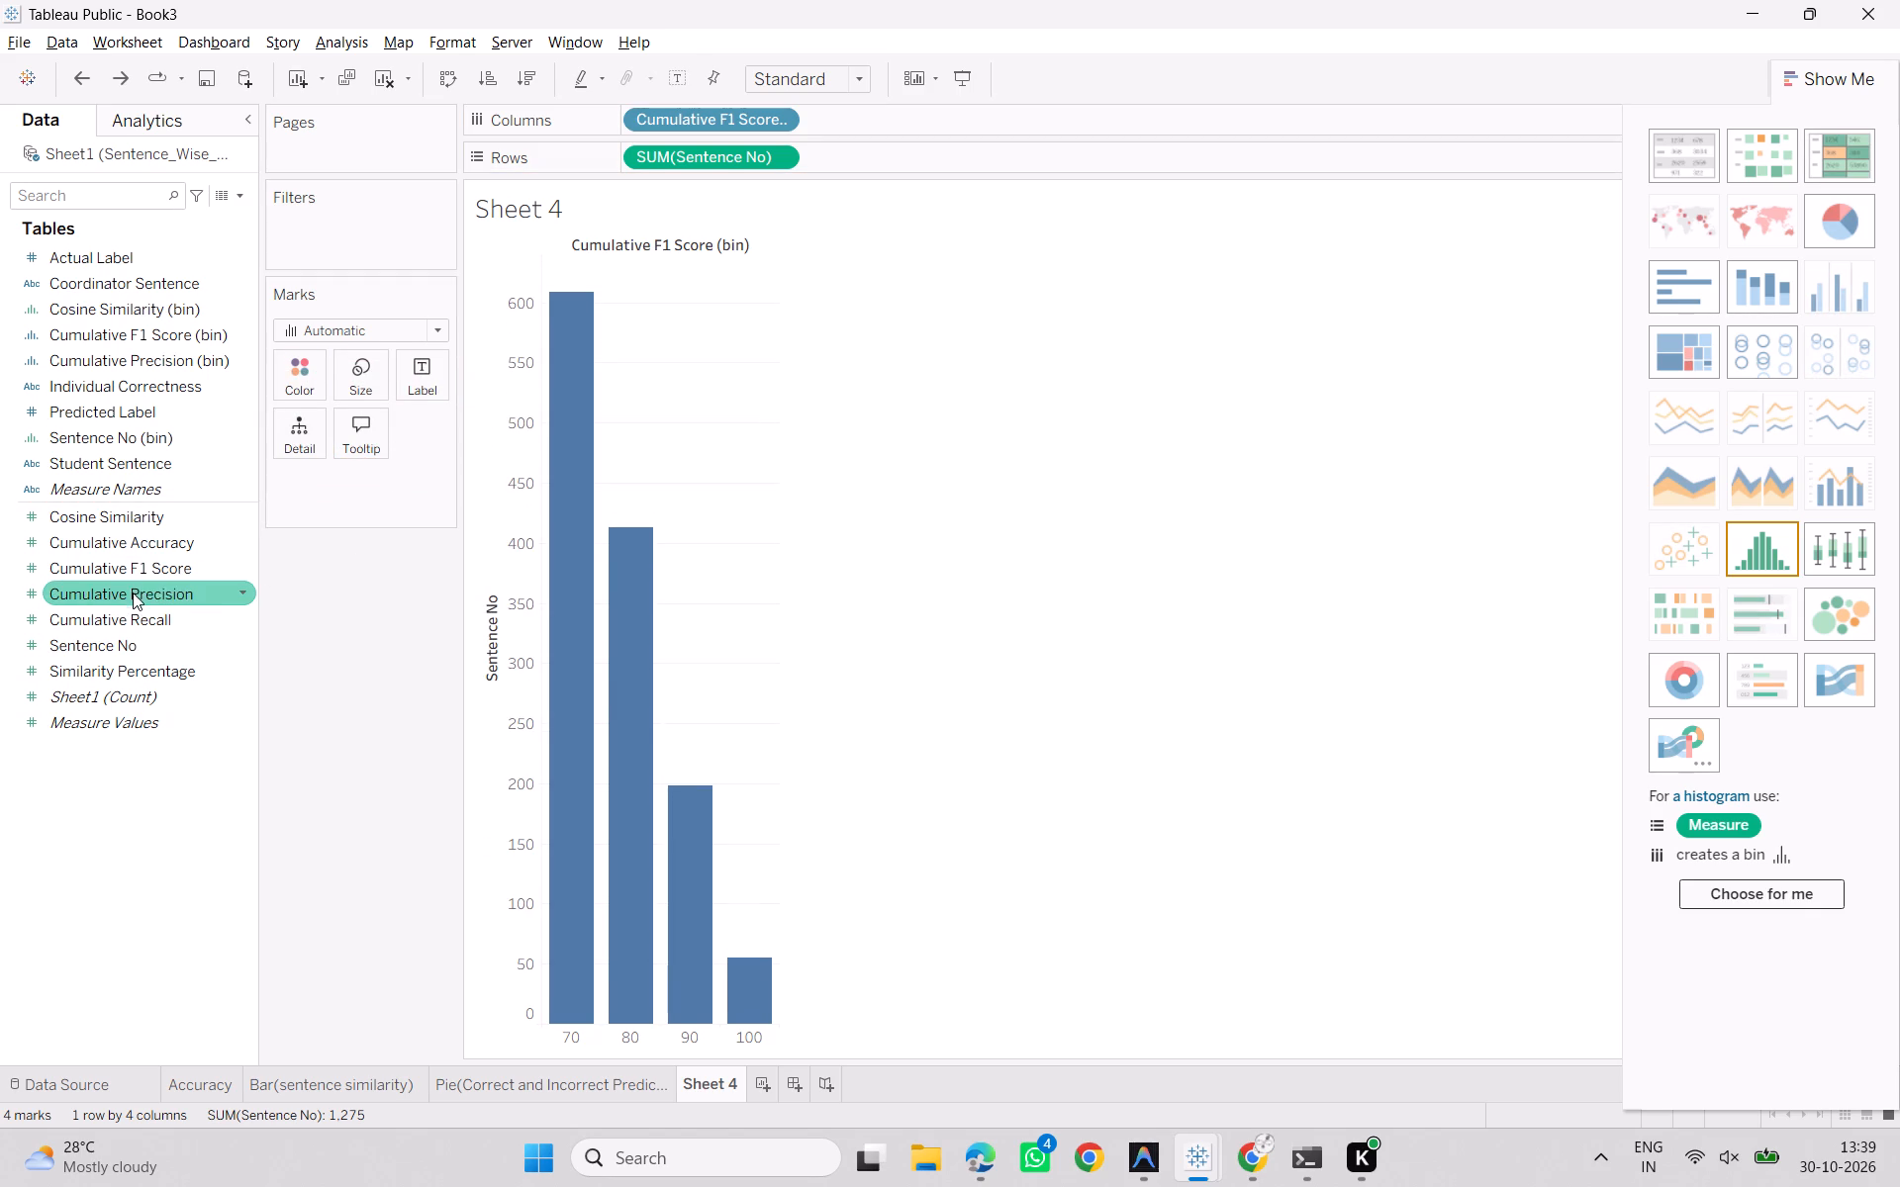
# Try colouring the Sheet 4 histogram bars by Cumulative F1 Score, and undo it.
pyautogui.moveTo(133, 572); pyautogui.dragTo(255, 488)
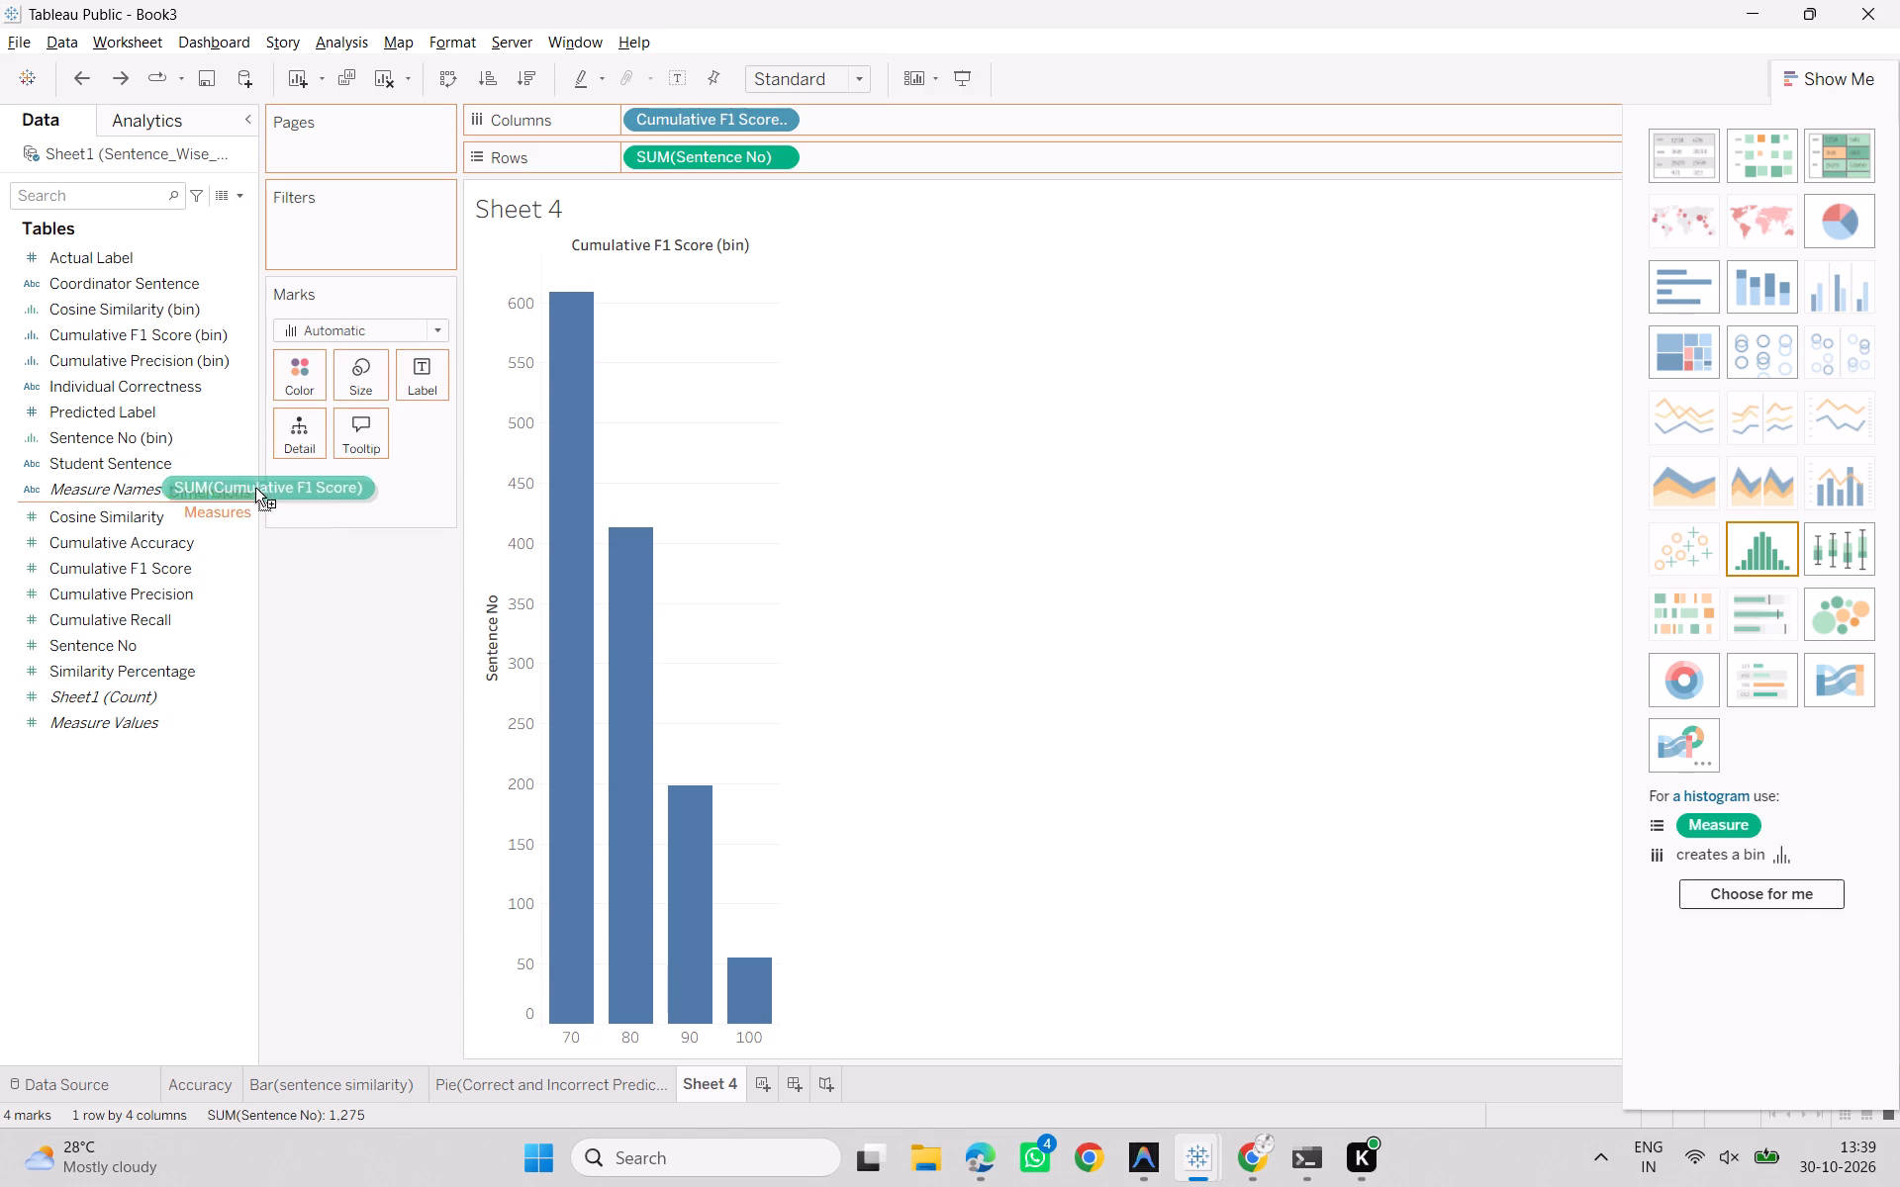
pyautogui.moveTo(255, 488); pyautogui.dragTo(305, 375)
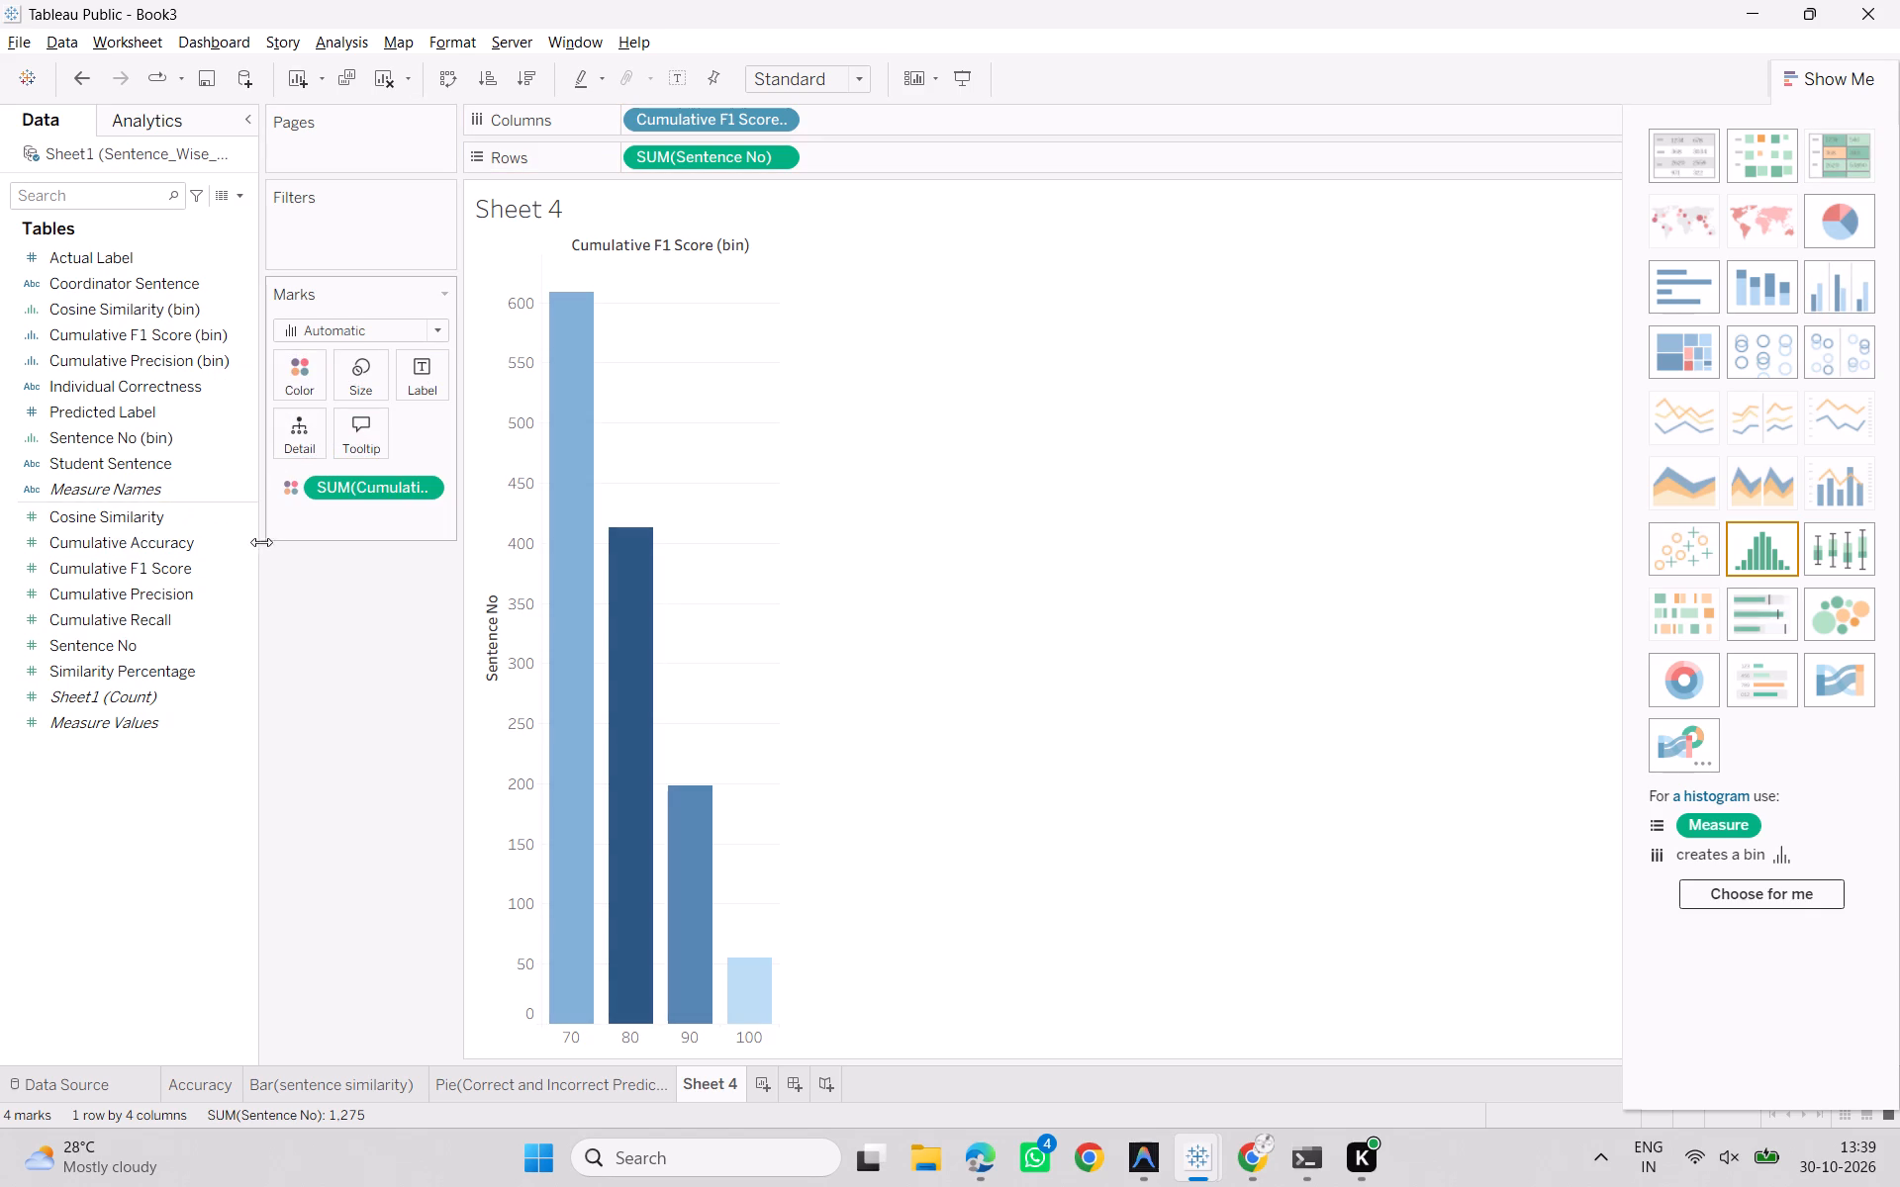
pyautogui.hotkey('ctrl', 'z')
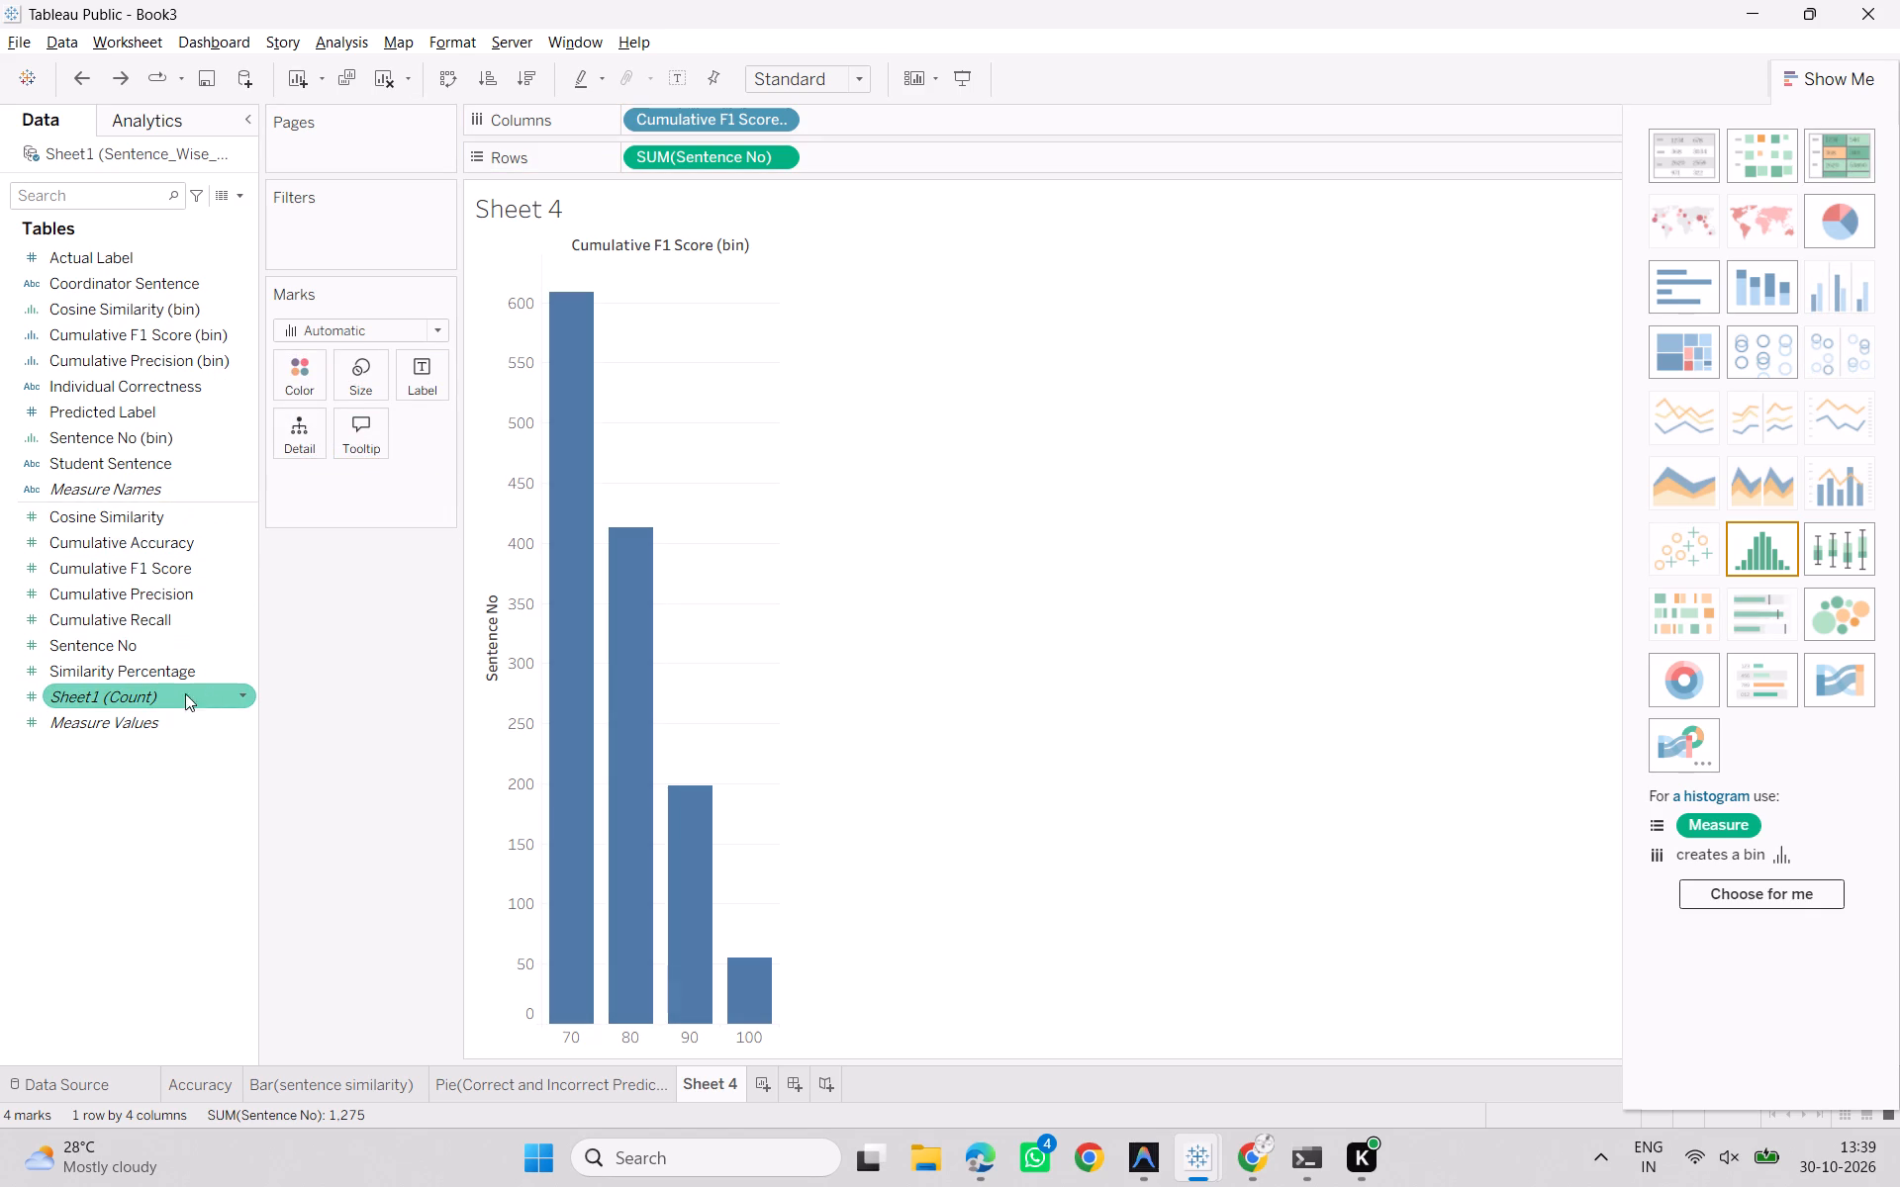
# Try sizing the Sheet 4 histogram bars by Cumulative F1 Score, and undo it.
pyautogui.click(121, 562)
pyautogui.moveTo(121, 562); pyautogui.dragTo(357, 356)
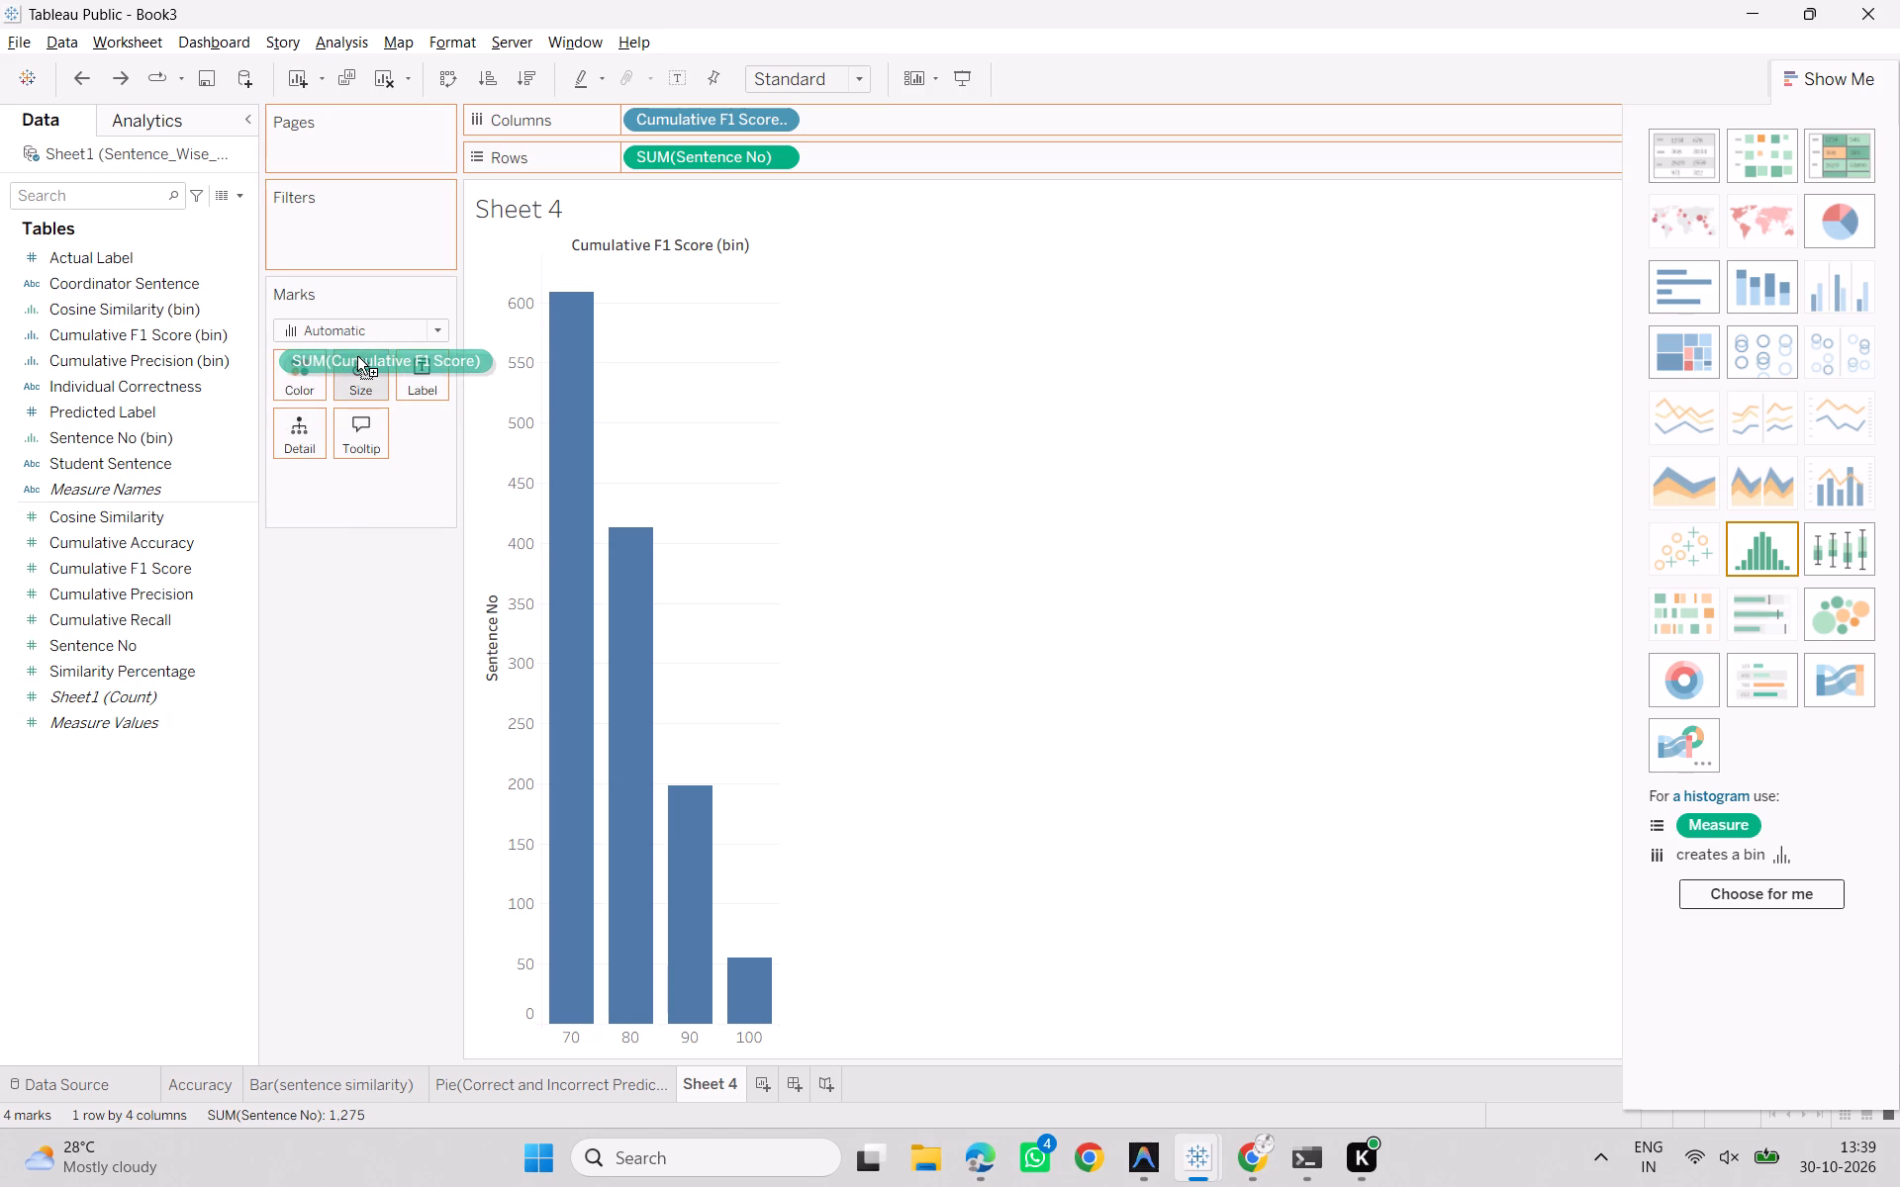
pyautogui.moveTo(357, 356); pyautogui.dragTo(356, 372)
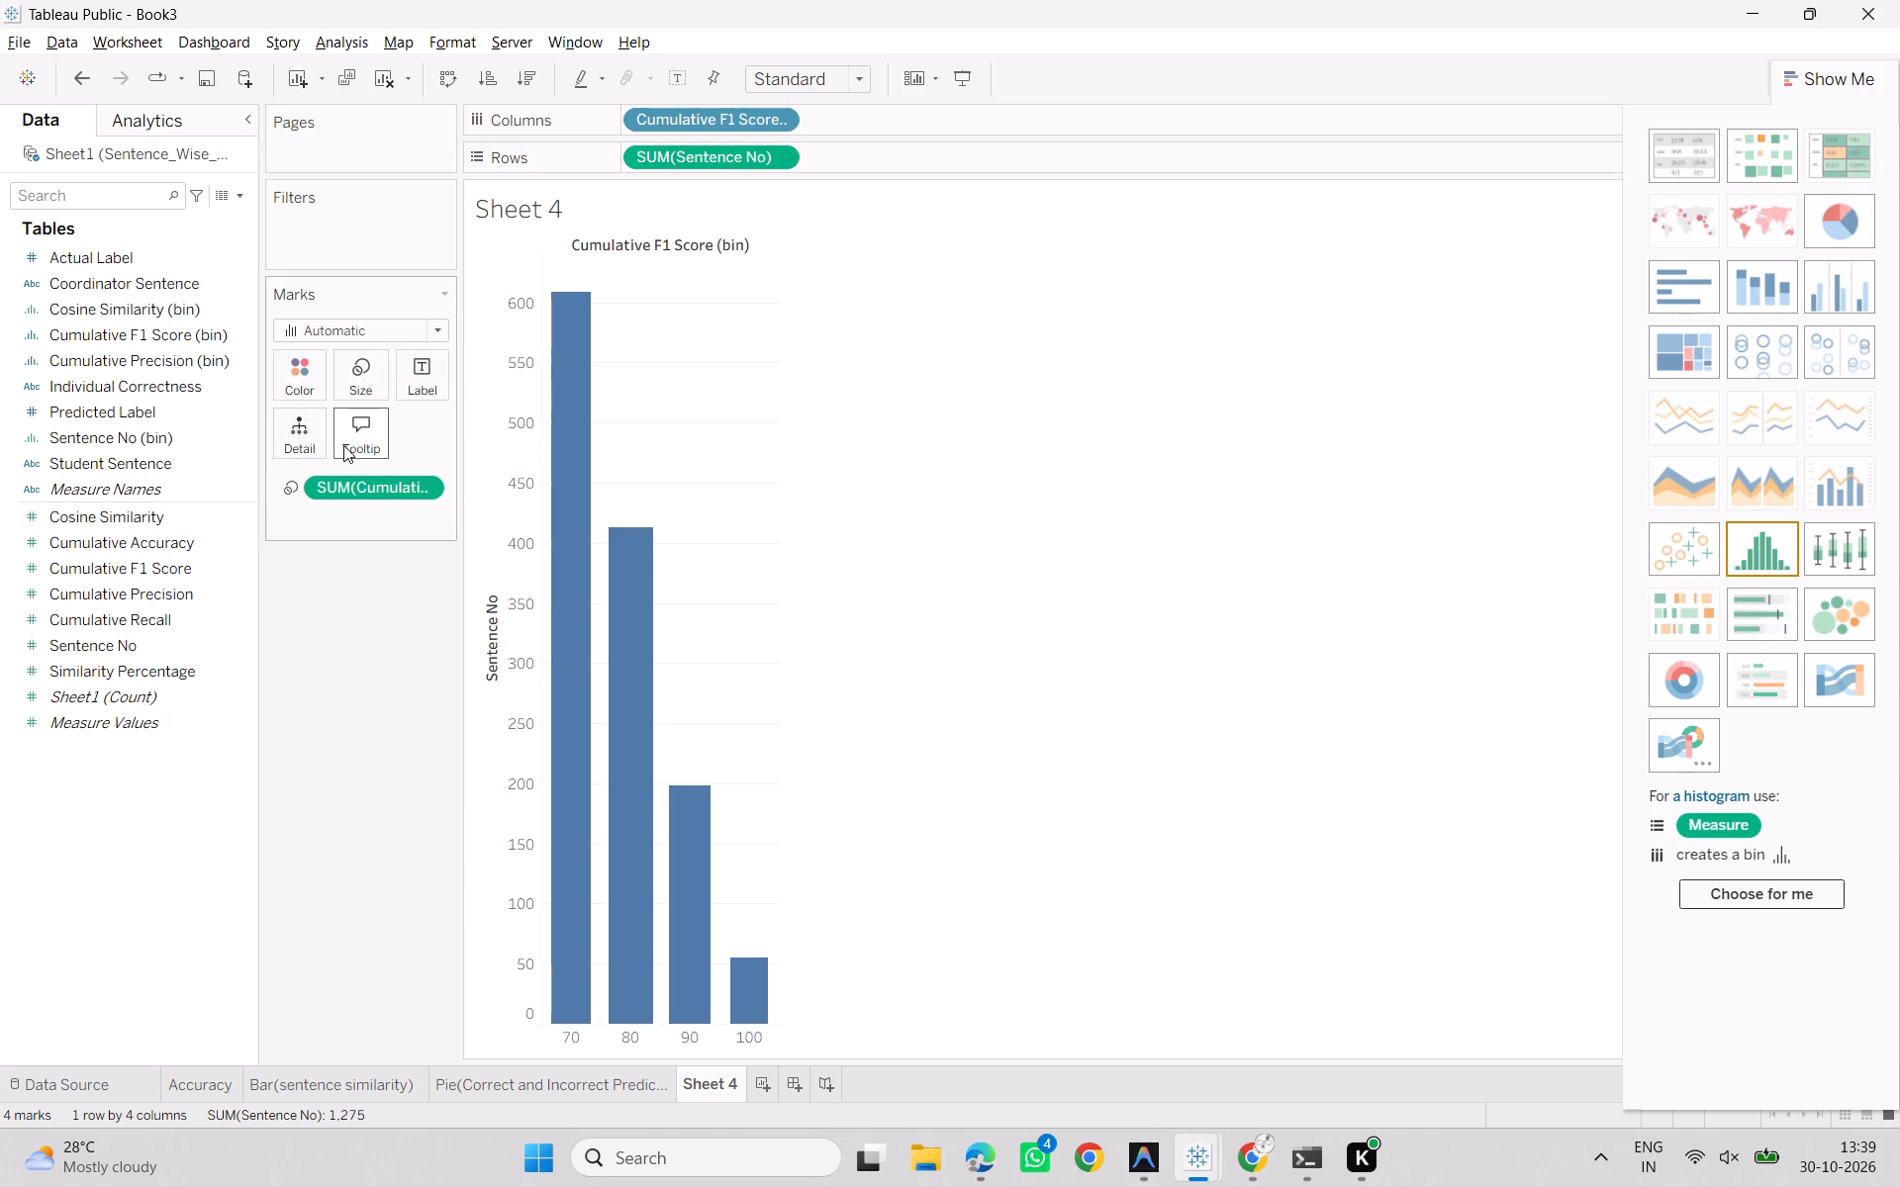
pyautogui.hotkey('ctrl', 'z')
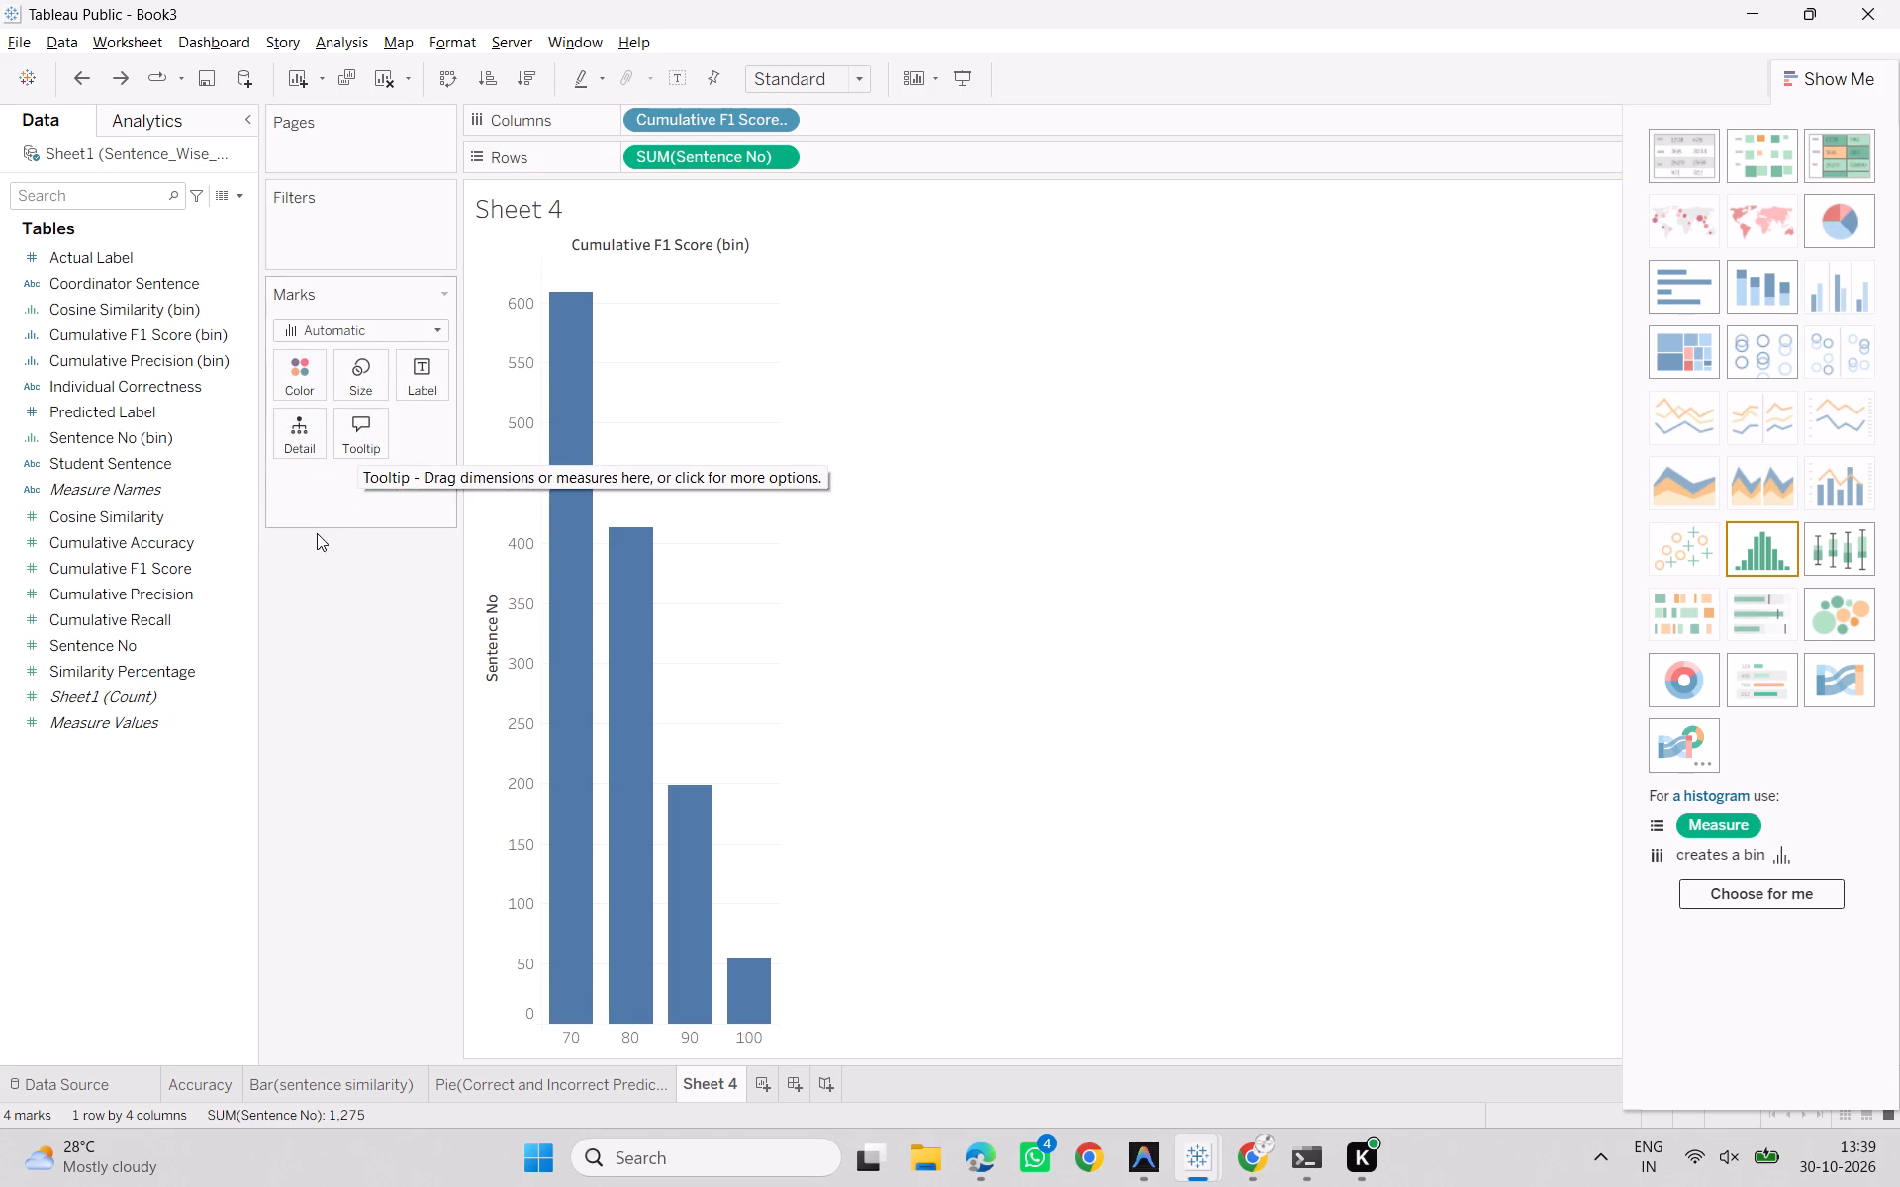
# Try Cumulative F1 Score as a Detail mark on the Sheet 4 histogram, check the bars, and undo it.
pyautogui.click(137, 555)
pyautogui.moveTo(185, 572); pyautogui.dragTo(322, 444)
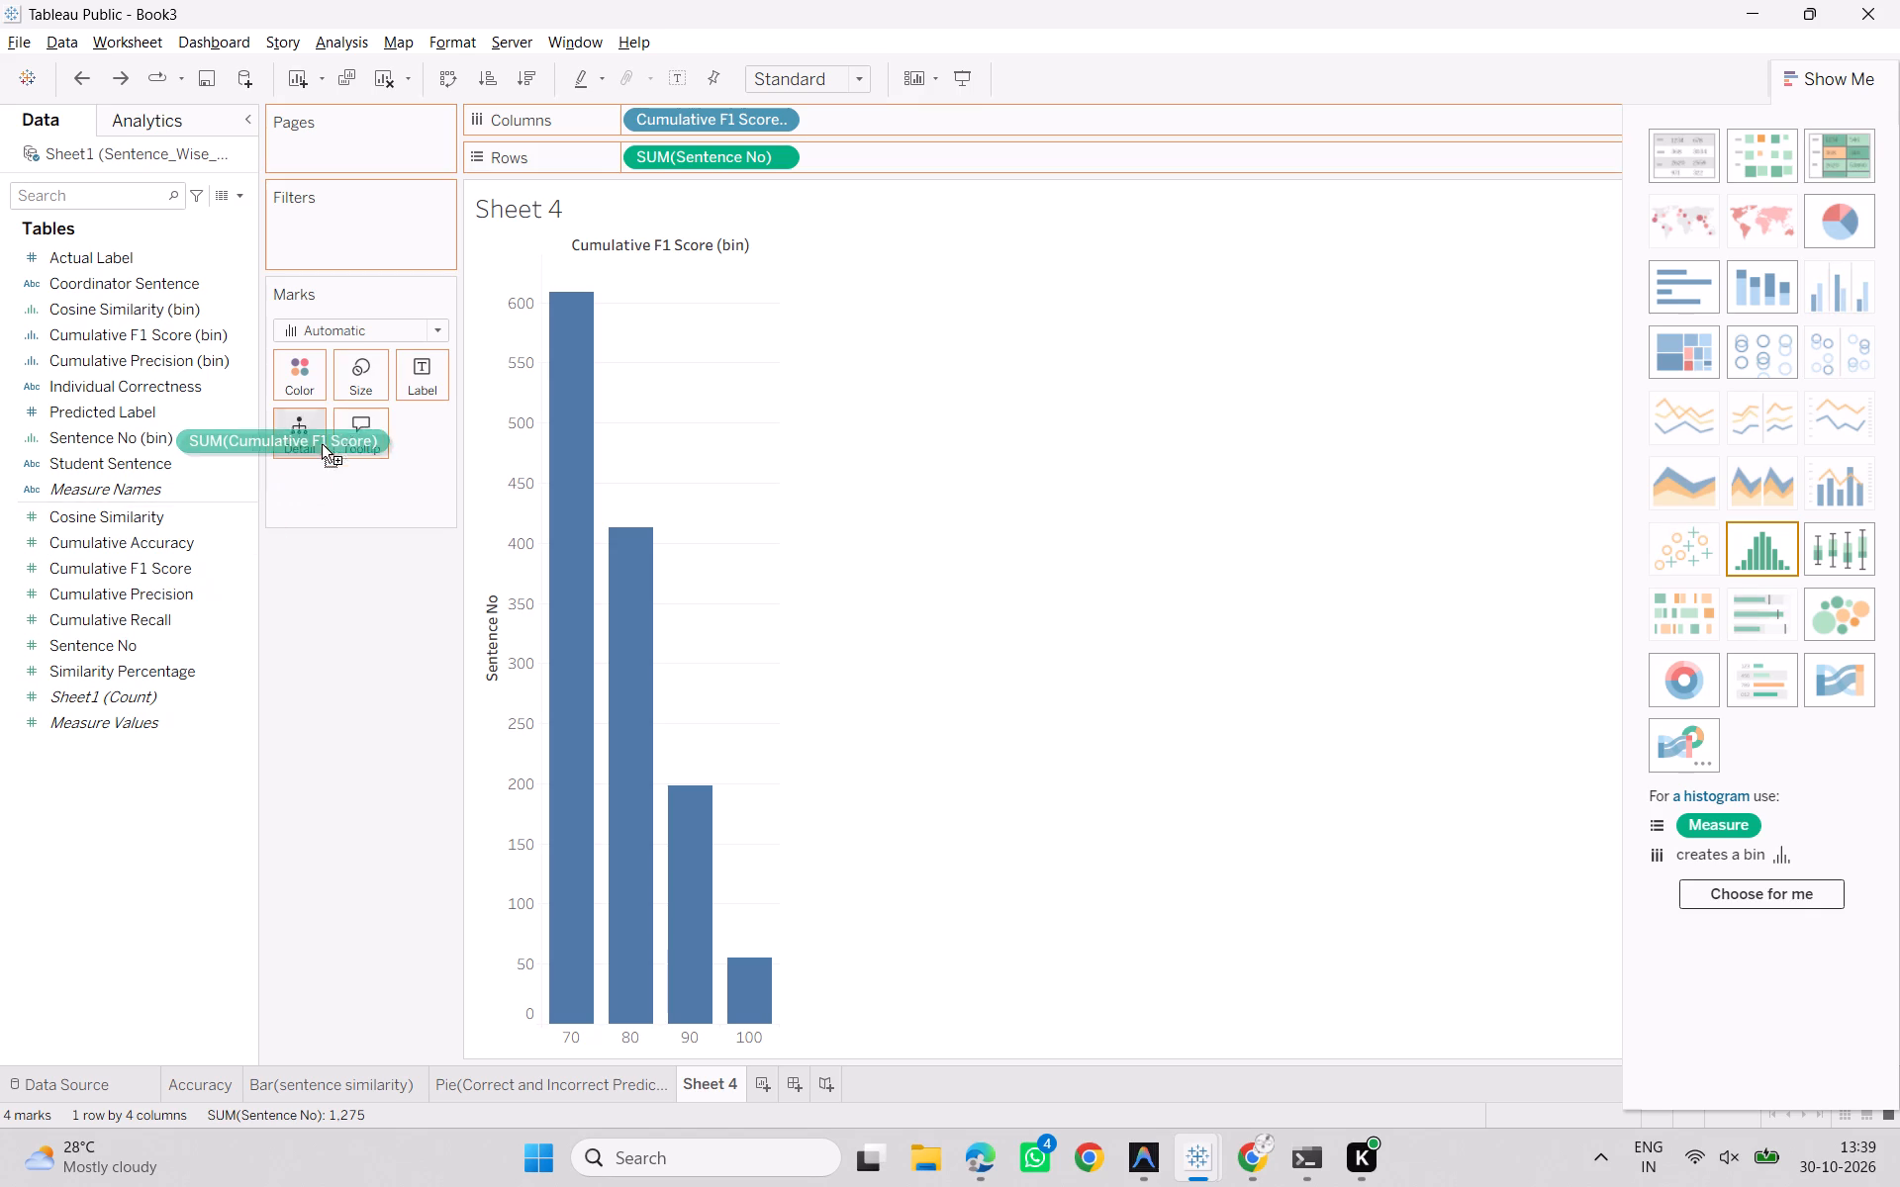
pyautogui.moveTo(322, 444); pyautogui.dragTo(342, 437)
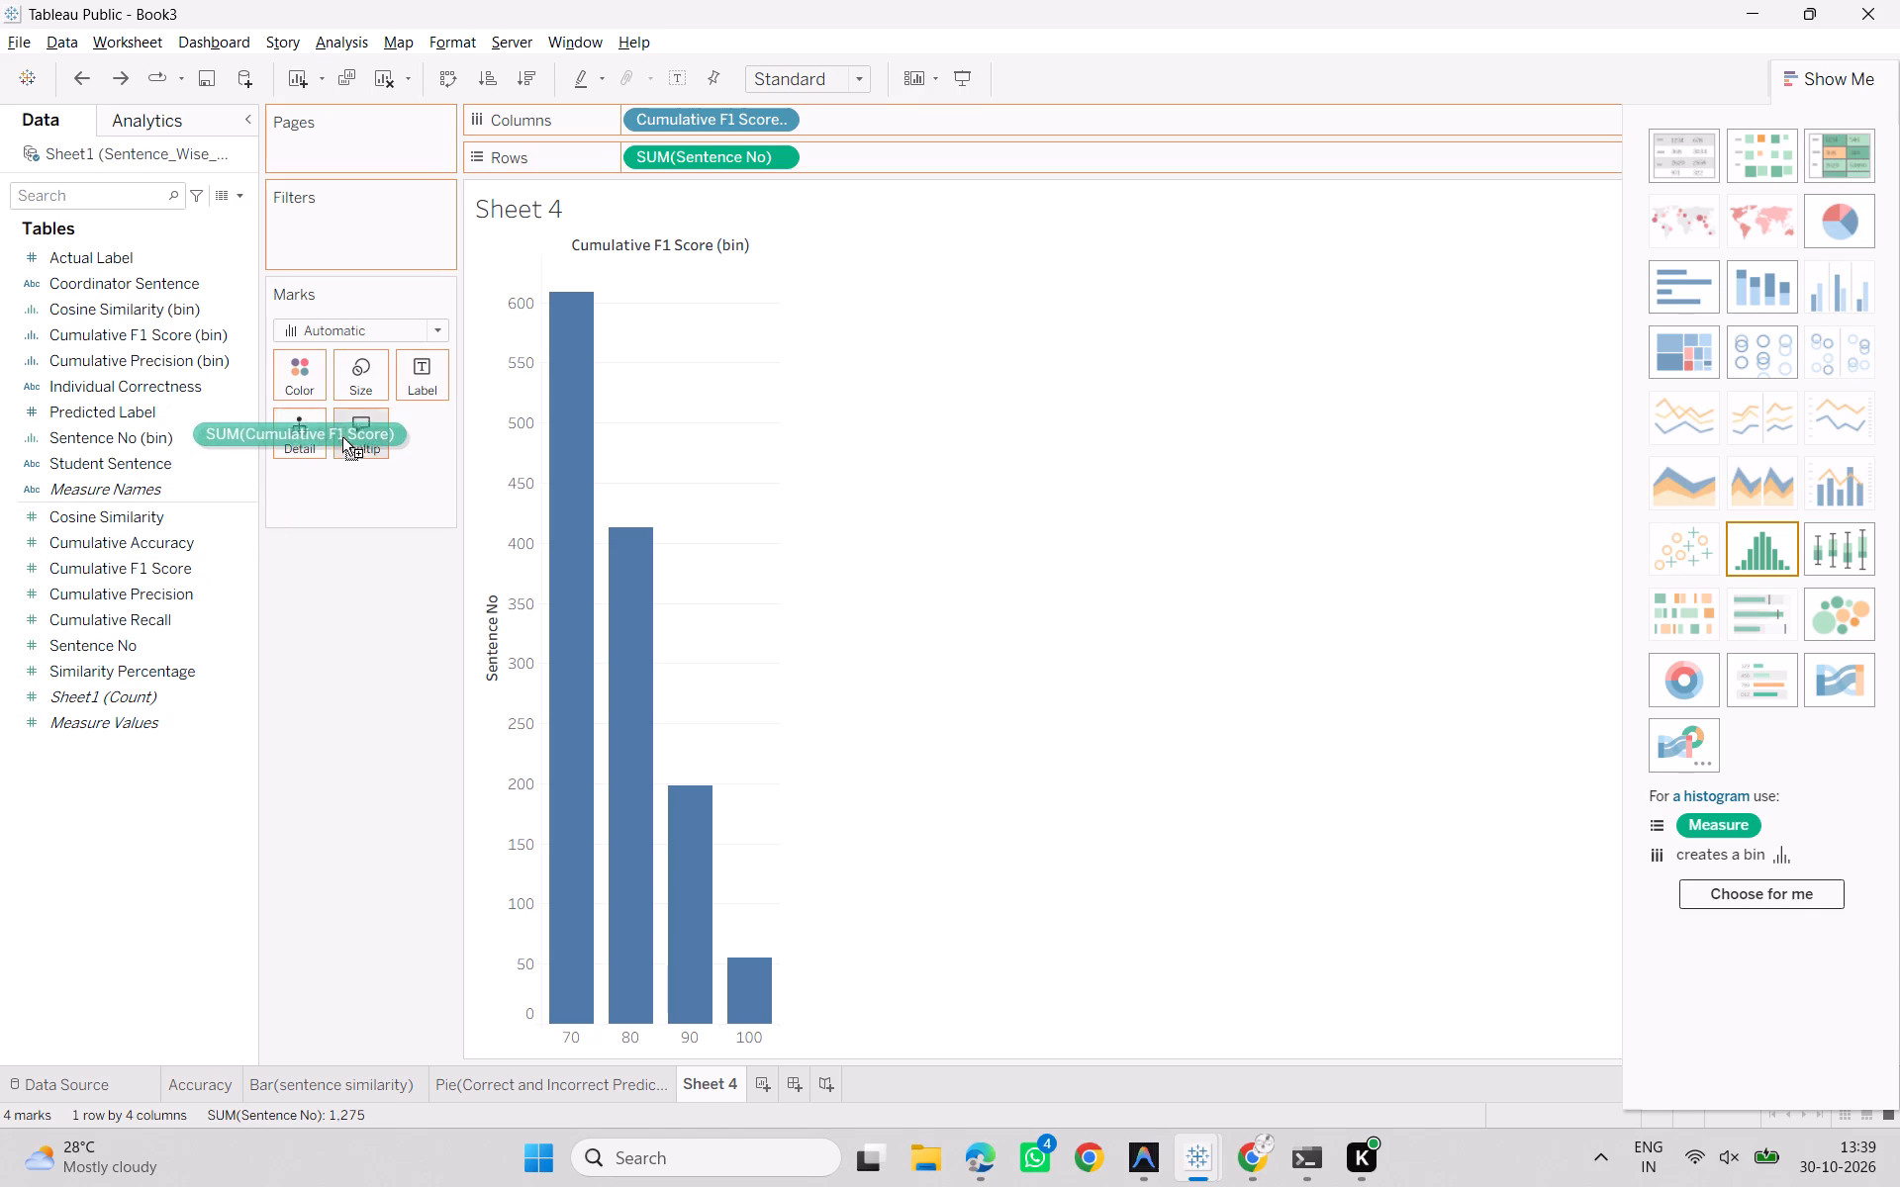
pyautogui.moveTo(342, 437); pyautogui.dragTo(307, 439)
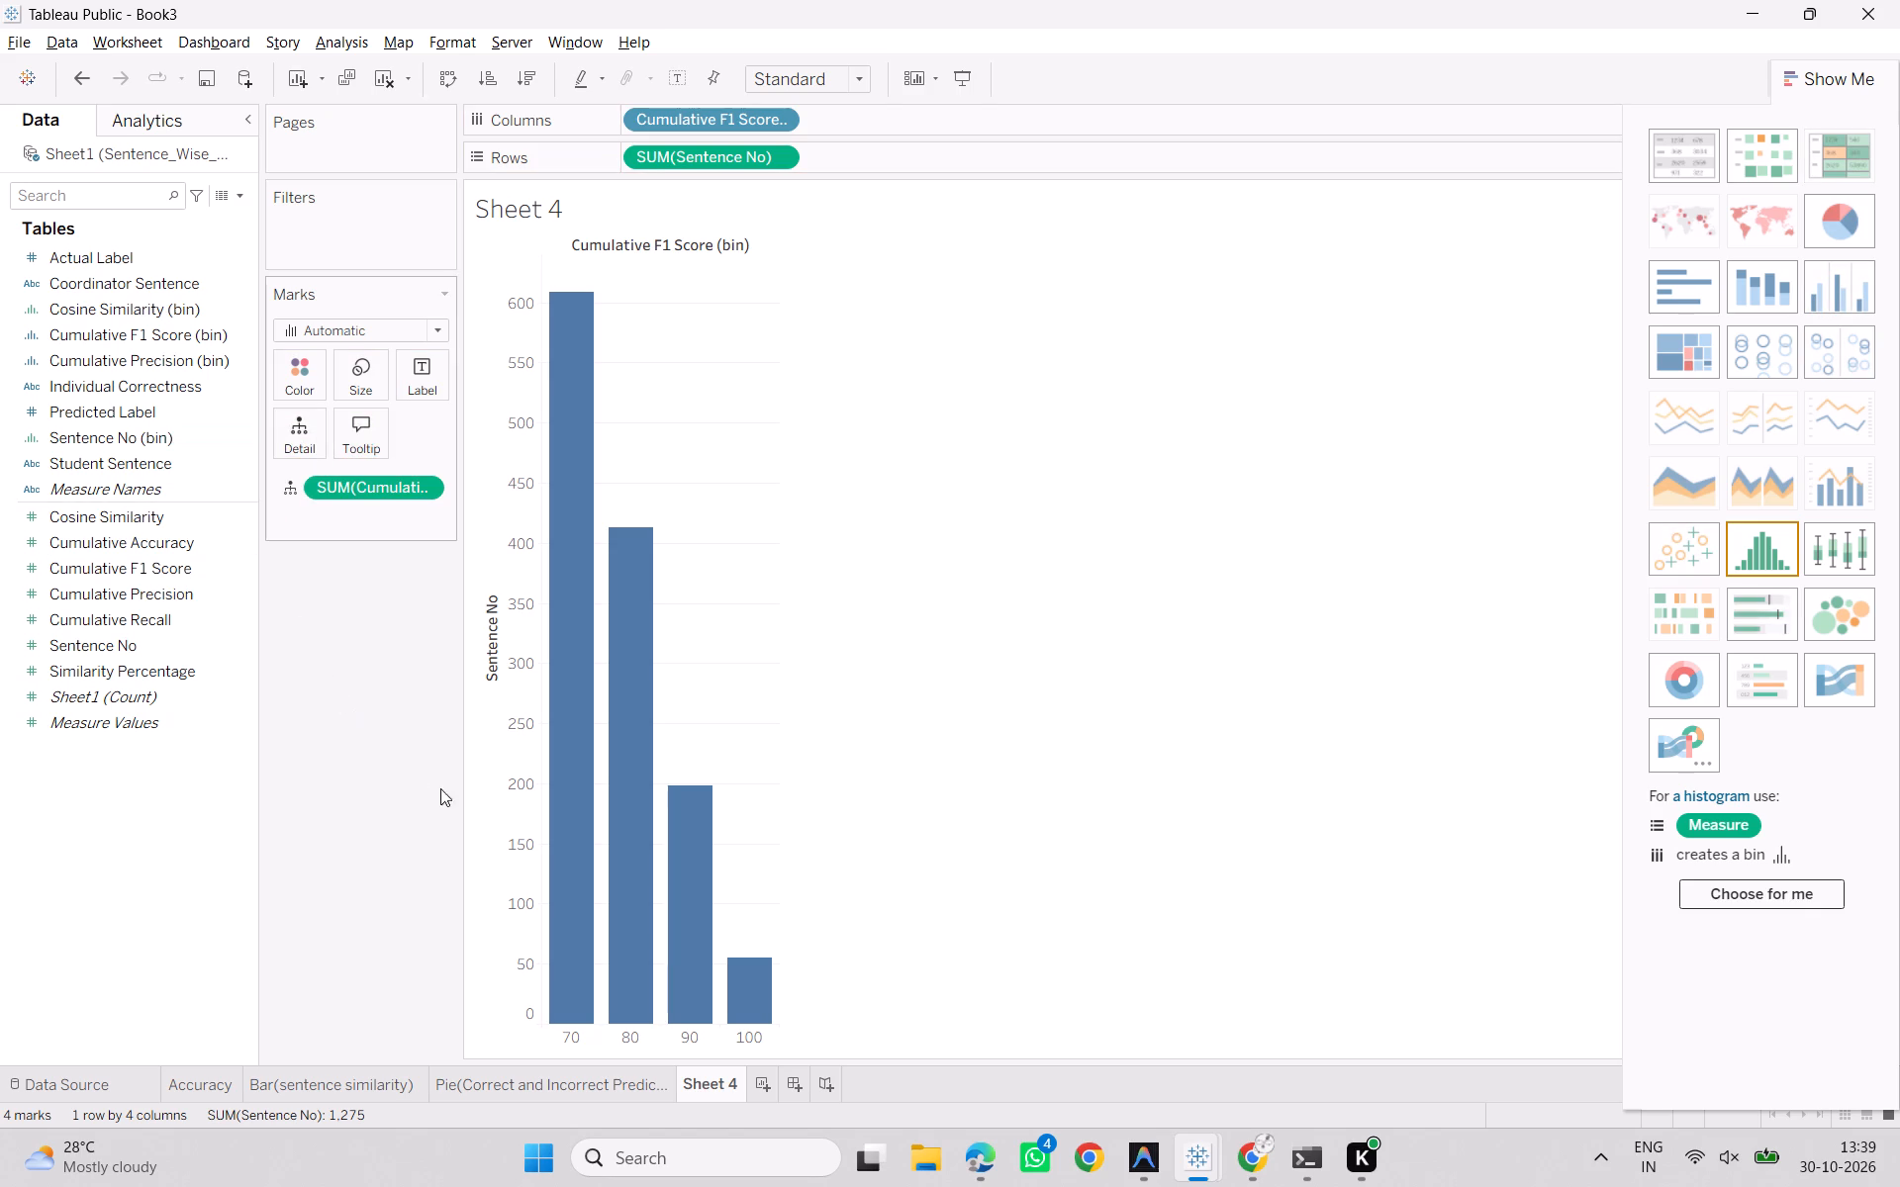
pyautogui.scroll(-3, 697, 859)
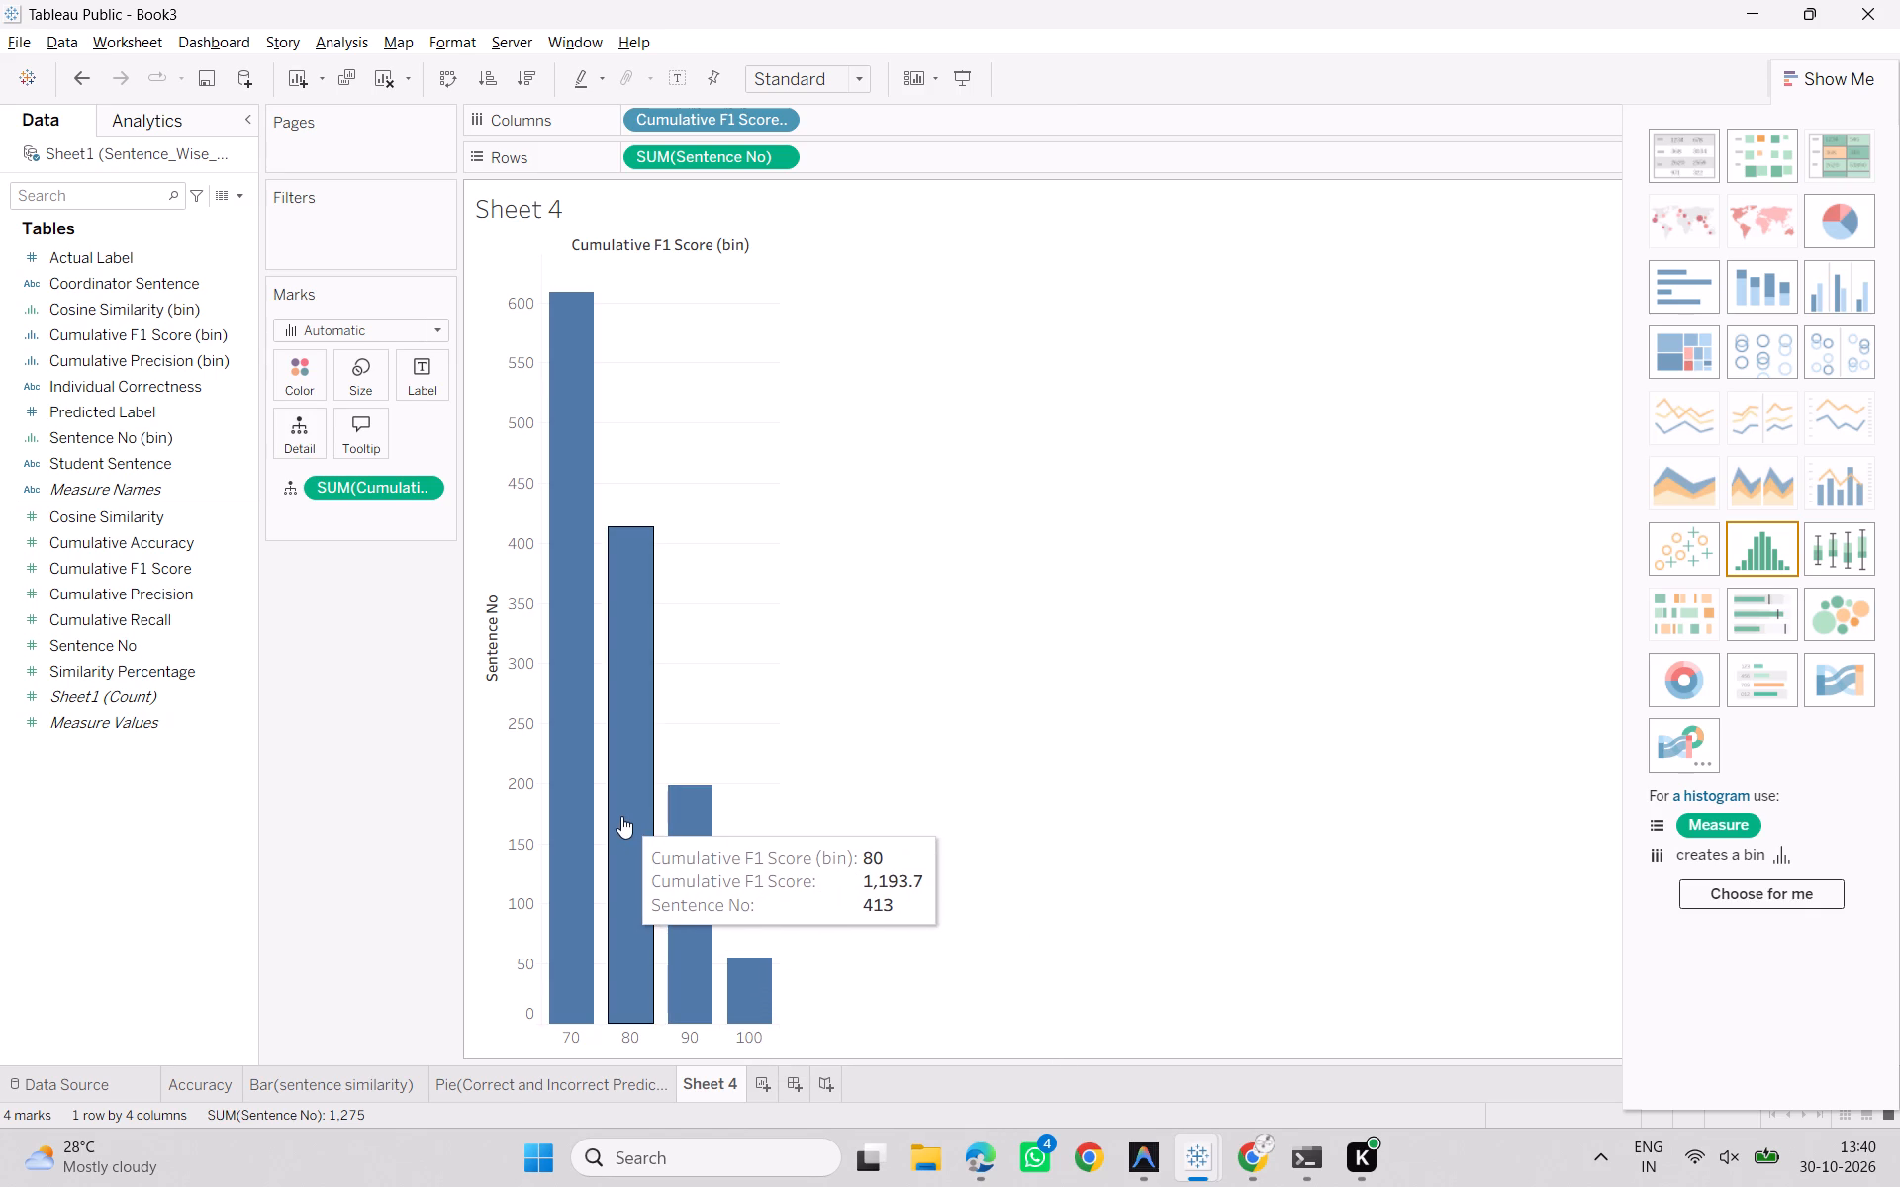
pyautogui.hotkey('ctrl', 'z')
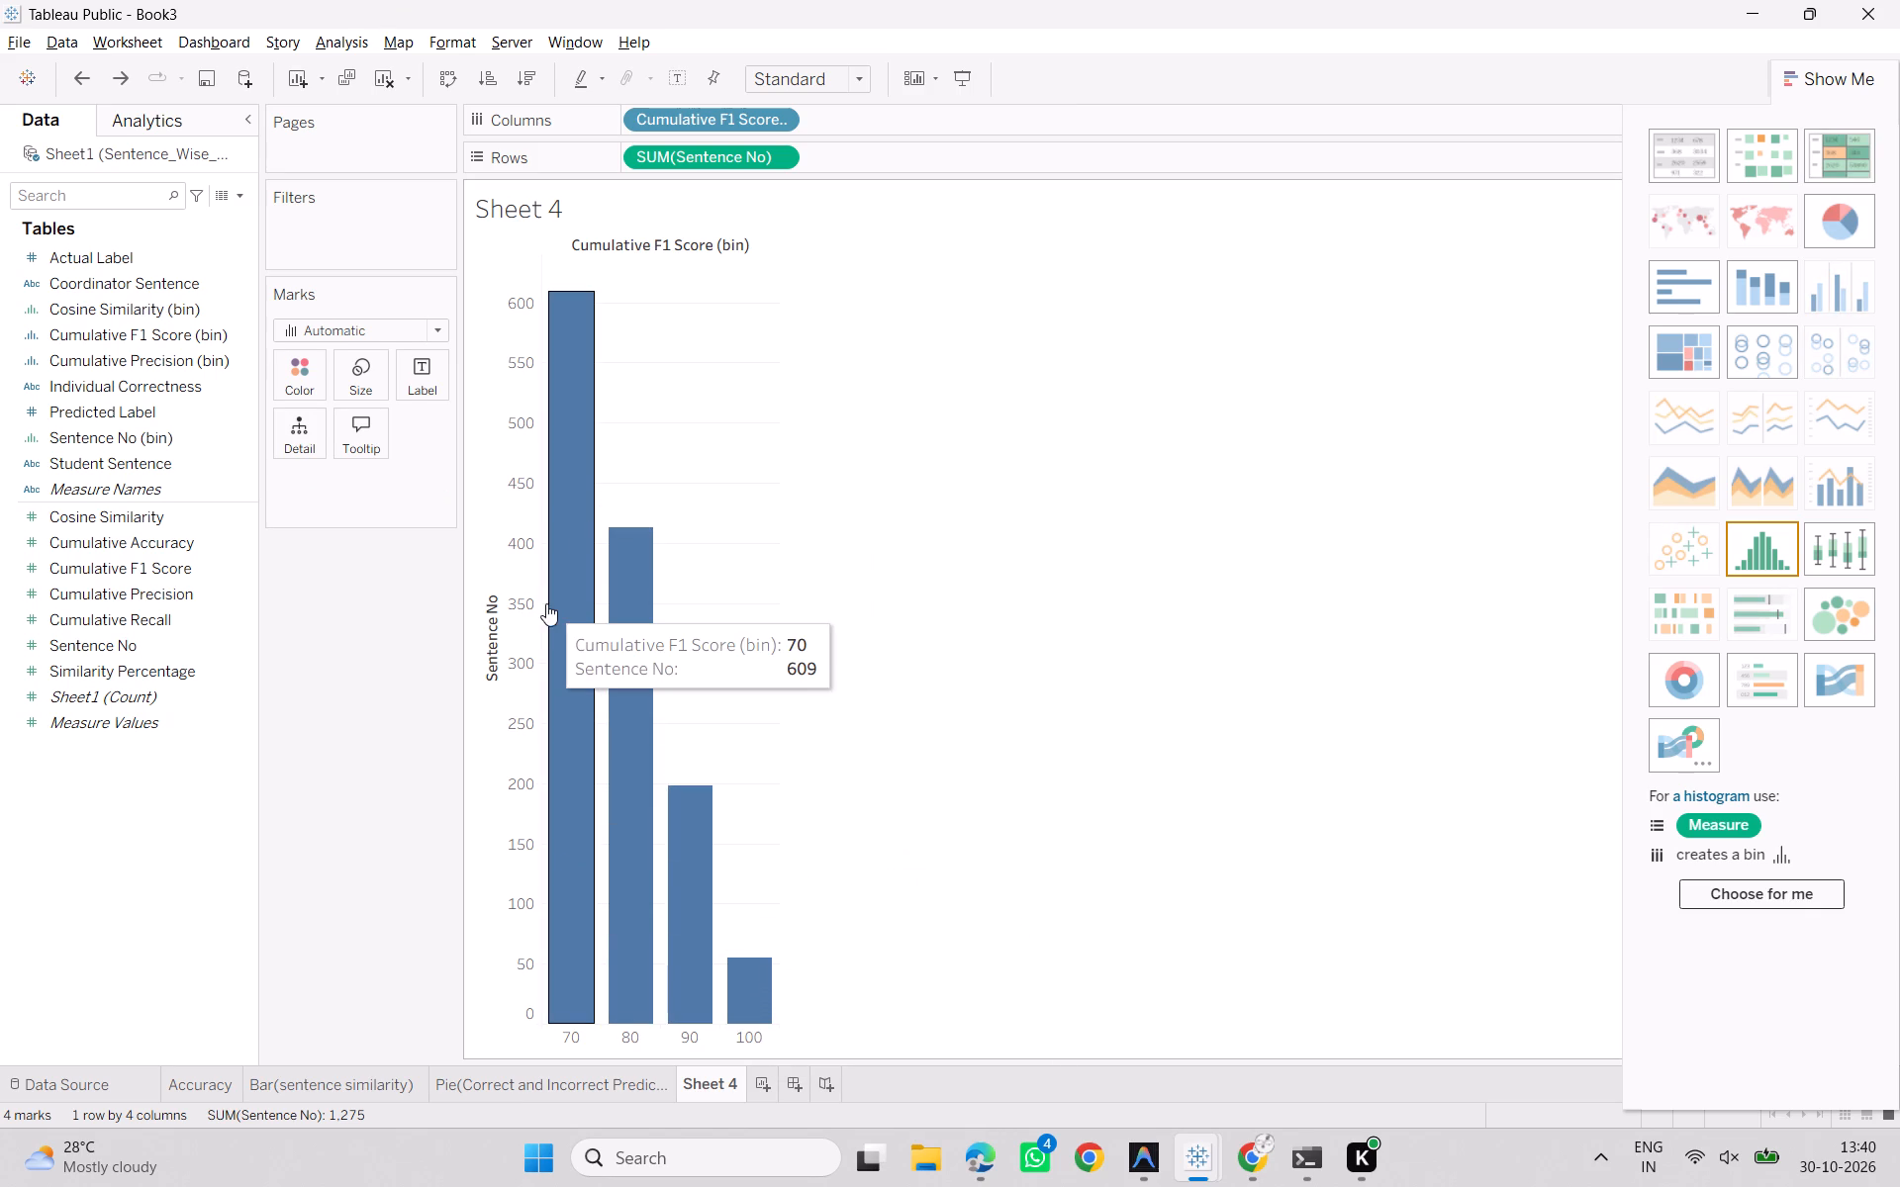
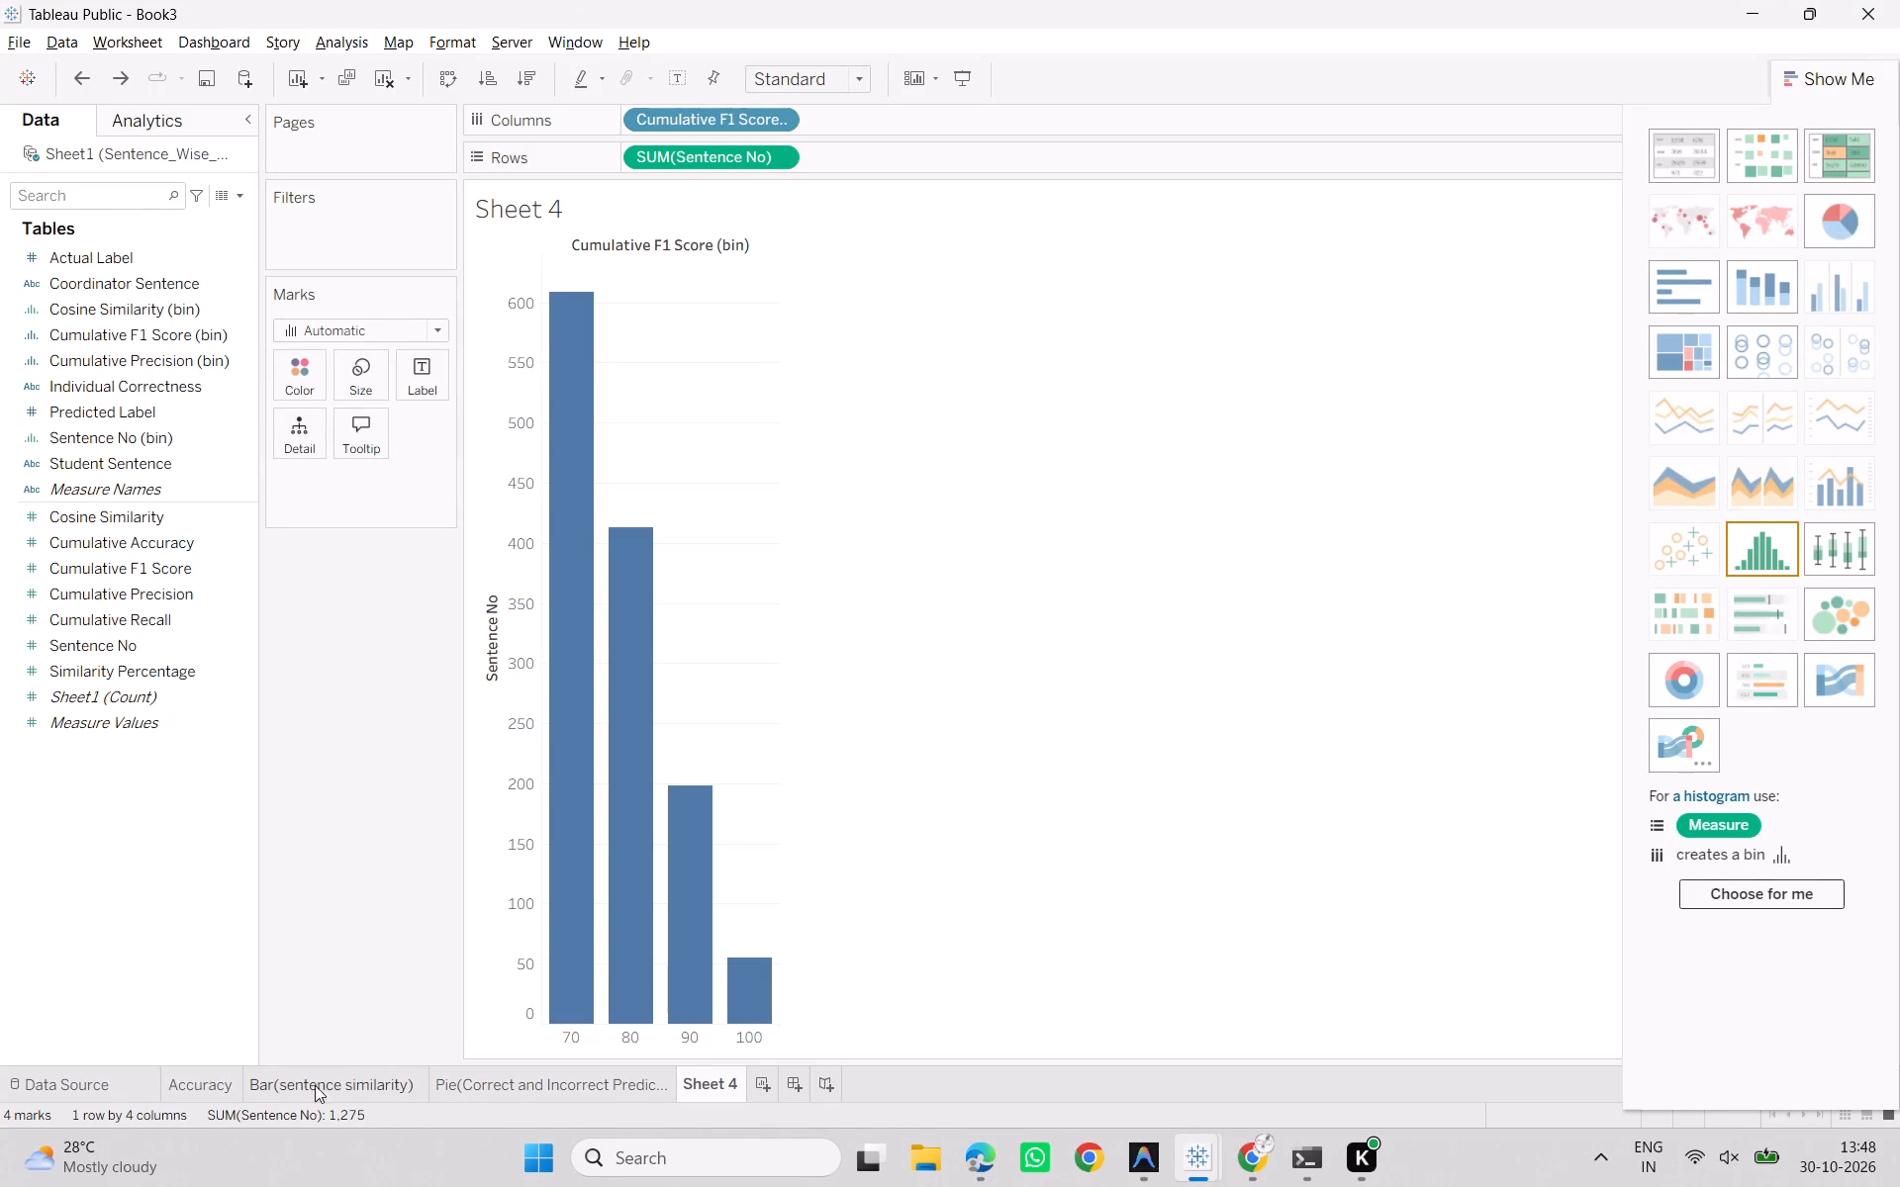
pyautogui.click(369, 1084)
pyautogui.click(192, 1082)
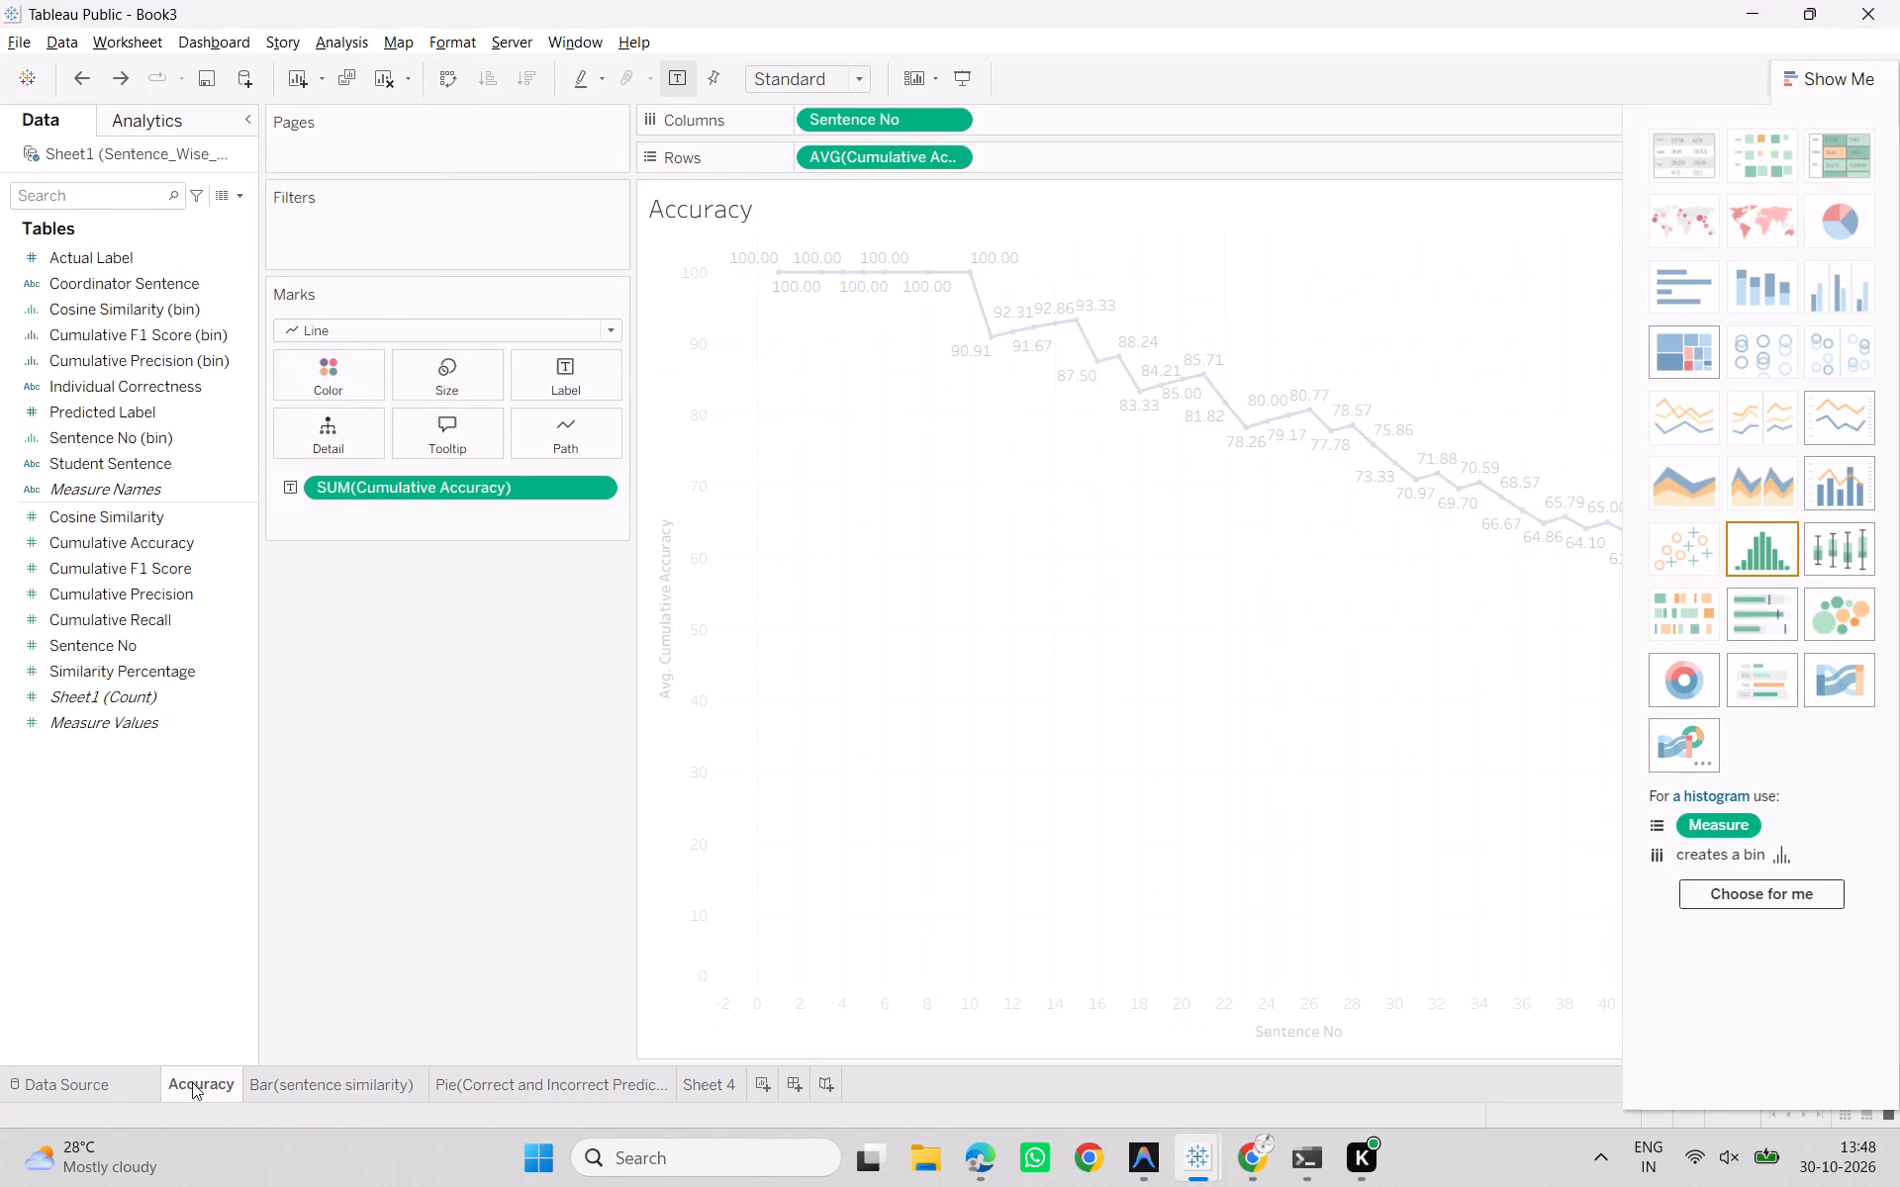
pyautogui.click(512, 1090)
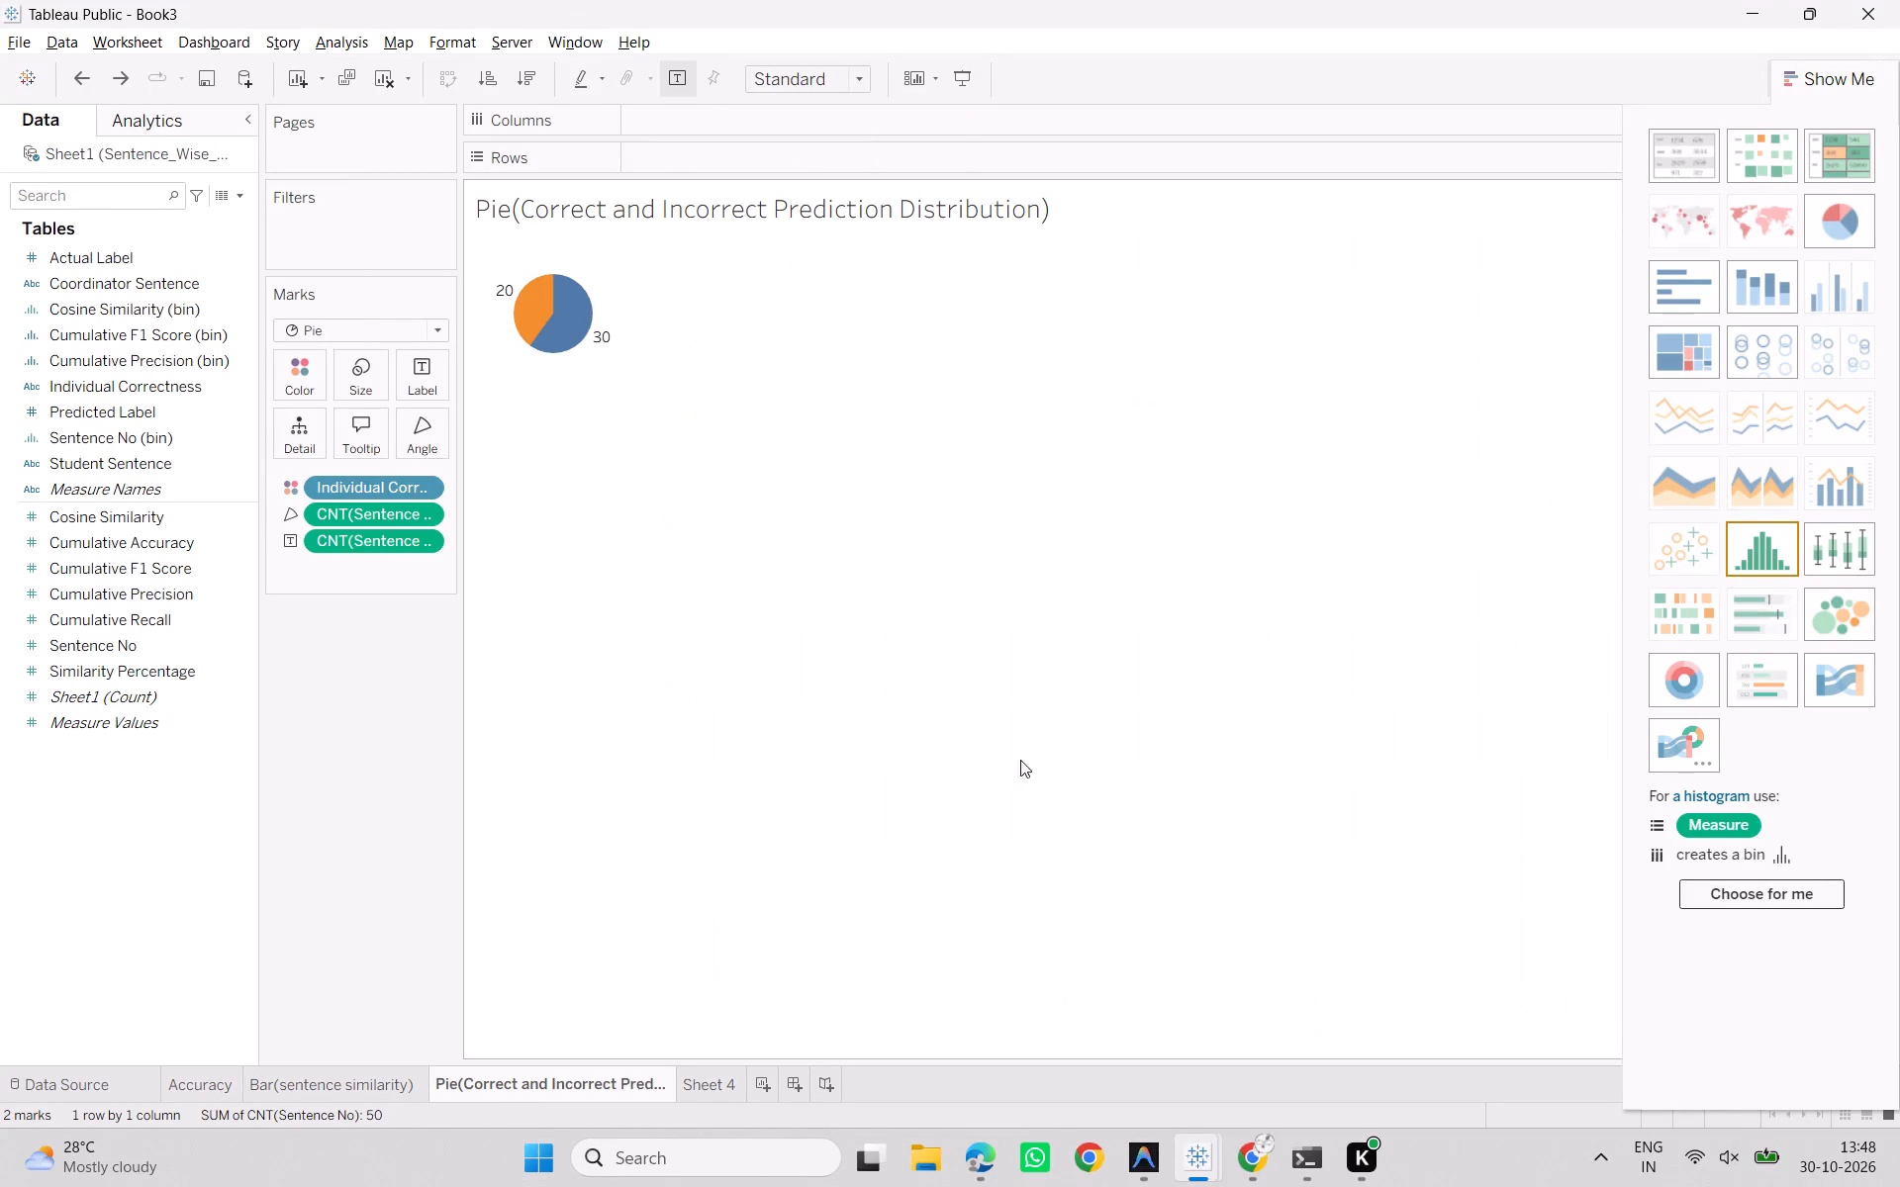
pyautogui.click(725, 1091)
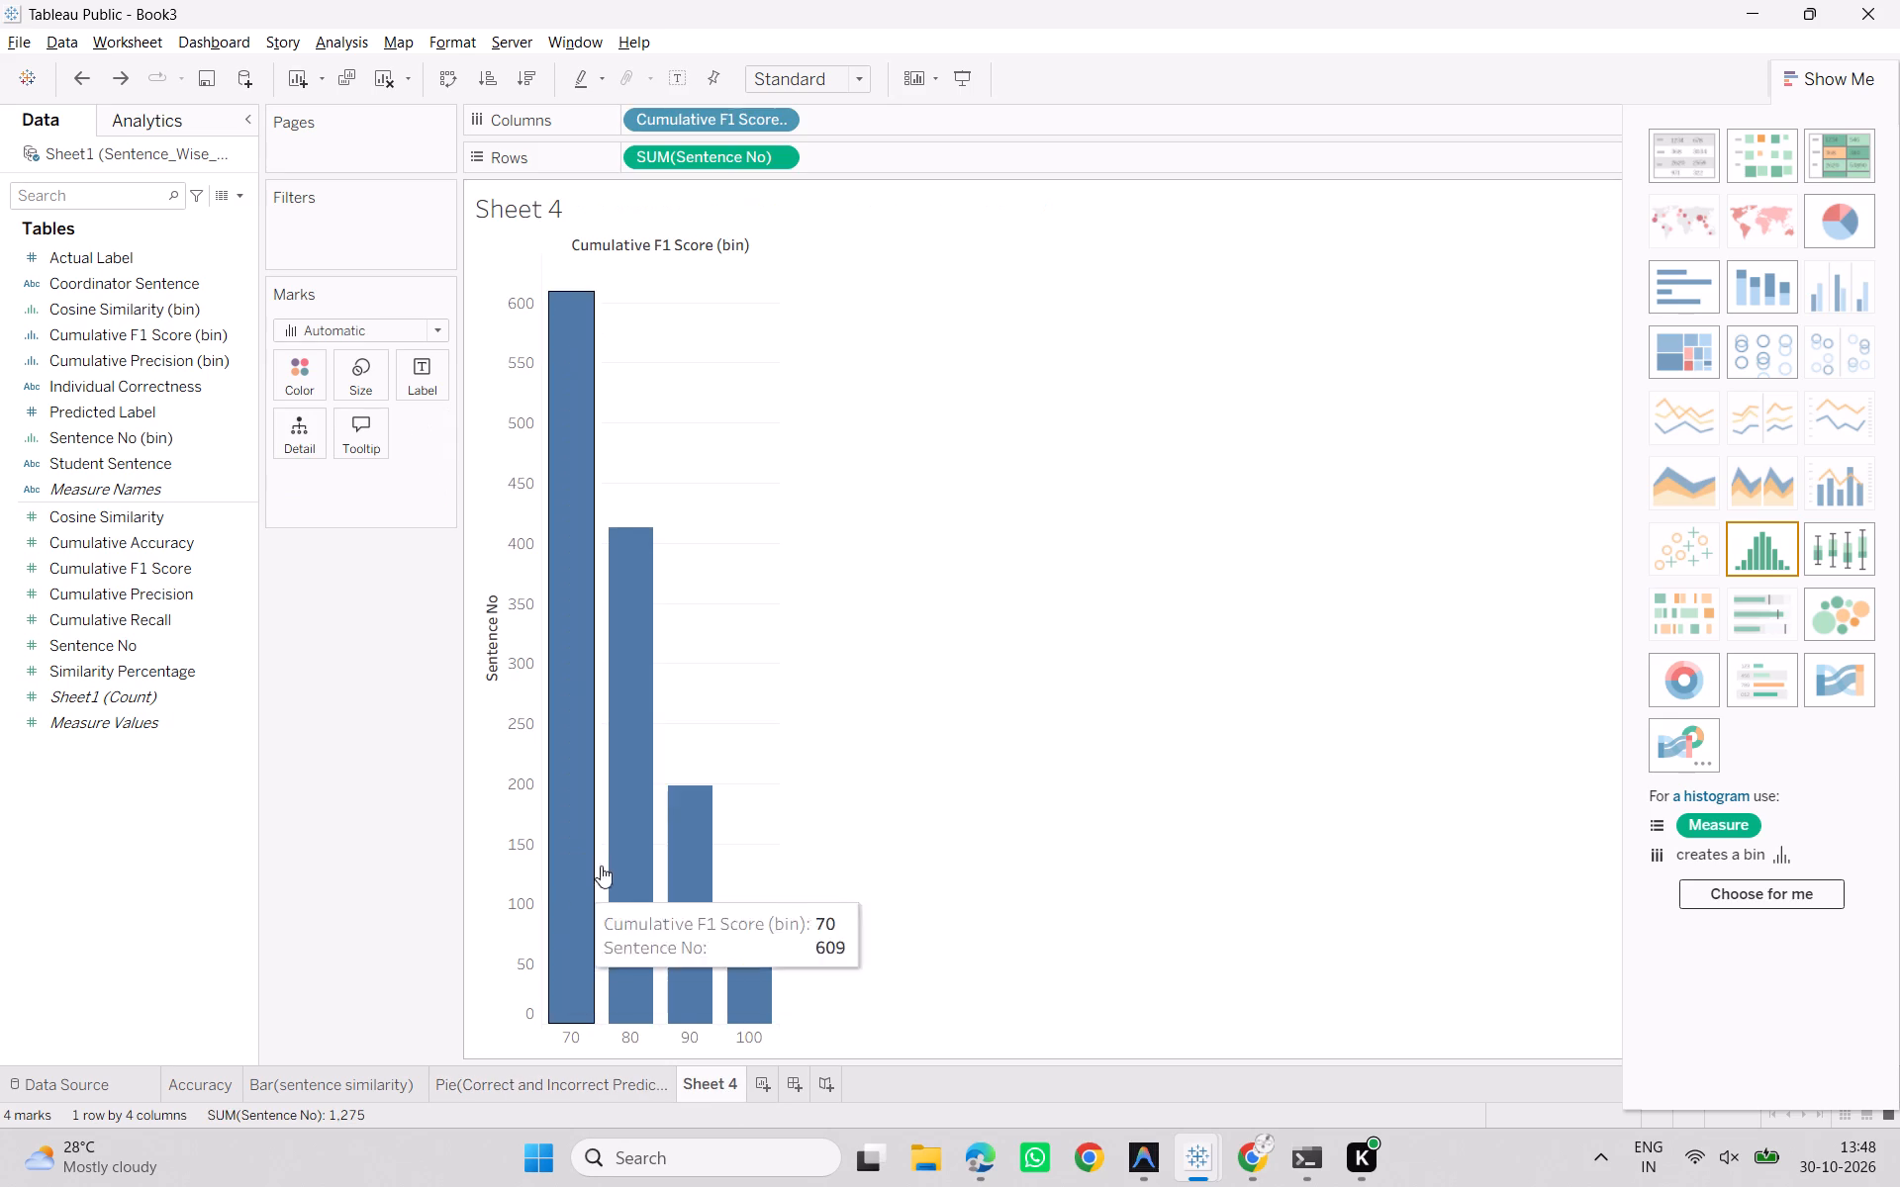
pyautogui.rightClick(707, 1090)
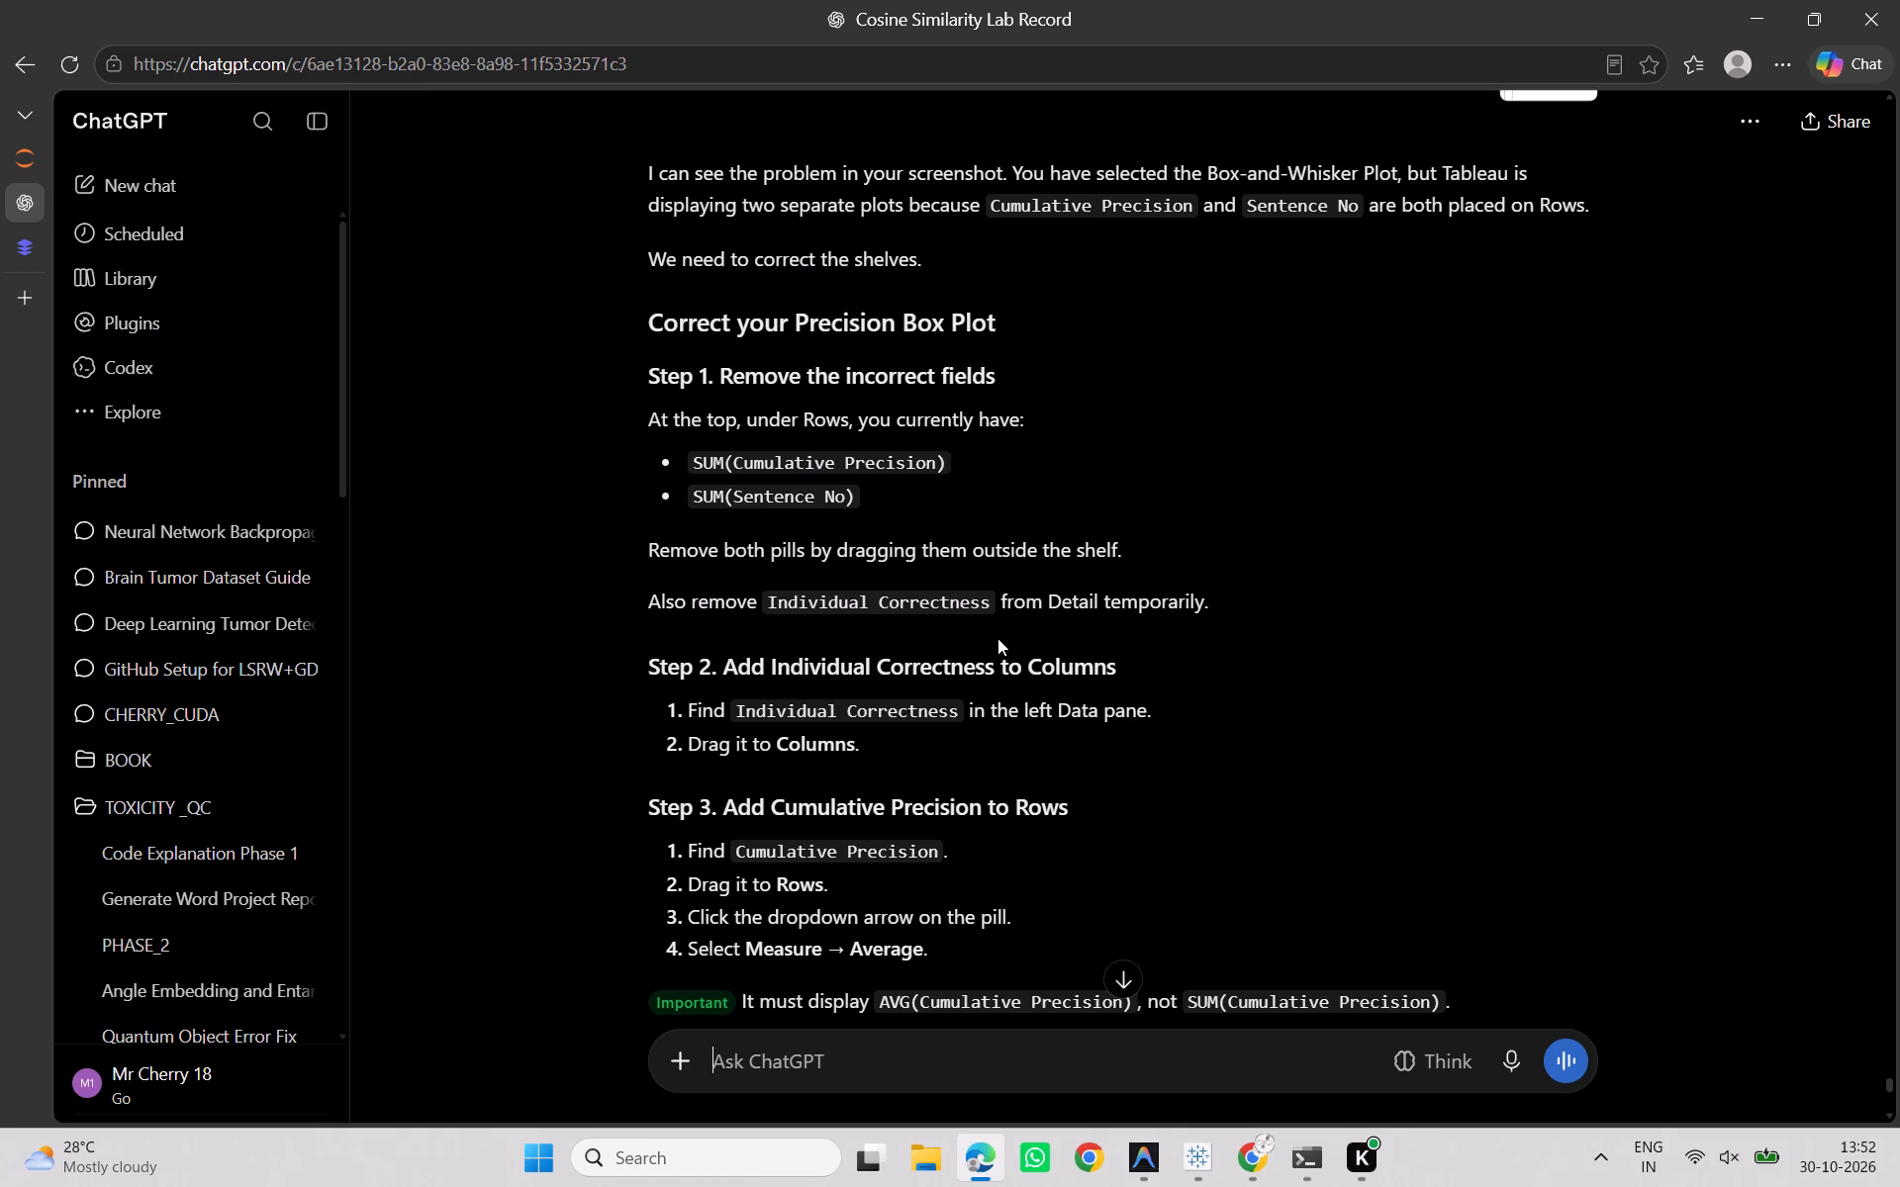
pyautogui.scroll(-1, 981, 684)
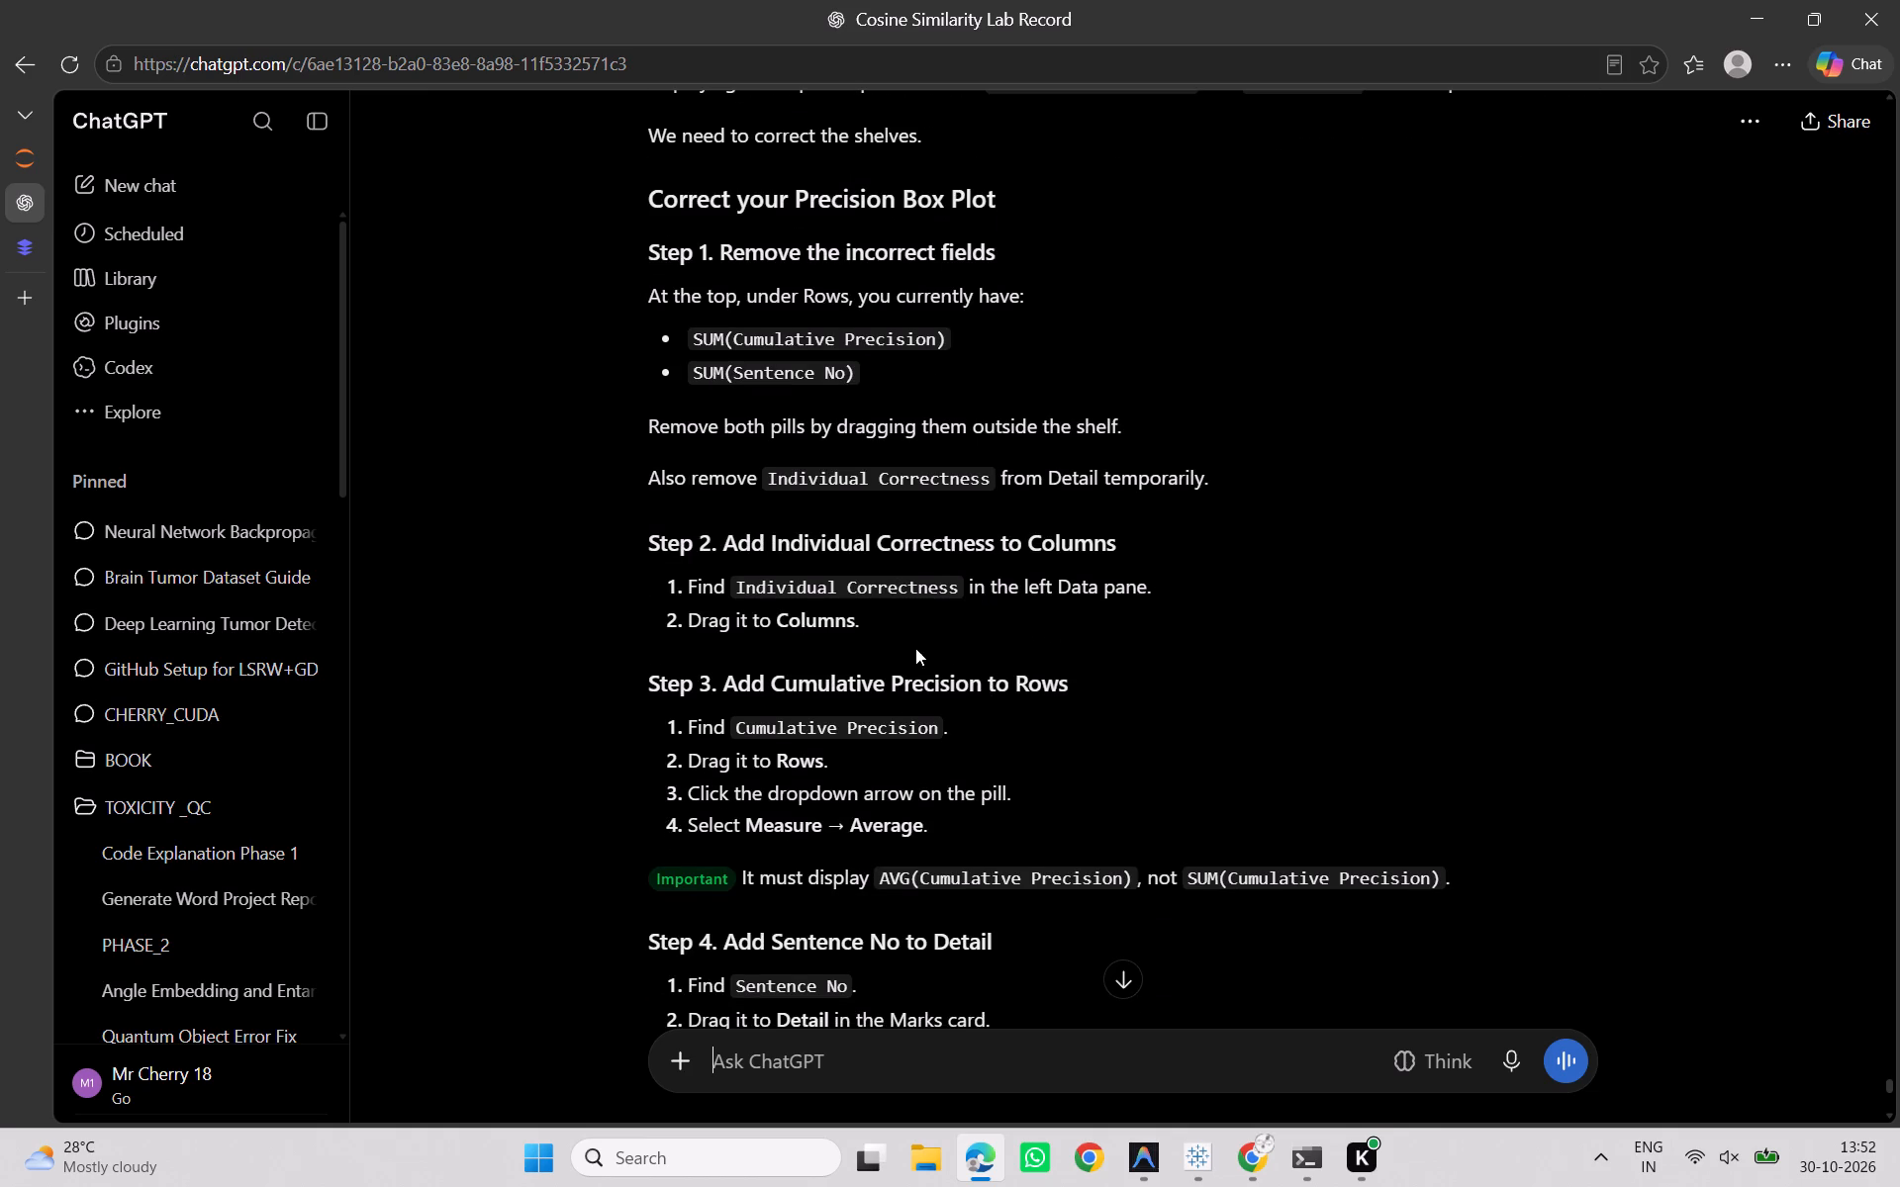
pyautogui.scroll(-1, 904, 642)
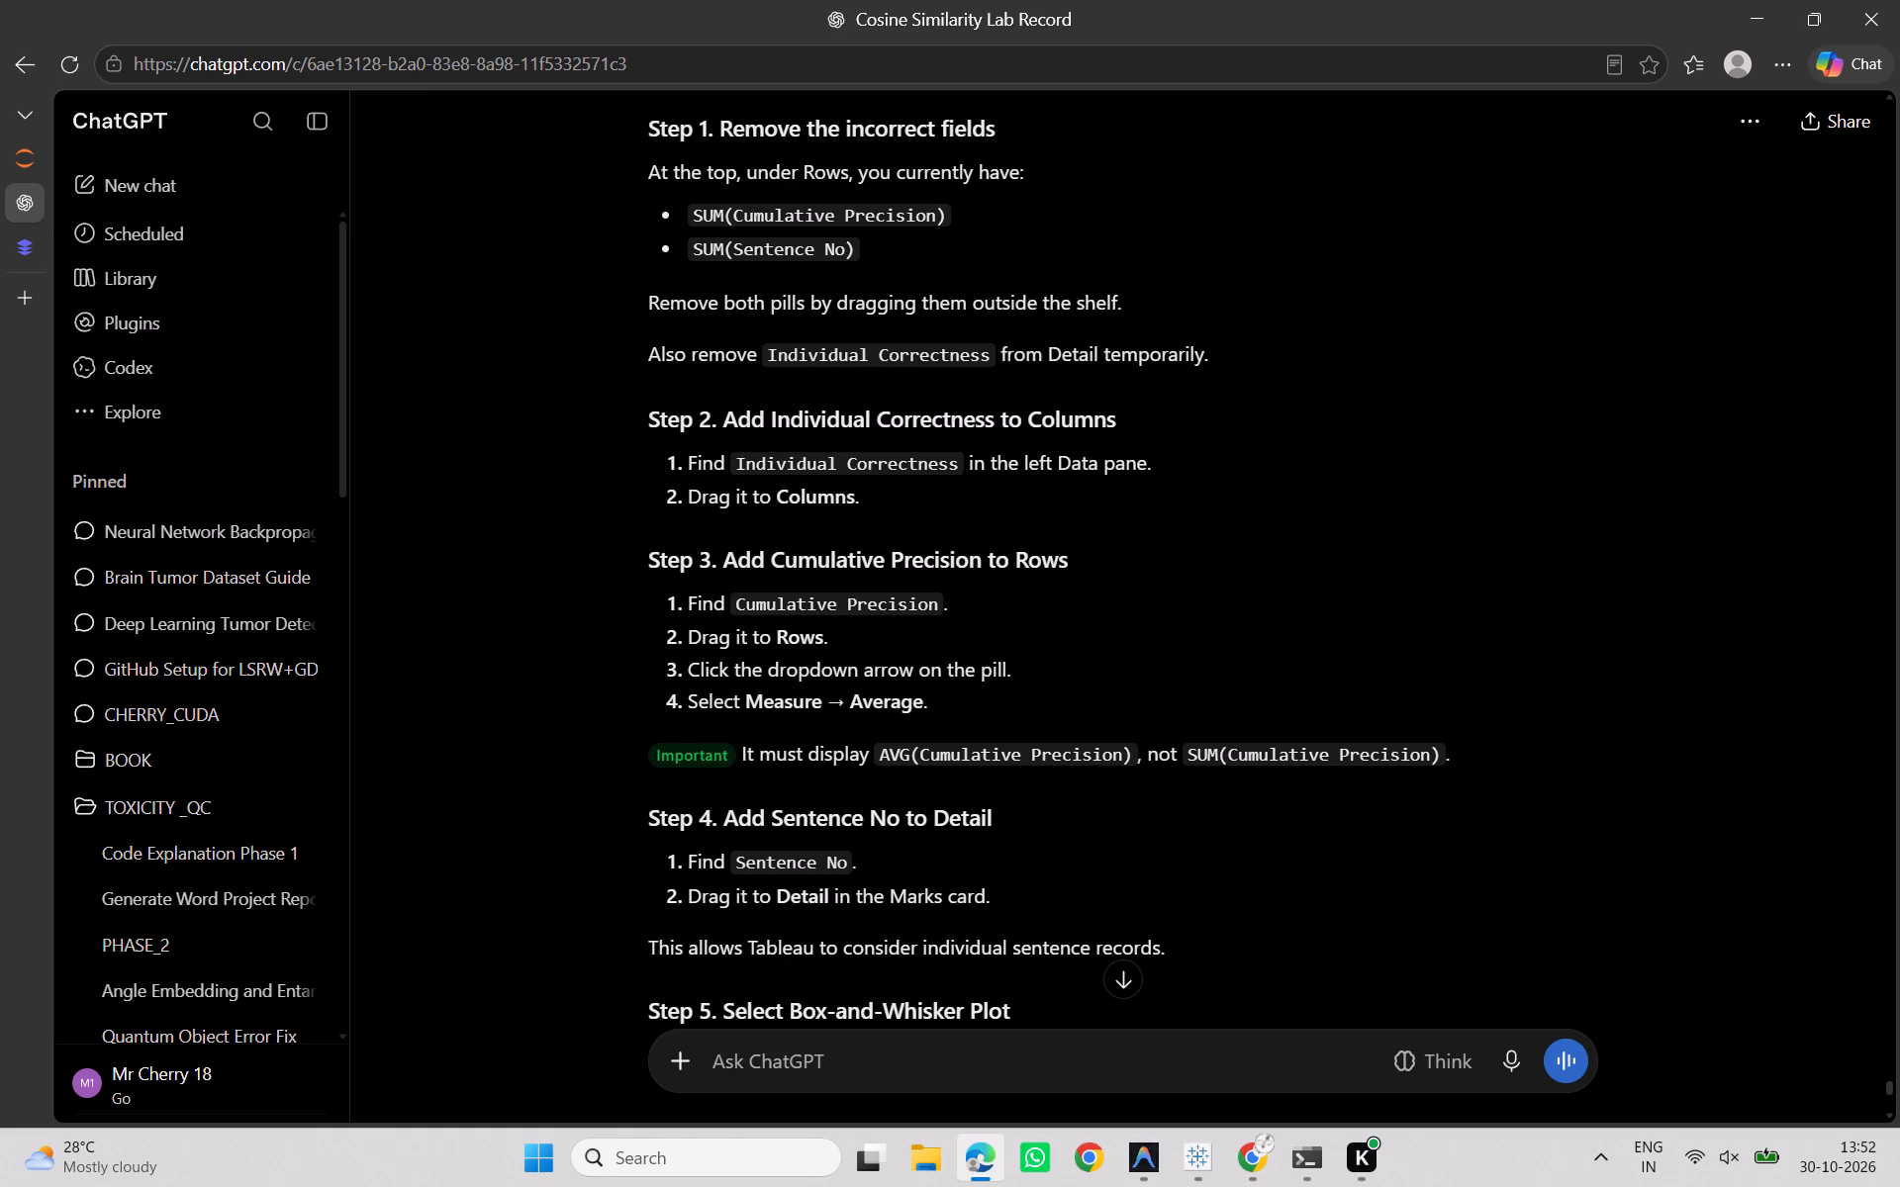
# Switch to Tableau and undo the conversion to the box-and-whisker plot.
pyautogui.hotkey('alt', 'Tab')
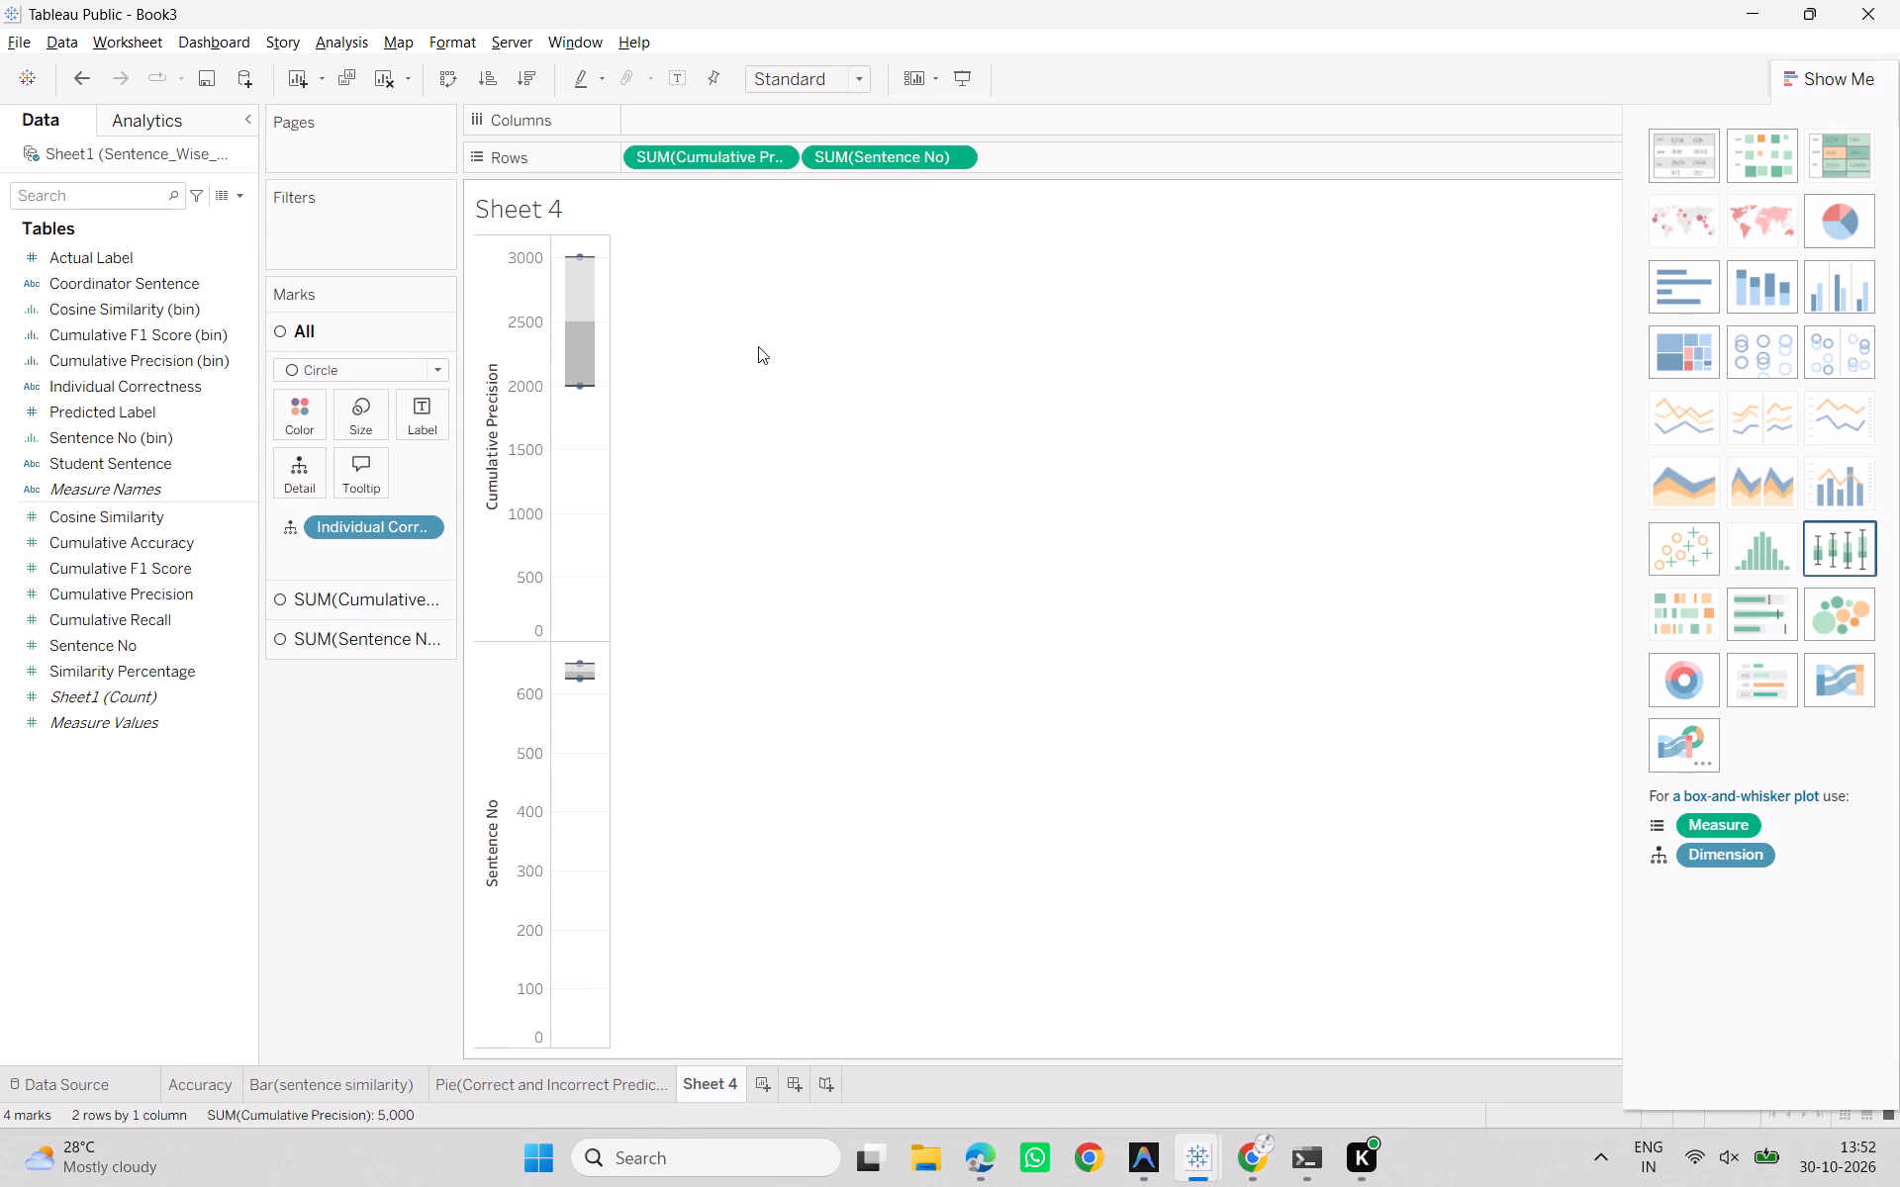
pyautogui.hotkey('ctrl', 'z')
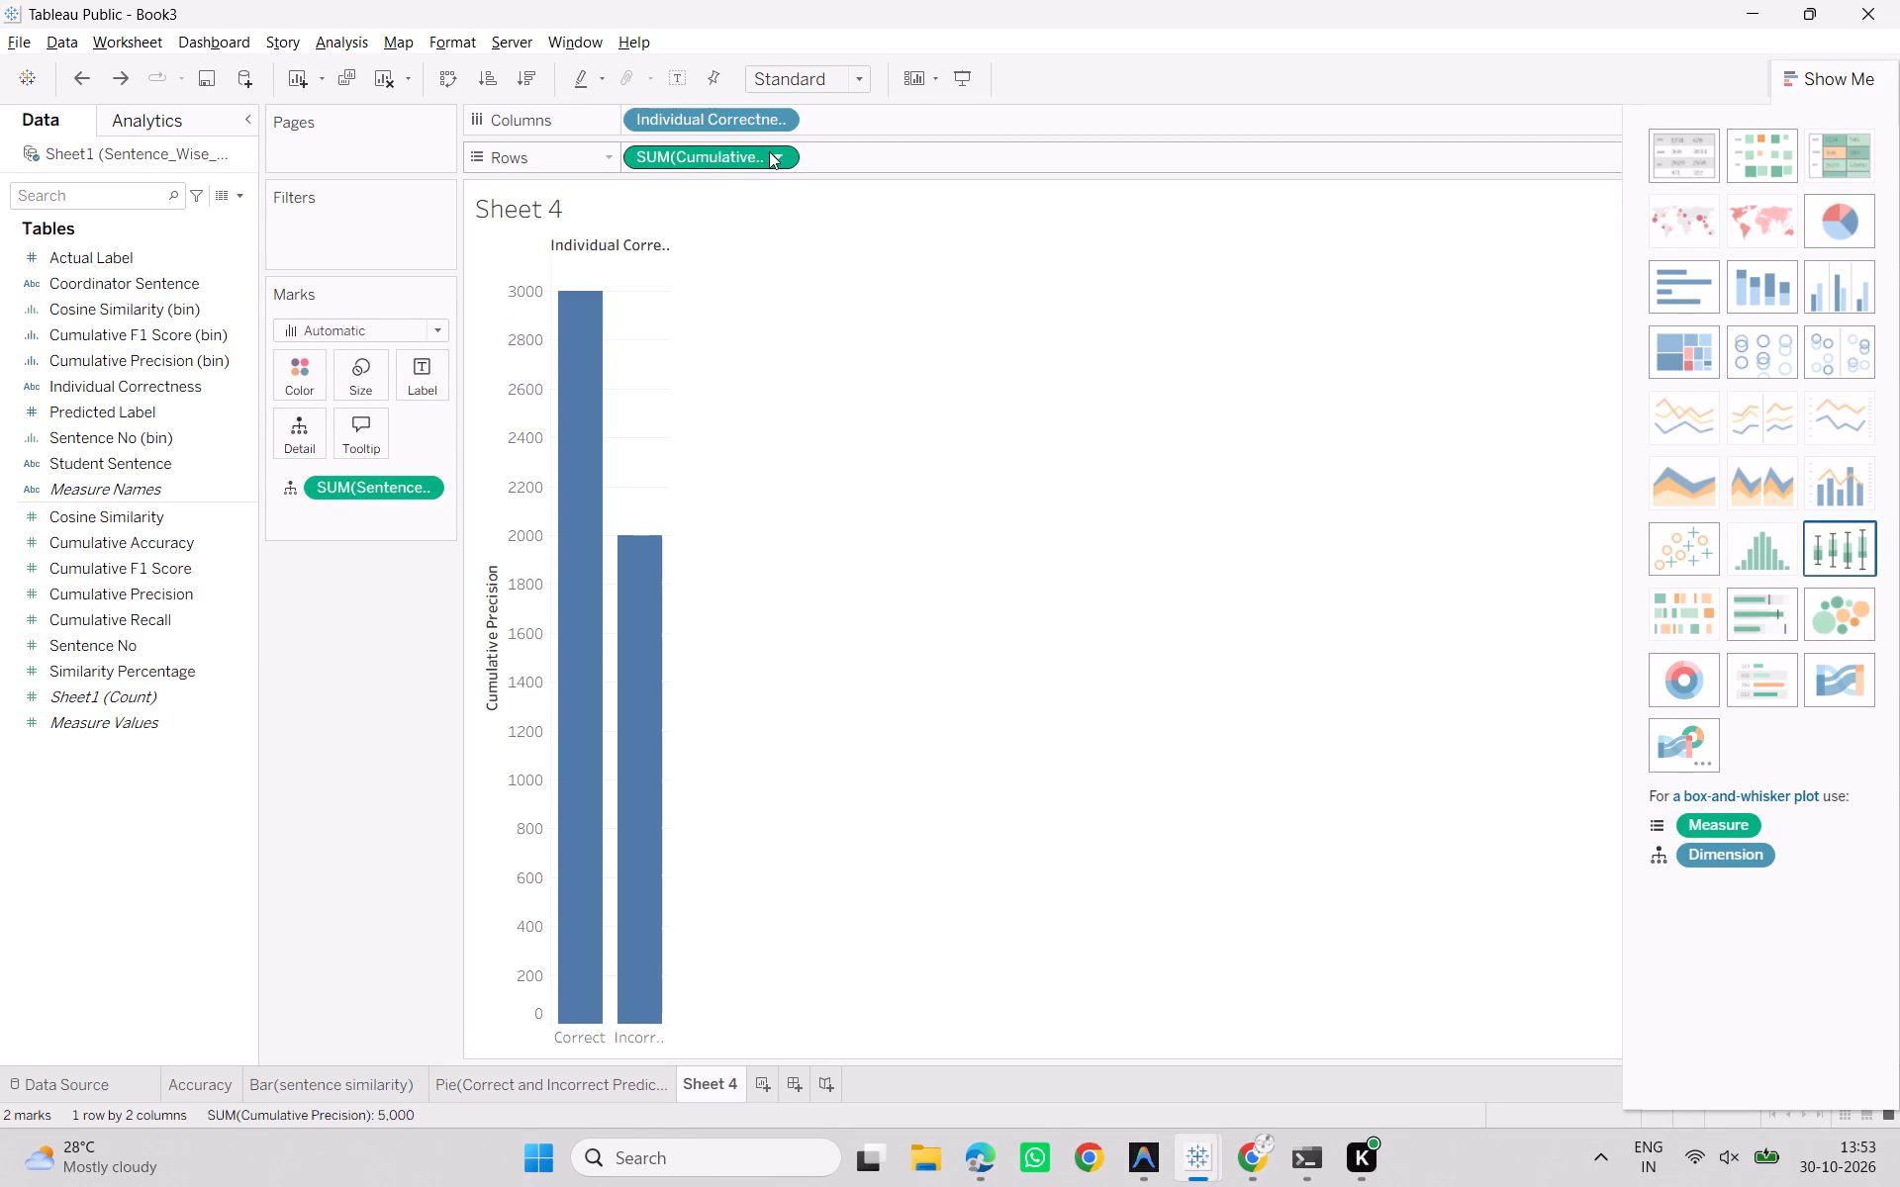
# Following ChatGPT's correction steps, change the Cumulative Precision measure on Rows to Average in Tableau.
pyautogui.hotkey('alt', 'Tab')
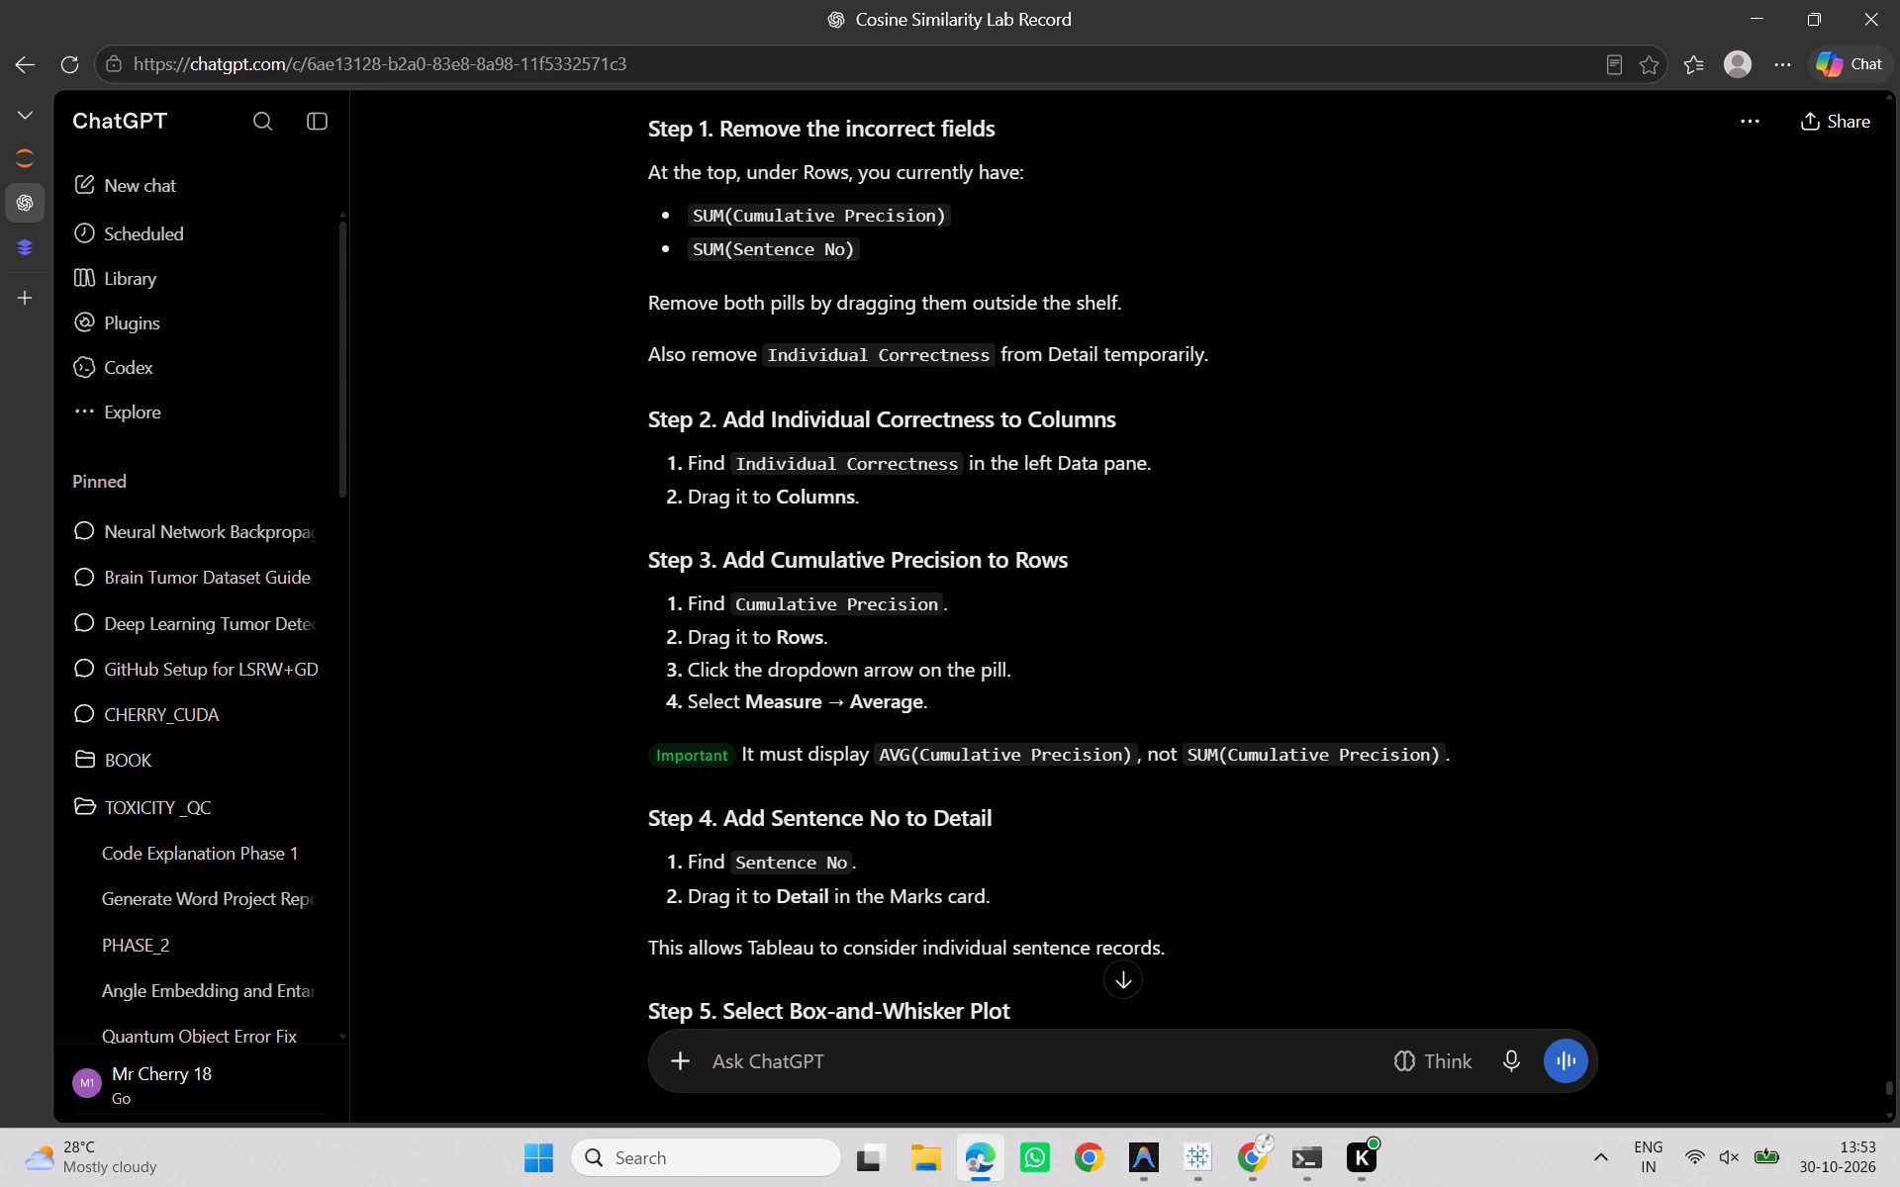
pyautogui.hotkey('alt', 'Tab')
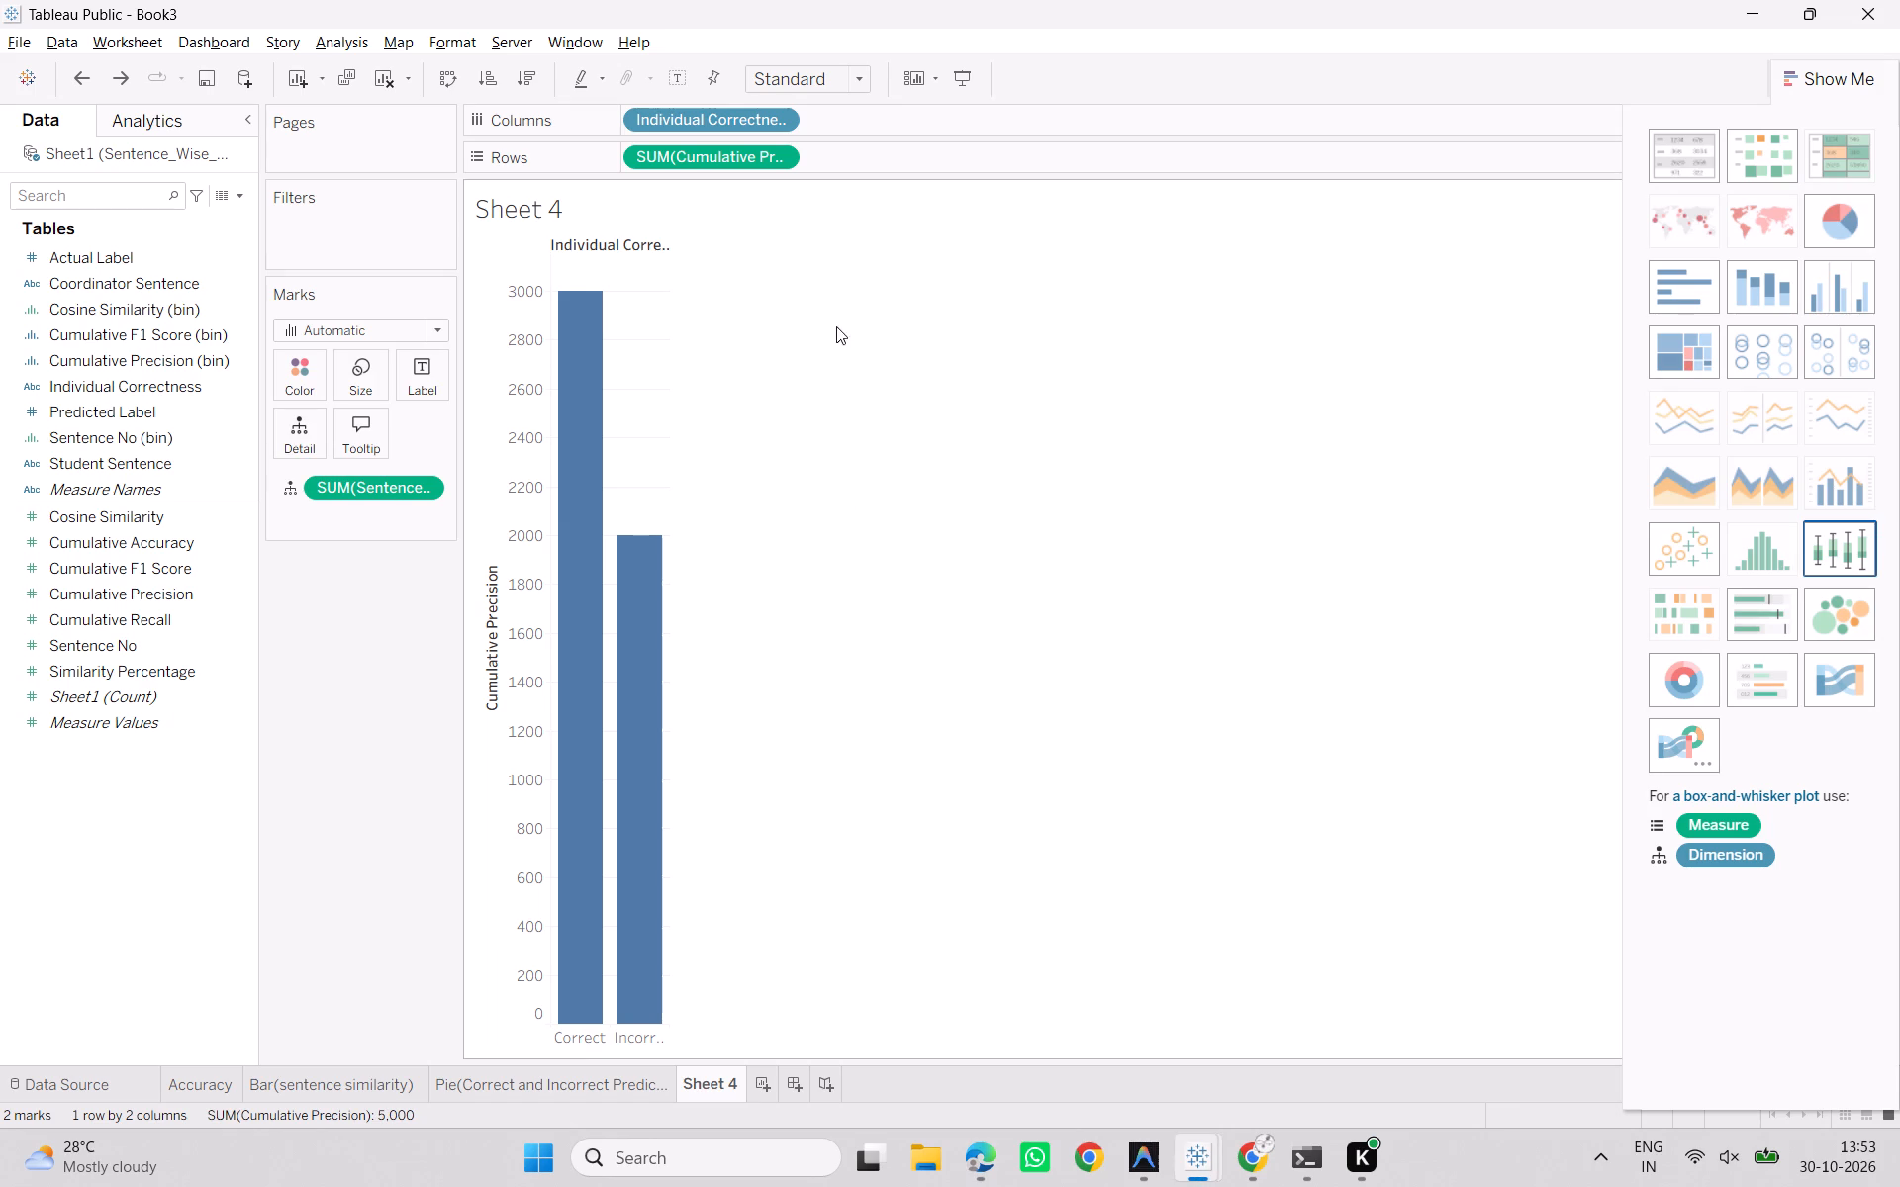
pyautogui.click(777, 148)
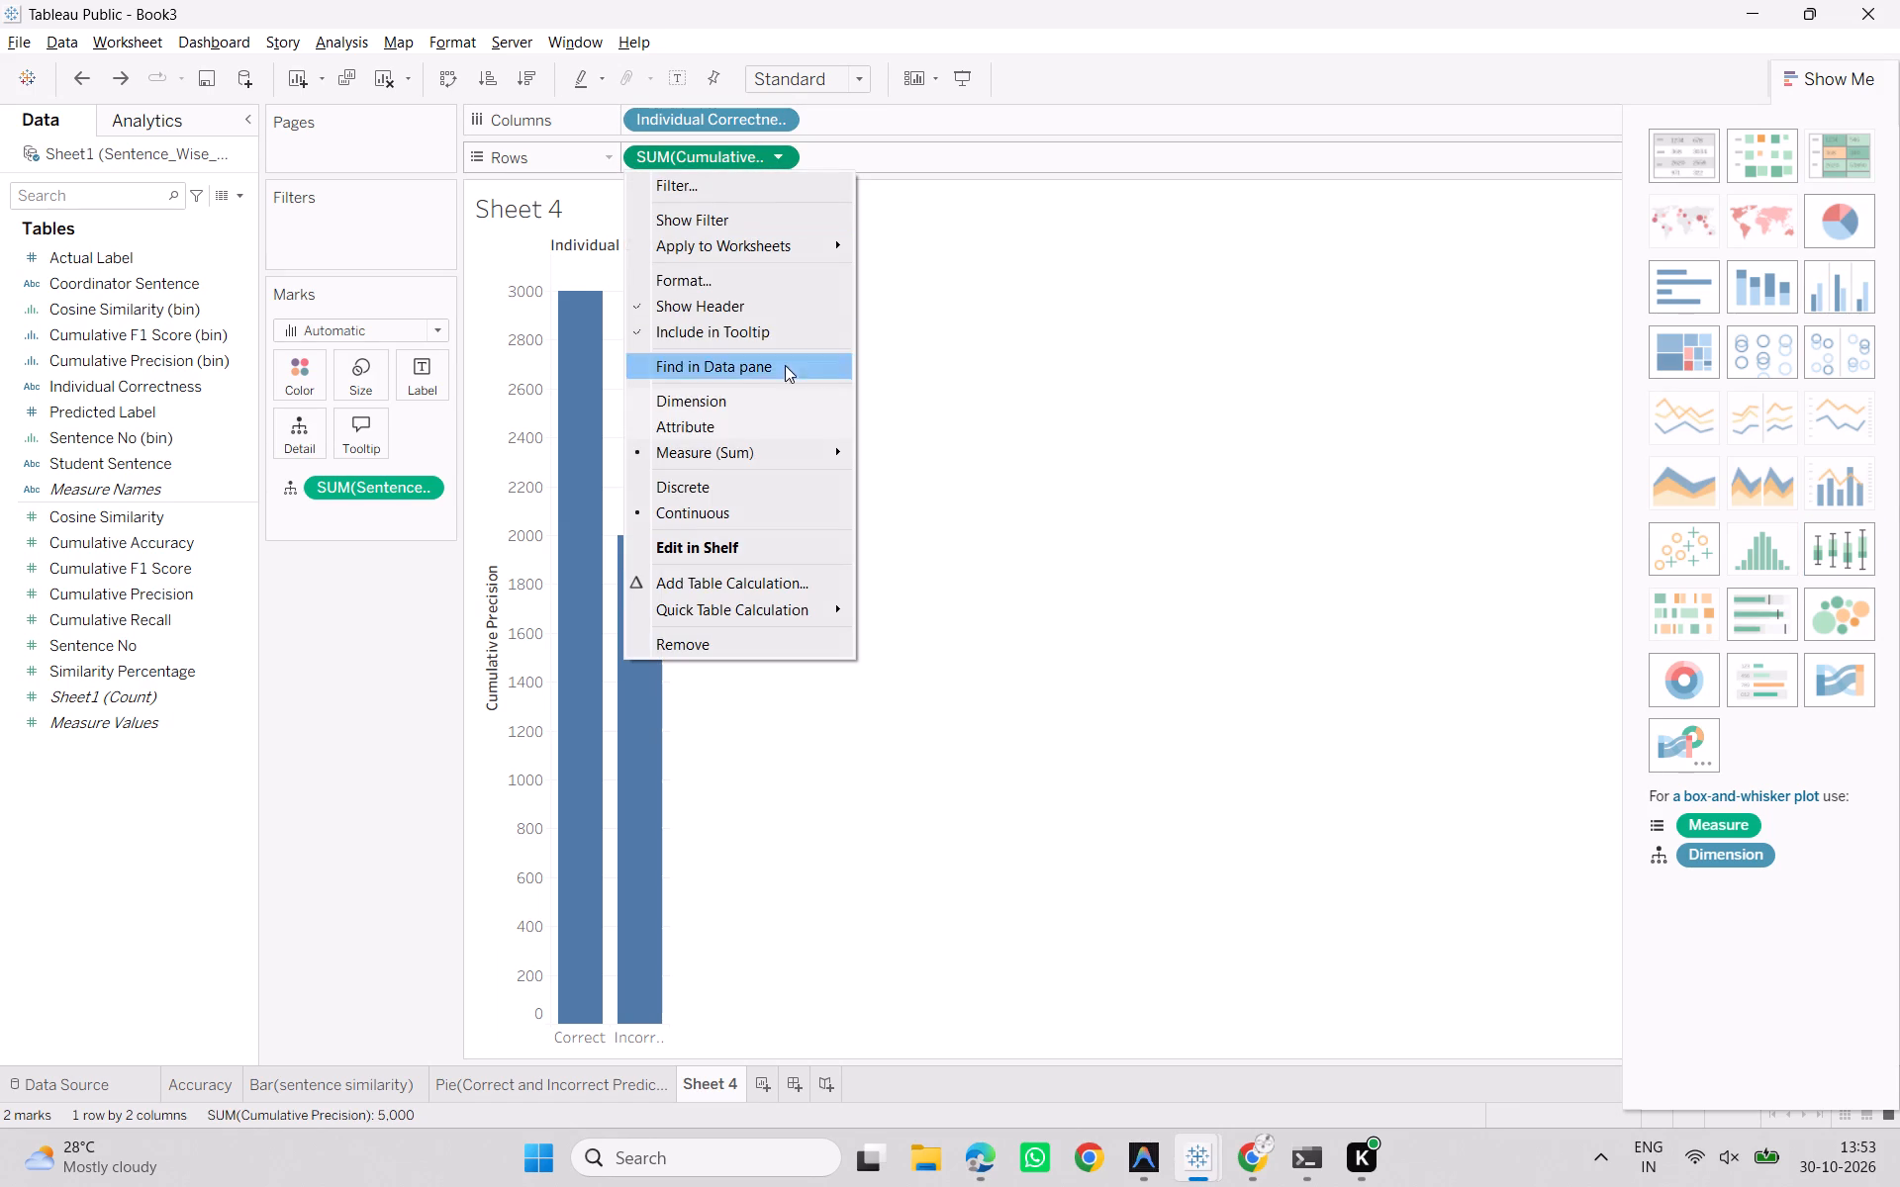
pyautogui.hotkey('alt', 'Tab')
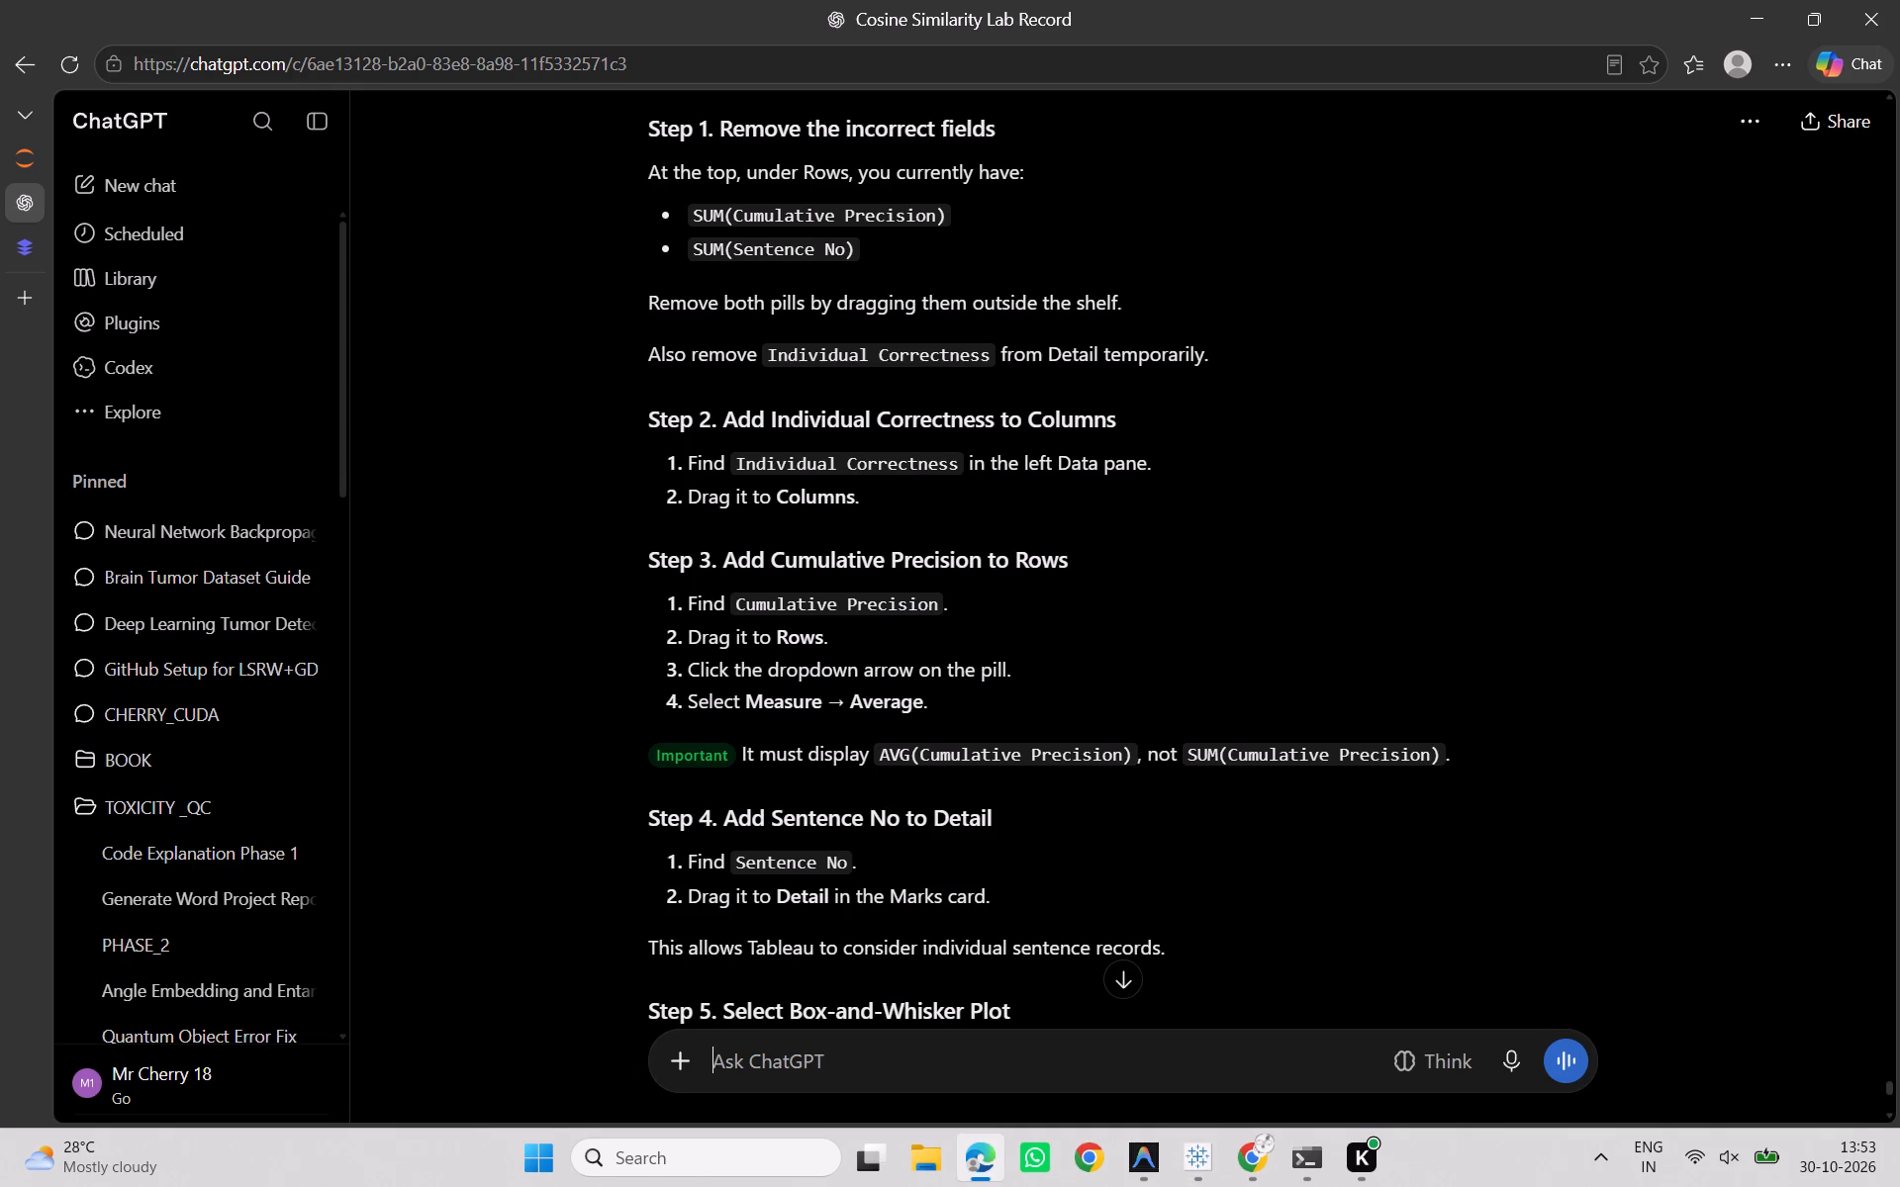
pyautogui.hotkey('alt', 'Tab')
pyautogui.click(773, 158)
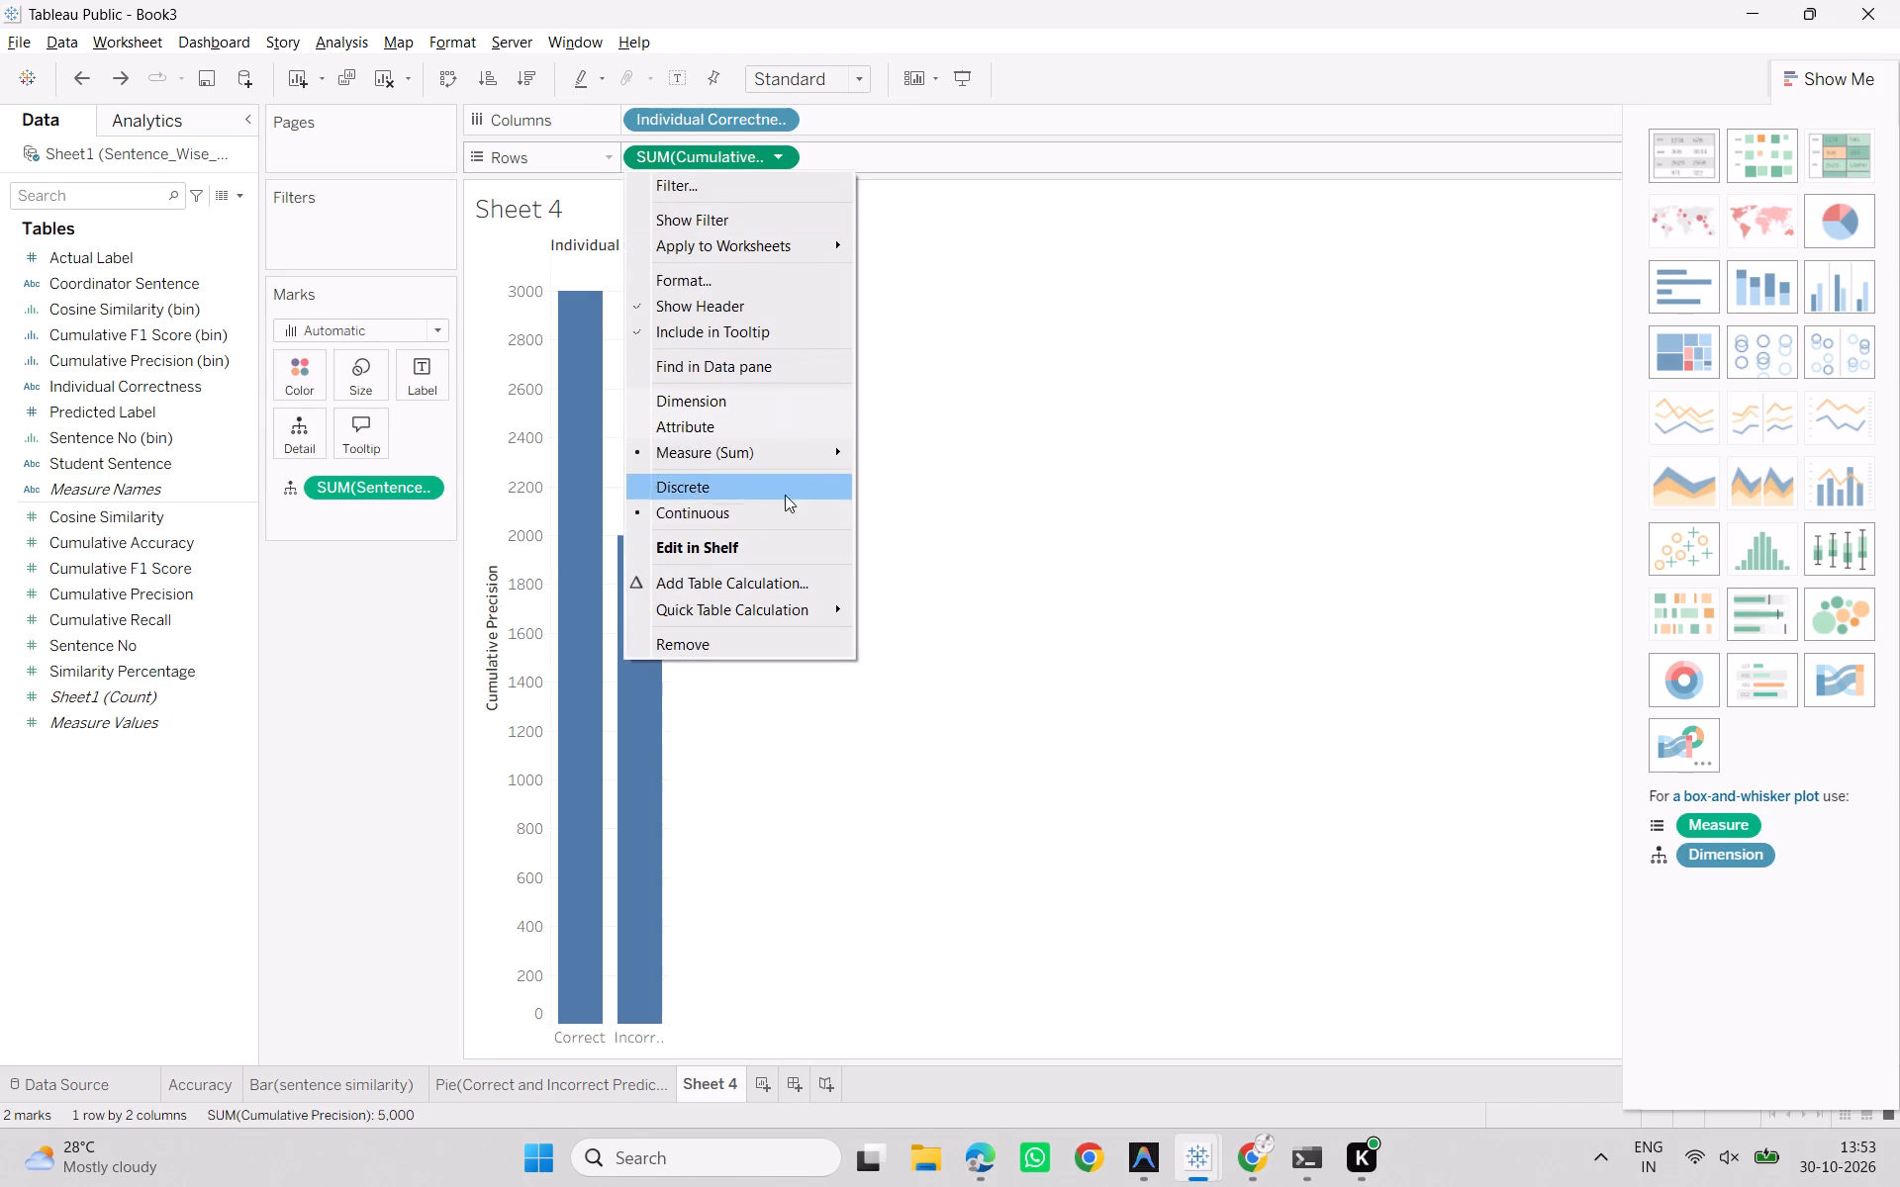
pyautogui.click(753, 455)
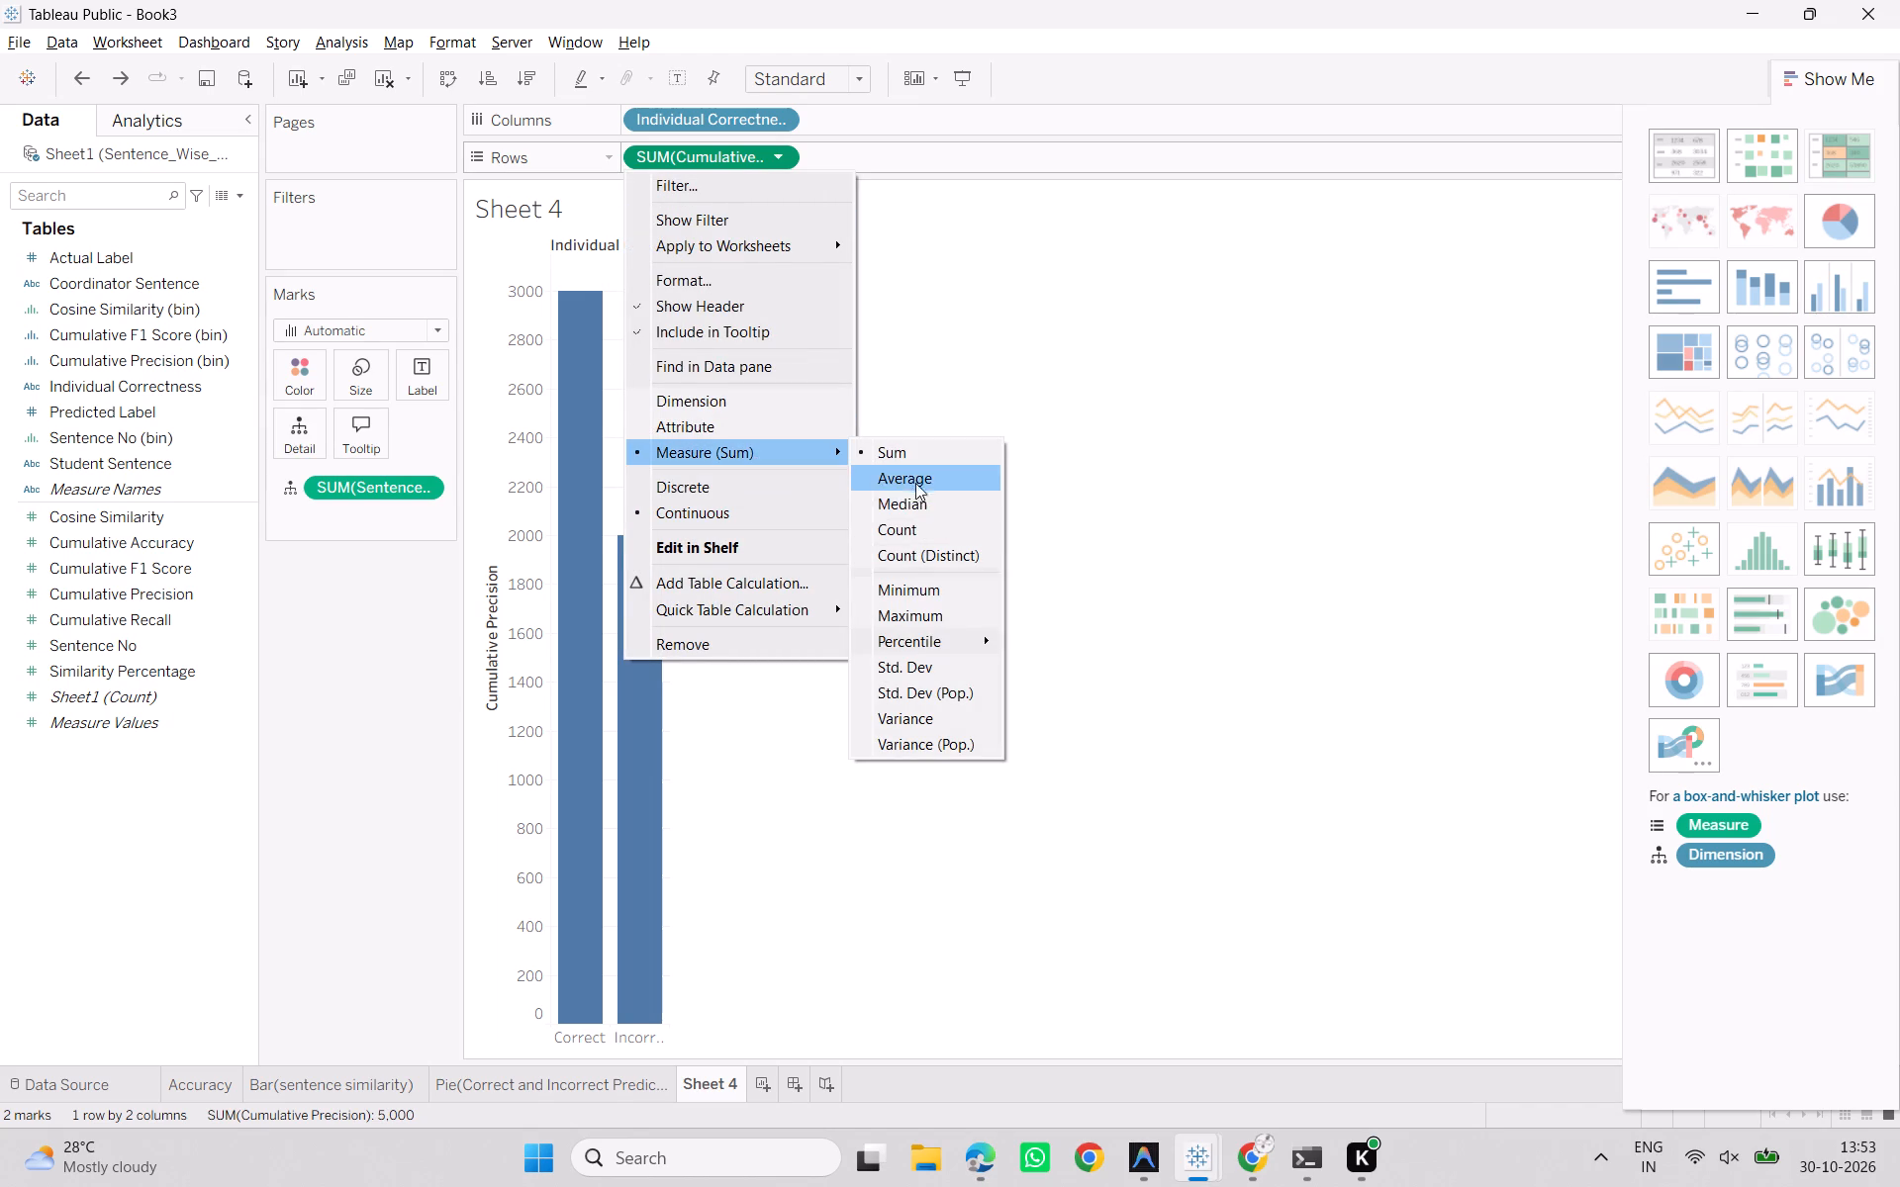
pyautogui.click(916, 481)
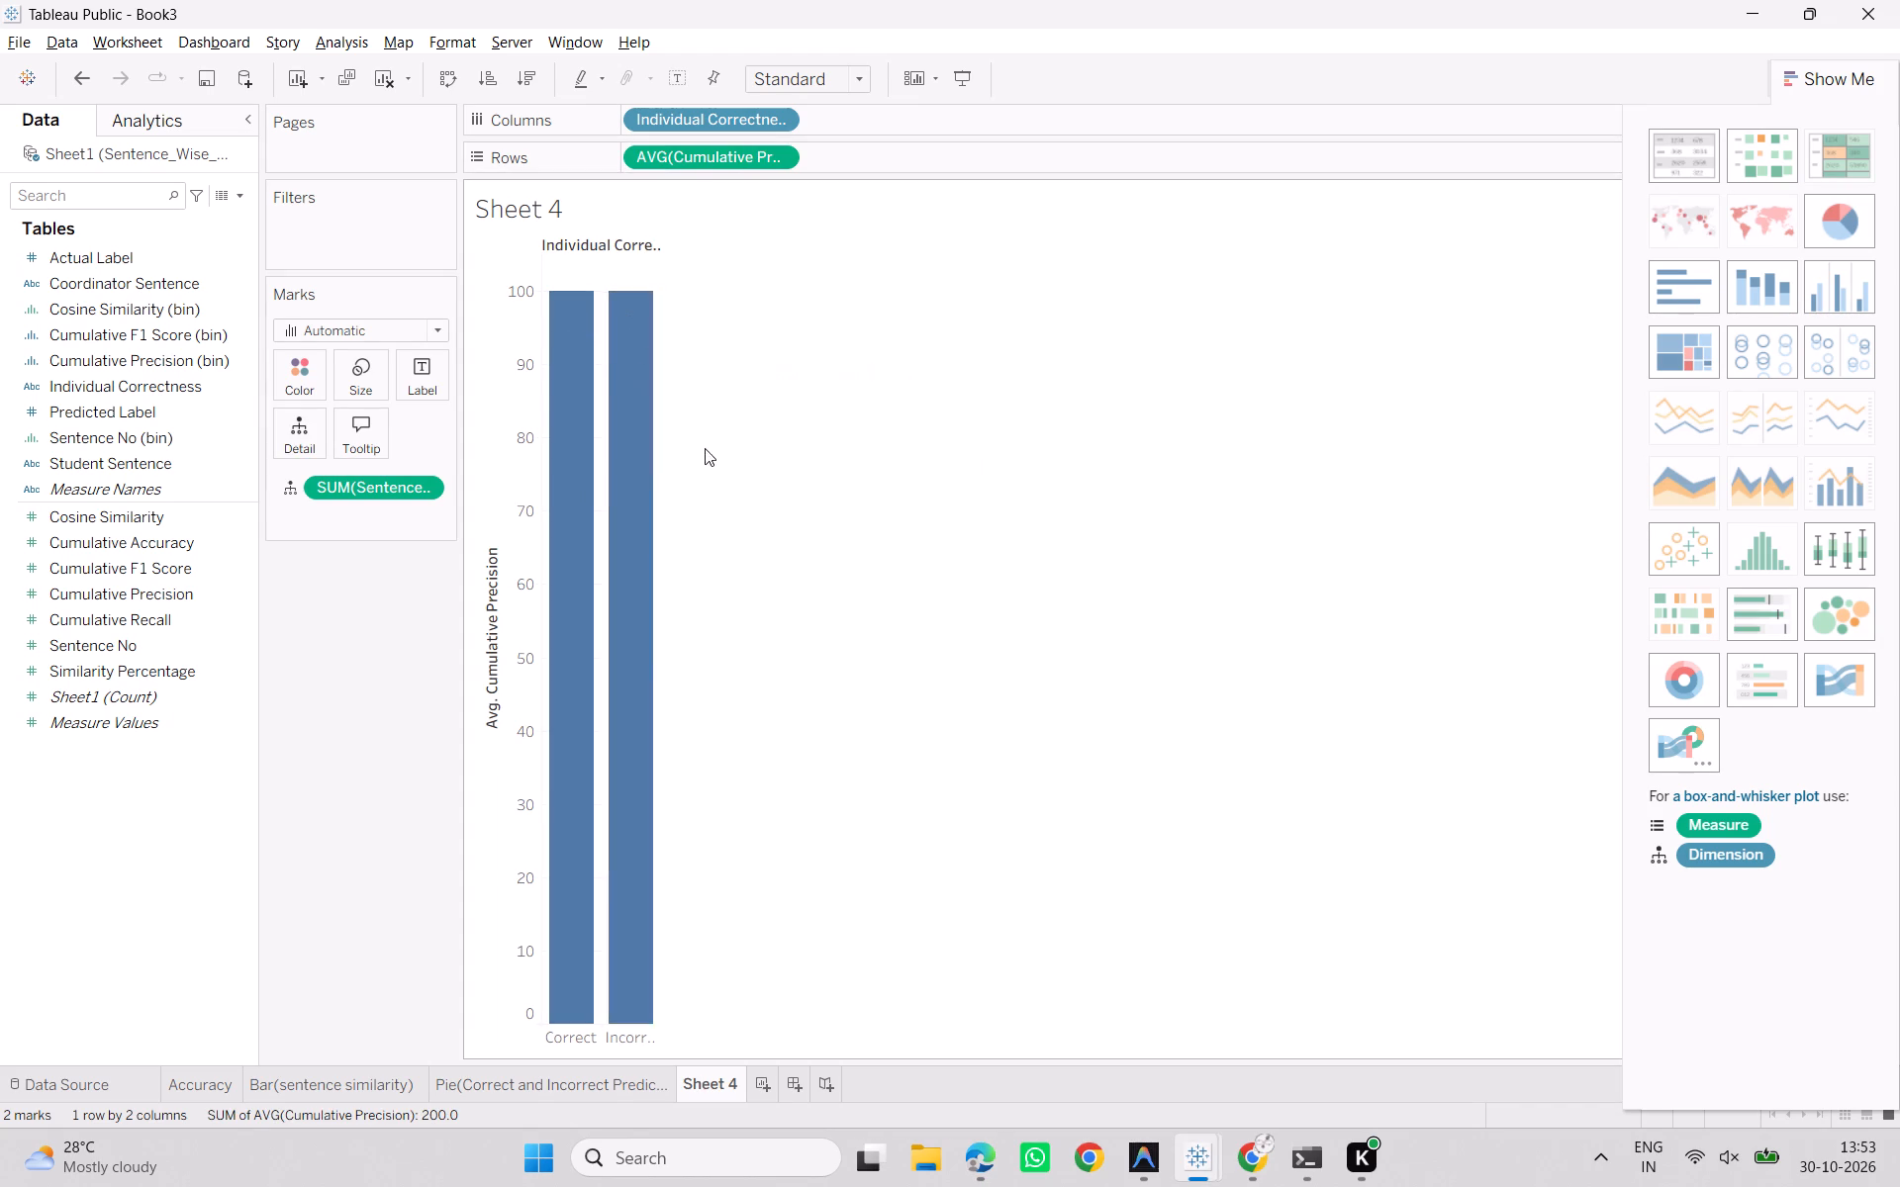
# Review ChatGPT's remaining correction steps on the Sentence No detail, box-and-whisker selection and final configuration, then return to Tableau.
pyautogui.hotkey('alt', 'Tab')
pyautogui.scroll(-2, 863, 645)
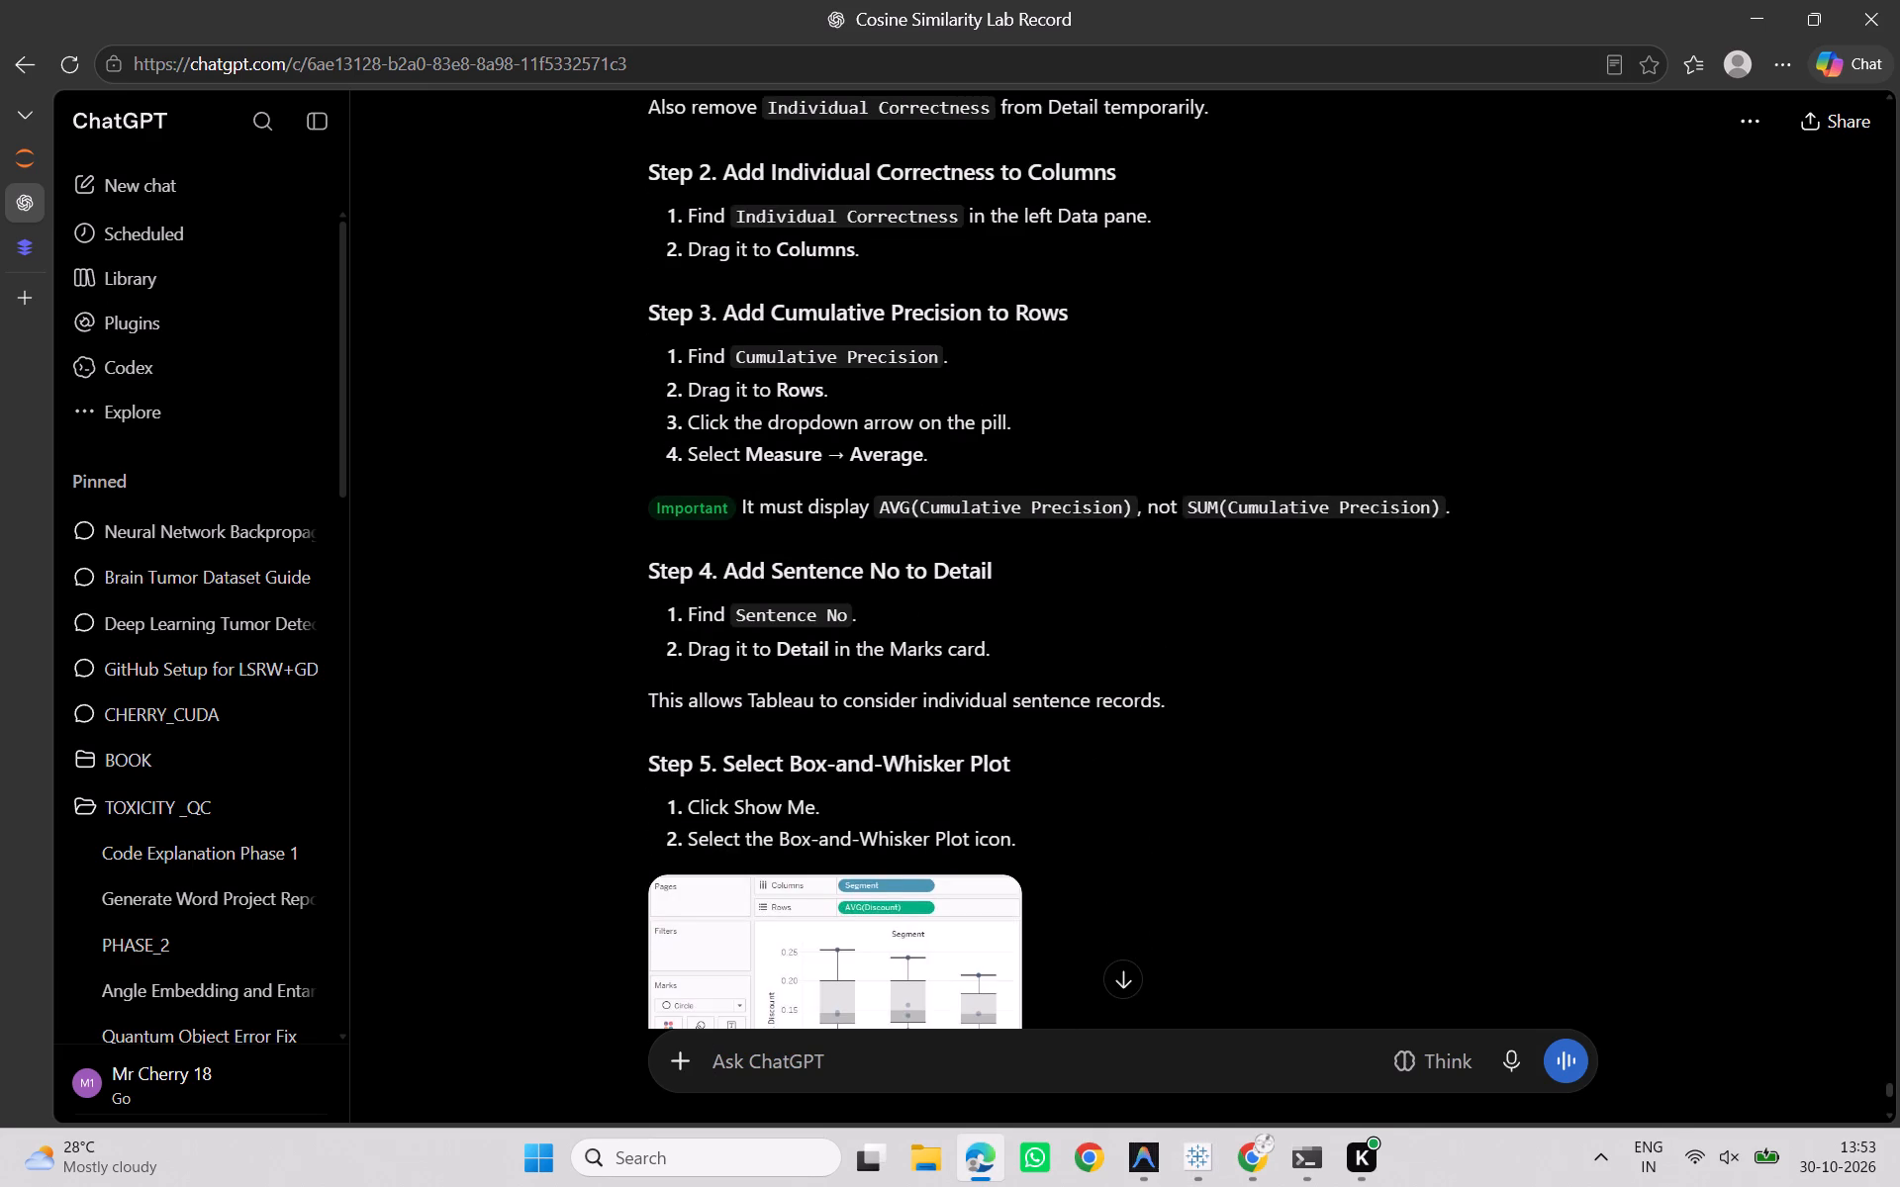
pyautogui.scroll(-2, 863, 629)
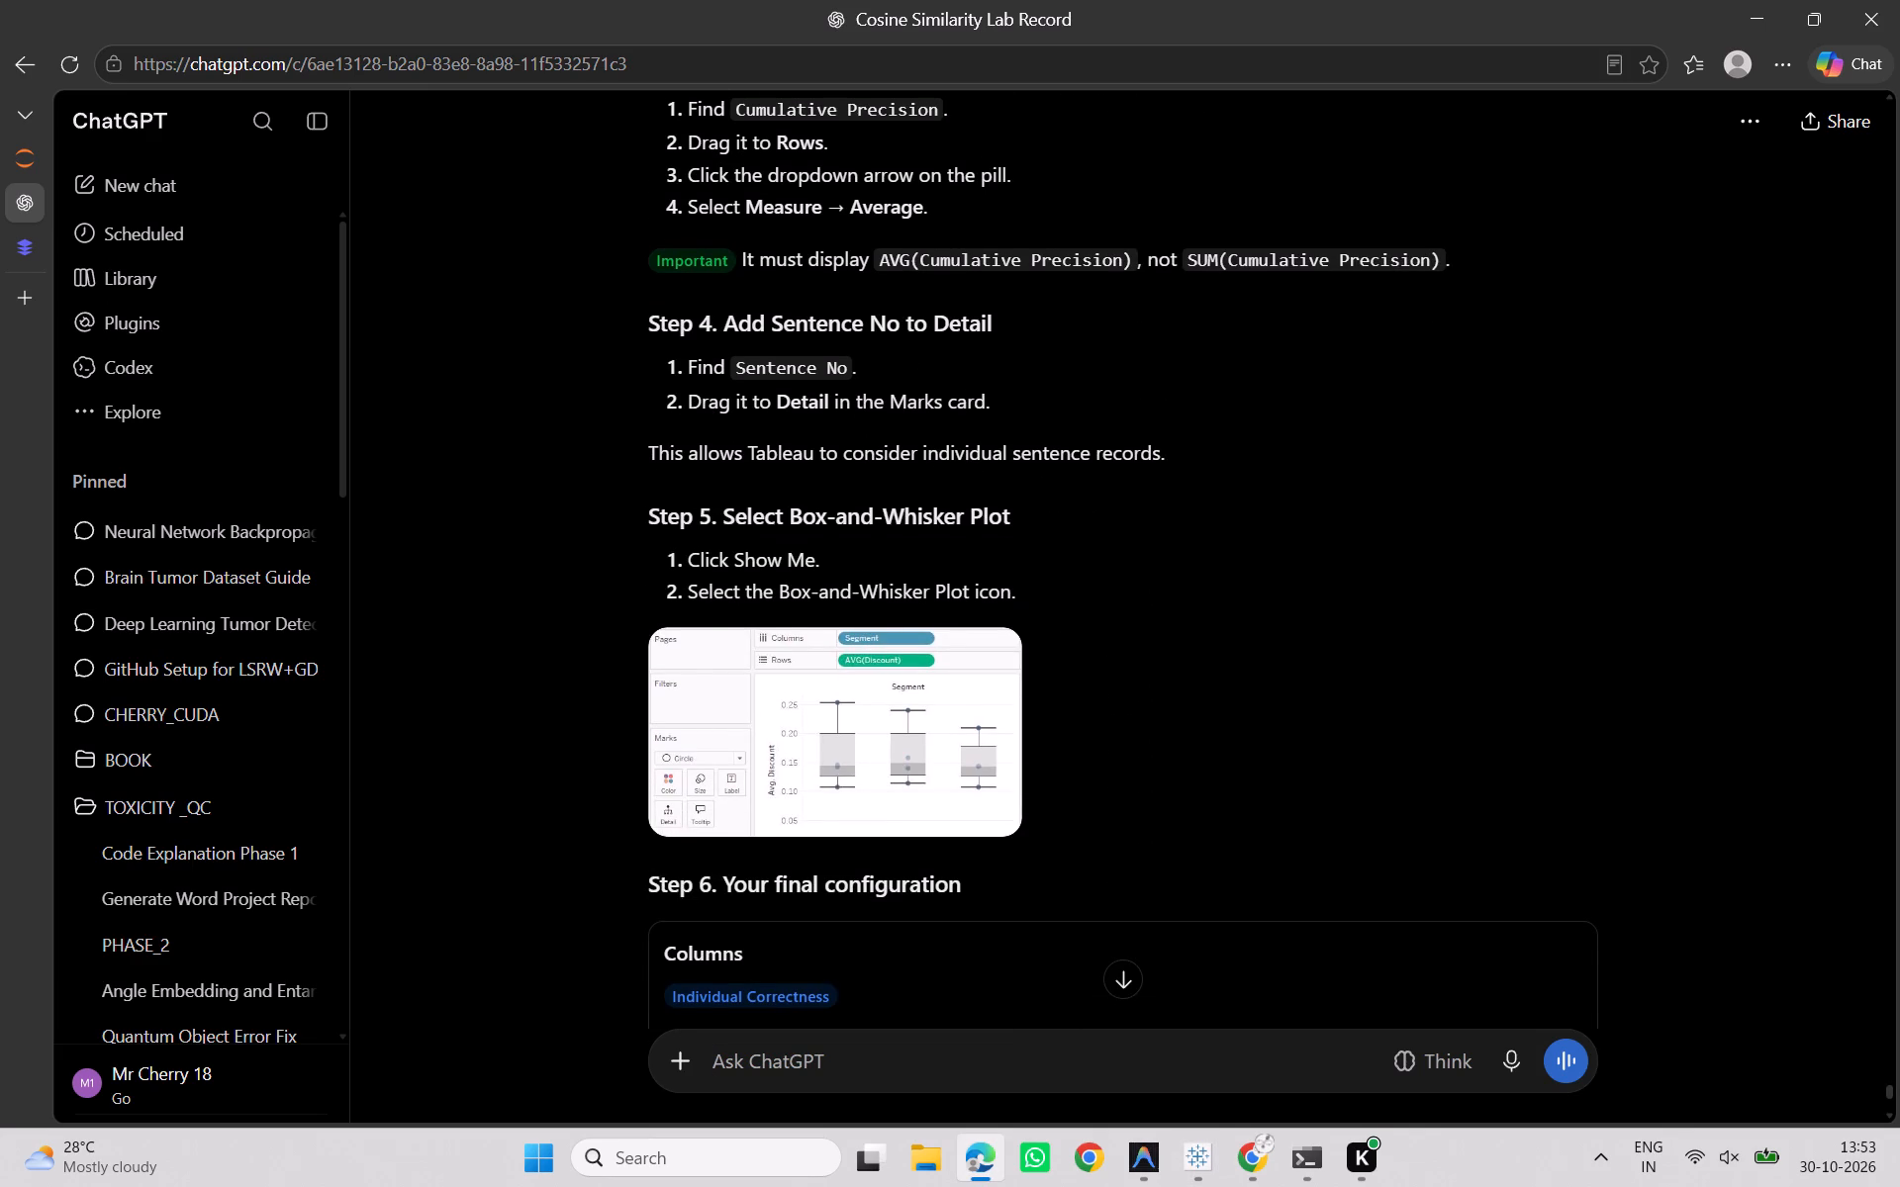
pyautogui.scroll(-3, 946, 602)
pyautogui.hotkey('alt', 'Tab')
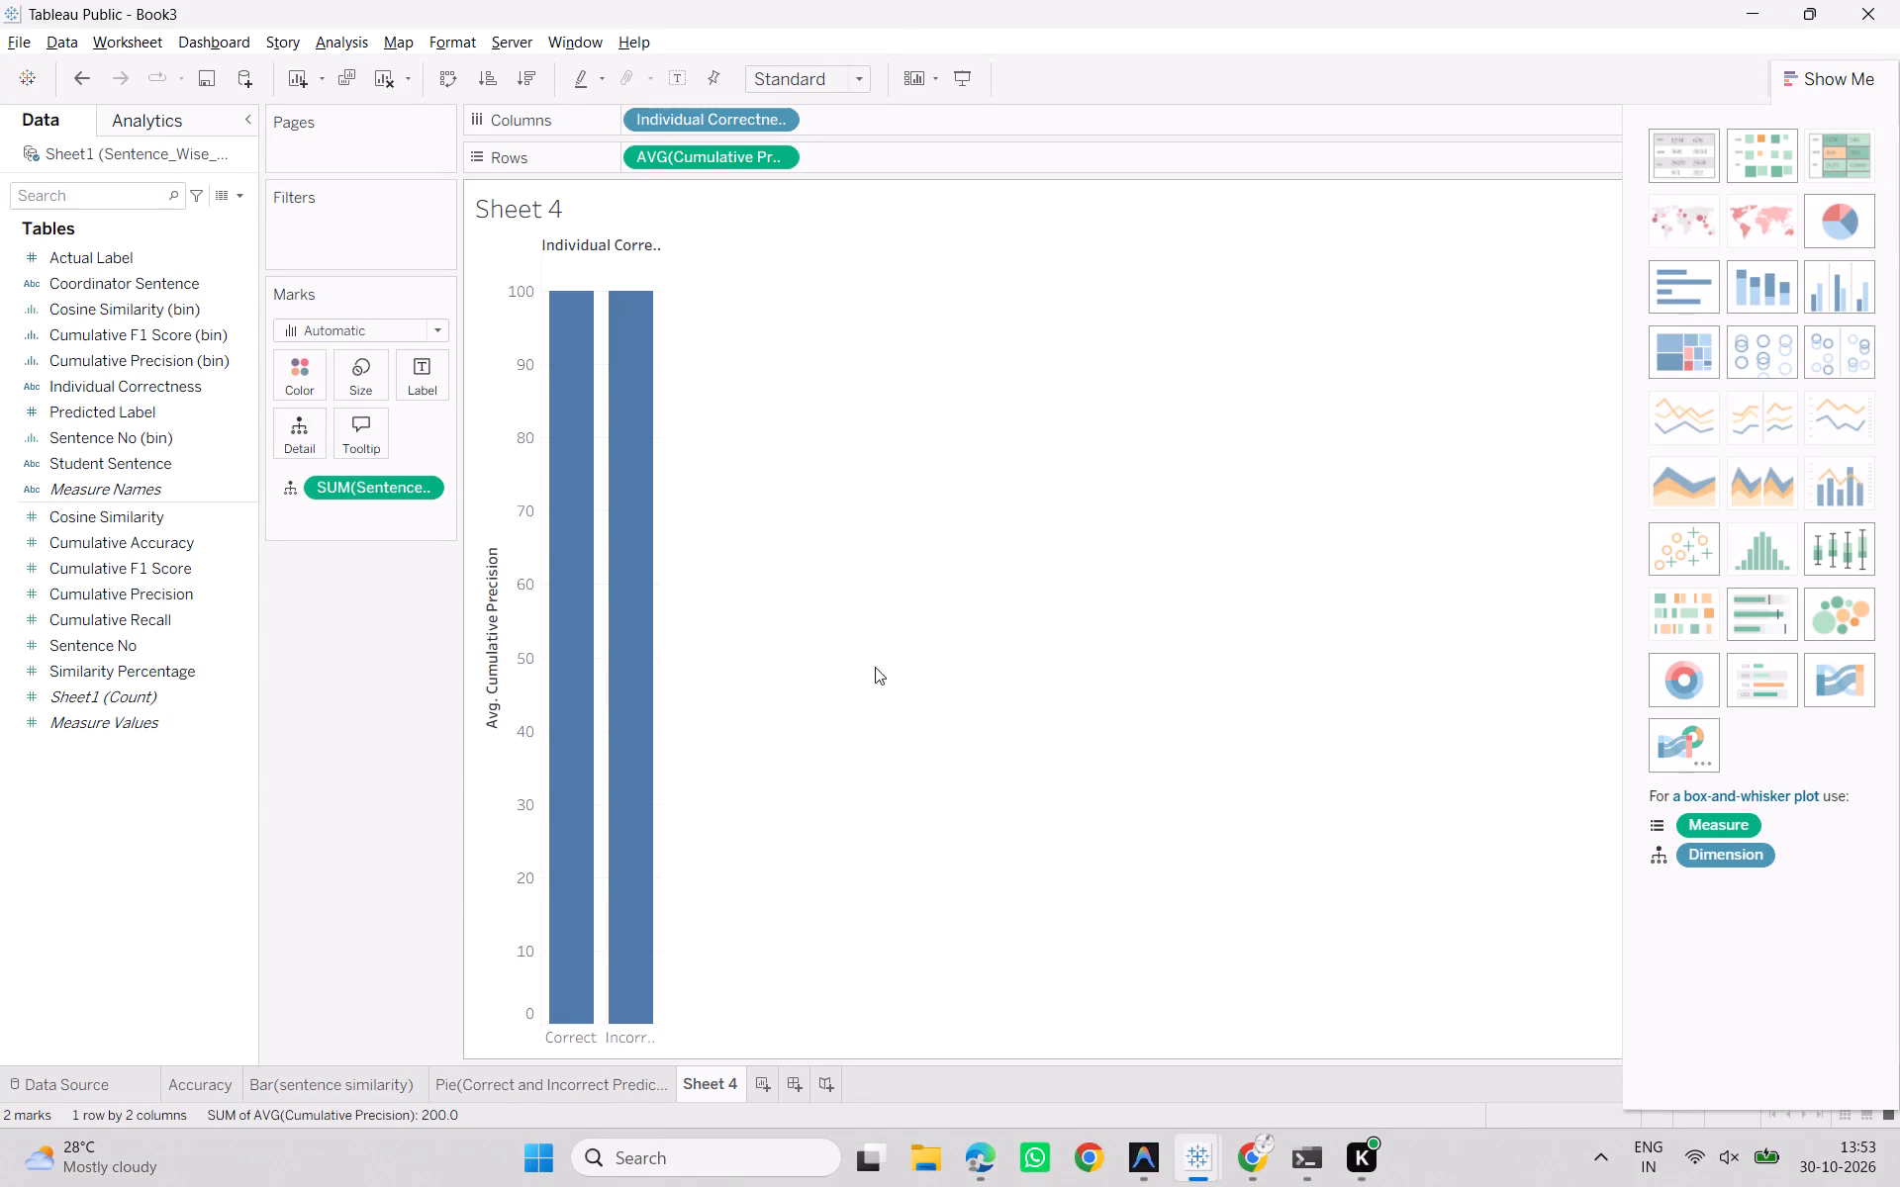
pyautogui.scroll(-4, 875, 667)
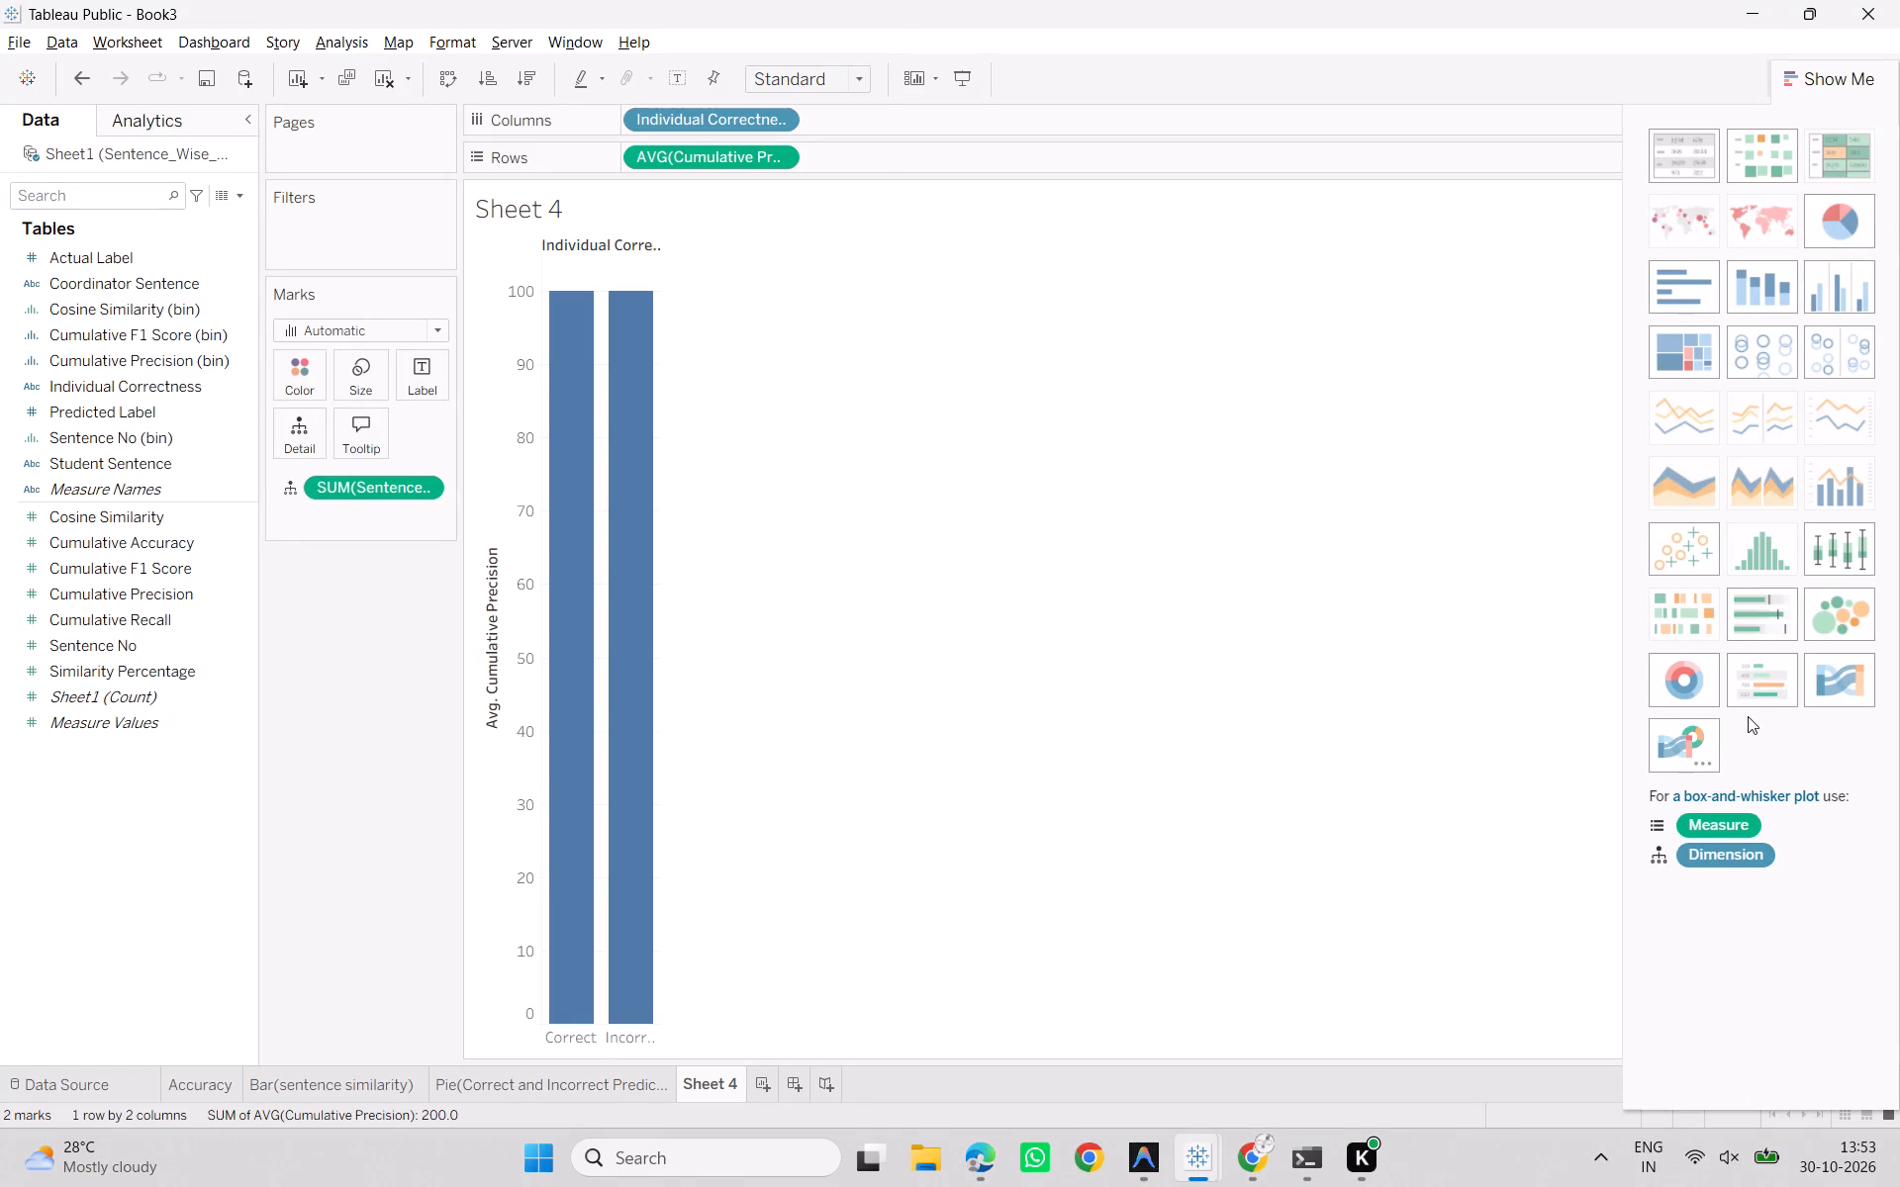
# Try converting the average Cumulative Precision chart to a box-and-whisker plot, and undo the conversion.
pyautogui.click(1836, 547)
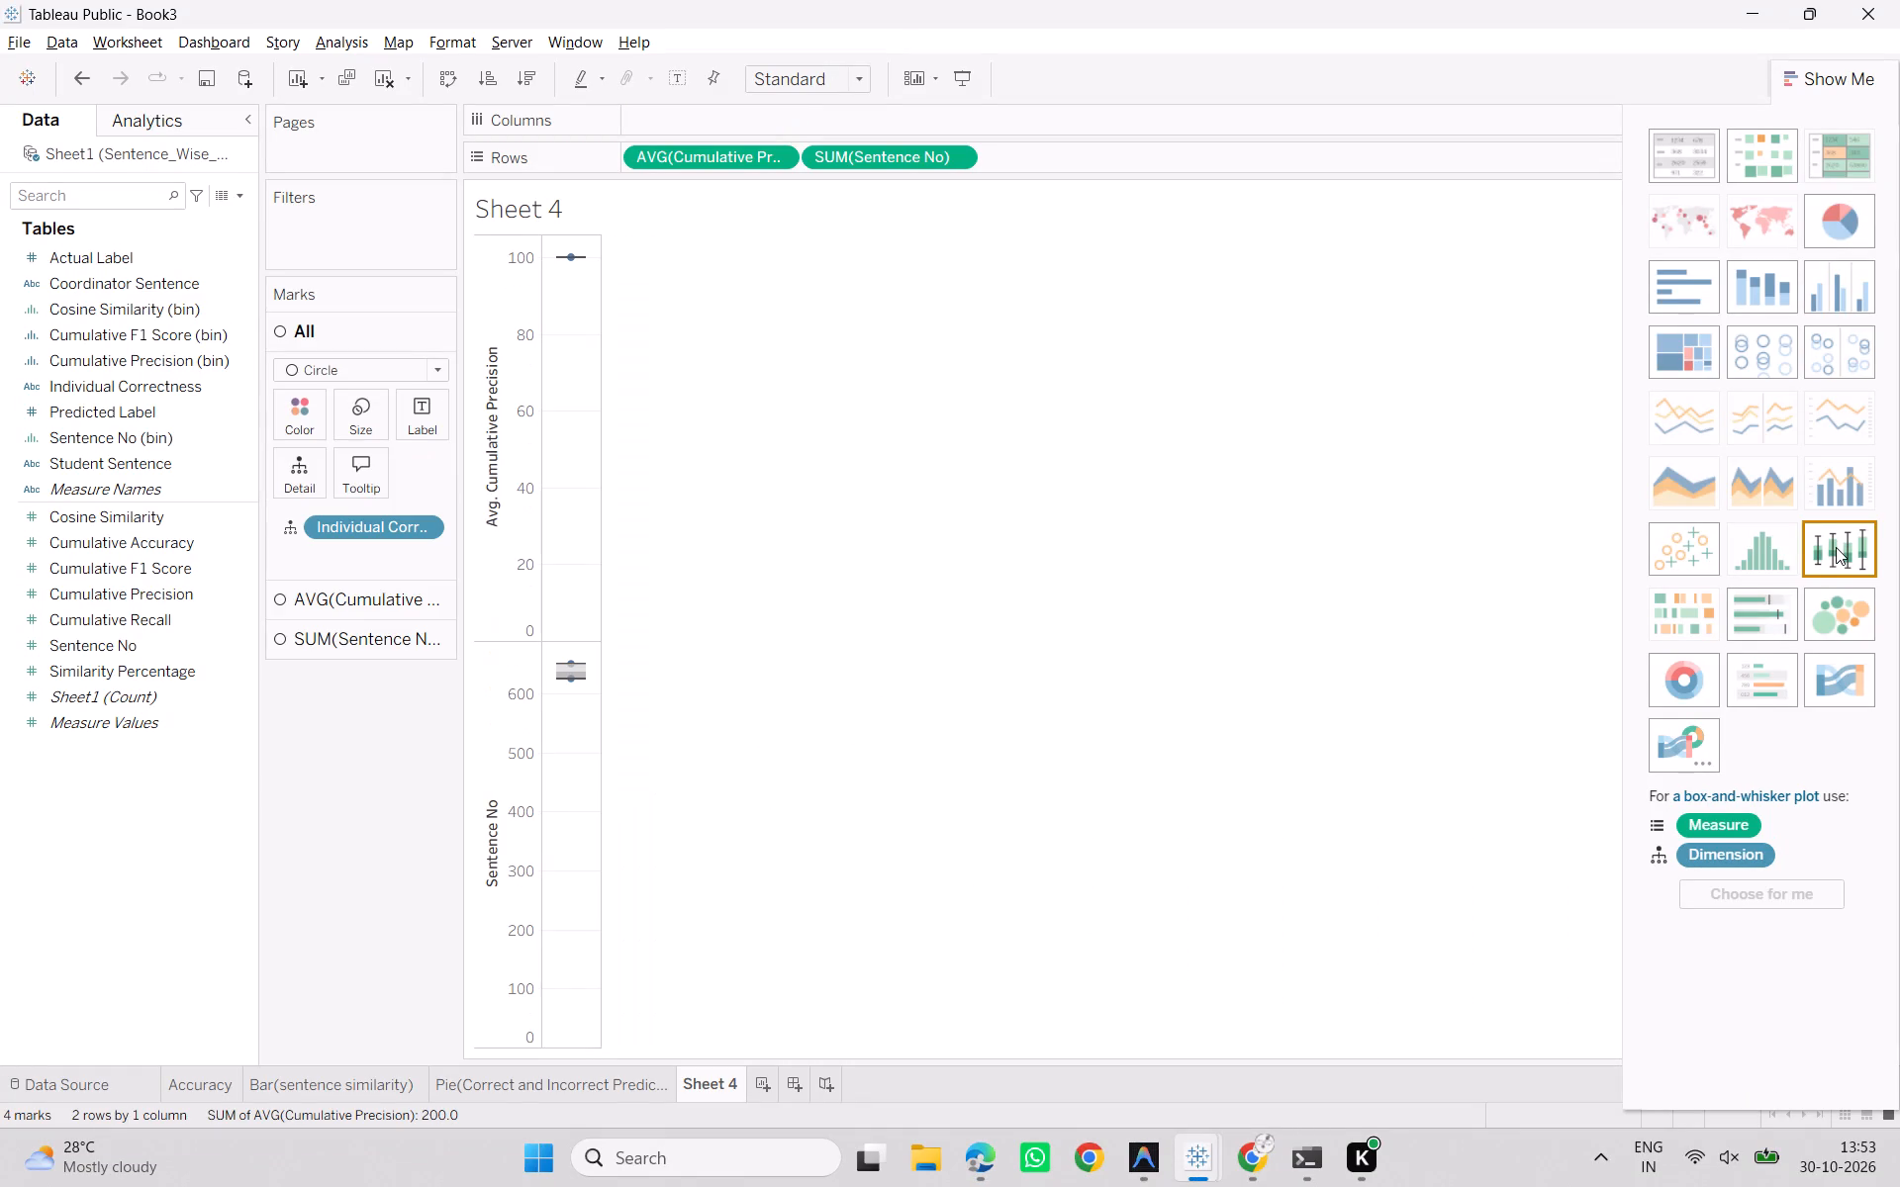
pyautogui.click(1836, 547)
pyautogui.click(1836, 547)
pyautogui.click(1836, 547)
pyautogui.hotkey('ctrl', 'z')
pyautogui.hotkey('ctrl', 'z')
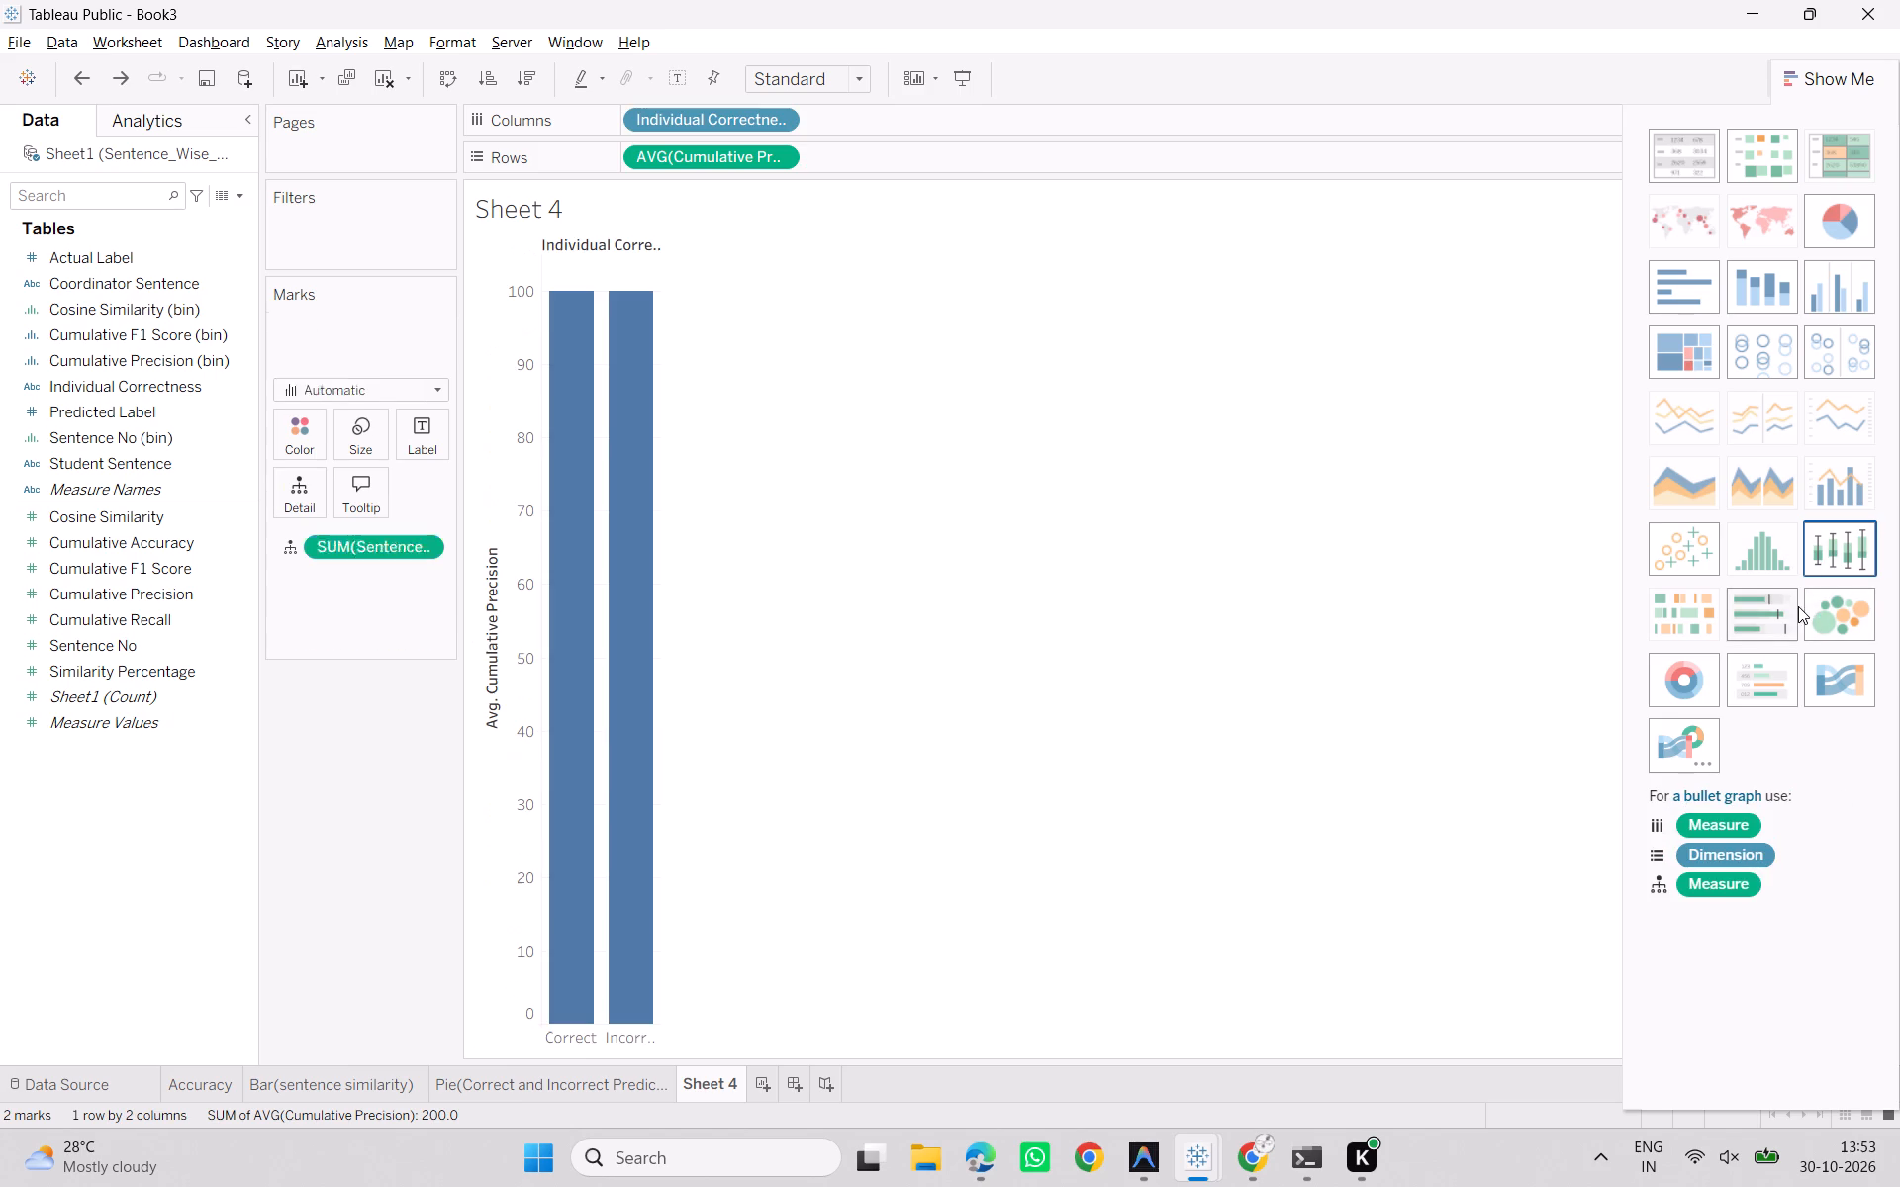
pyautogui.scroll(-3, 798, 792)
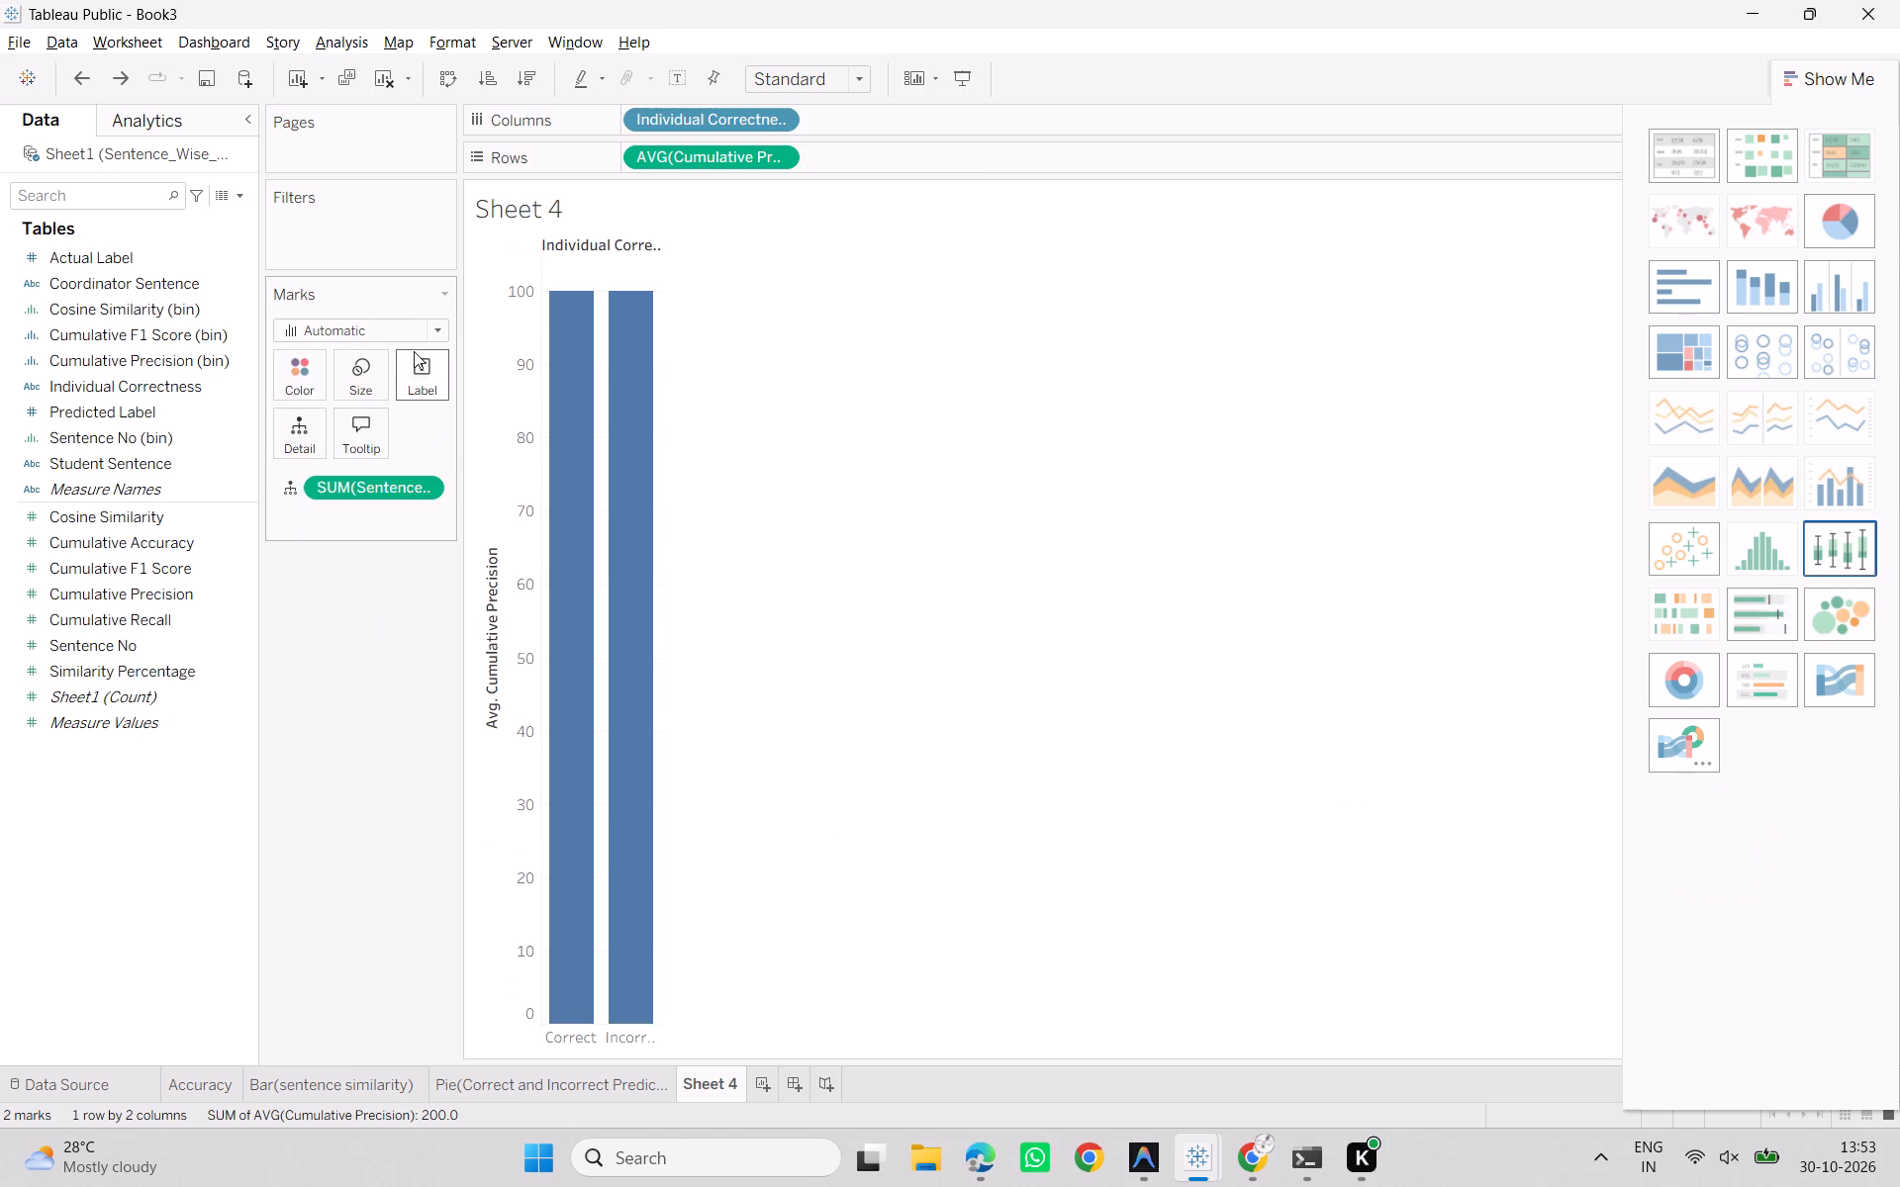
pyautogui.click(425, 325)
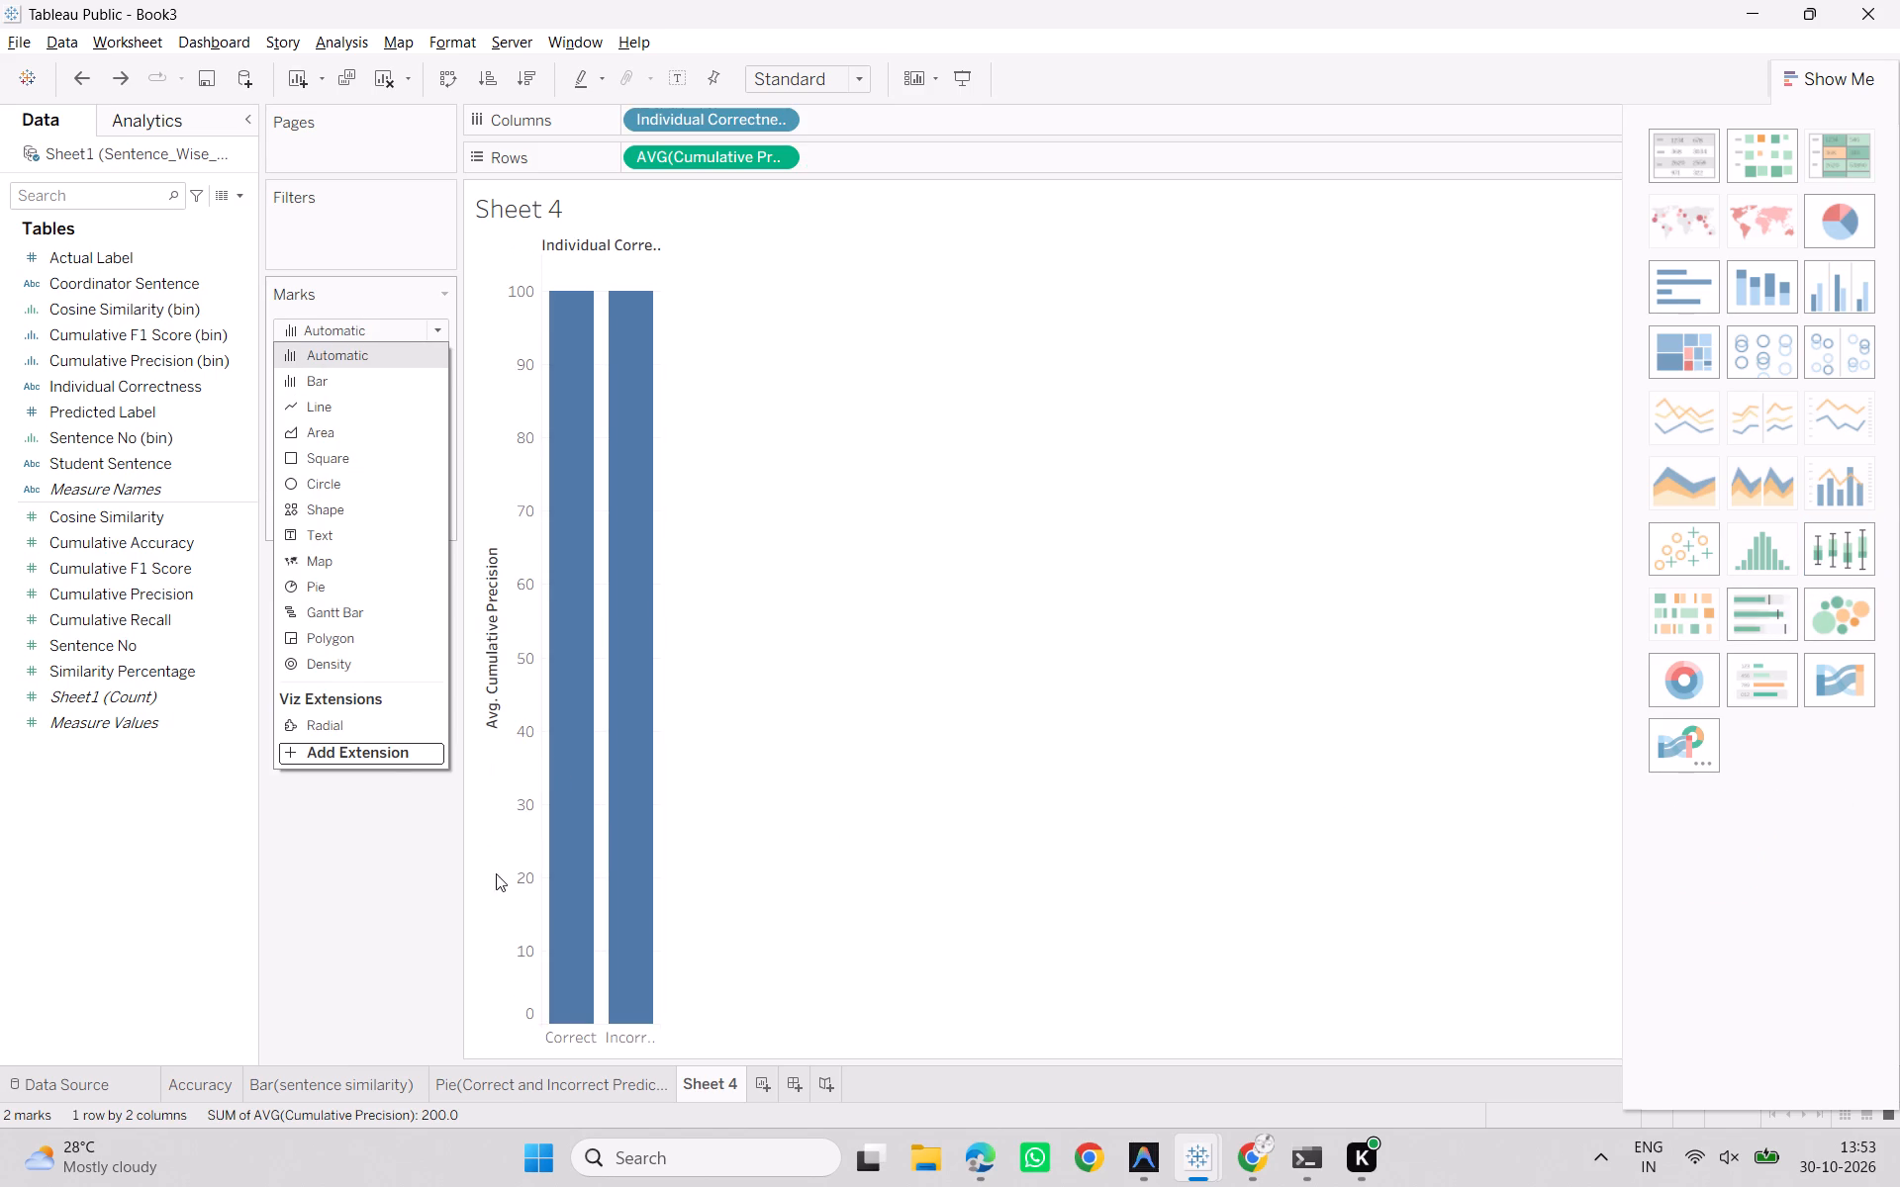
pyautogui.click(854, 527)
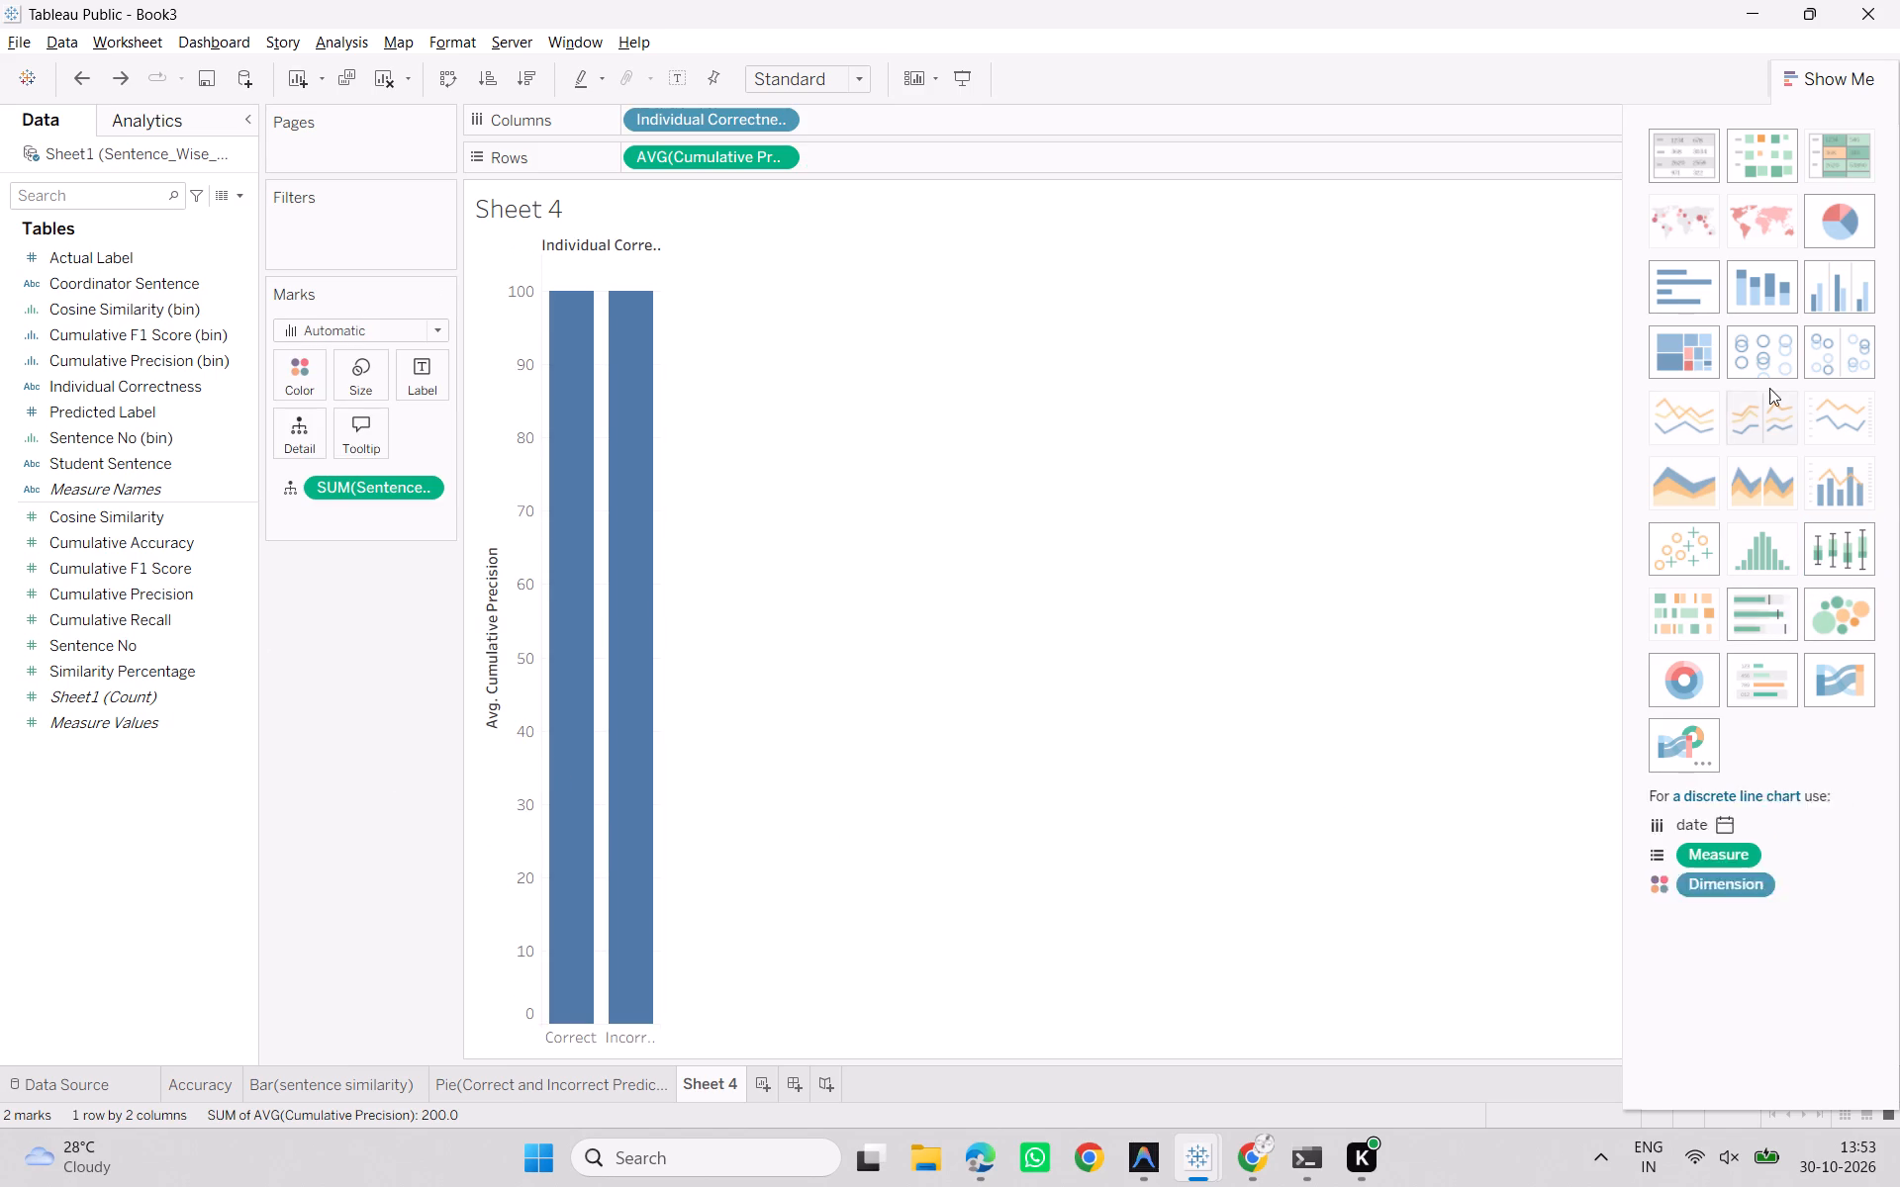
# Convert the average Cumulative Precision chart on Sheet 4 to a box-and-whisker plot.
pyautogui.click(1839, 545)
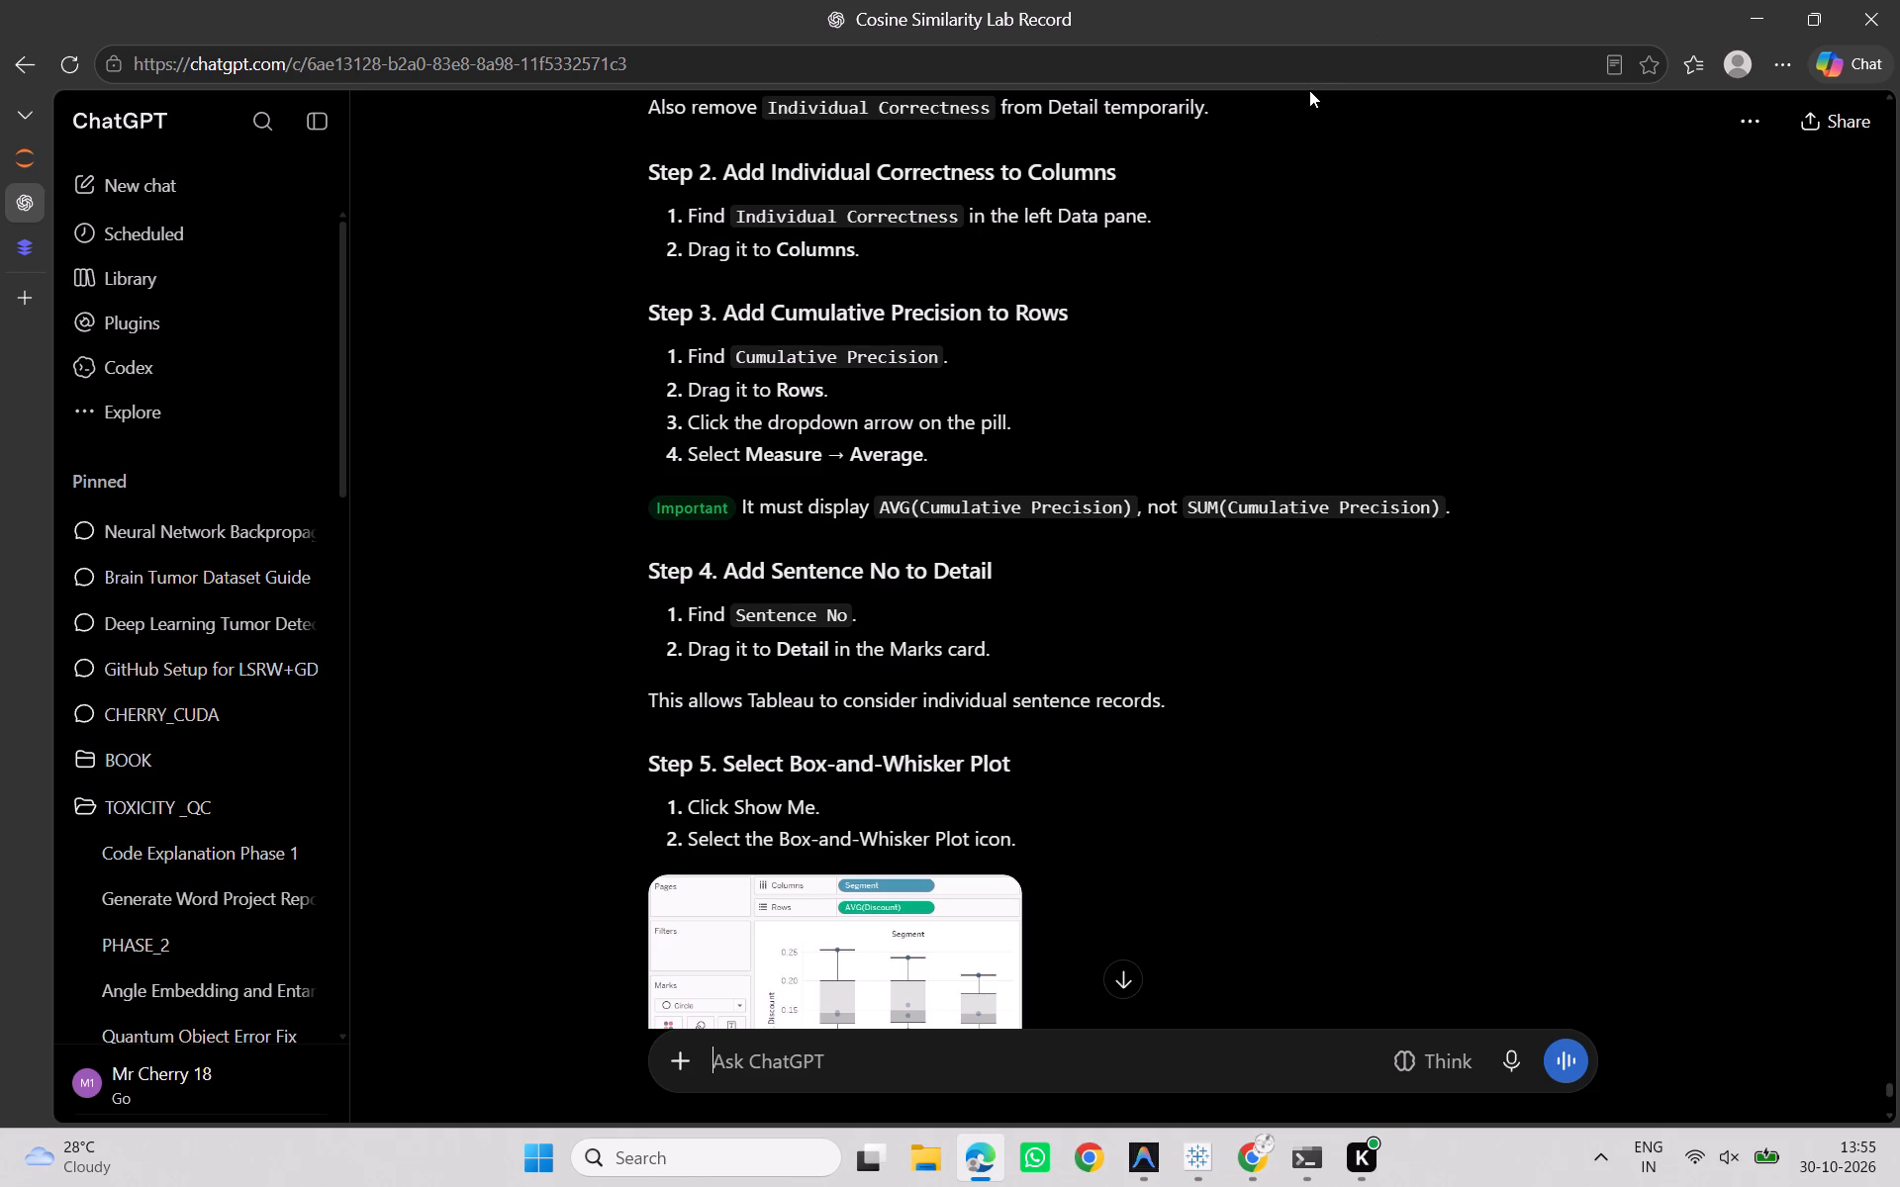
pyautogui.scroll(-1, 1117, 614)
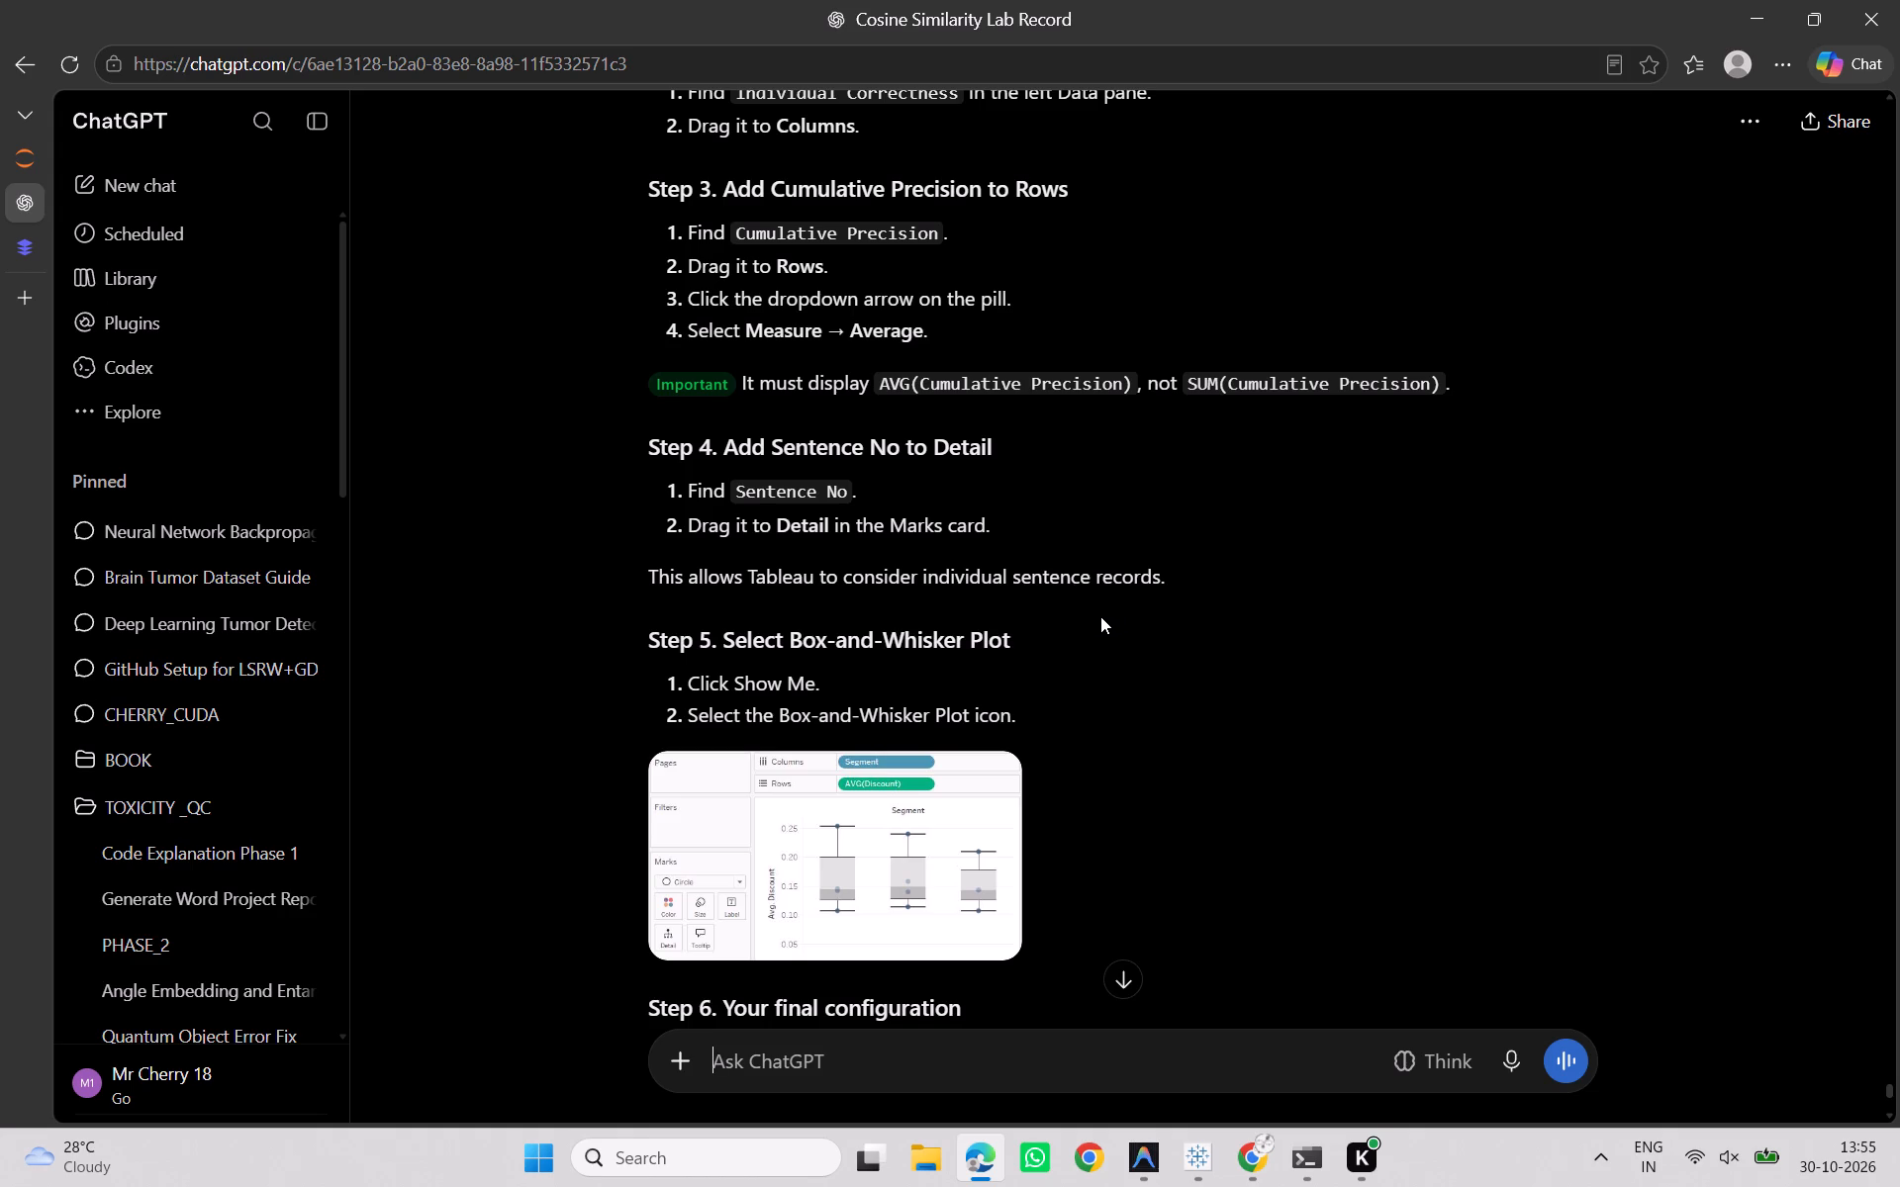
pyautogui.scroll(-1, 1100, 616)
pyautogui.scroll(1, 1100, 616)
pyautogui.scroll(-2, 1077, 597)
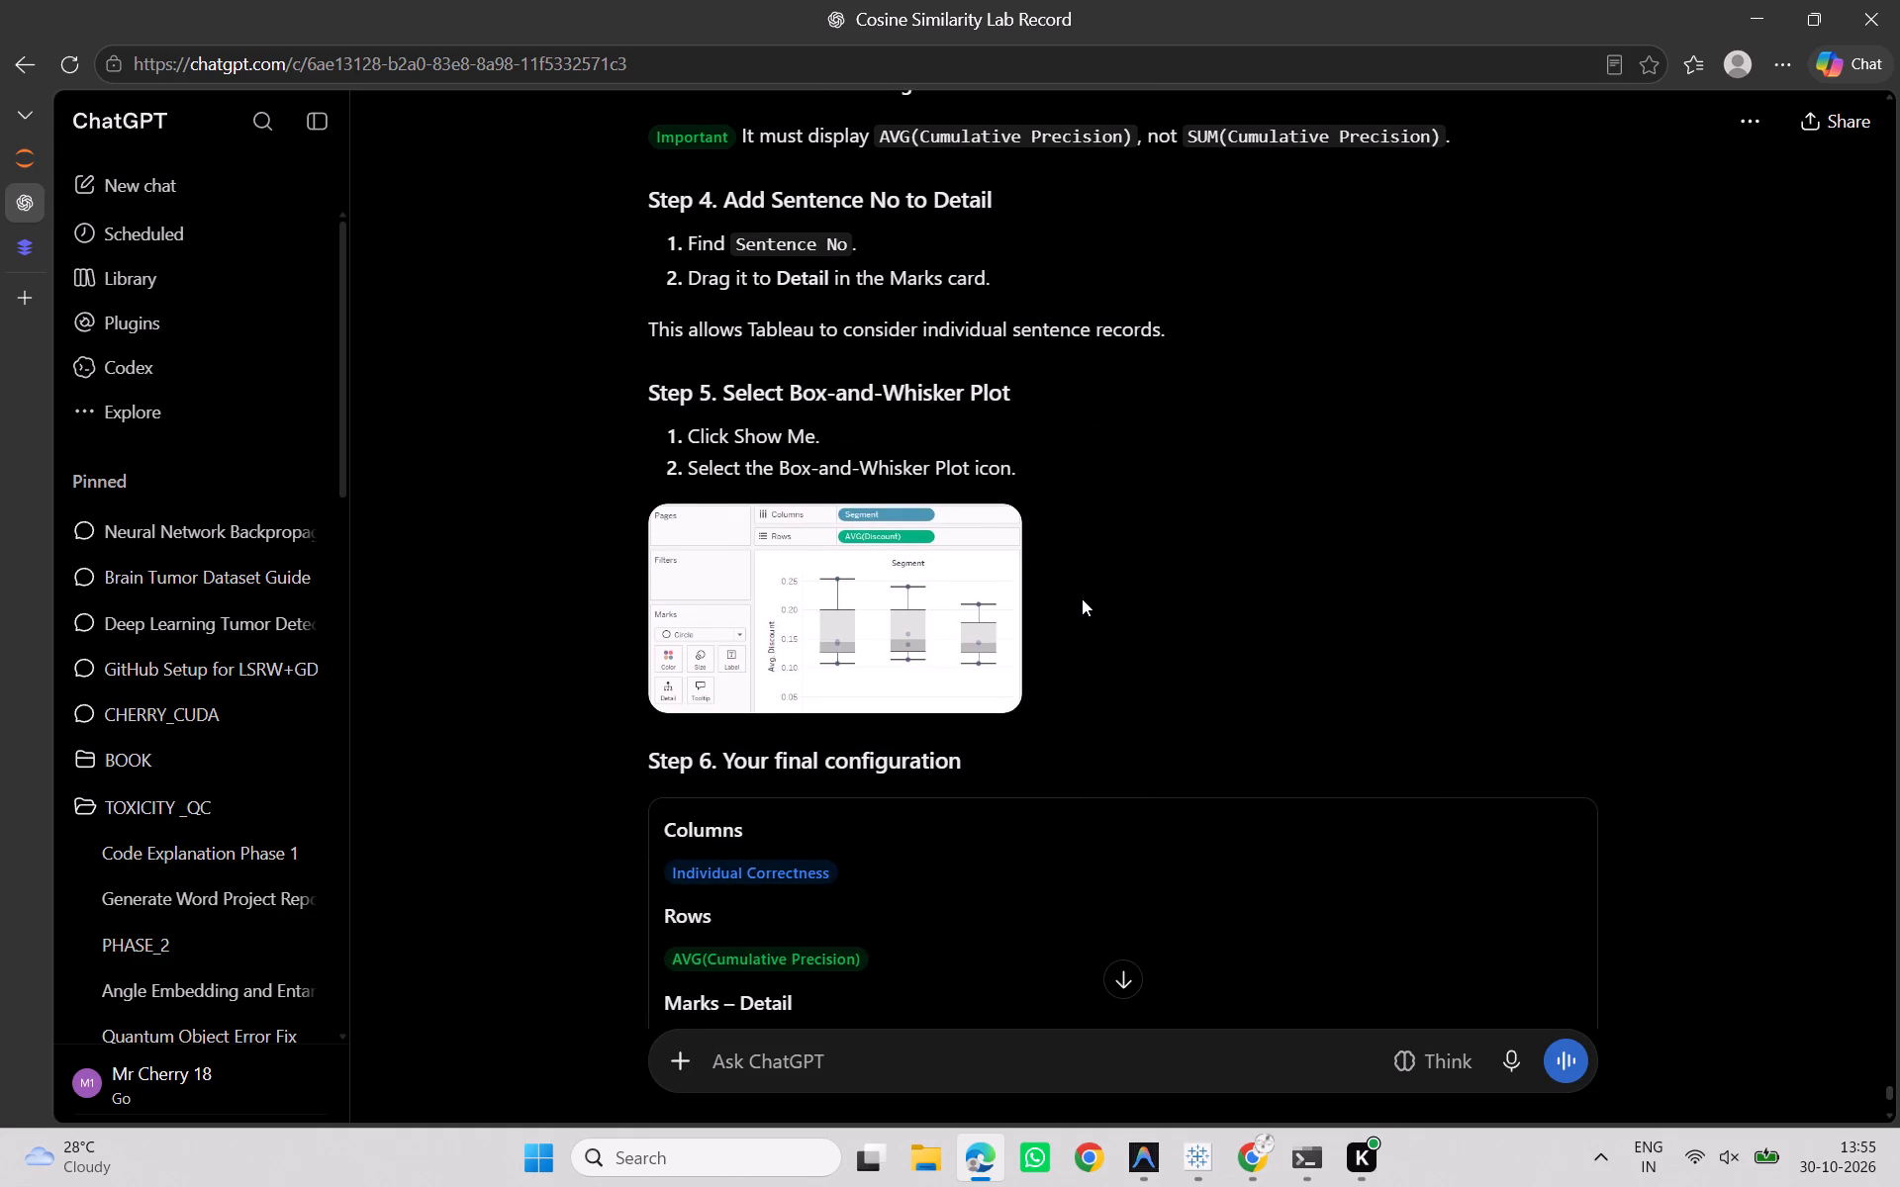
pyautogui.scroll(1, 1087, 601)
pyautogui.moveTo(1141, 548); pyautogui.dragTo(1162, 516, button='right')
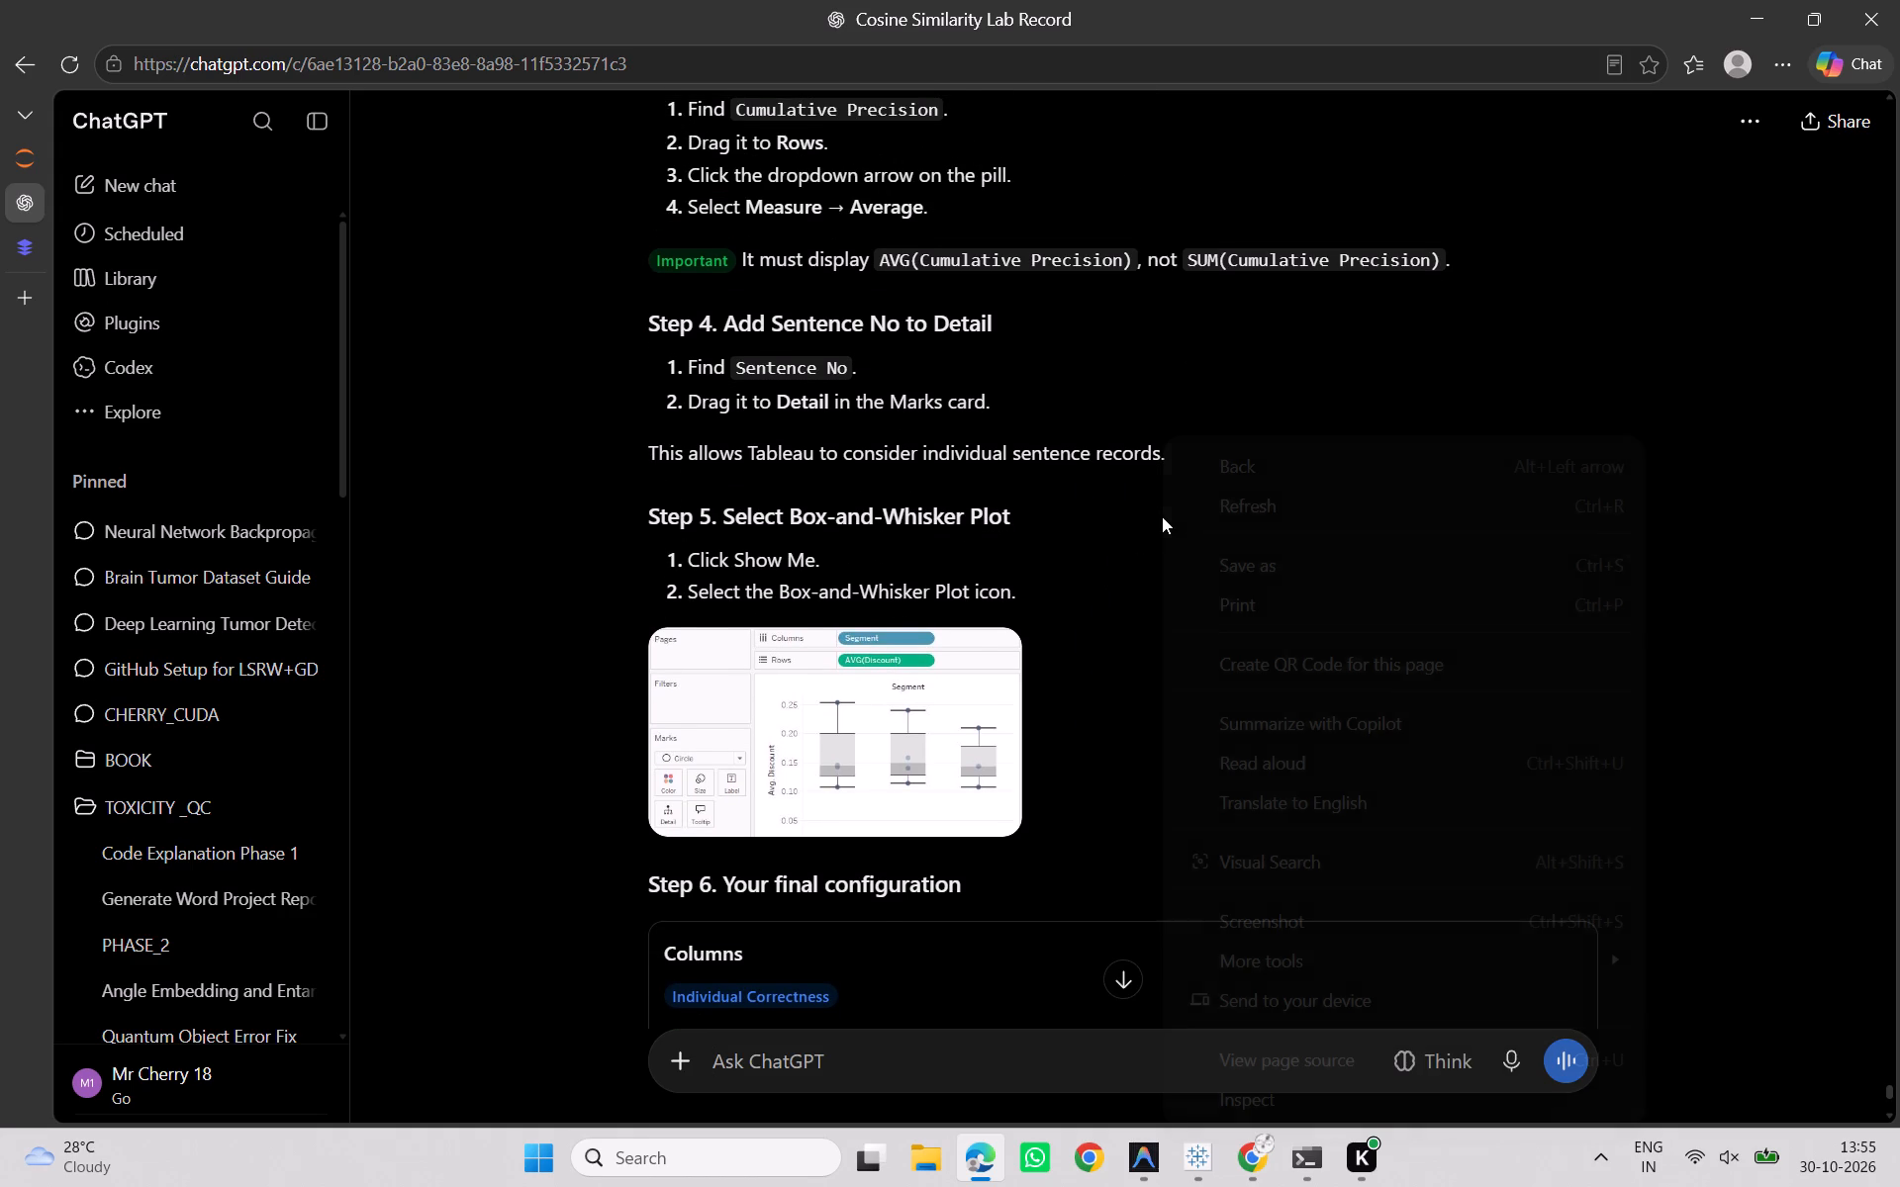
pyautogui.click(1226, 249)
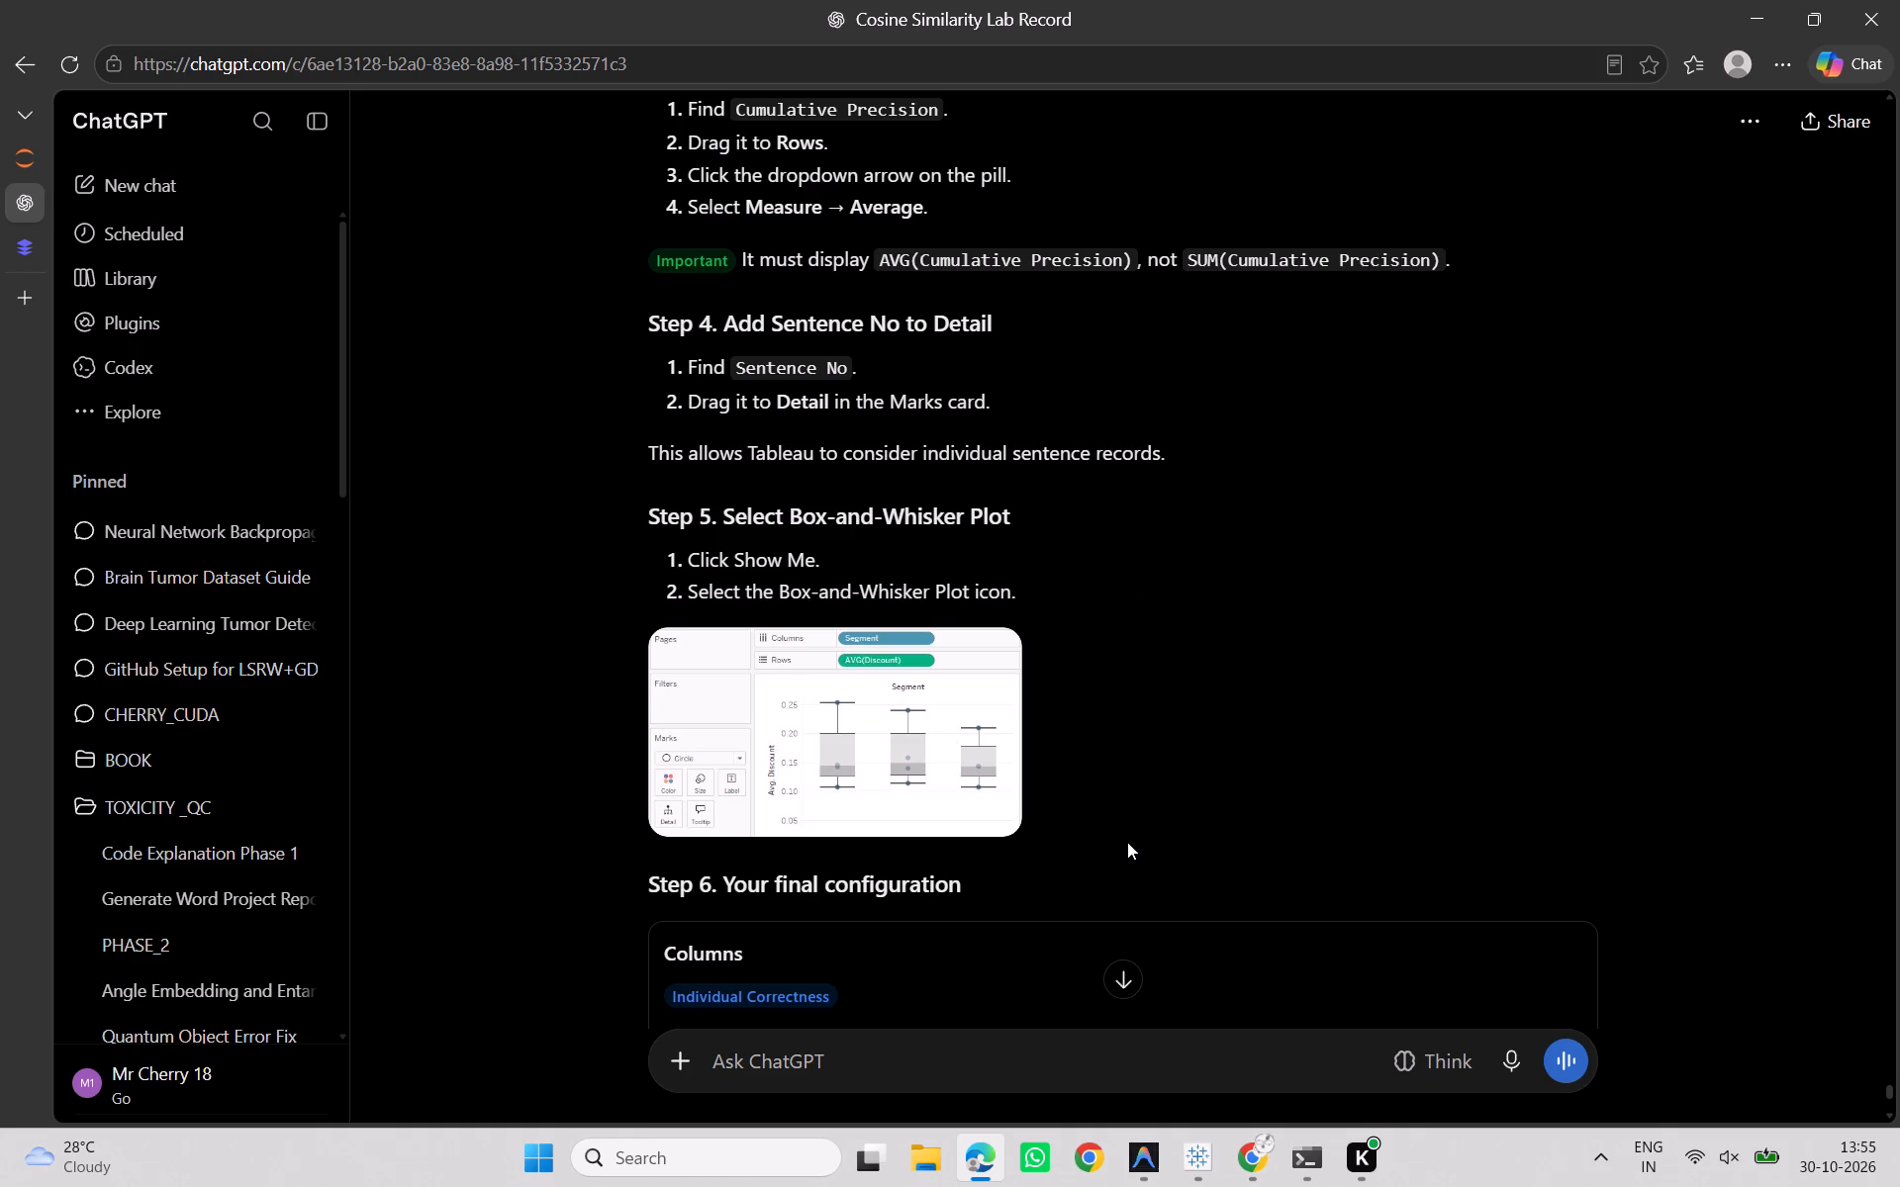
pyautogui.scroll(-1, 1127, 842)
pyautogui.scroll(6, 1145, 738)
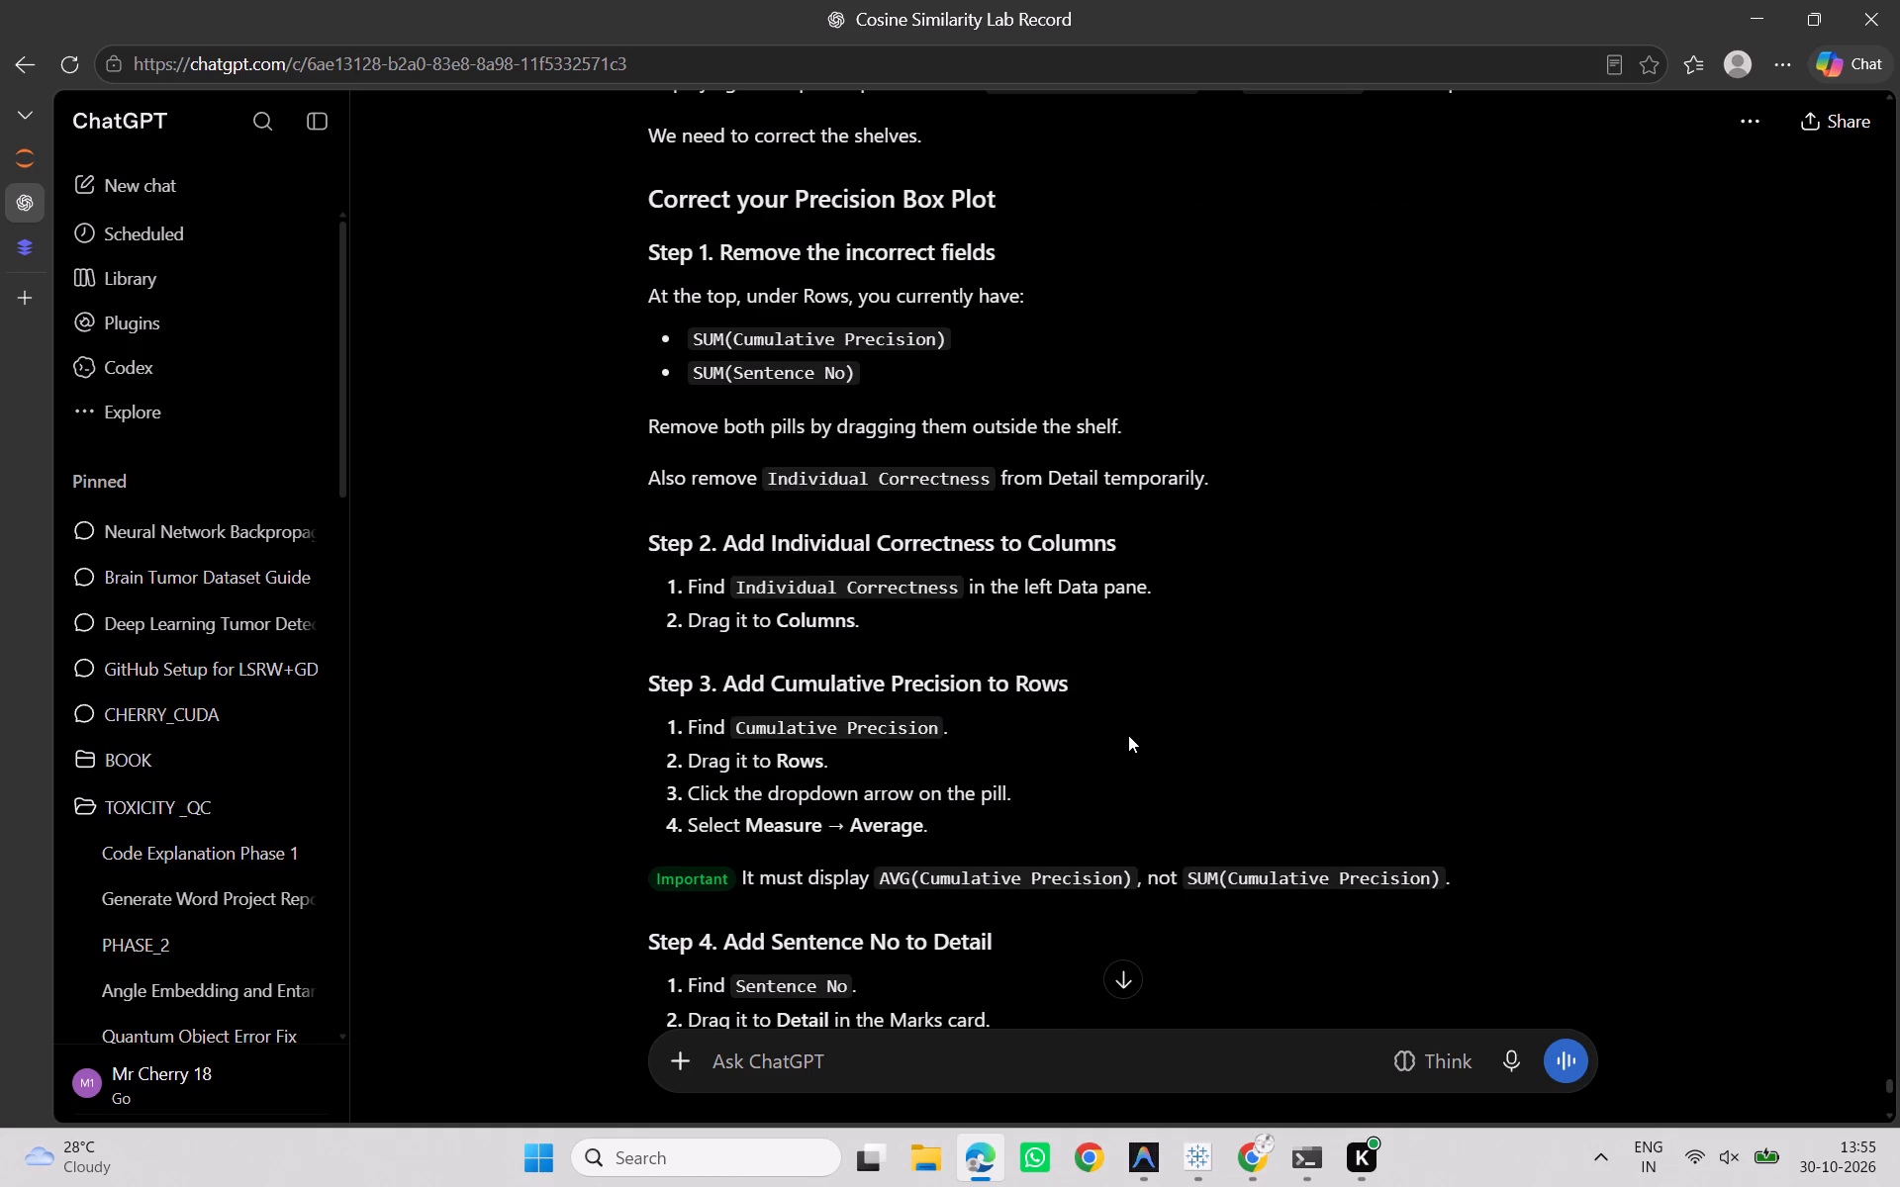
pyautogui.hotkey('alt', 'Tab')
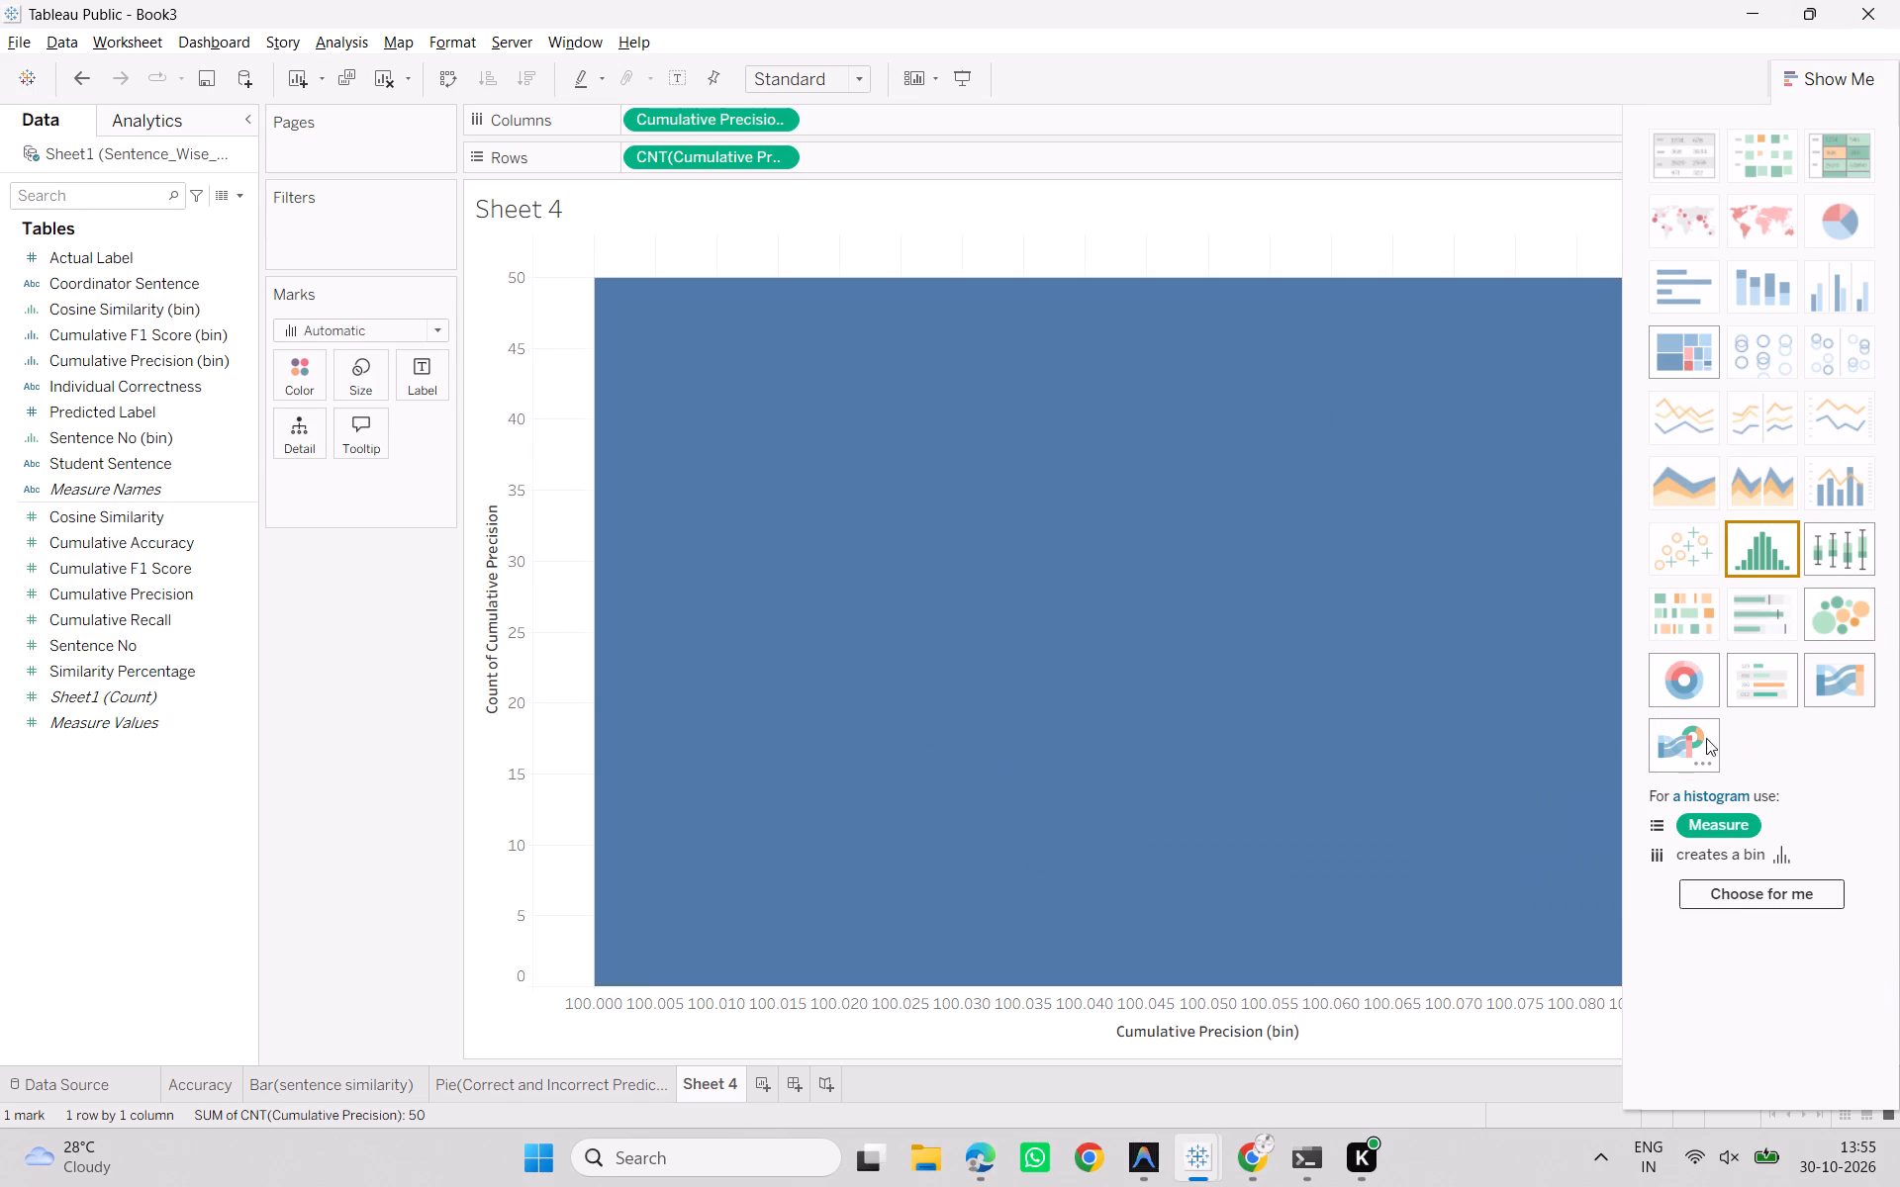
# Add the Cumulative Precision measure to Detail on the histogram's Marks card.
pyautogui.scroll(4, 1678, 668)
pyautogui.scroll(4, 1899, 422)
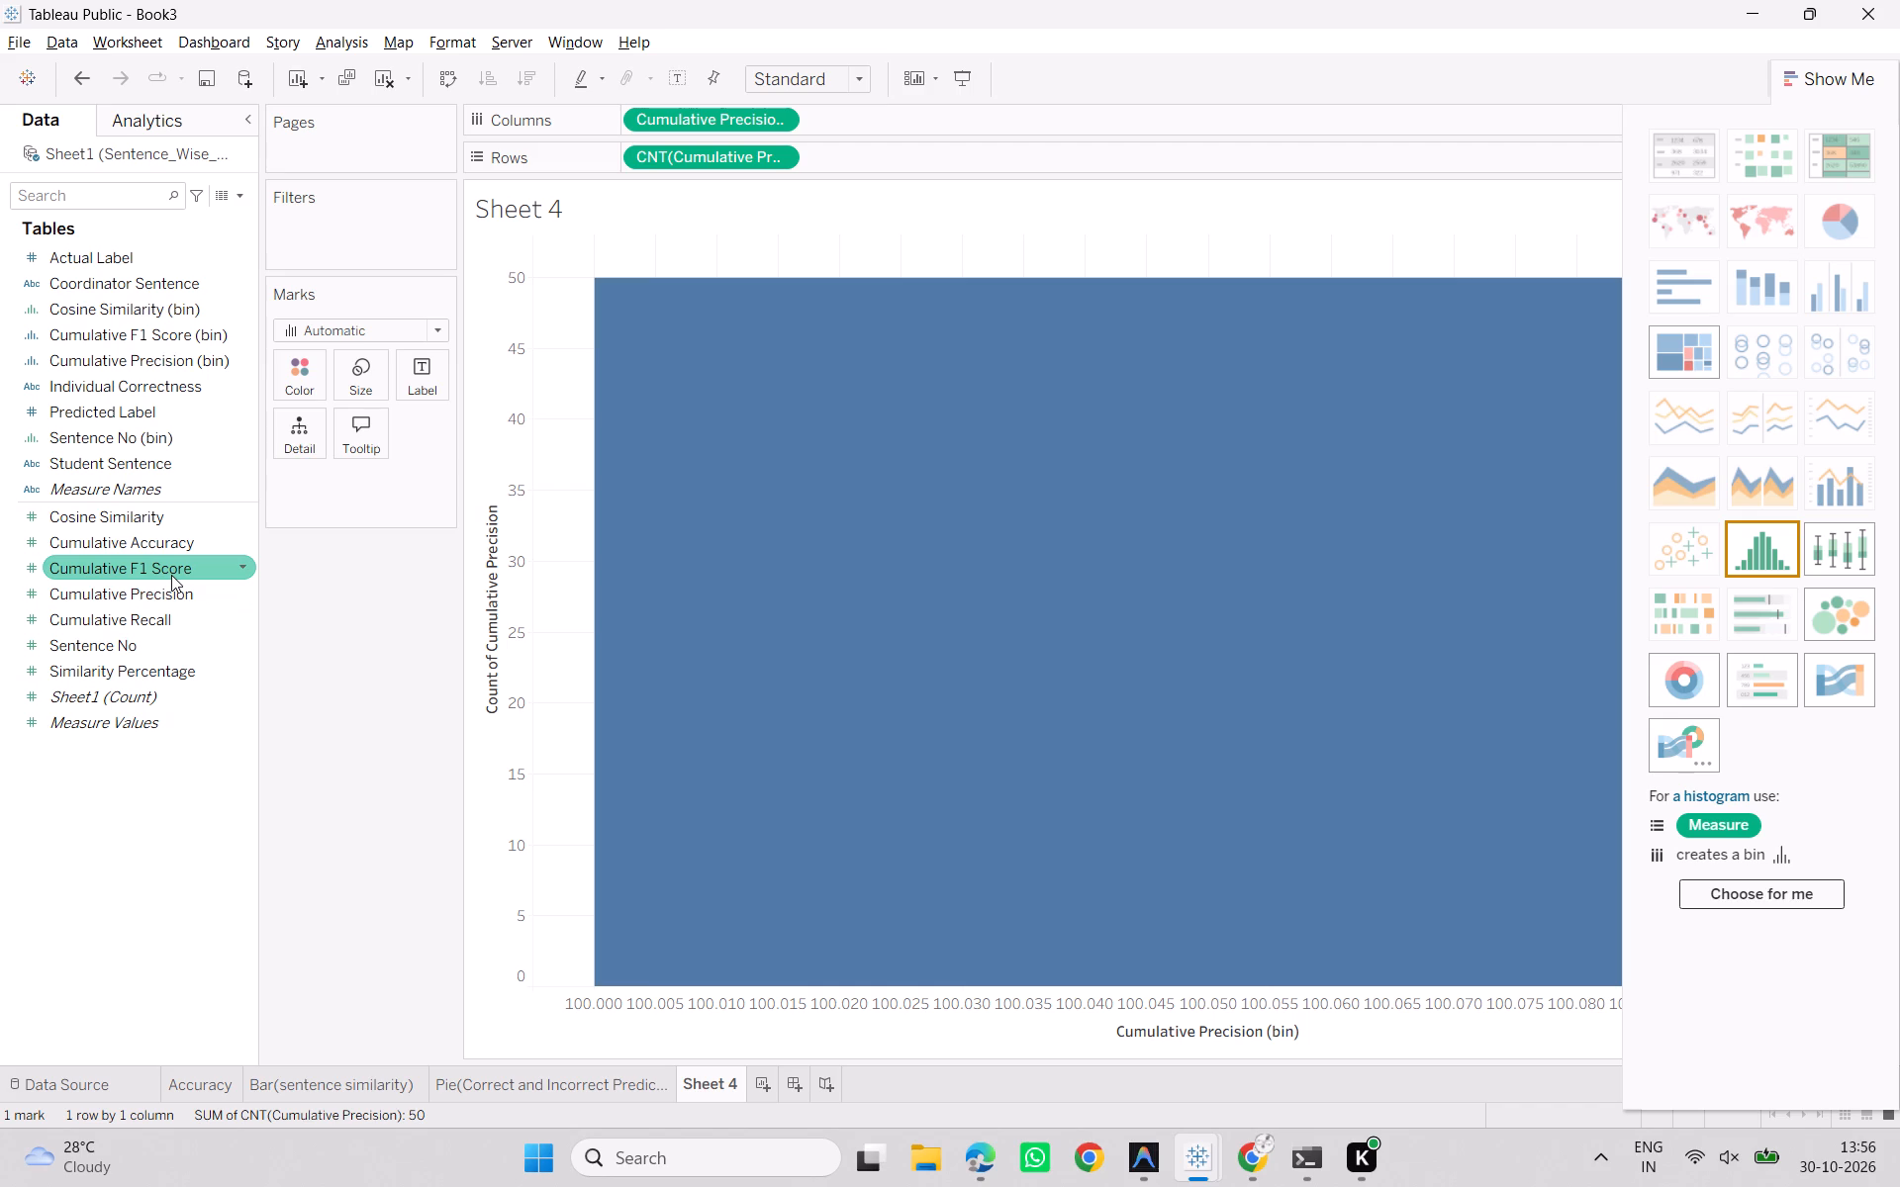
pyautogui.moveTo(171, 575); pyautogui.dragTo(171, 572)
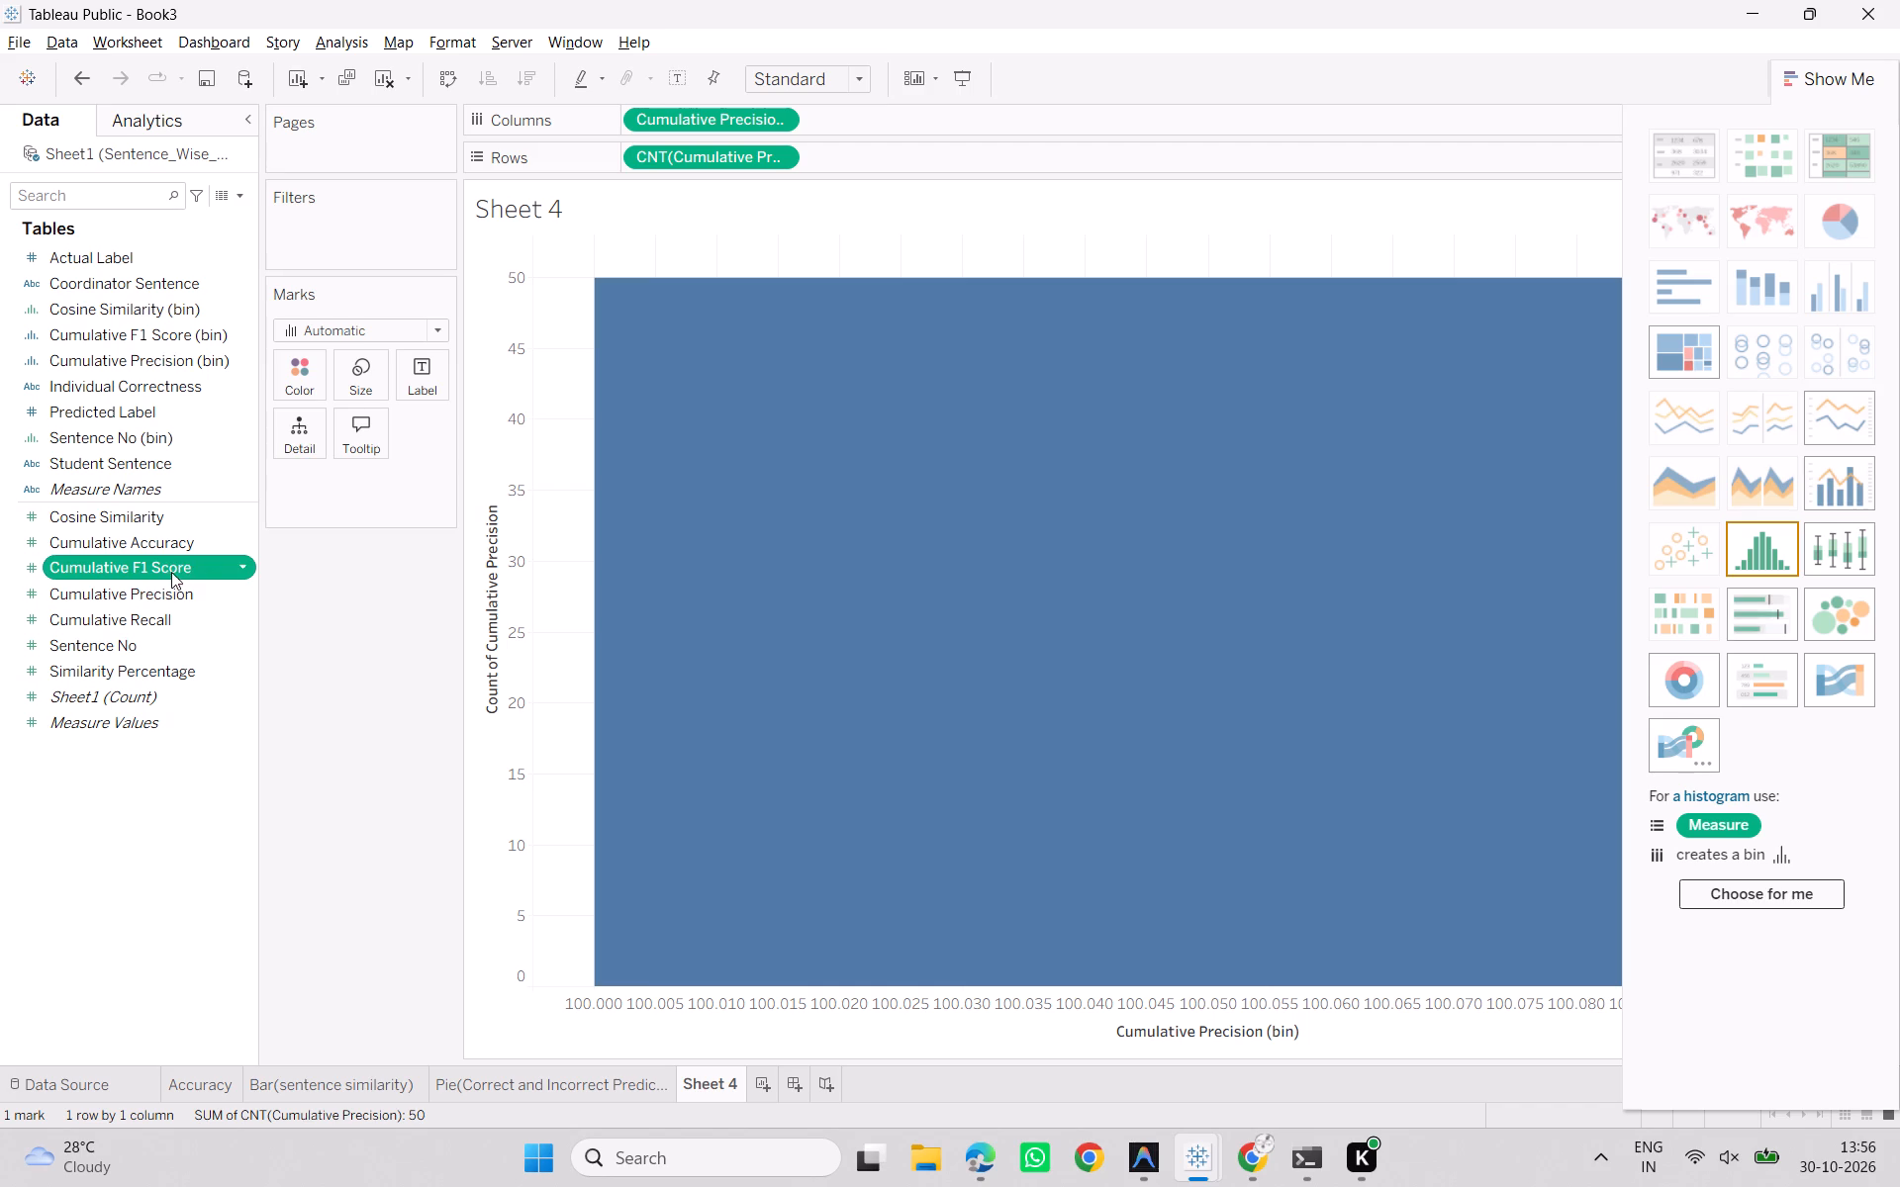
pyautogui.moveTo(171, 572); pyautogui.dragTo(141, 582)
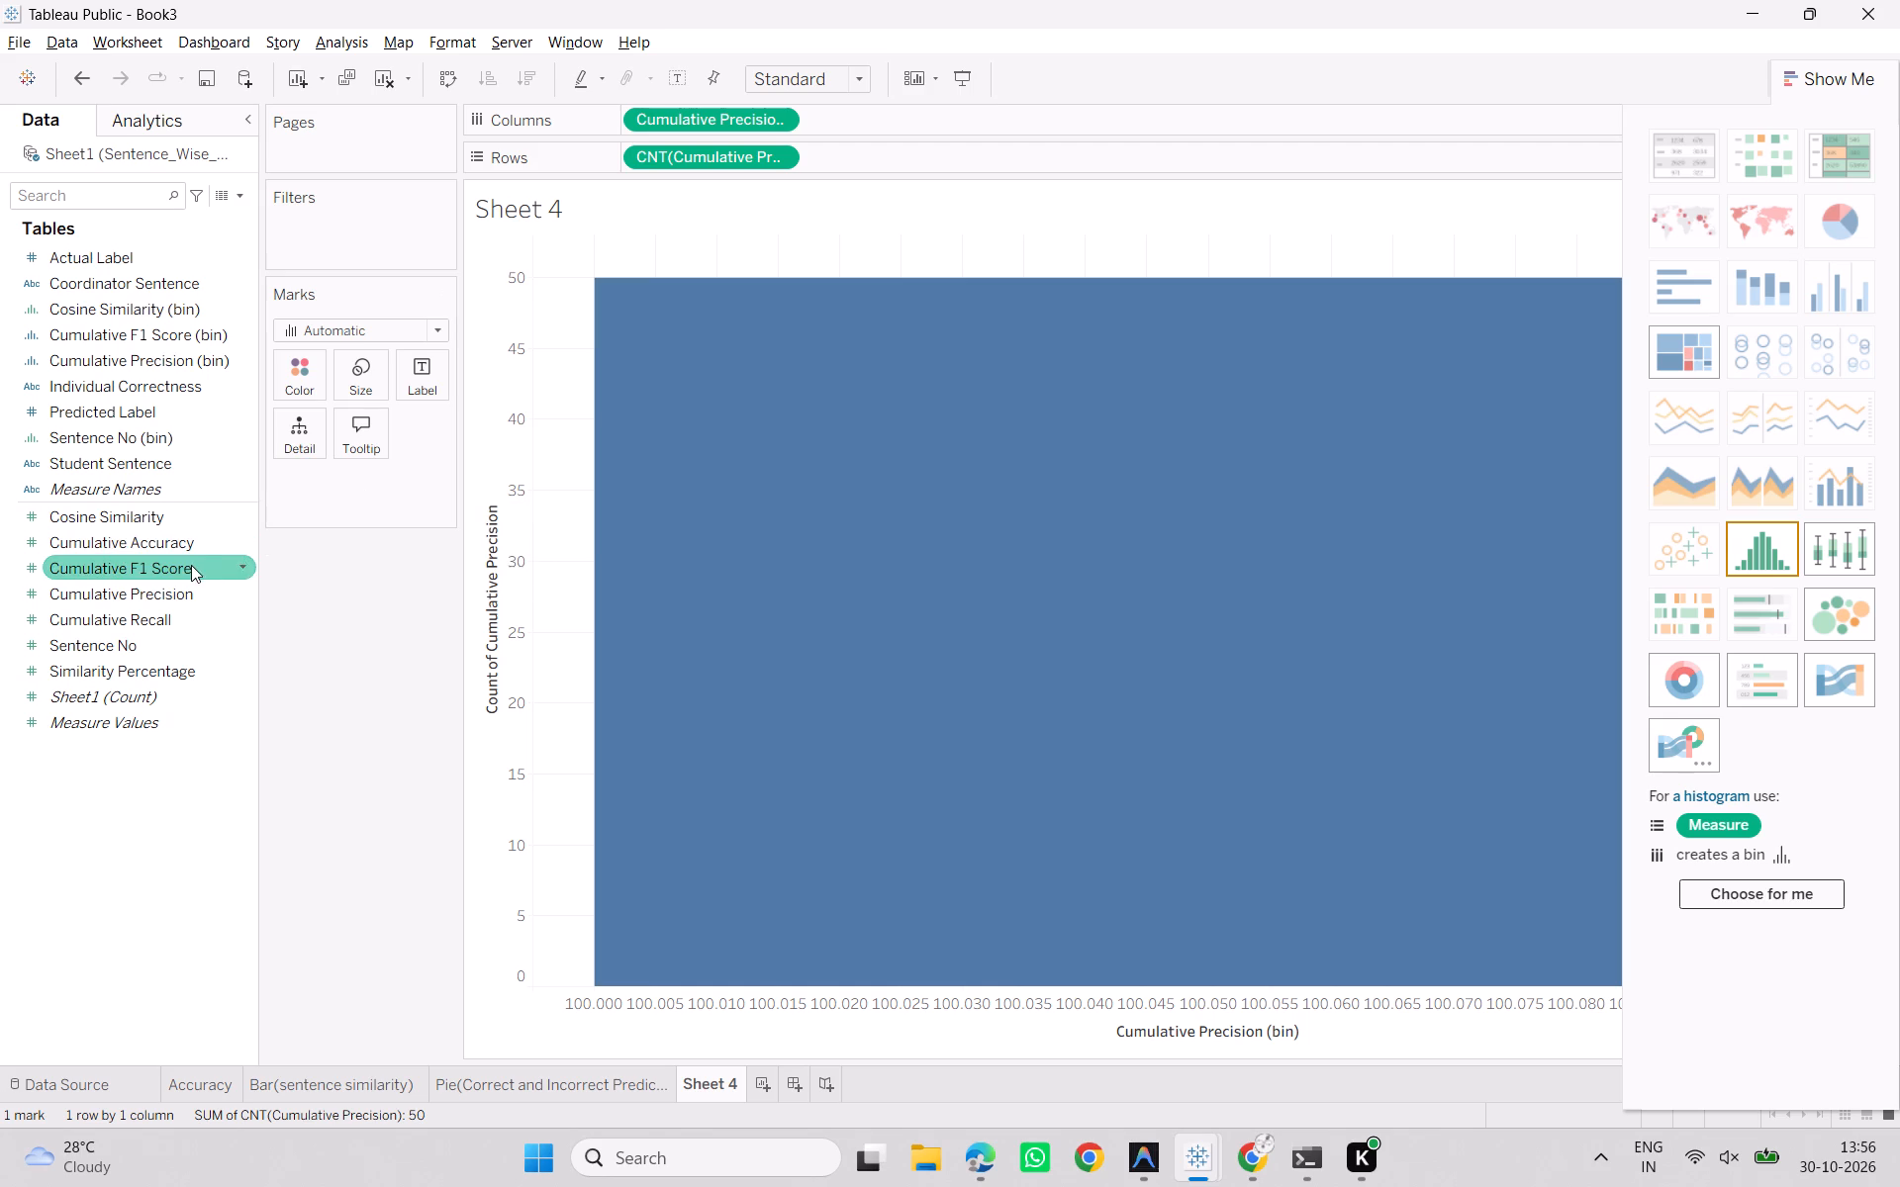
pyautogui.moveTo(163, 592); pyautogui.dragTo(251, 508)
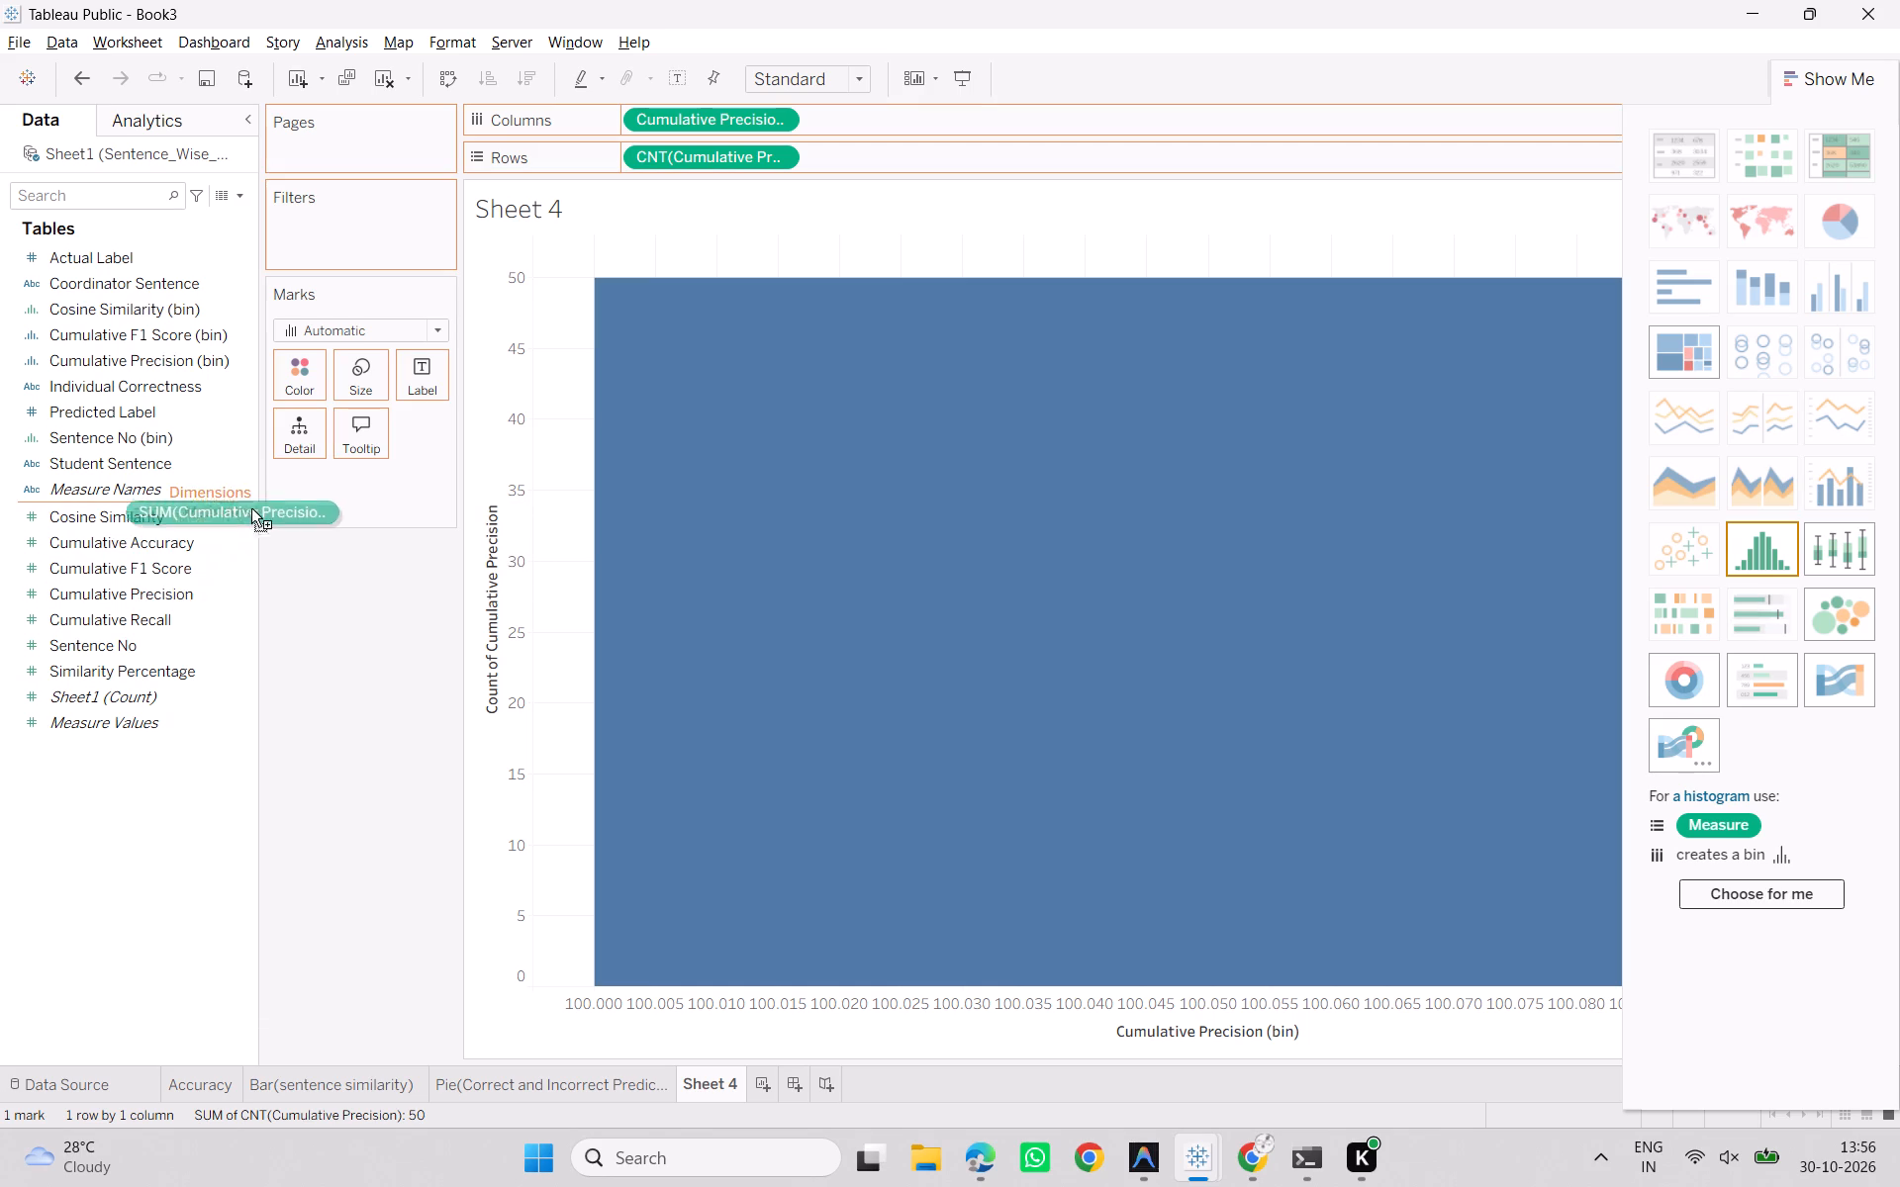
pyautogui.moveTo(251, 508); pyautogui.dragTo(286, 435)
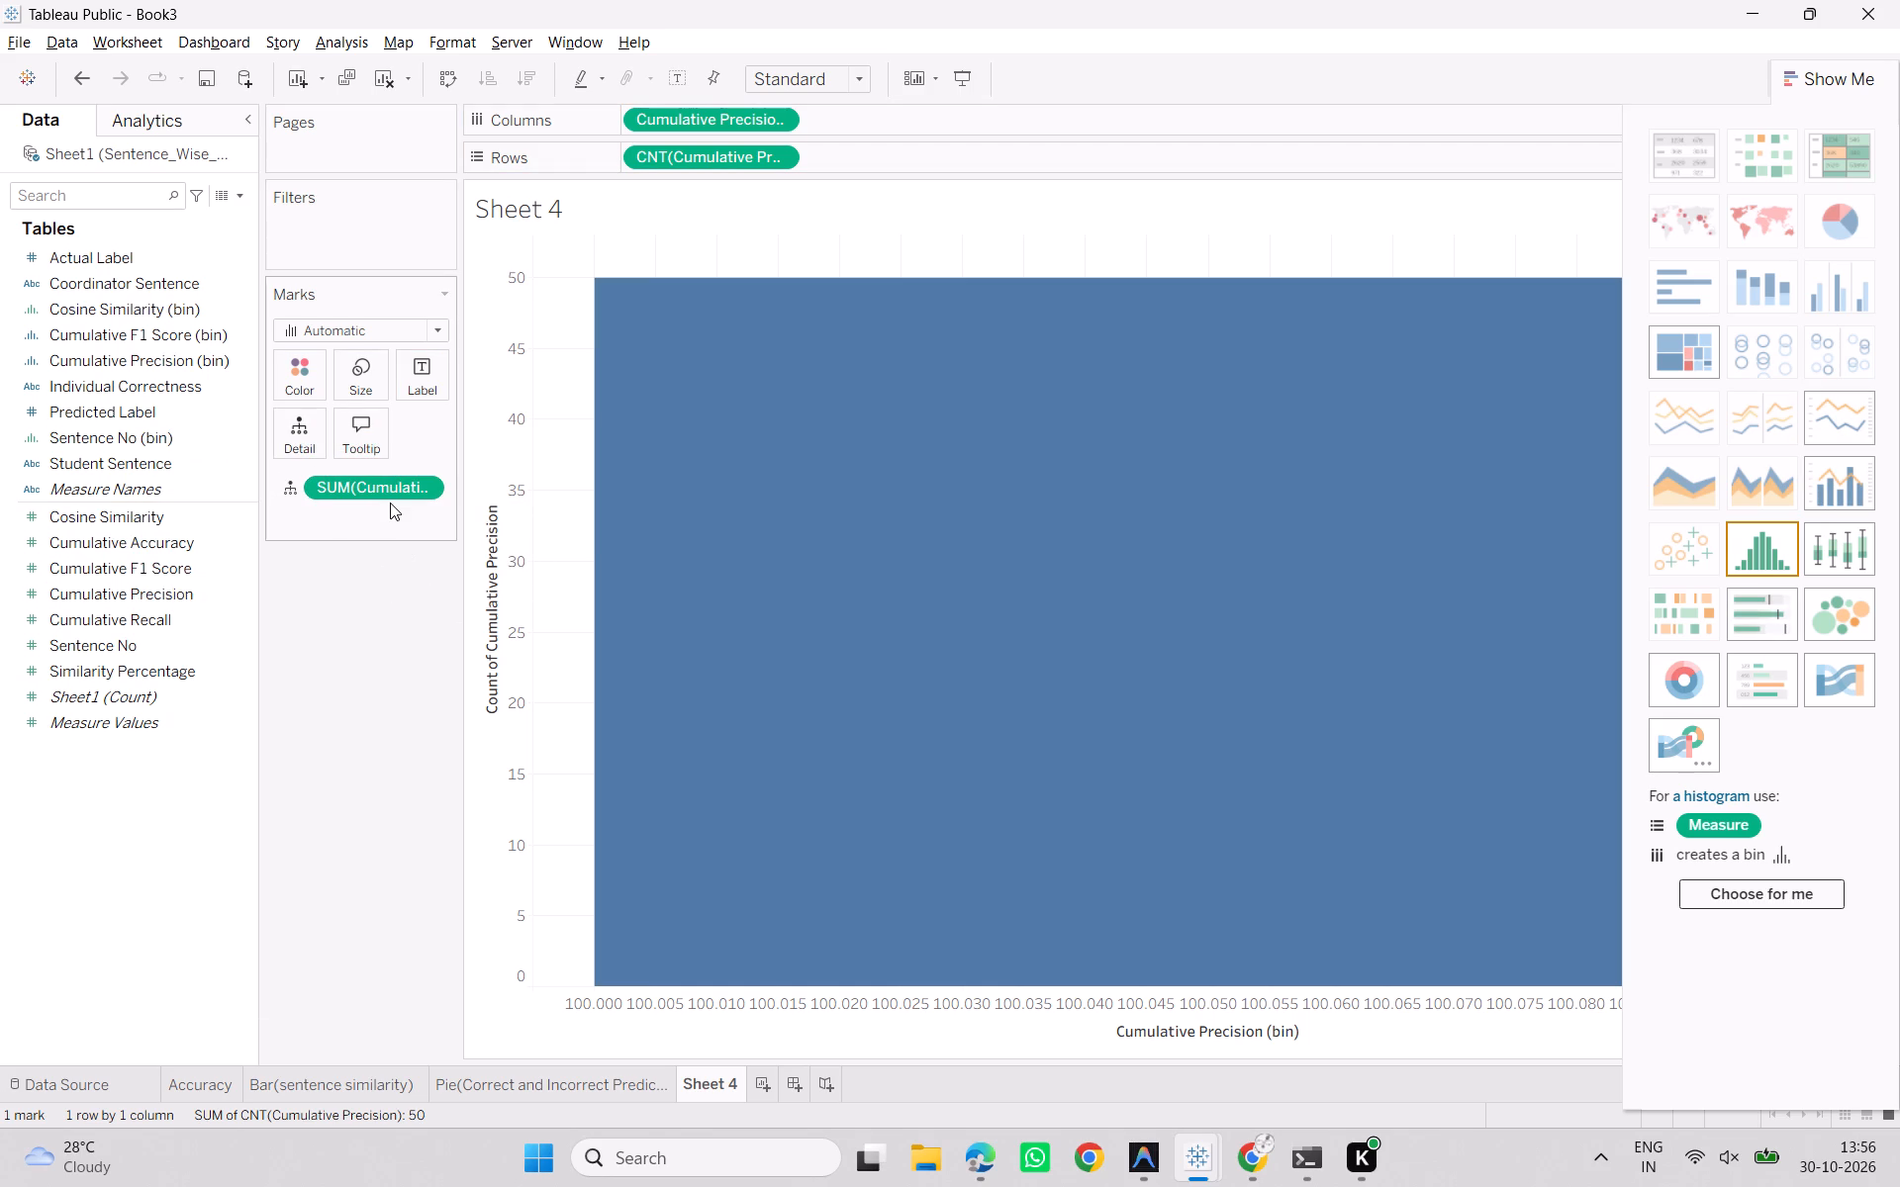
pyautogui.moveTo(175, 593); pyautogui.dragTo(284, 439)
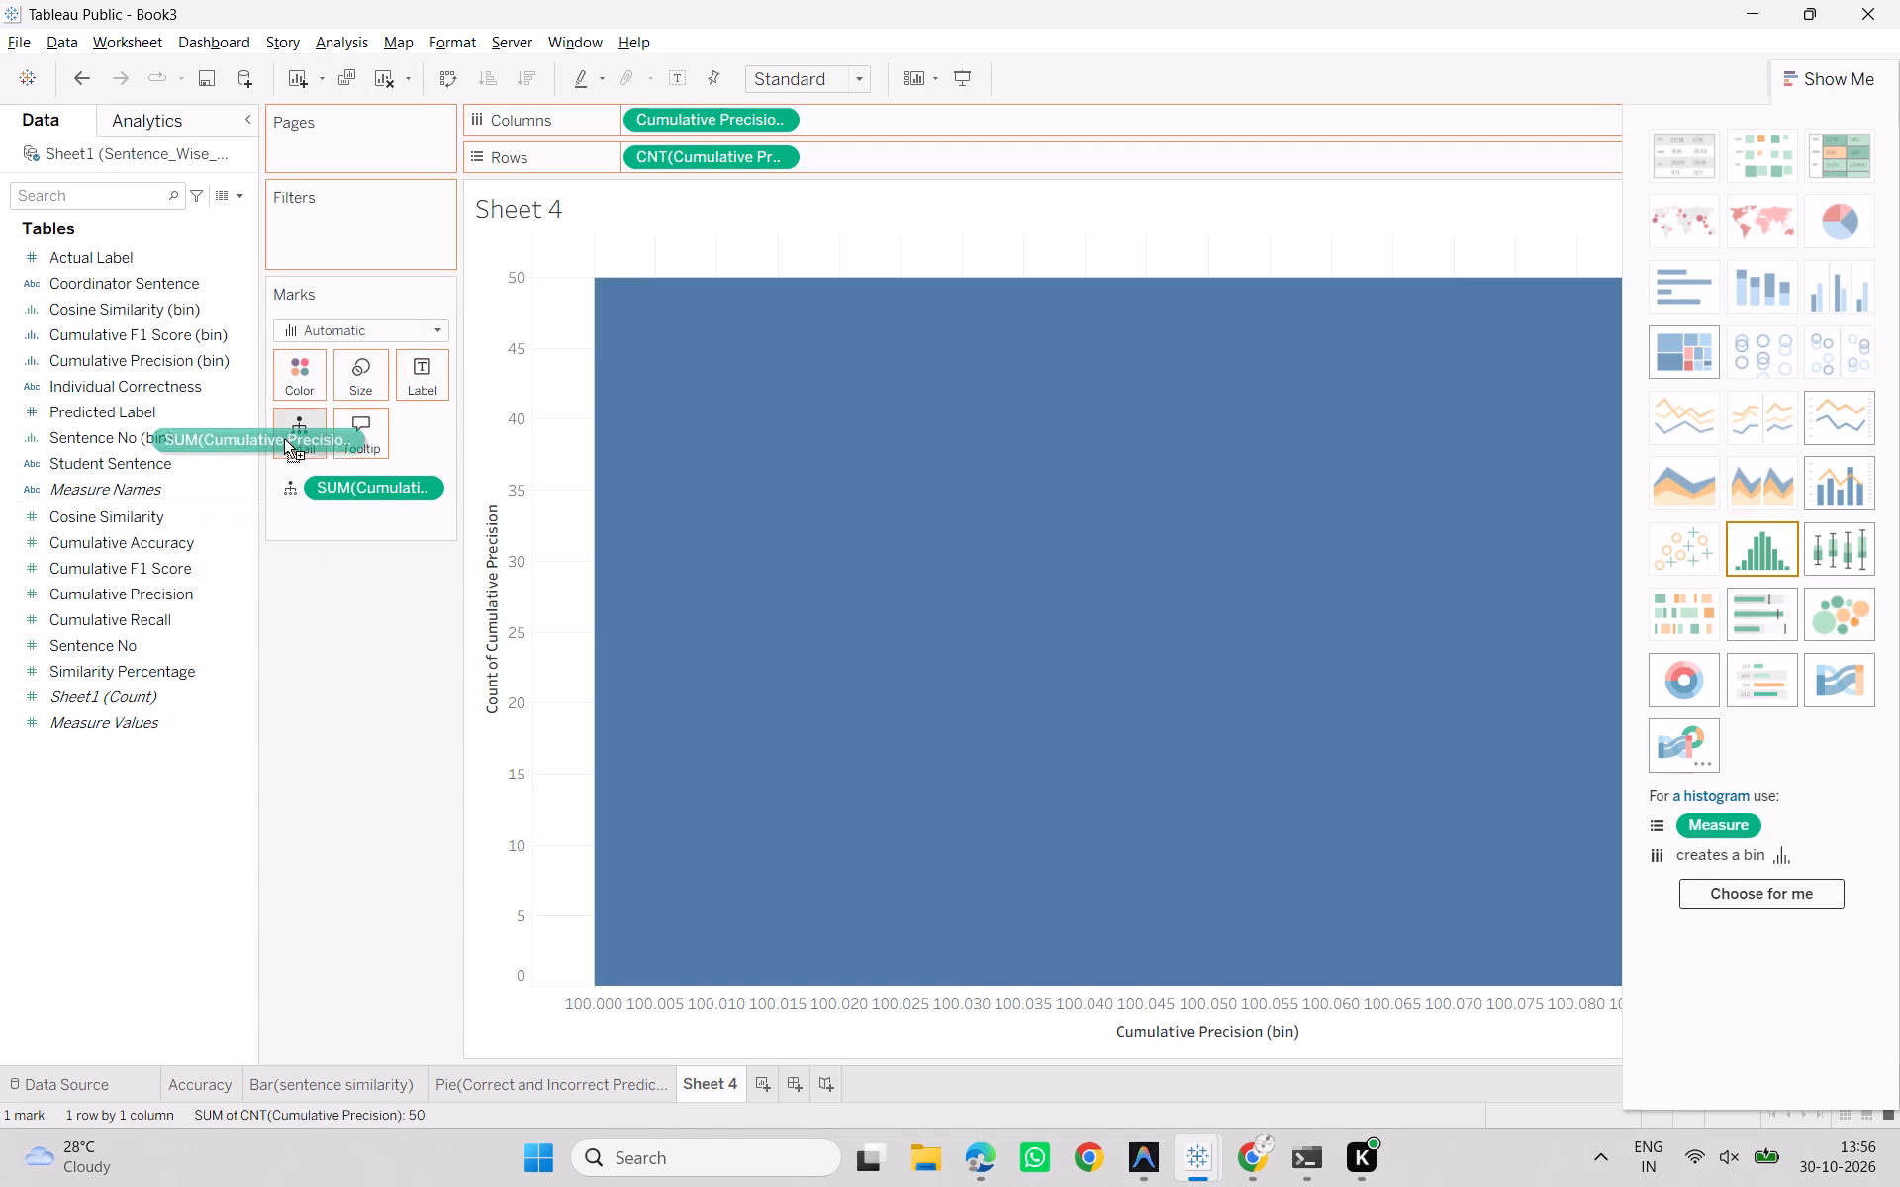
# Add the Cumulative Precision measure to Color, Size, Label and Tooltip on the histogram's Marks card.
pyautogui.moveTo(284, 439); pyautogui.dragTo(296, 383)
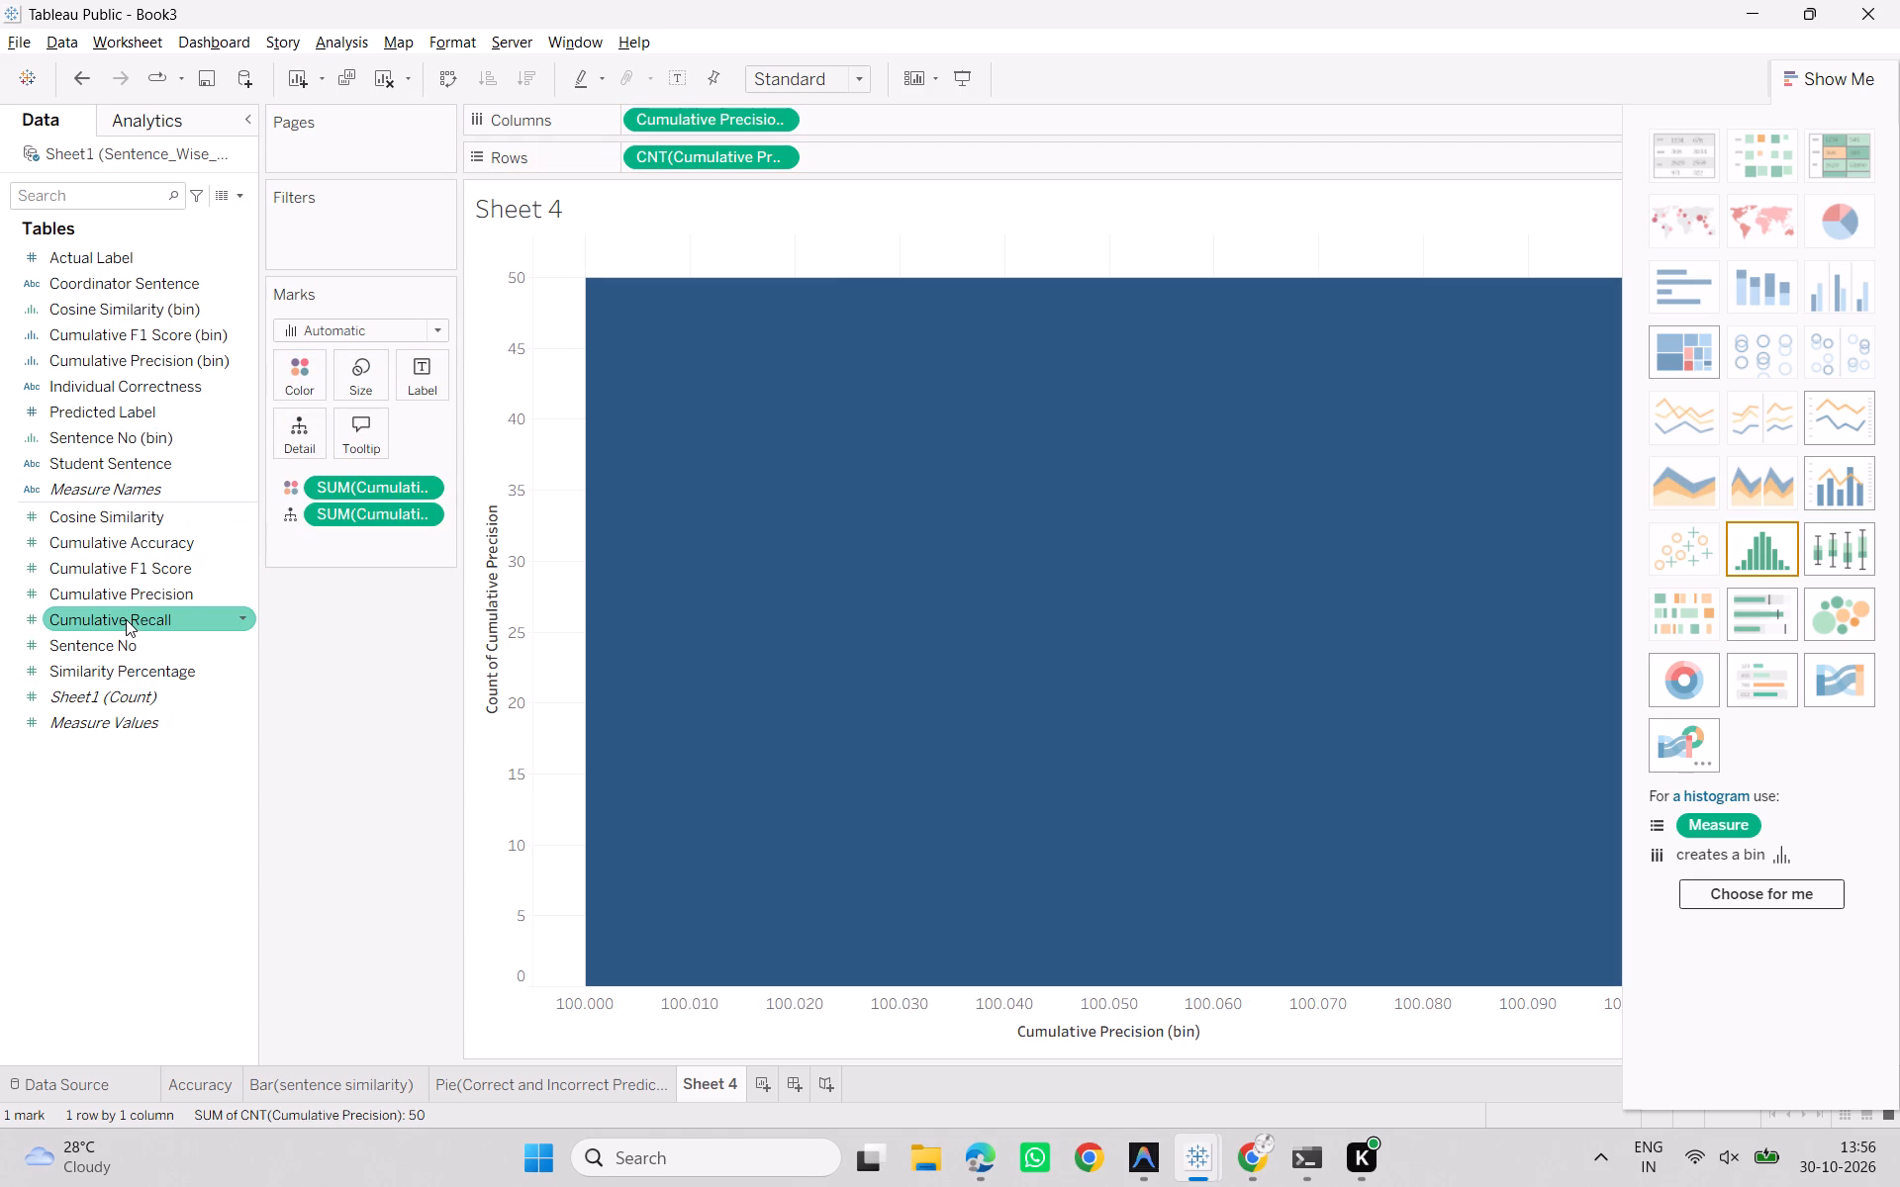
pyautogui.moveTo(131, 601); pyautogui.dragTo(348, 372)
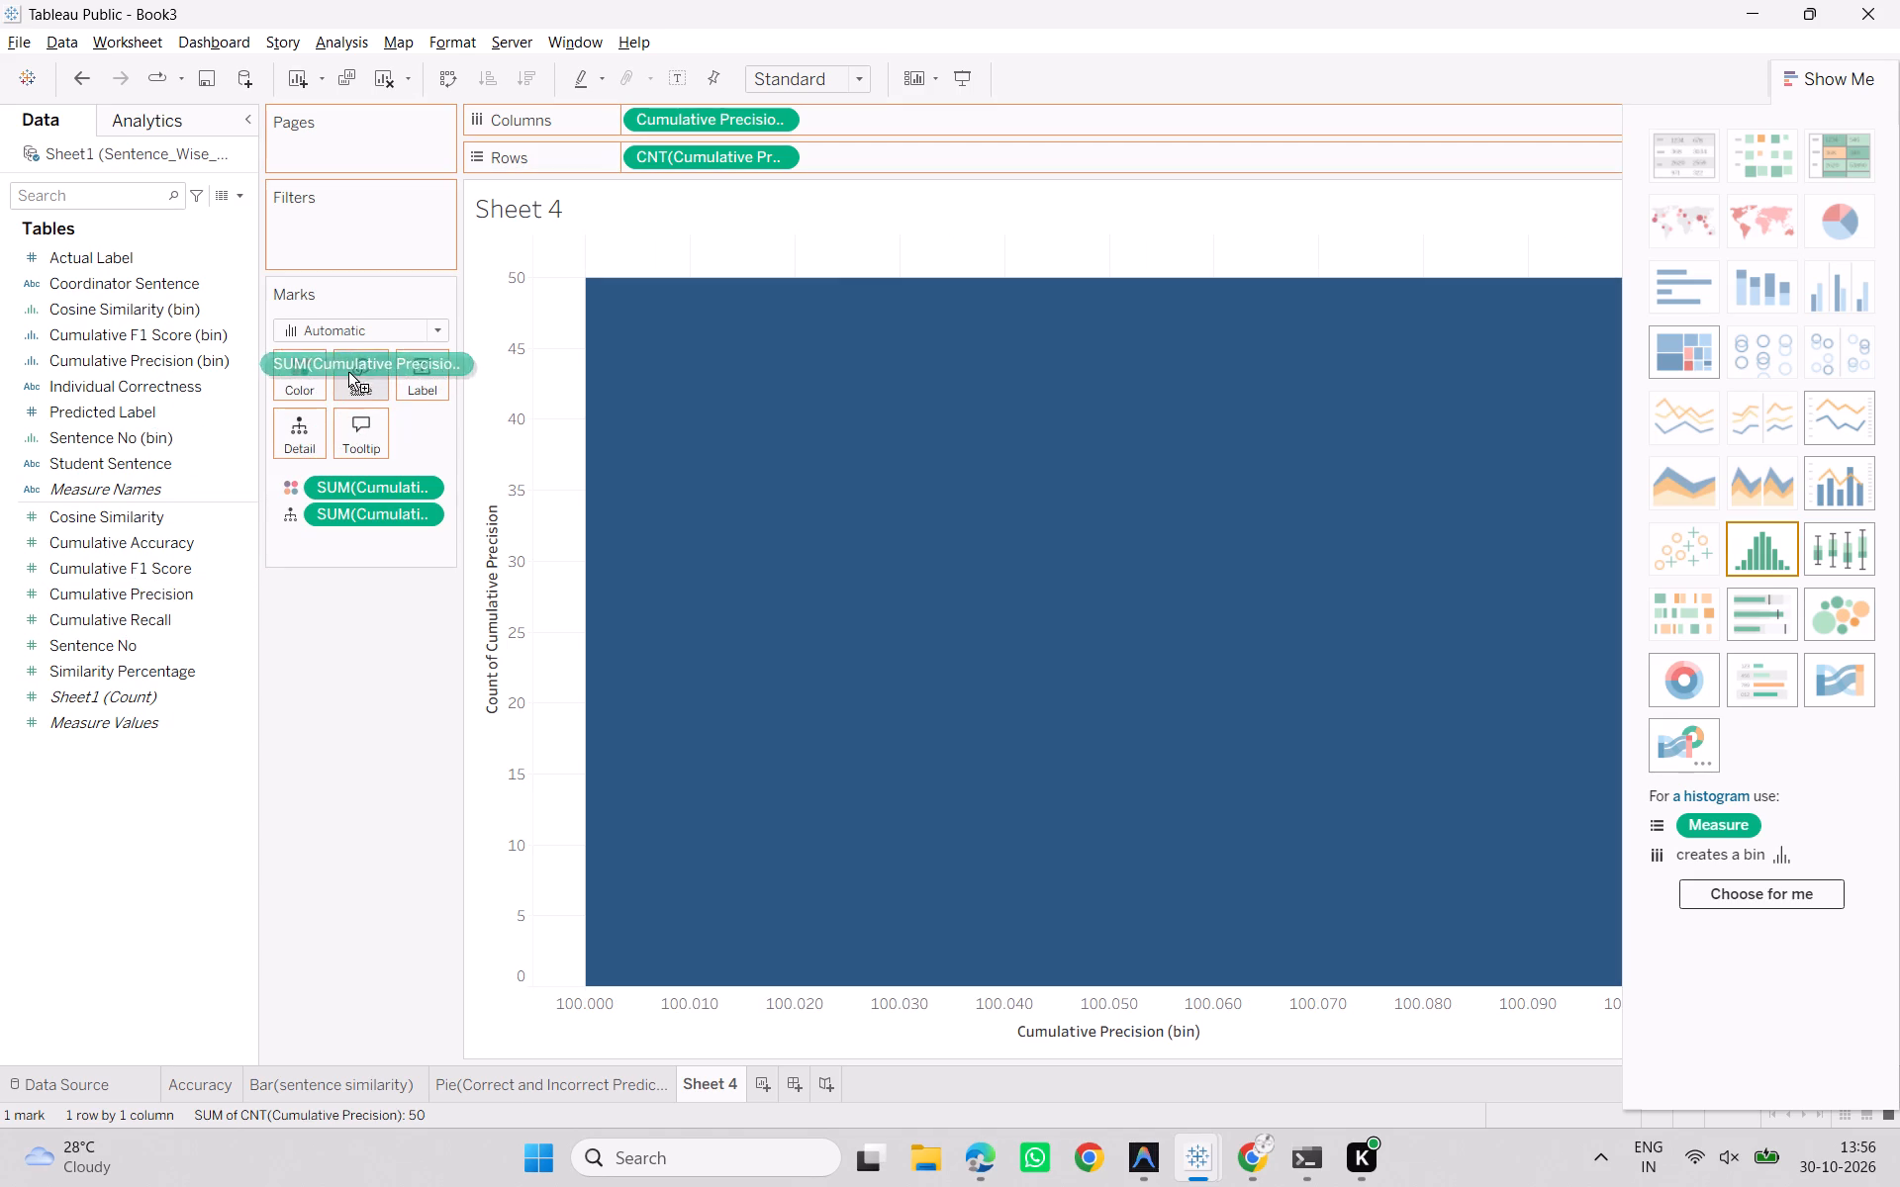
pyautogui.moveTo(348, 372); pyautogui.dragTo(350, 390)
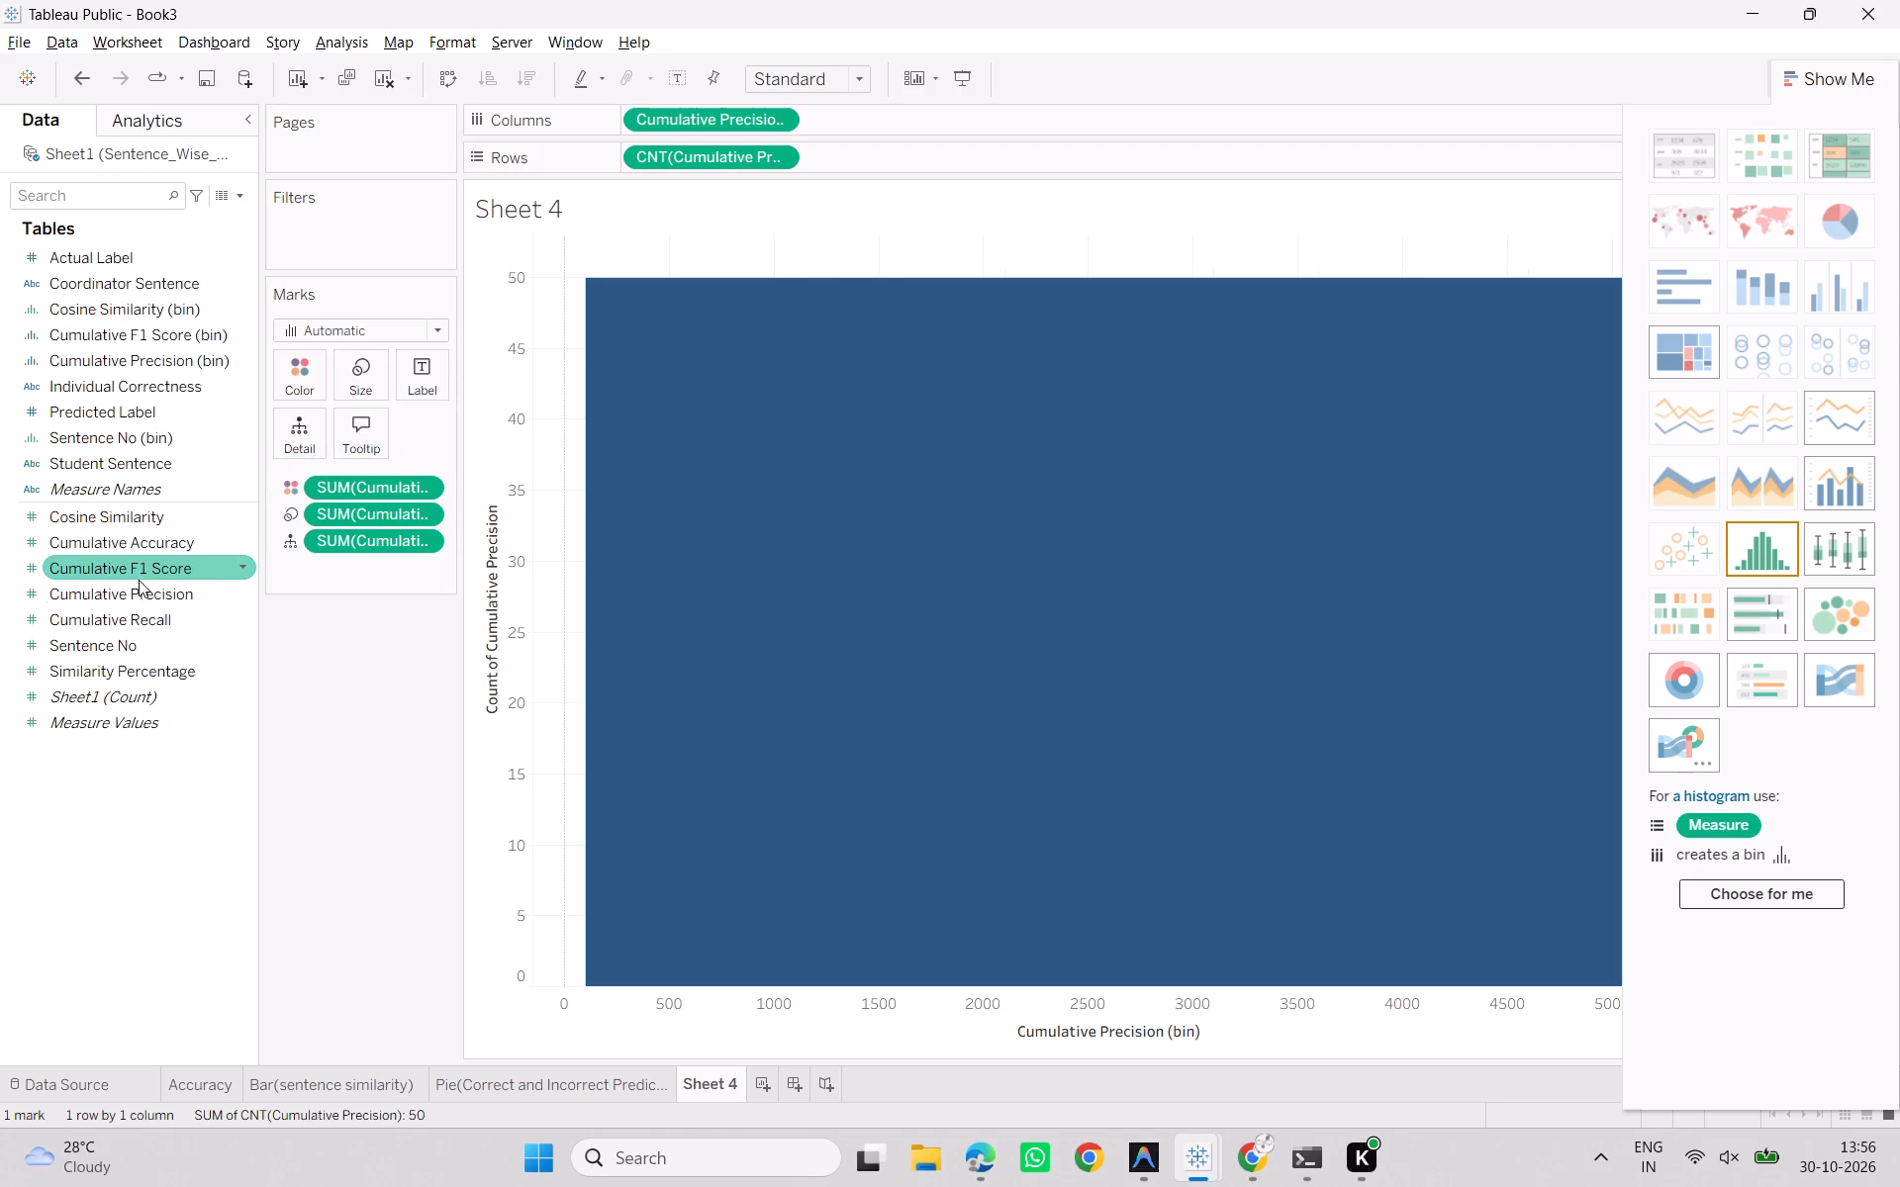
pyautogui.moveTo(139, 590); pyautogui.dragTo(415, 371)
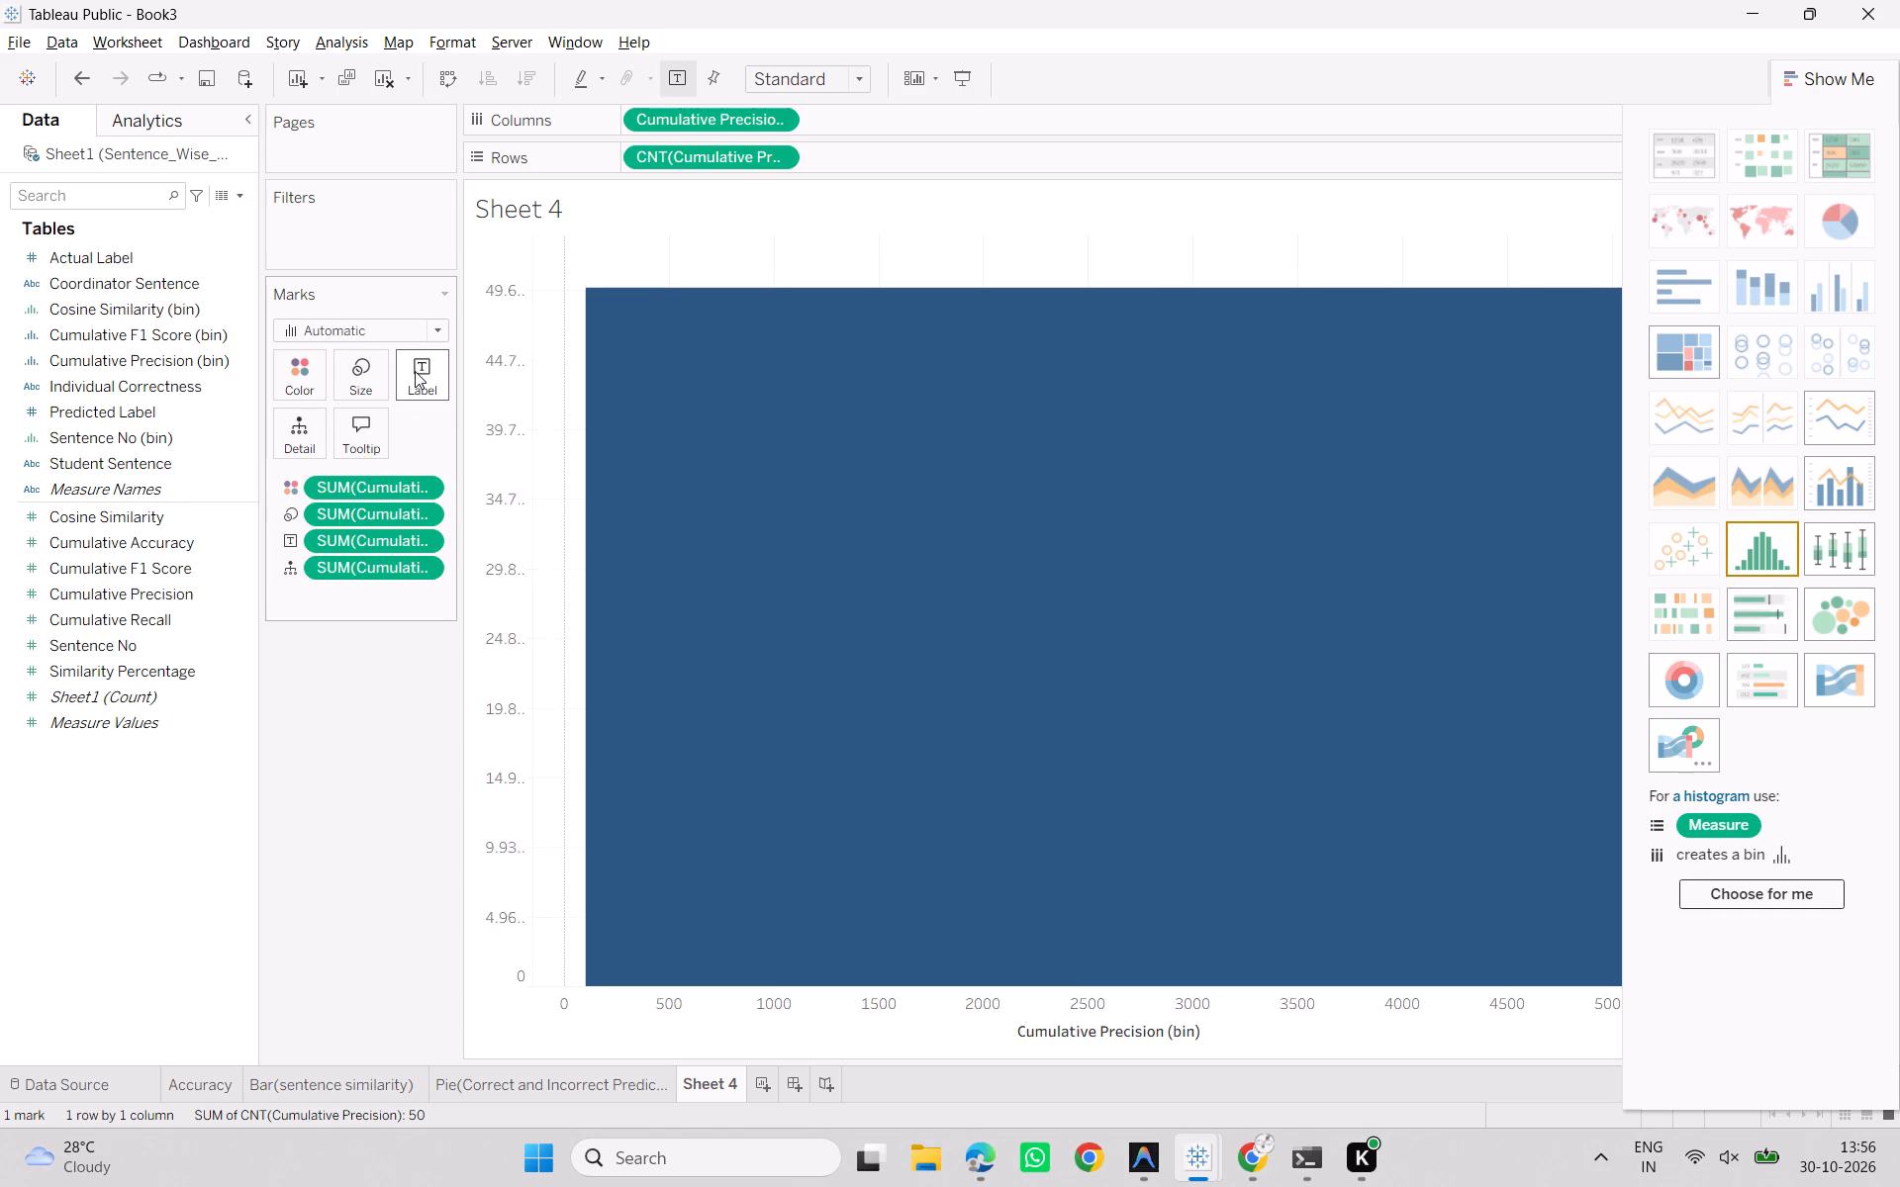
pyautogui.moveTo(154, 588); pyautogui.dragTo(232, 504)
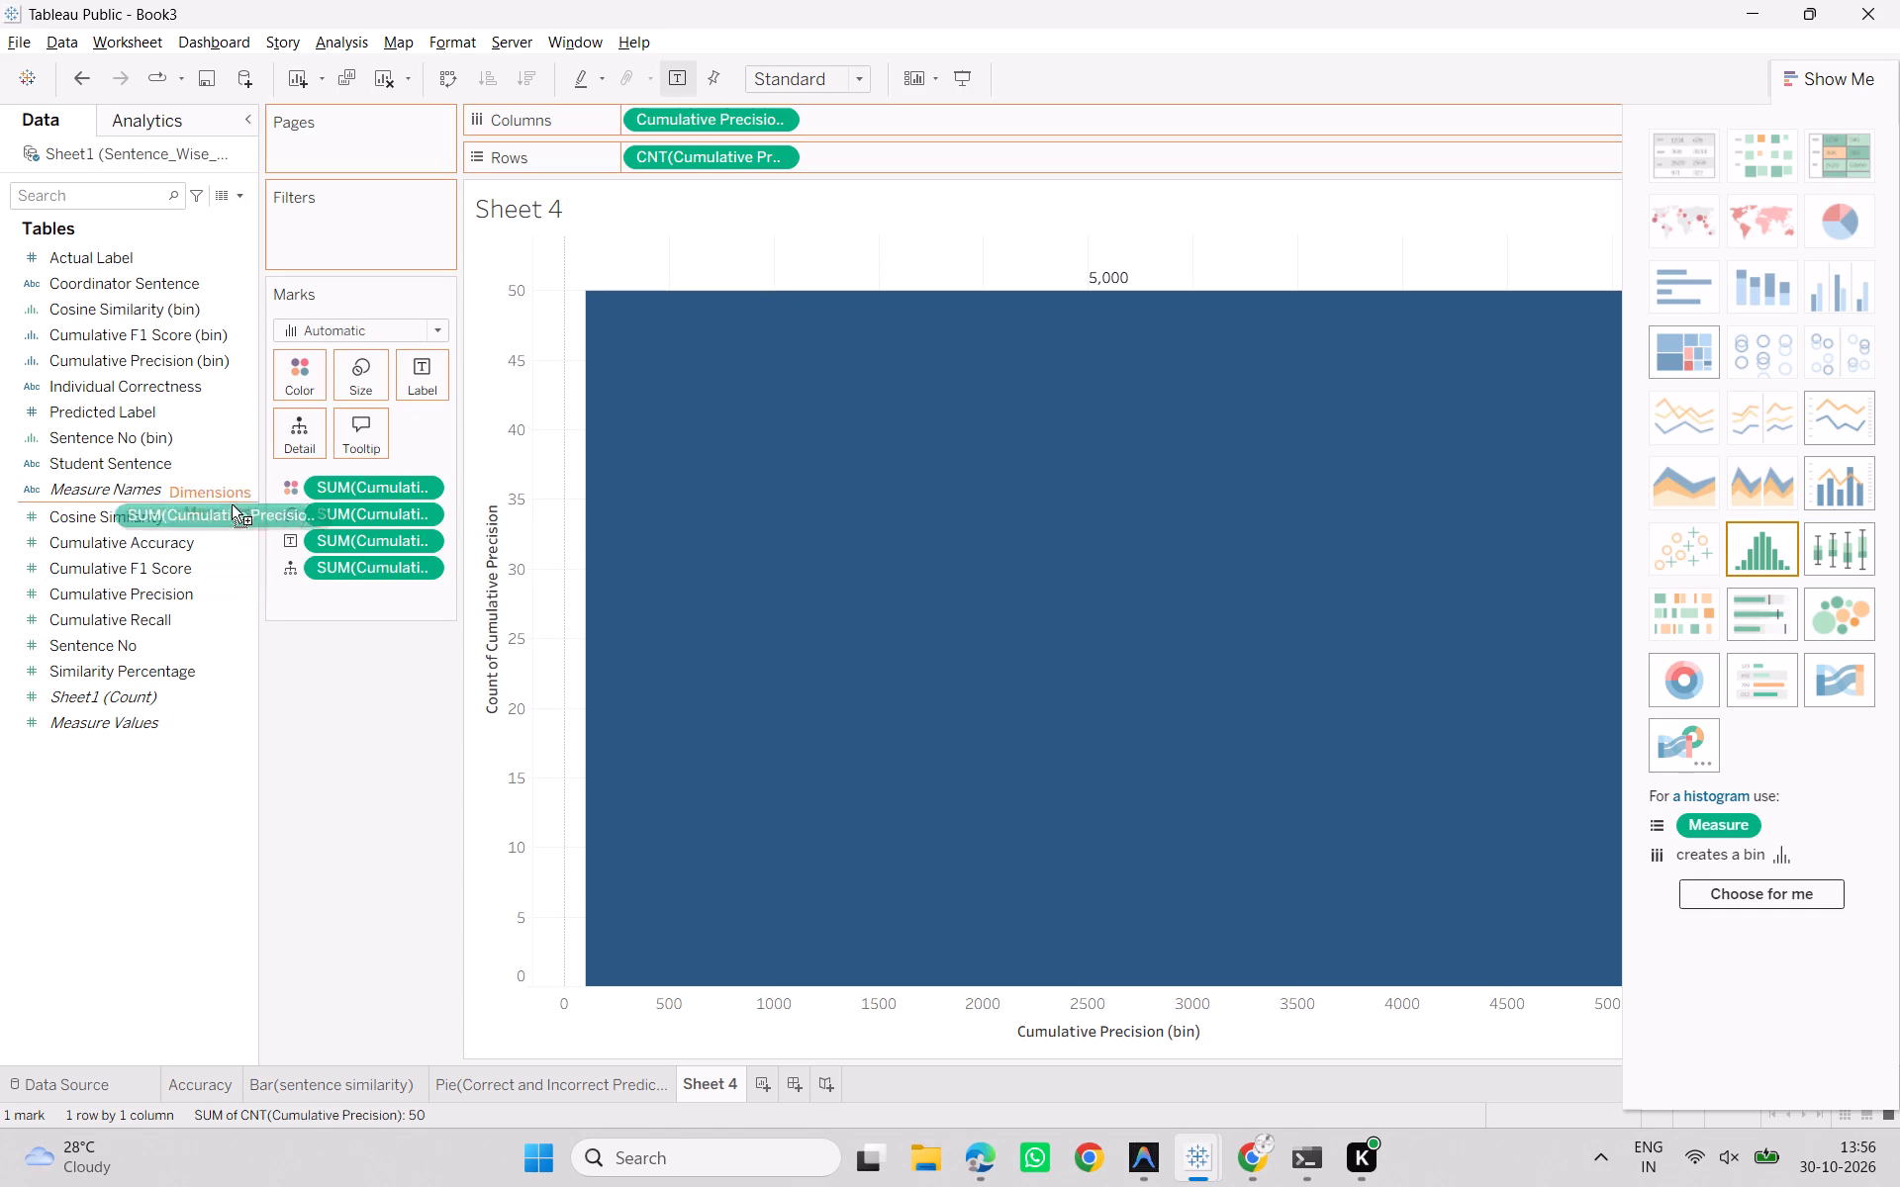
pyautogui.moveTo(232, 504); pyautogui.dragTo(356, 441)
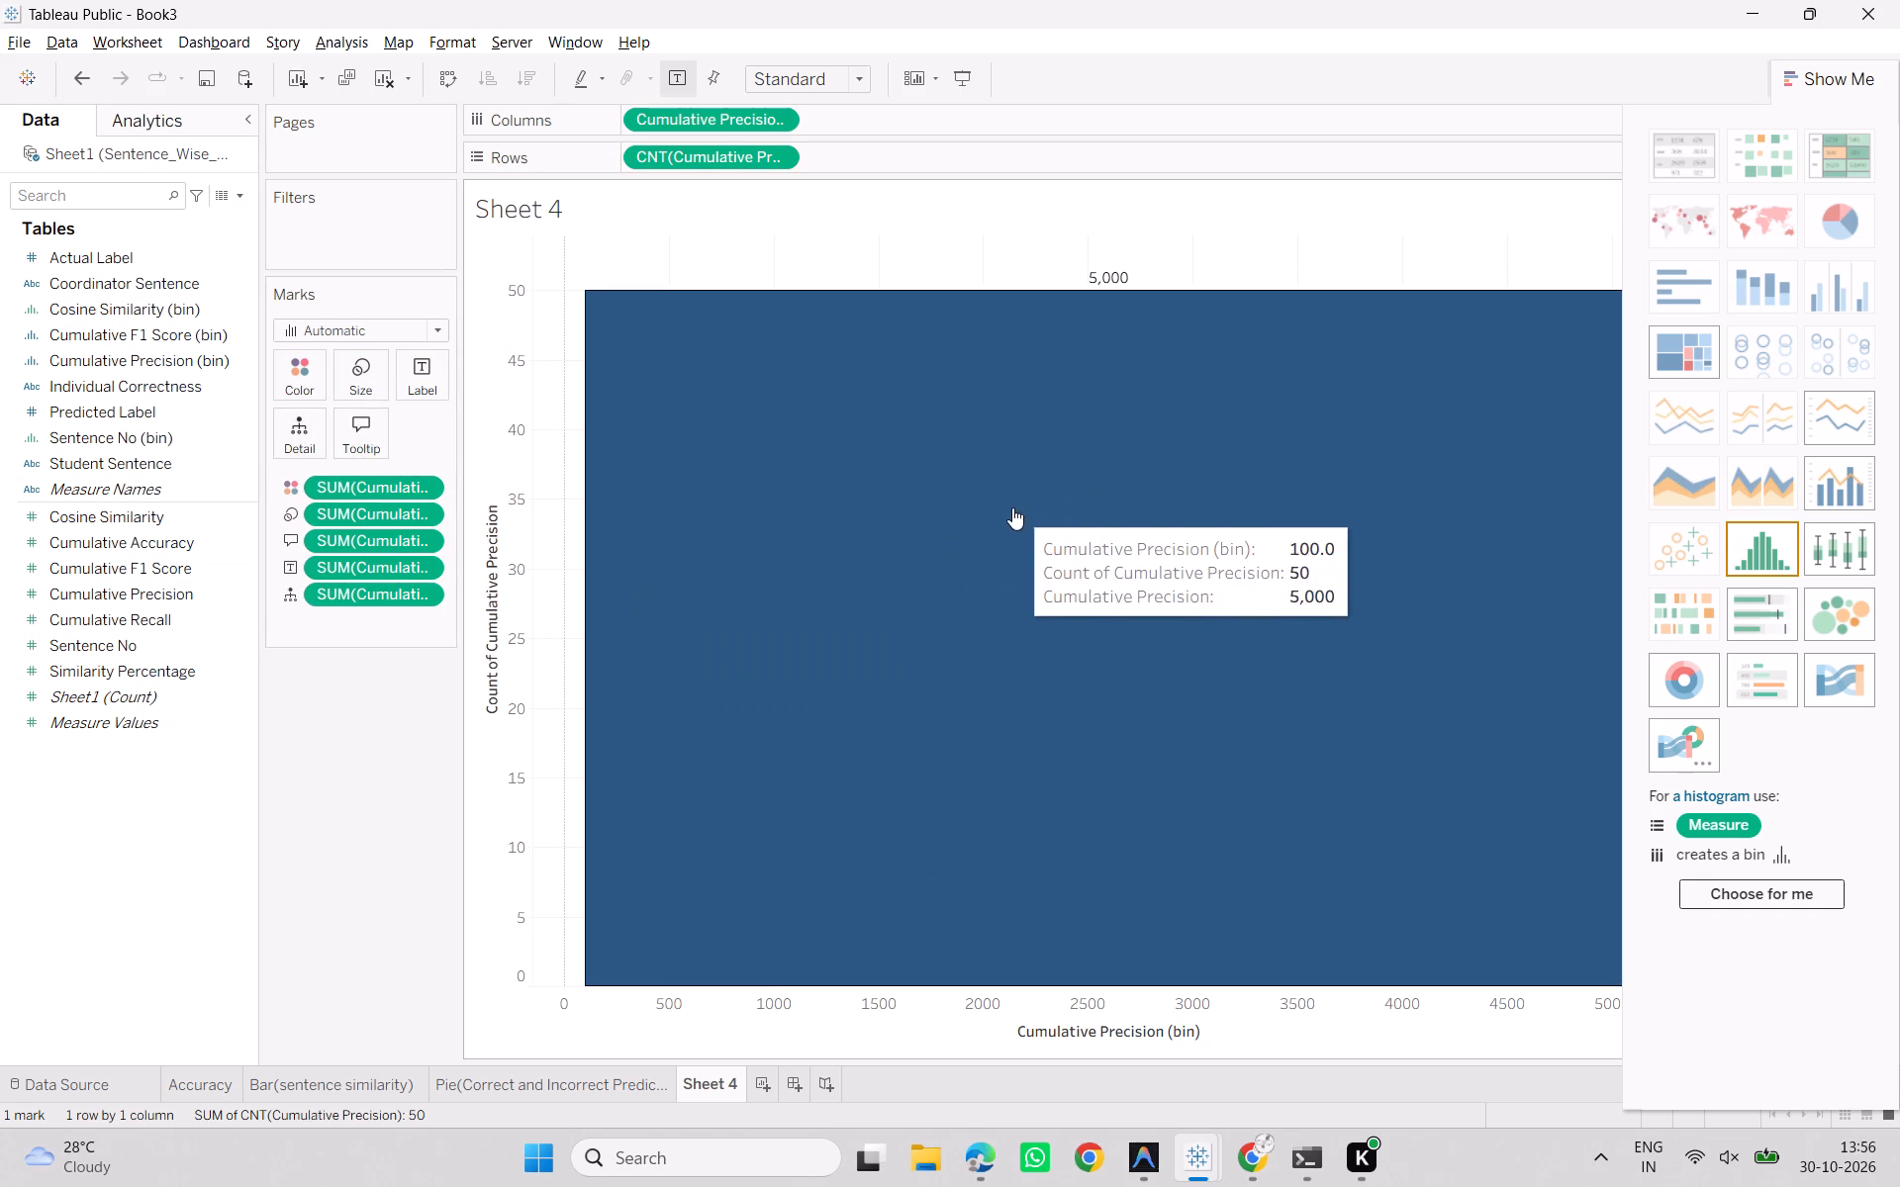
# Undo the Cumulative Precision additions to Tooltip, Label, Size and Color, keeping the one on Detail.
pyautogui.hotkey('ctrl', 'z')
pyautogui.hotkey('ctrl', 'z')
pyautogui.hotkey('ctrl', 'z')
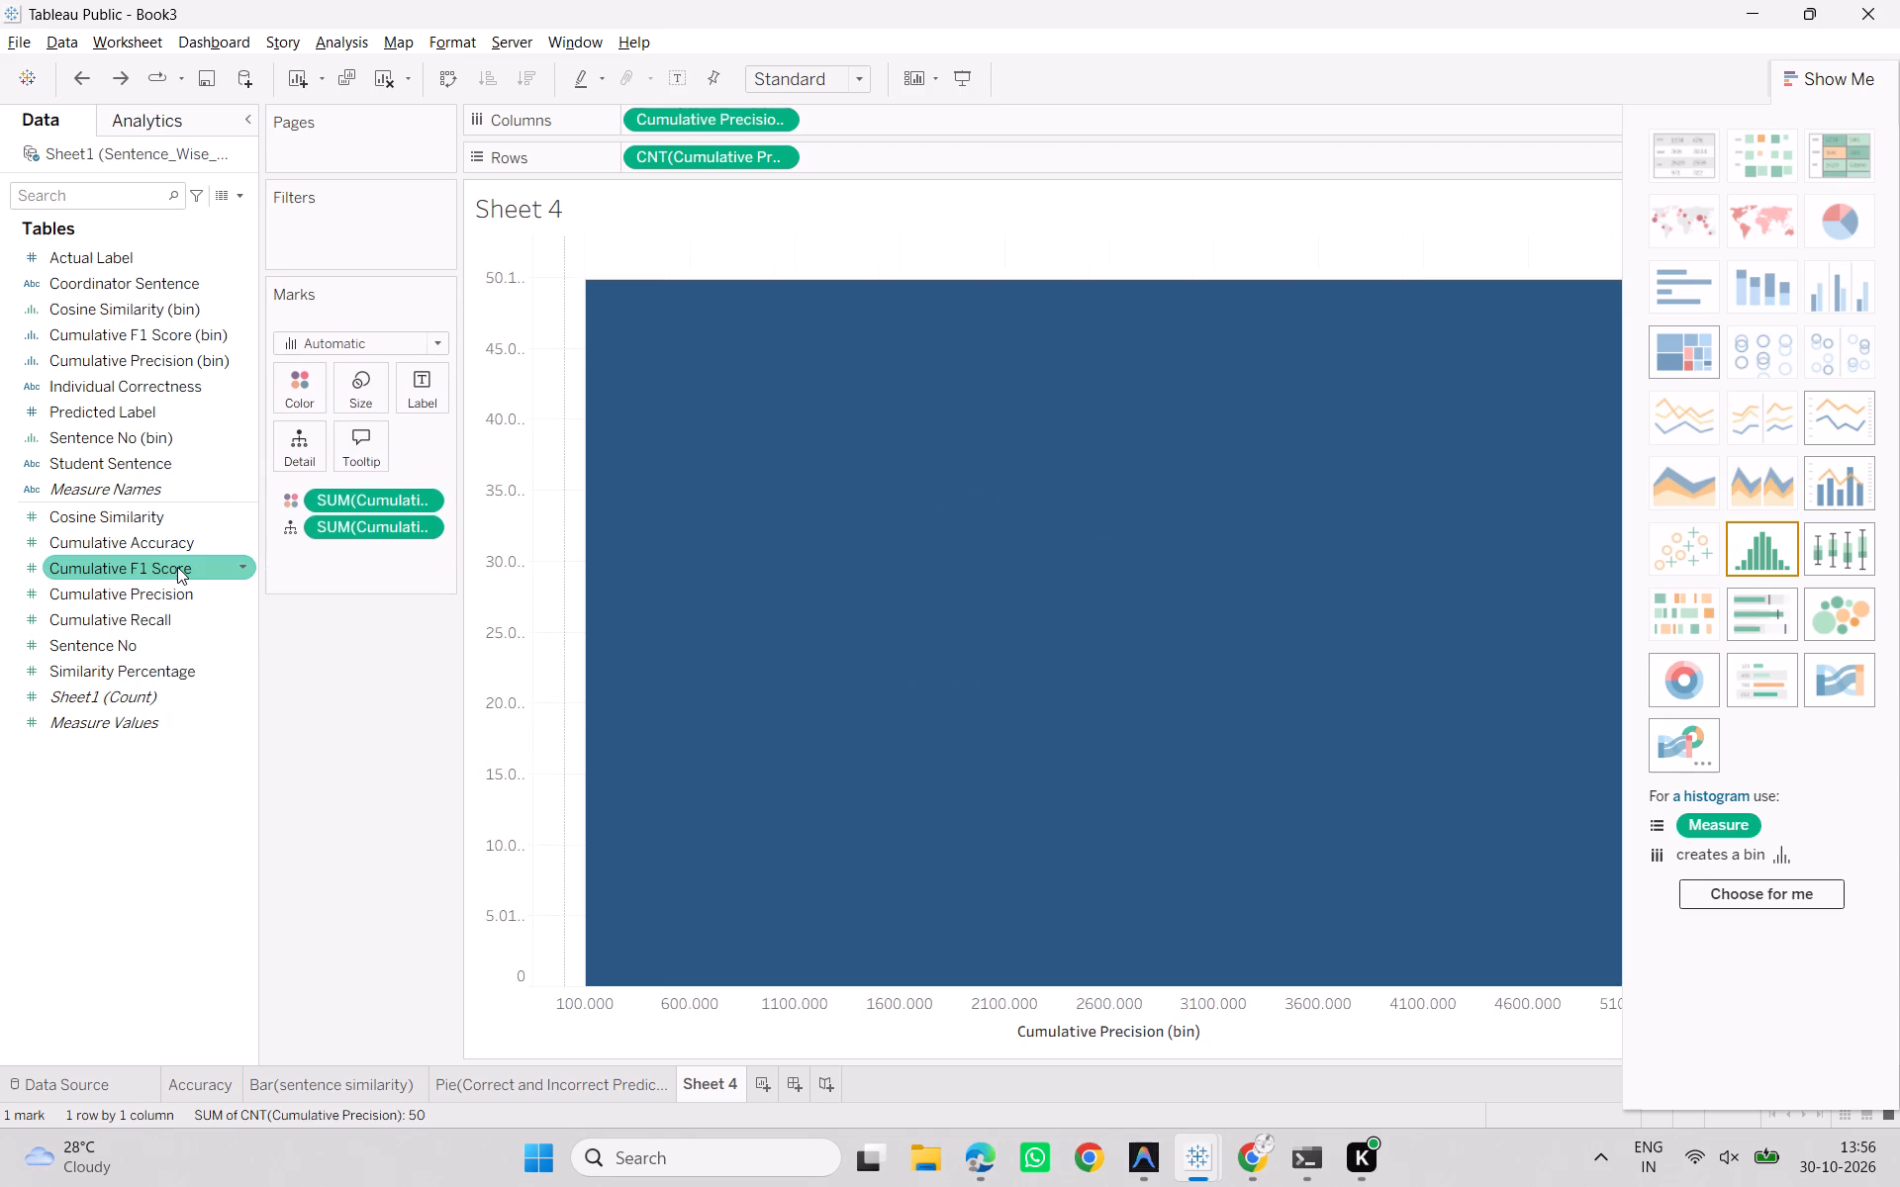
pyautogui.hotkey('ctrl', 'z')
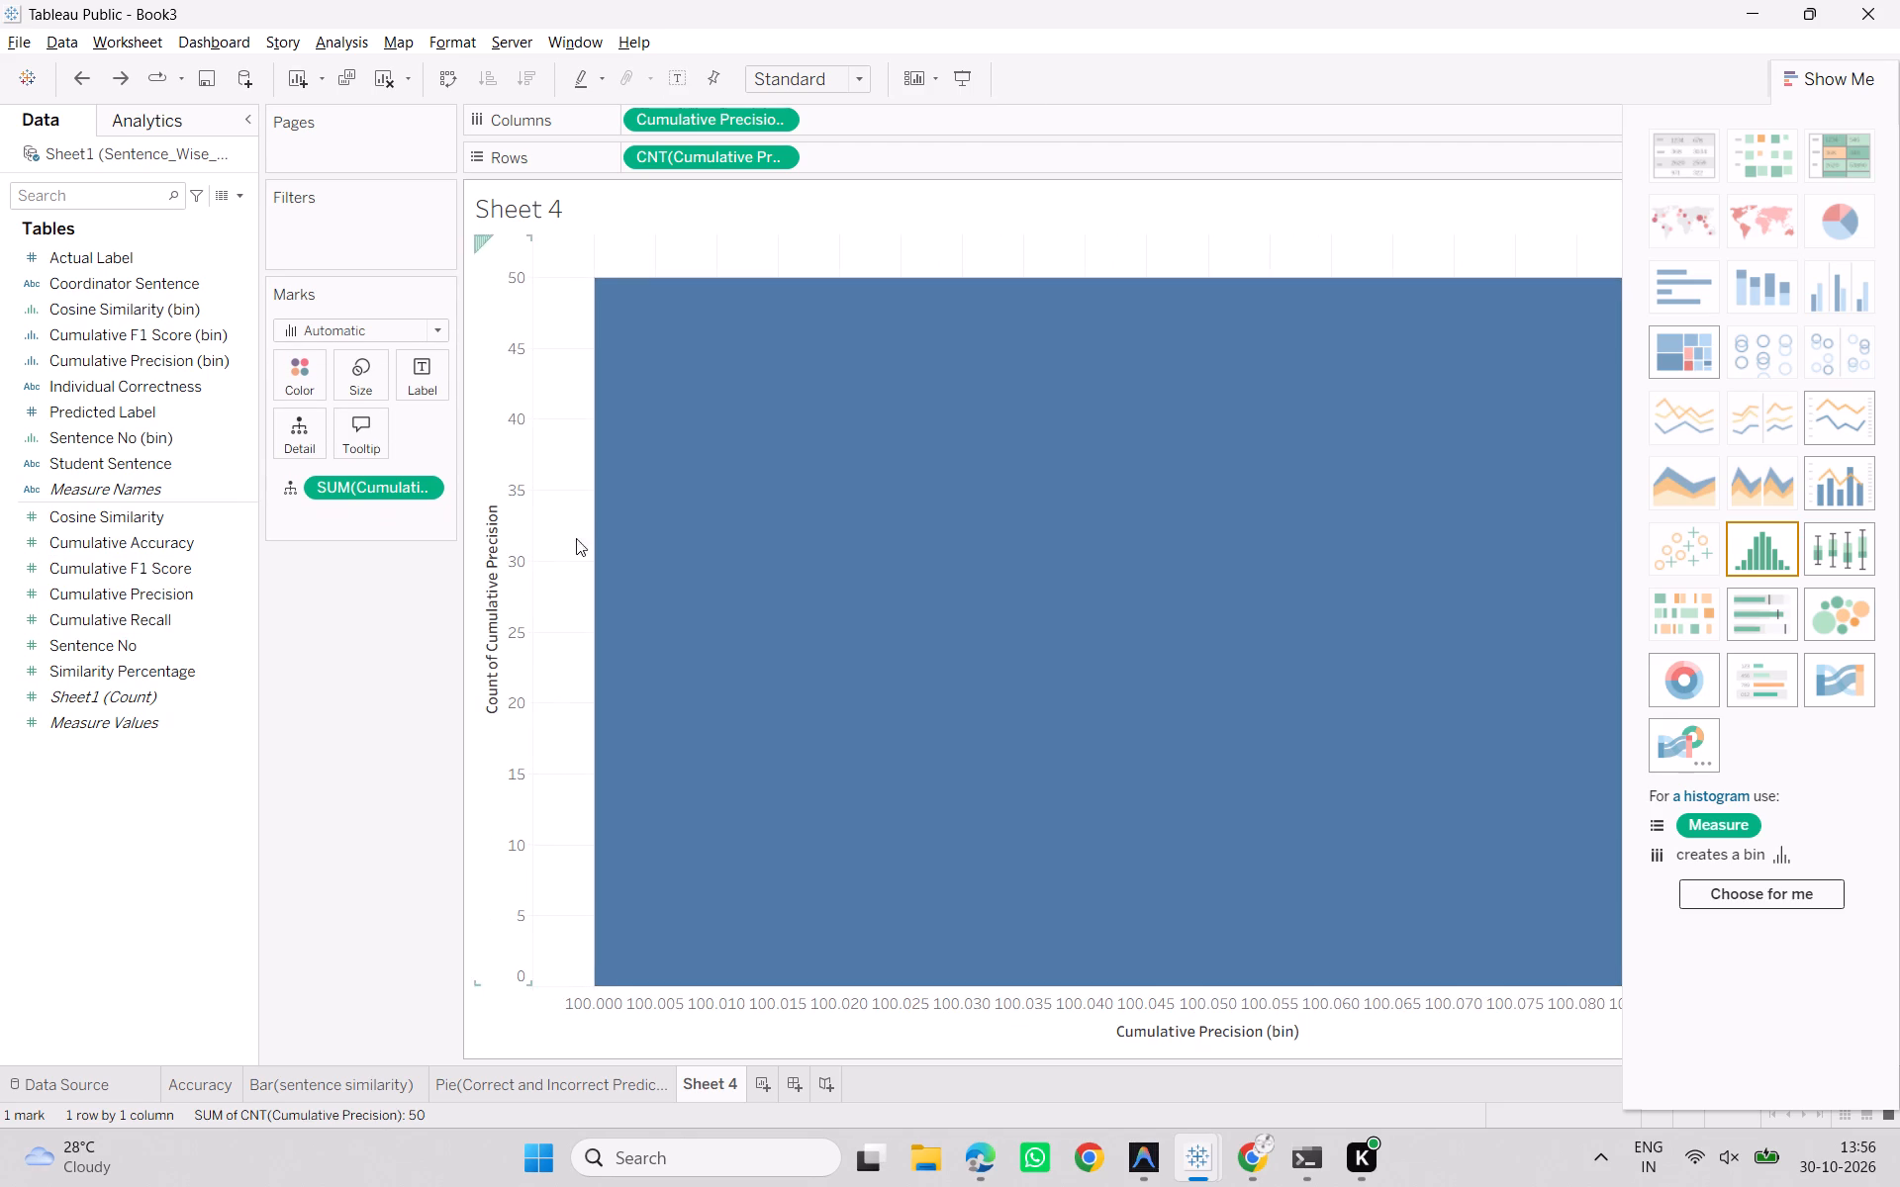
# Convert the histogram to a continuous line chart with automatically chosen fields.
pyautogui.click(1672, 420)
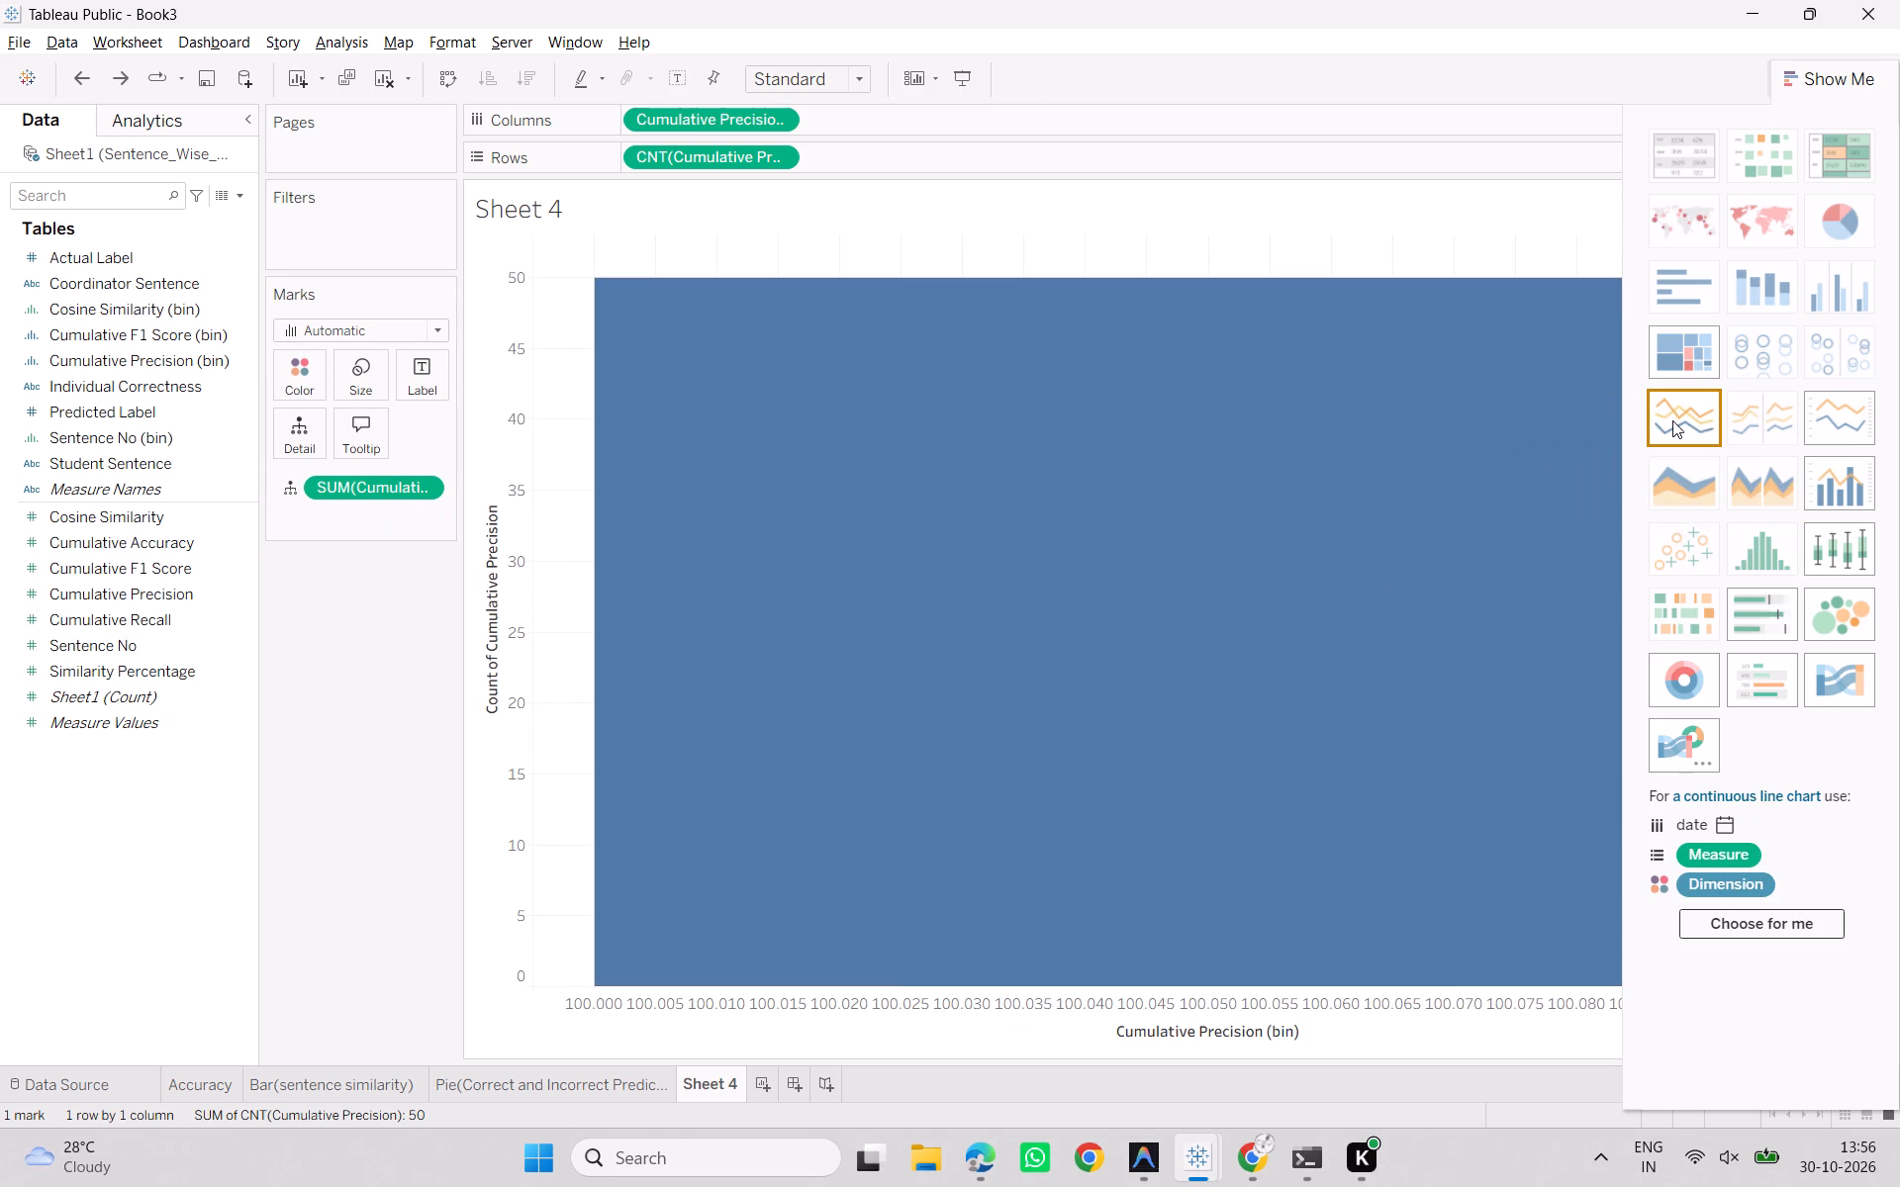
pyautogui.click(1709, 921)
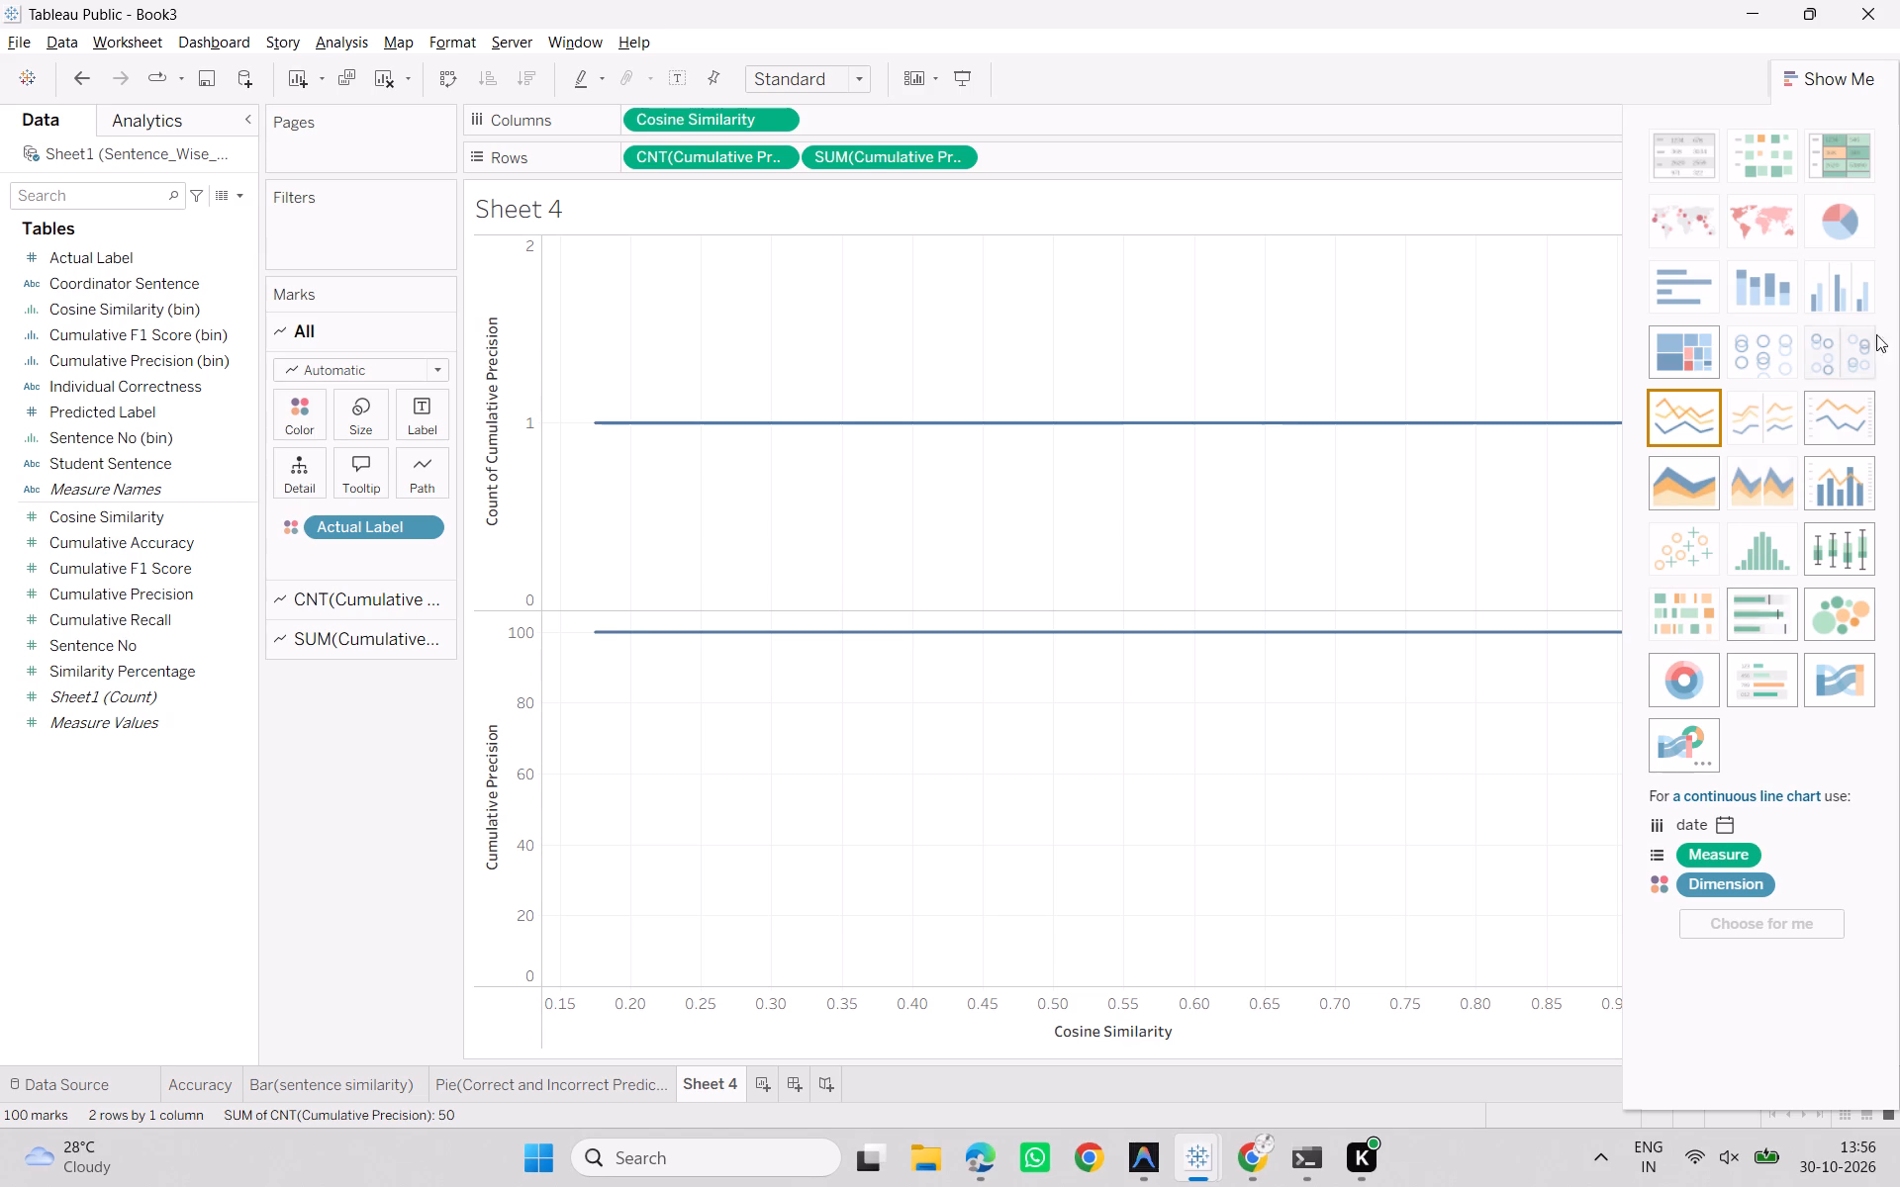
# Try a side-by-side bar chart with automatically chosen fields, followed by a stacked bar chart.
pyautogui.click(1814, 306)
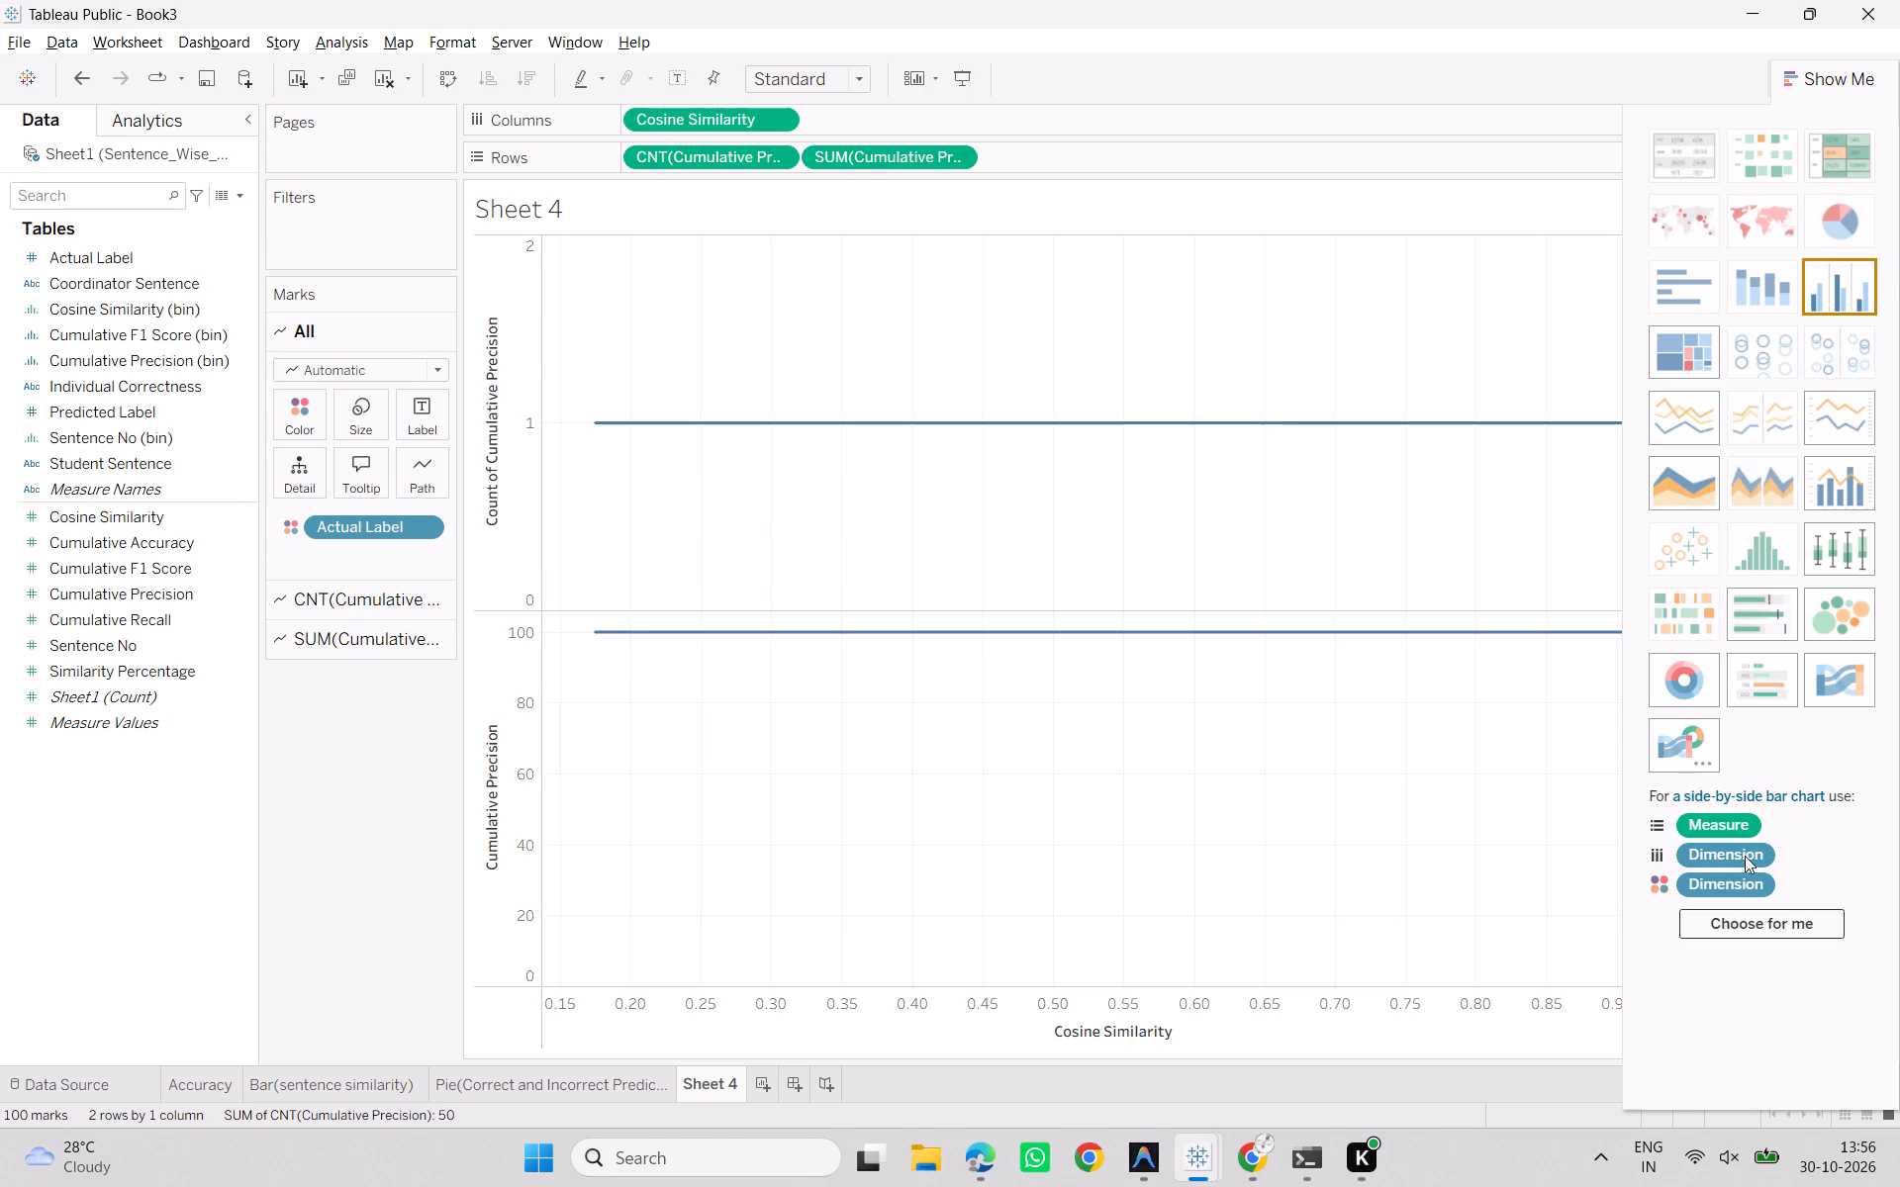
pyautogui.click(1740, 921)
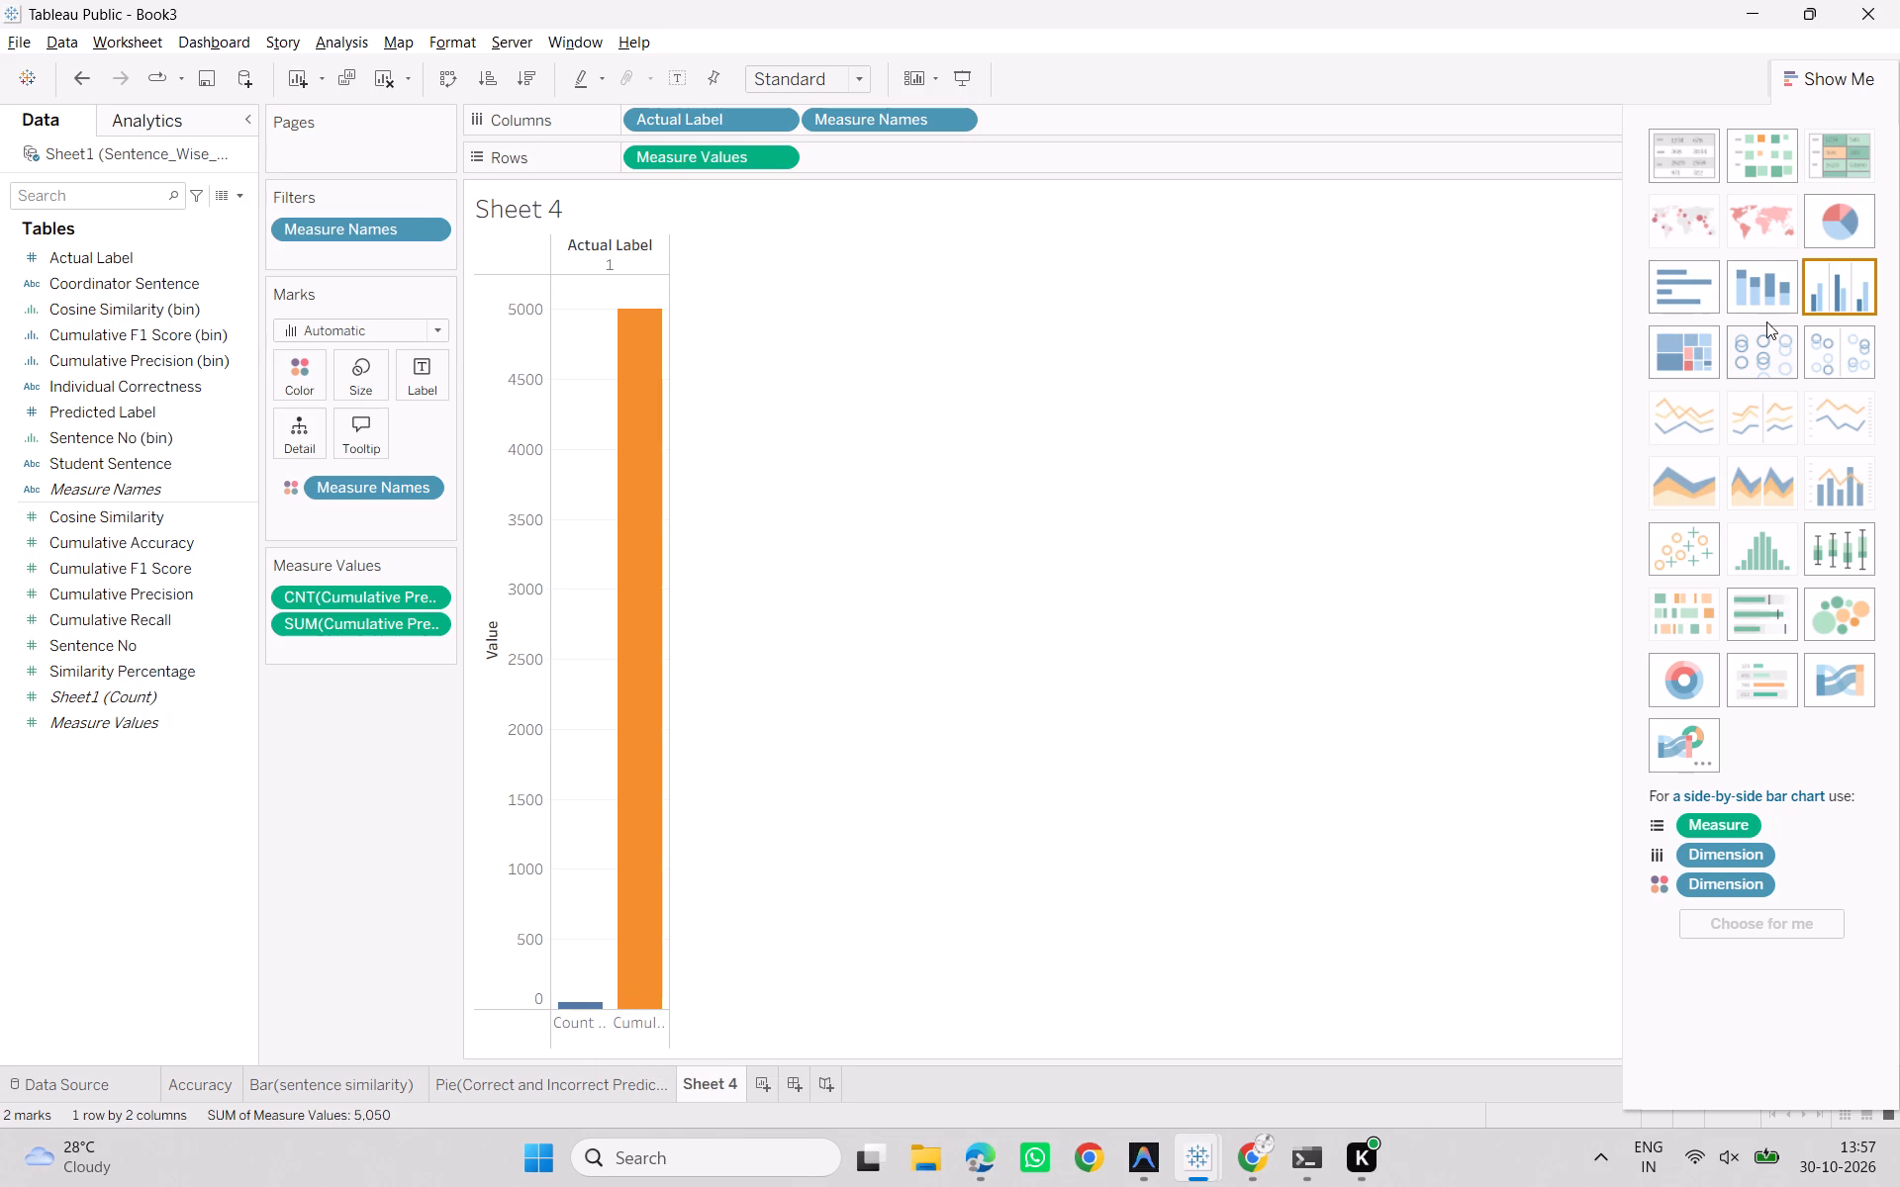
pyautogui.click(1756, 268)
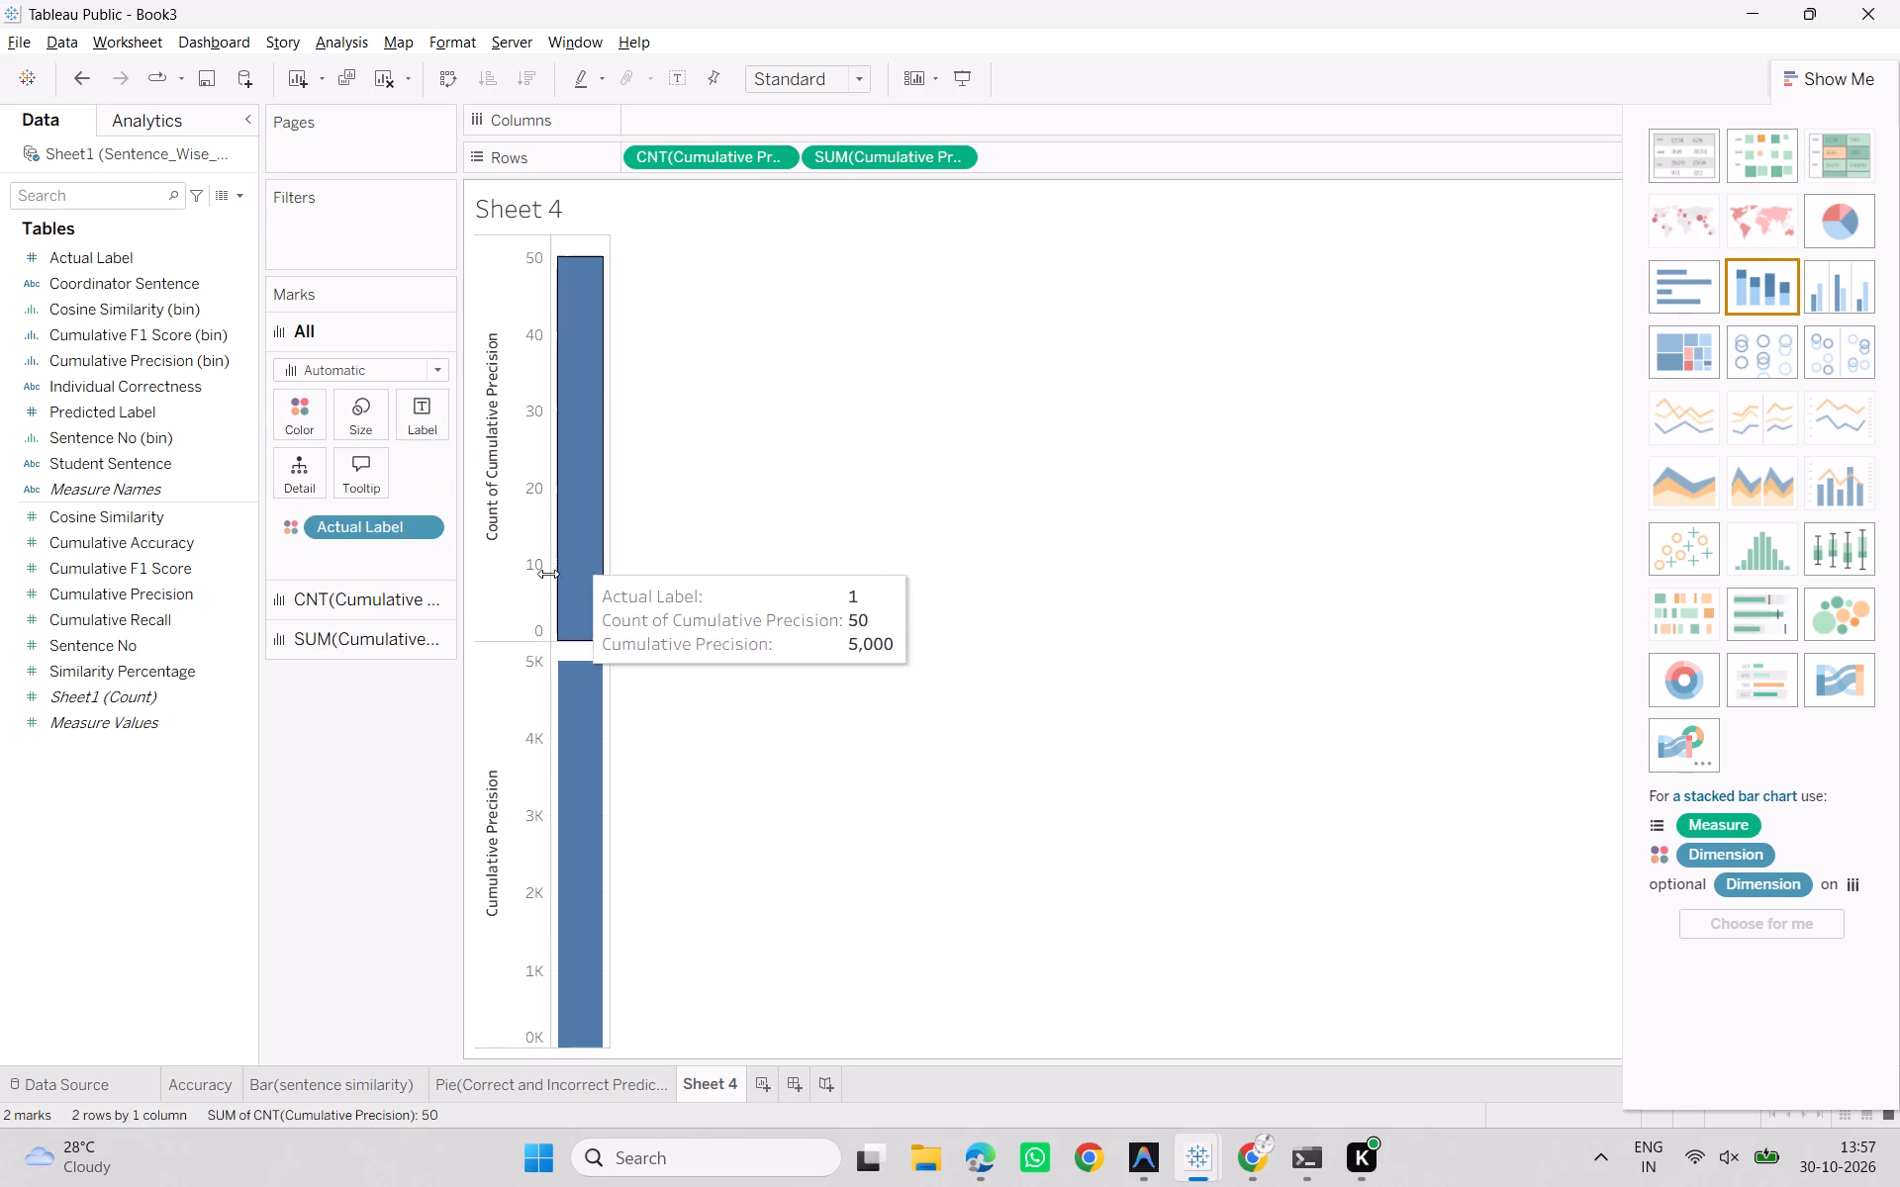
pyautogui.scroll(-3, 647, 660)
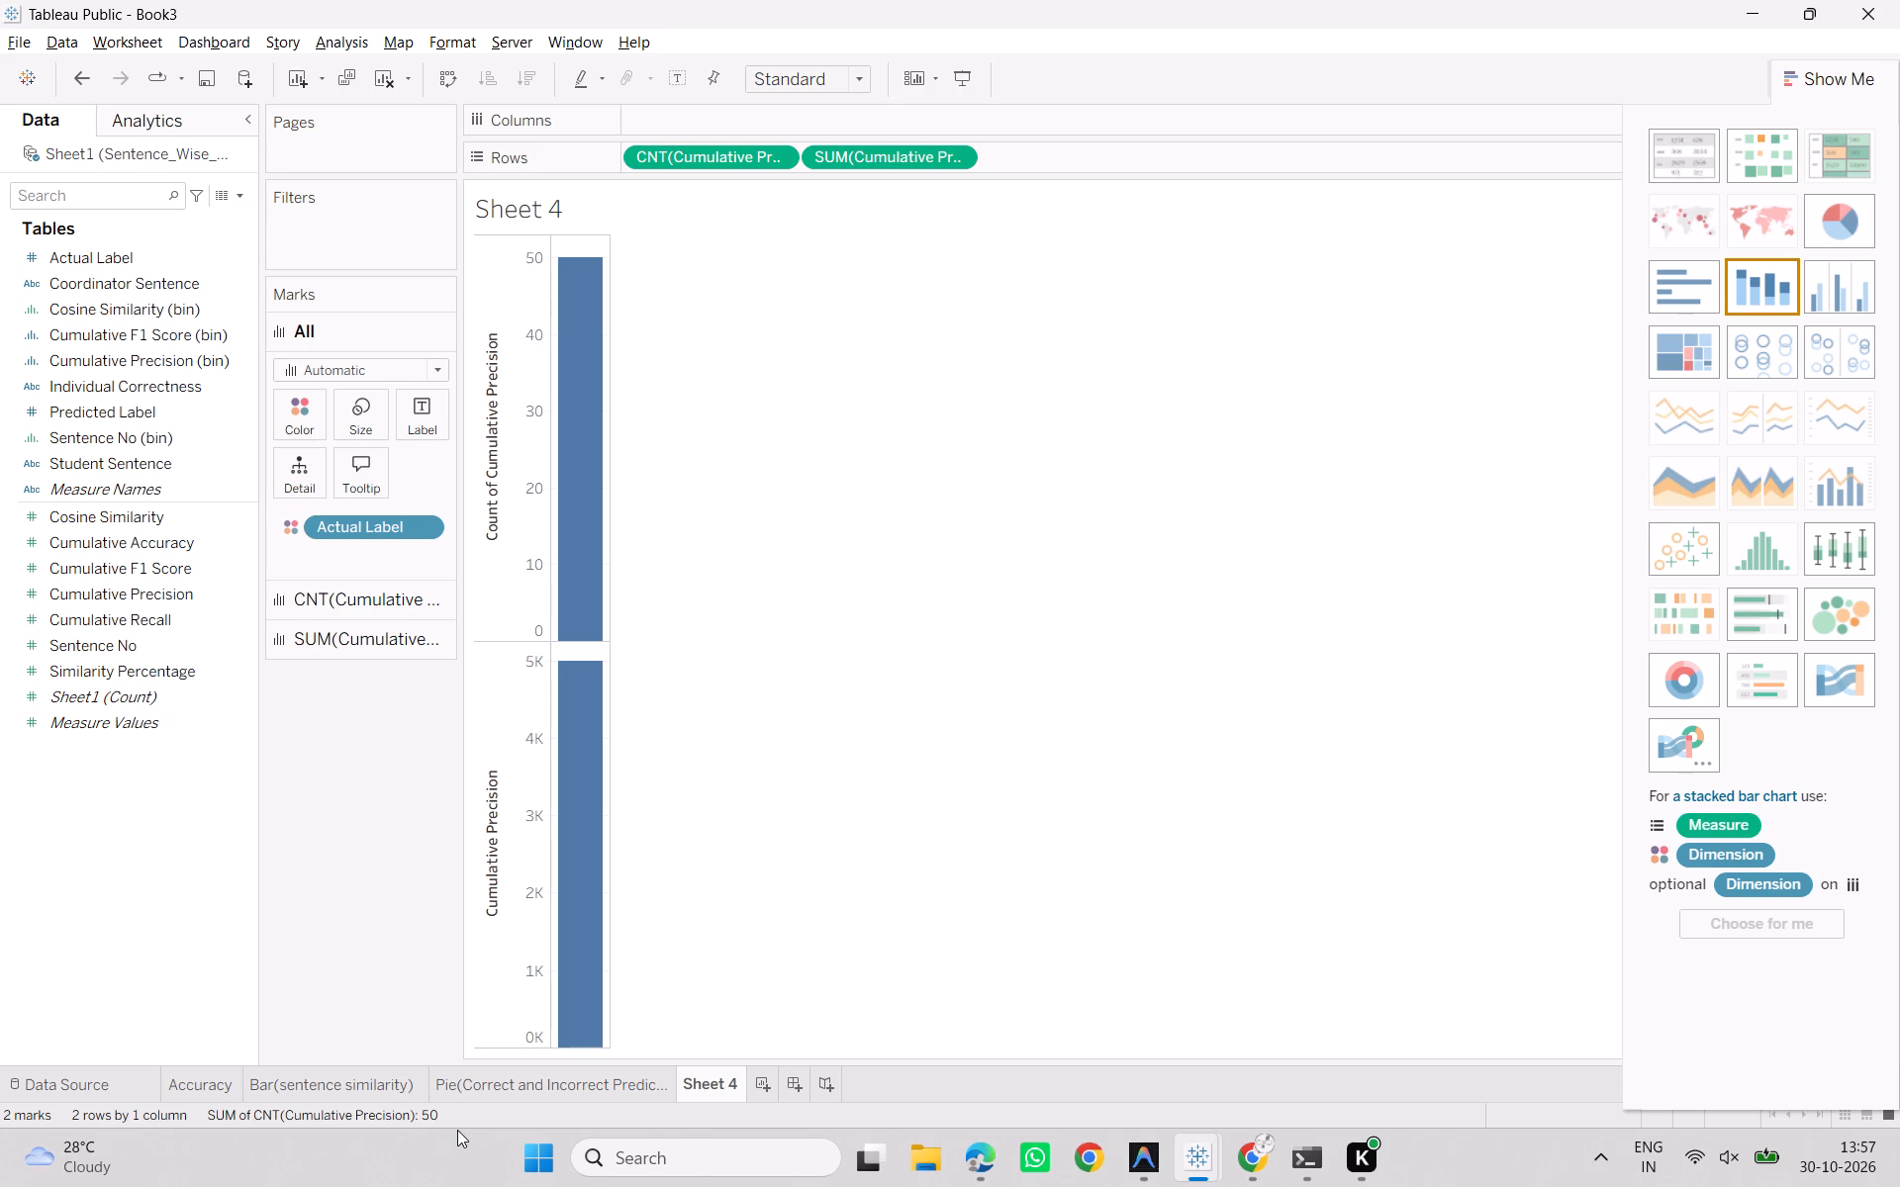
# Convert the stacked bar chart to a histogram of Cumulative Precision with automatically chosen fields.
pyautogui.click(1696, 623)
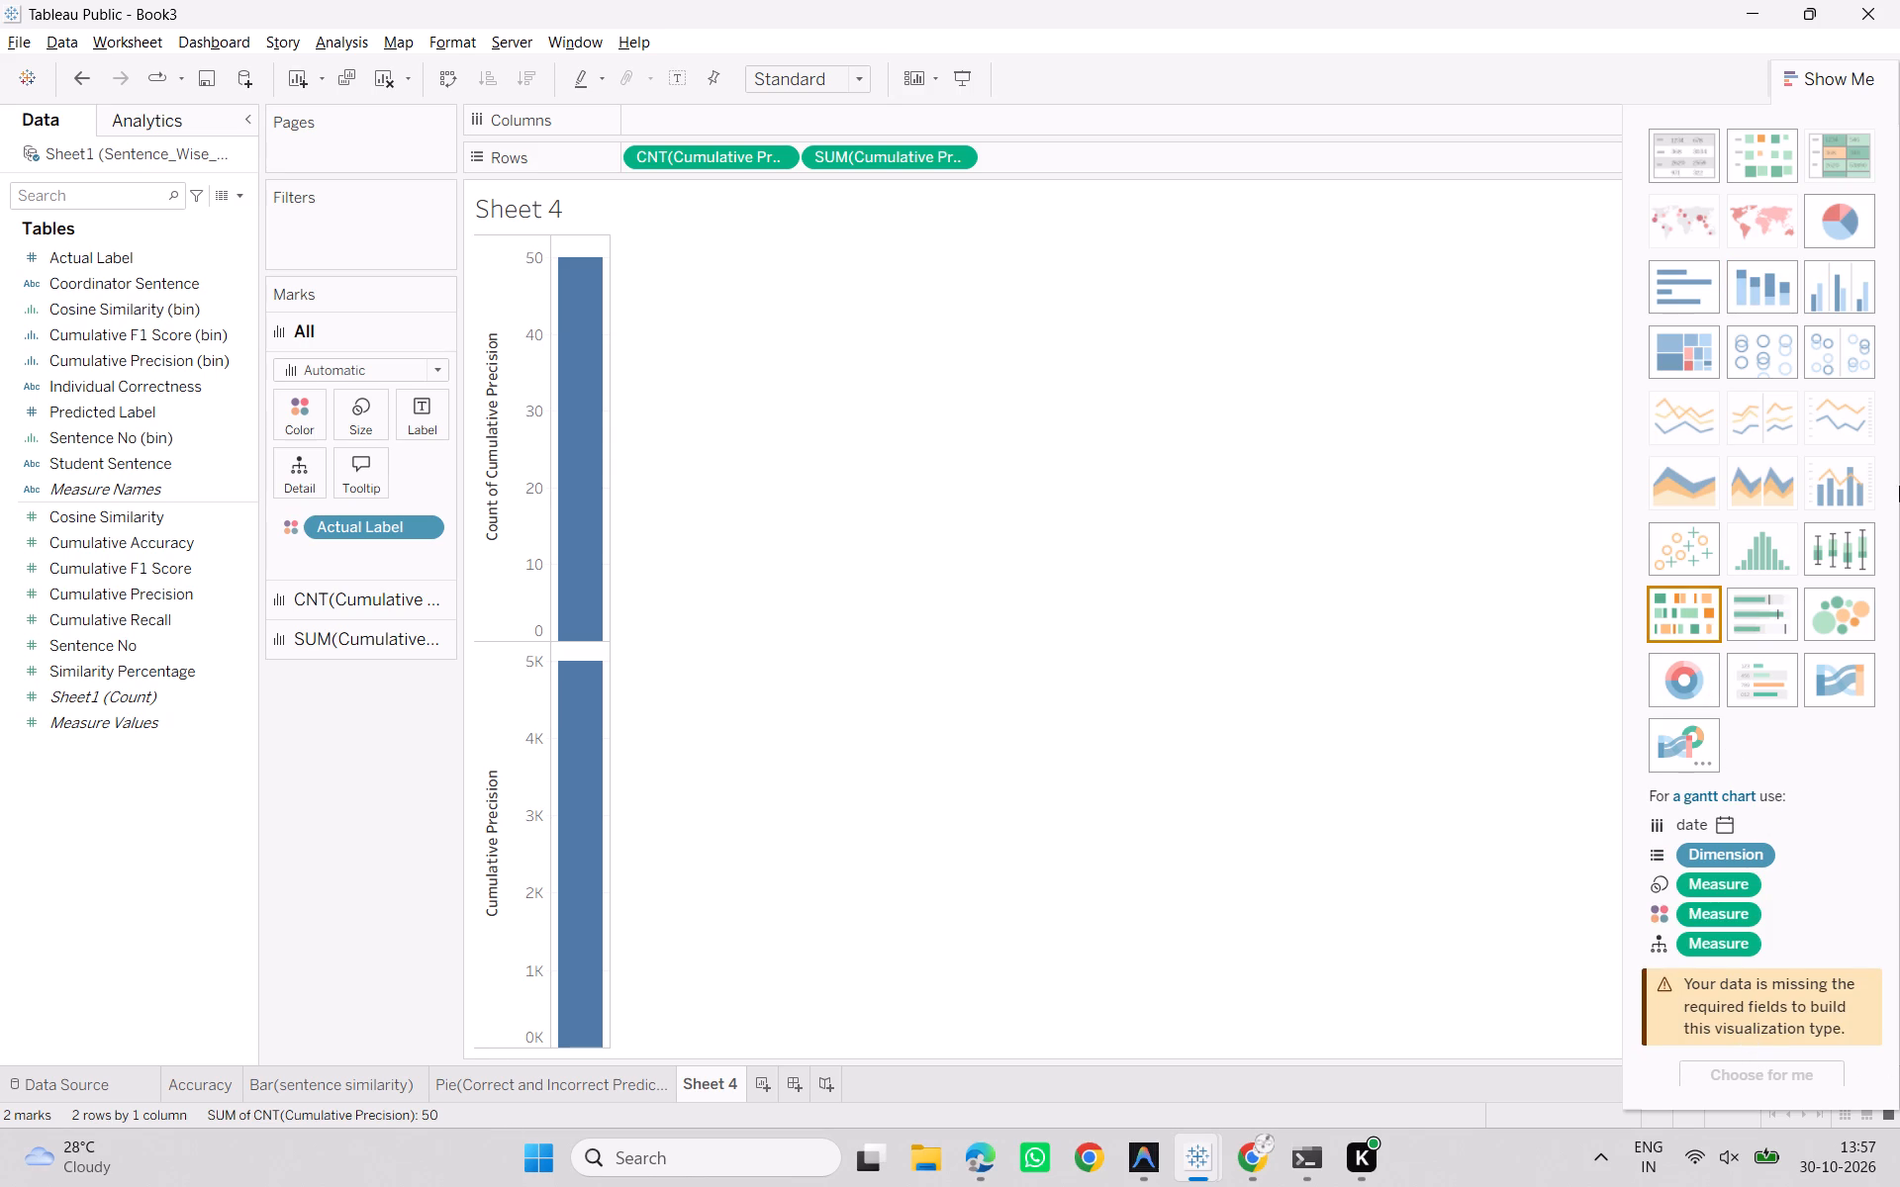
pyautogui.click(1762, 548)
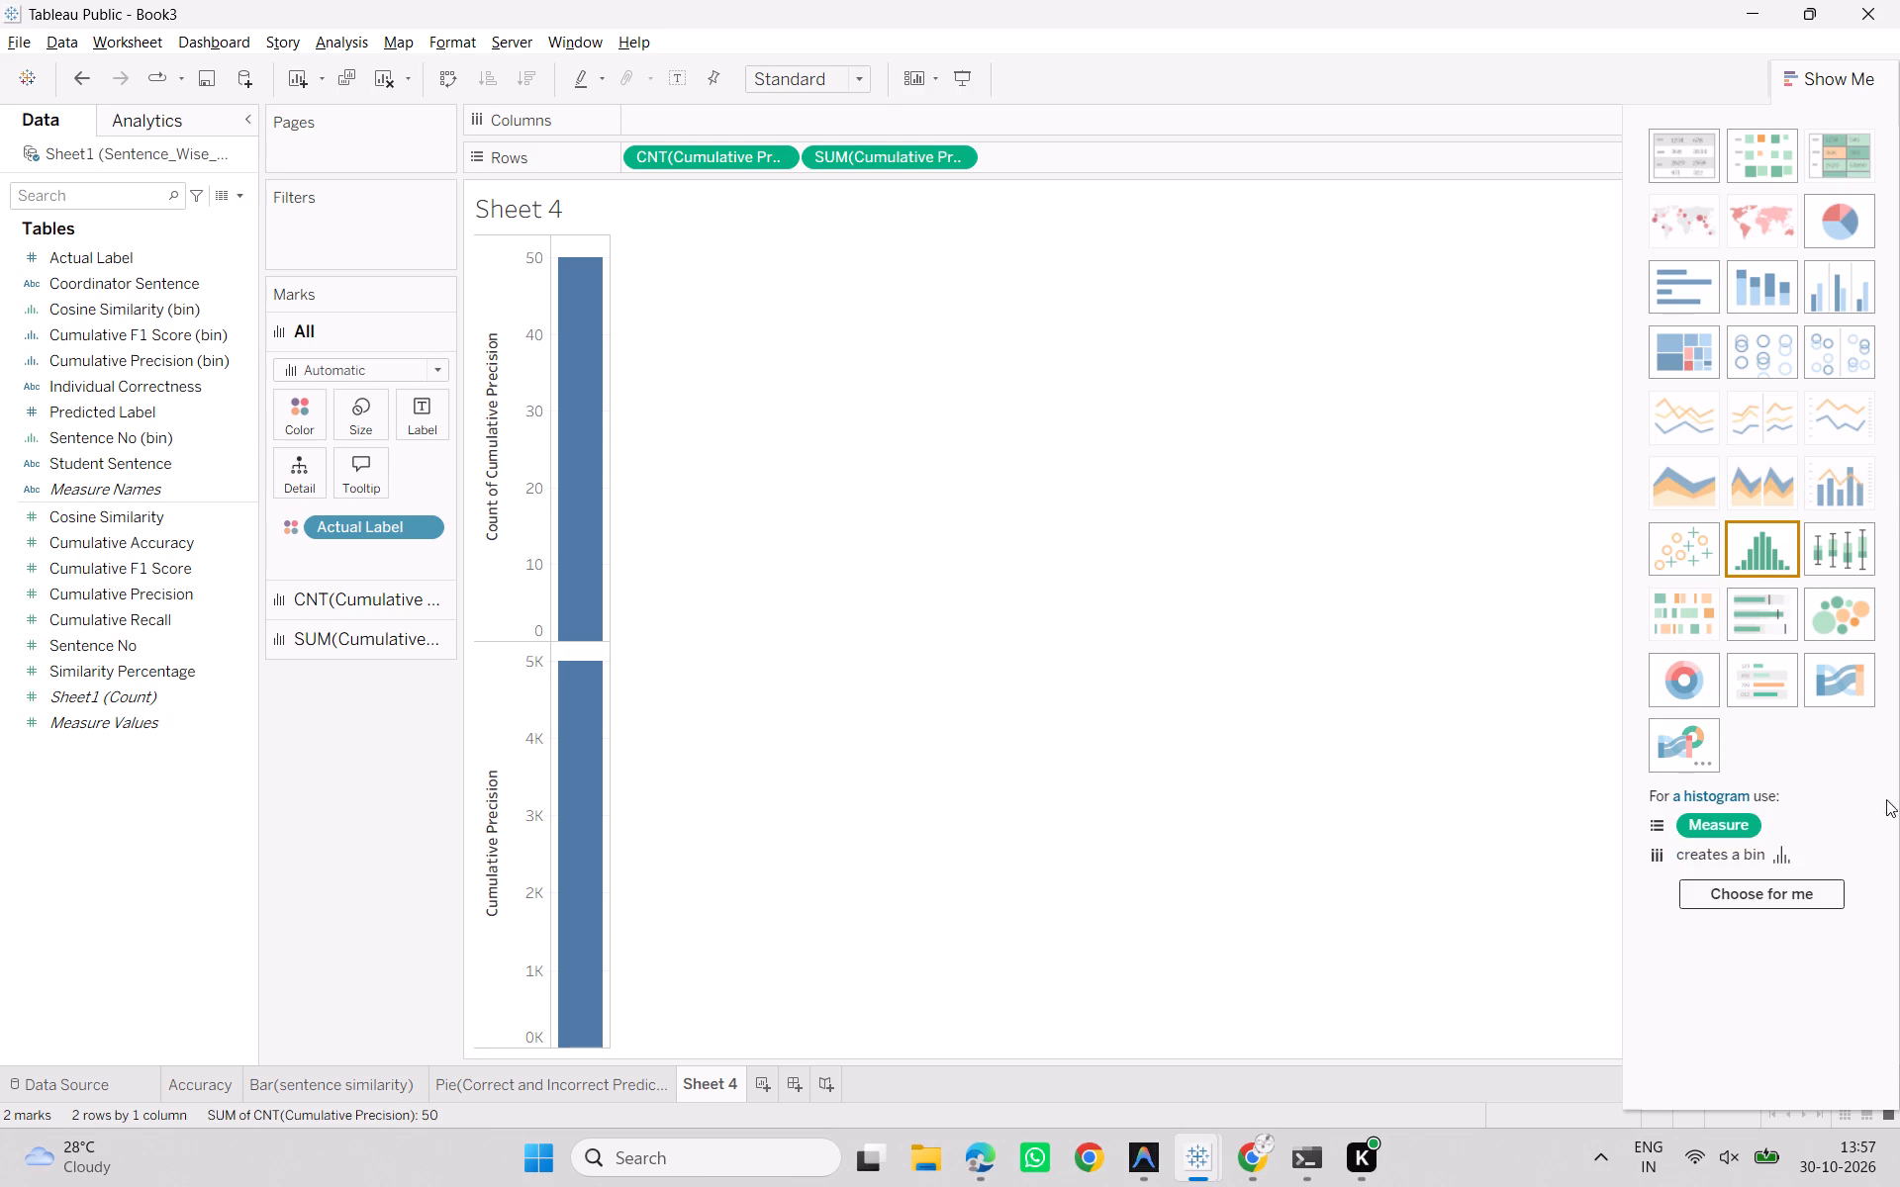
pyautogui.click(1806, 892)
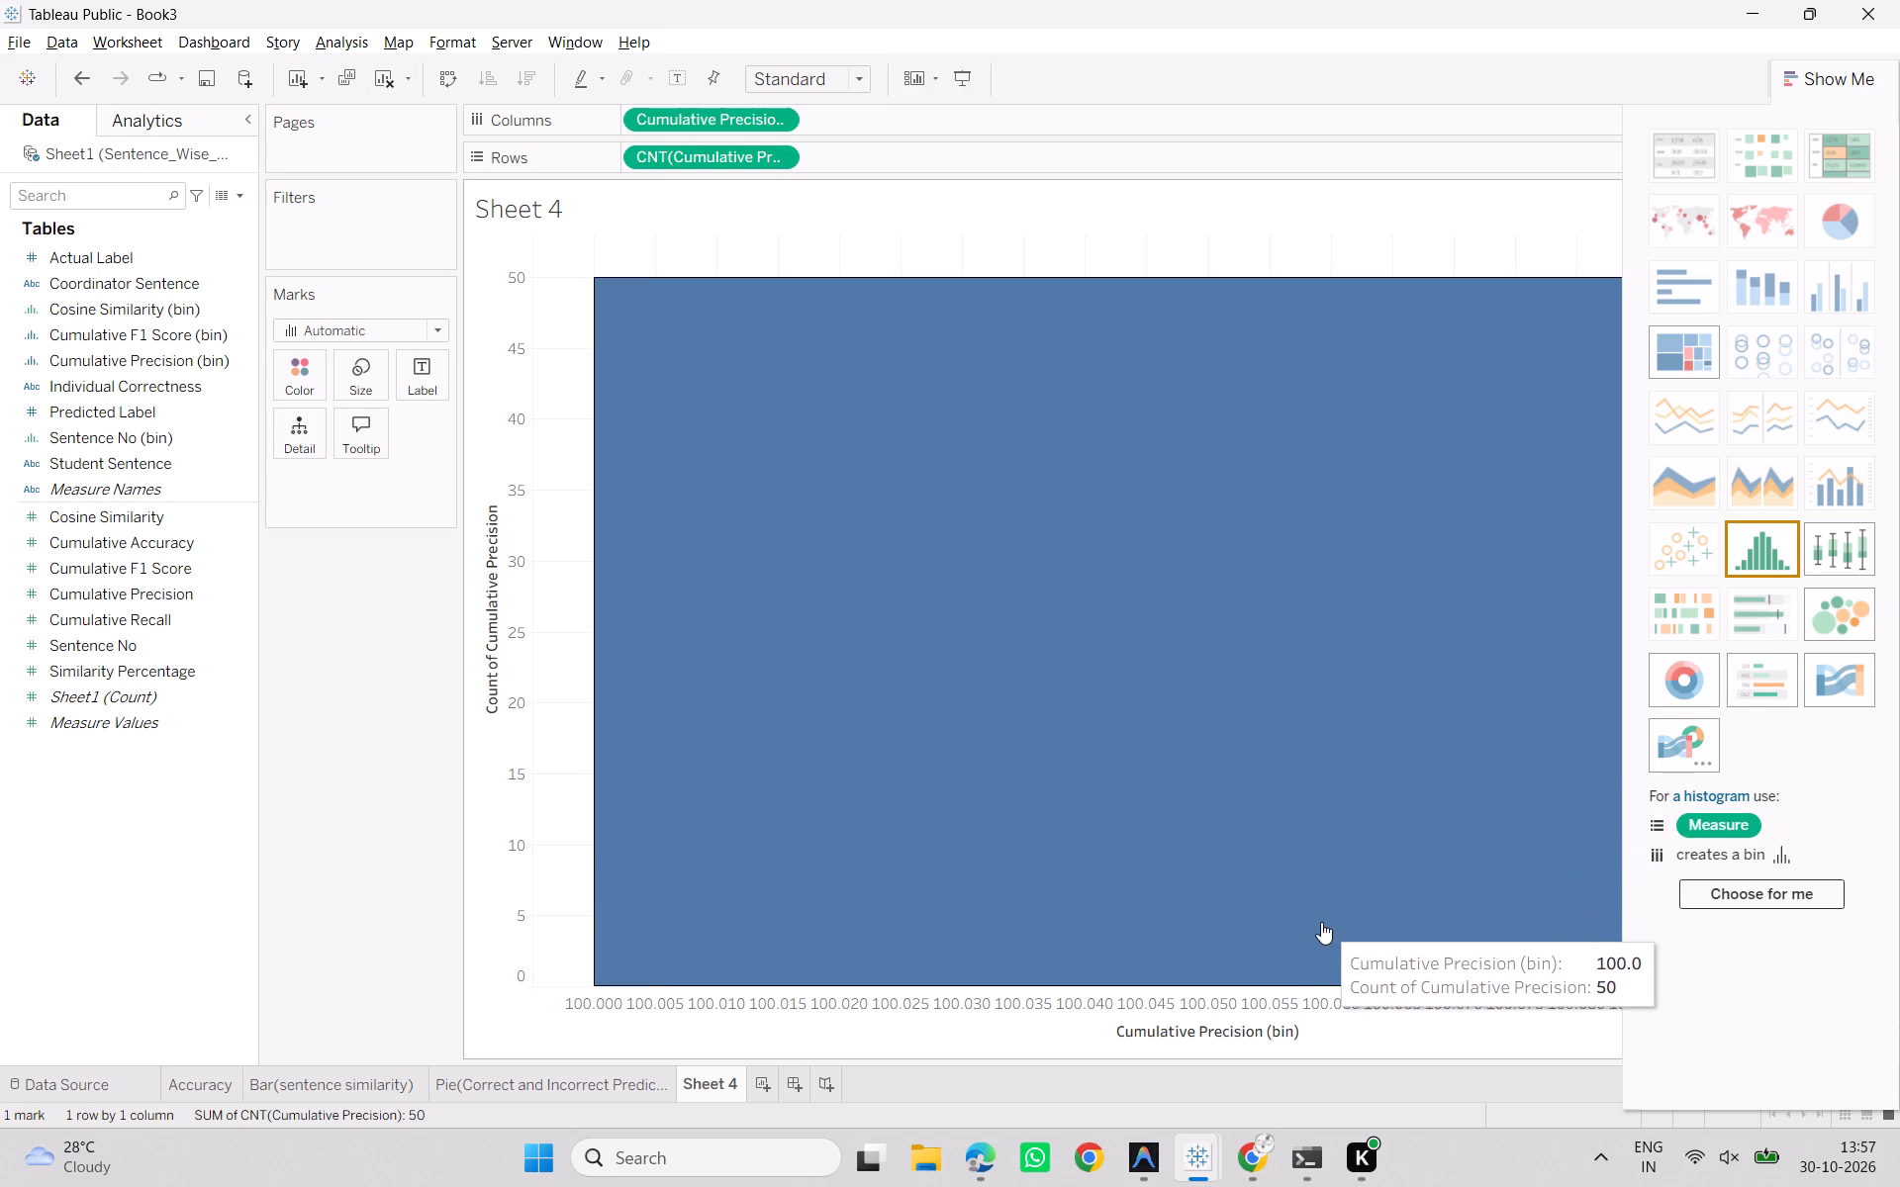
# Examine the Cumulative Precision histogram's bar and distribution across wider and narrower axis ranges.
pyautogui.hscroll(-1, 1365, 940)
pyautogui.keyDown('ctrl'); pyautogui.scroll(-1, 1365, 940); pyautogui.keyUp('ctrl')
pyautogui.keyDown('ctrl'); pyautogui.hscroll(-1, 1365, 940); pyautogui.keyUp('ctrl')
pyautogui.keyDown('ctrl'); pyautogui.scroll(-8, 1365, 940); pyautogui.keyUp('ctrl')
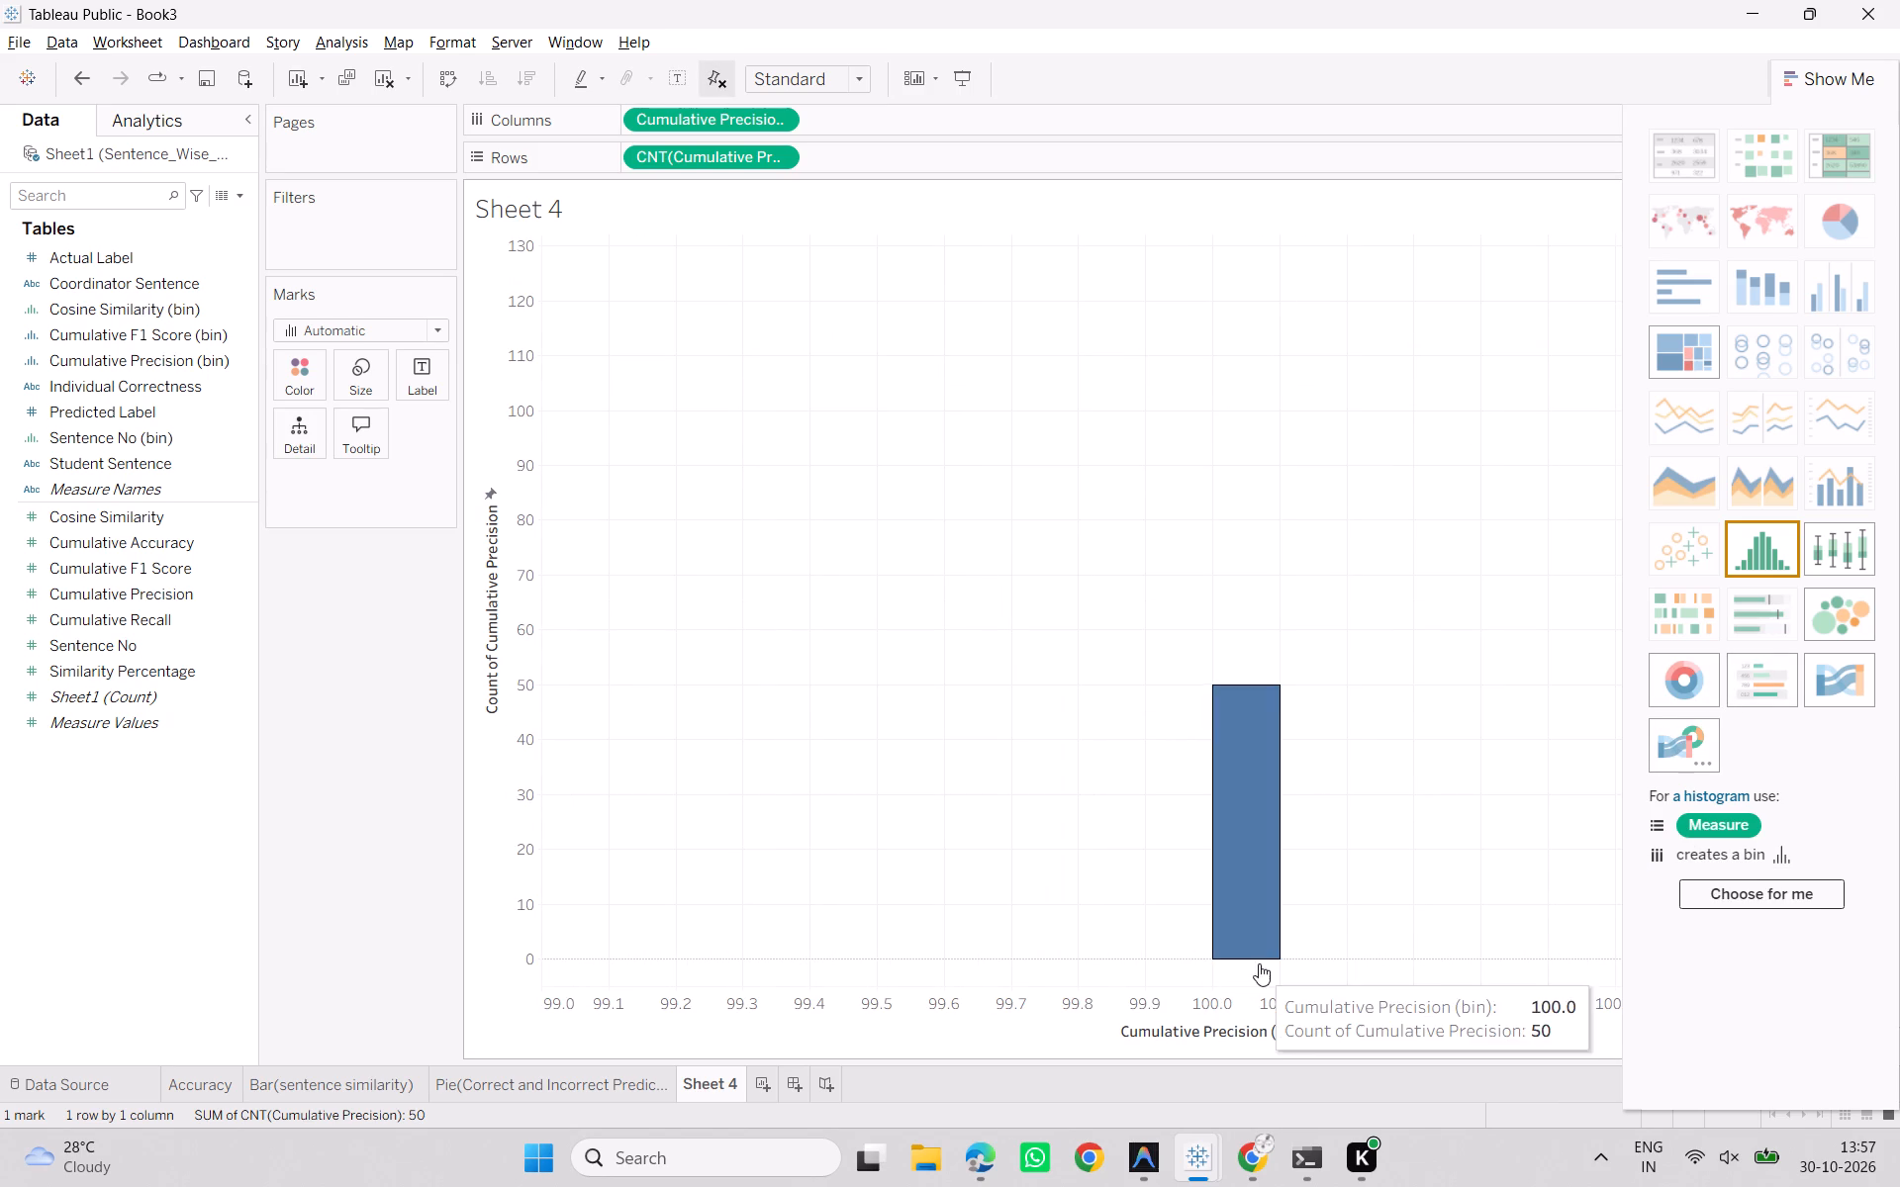
pyautogui.keyDown('ctrl'); pyautogui.scroll(-5, 1284, 956); pyautogui.keyUp('ctrl')
pyautogui.keyDown('ctrl'); pyautogui.scroll(3, 1284, 956); pyautogui.keyUp('ctrl')
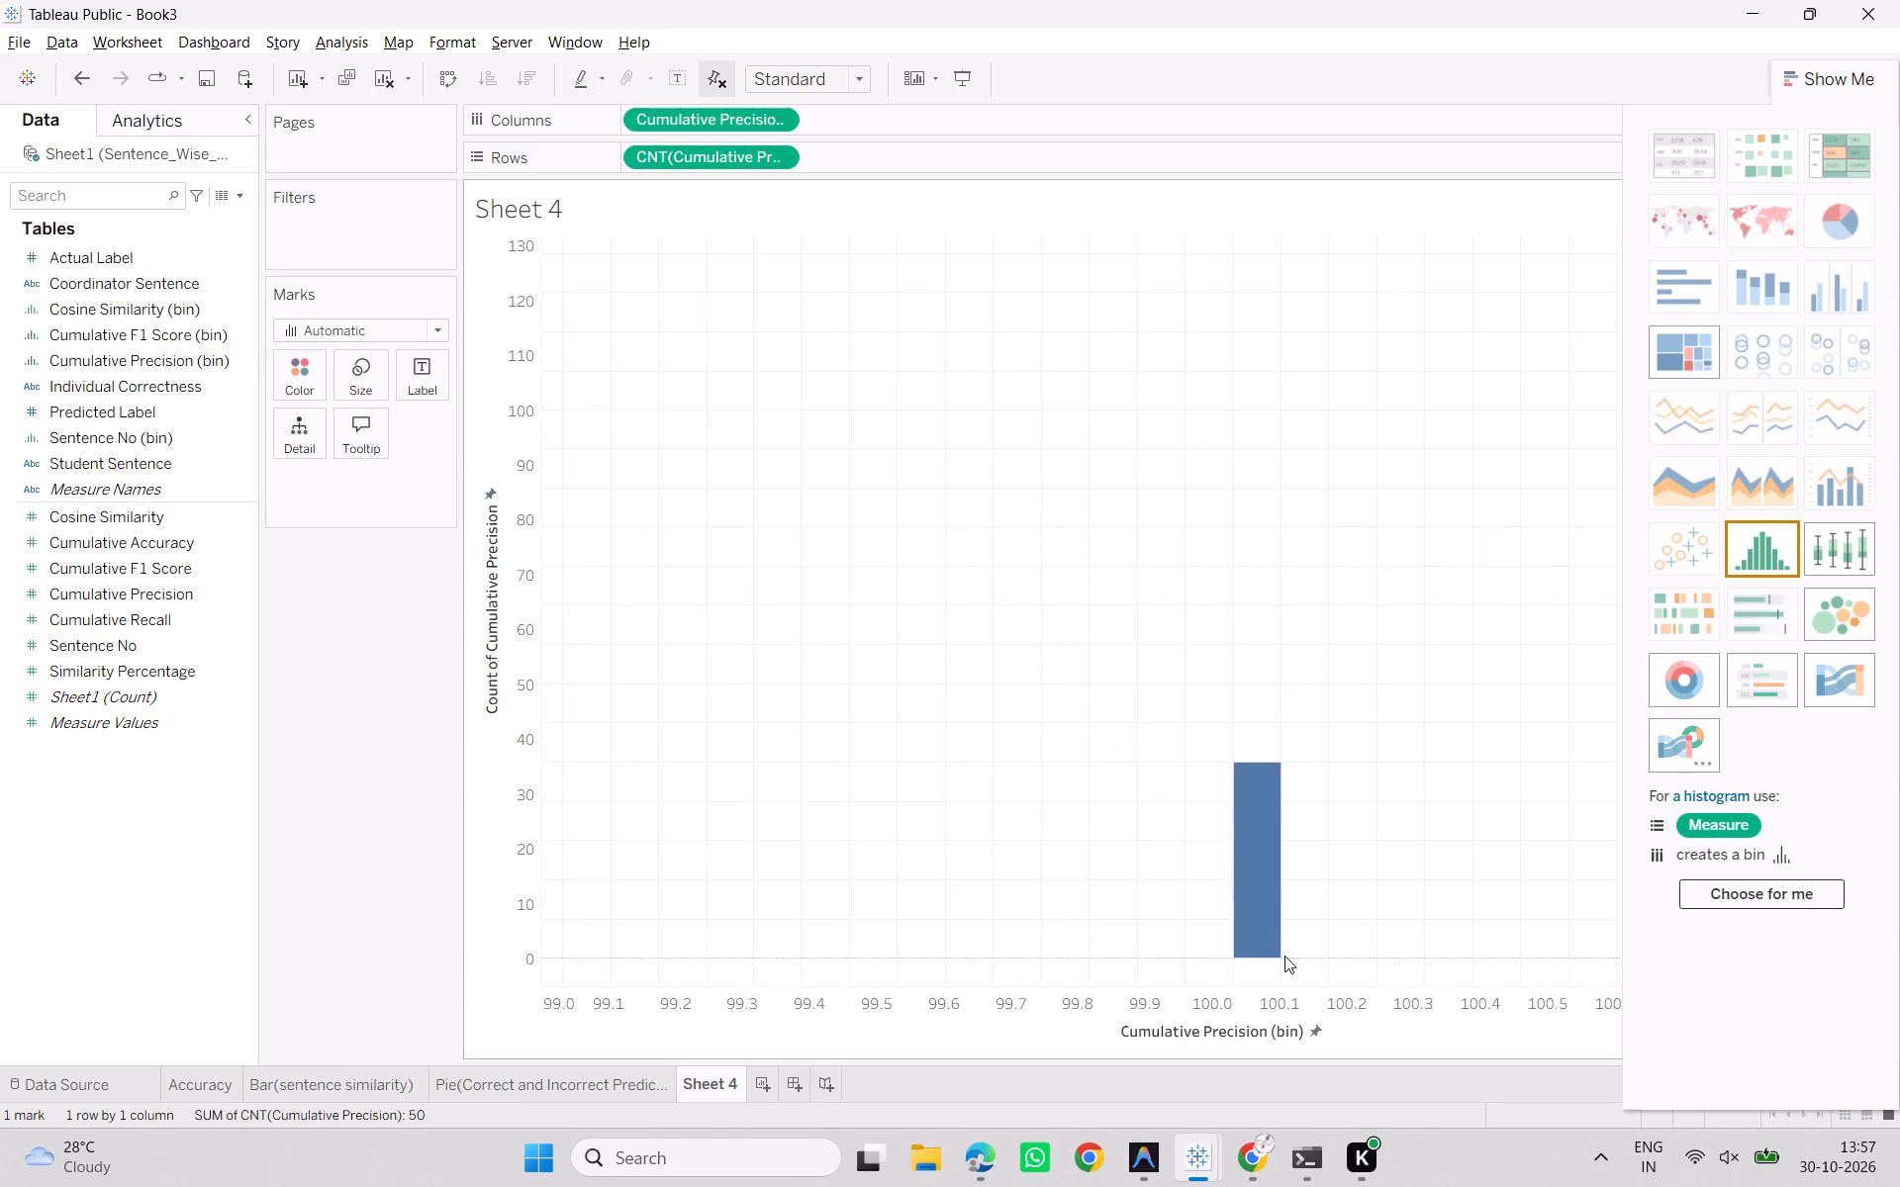
pyautogui.keyDown('ctrl'); pyautogui.scroll(2, 1284, 956); pyautogui.keyUp('ctrl')
pyautogui.keyDown('ctrl'); pyautogui.scroll(-2, 1285, 955); pyautogui.keyUp('ctrl')
pyautogui.keyDown('ctrl'); pyautogui.scroll(9, 1285, 955); pyautogui.keyUp('ctrl')
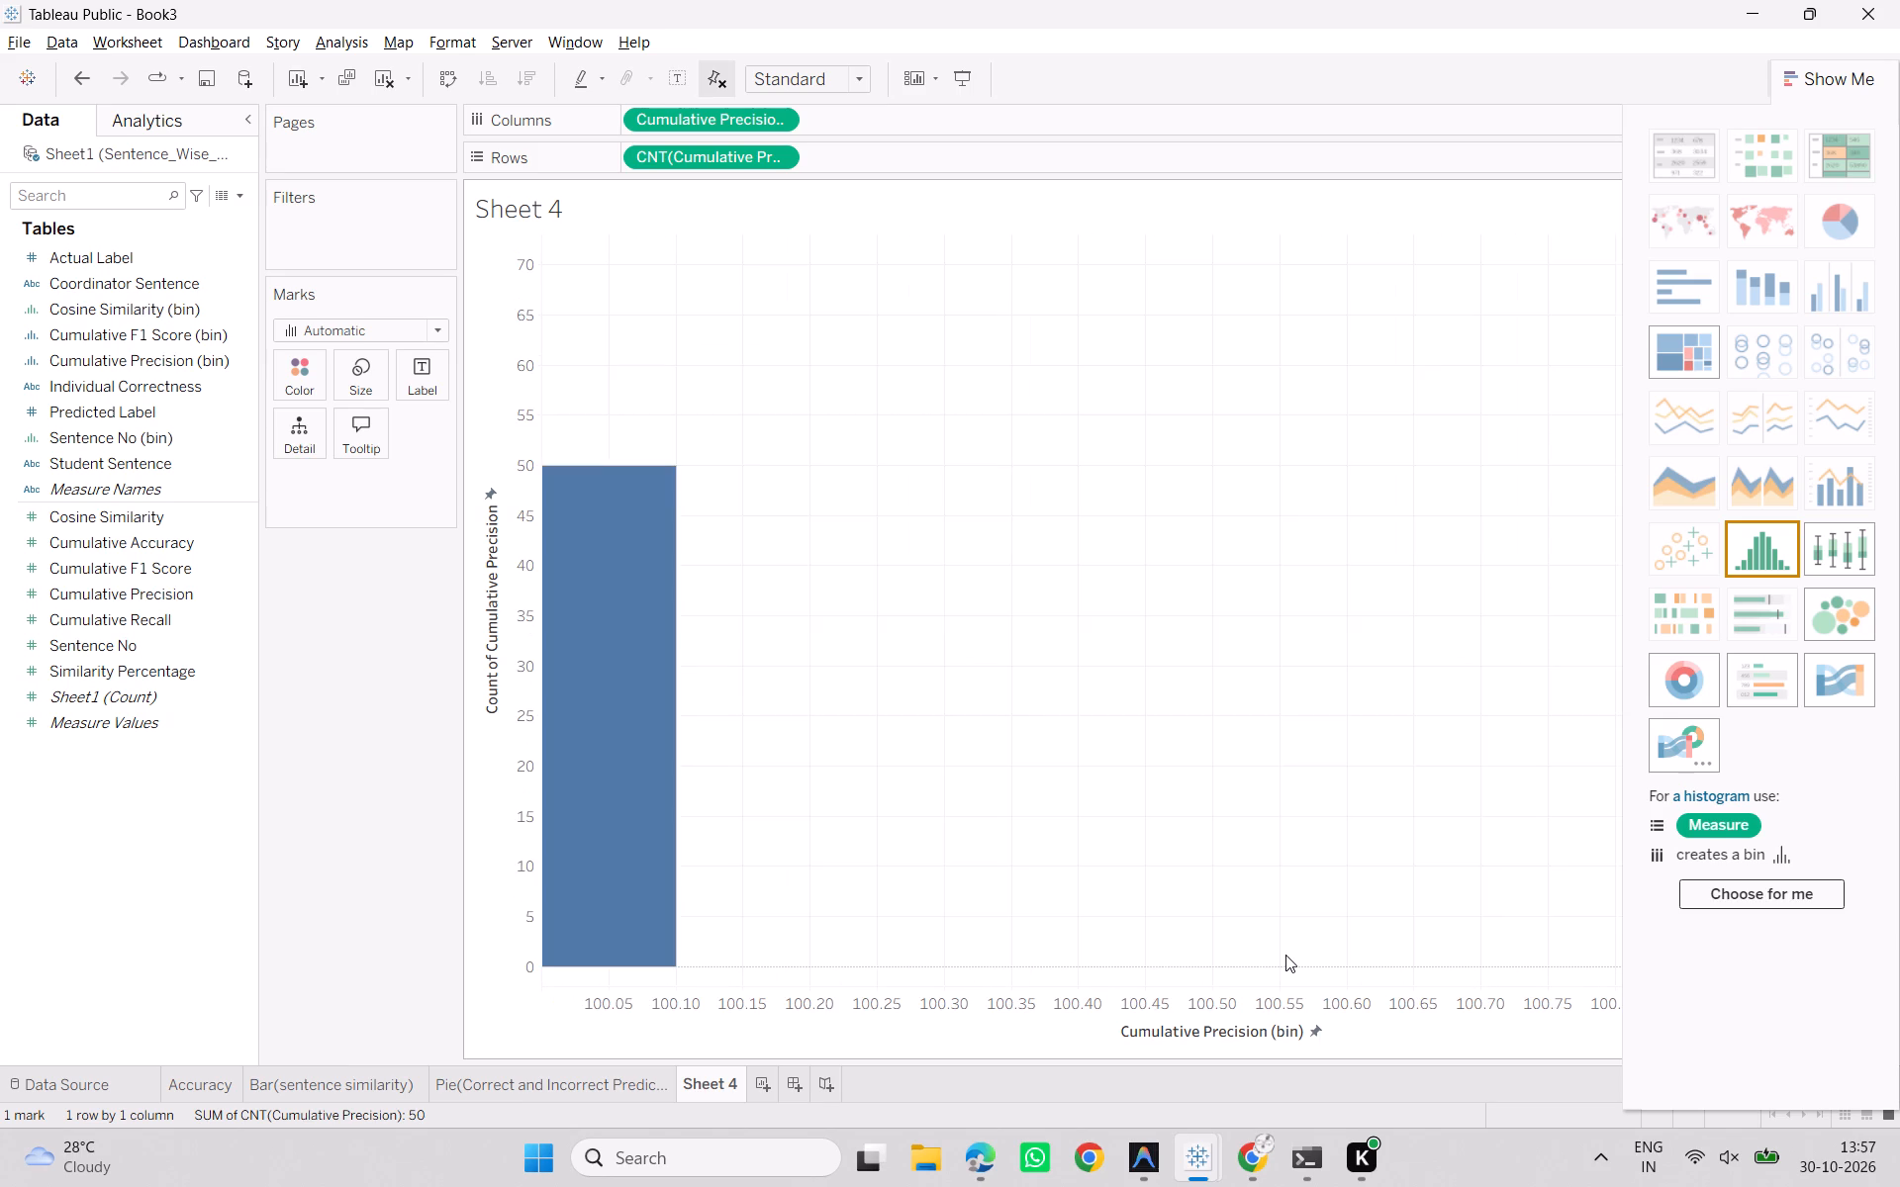
pyautogui.keyDown('ctrl'); pyautogui.scroll(11, 1285, 955); pyautogui.keyUp('ctrl')
pyautogui.hscroll(5, 1285, 955)
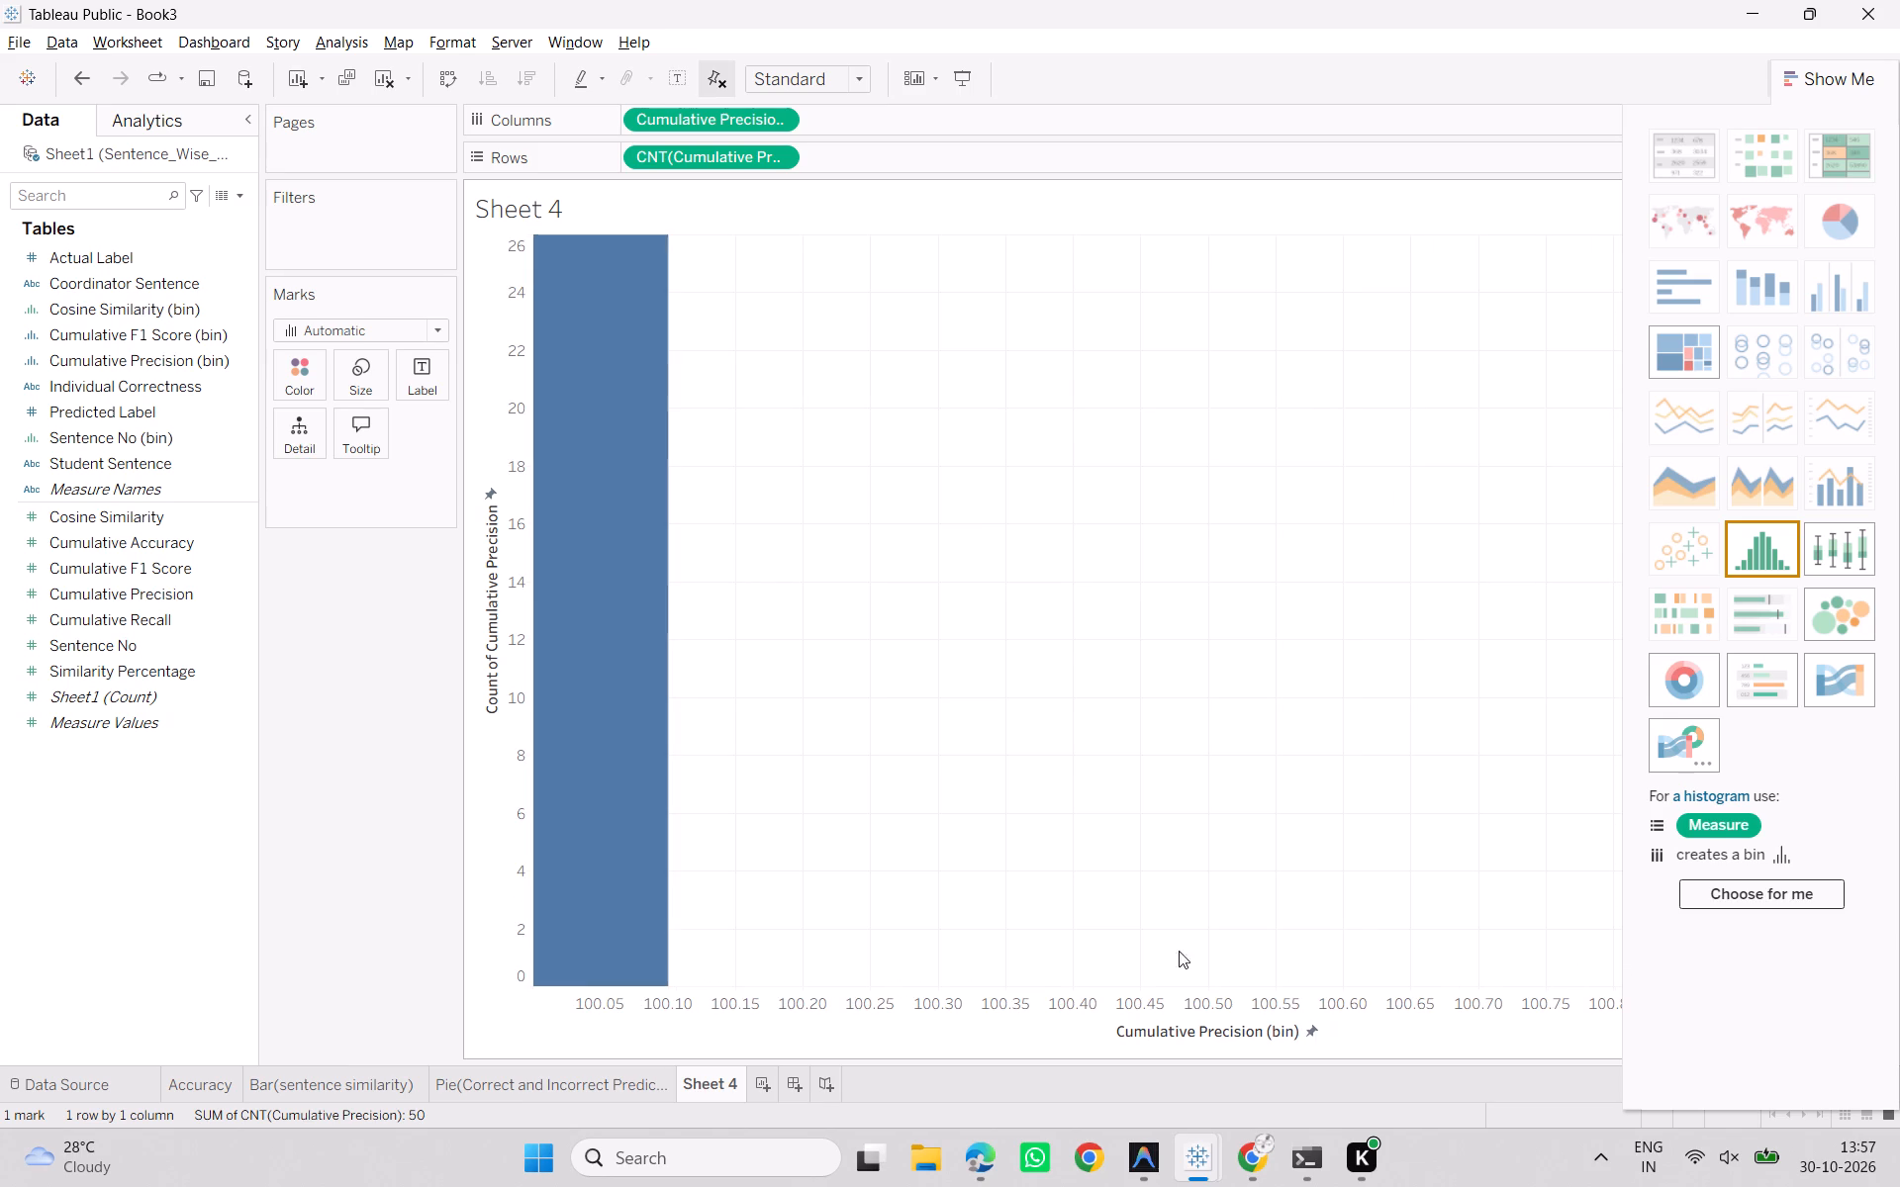
pyautogui.moveTo(1081, 980); pyautogui.dragTo(1314, 946)
pyautogui.keyDown('ctrl'); pyautogui.scroll(-11, 1314, 946); pyautogui.keyUp('ctrl')
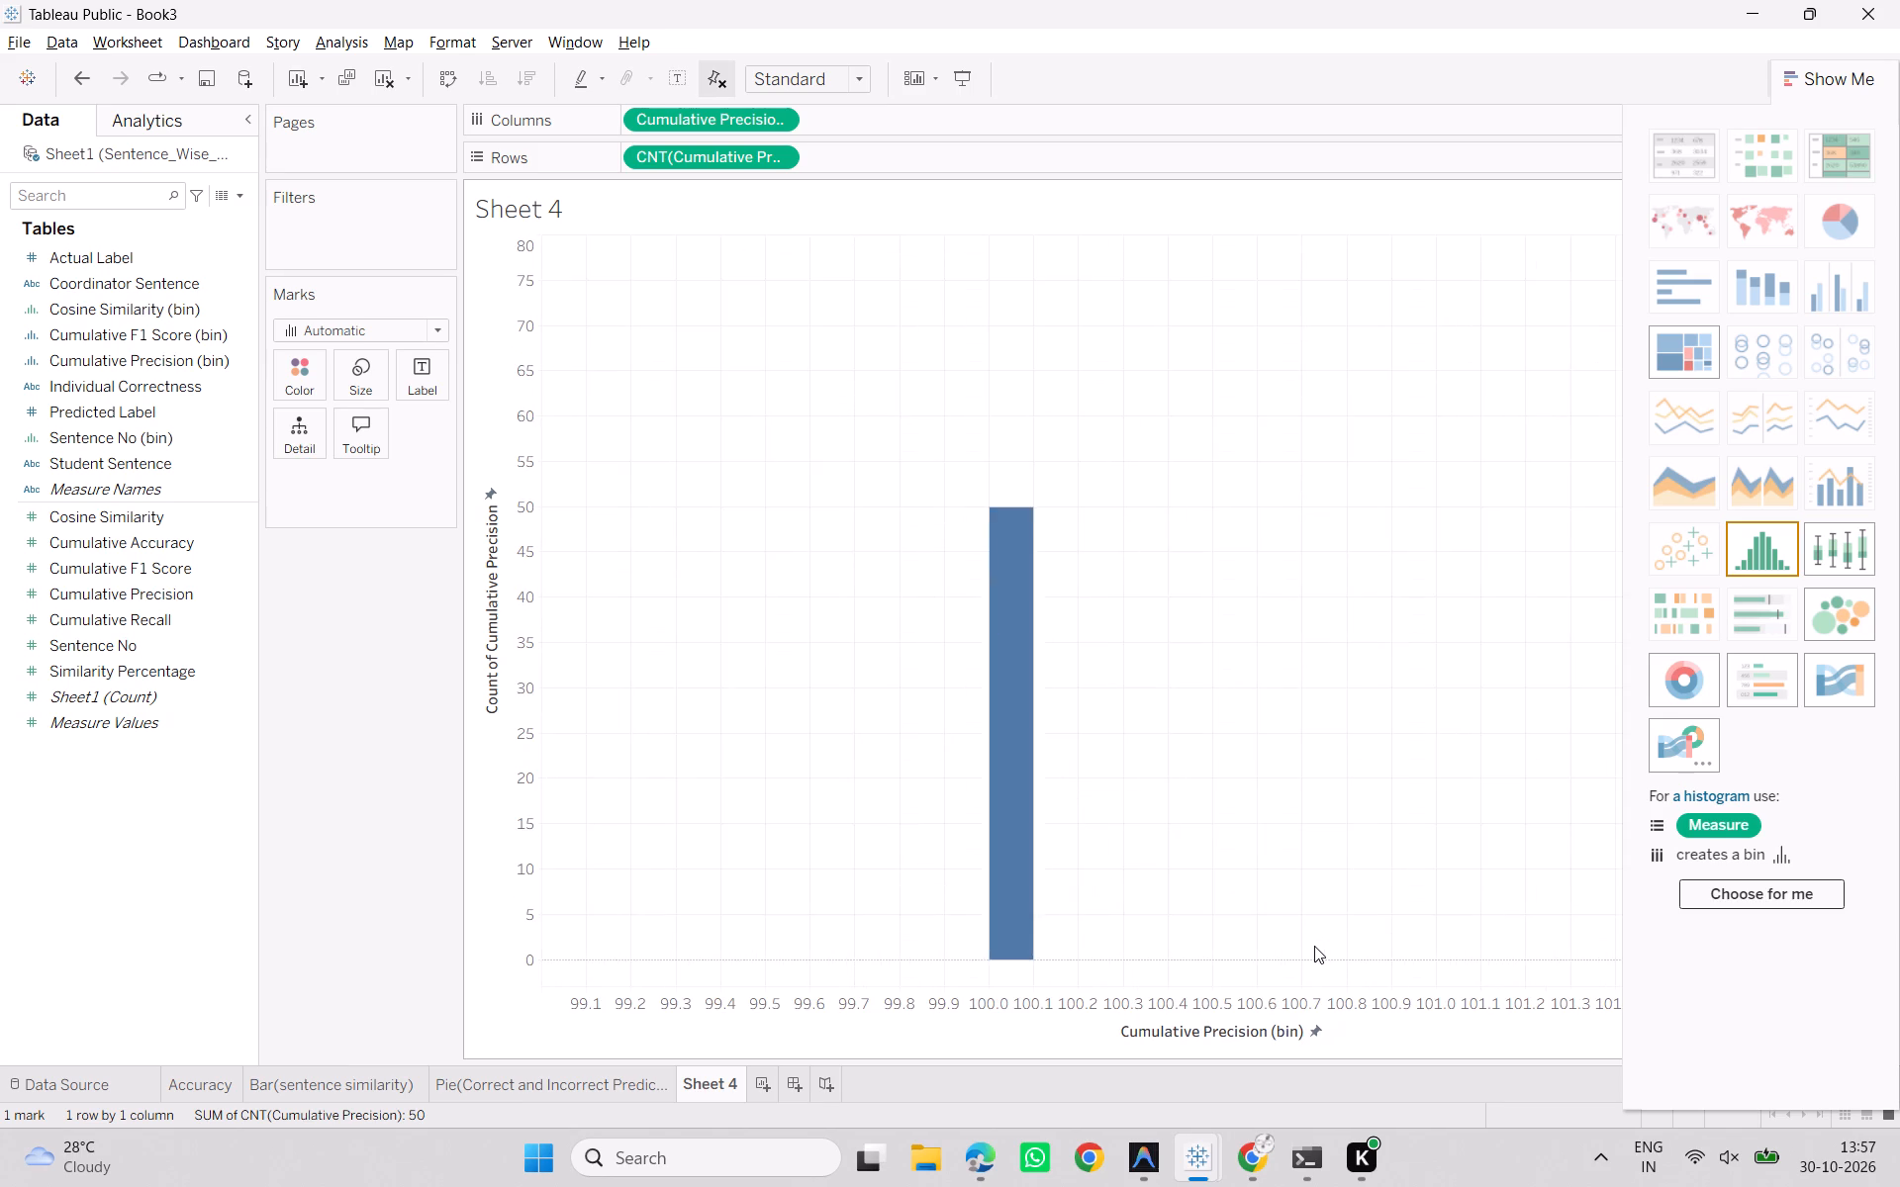
pyautogui.keyDown('ctrl'); pyautogui.scroll(-18, 1314, 946); pyautogui.keyUp('ctrl')
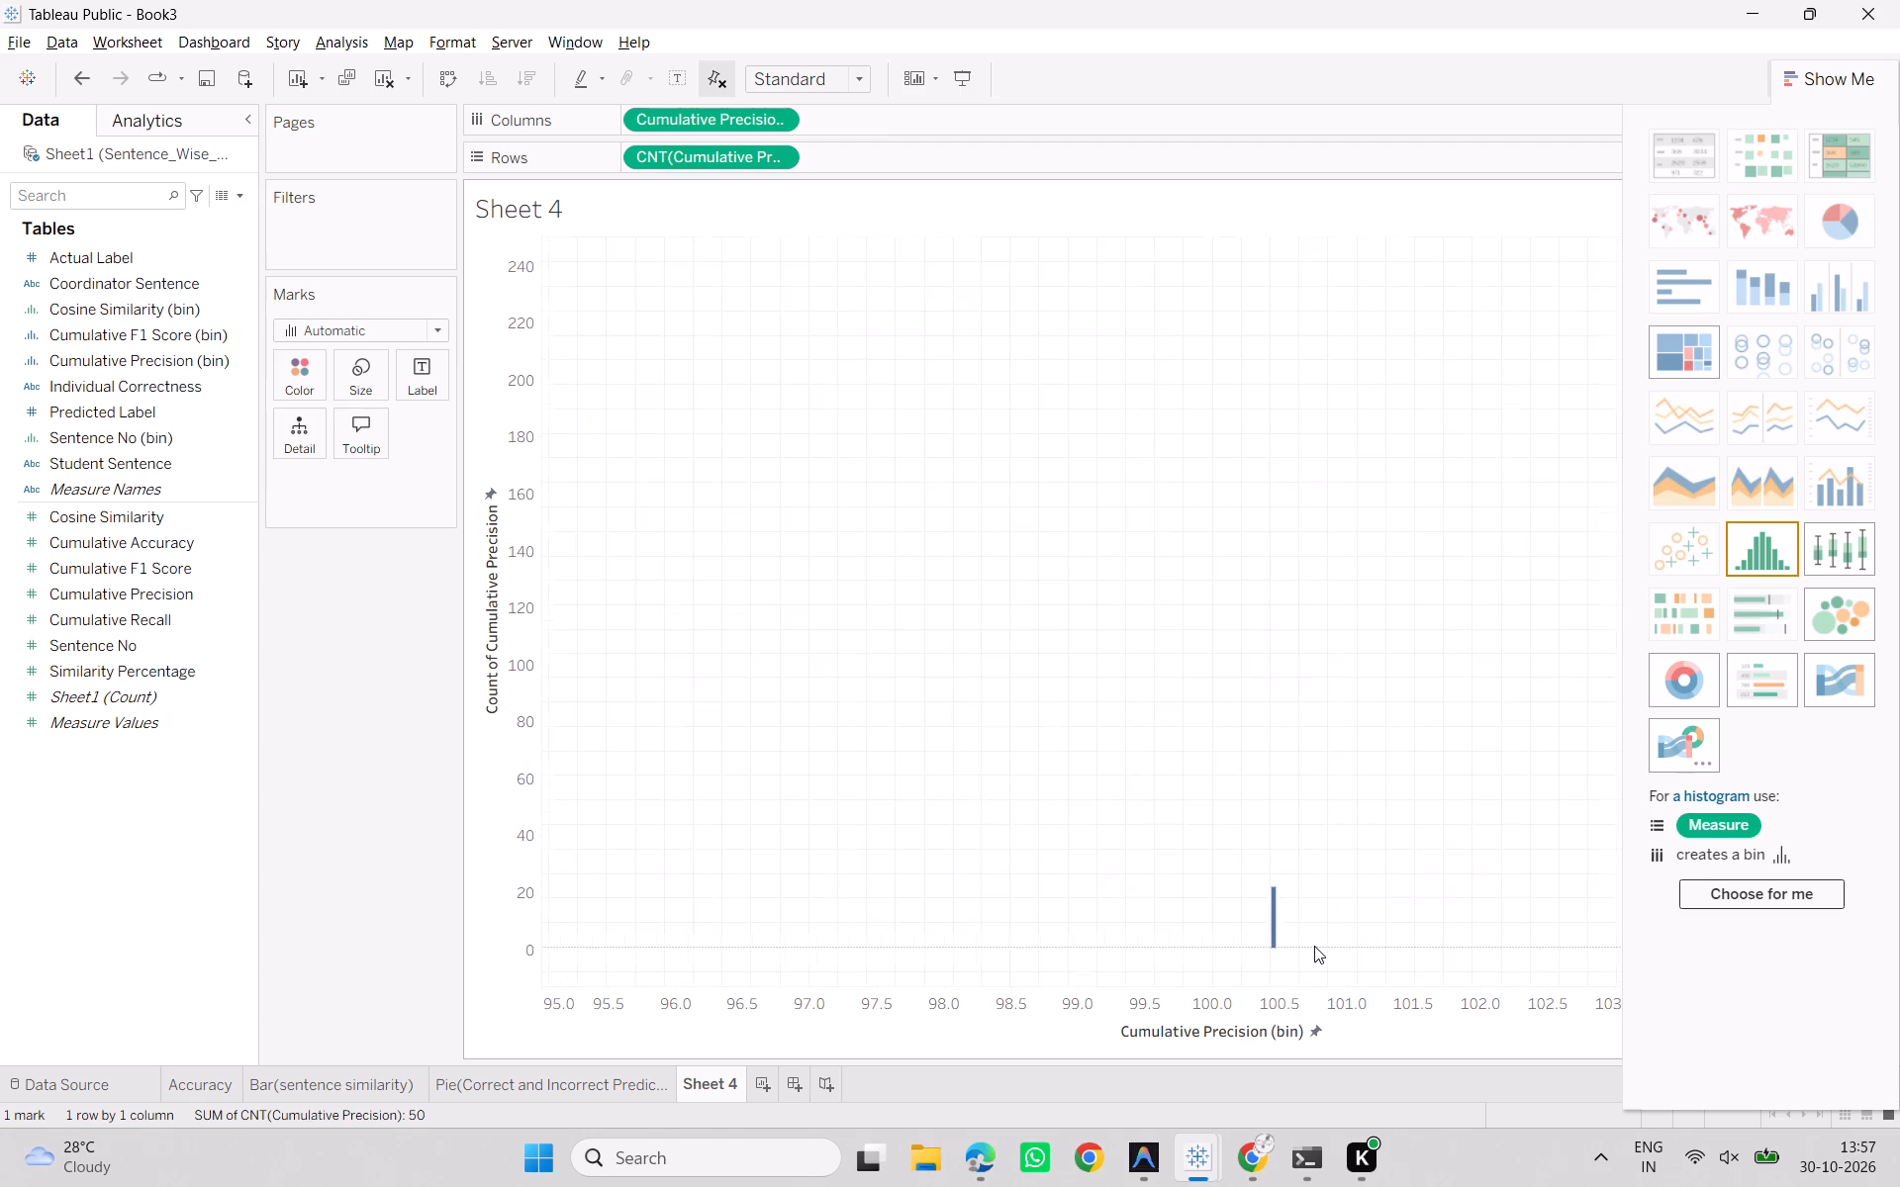
pyautogui.keyDown('ctrl'); pyautogui.scroll(-2, 1314, 946); pyautogui.keyUp('ctrl')
pyautogui.keyDown('ctrl'); pyautogui.scroll(14, 1314, 946); pyautogui.keyUp('ctrl')
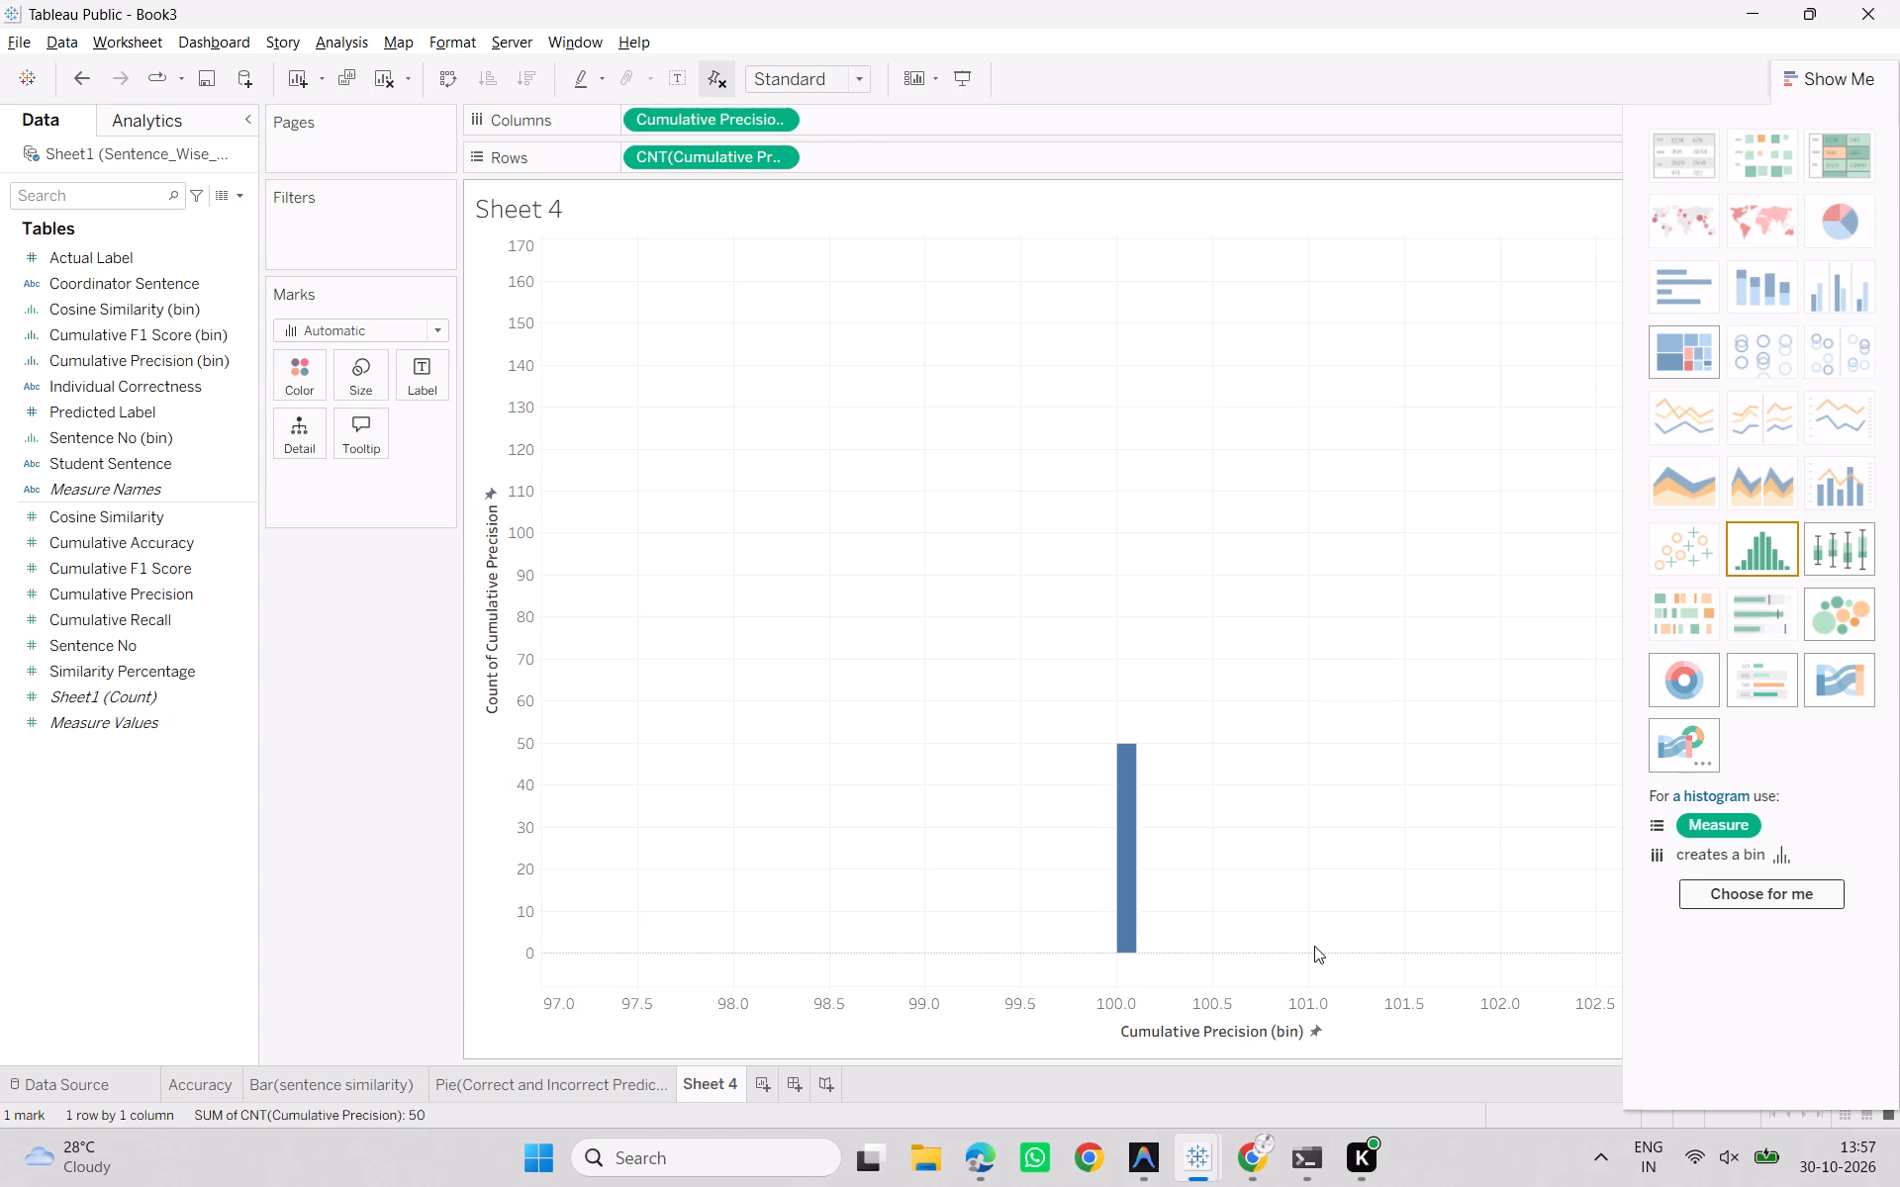
pyautogui.keyDown('ctrl'); pyautogui.scroll(9, 1314, 946); pyautogui.keyUp('ctrl')
pyautogui.keyDown('ctrl'); pyautogui.scroll(-2, 1315, 945); pyautogui.keyUp('ctrl')
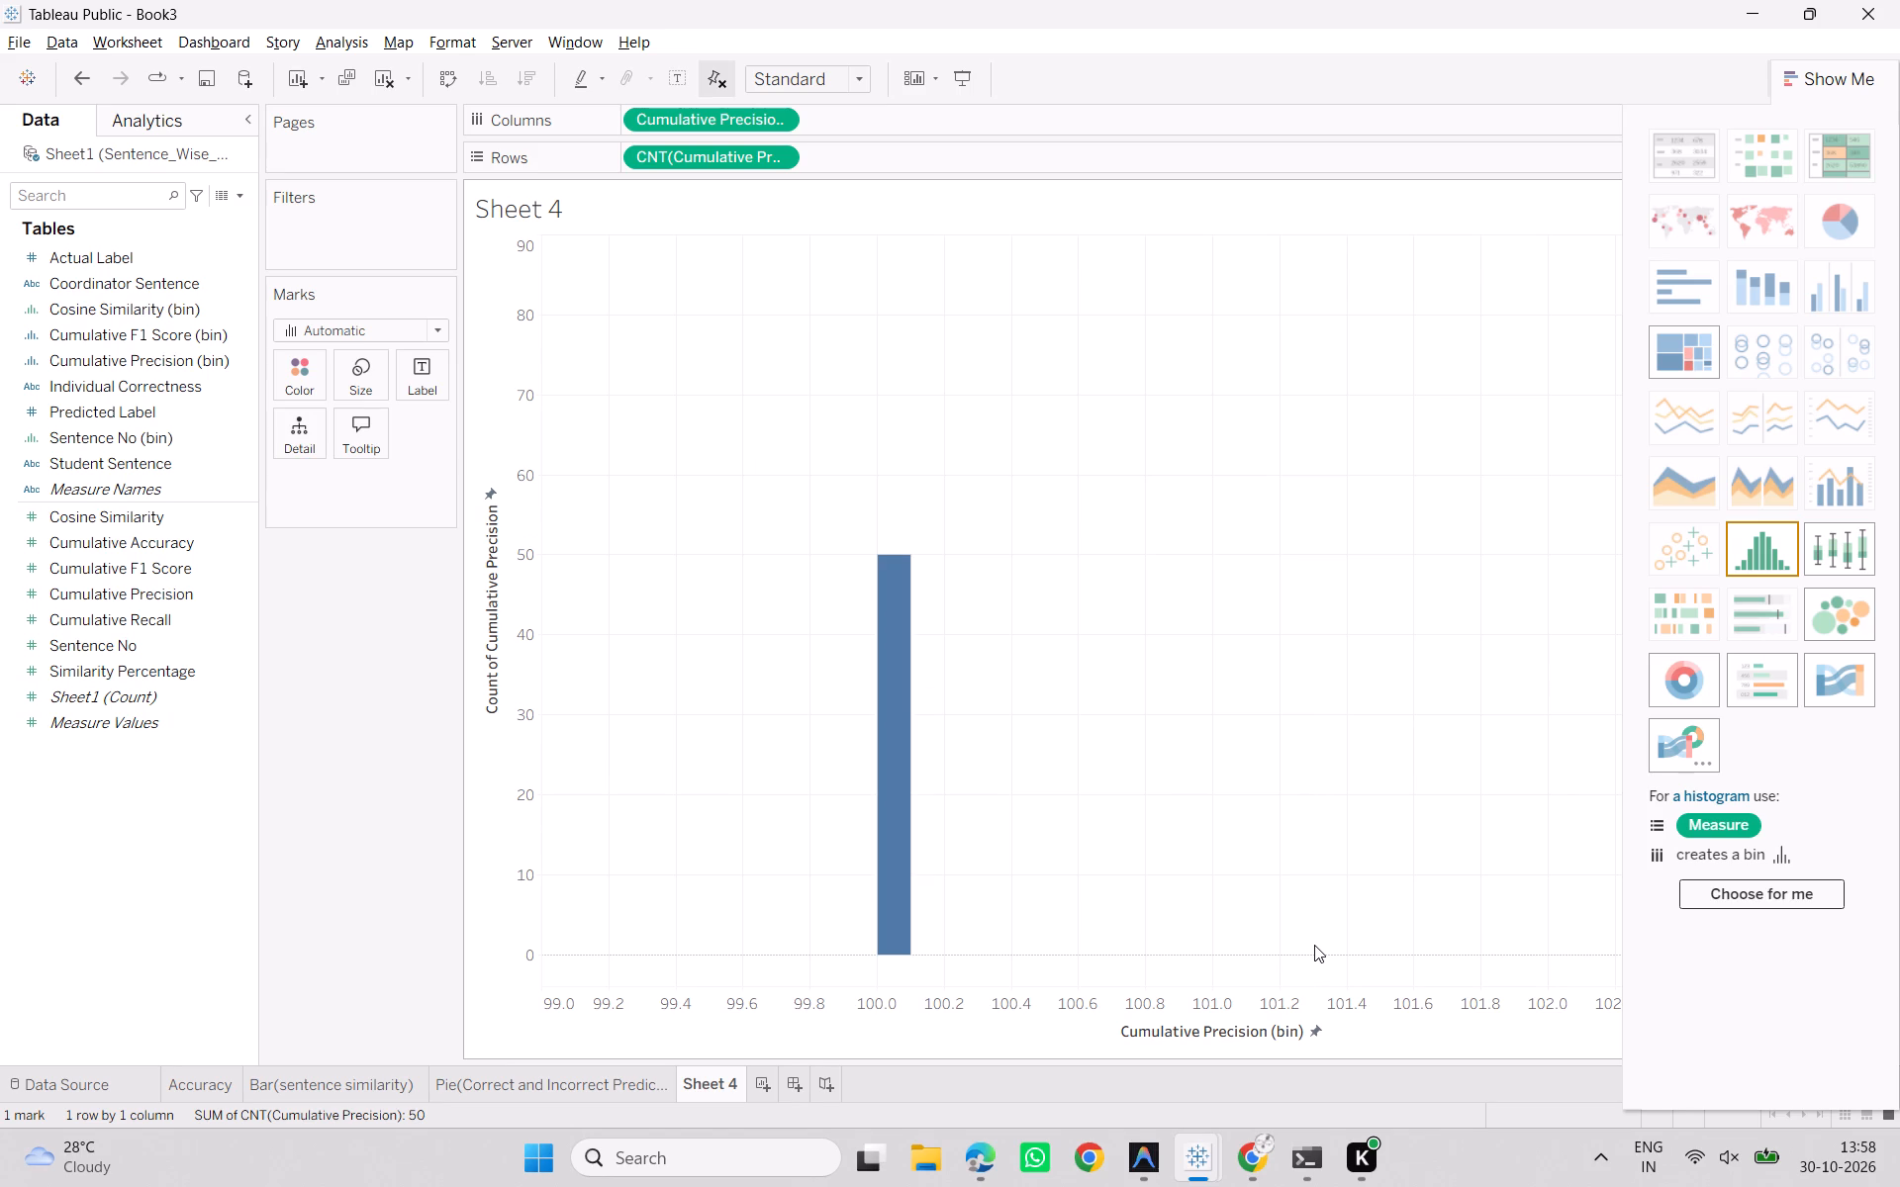
pyautogui.click(1146, 541)
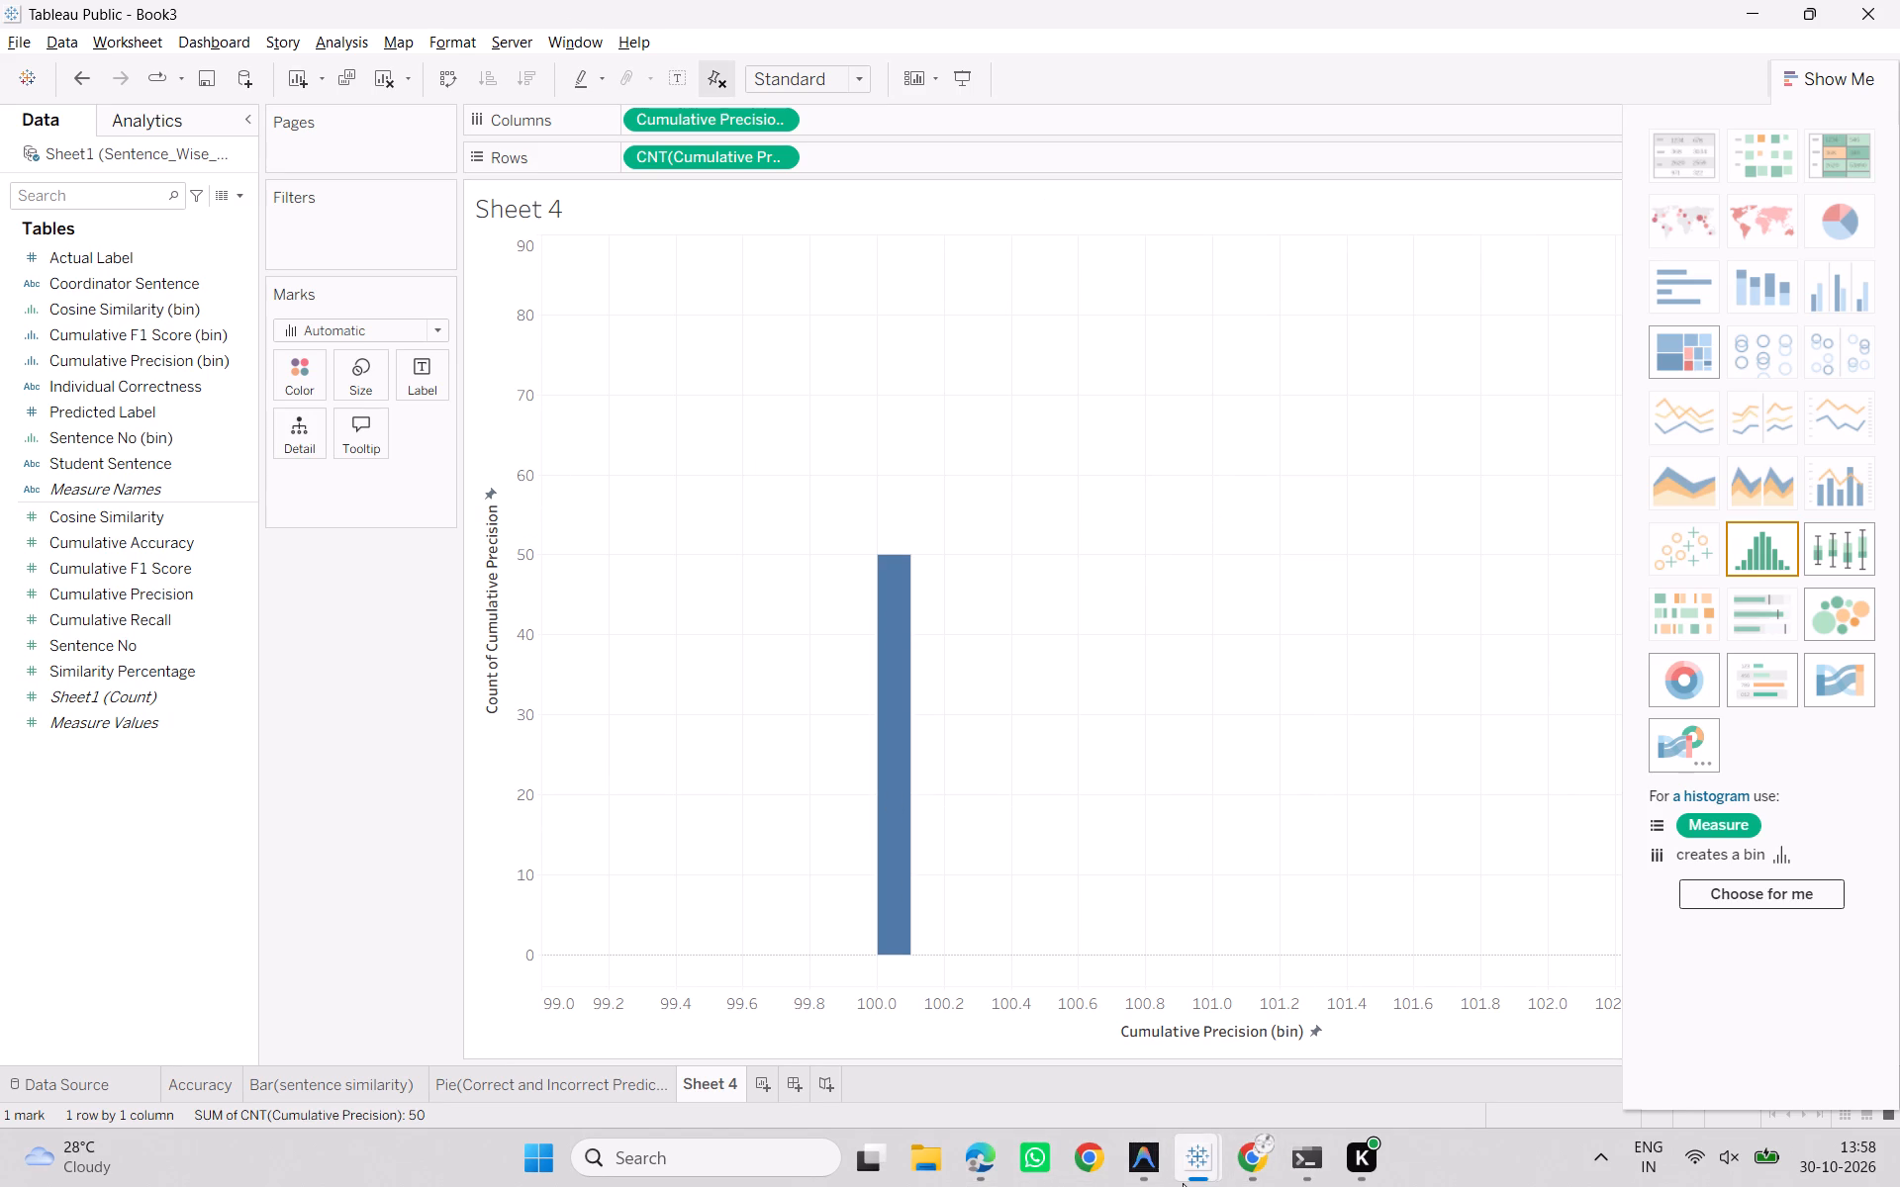
# Switch to File Explorer and open the Sentence_Wise_Performance_Metrics workbook in Excel.
pyautogui.click(934, 1173)
pyautogui.doubleClick(746, 602)
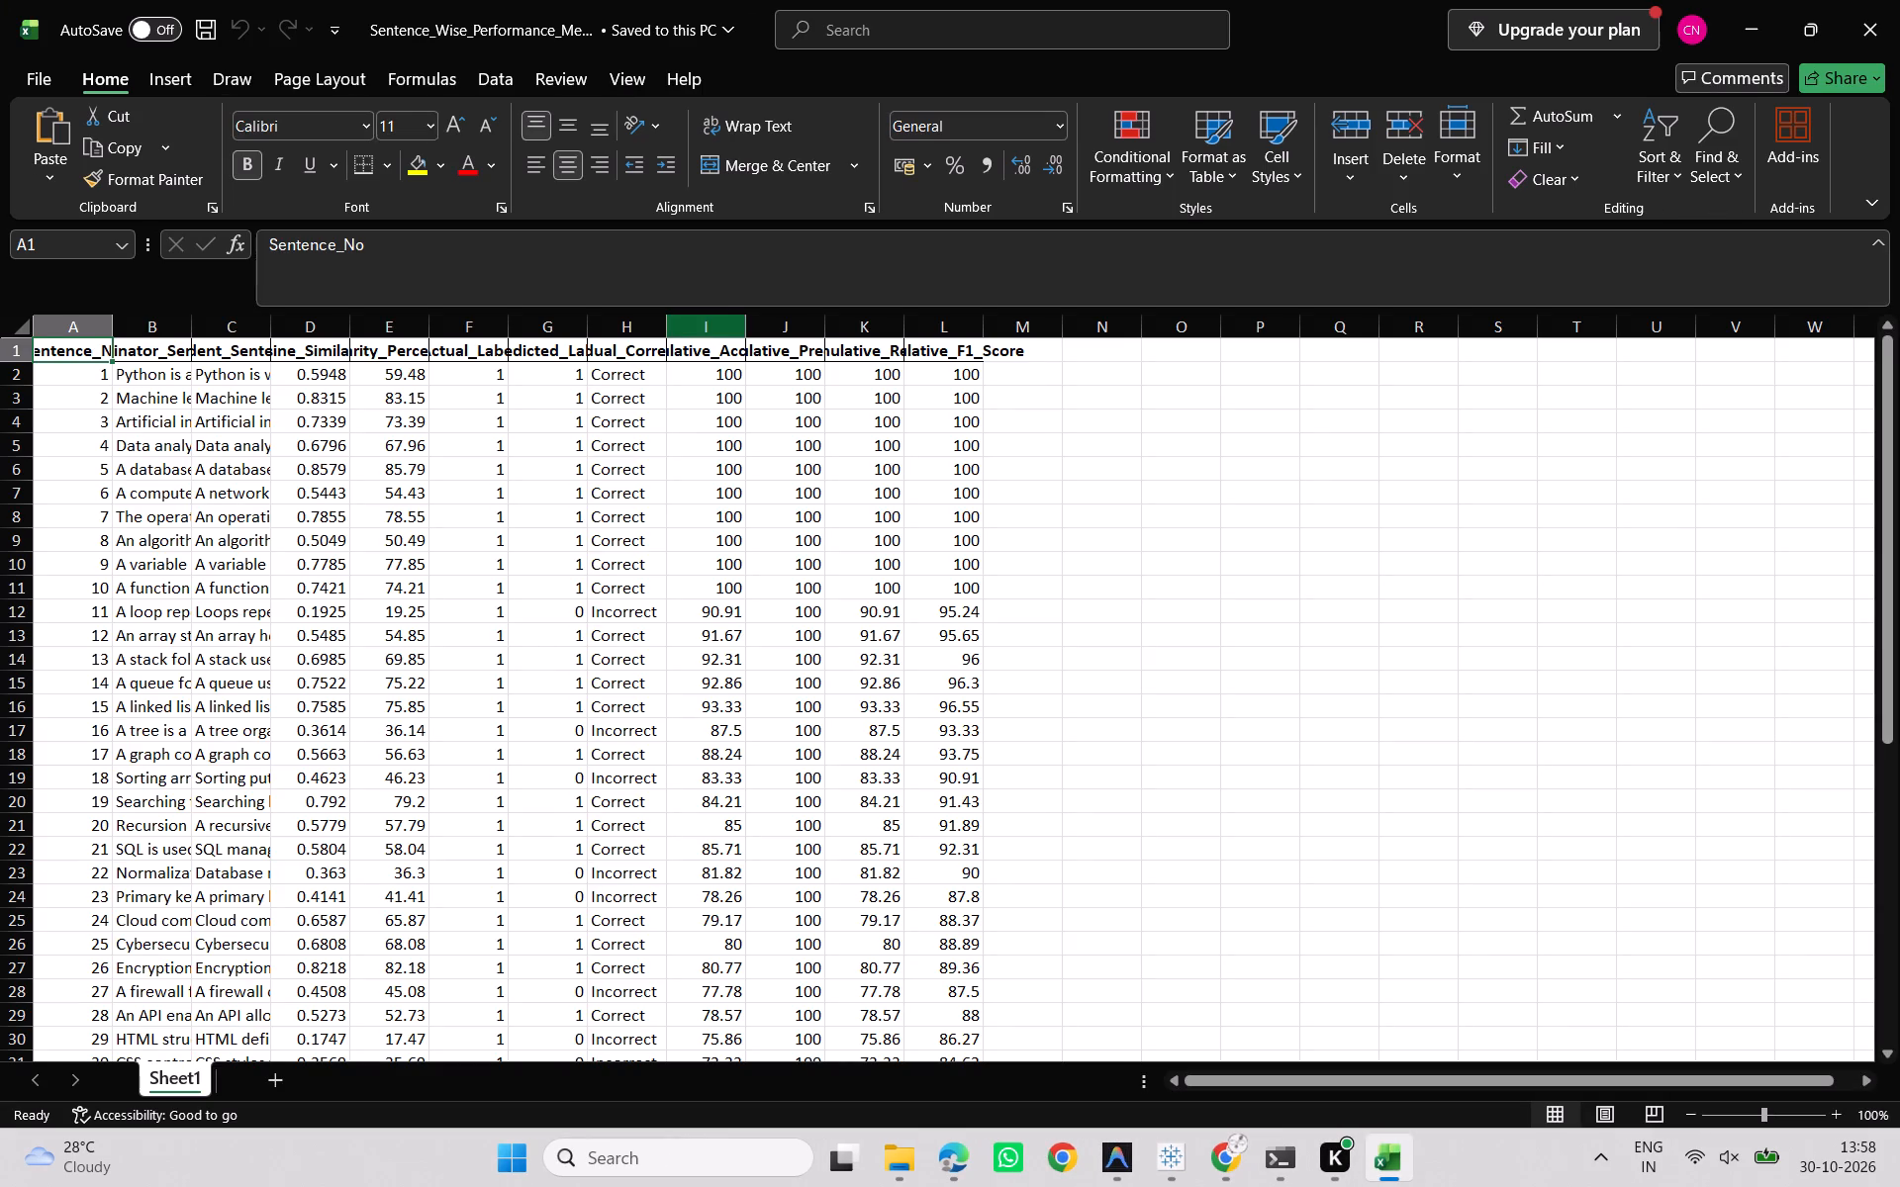
# Widen the Cumulative_Accuracy, Cumulative_Precision, Cumulative_Recall and Cumulative_F1_Score columns so their full headers are readable.
pyautogui.moveTo(740, 330); pyautogui.dragTo(900, 338)
pyautogui.moveTo(983, 332); pyautogui.dragTo(1037, 332)
pyautogui.moveTo(1029, 333); pyautogui.dragTo(1077, 333)
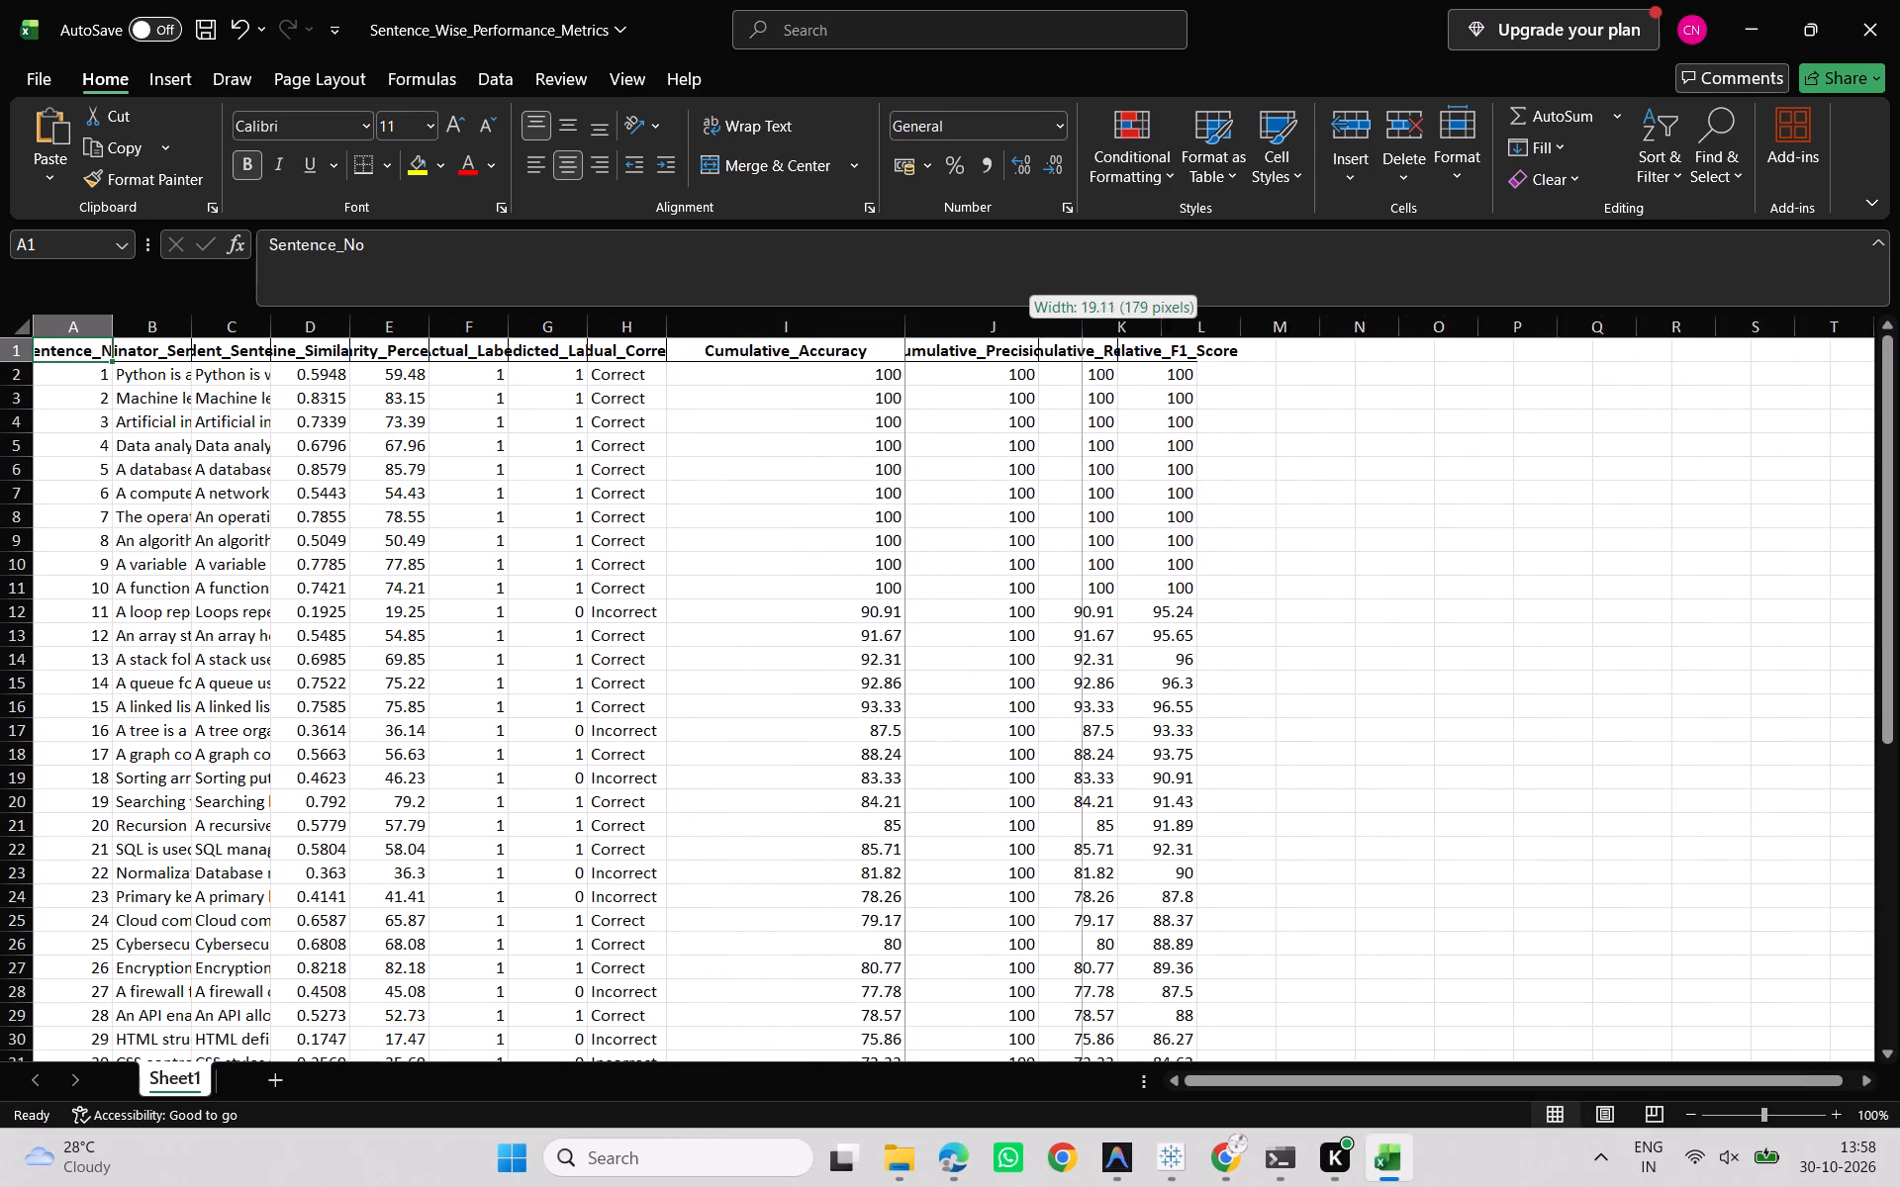
pyautogui.moveTo(1077, 333); pyautogui.dragTo(1144, 333)
pyautogui.moveTo(1235, 332); pyautogui.dragTo(1385, 330)
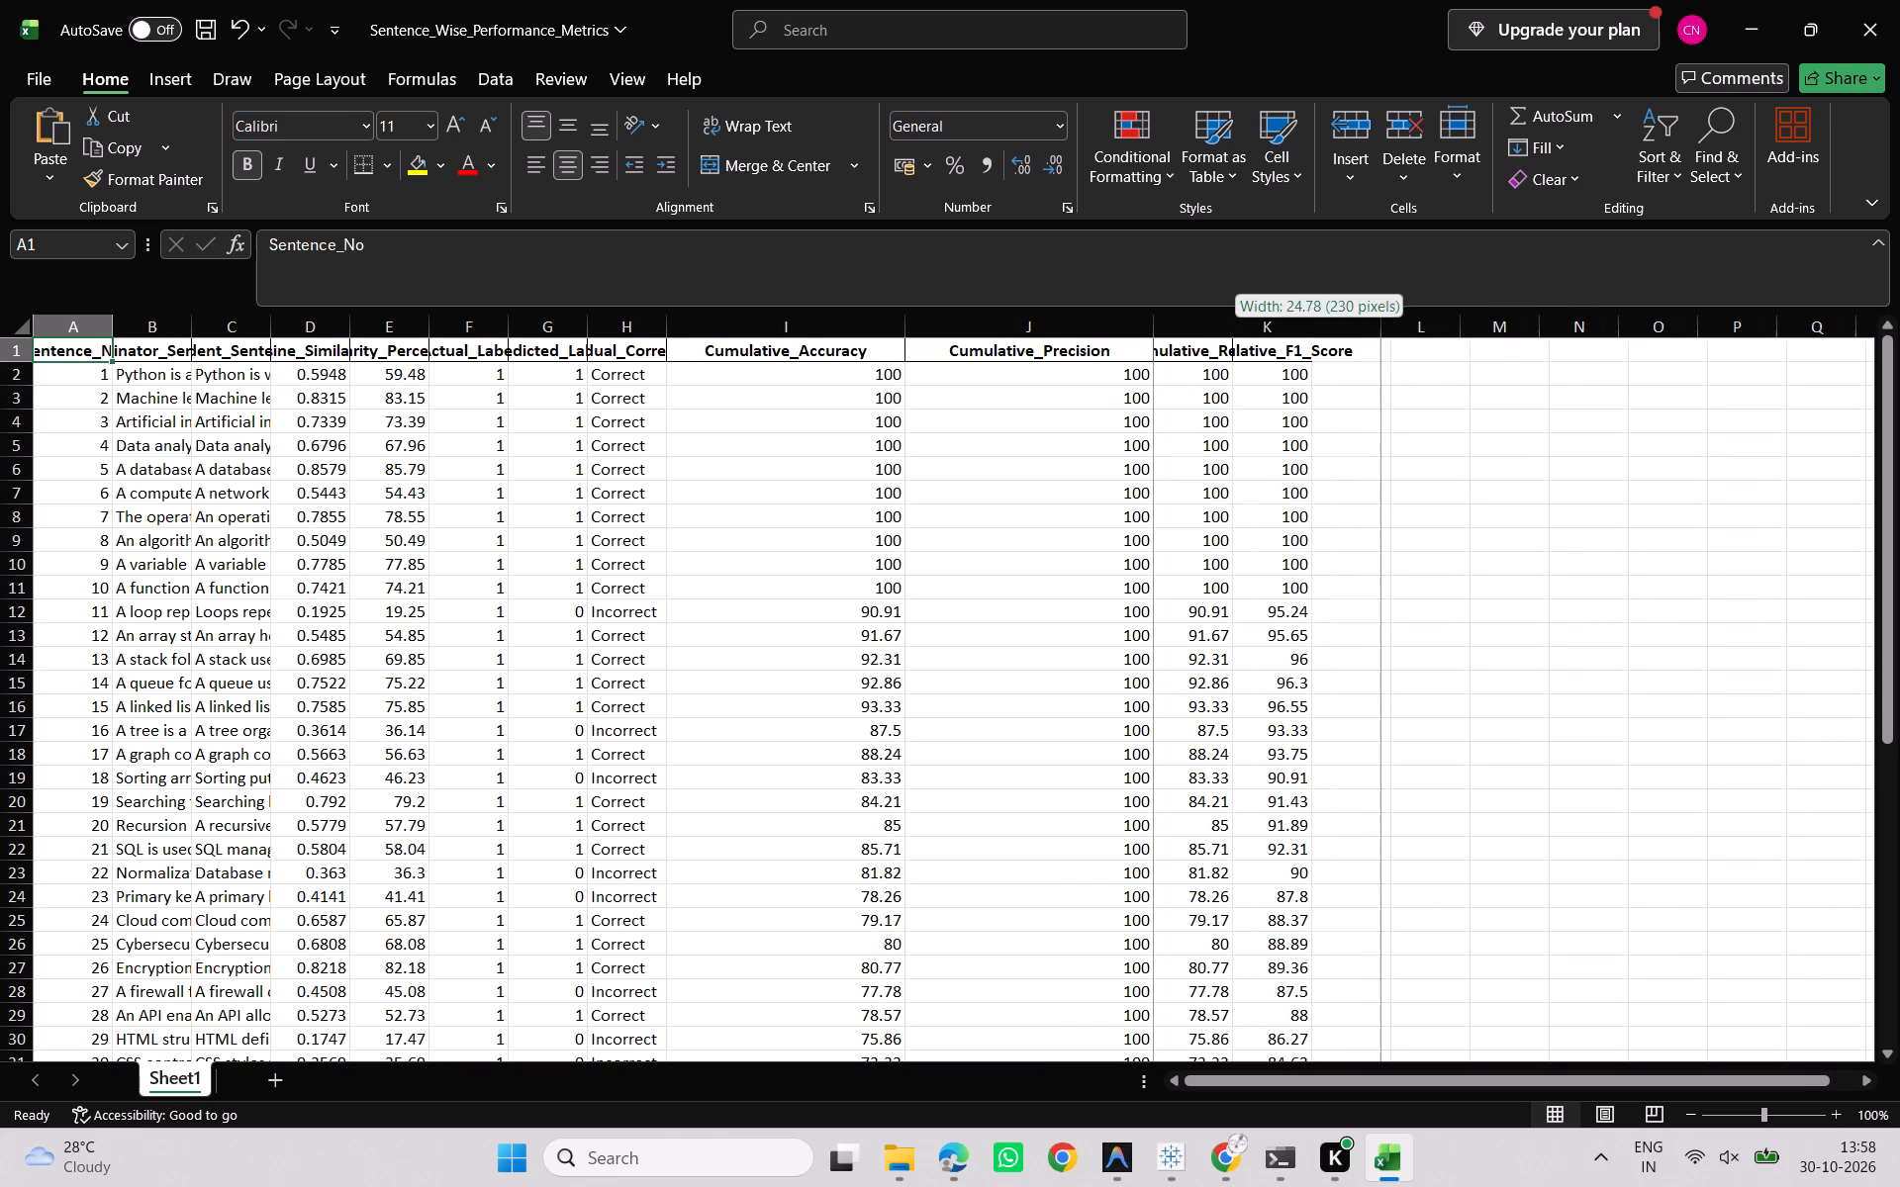
pyautogui.moveTo(1385, 330); pyautogui.dragTo(1388, 330)
pyautogui.moveTo(1460, 332); pyautogui.dragTo(1586, 325)
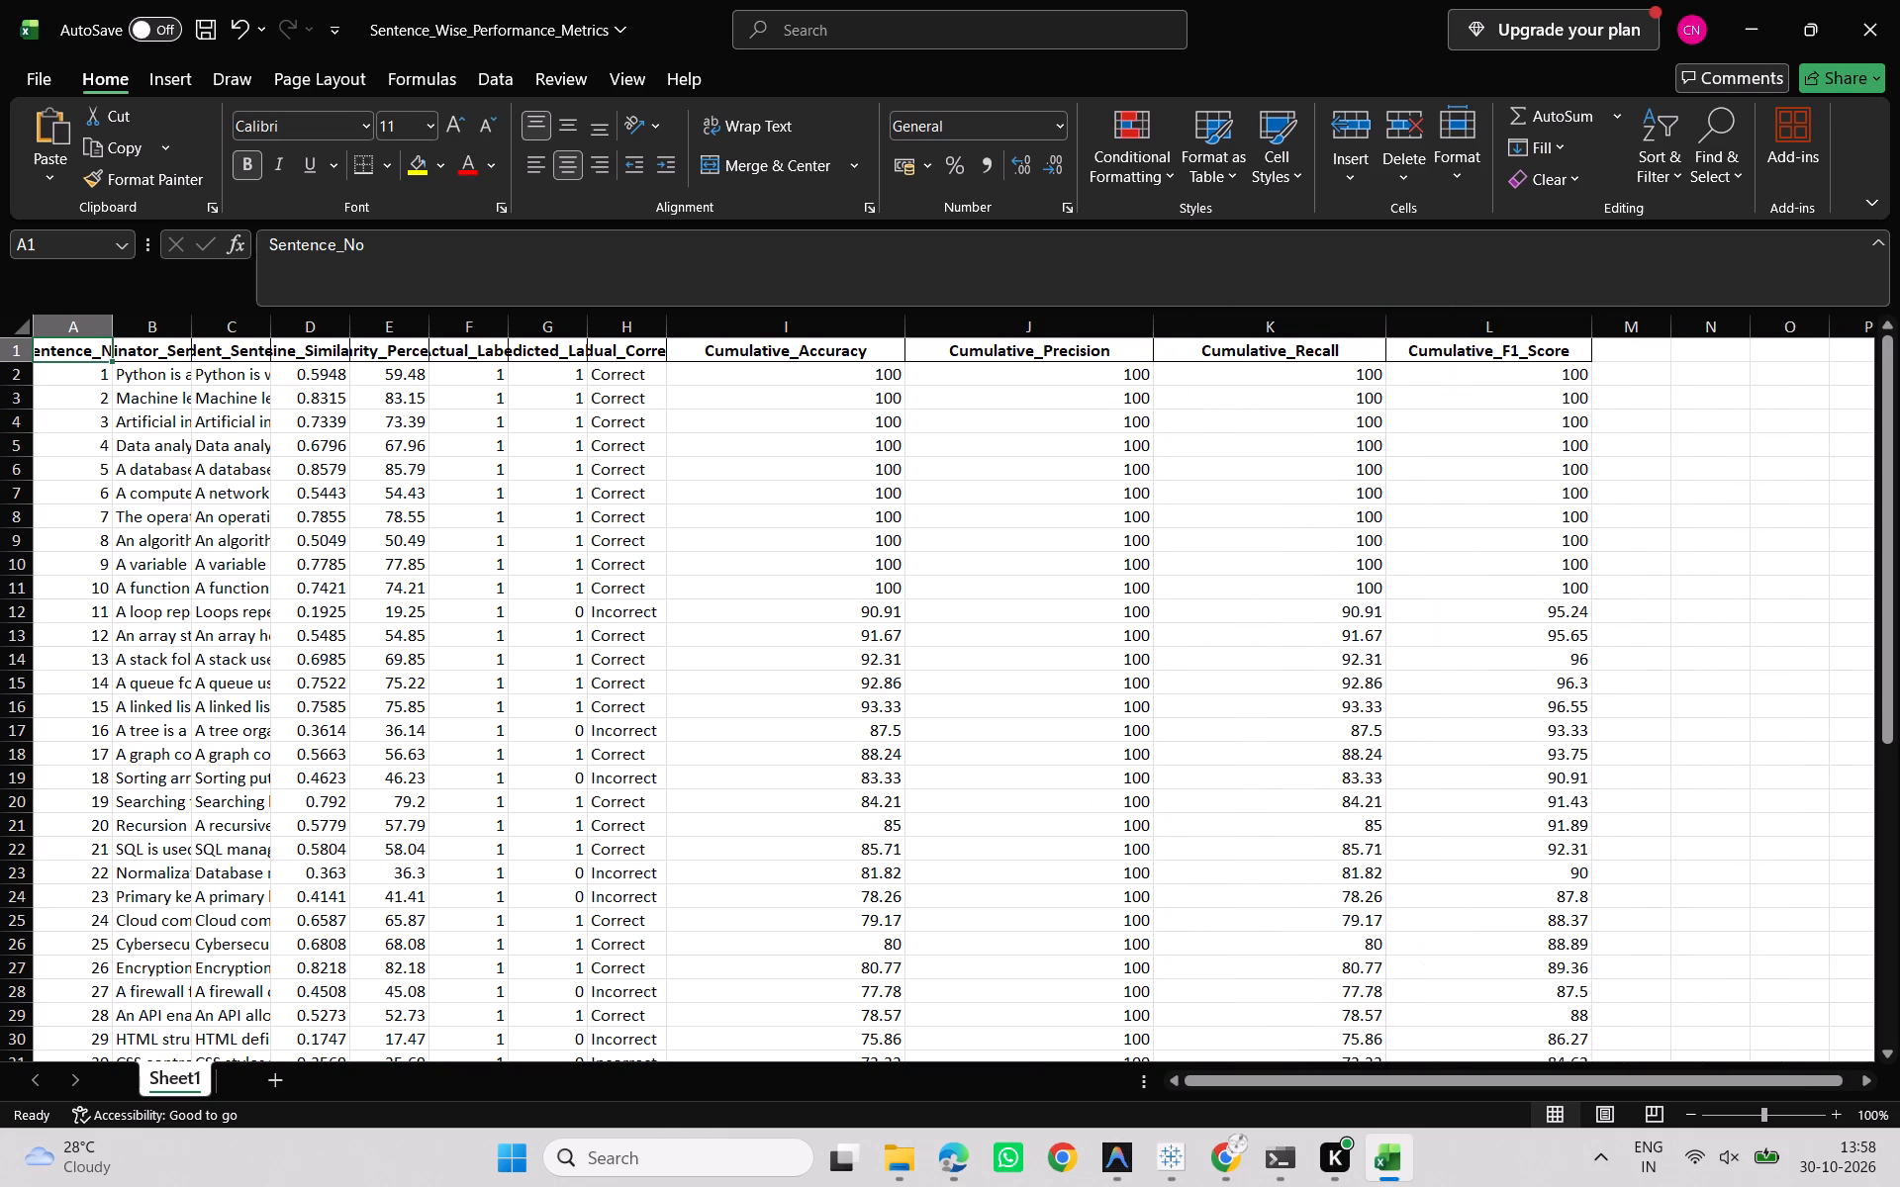
# Examine the per-sentence values in the cumulative accuracy, precision, recall and F1 score columns.
pyautogui.scroll(-2, 915, 558)
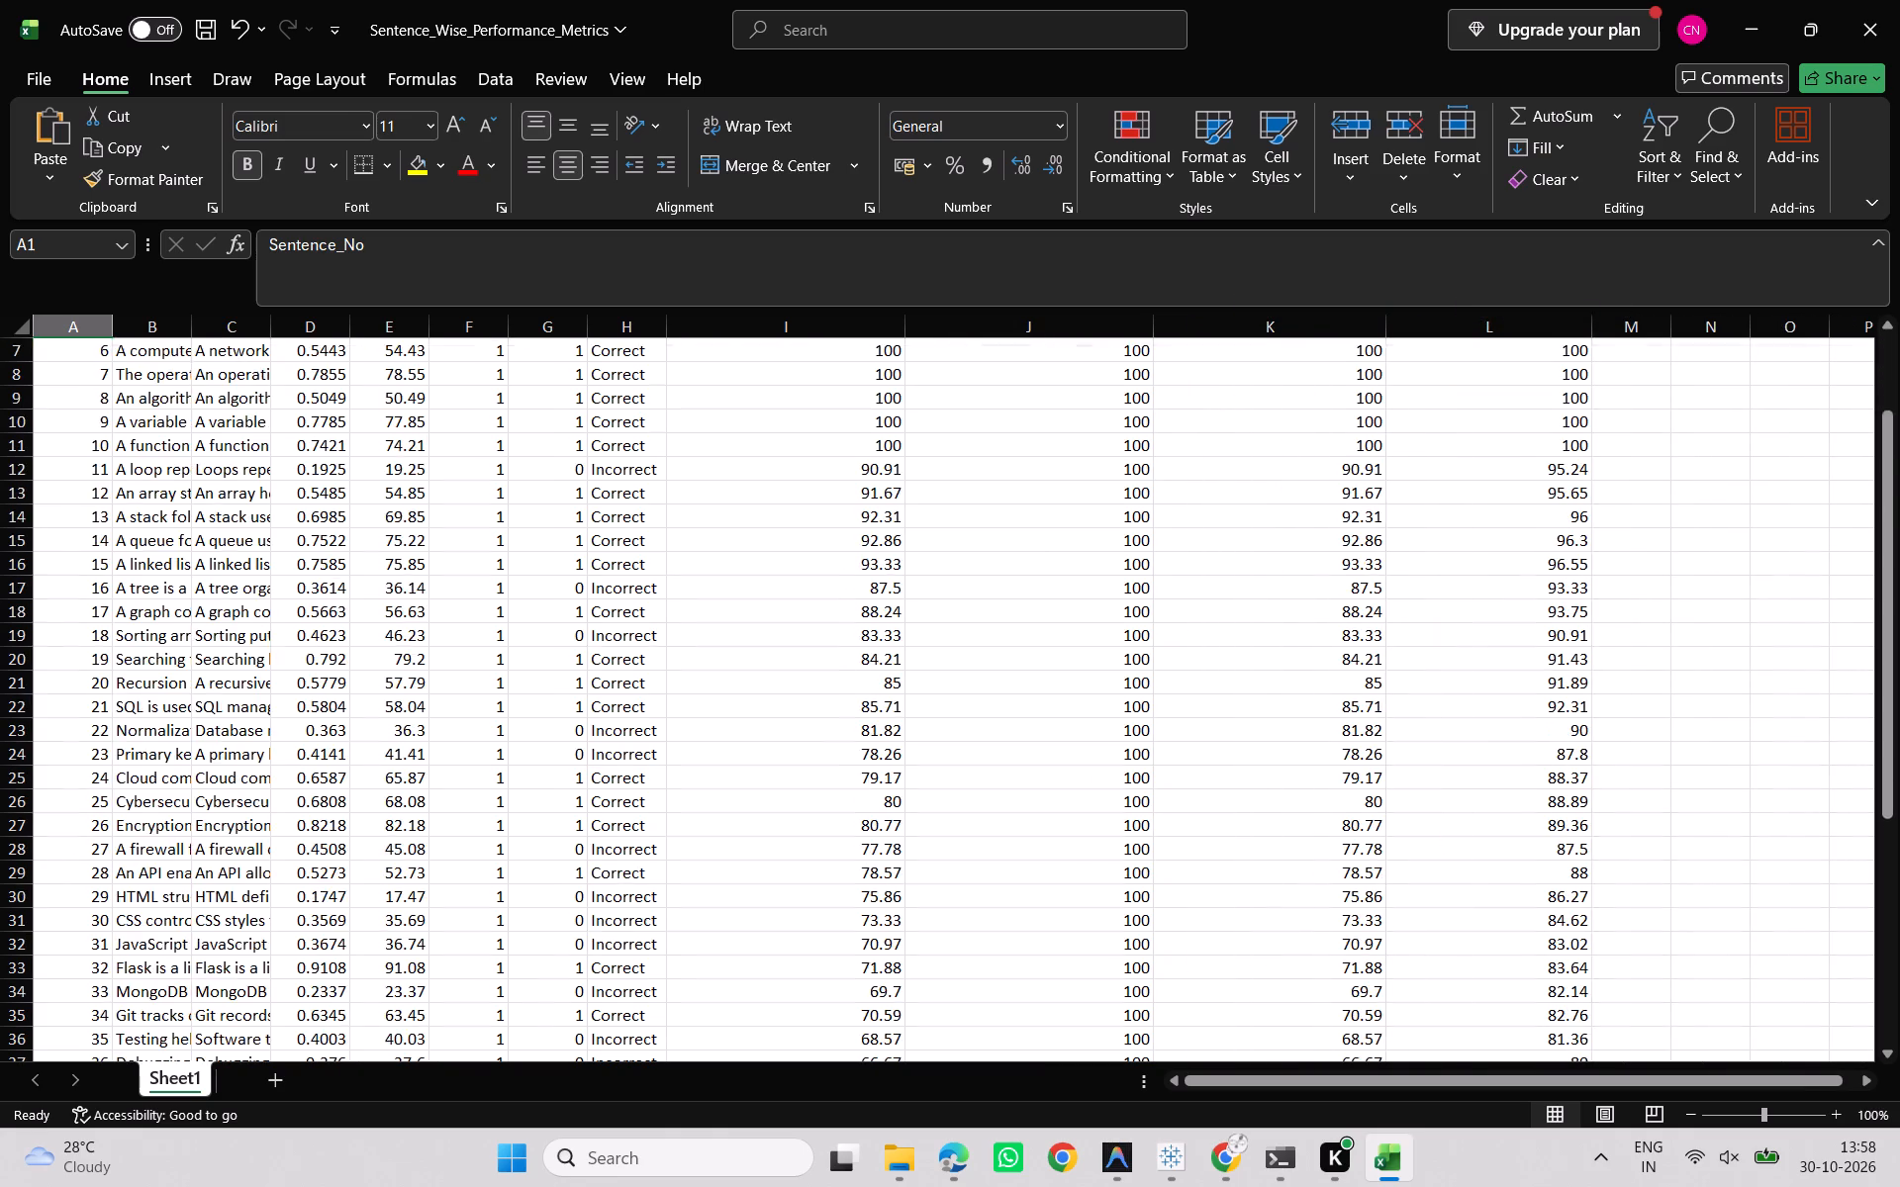
pyautogui.scroll(-1, 915, 574)
pyautogui.scroll(1, 966, 700)
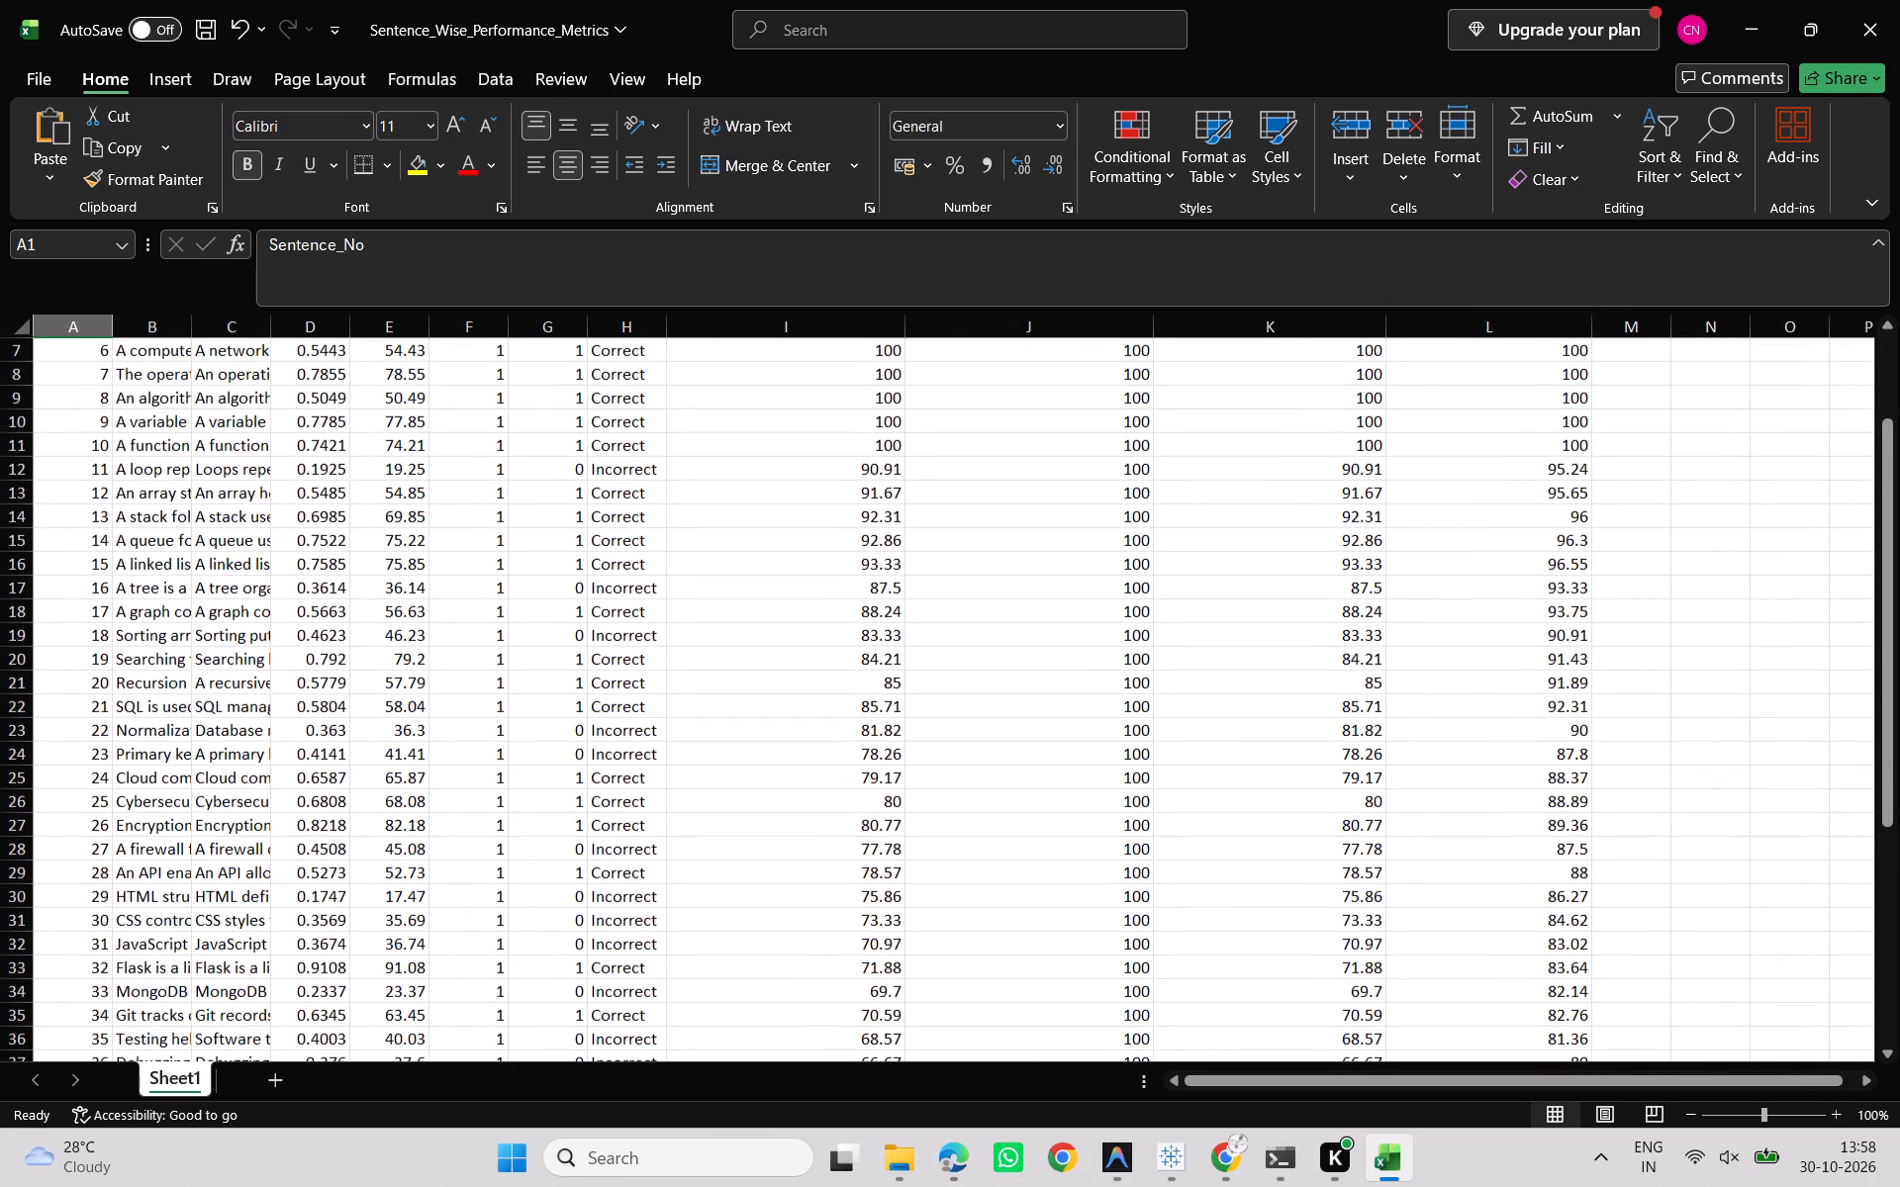
pyautogui.scroll(7, 895, 909)
pyautogui.scroll(-3, 1158, 864)
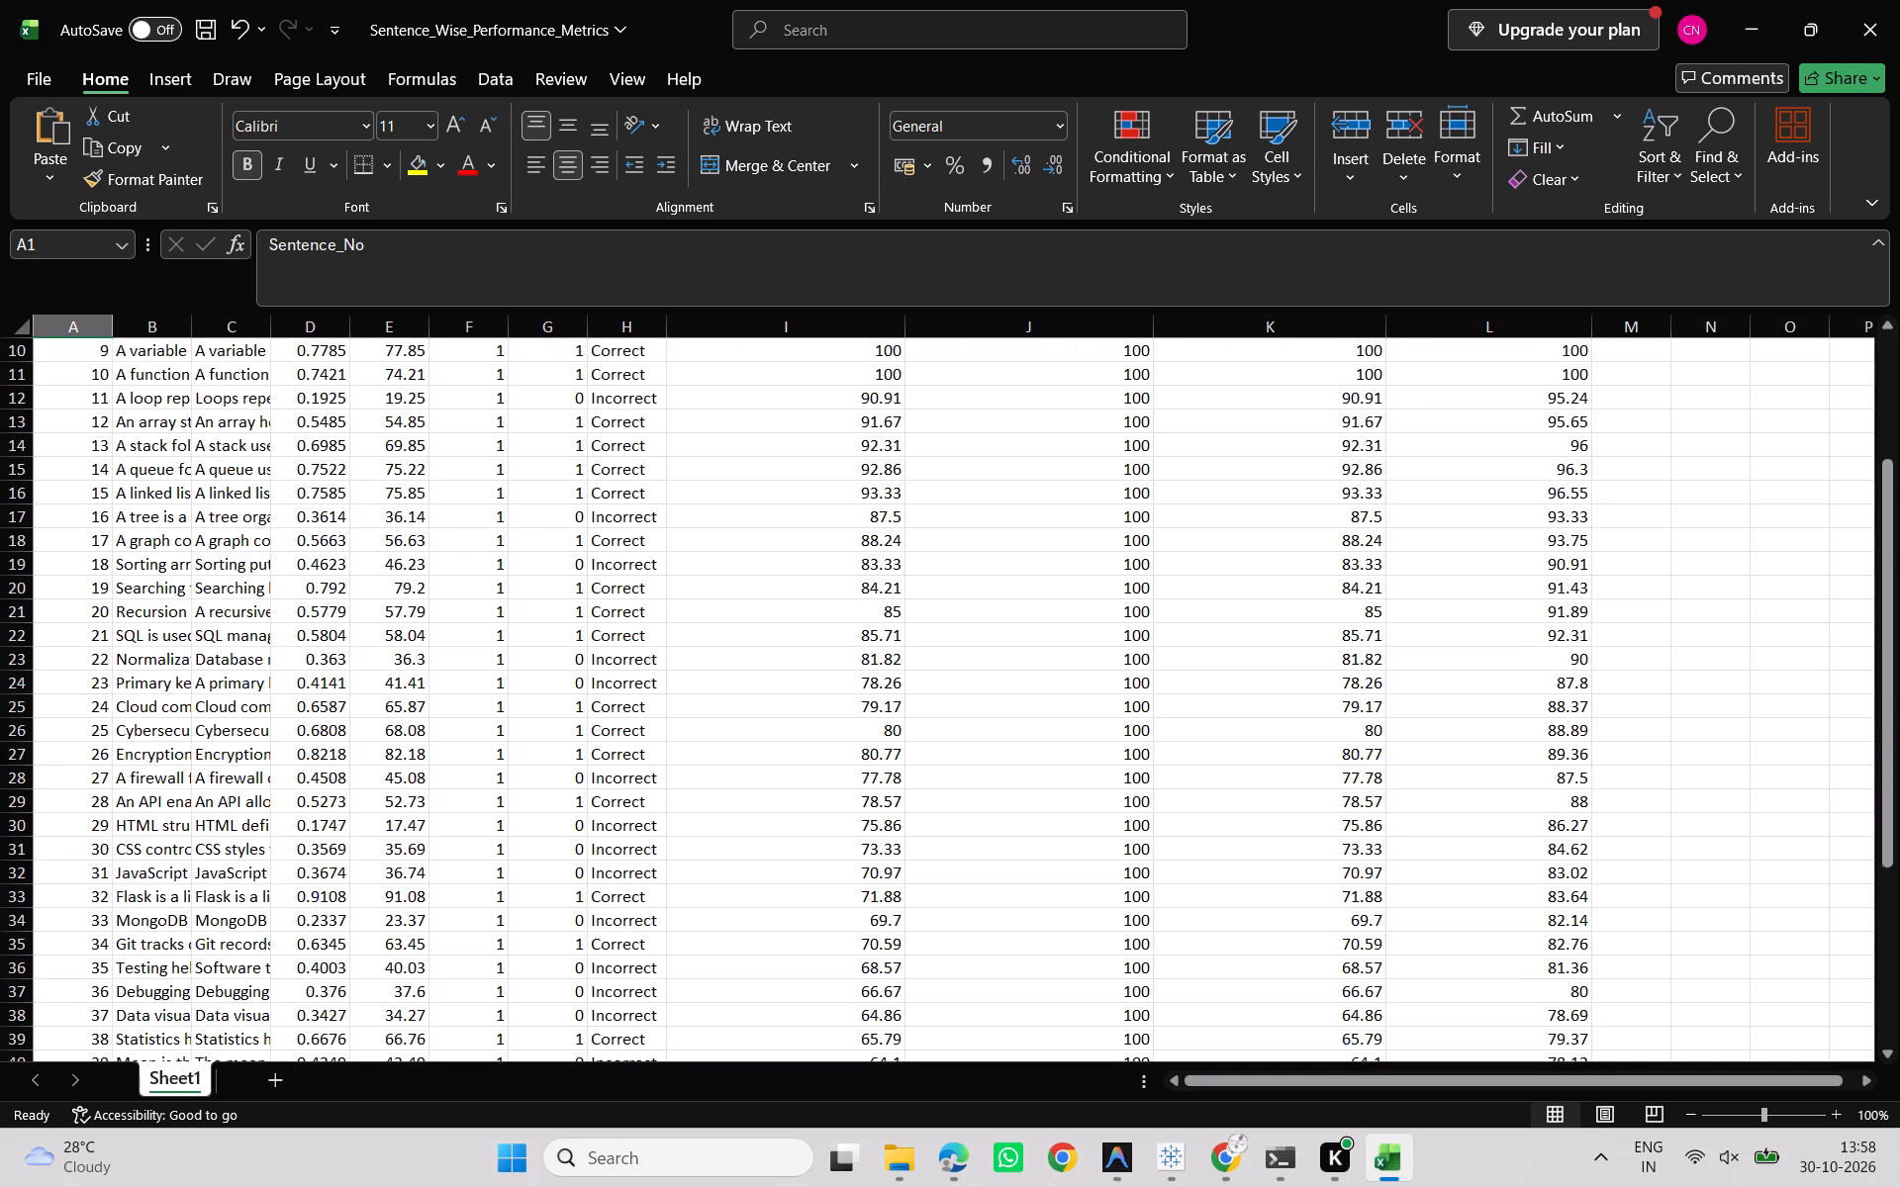
pyautogui.scroll(-5, 1154, 871)
pyautogui.scroll(1, 1132, 870)
pyautogui.scroll(-6, 1132, 870)
pyautogui.scroll(12, 1119, 867)
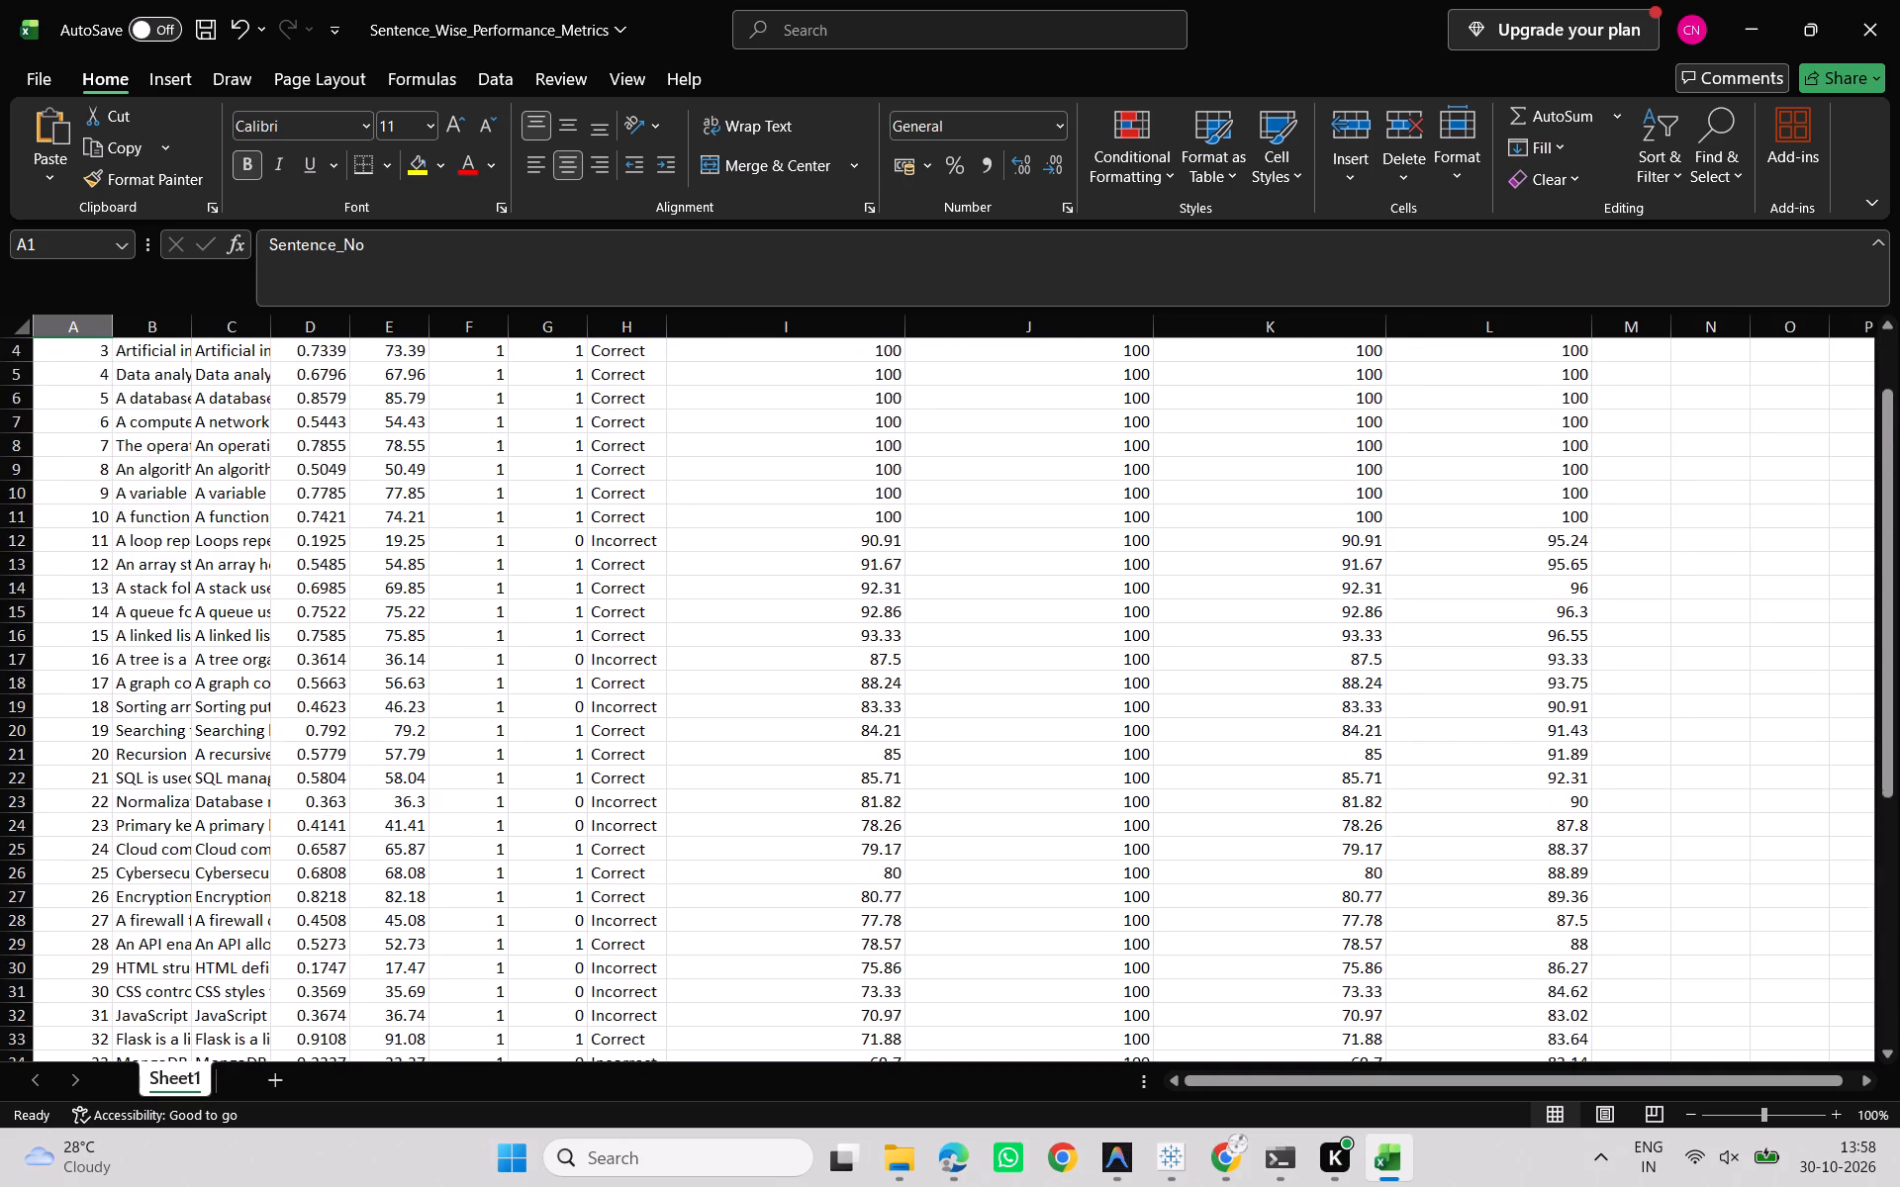
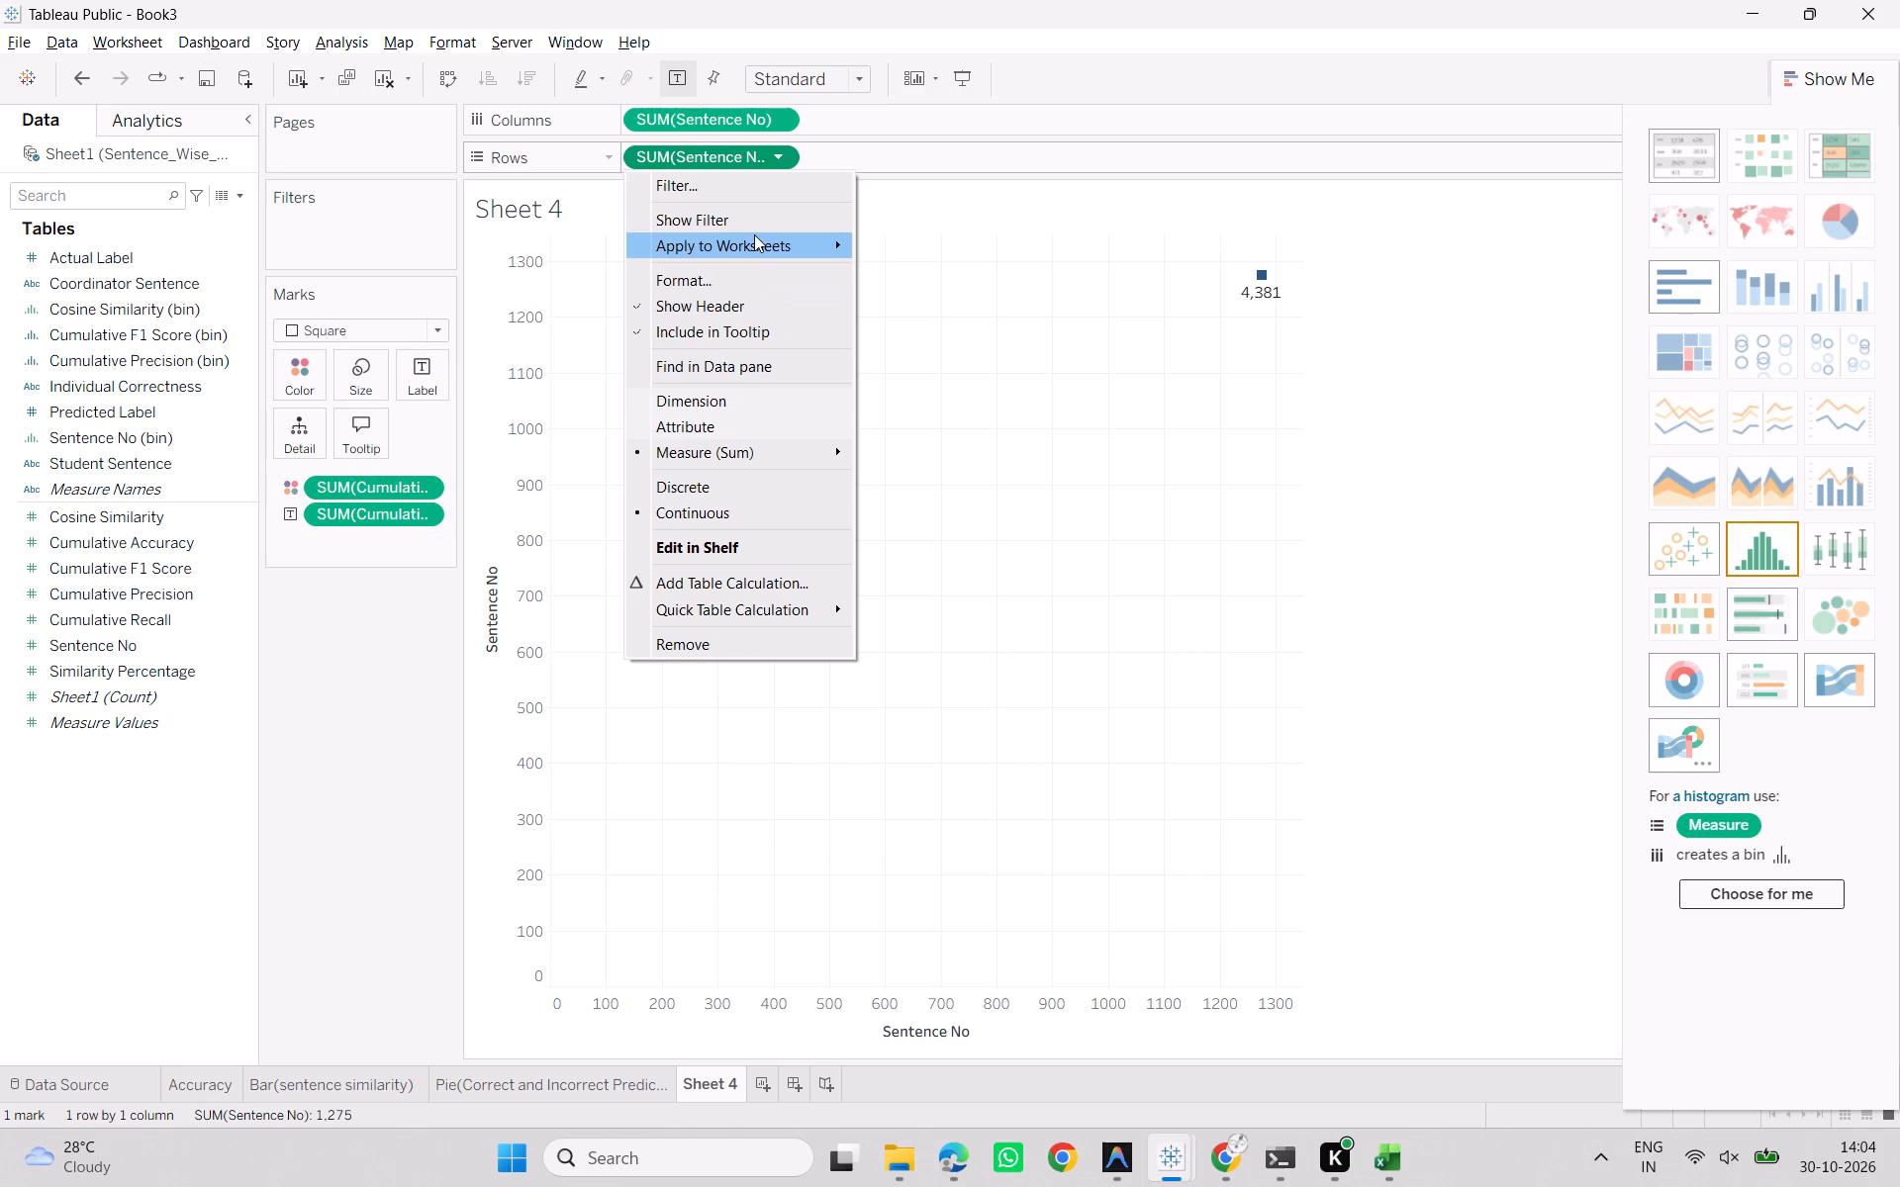
pyautogui.click(723, 489)
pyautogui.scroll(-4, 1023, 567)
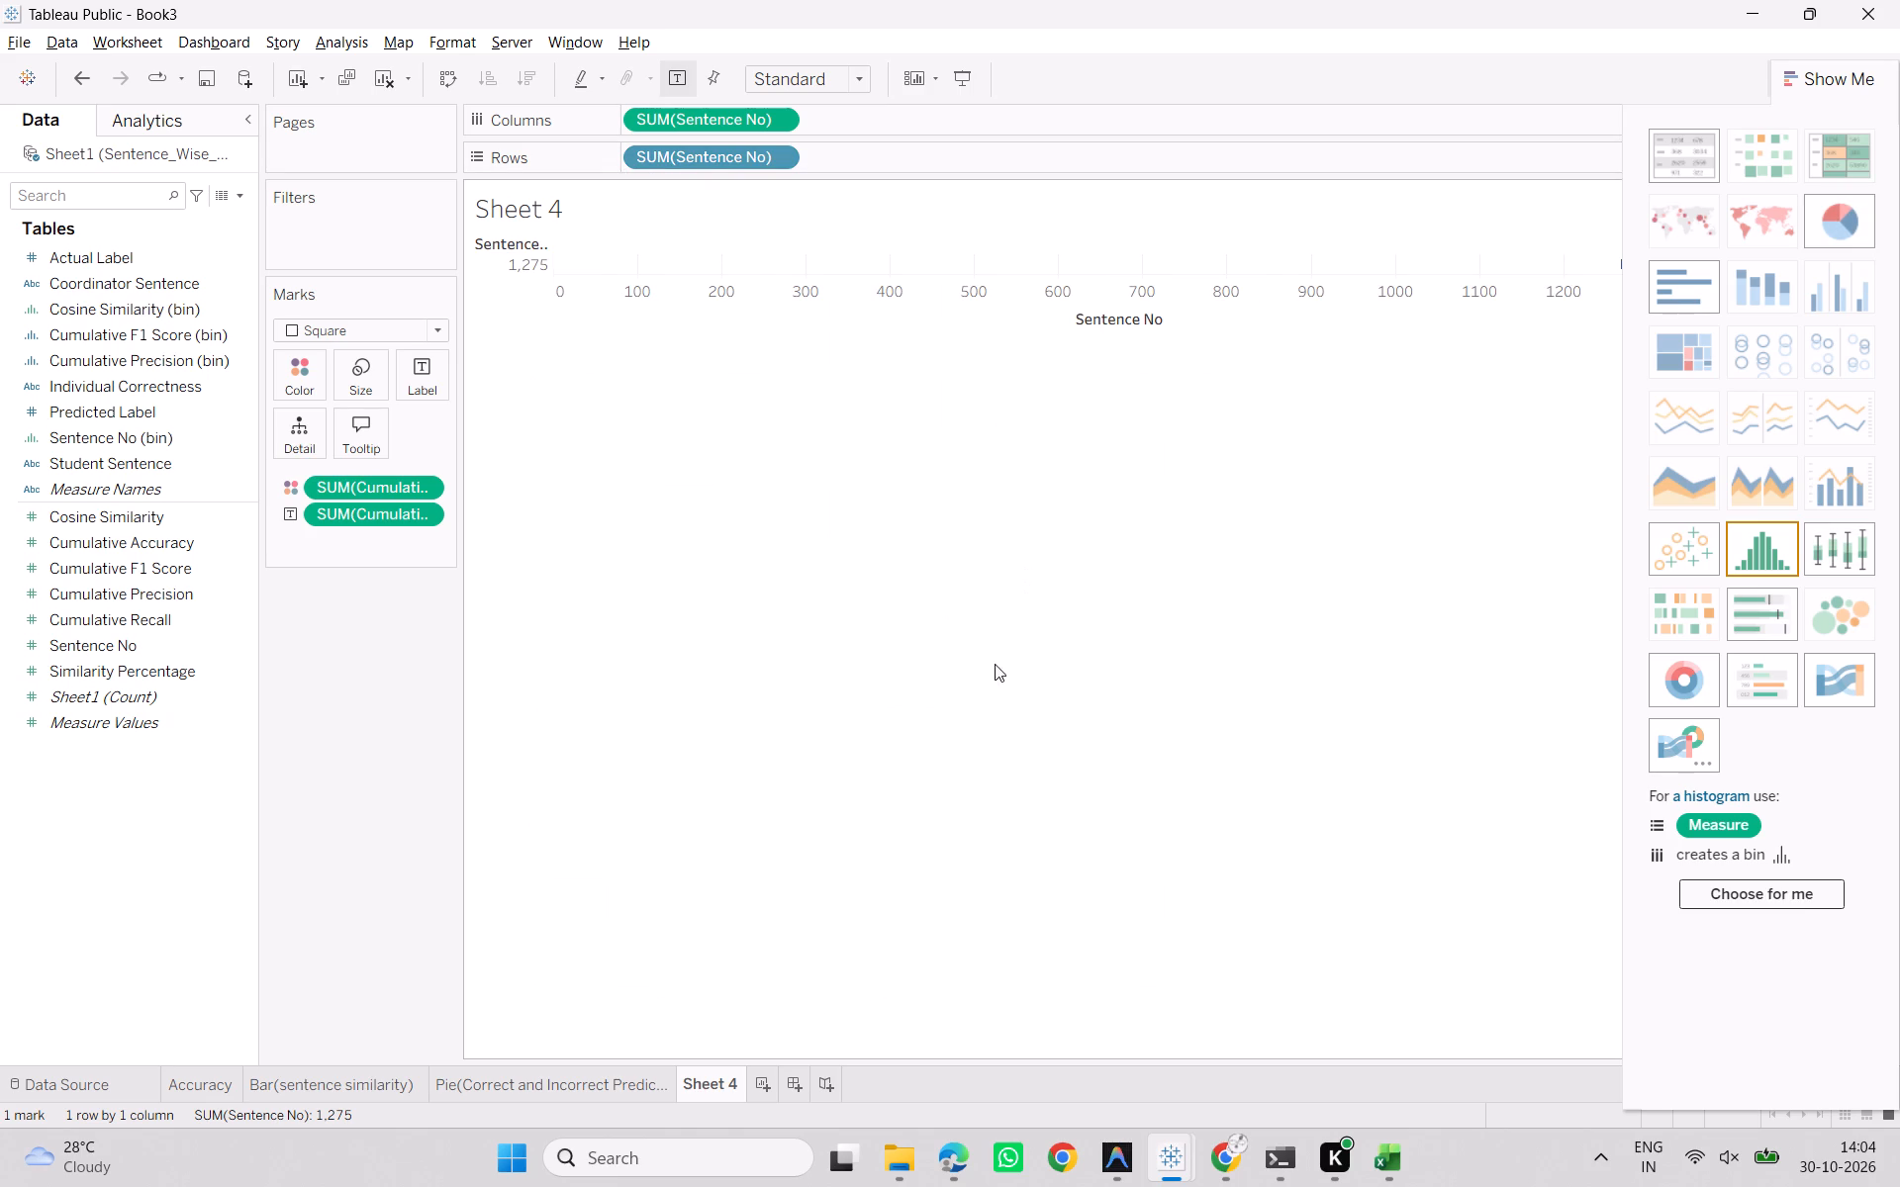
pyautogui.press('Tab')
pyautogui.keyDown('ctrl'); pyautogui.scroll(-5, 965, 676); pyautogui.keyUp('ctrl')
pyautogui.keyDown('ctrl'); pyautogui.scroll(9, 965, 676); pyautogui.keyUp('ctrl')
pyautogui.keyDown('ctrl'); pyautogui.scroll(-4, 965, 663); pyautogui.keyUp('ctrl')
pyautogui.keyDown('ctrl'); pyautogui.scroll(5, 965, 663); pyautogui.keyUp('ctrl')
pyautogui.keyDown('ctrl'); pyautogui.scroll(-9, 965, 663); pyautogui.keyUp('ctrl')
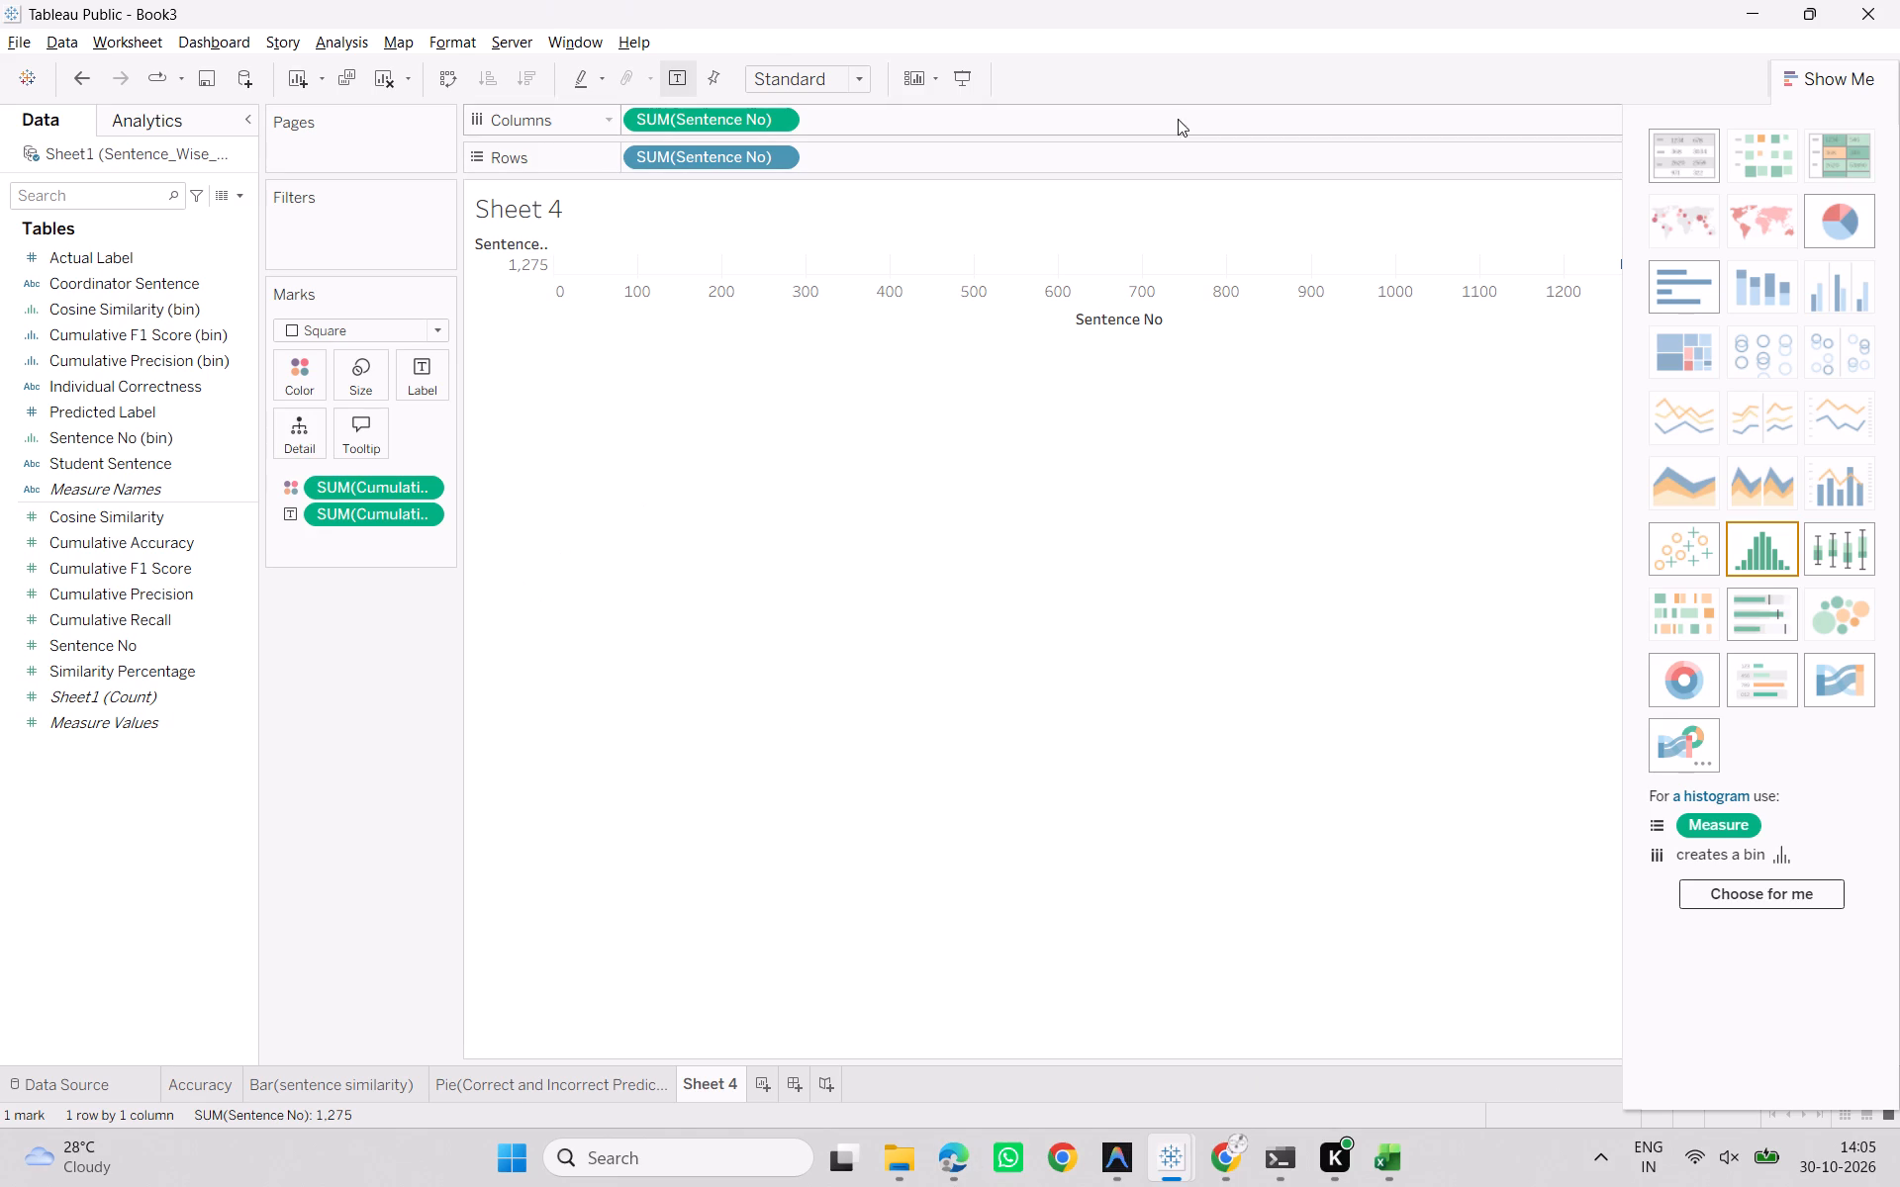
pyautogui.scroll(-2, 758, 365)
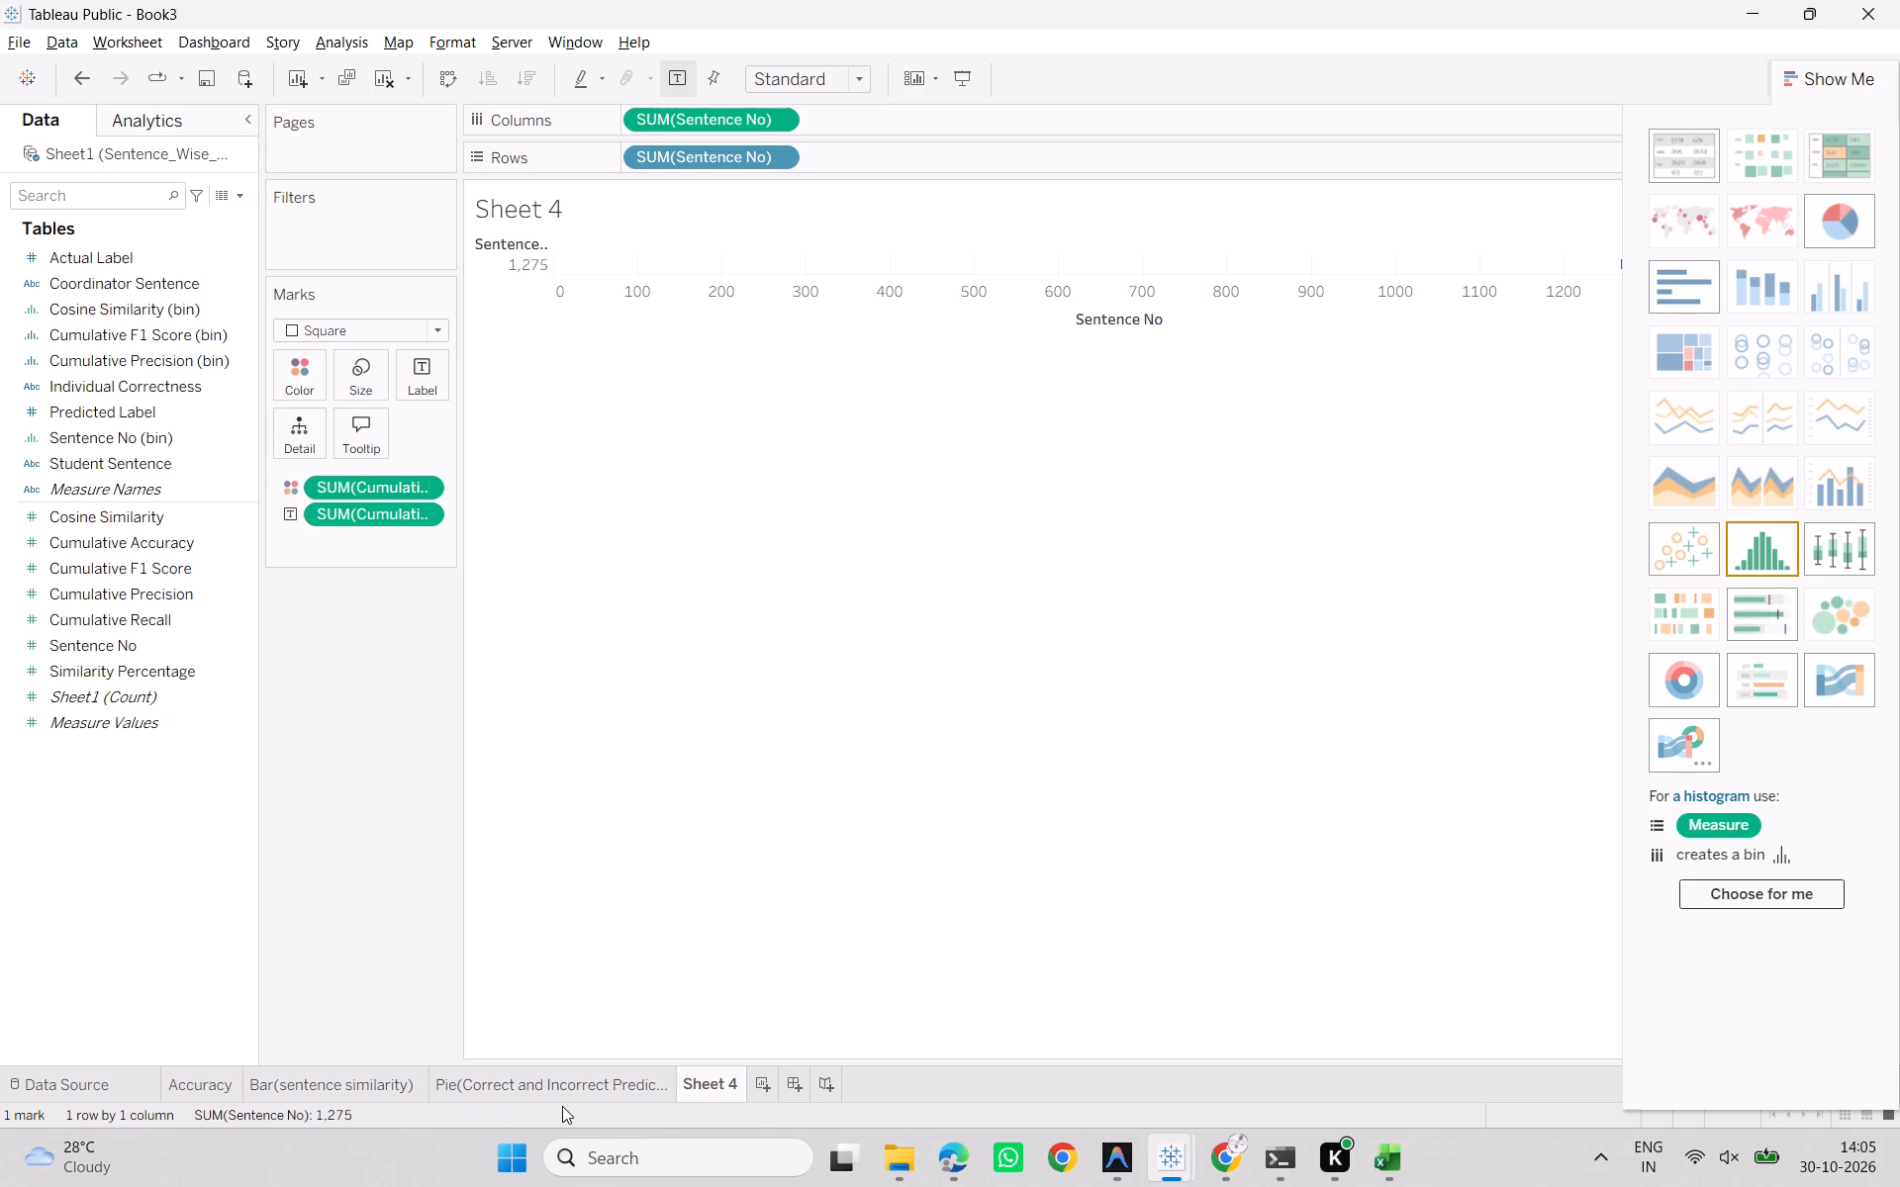
# Replace Sentence No on Columns with the Student Sentence field.
pyautogui.moveTo(89, 474); pyautogui.dragTo(852, 140)
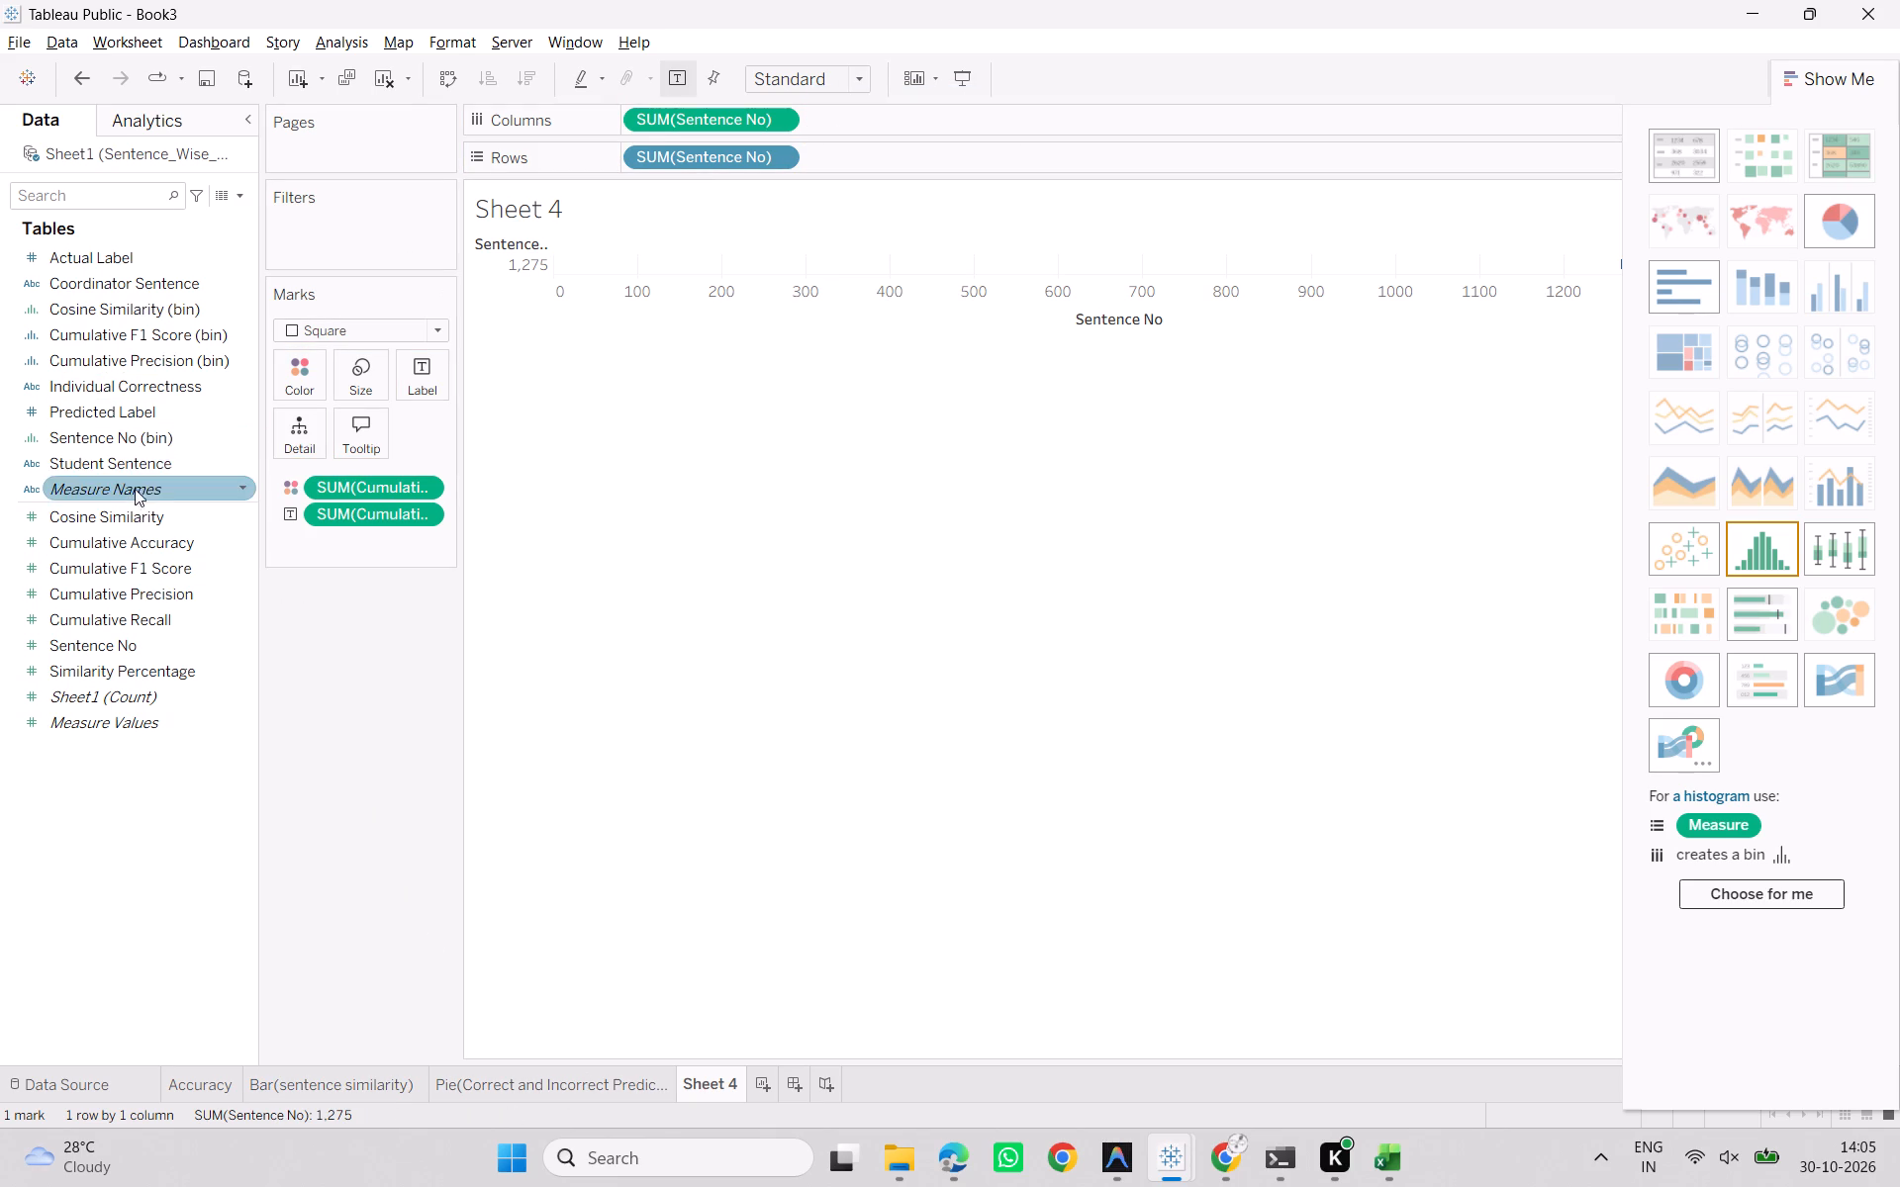
pyautogui.moveTo(142, 470); pyautogui.dragTo(875, 134)
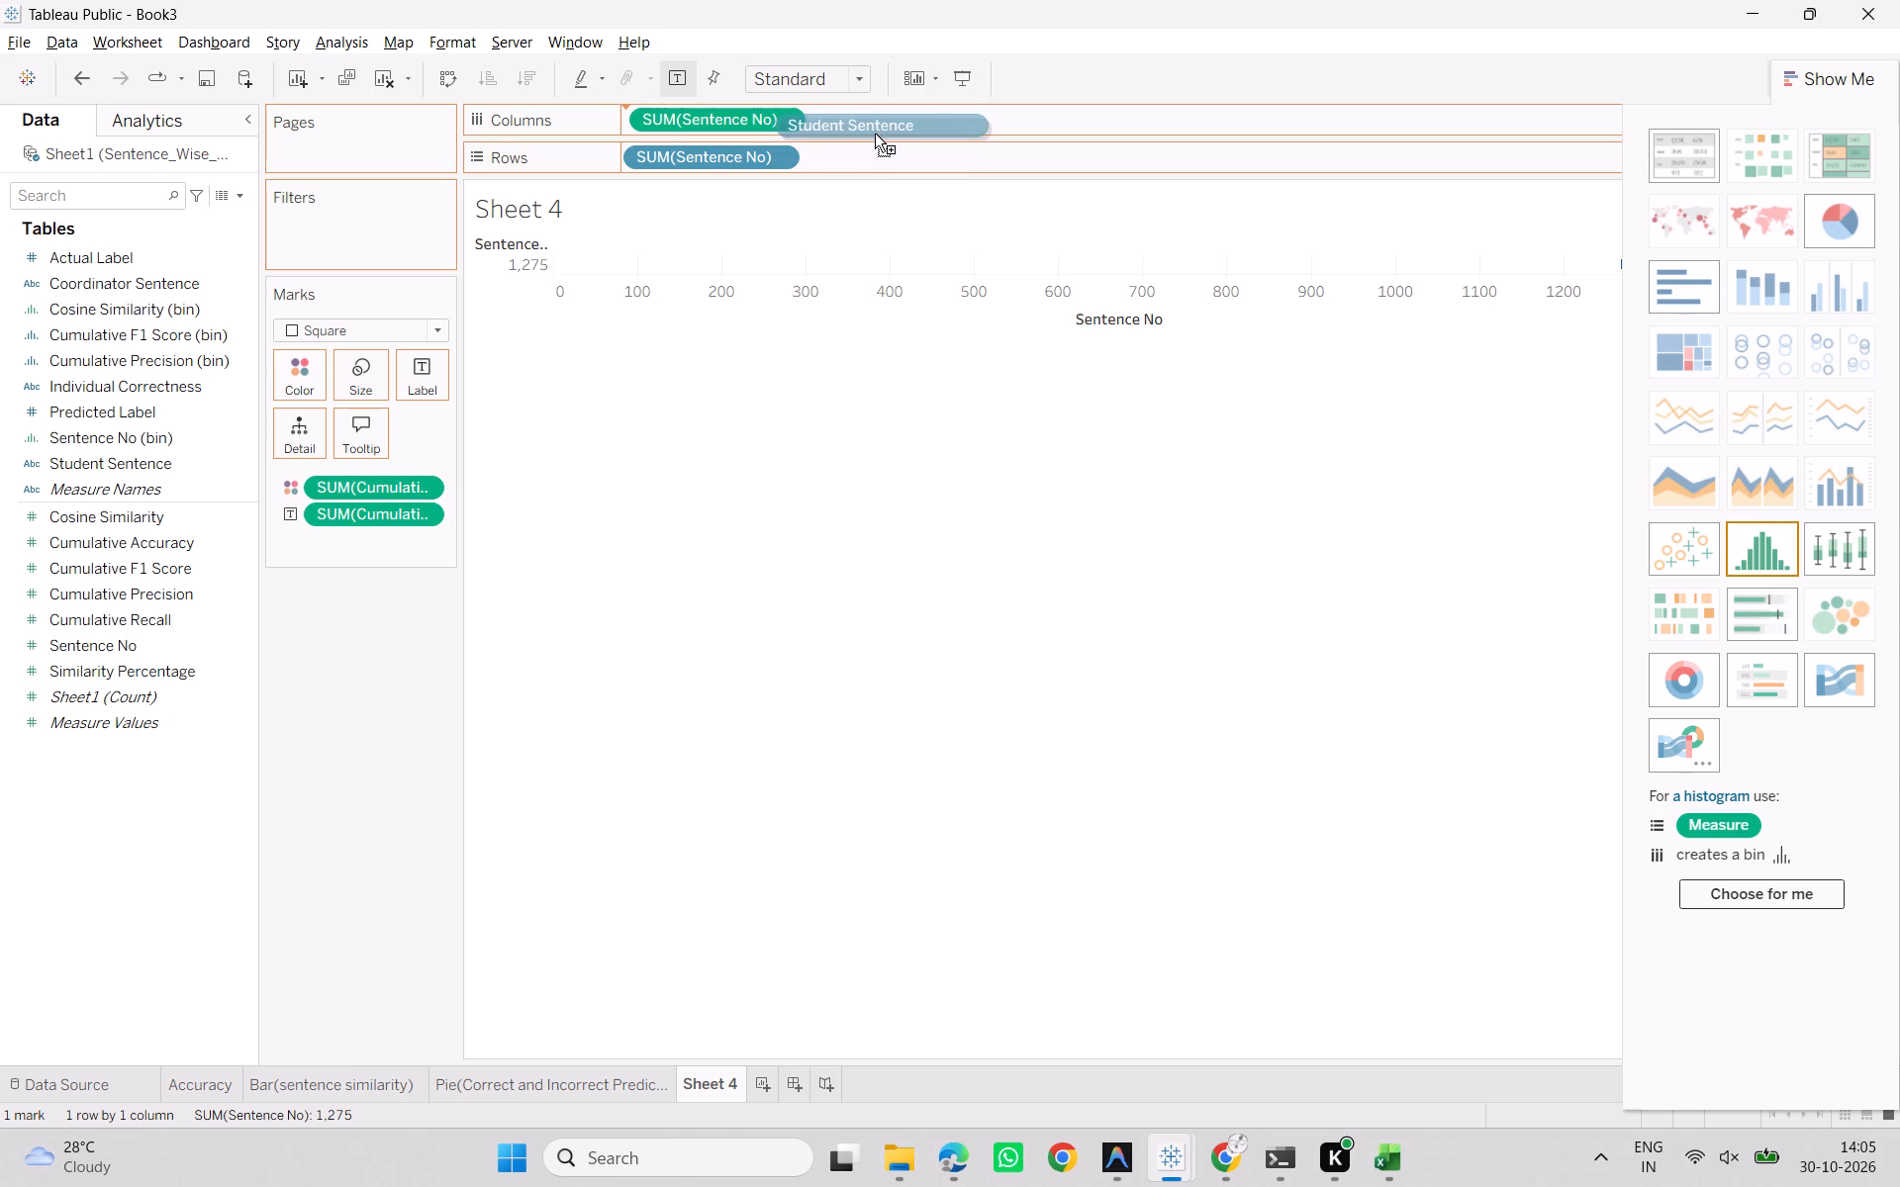
pyautogui.moveTo(875, 134); pyautogui.dragTo(905, 128)
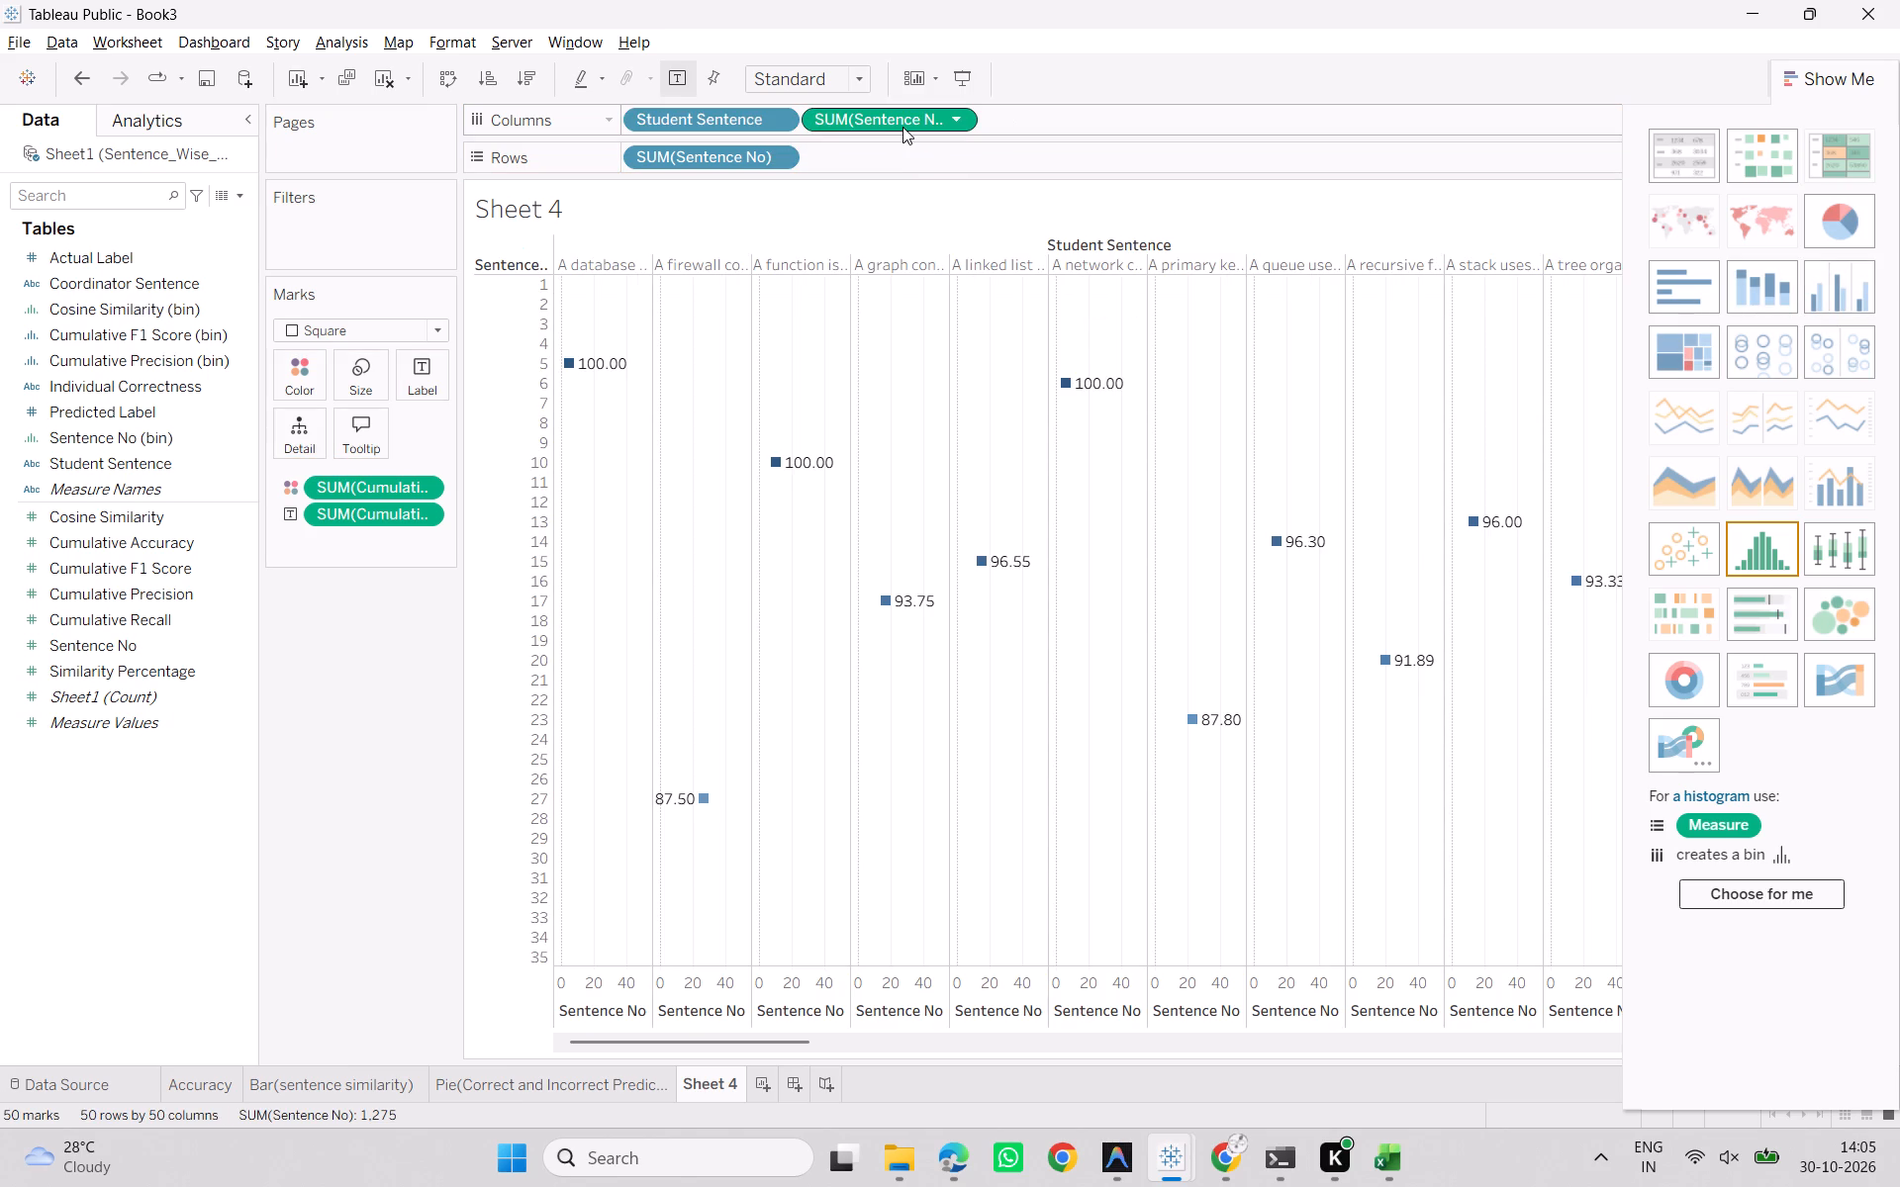
pyautogui.moveTo(900, 127); pyautogui.dragTo(131, 568)
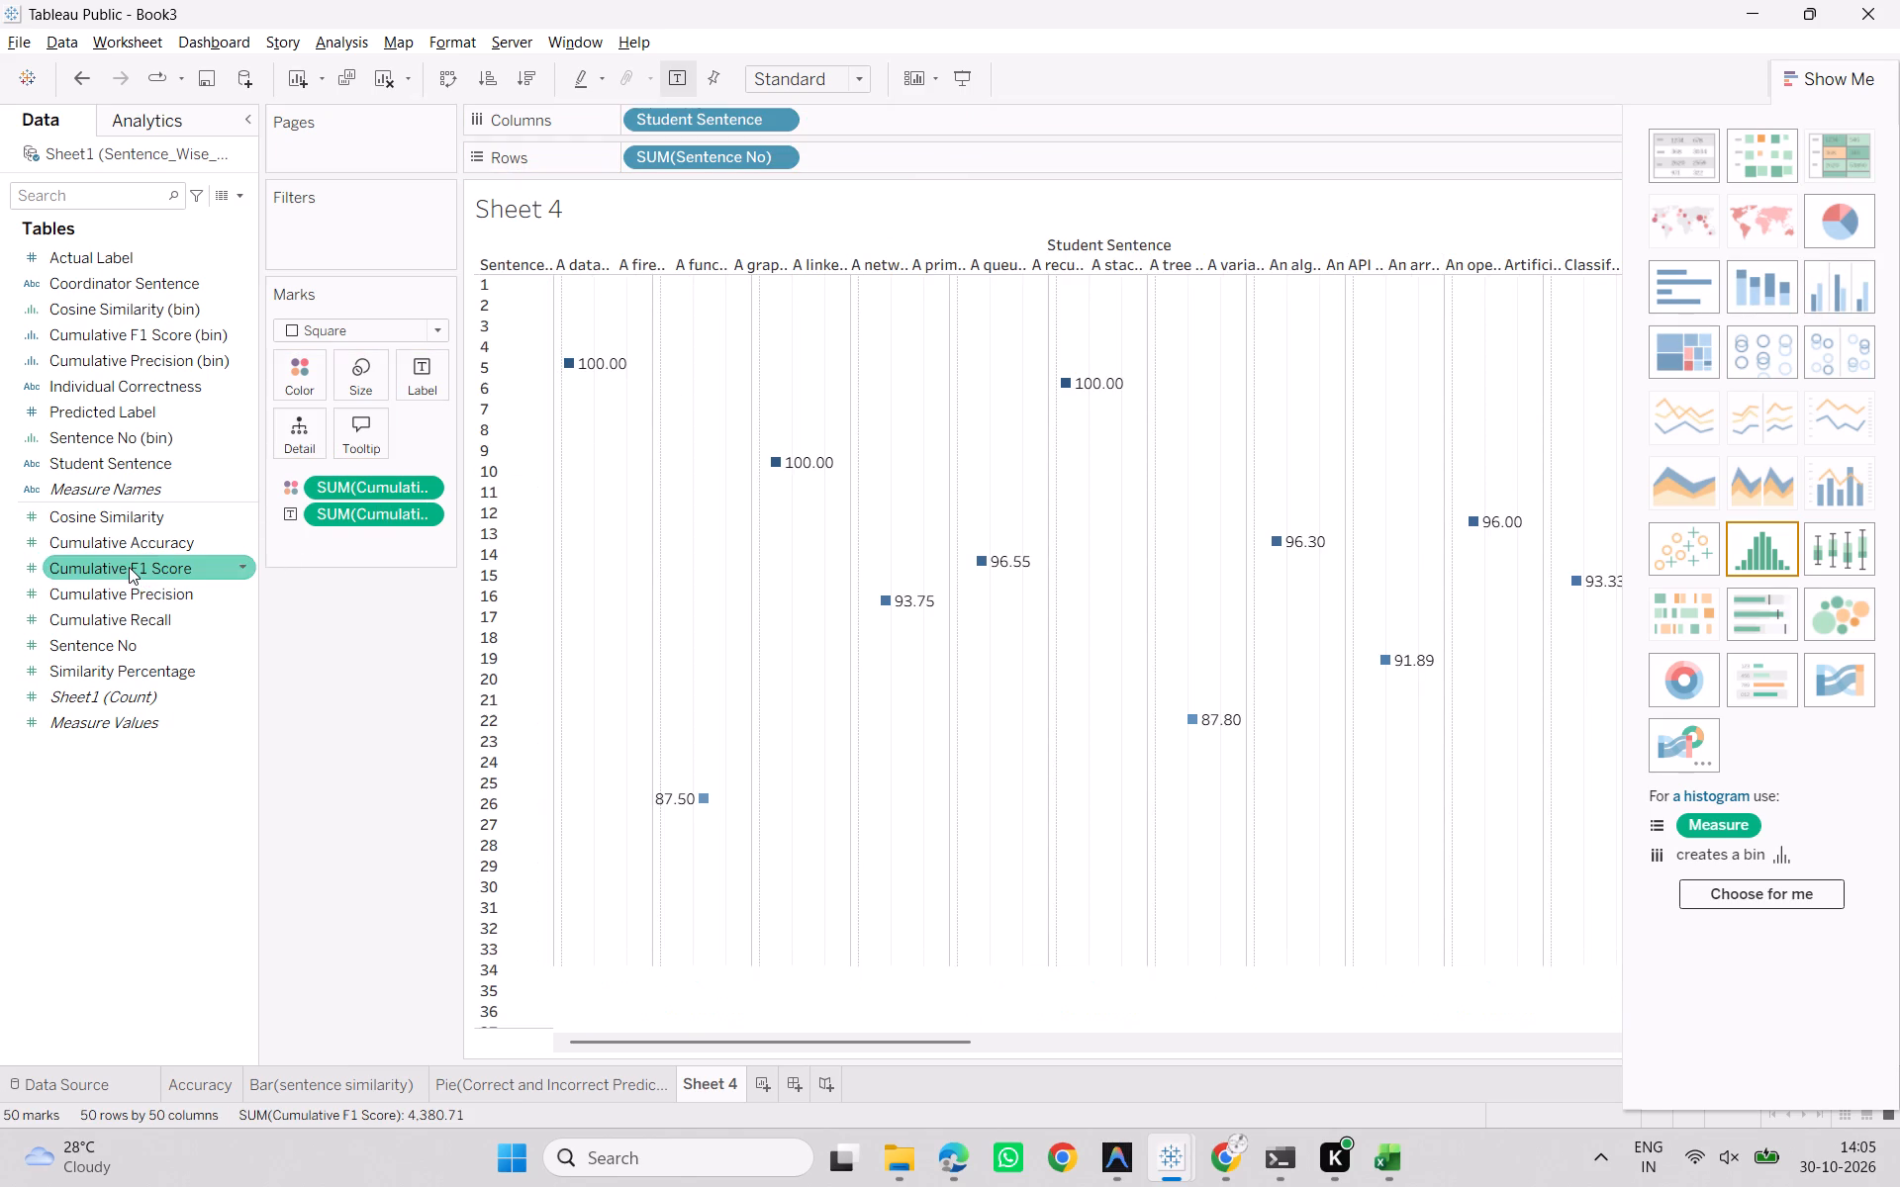
# Delete the heat map worksheet Sheet 4 and add a new blank worksheet in its place.
pyautogui.scroll(-7, 834, 420)
pyautogui.scroll(3, 834, 428)
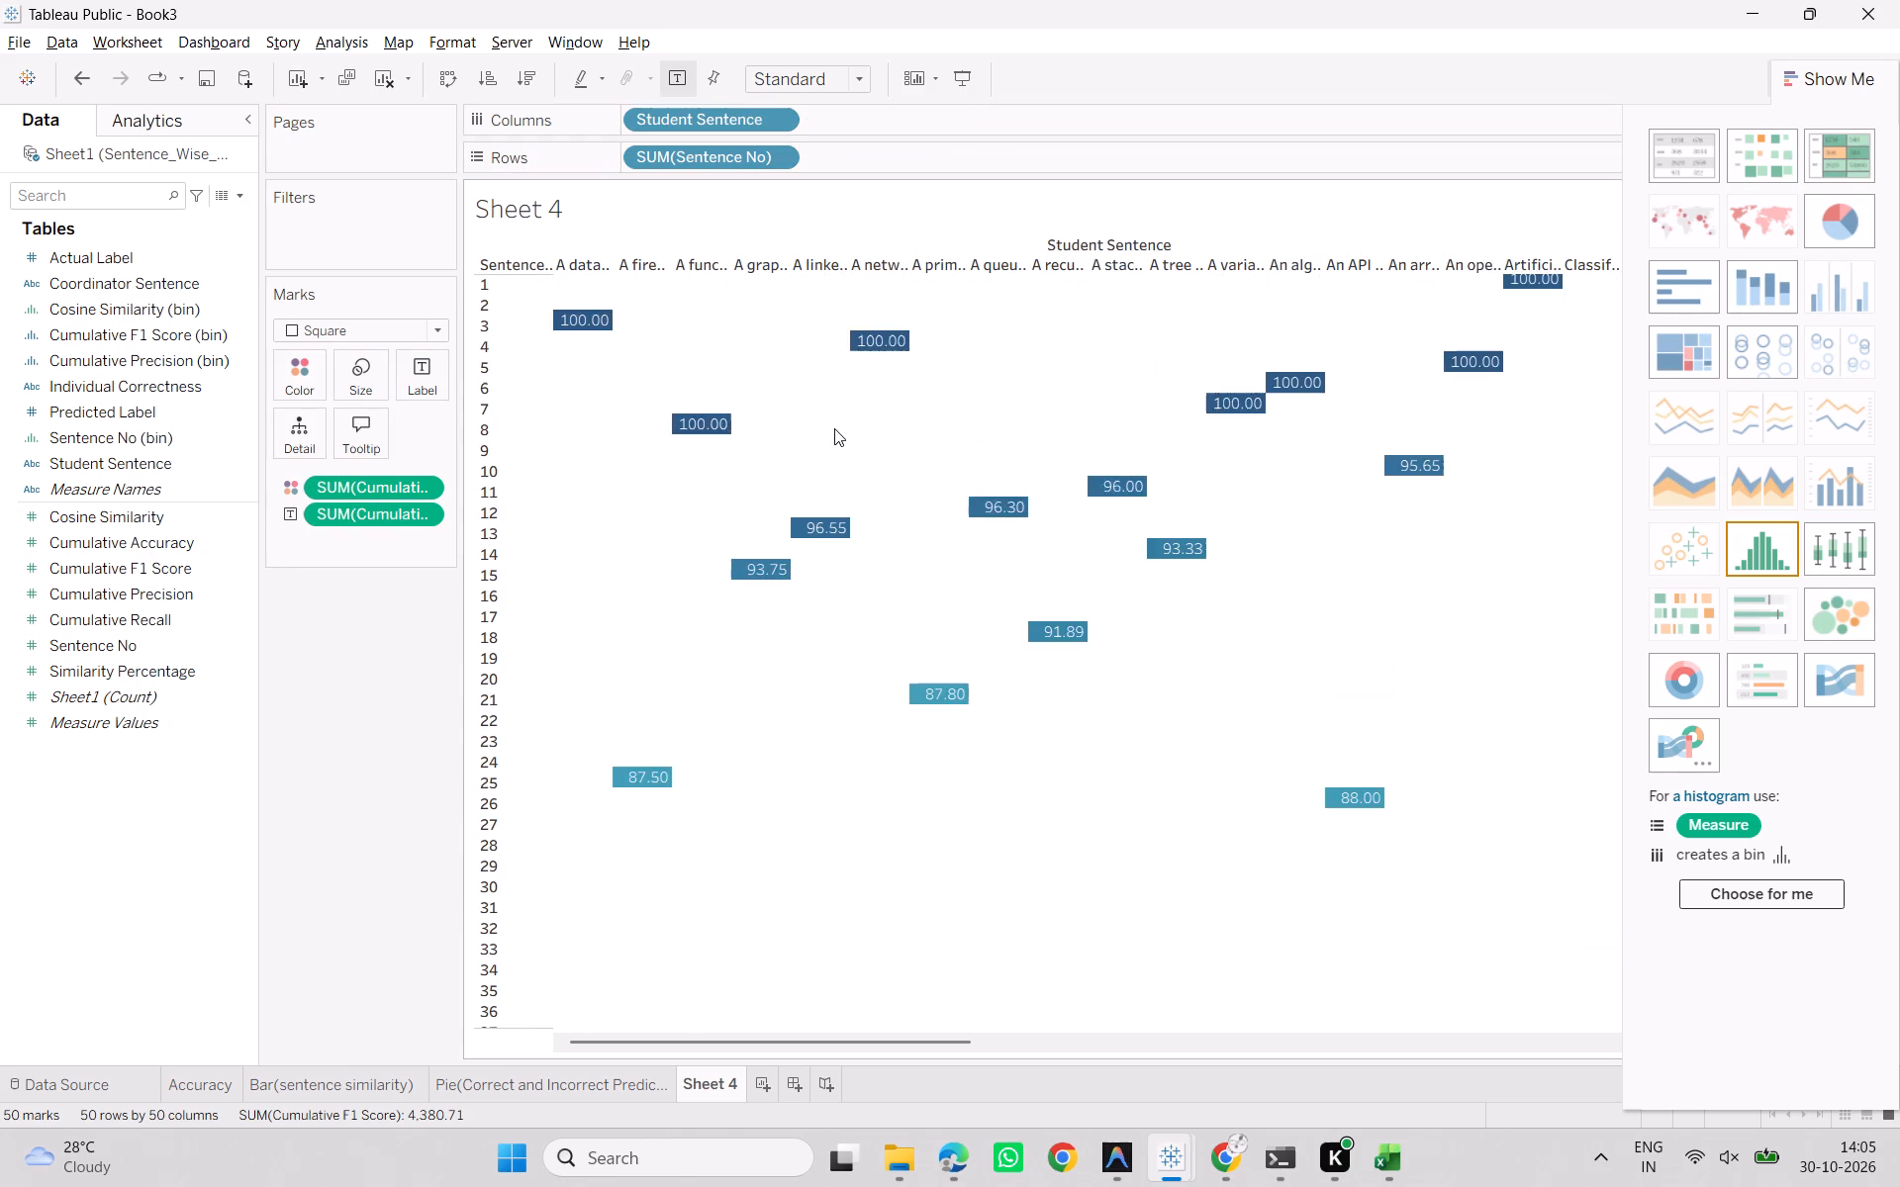
pyautogui.scroll(8, 834, 428)
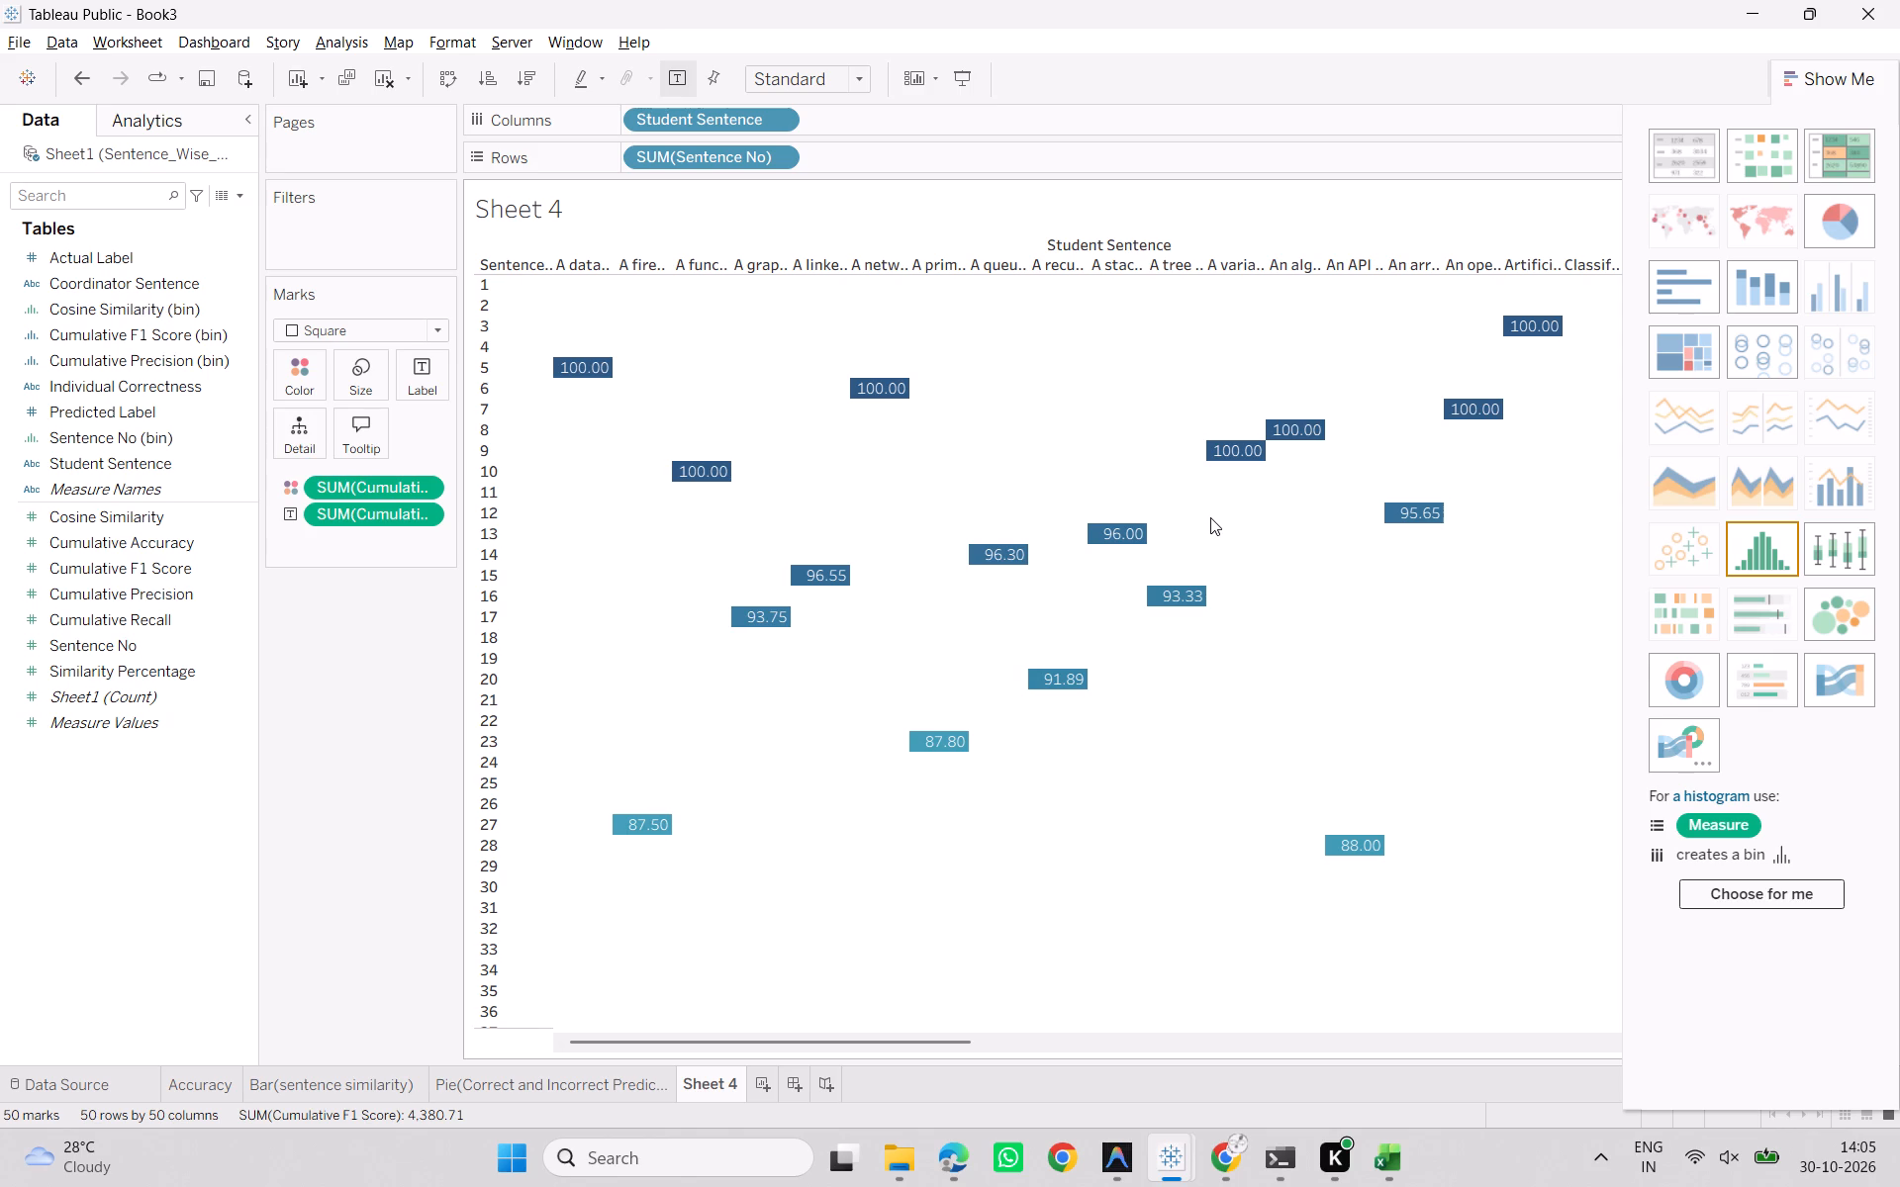
pyautogui.rightClick(710, 1070)
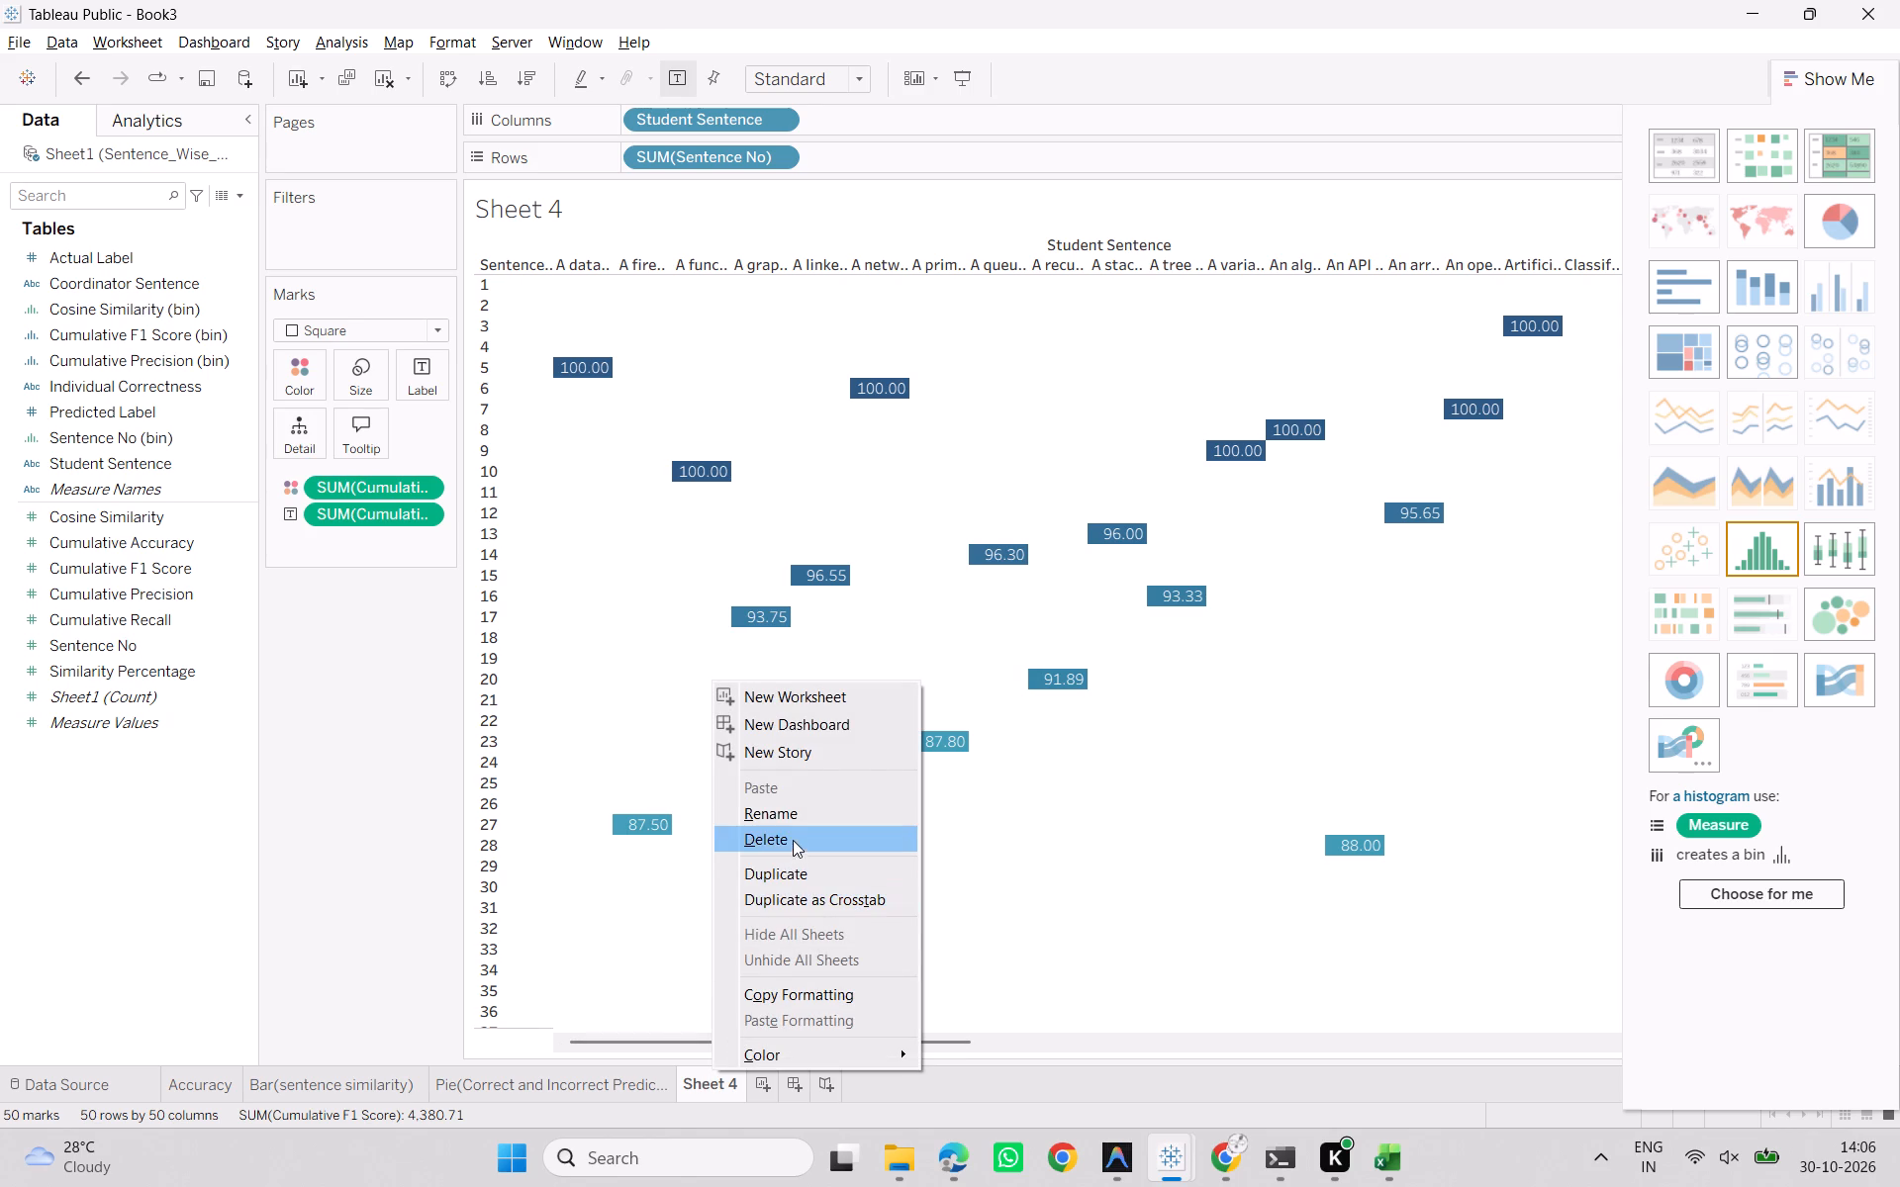
pyautogui.click(793, 840)
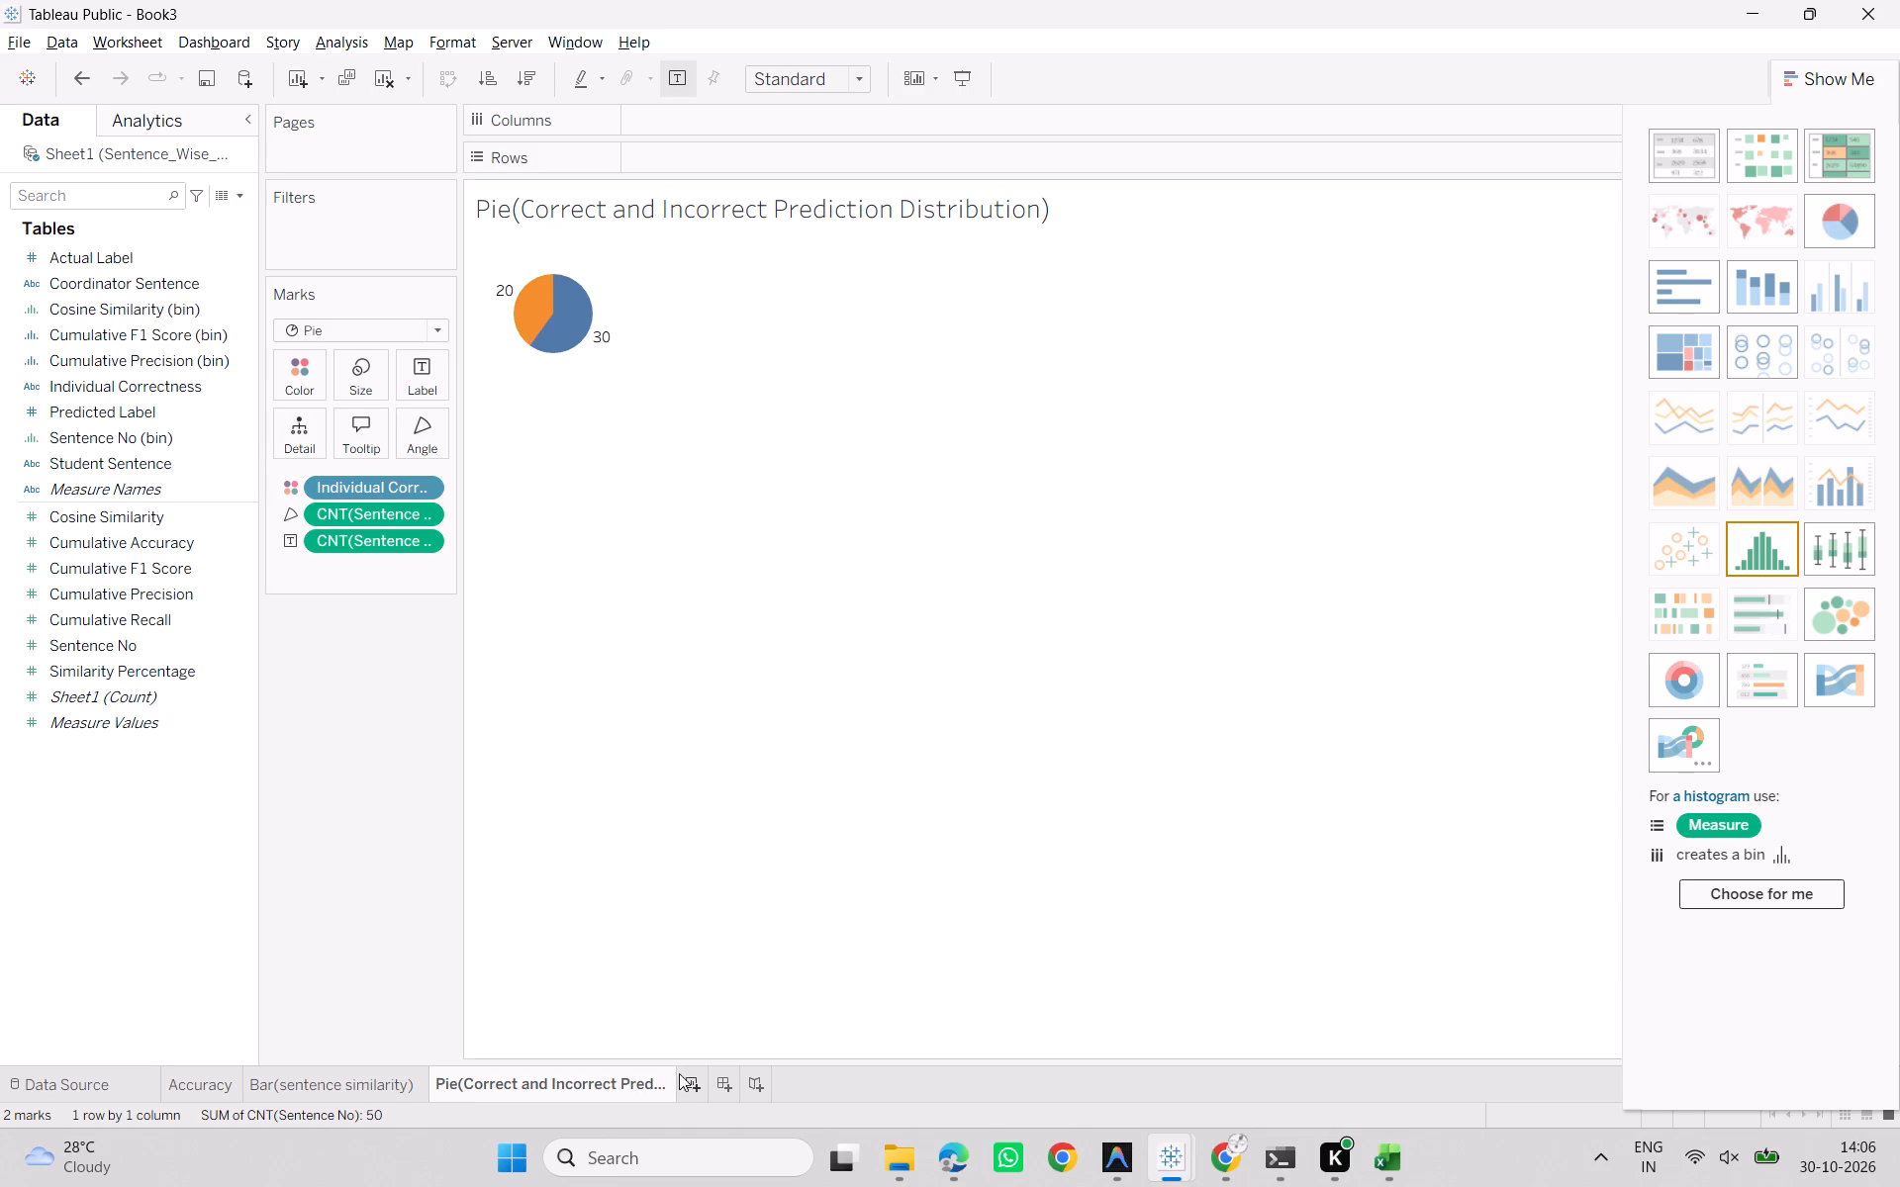
pyautogui.click(685, 1084)
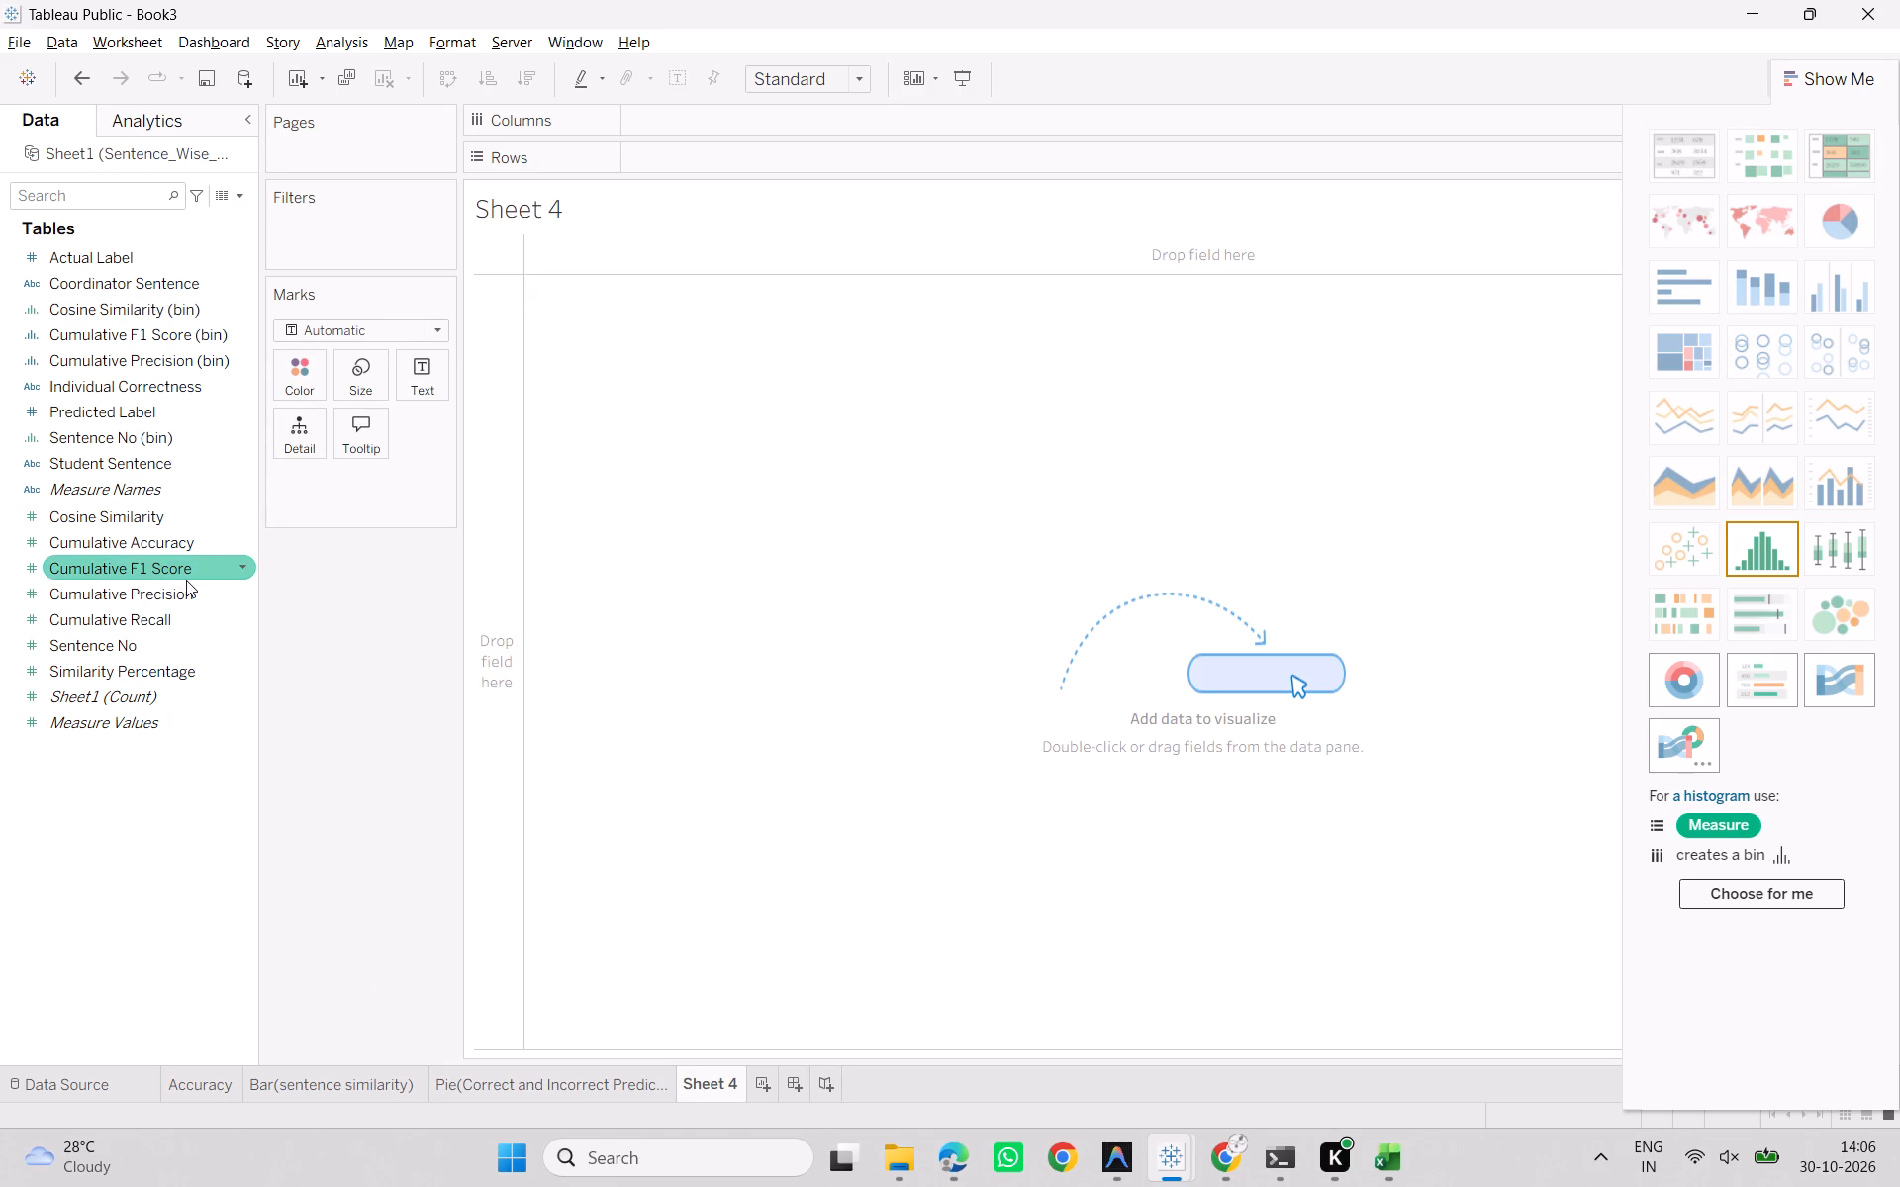
# Place Cumulative F1 Score on Rows and Sentence No on Columns in the new Sheet 4.
pyautogui.moveTo(189, 566); pyautogui.dragTo(764, 151)
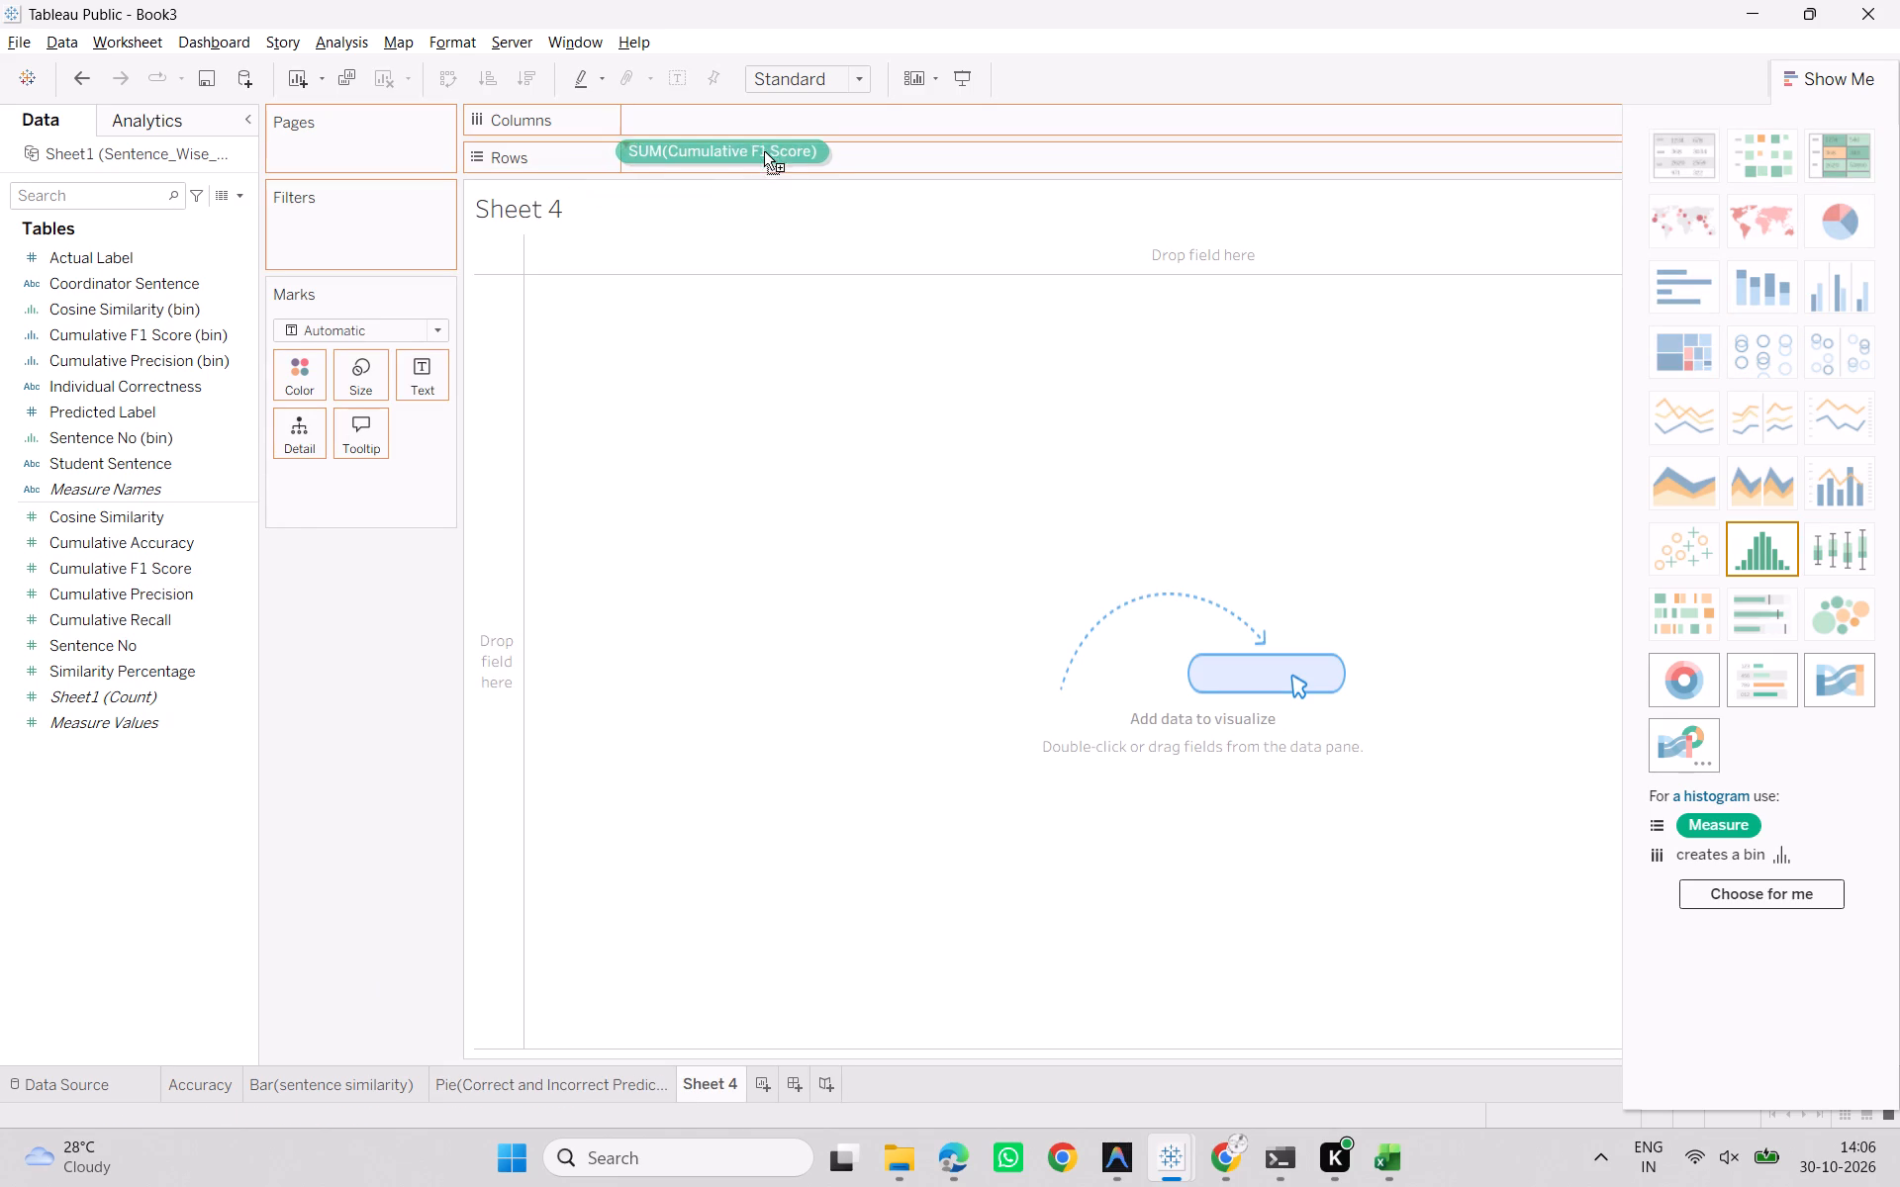
pyautogui.moveTo(764, 151); pyautogui.dragTo(772, 155)
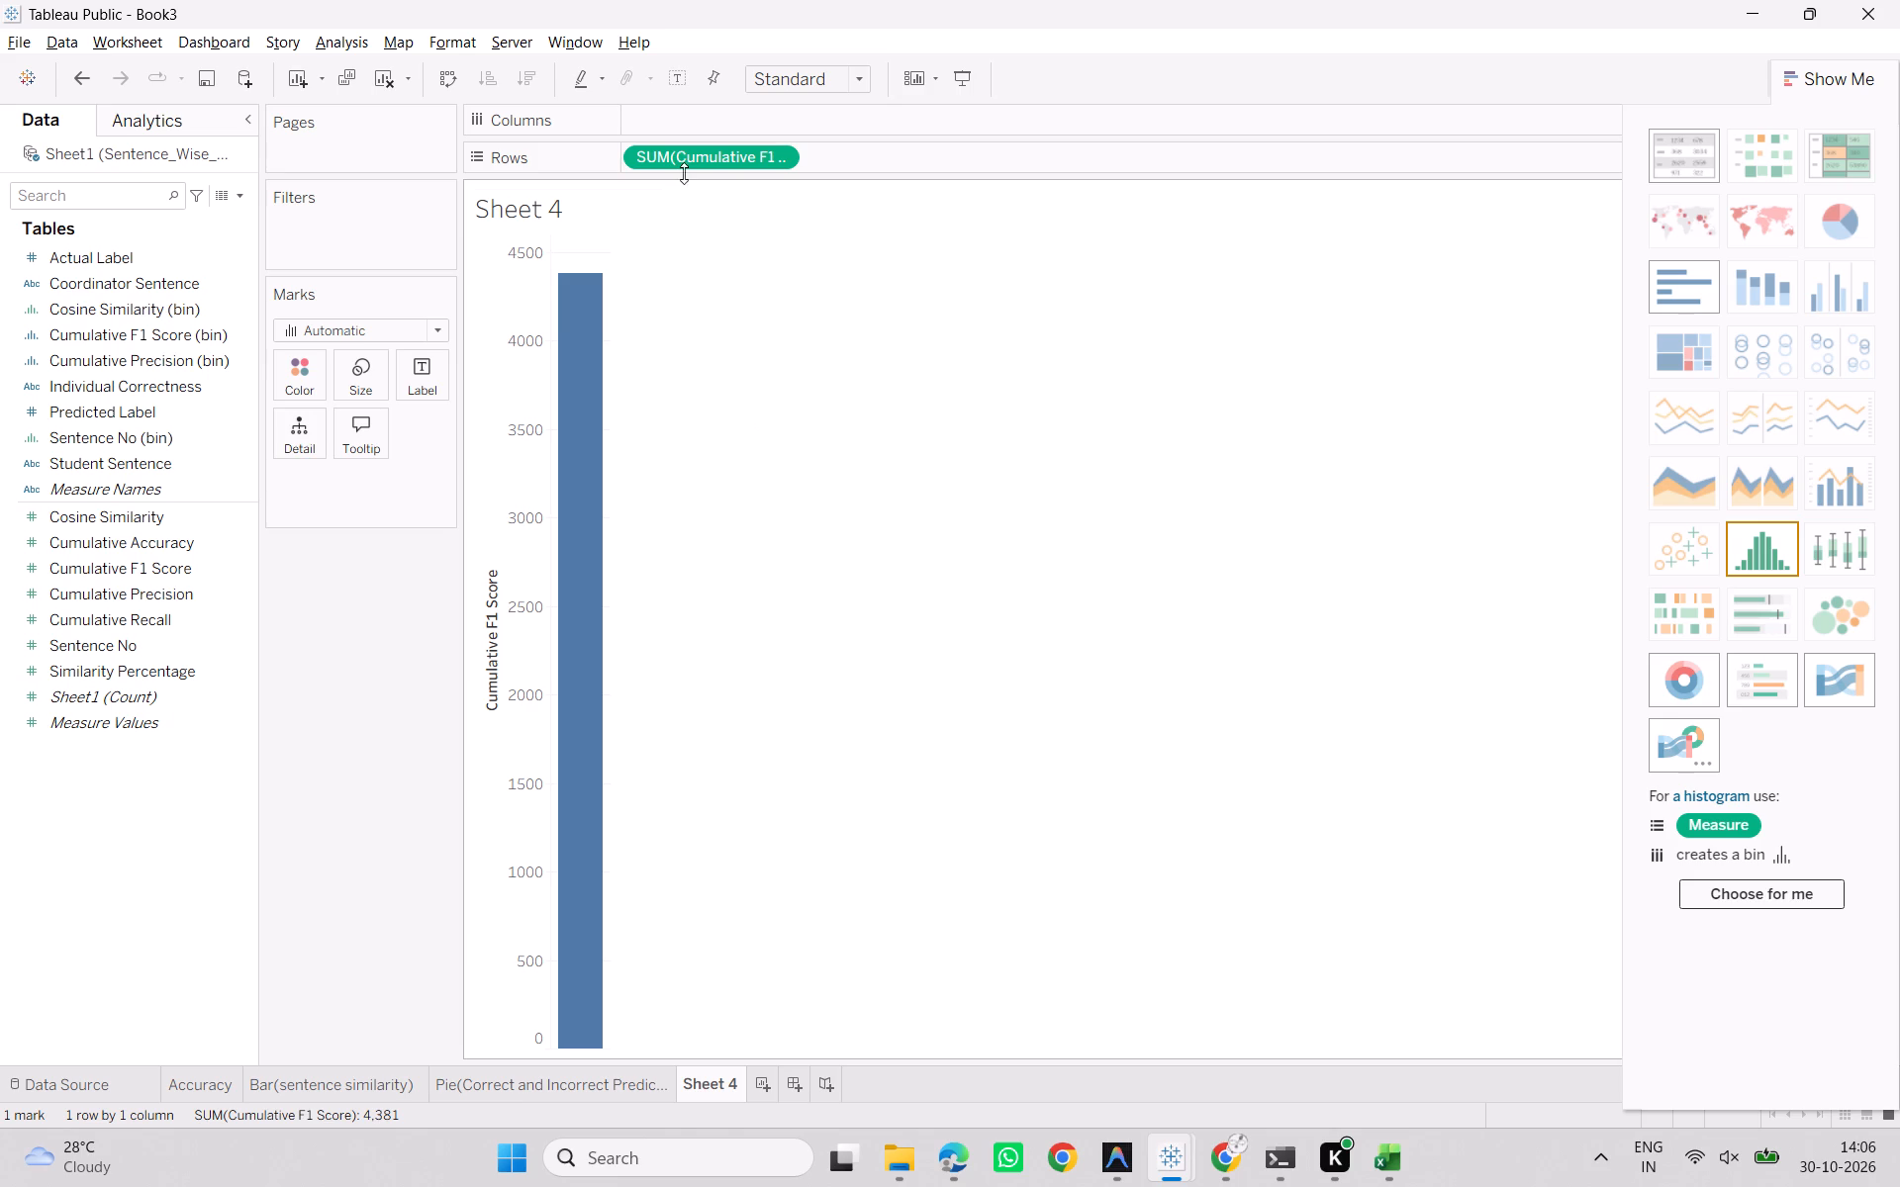
pyautogui.moveTo(687, 162); pyautogui.dragTo(701, 123)
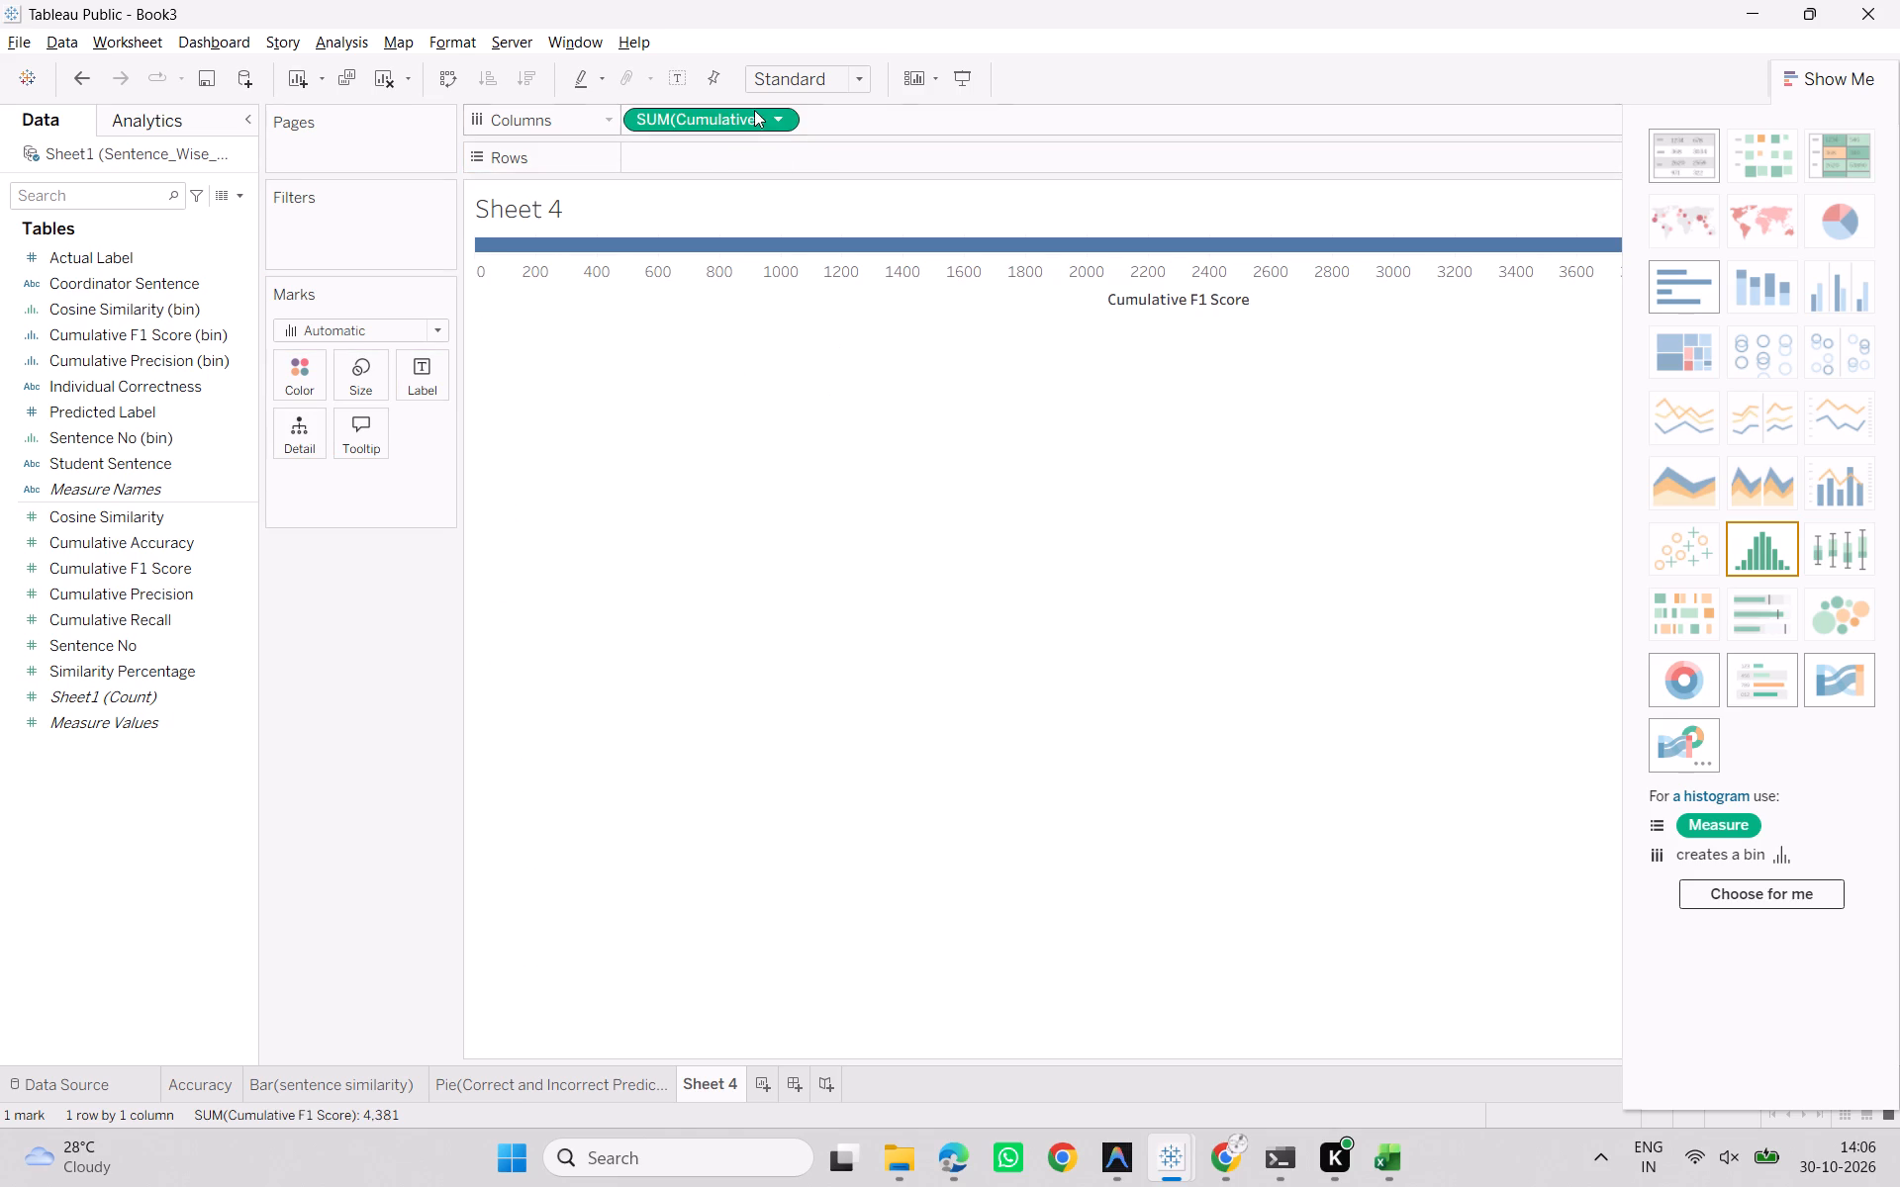
pyautogui.moveTo(737, 121); pyautogui.dragTo(737, 153)
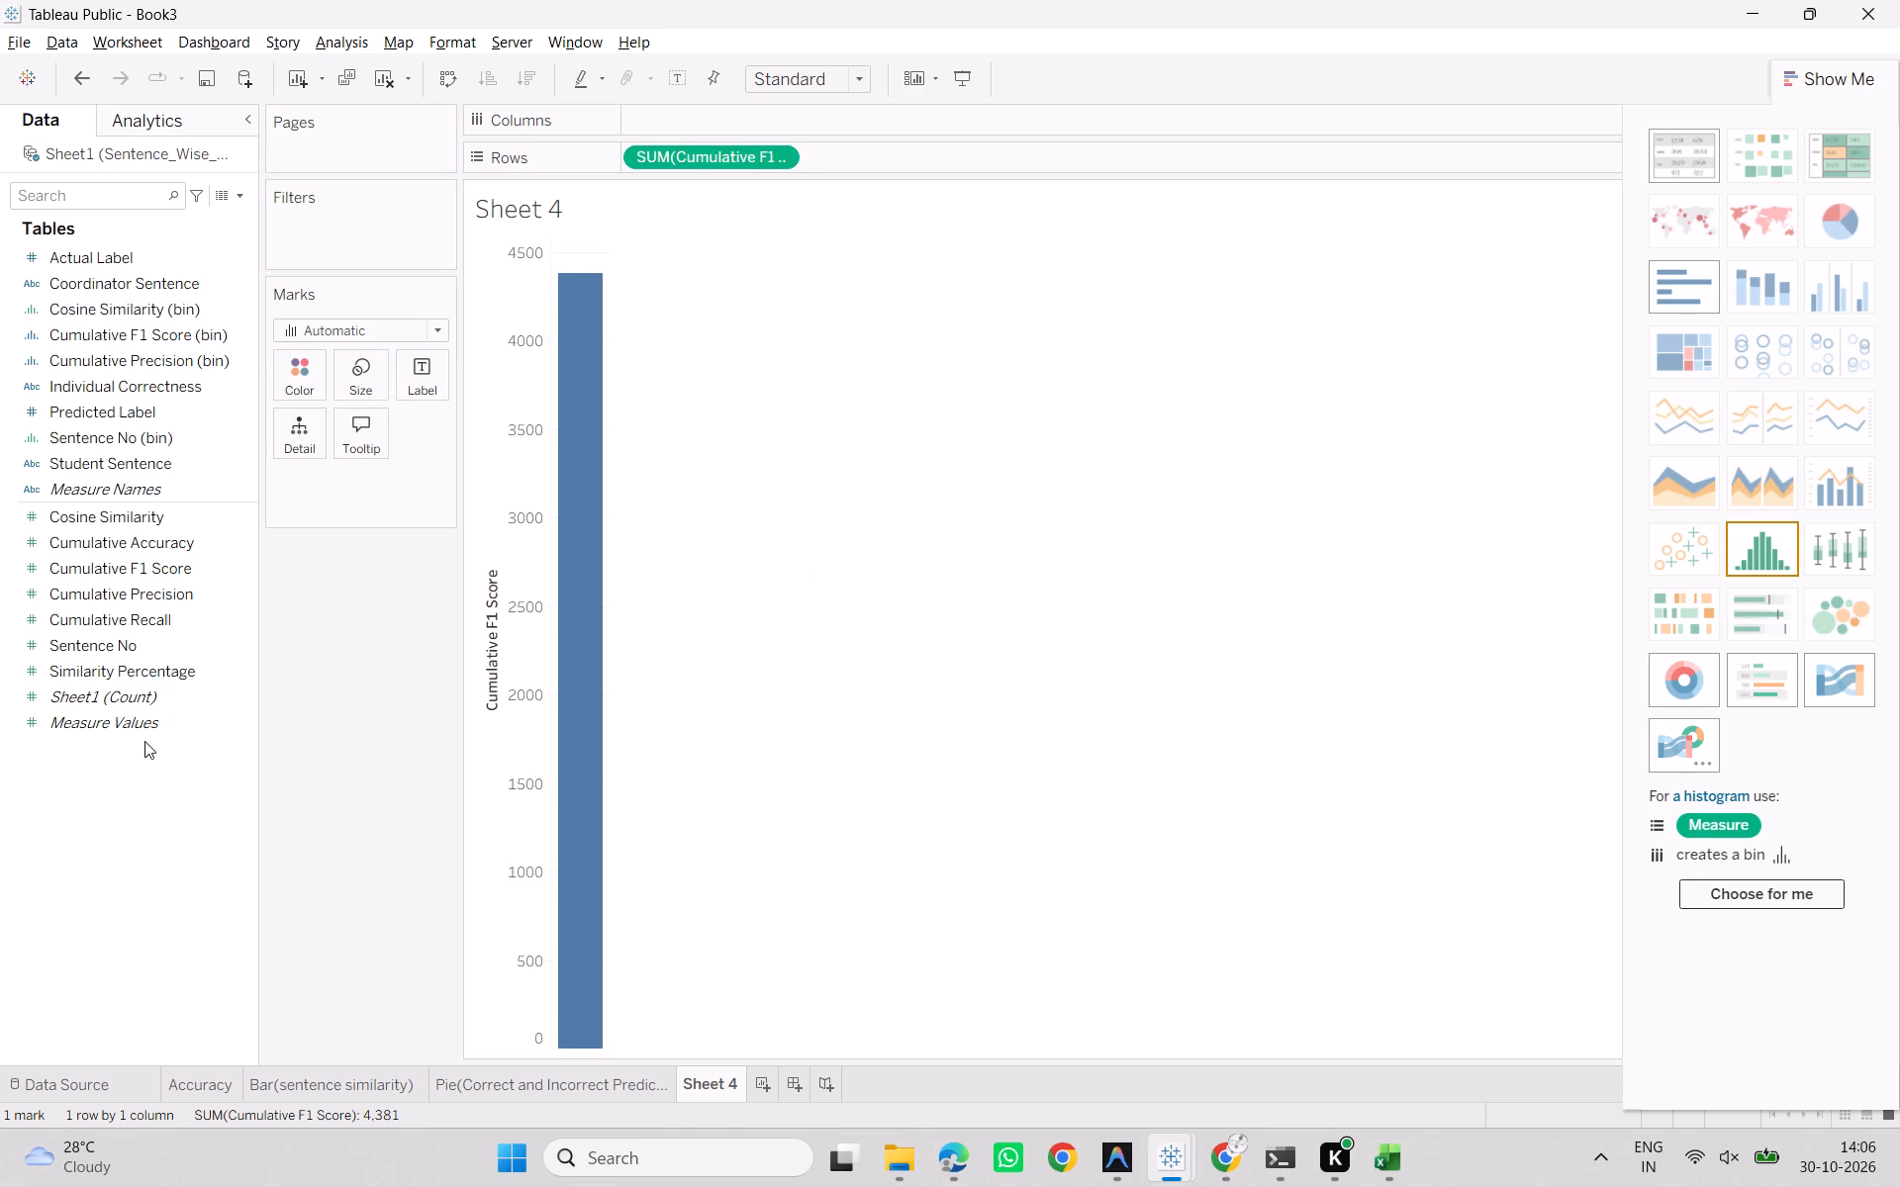
pyautogui.moveTo(138, 644); pyautogui.dragTo(710, 122)
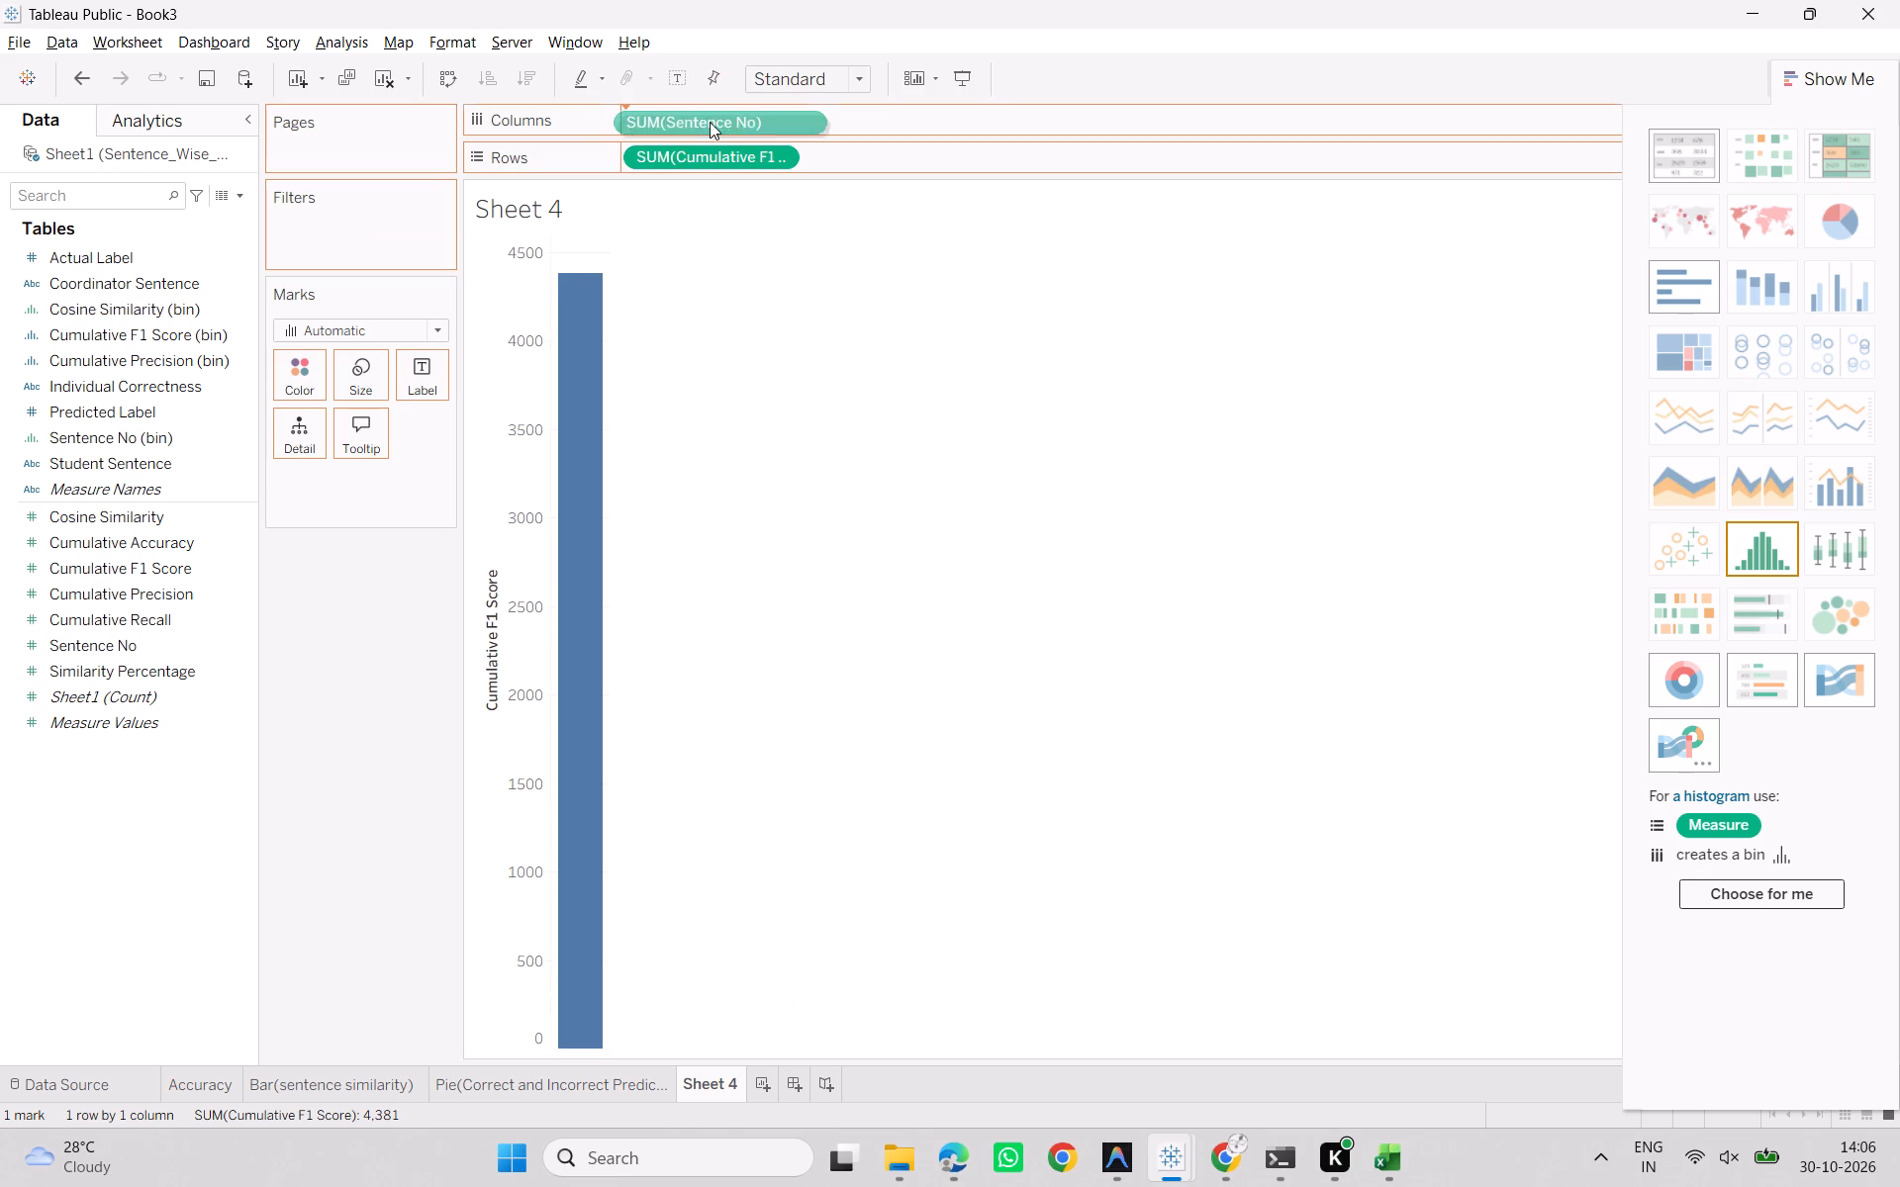
# Convert Sheet 4 to a histogram, letting the program choose the fields, and look over its bars.
pyautogui.scroll(-2, 1051, 566)
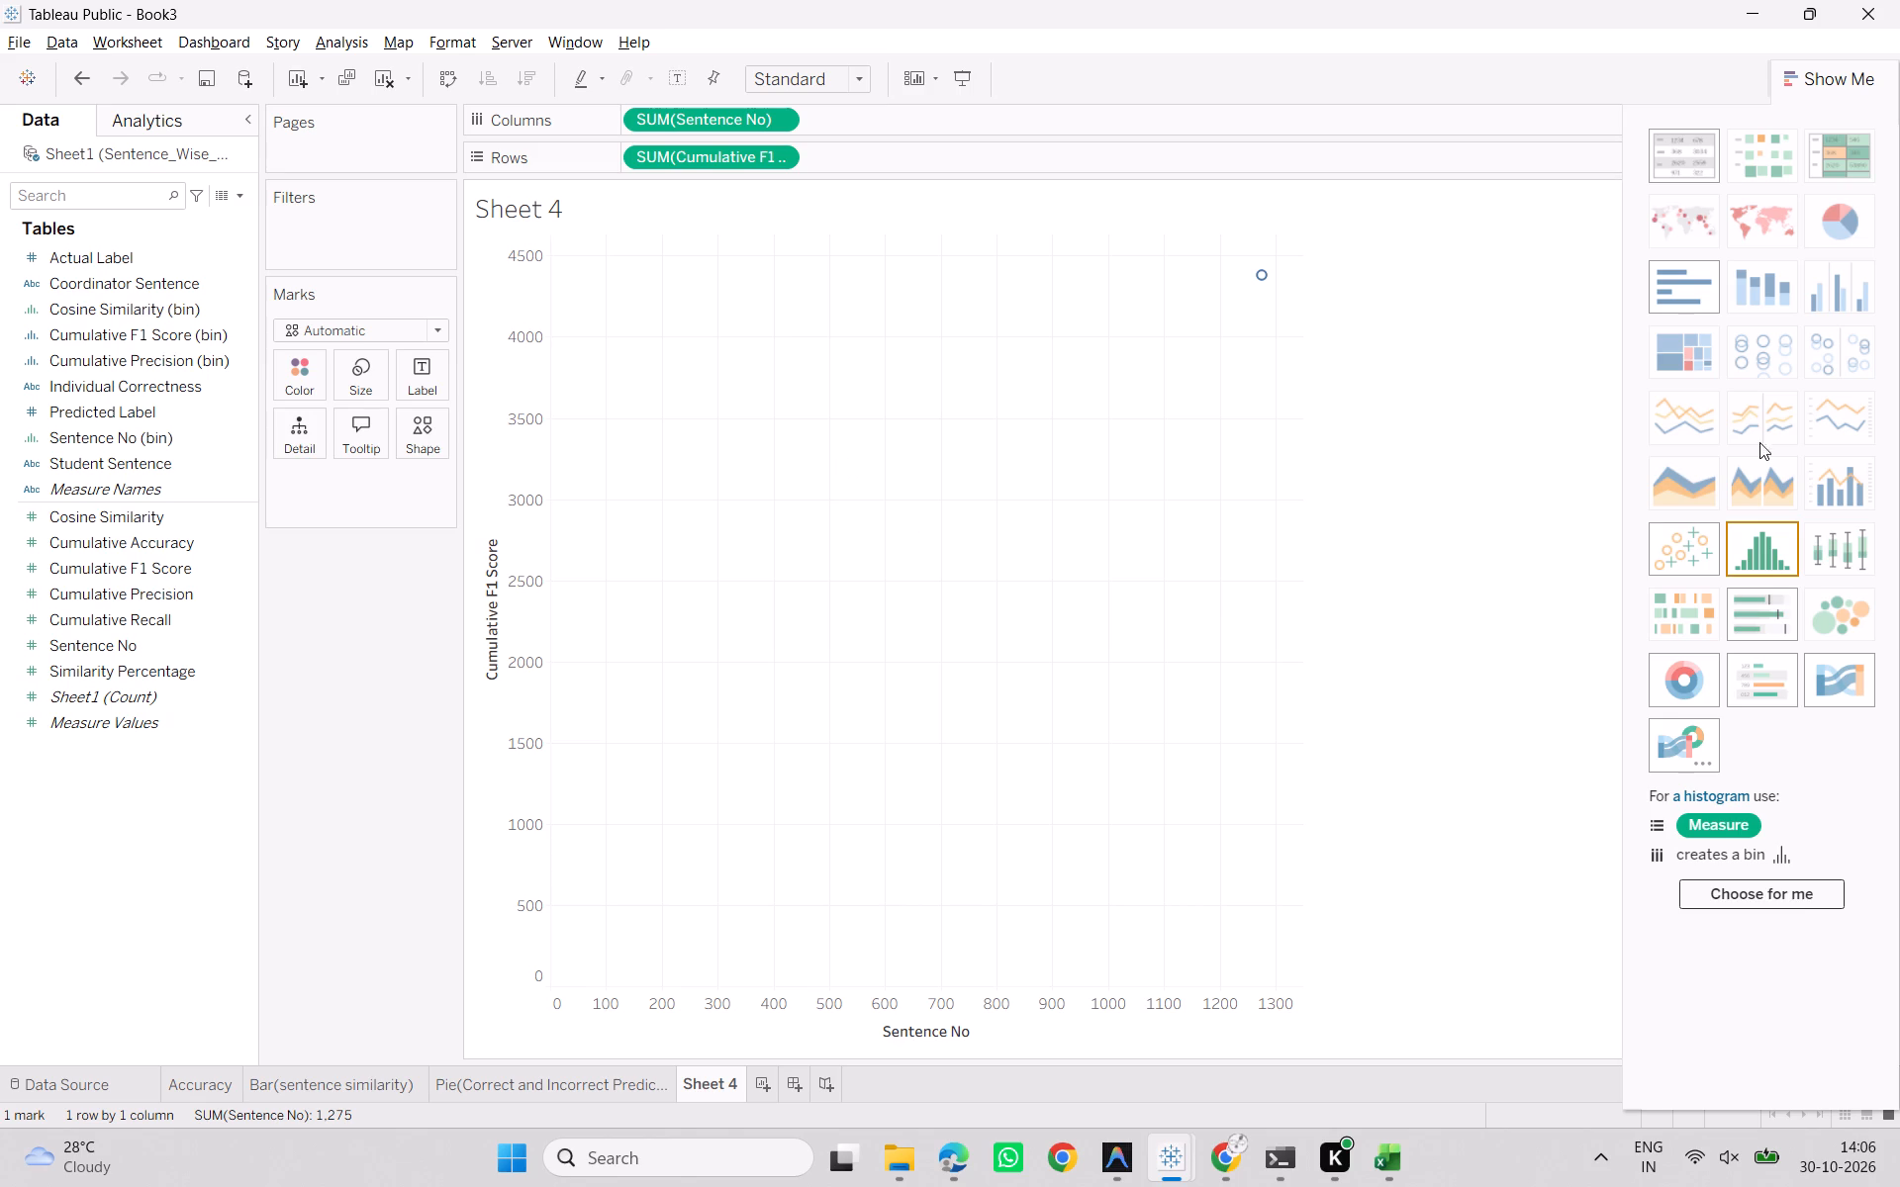
pyautogui.click(1773, 555)
pyautogui.click(1753, 563)
pyautogui.click(1773, 898)
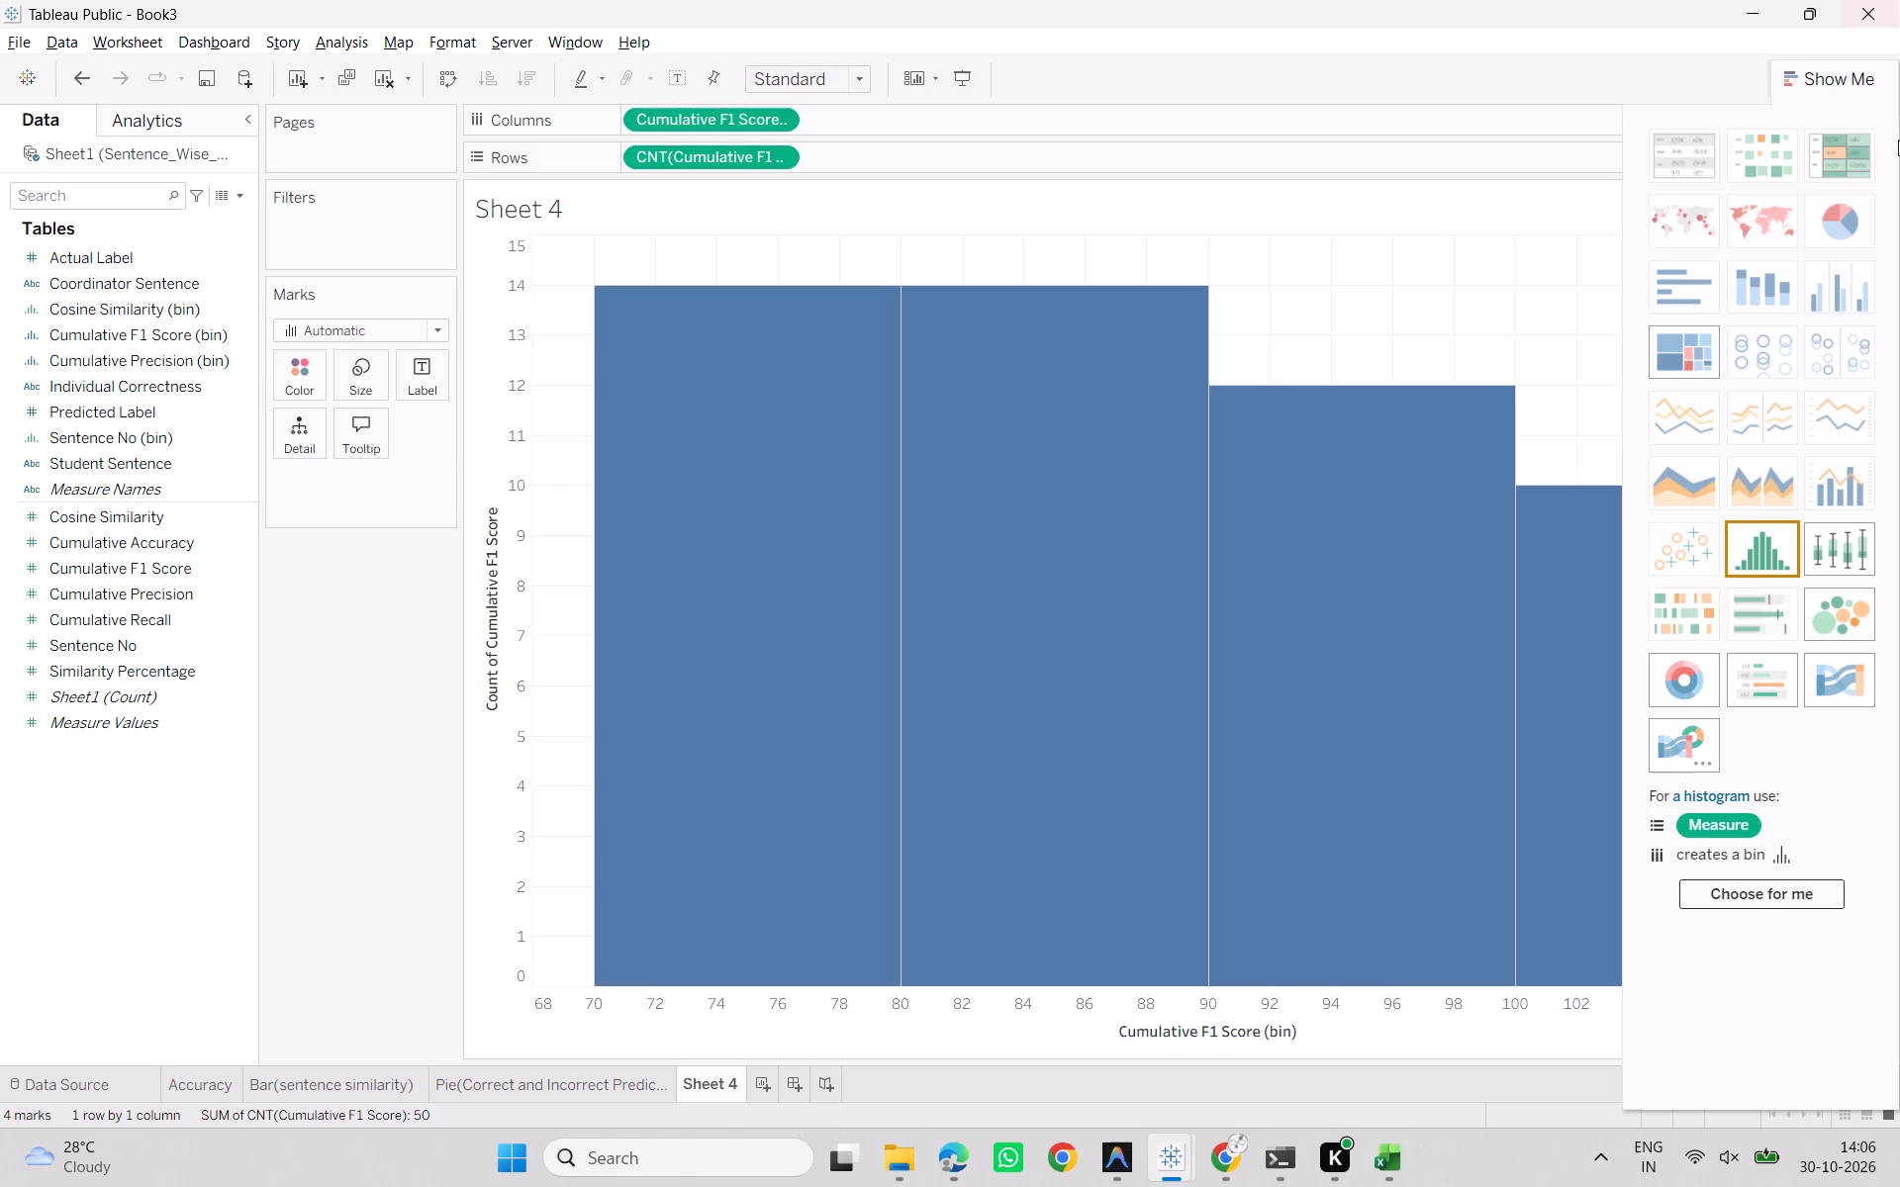
pyautogui.scroll(-9, 1372, 523)
pyautogui.hscroll(-1, 1372, 523)
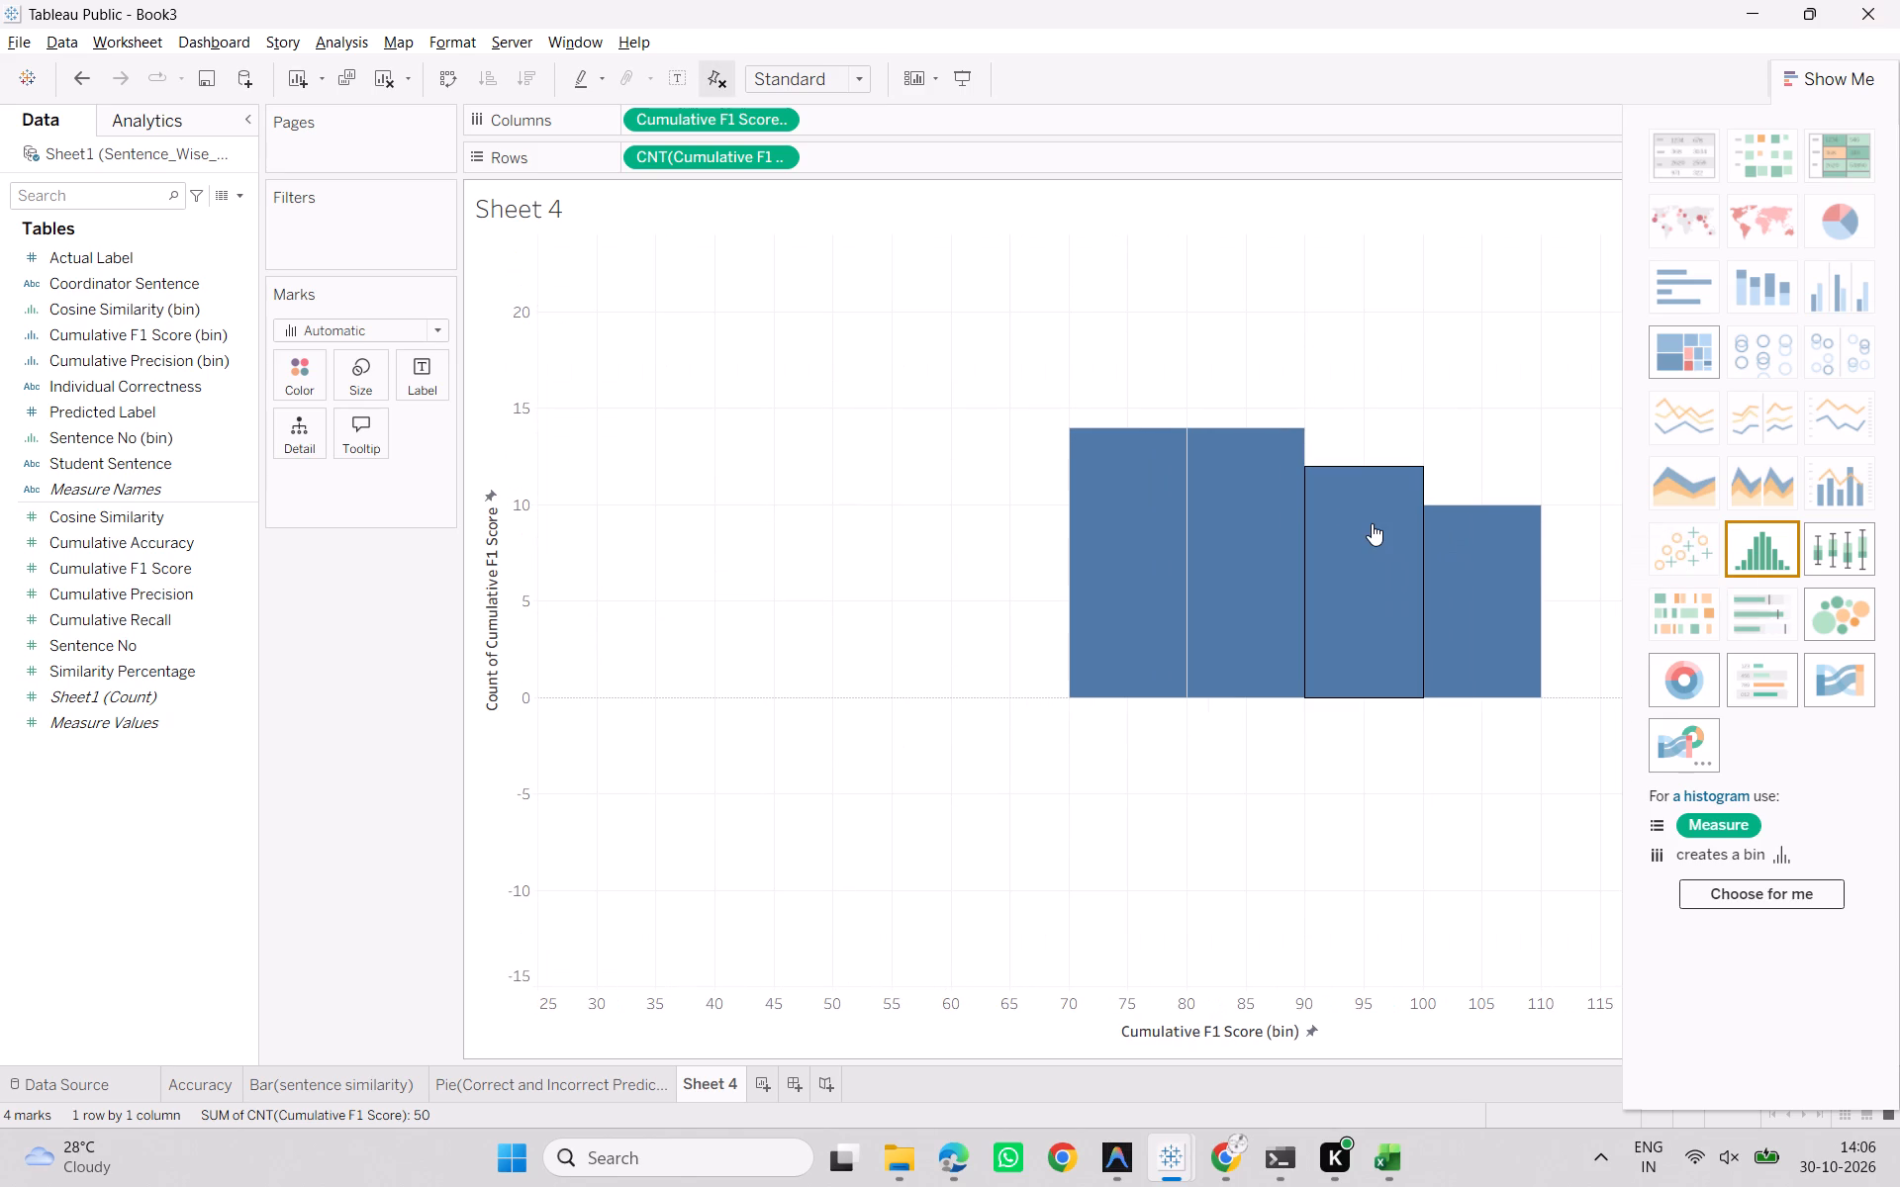
pyautogui.hscroll(-2, 1372, 523)
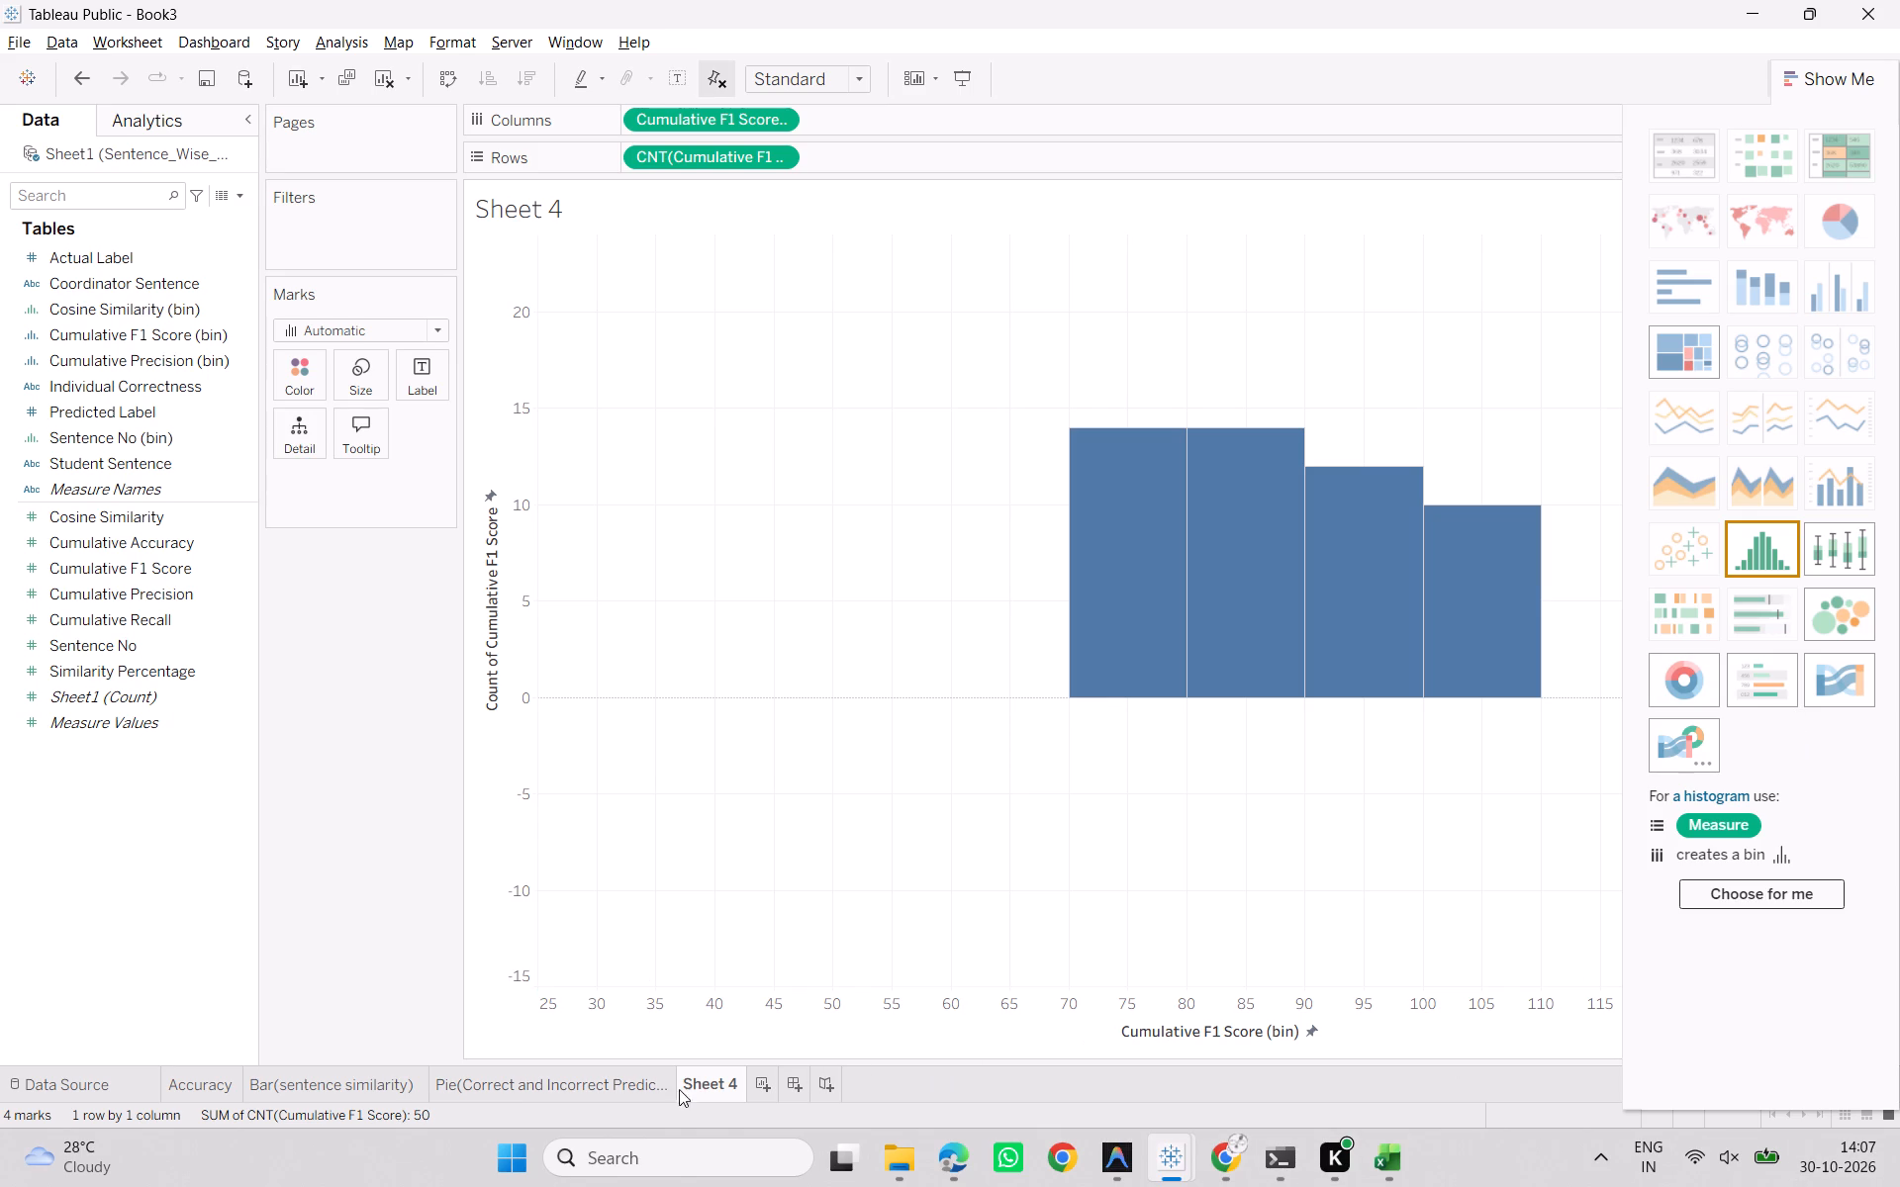
pyautogui.doubleClick(704, 1086)
pyautogui.click(889, 876)
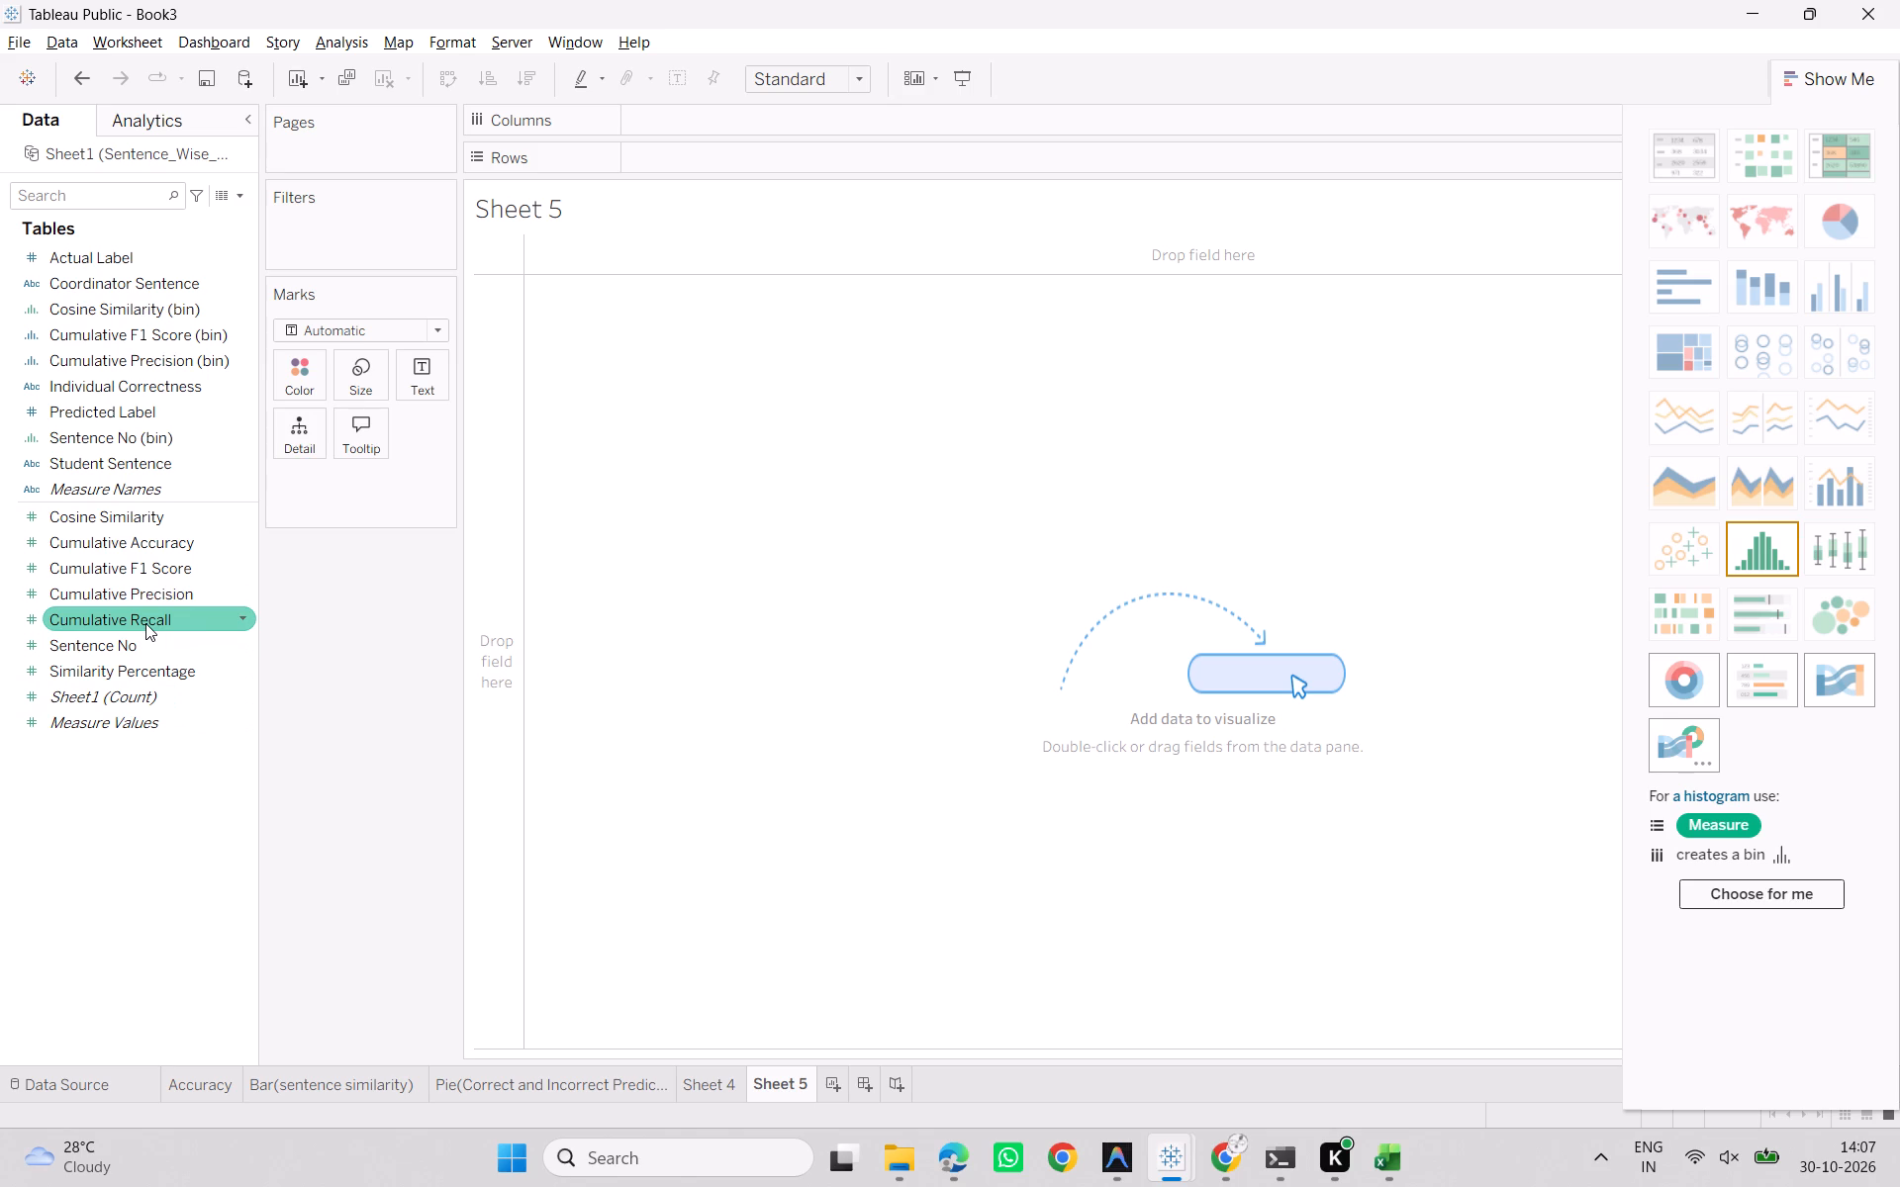
pyautogui.moveTo(145, 623); pyautogui.dragTo(677, 164)
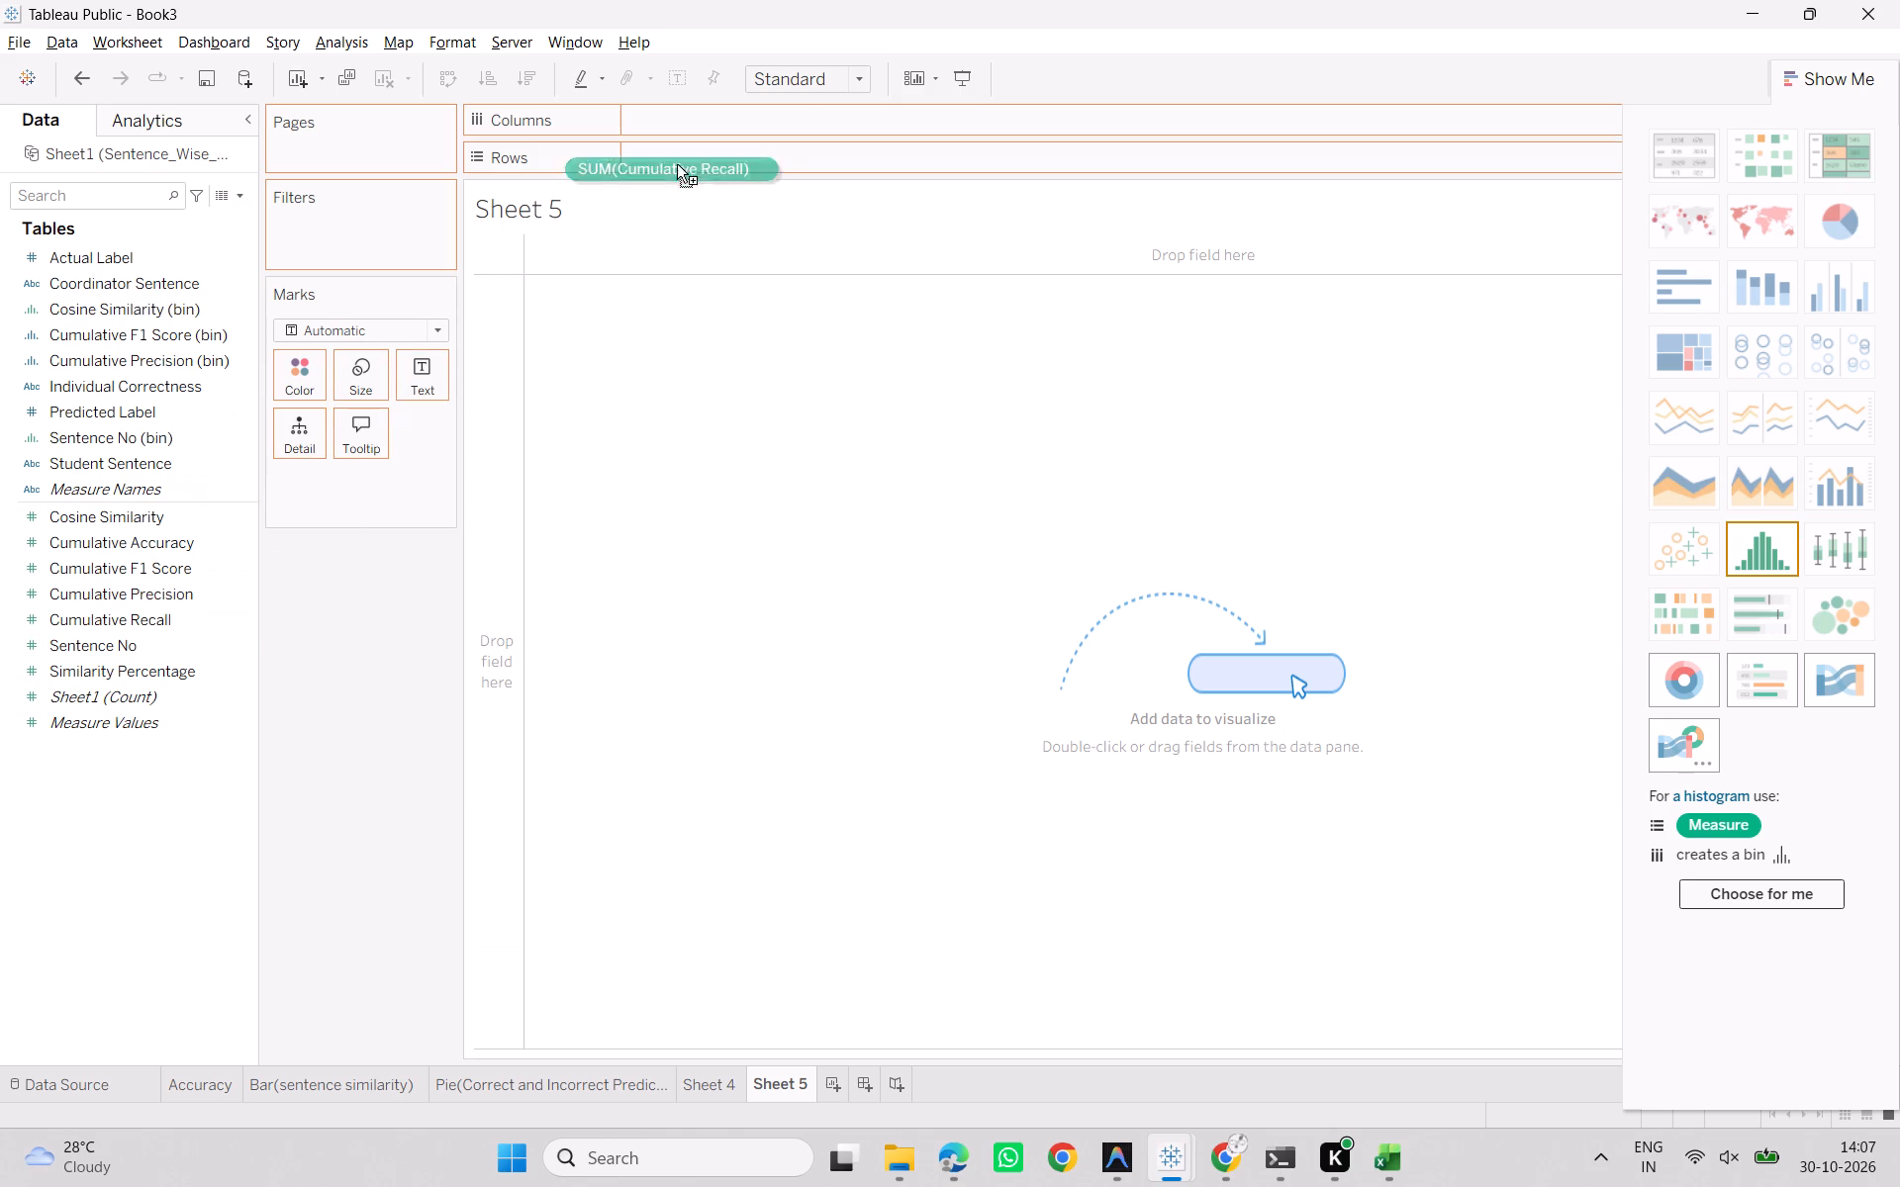
pyautogui.moveTo(677, 164); pyautogui.dragTo(739, 124)
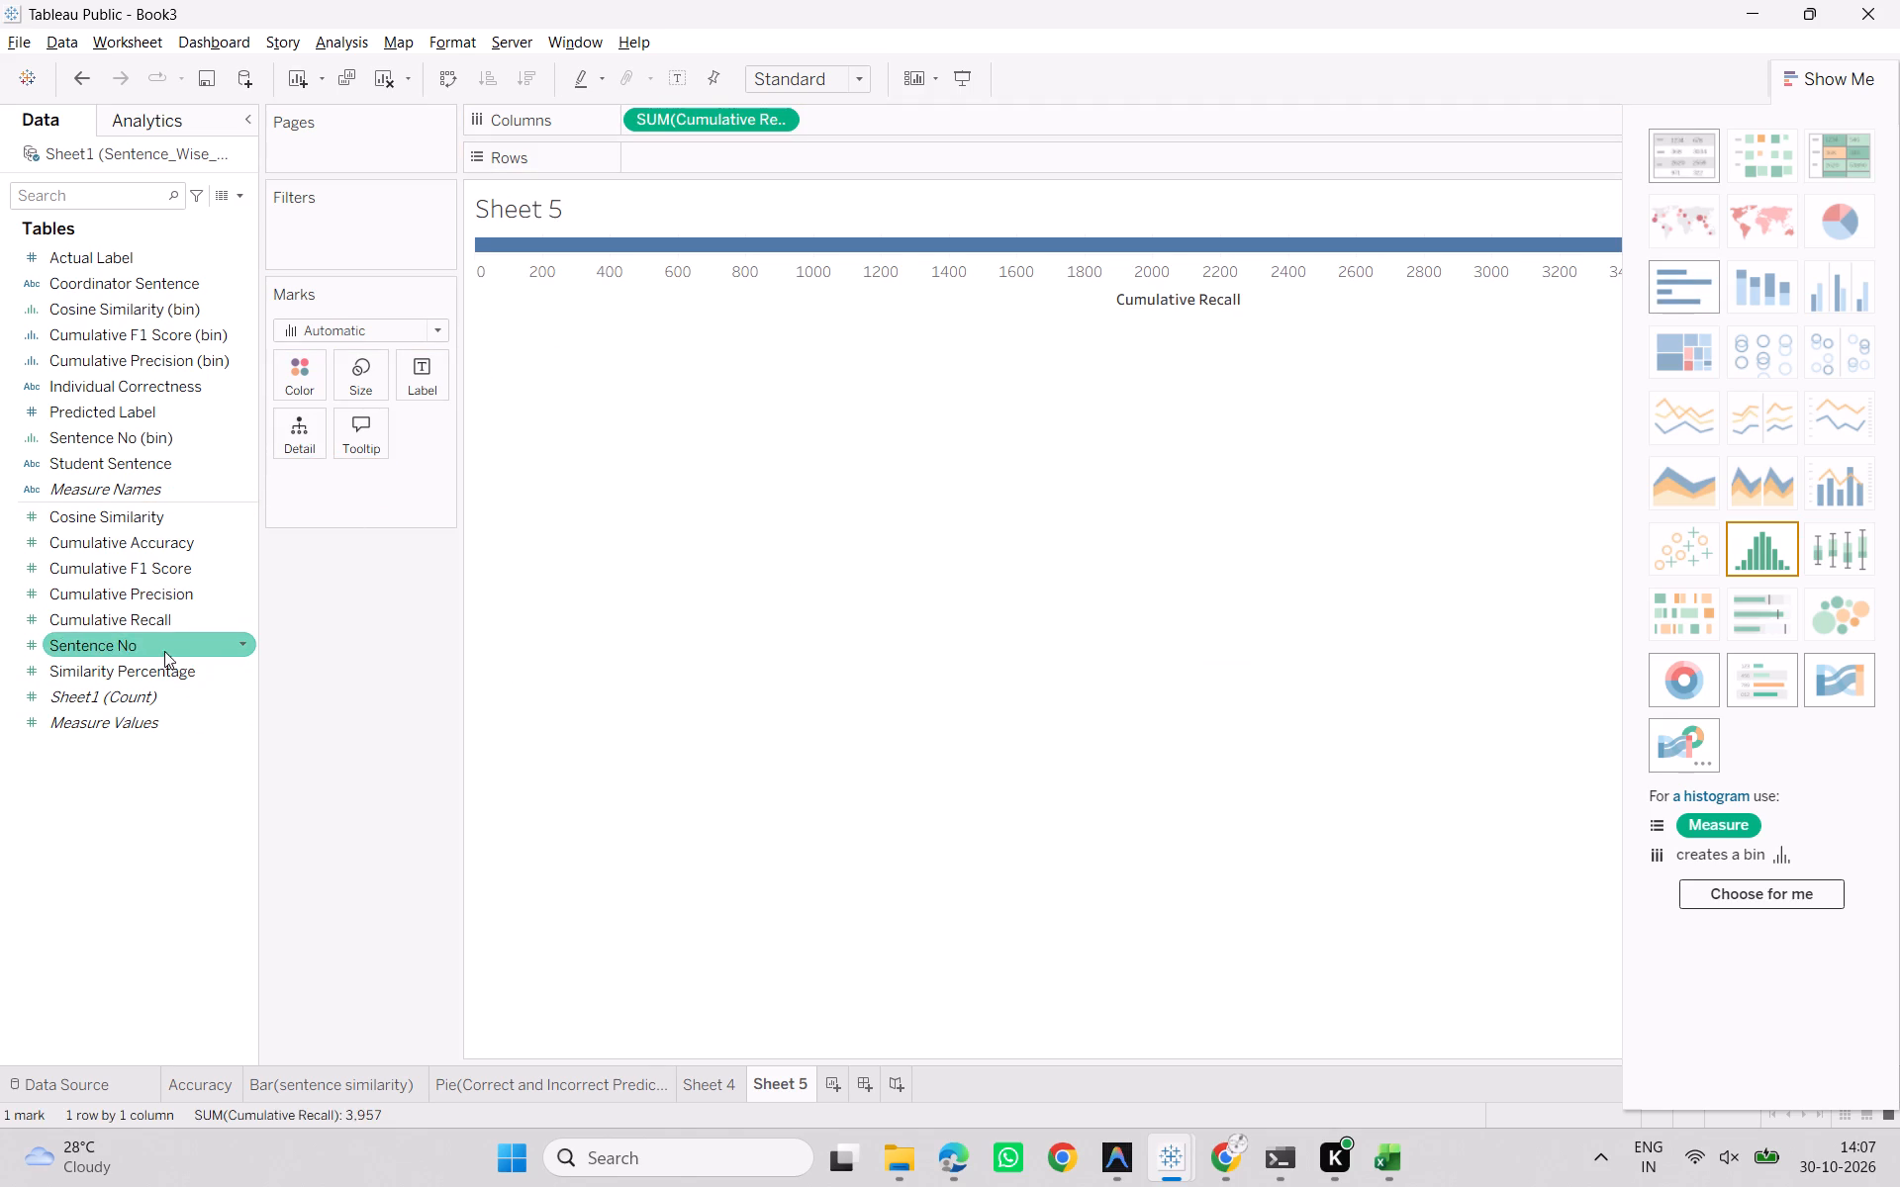
pyautogui.moveTo(161, 643); pyautogui.dragTo(785, 156)
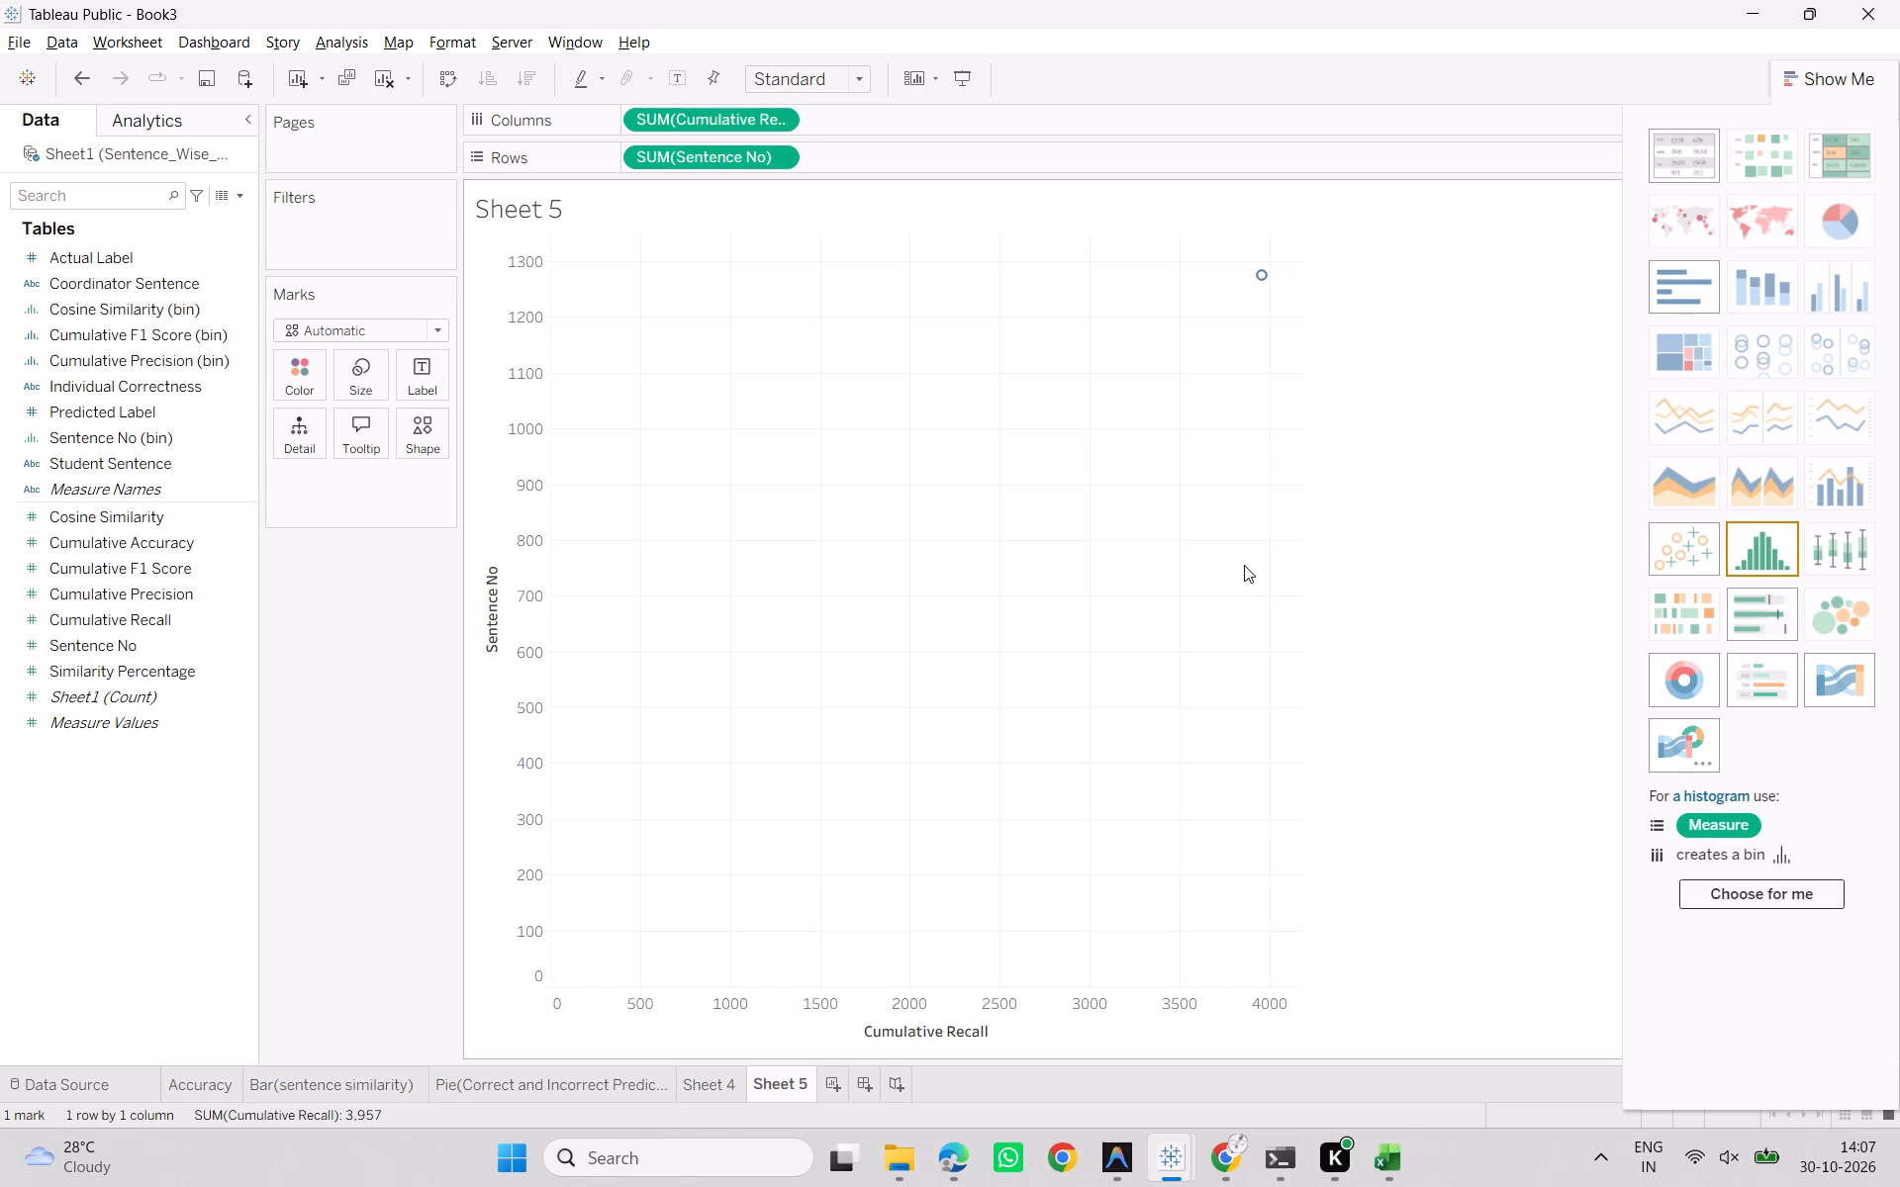
# Convert Sheet 5 to a box-and-whisker plot, letting the program choose the additional fields.
pyautogui.click(1834, 552)
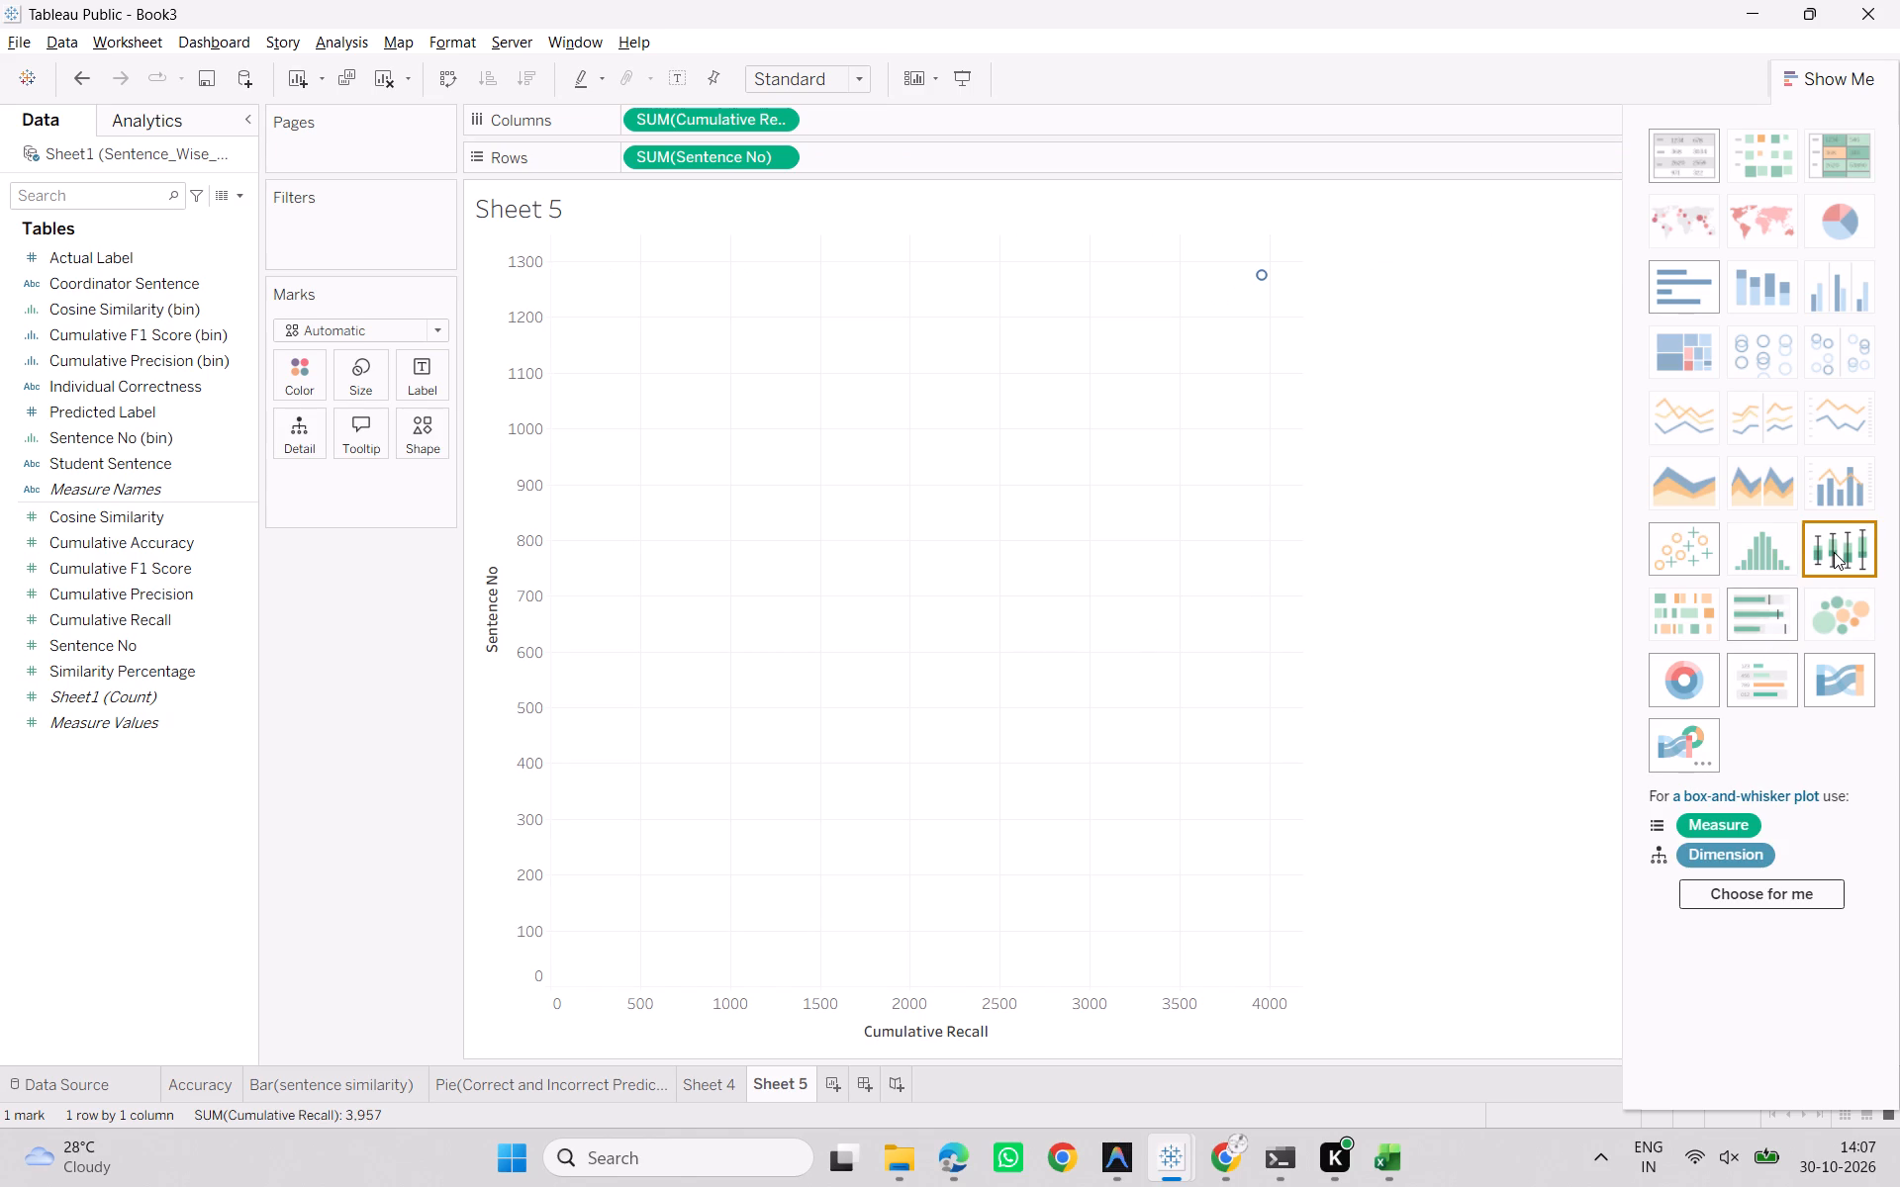
pyautogui.click(1834, 552)
pyautogui.click(1834, 552)
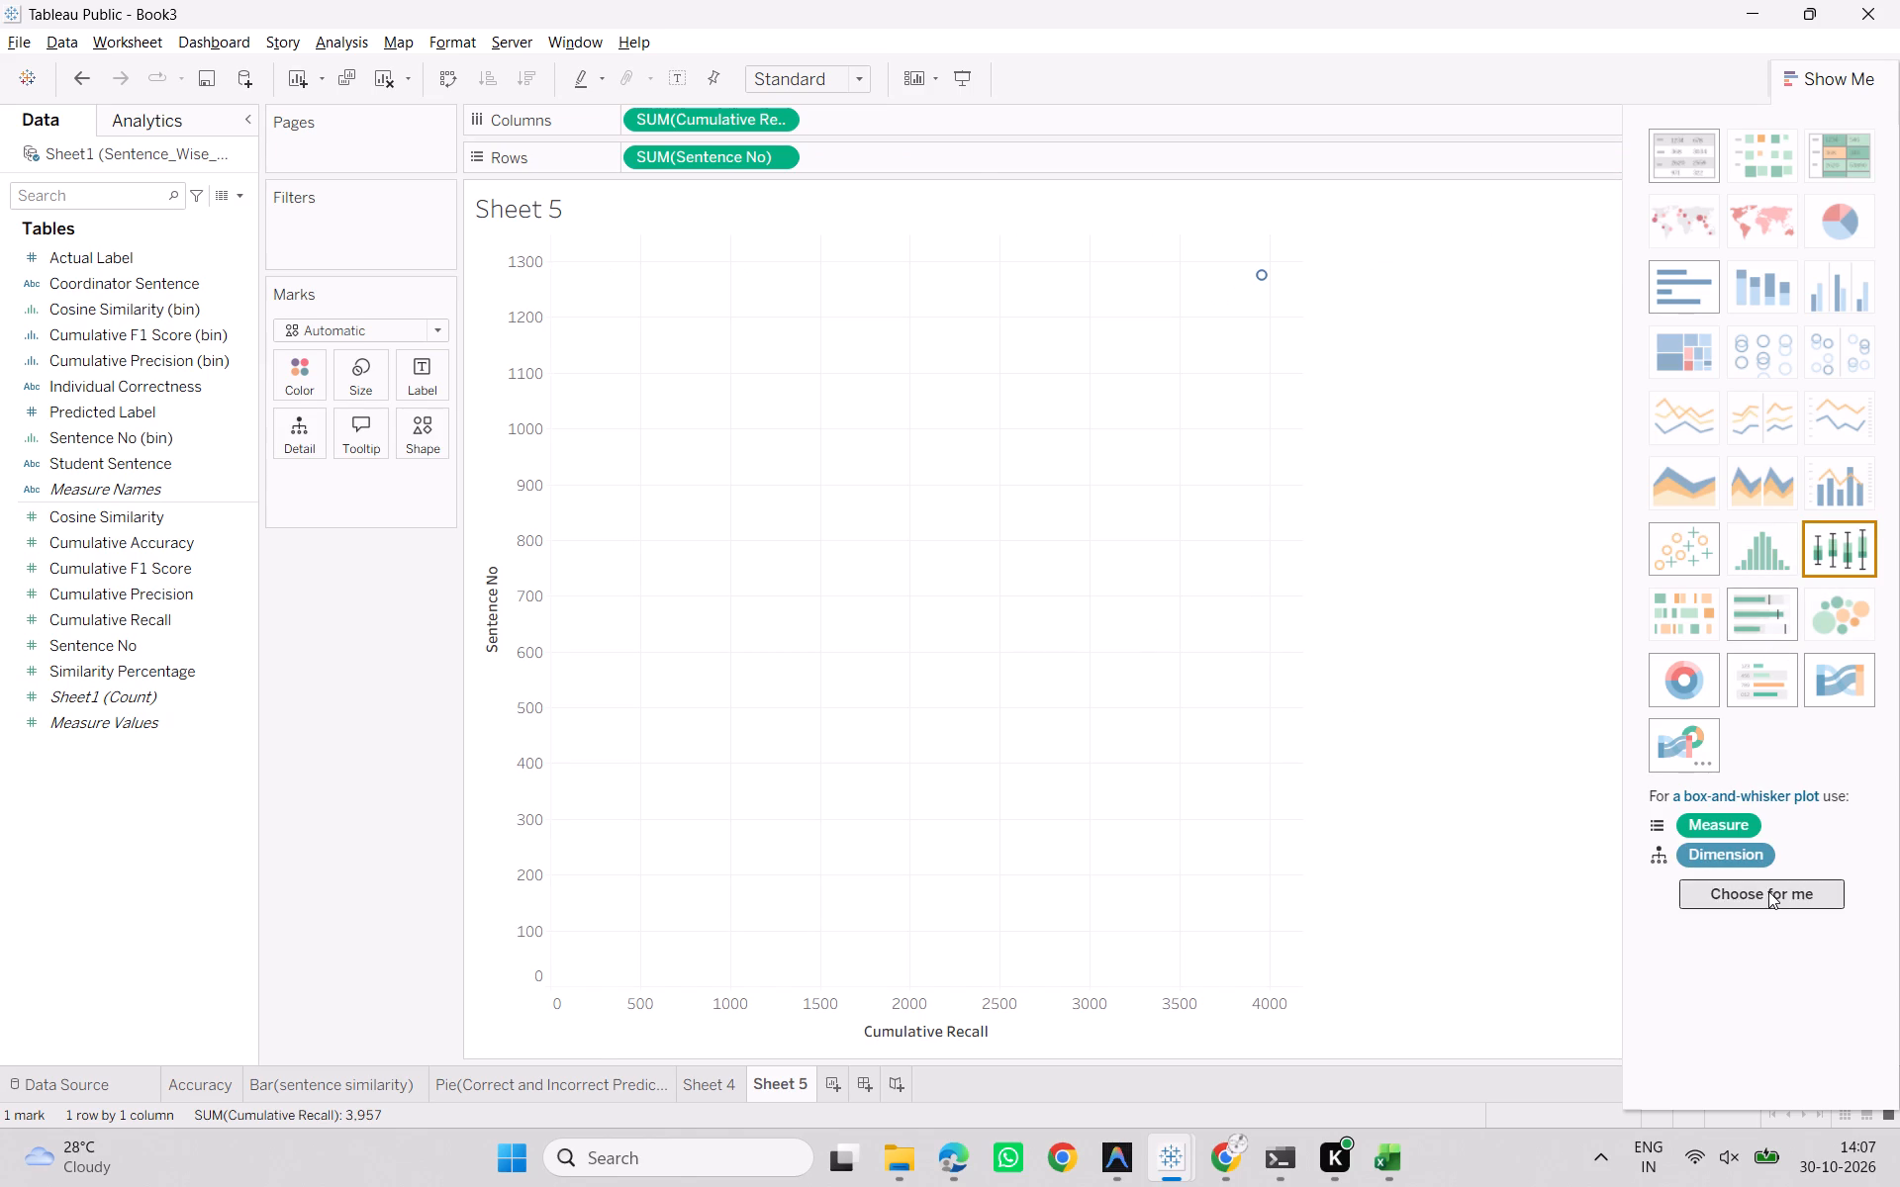
pyautogui.click(1768, 891)
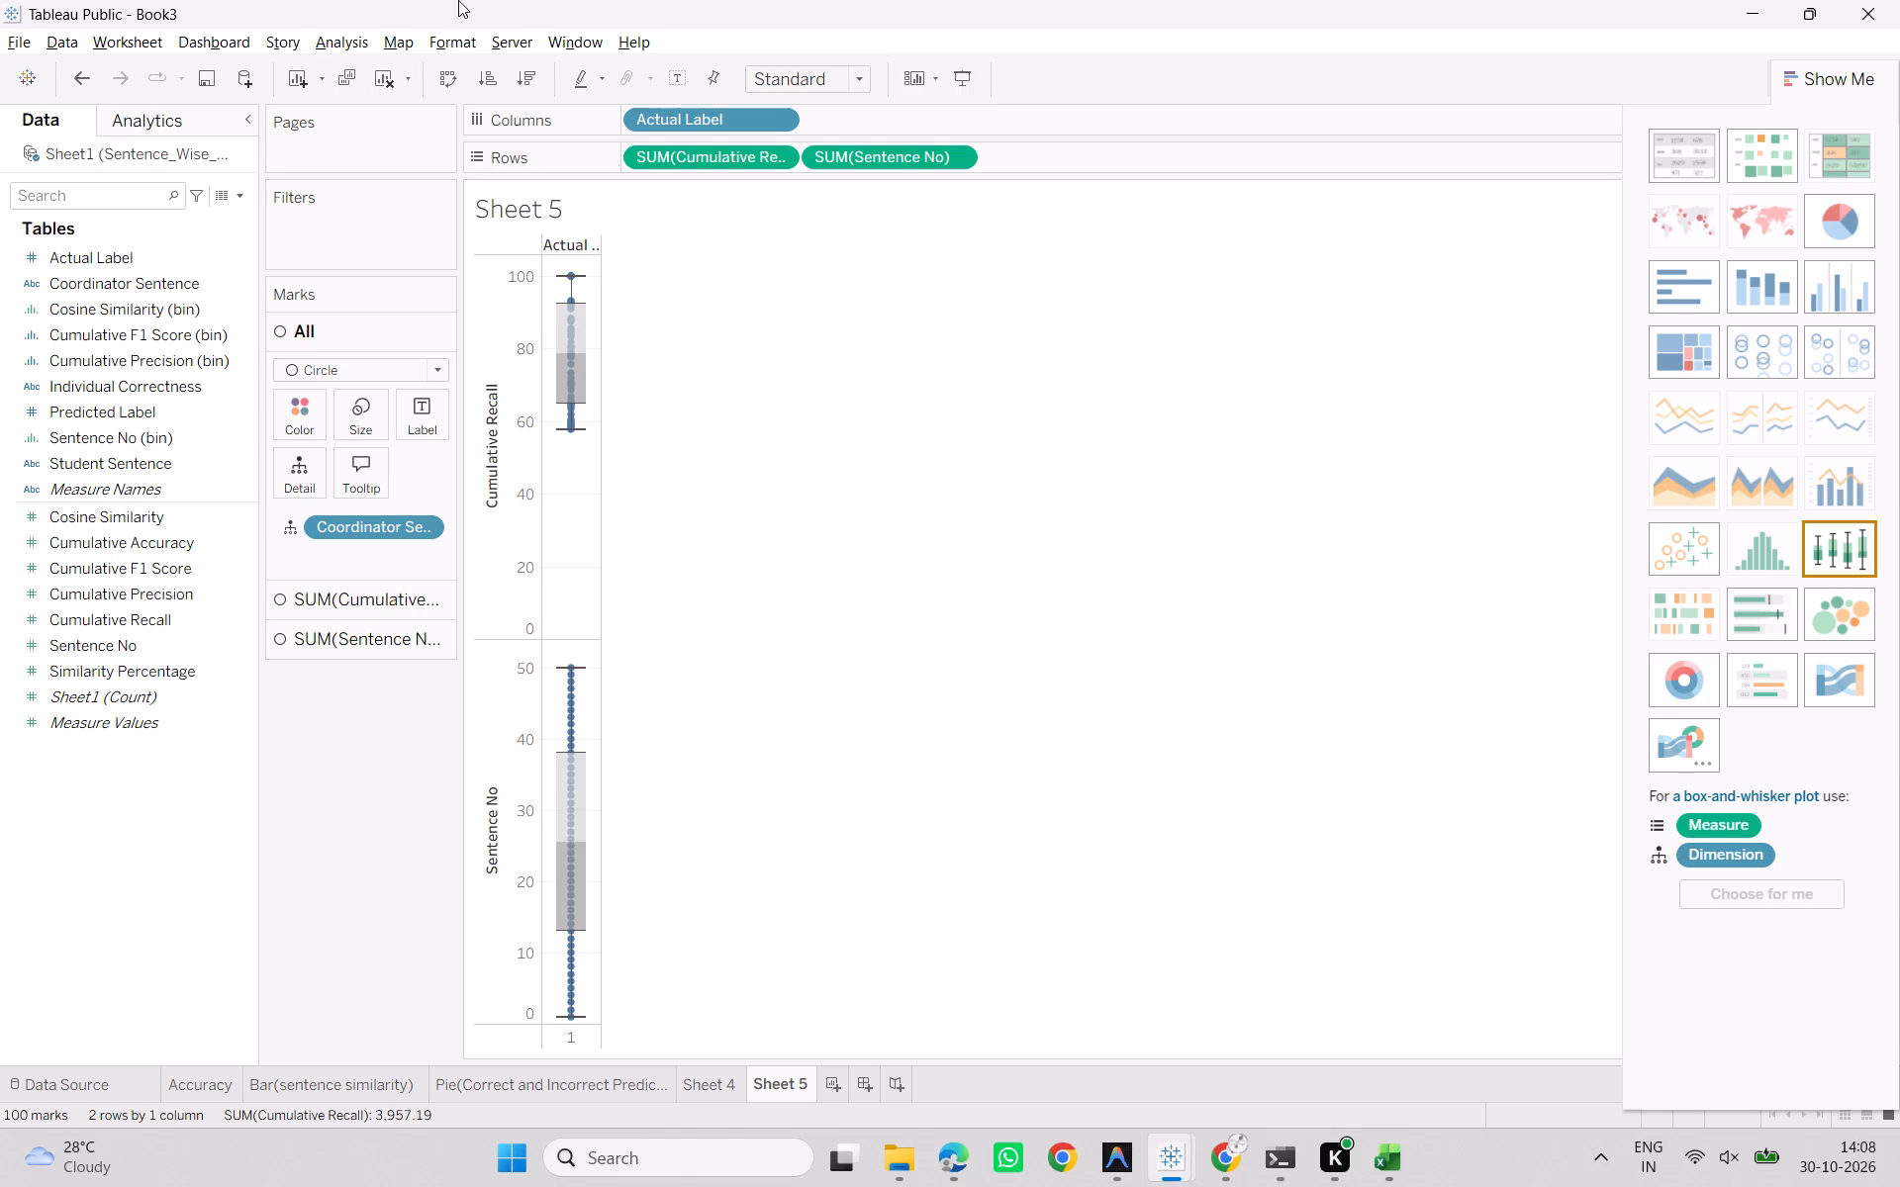
pyautogui.doubleClick(1899, 0)
# Return to Sheet 4 and reapply the Cumulative F1 Score histogram with automatically chosen fields.
pyautogui.click(1749, 556)
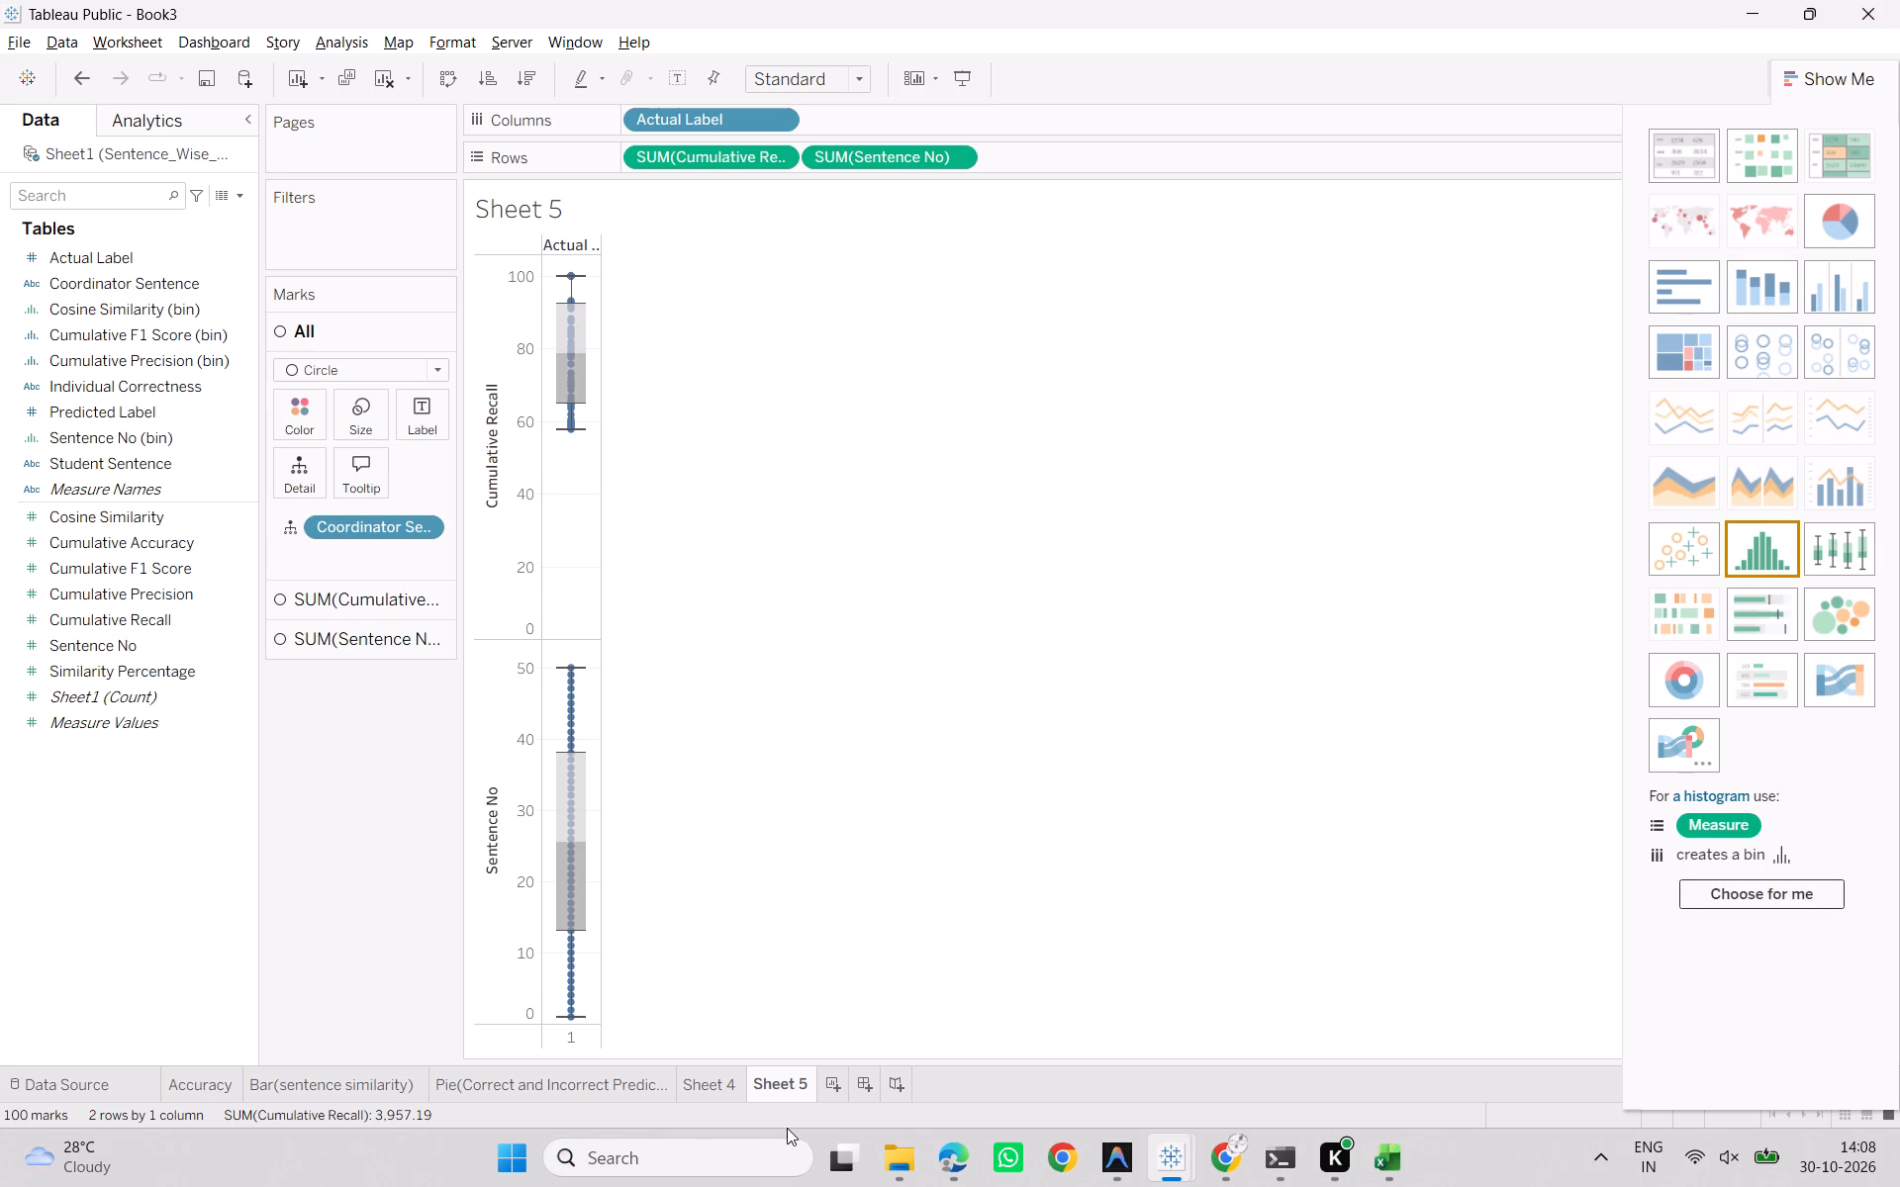
pyautogui.click(713, 1090)
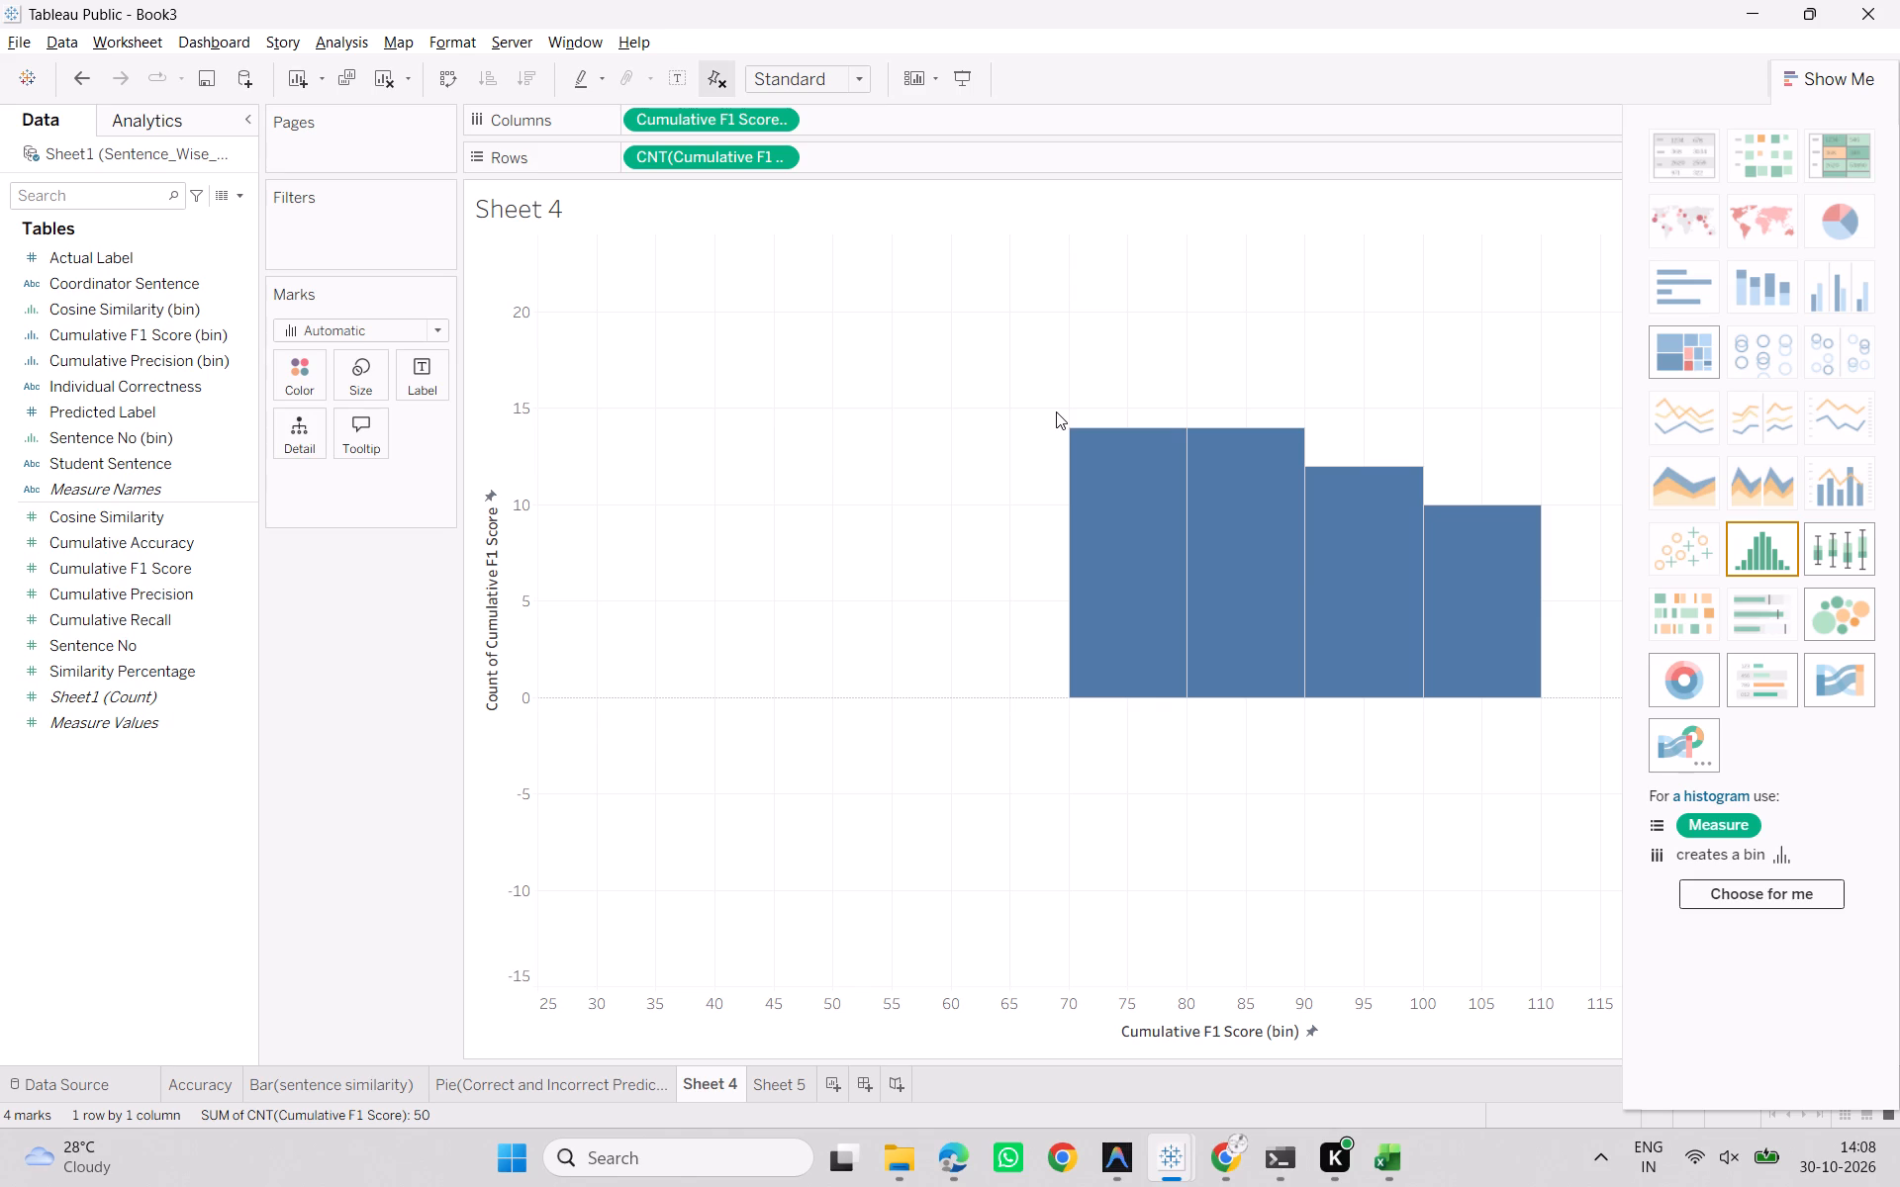
pyautogui.scroll(2, 691, 956)
pyautogui.click(0, 1186)
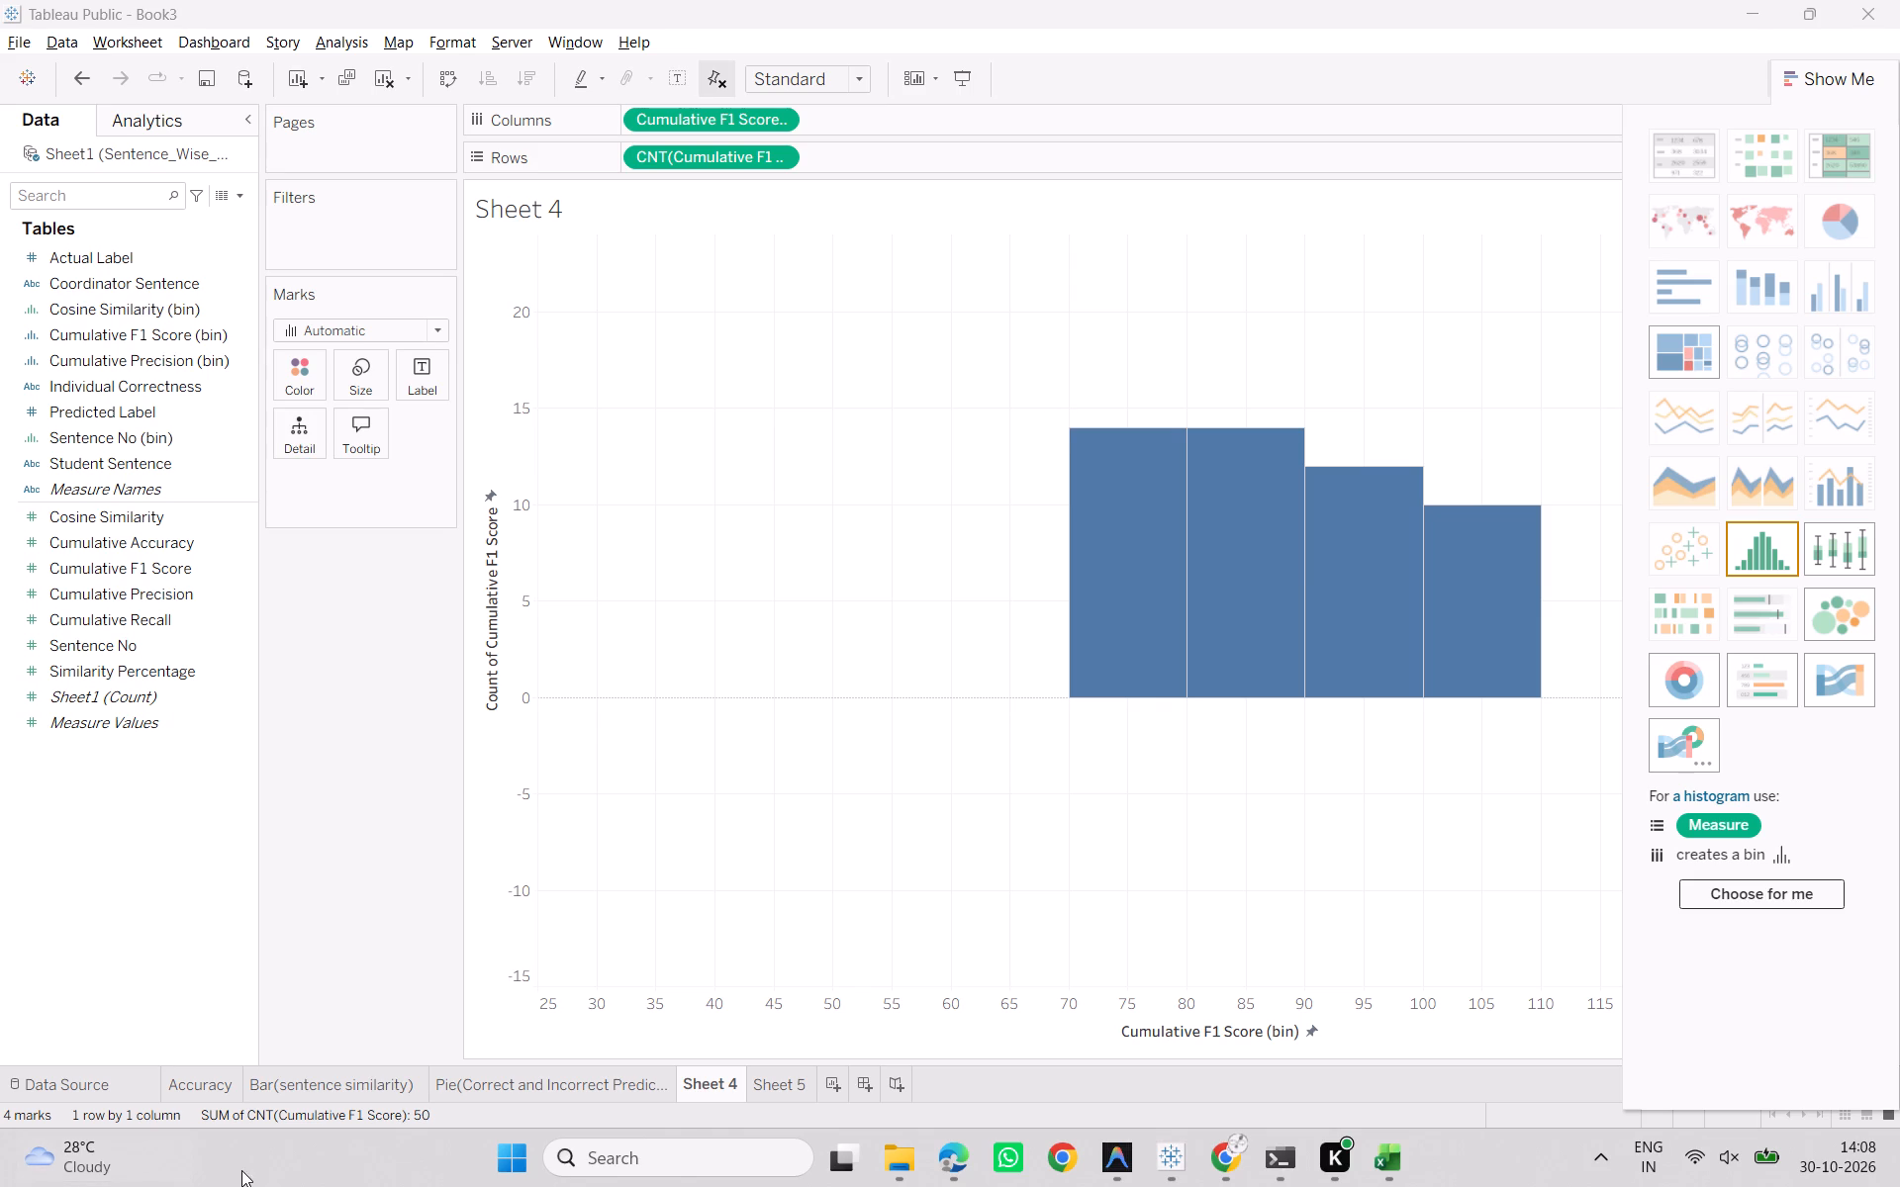
pyautogui.click(241, 1170)
pyautogui.click(728, 697)
pyautogui.moveTo(1195, 836); pyautogui.dragTo(1174, 836)
pyautogui.click(1569, 902)
pyautogui.click(1740, 891)
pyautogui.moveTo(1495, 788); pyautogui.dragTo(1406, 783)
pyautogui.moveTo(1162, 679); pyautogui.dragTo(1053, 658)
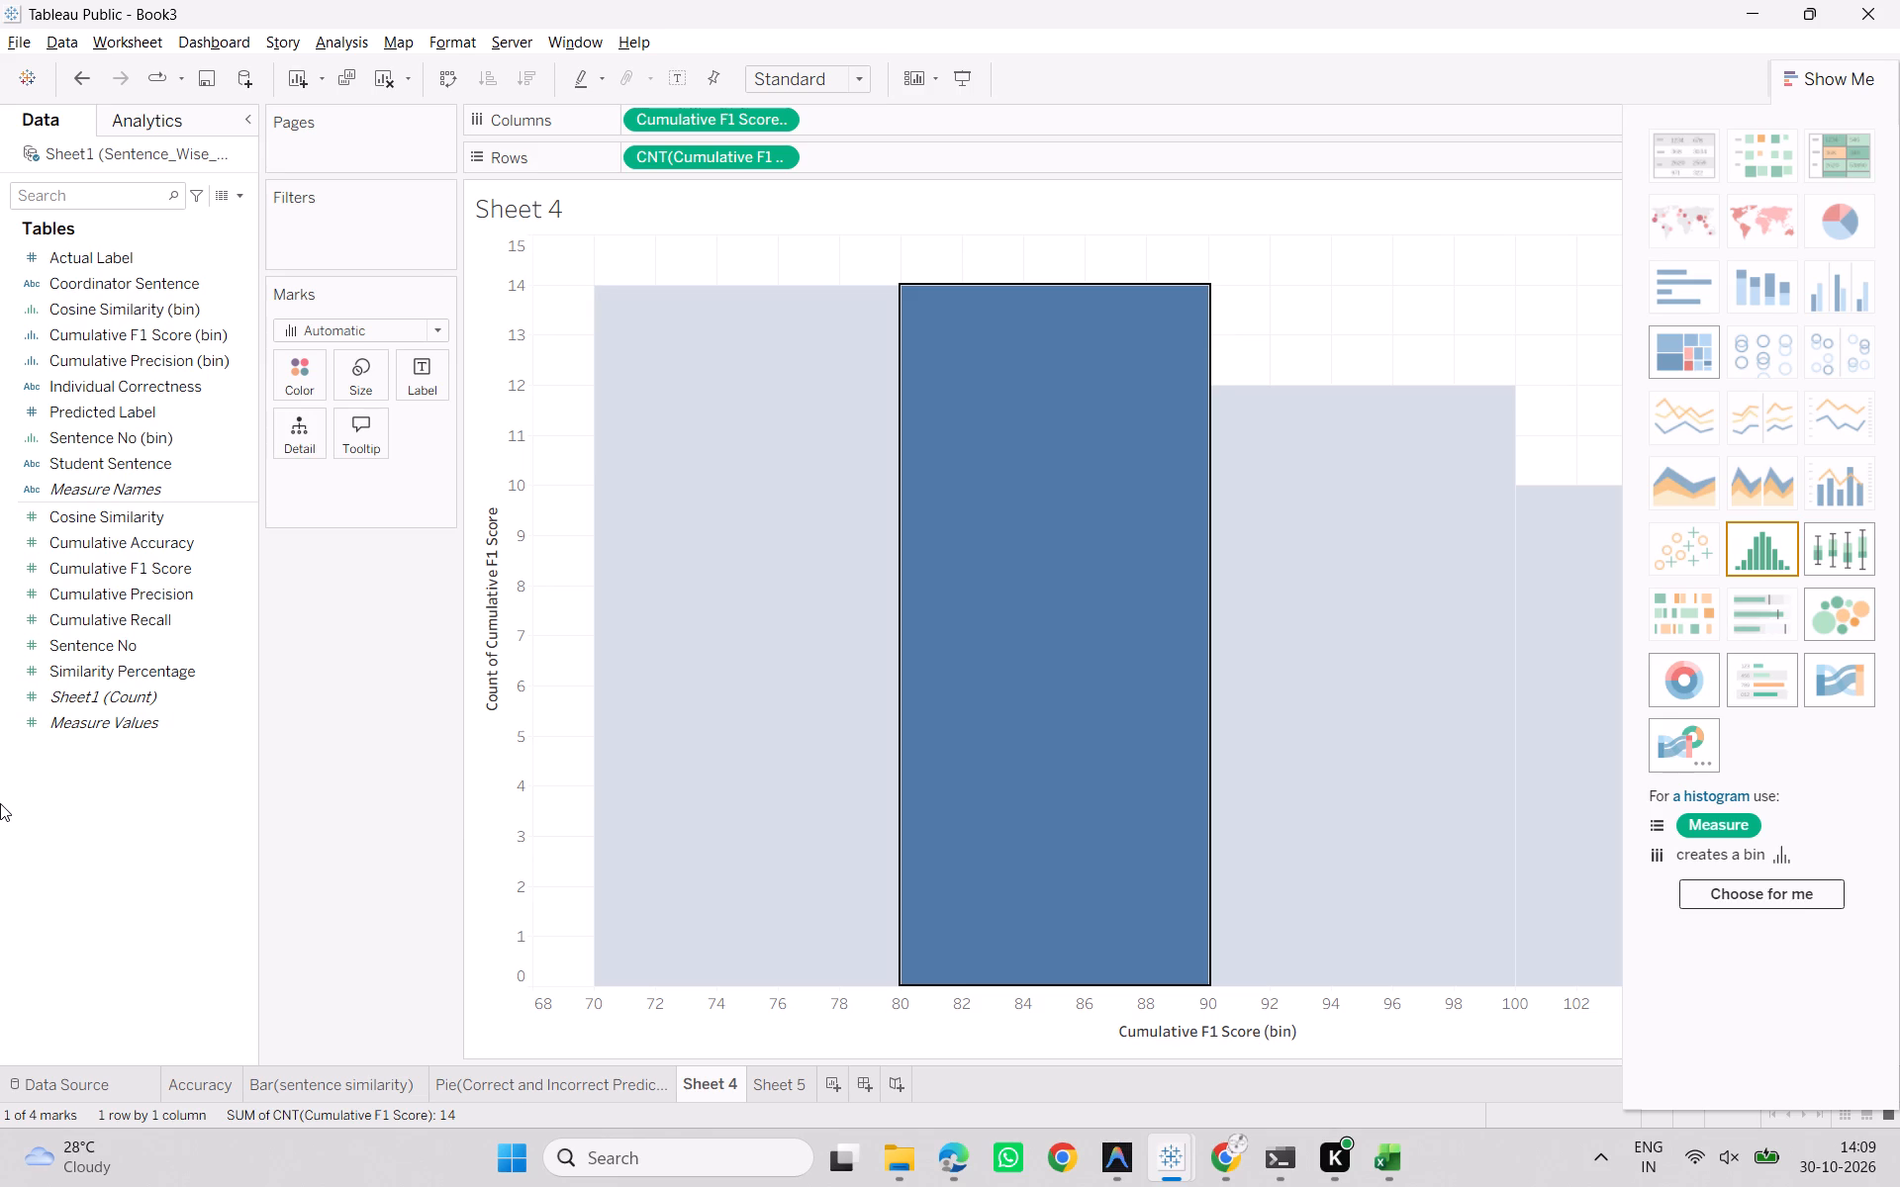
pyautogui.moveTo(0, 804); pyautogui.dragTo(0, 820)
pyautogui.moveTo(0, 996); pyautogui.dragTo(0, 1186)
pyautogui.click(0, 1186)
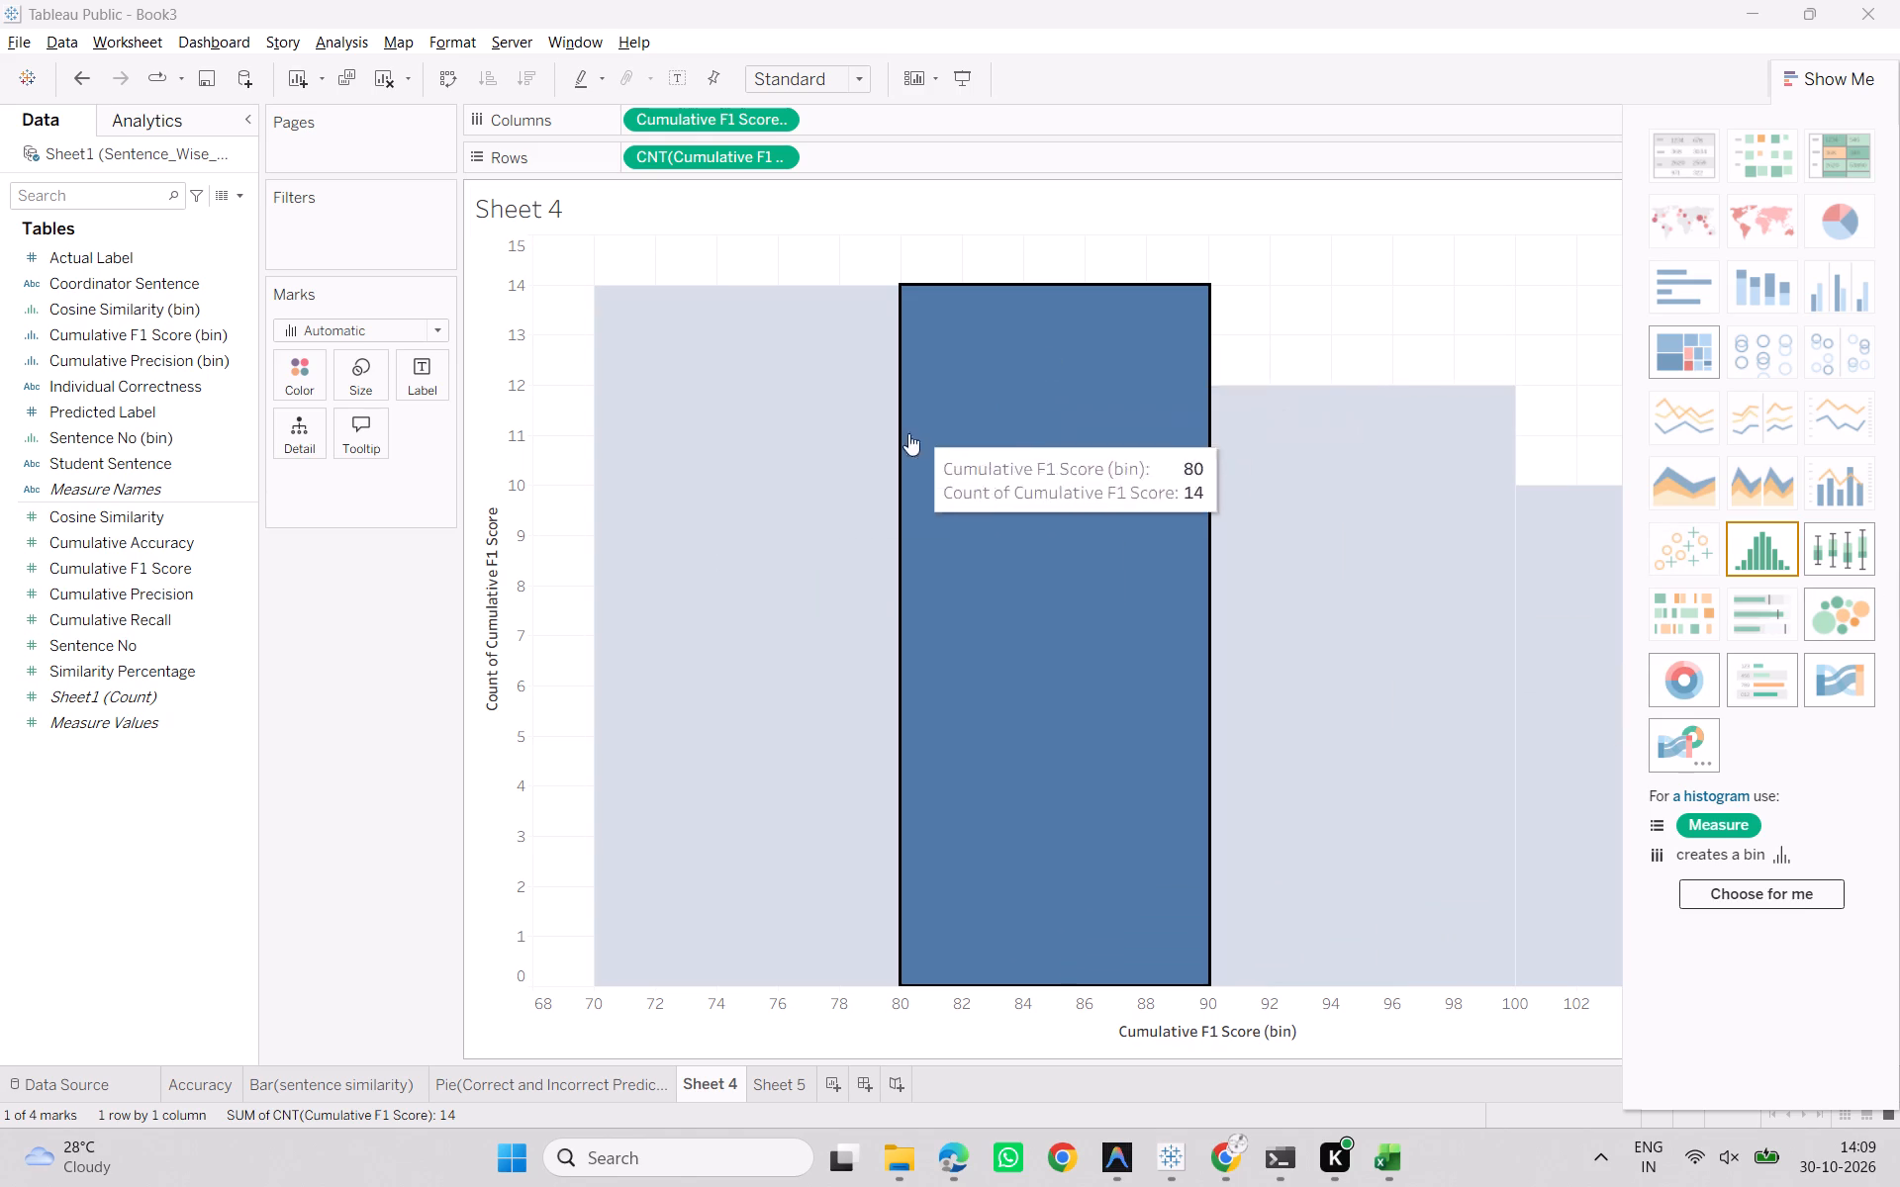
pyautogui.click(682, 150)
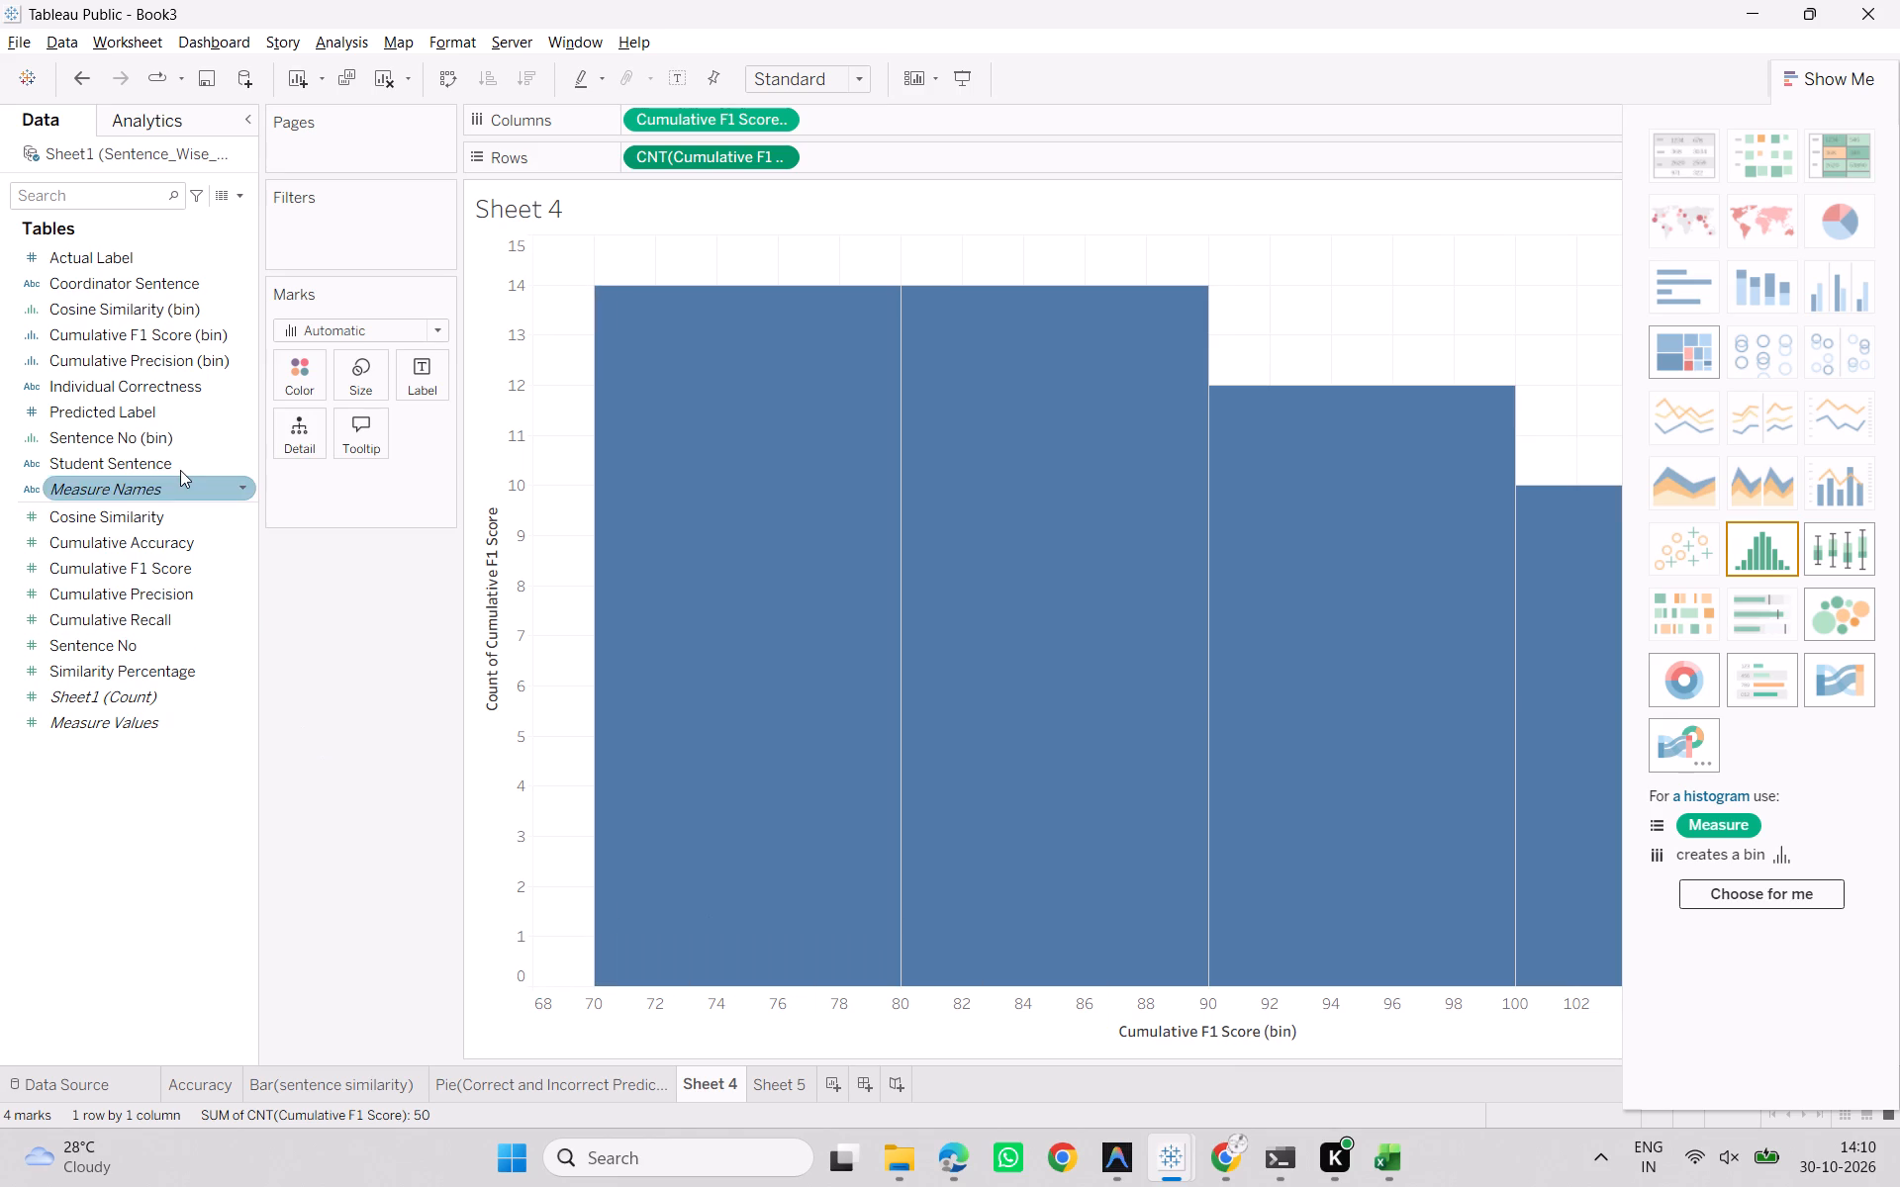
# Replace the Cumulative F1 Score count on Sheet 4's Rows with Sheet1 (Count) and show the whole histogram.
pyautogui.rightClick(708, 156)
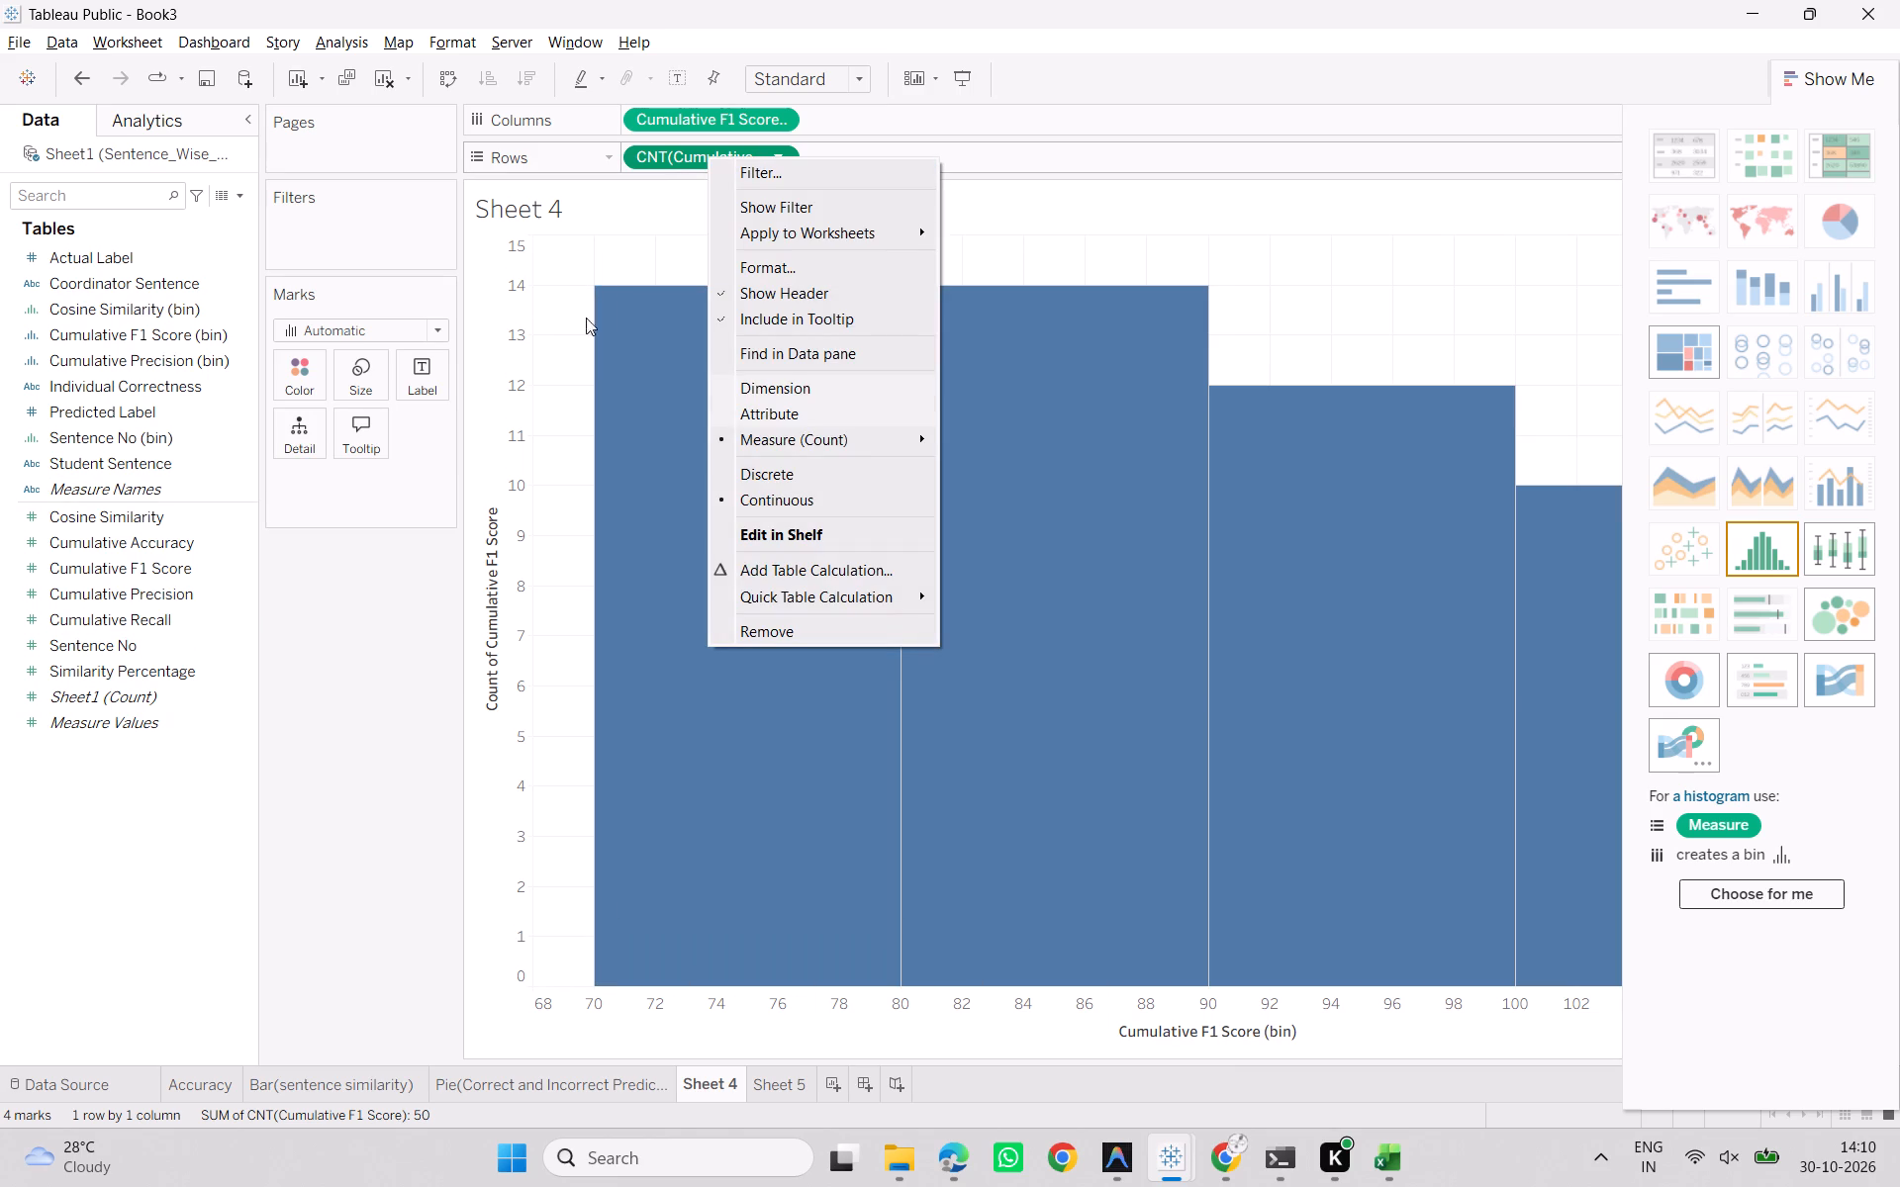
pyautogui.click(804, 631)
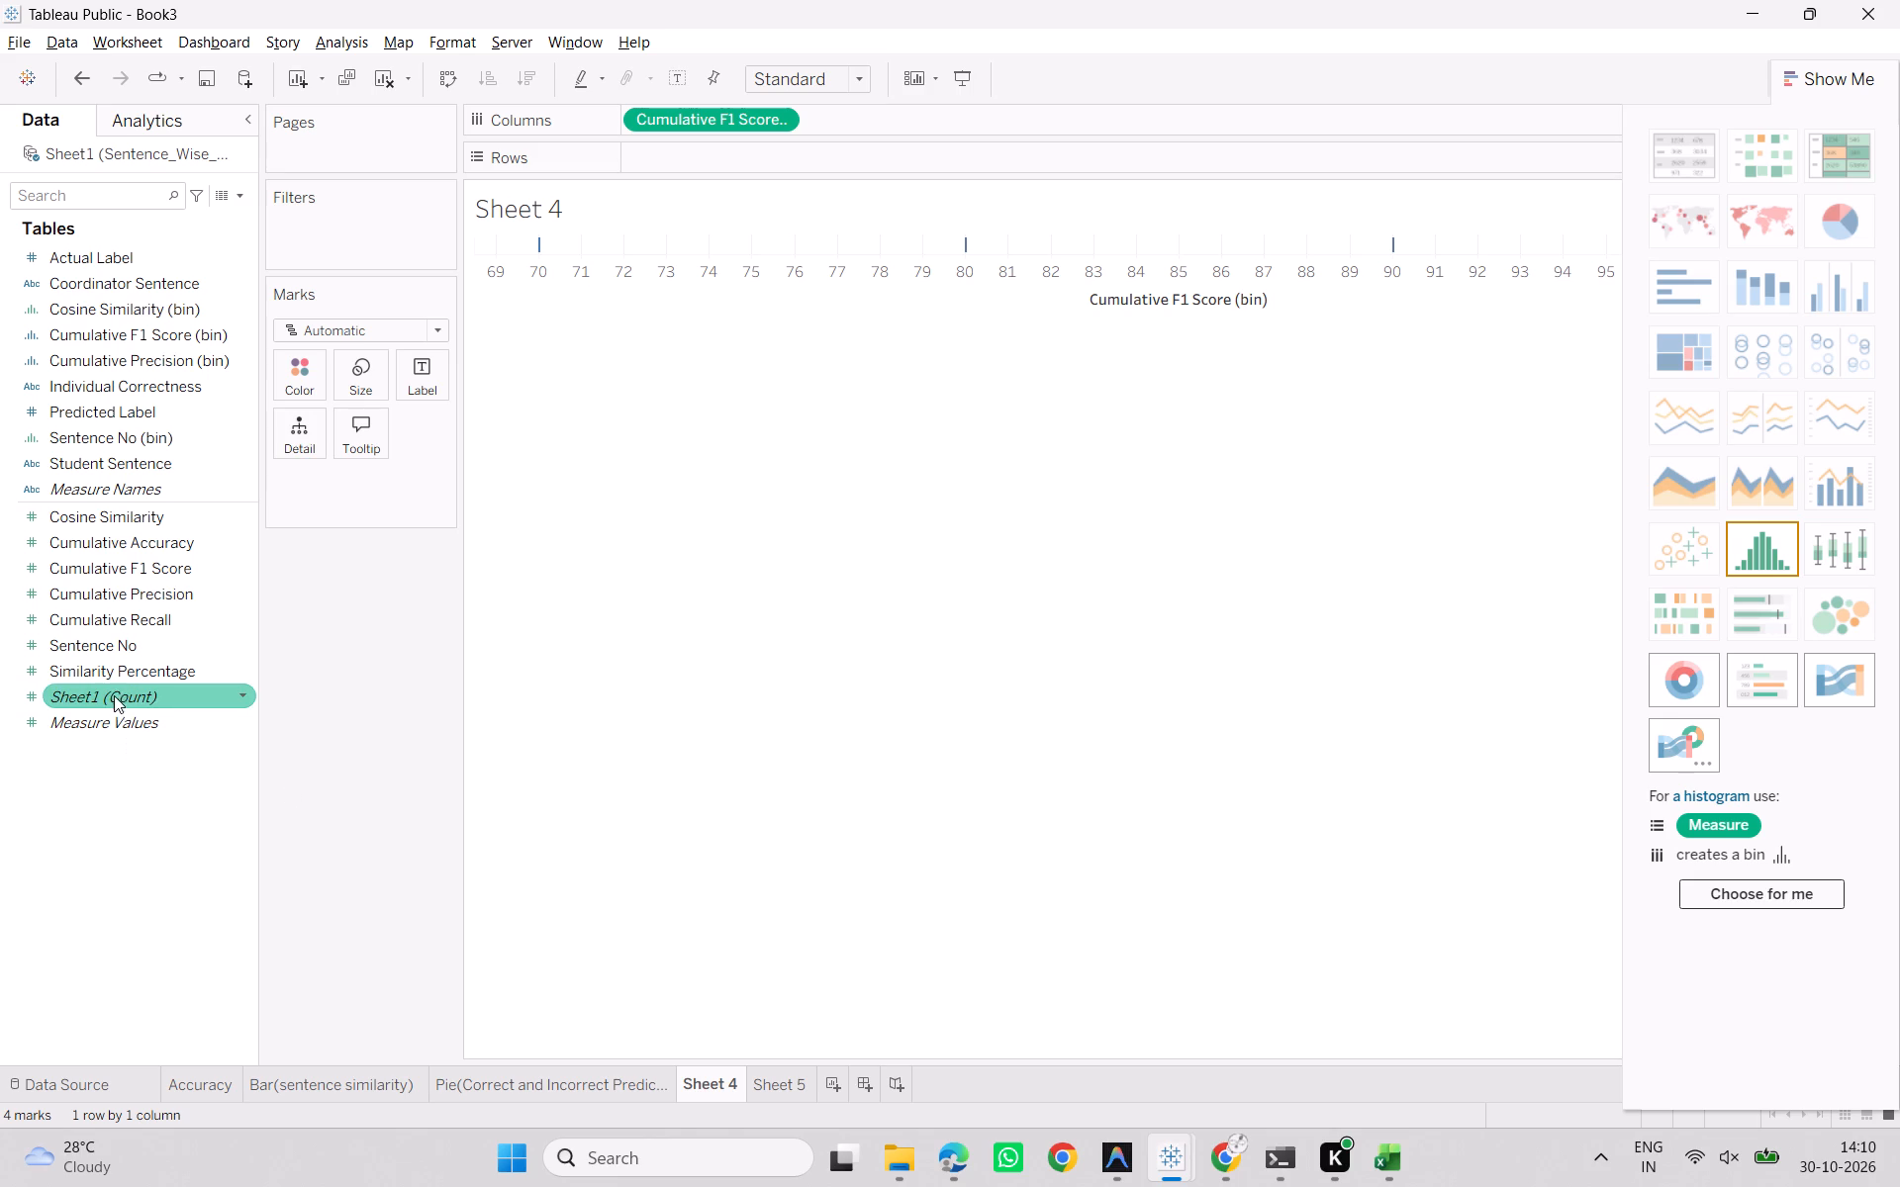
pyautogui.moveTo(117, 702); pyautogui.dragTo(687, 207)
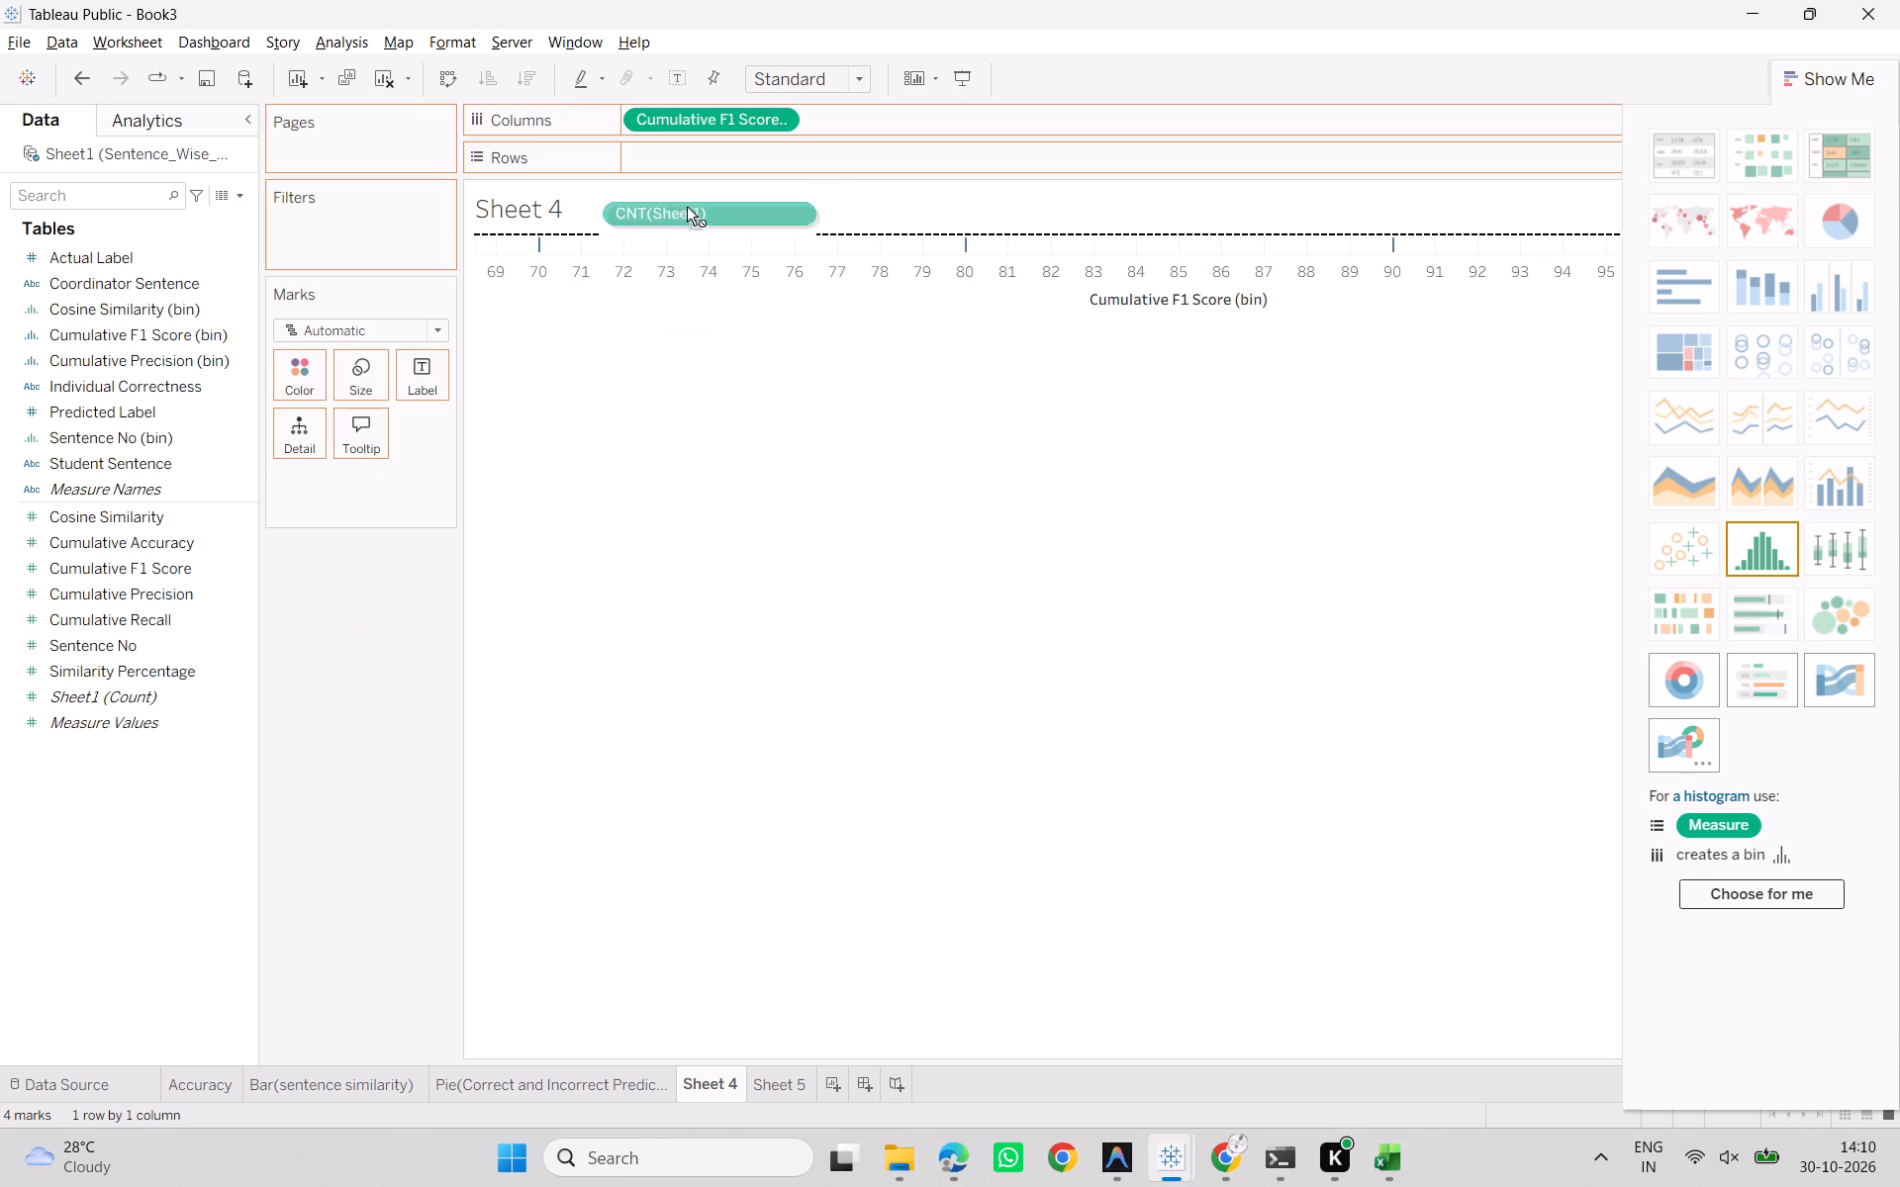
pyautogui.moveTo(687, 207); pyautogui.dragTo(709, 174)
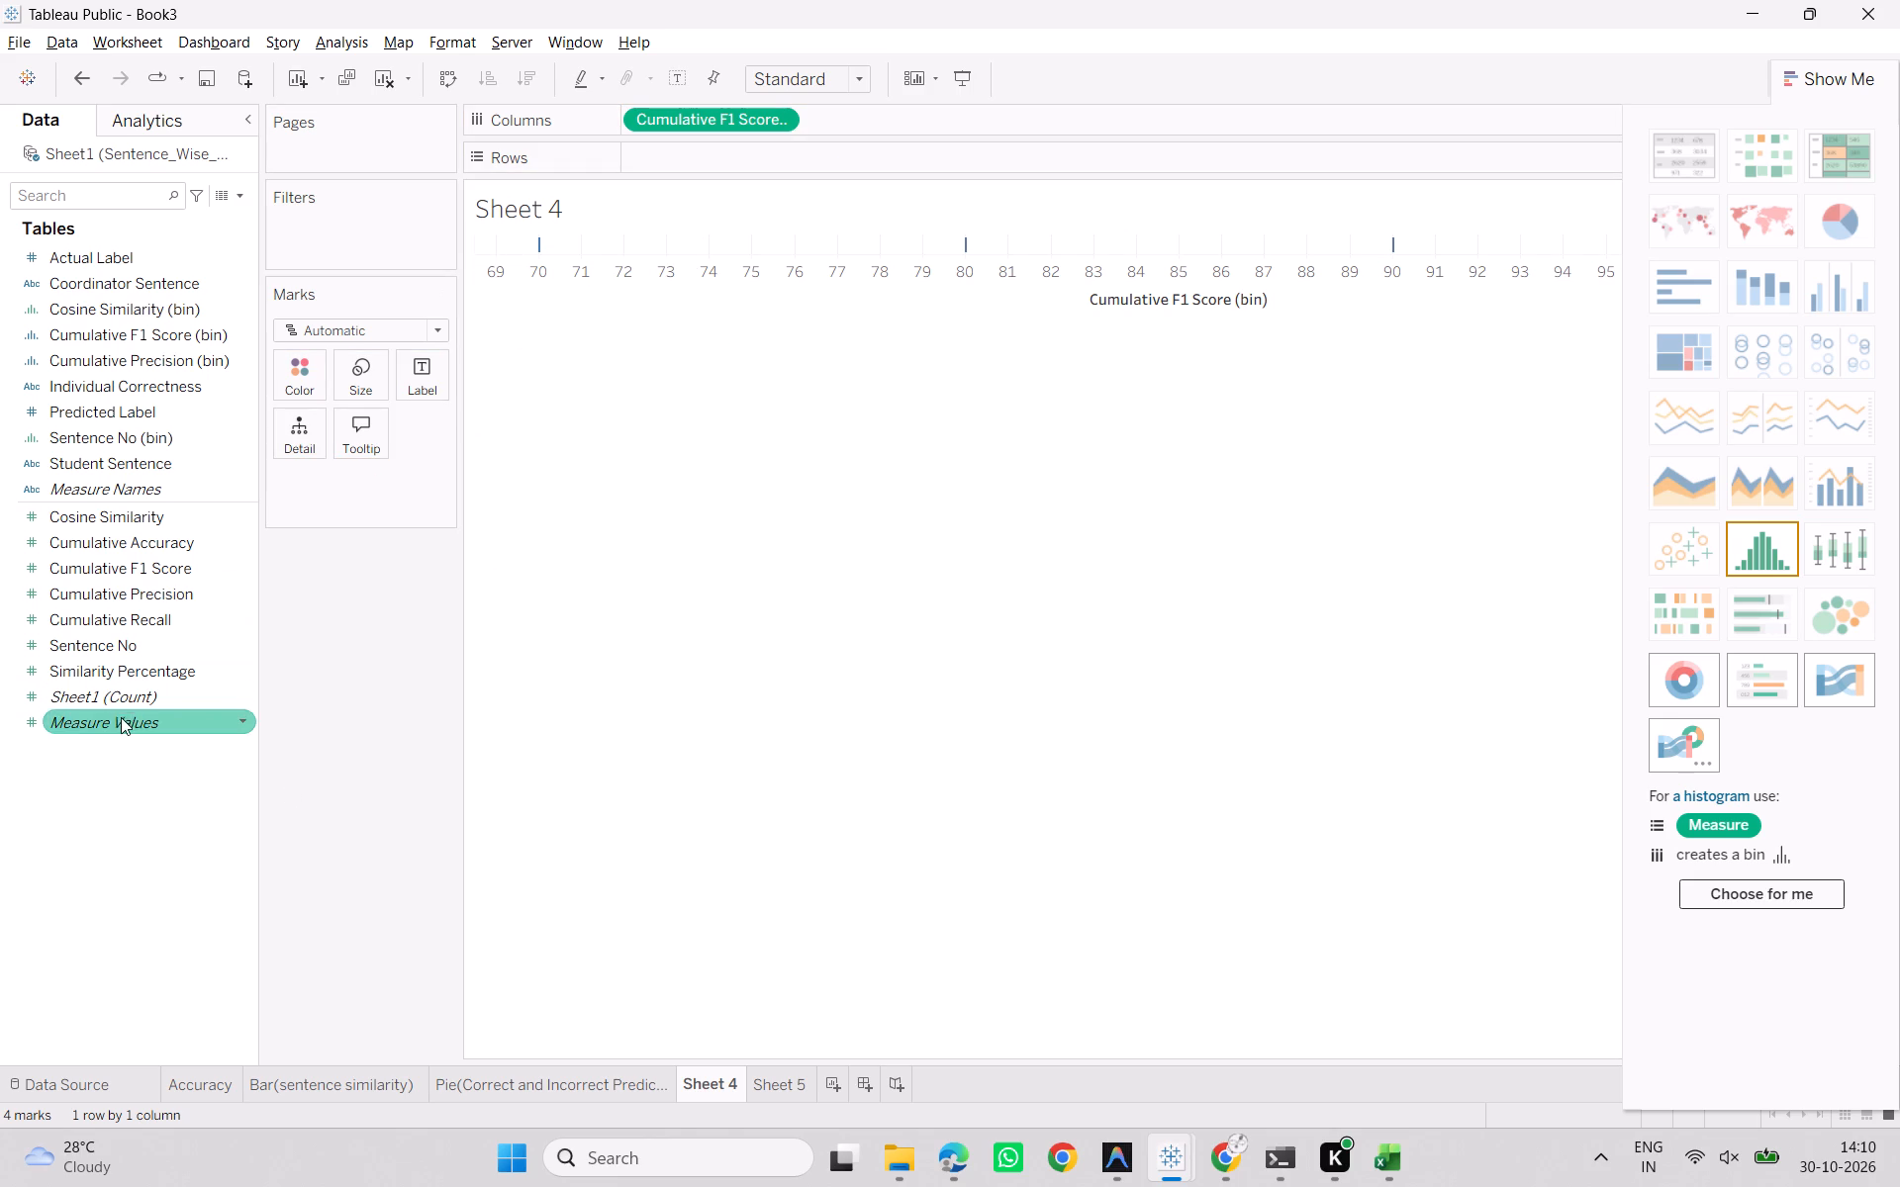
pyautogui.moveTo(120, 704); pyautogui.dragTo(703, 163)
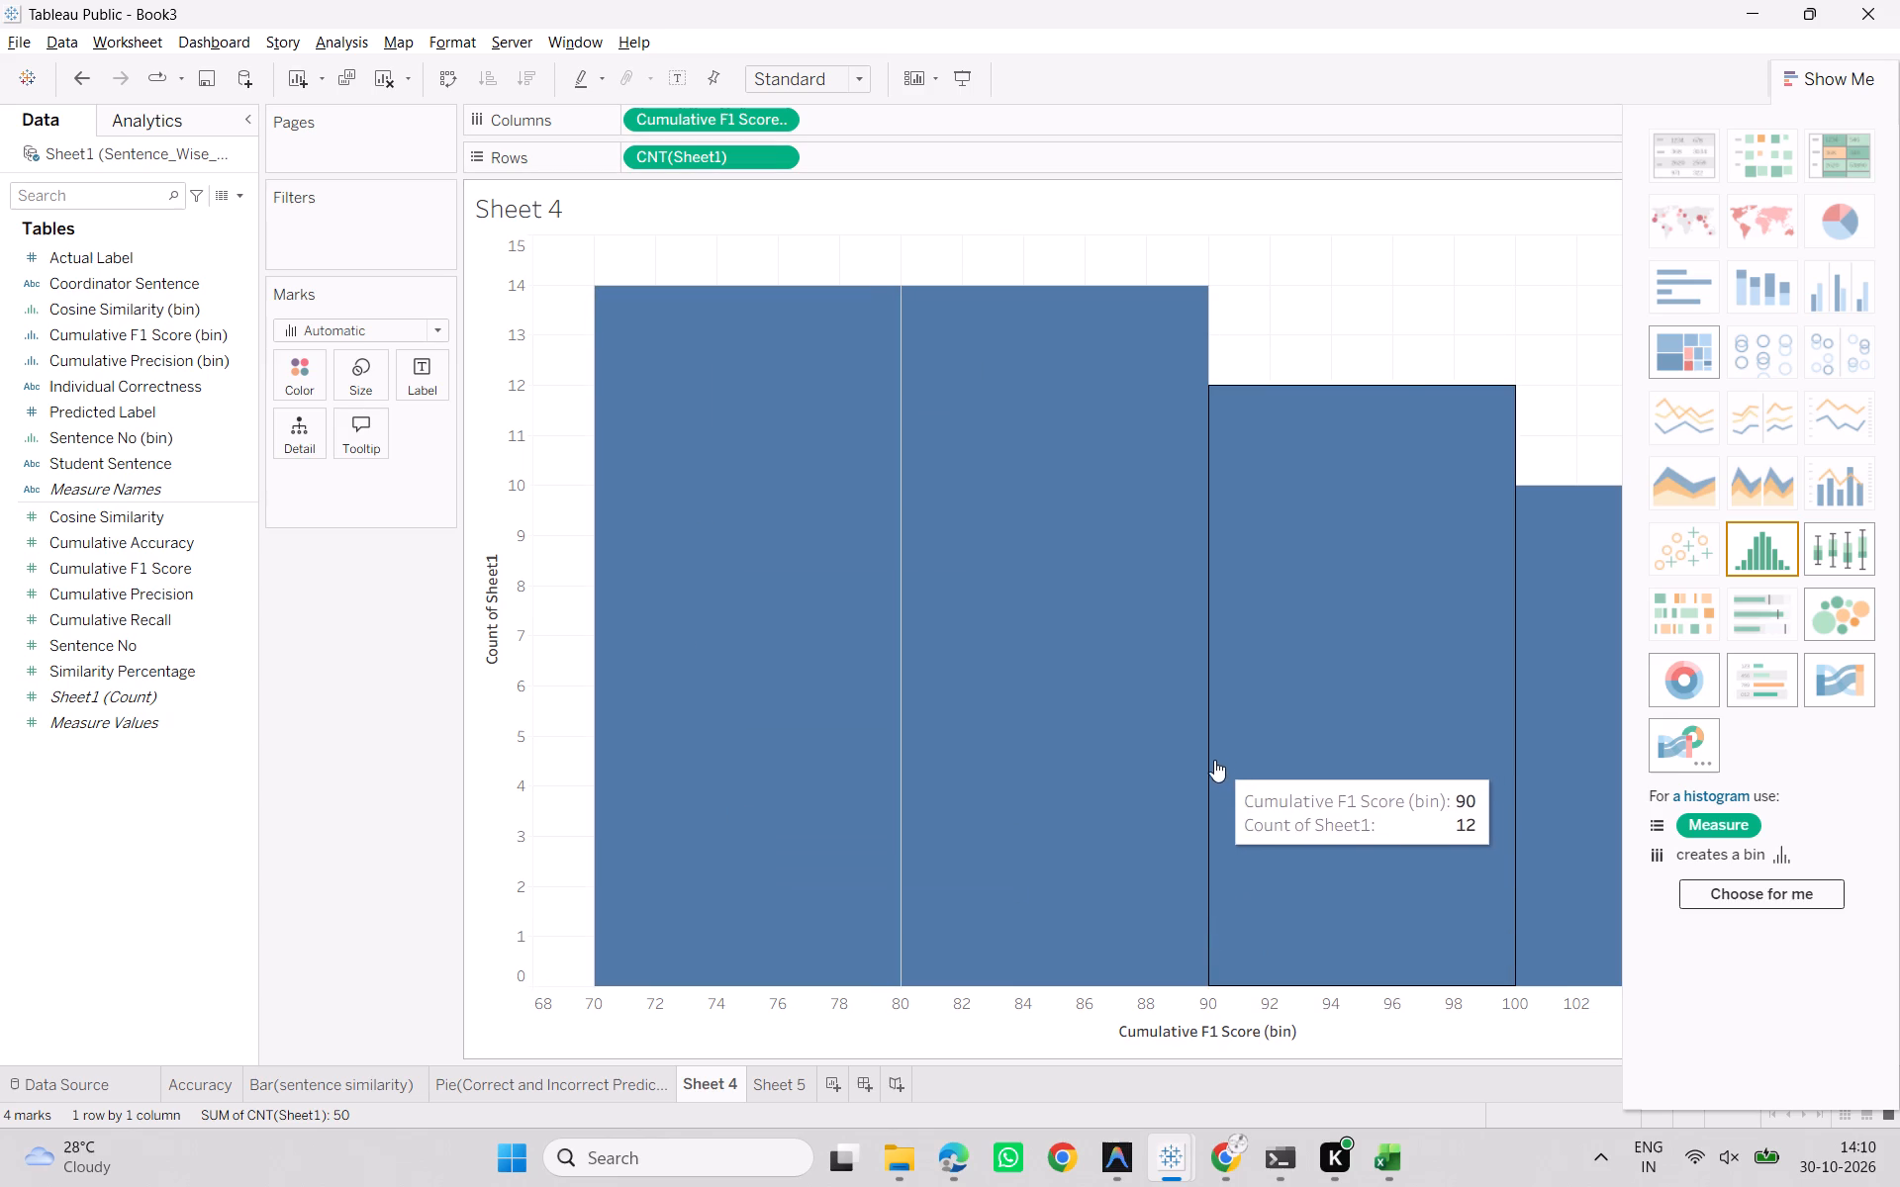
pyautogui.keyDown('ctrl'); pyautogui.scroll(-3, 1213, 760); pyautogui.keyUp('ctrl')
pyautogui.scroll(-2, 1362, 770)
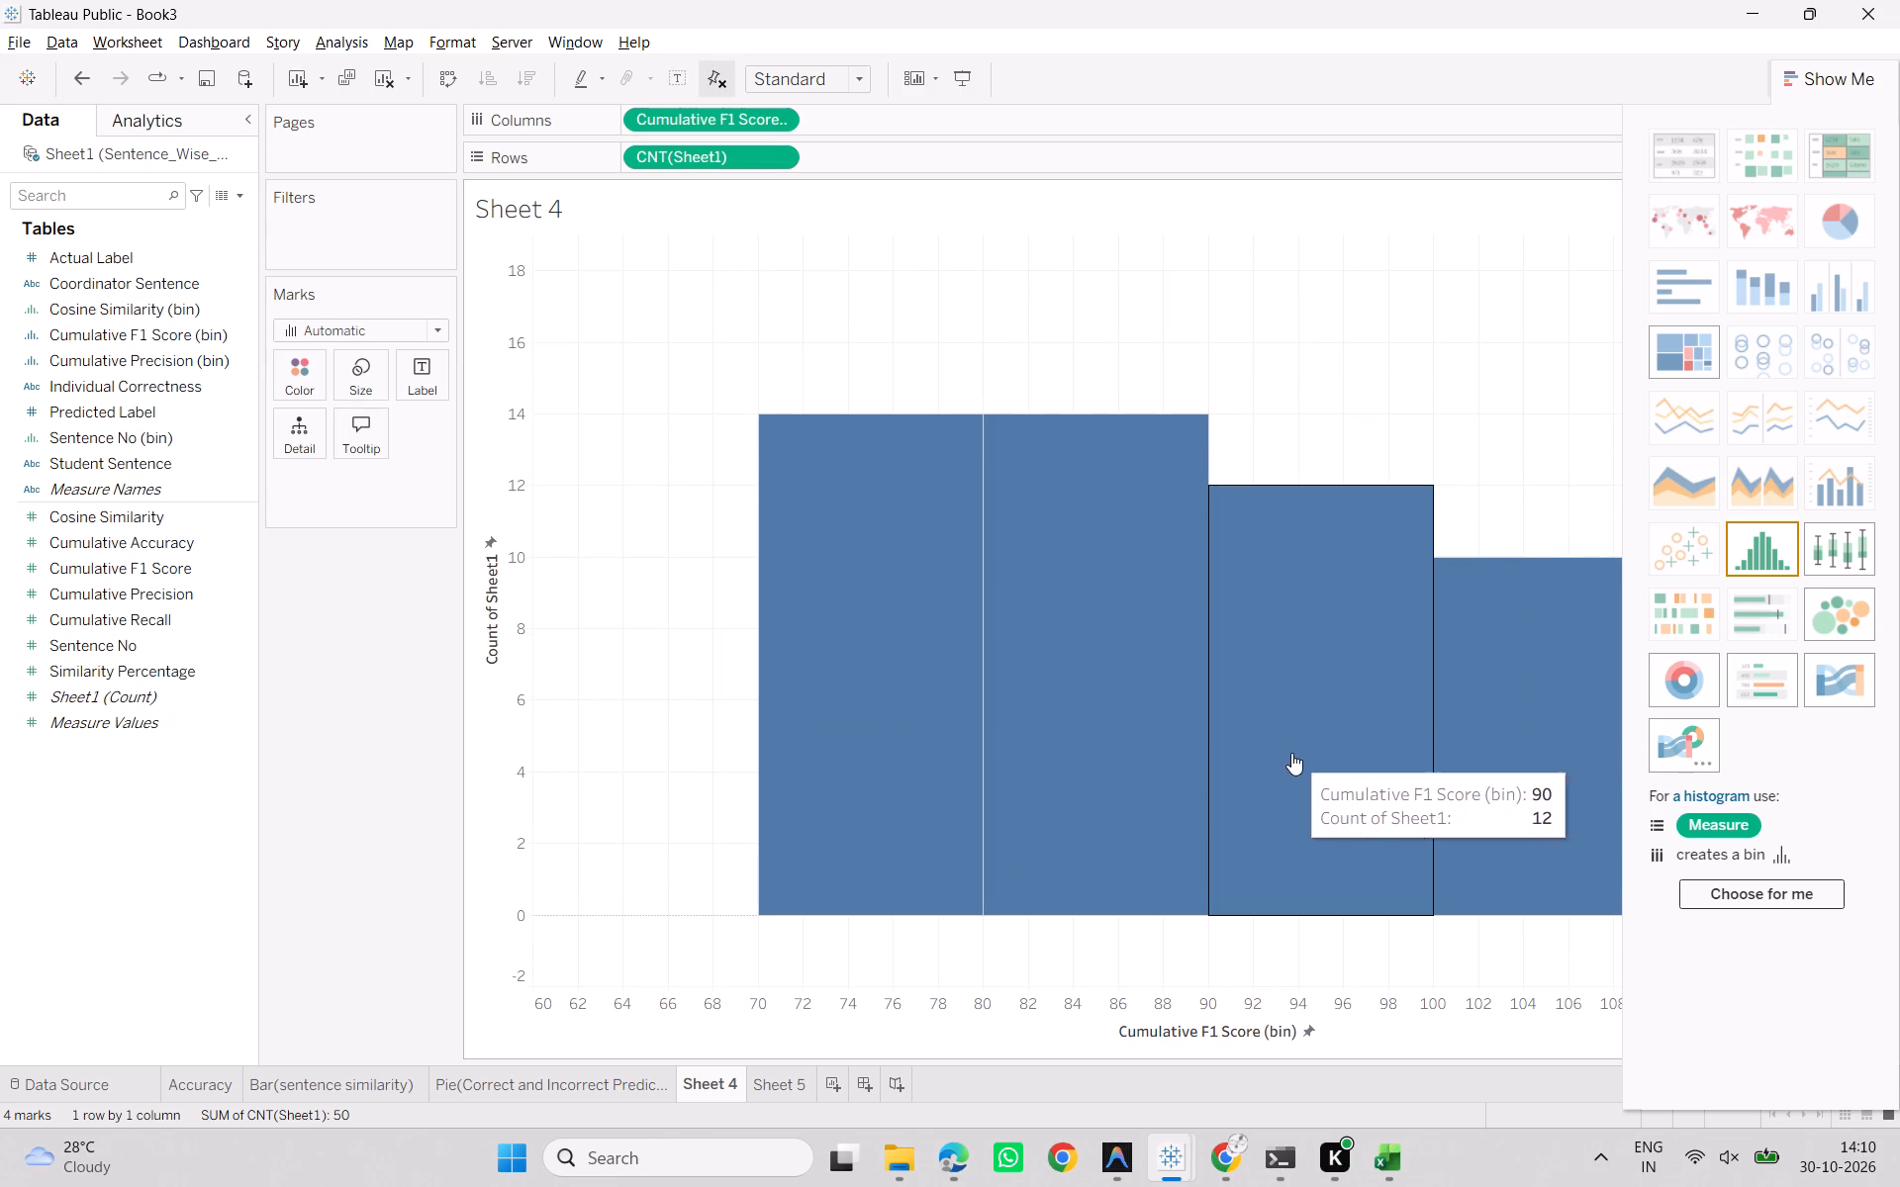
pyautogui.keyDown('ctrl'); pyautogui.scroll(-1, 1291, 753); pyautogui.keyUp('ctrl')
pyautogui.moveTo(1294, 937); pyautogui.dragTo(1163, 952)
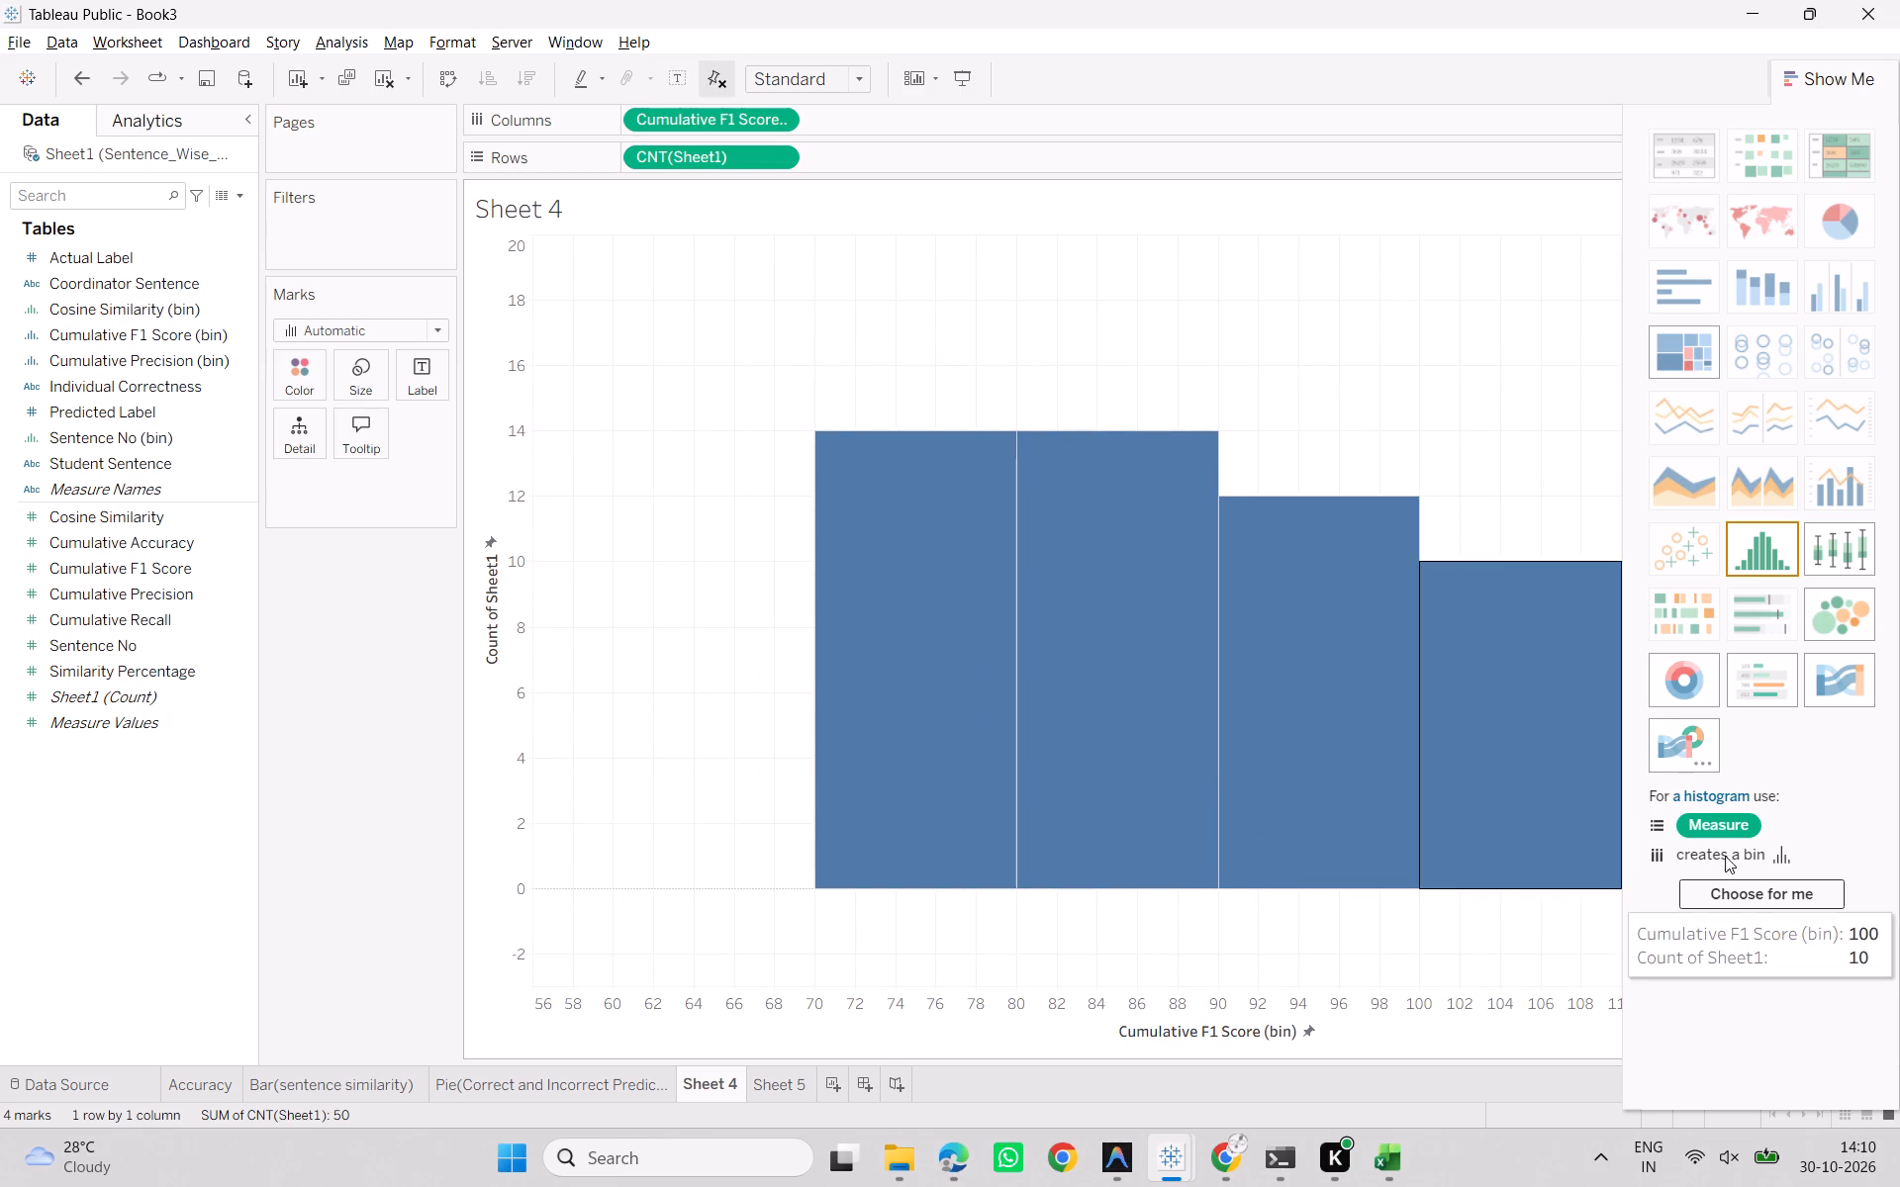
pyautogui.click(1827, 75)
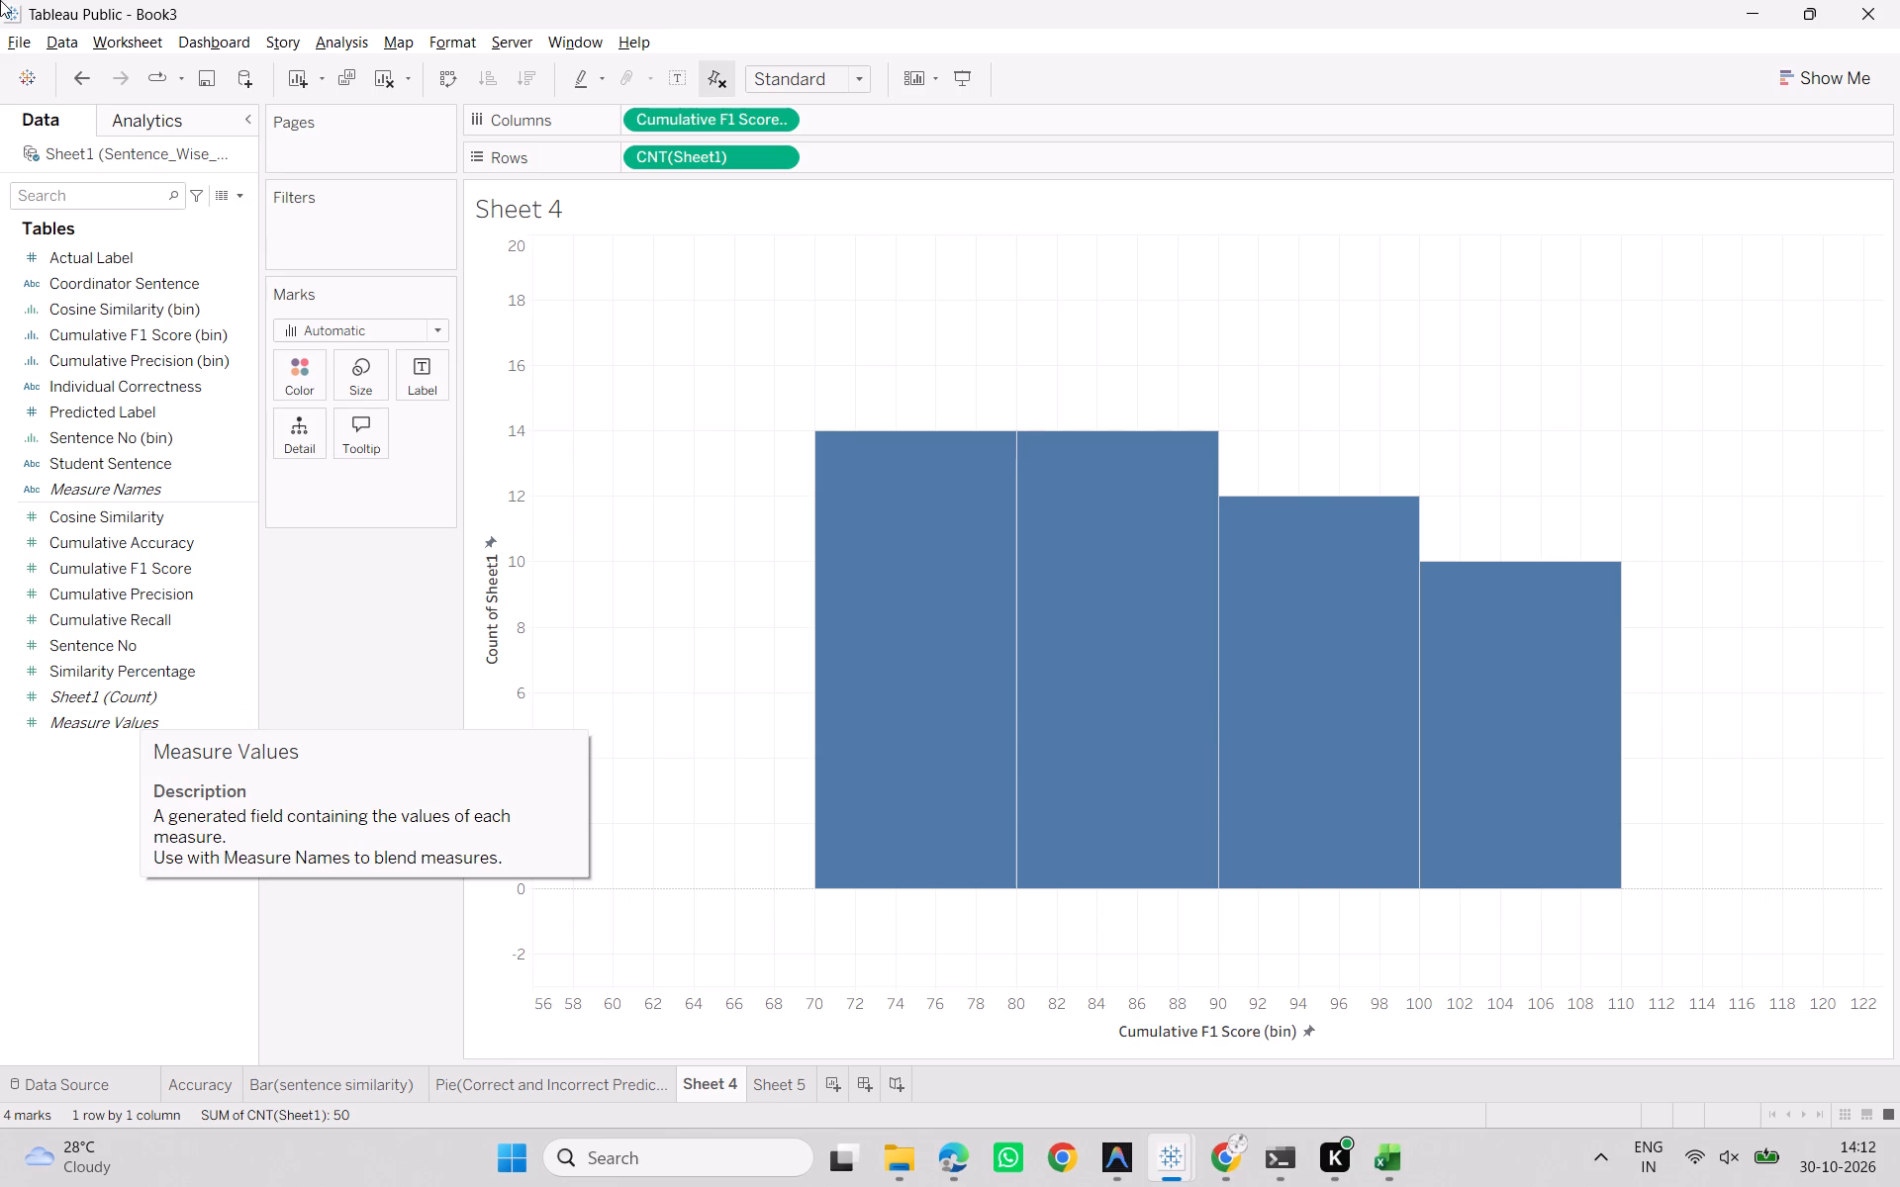
pyautogui.hotkey('alt', 'Tab')
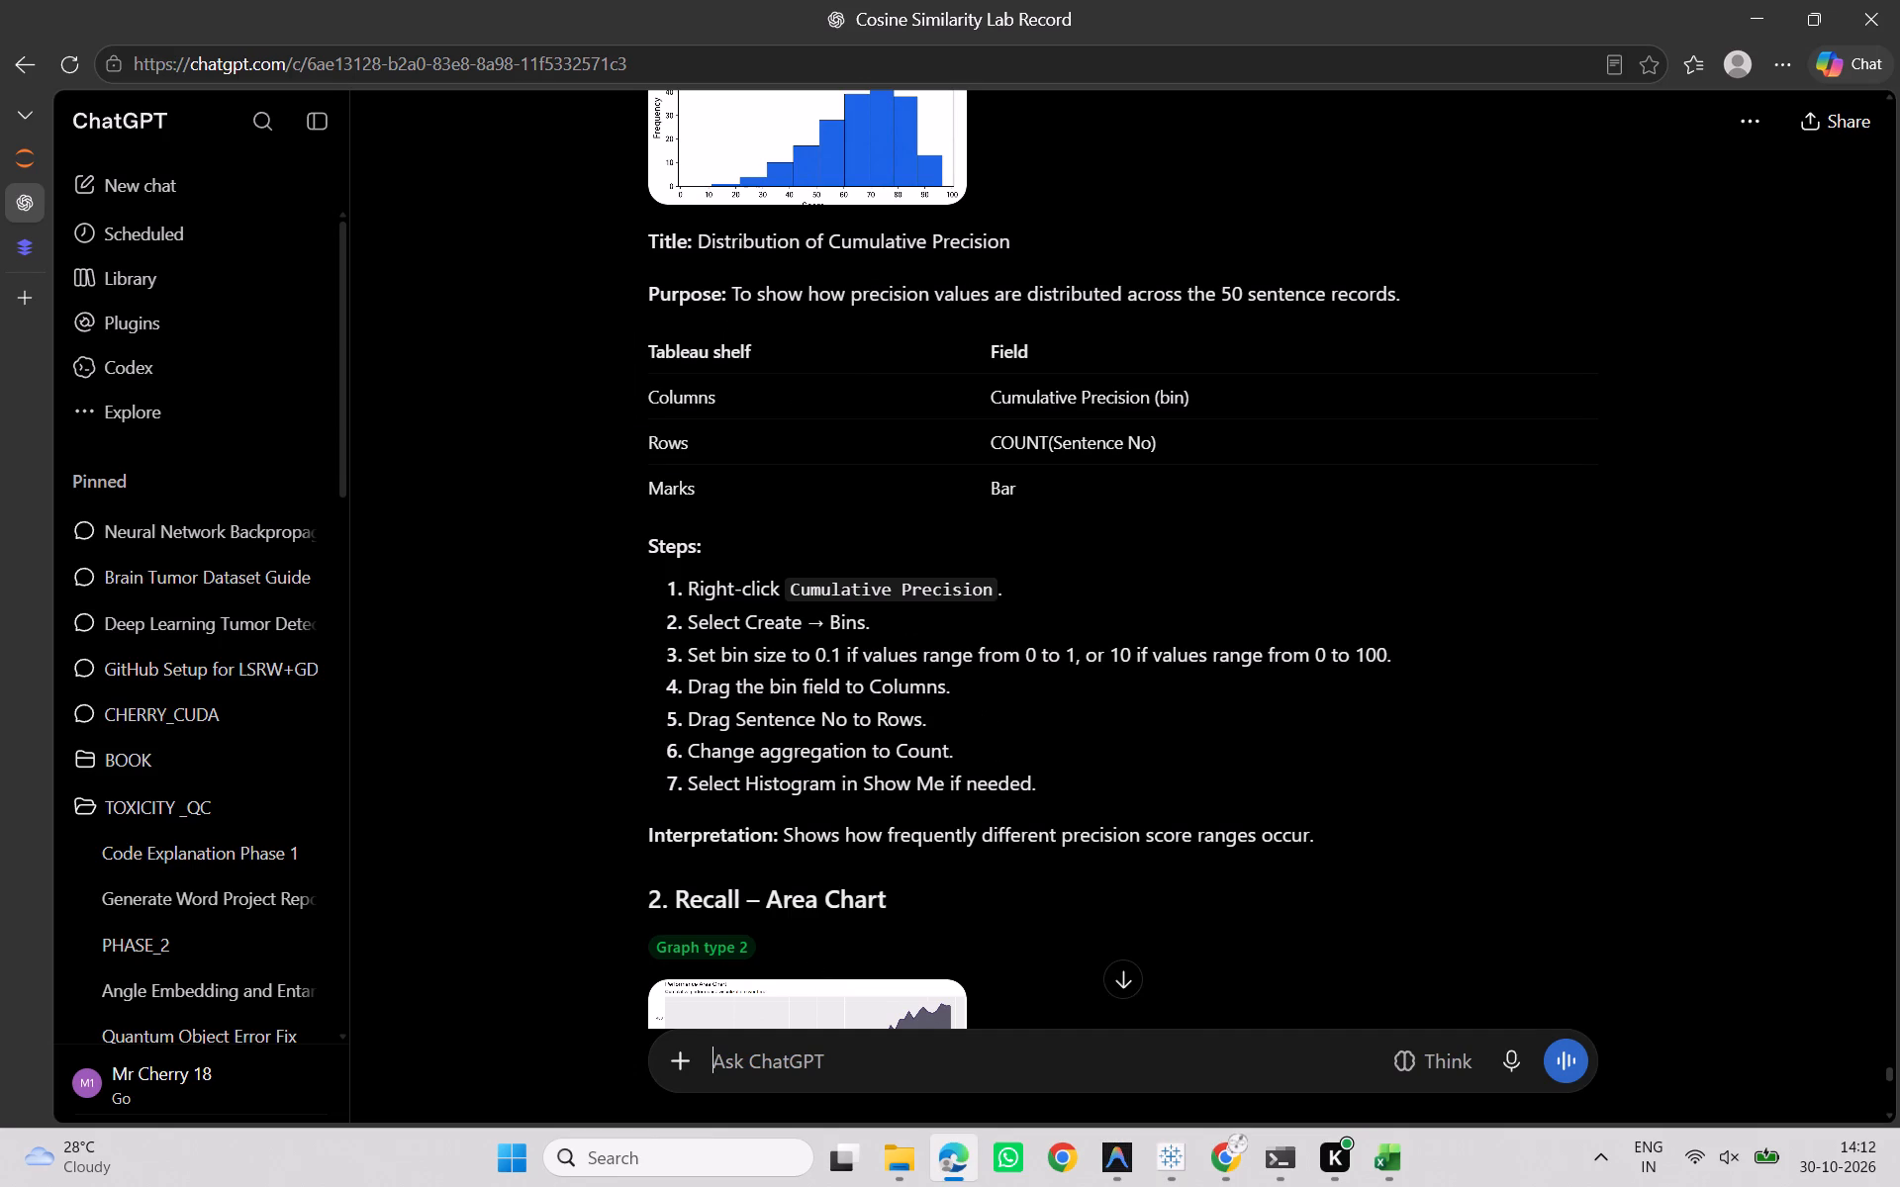
pyautogui.hotkey('alt', 'Tab')
pyautogui.hotkey('alt', 'Tab')
pyautogui.hotkey('alt', 'Tab')
# Undo the recent changes to Sheet 4's histogram and Sheet 5's box-and-whisker plot.
pyautogui.hotkey('ctrl', 'z')
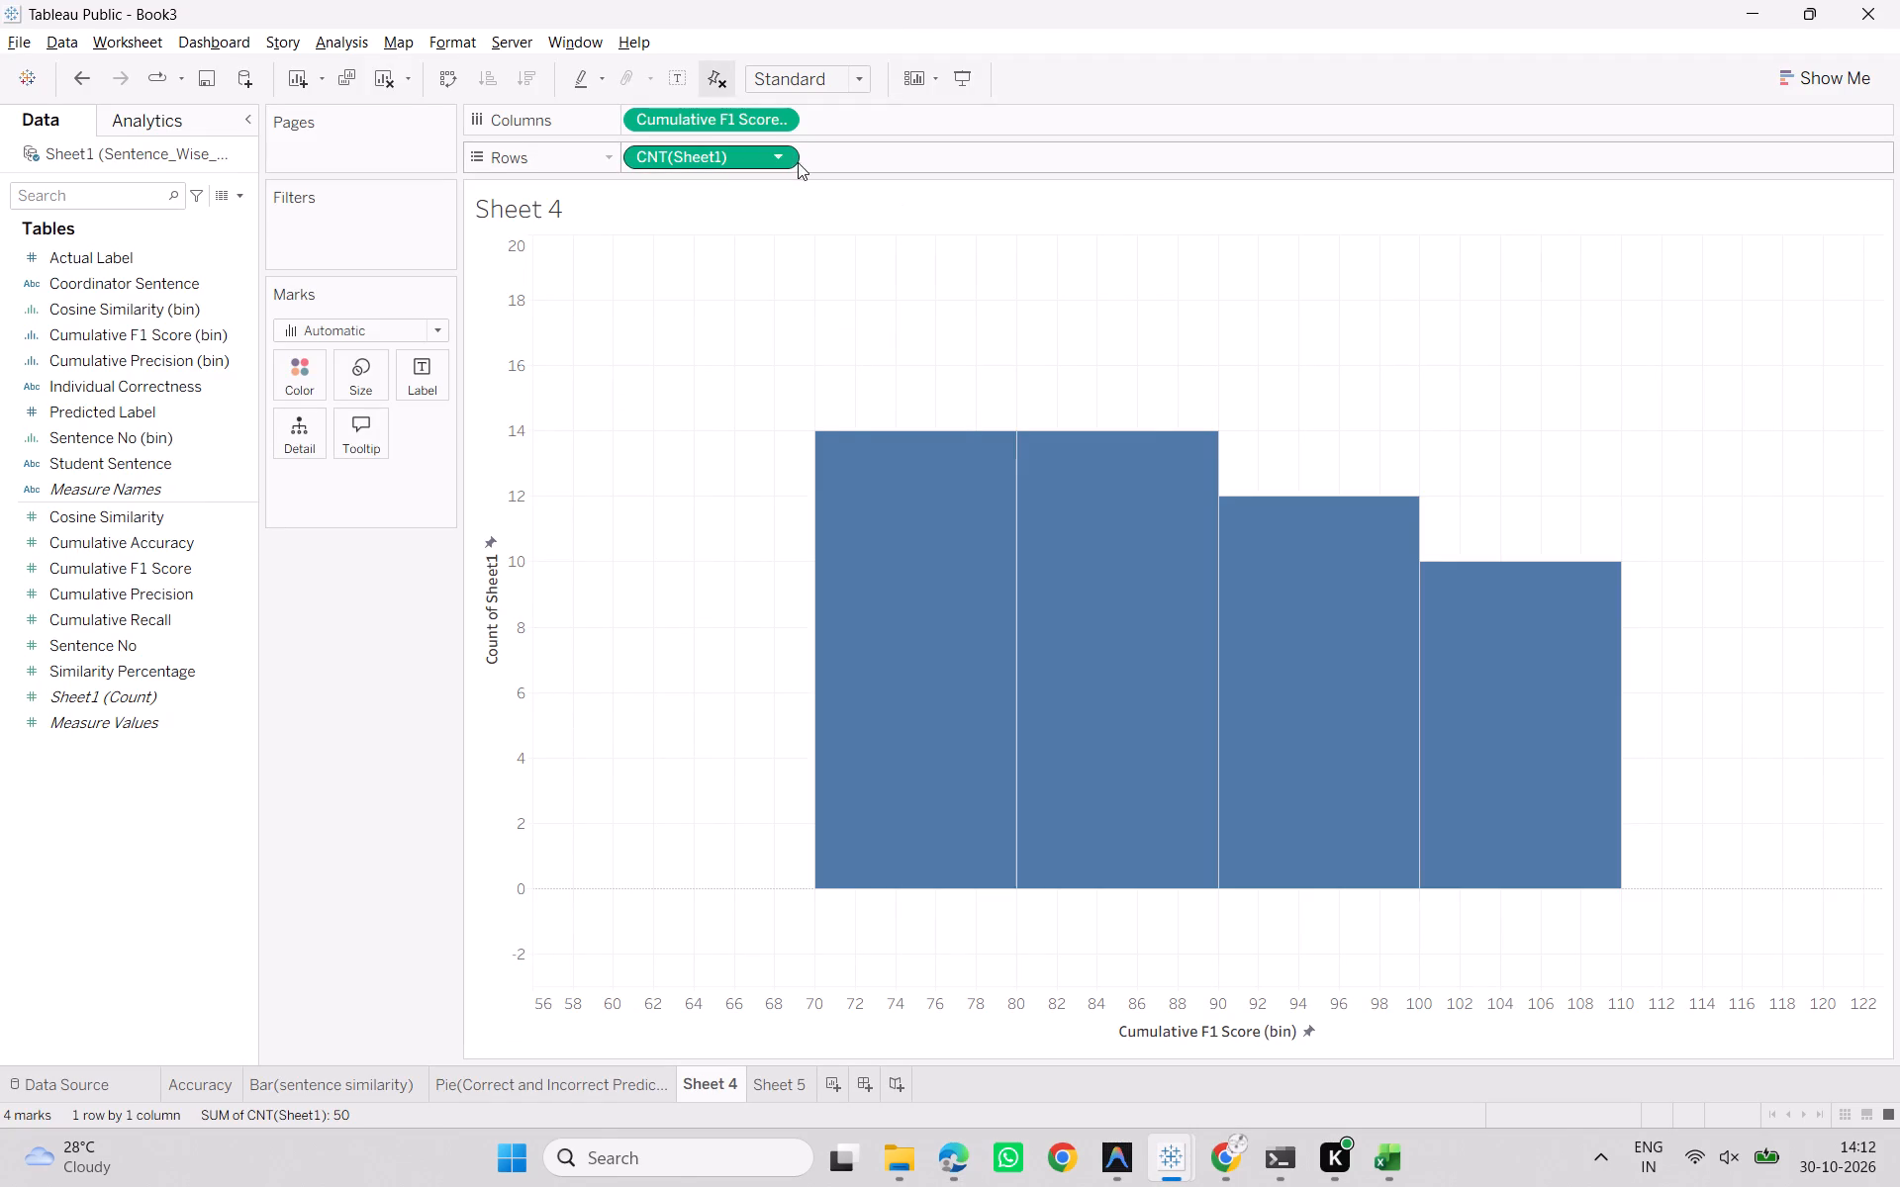
pyautogui.hotkey('ctrl', 'z')
pyautogui.hotkey('ctrl', 'z')
pyautogui.hotkey('ctrl', 'z')
pyautogui.hotkey('ctrl', 'z')
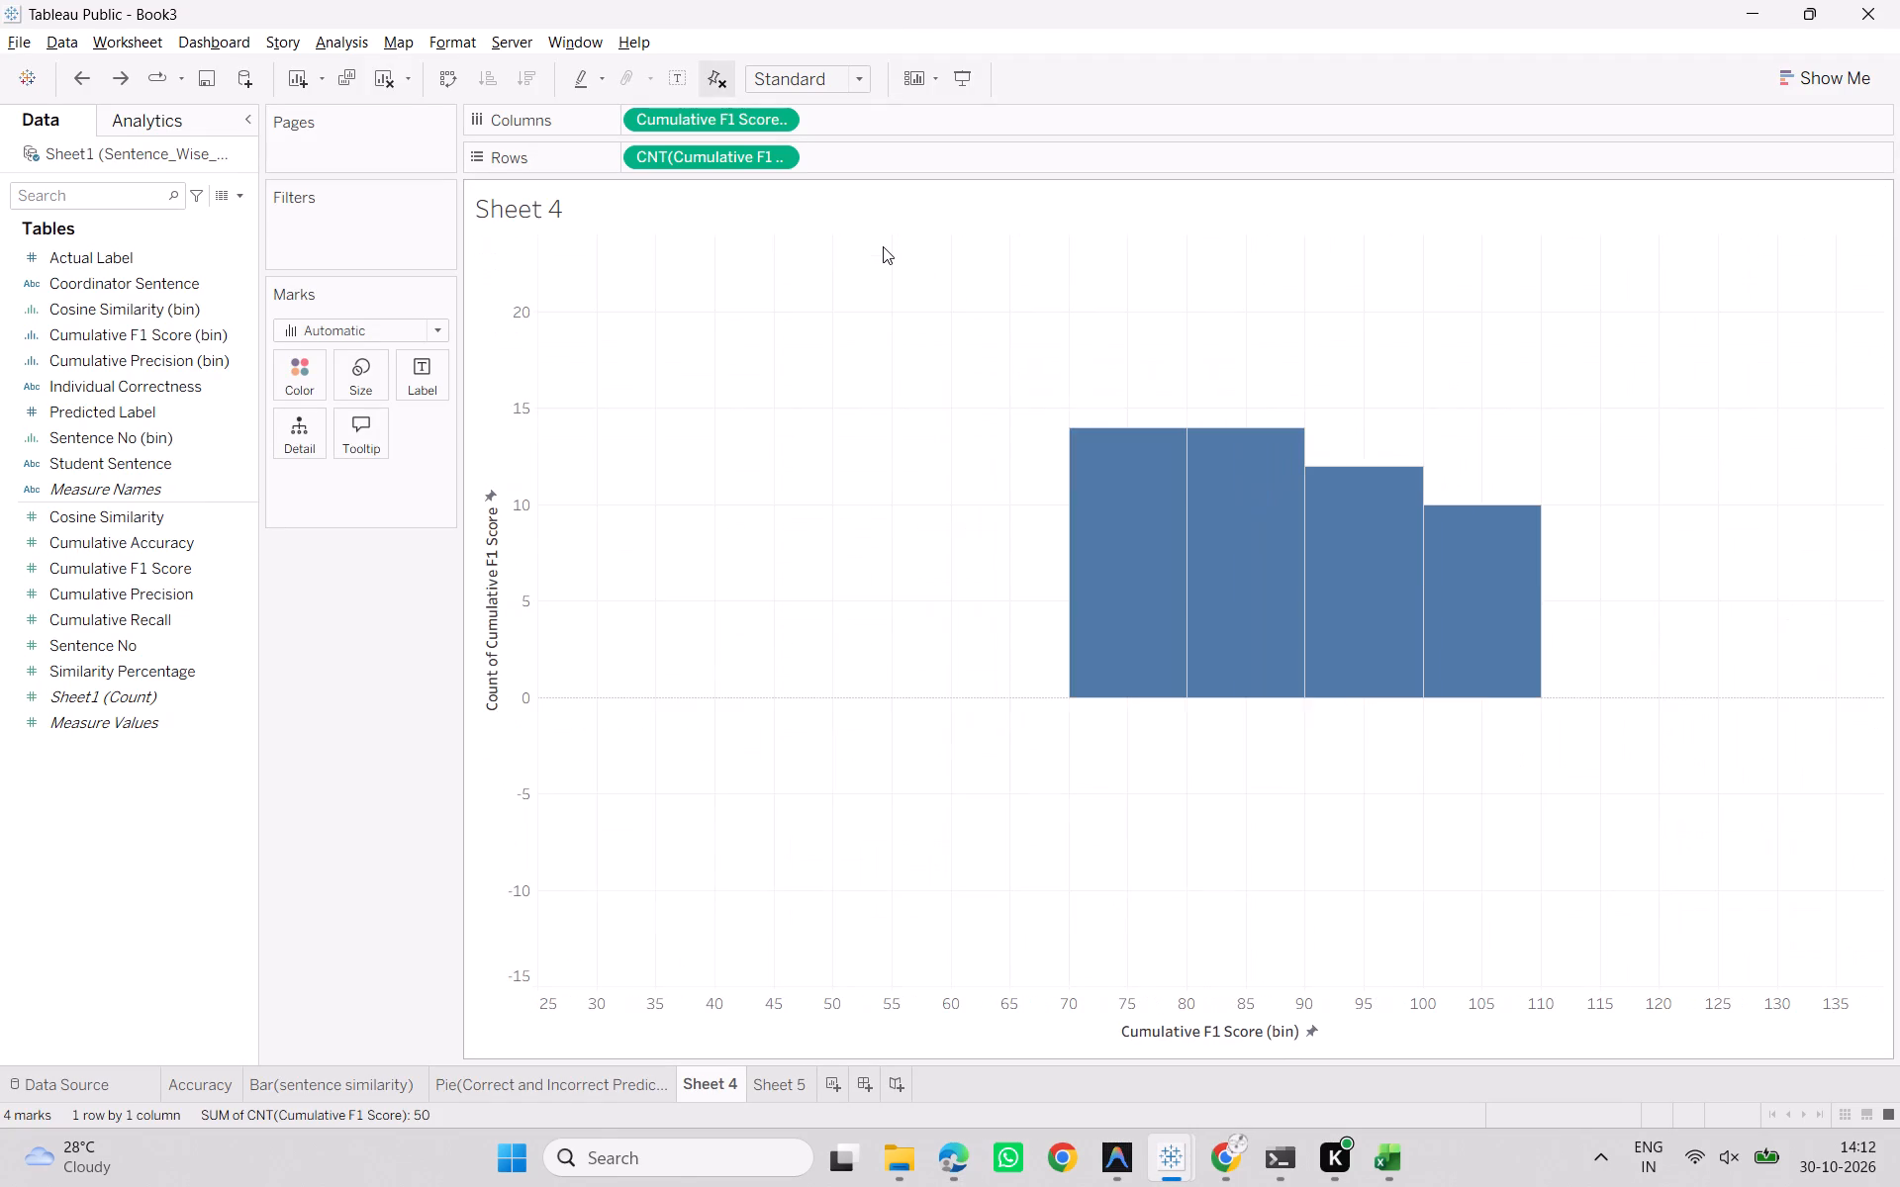
pyautogui.hotkey('ctrl', 'z')
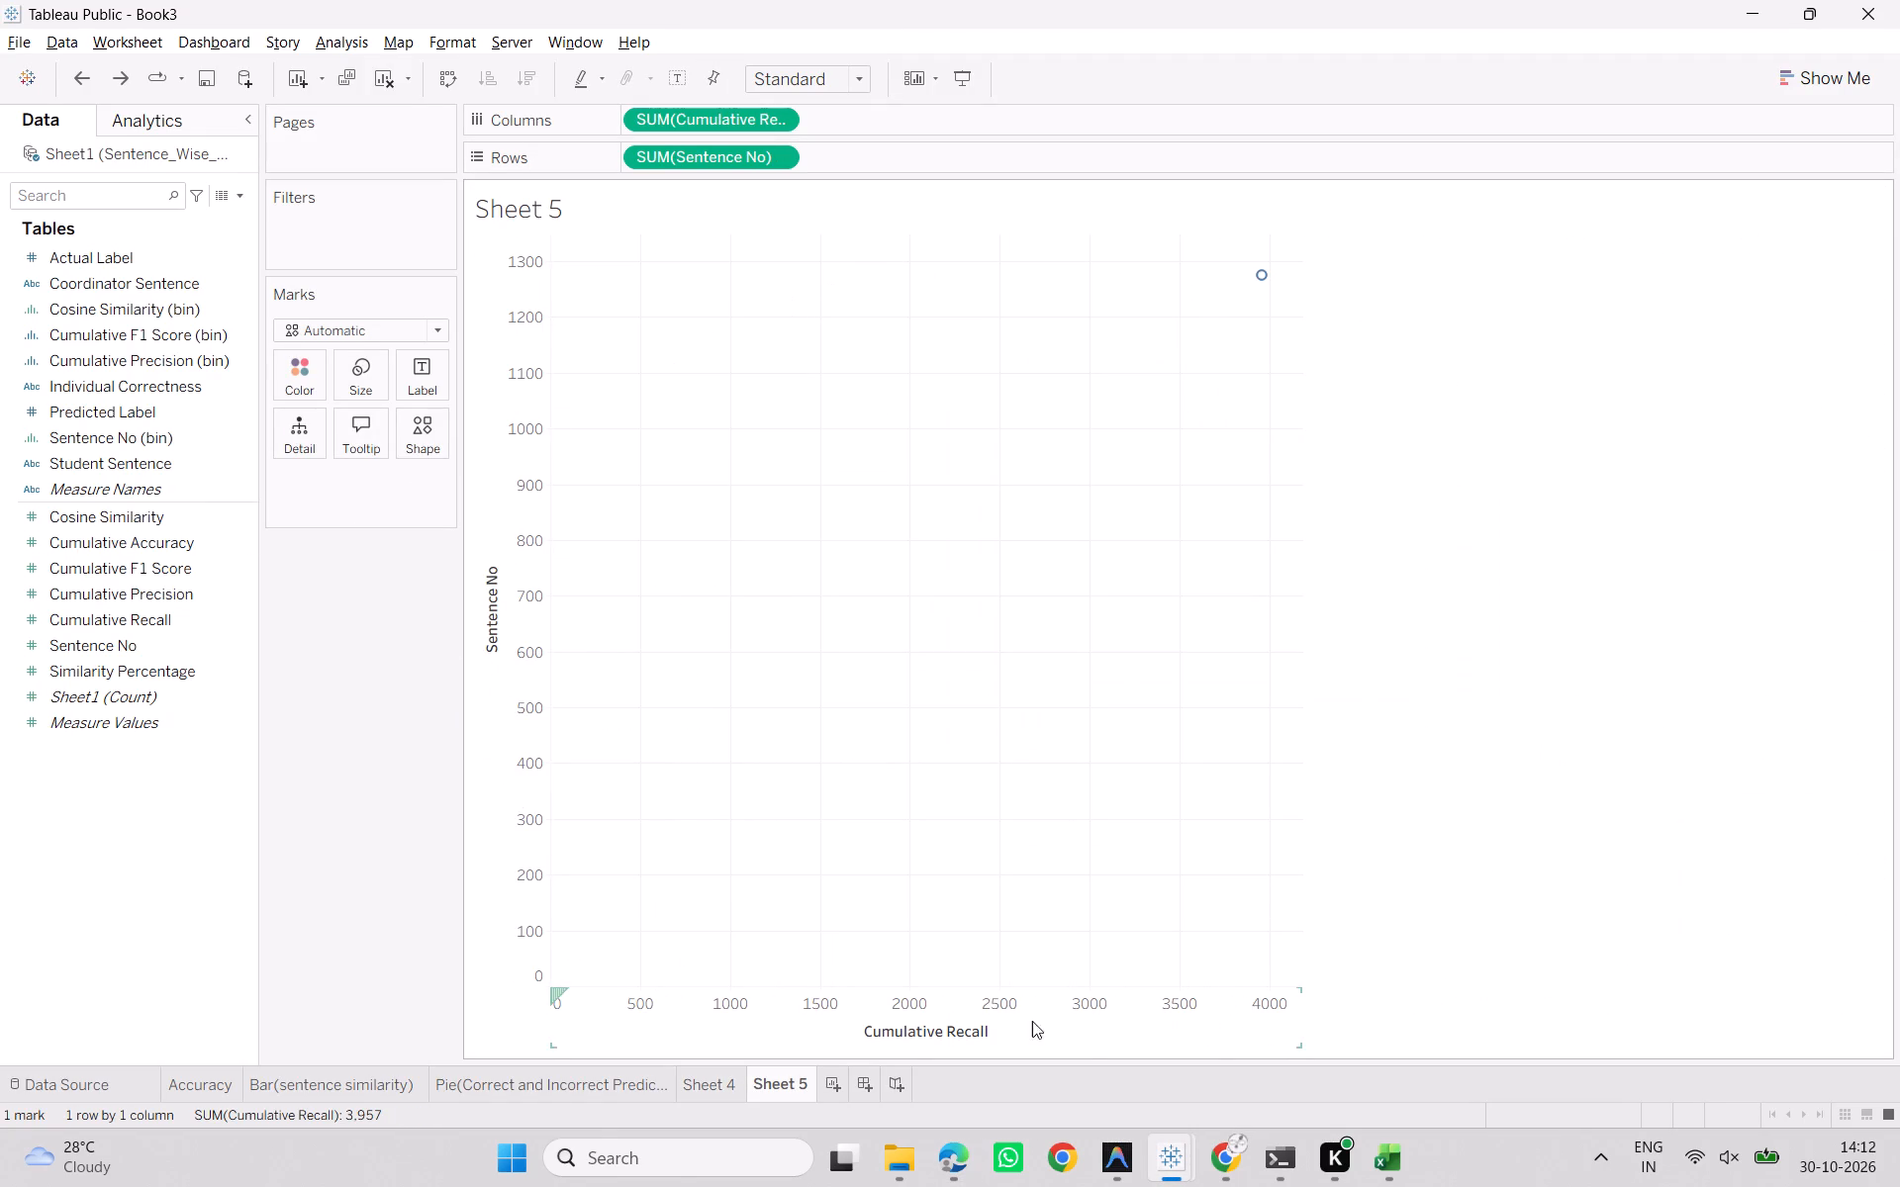
# Compare Sheet 4 with Sheet 5 and delete Sheet 5 with its Cumulative Recall chart.
pyautogui.click(709, 1080)
pyautogui.click(780, 1082)
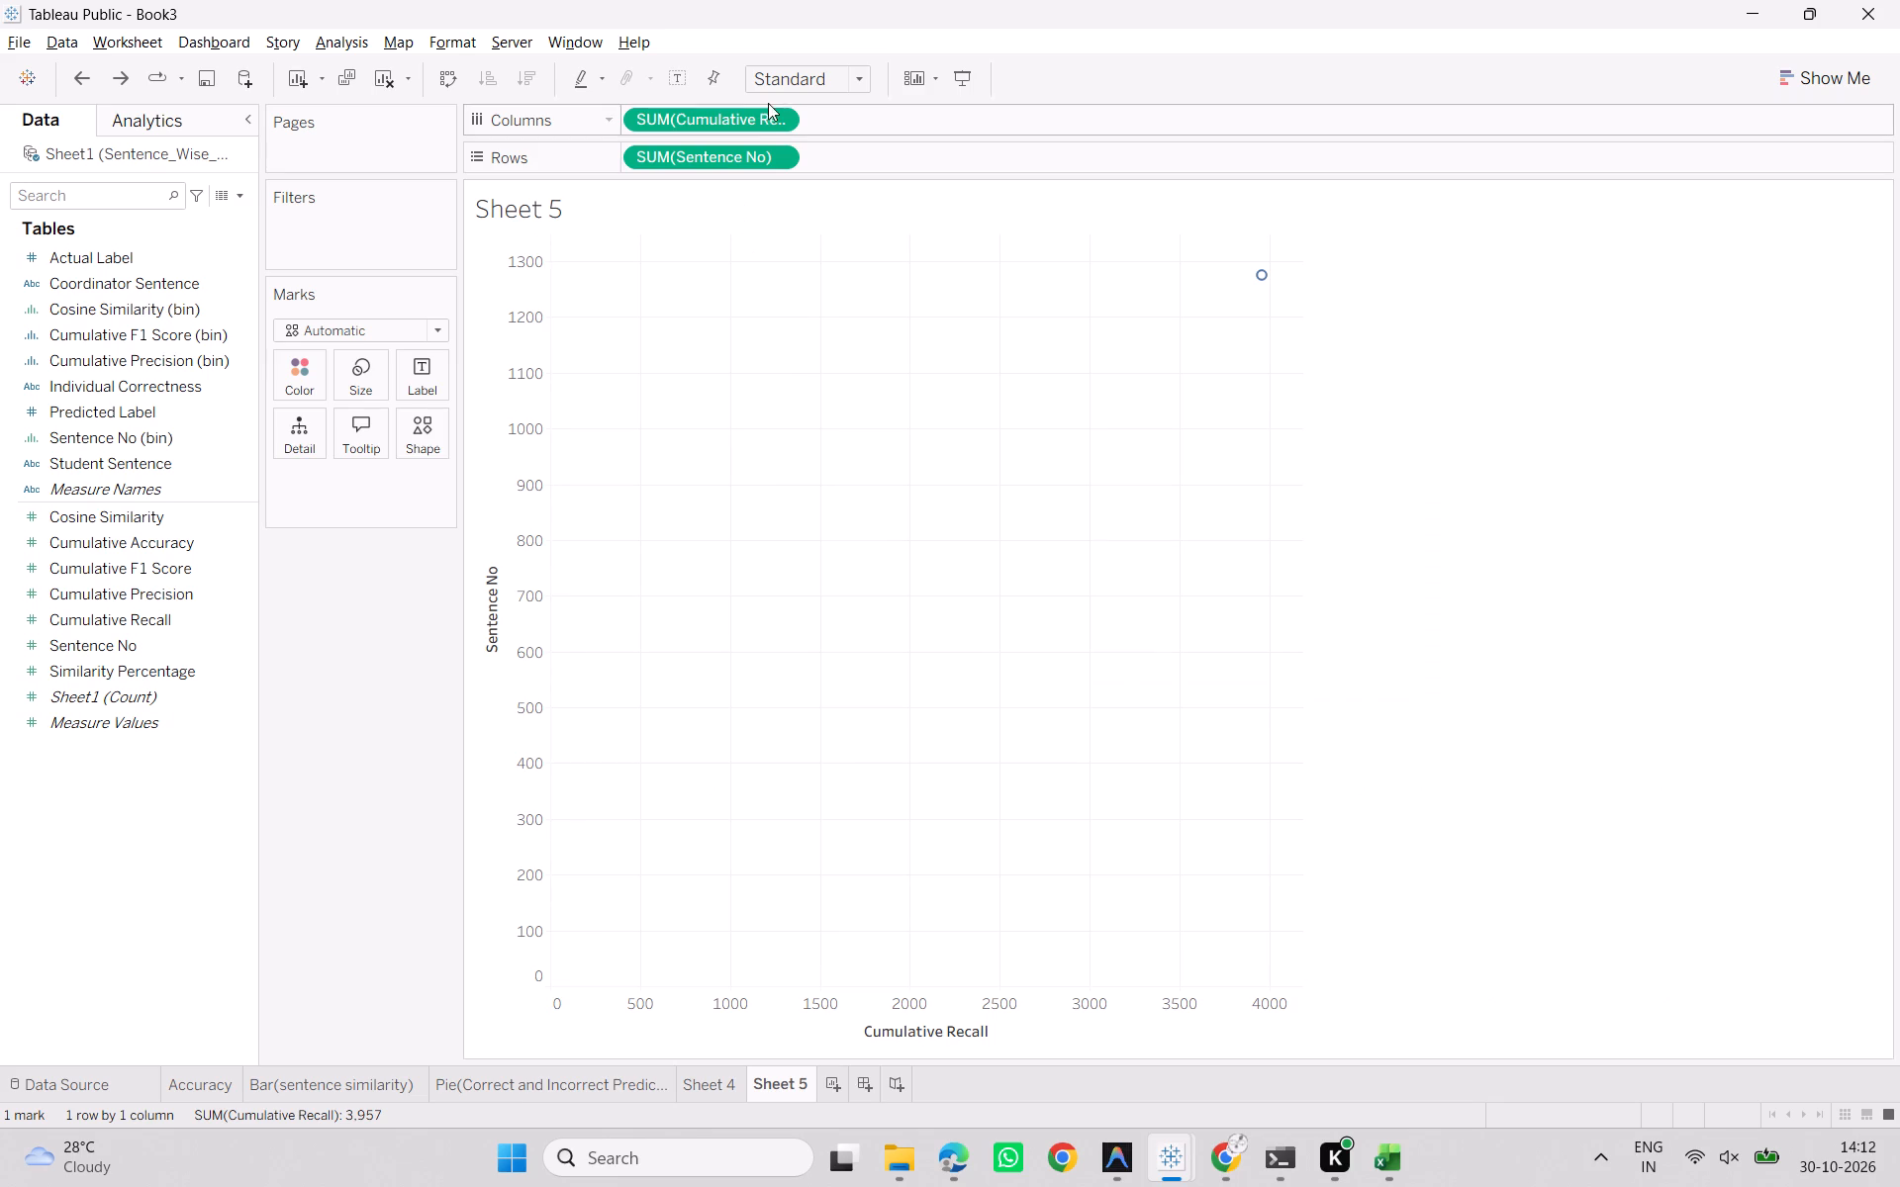
pyautogui.click(716, 1081)
pyautogui.click(770, 1093)
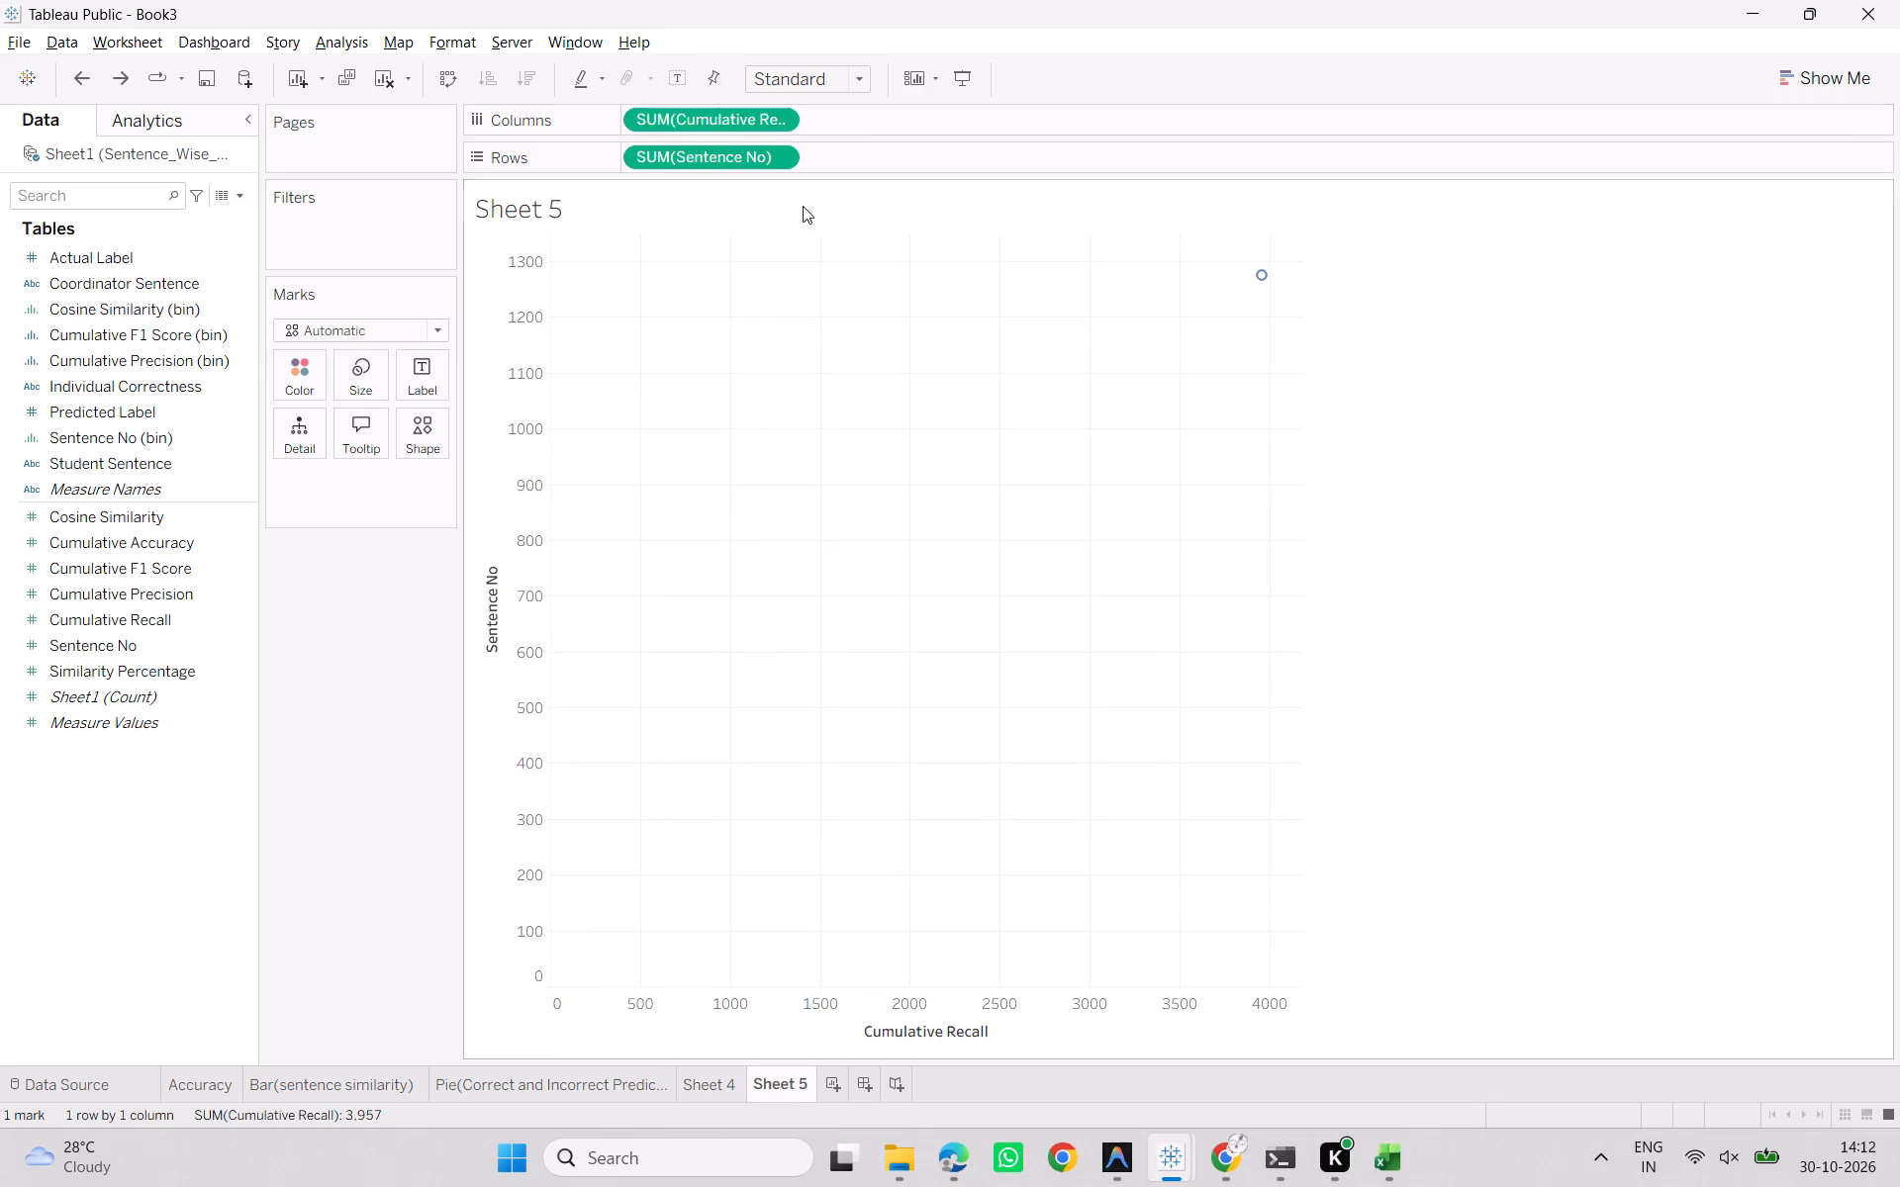
pyautogui.rightClick(808, 1084)
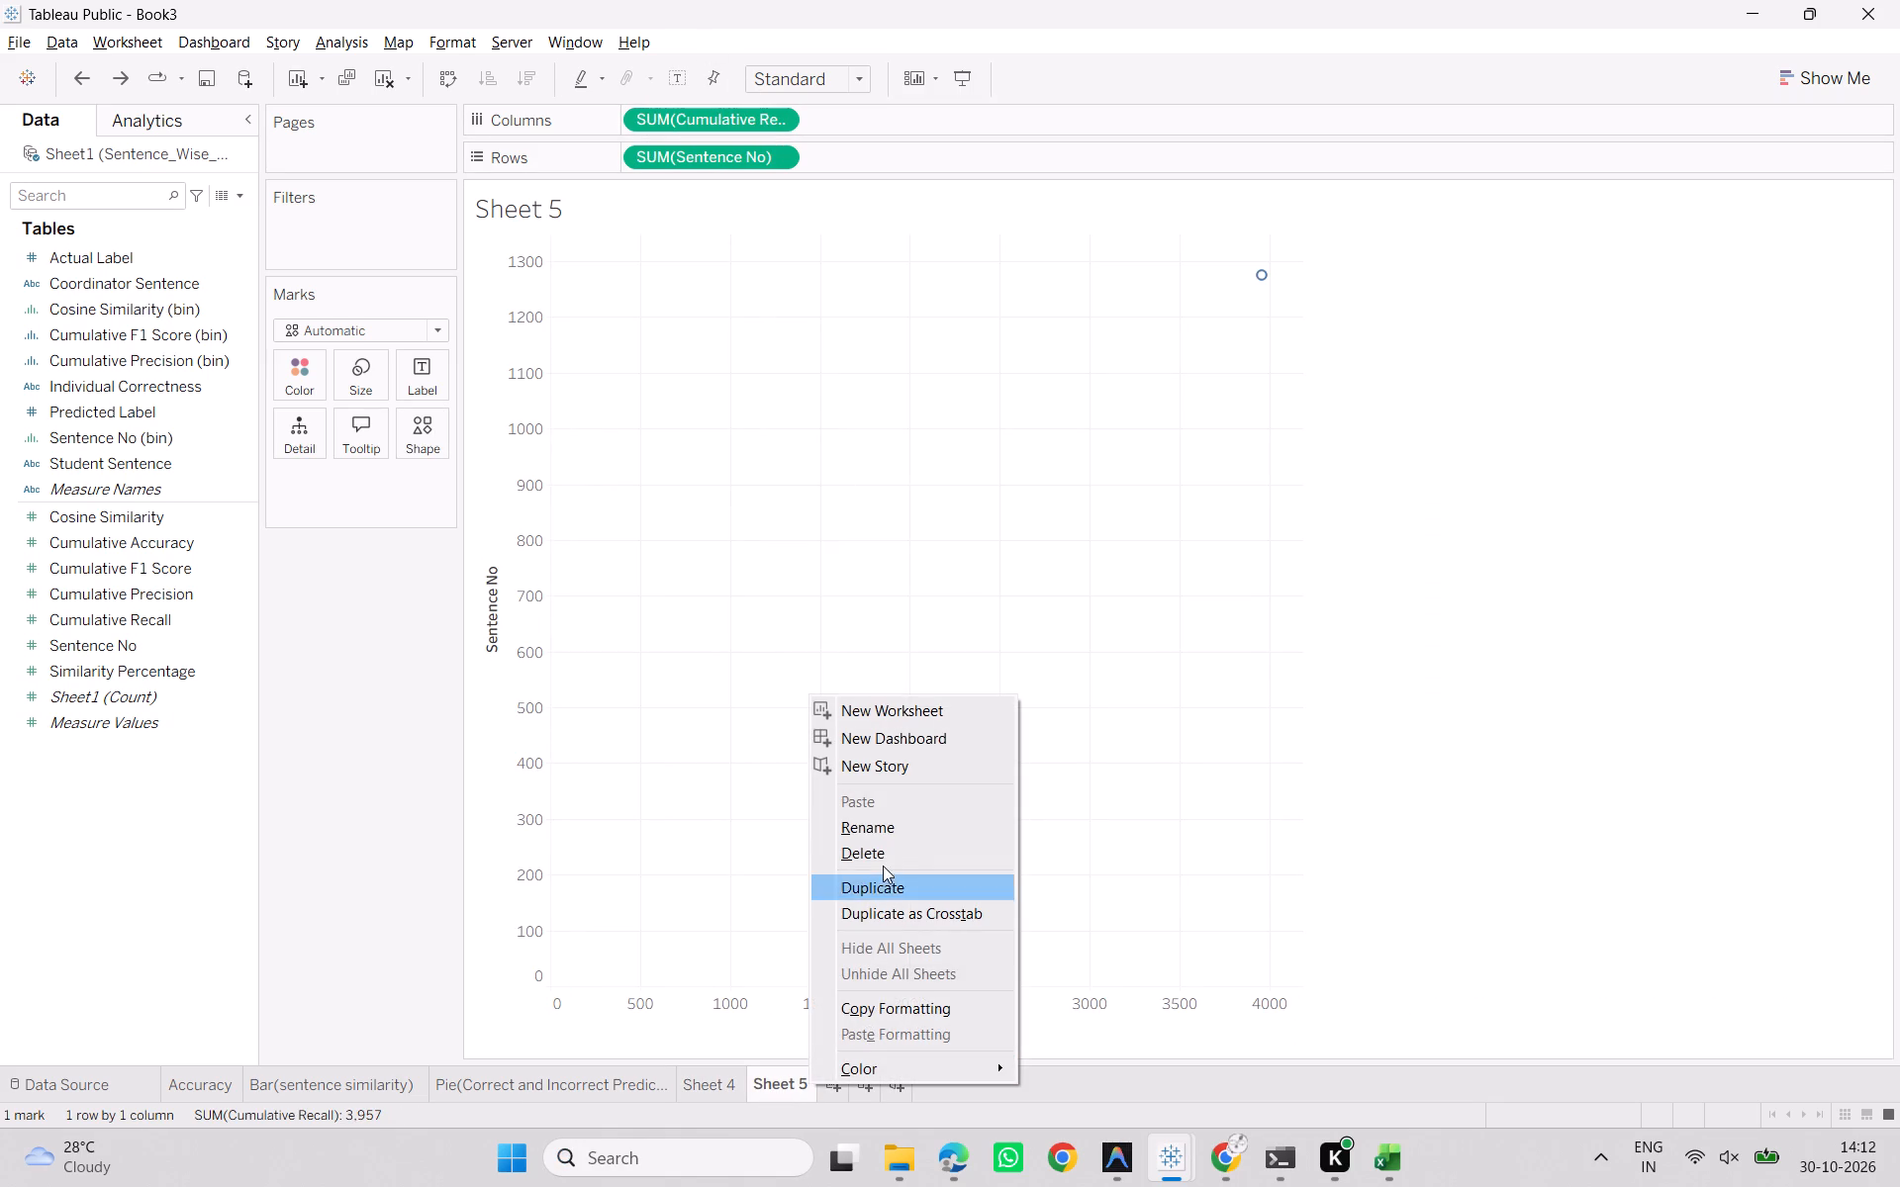
pyautogui.click(888, 850)
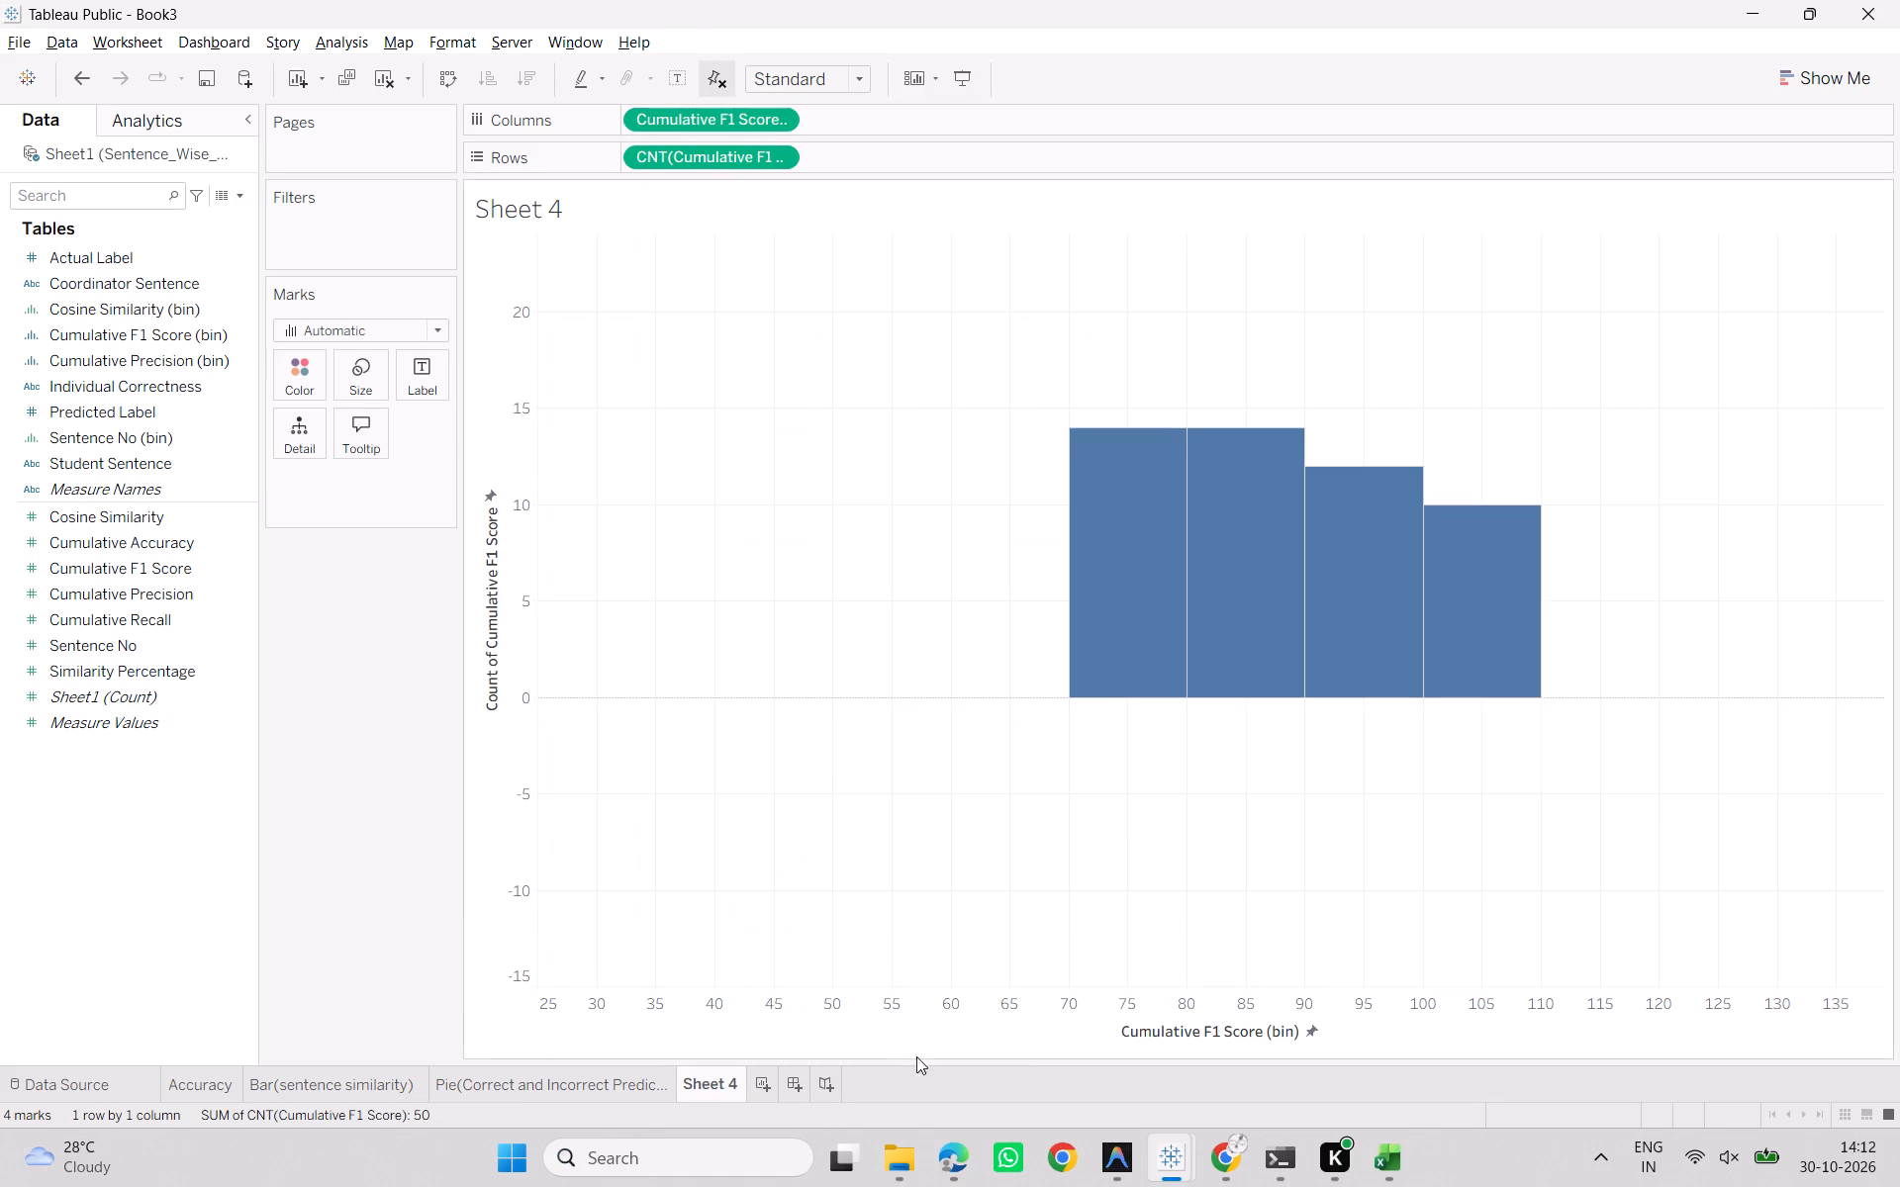
# Add a new worksheet after Sheet 4 and check ChatGPT's field configuration for the precision histogram.
pyautogui.click(763, 1083)
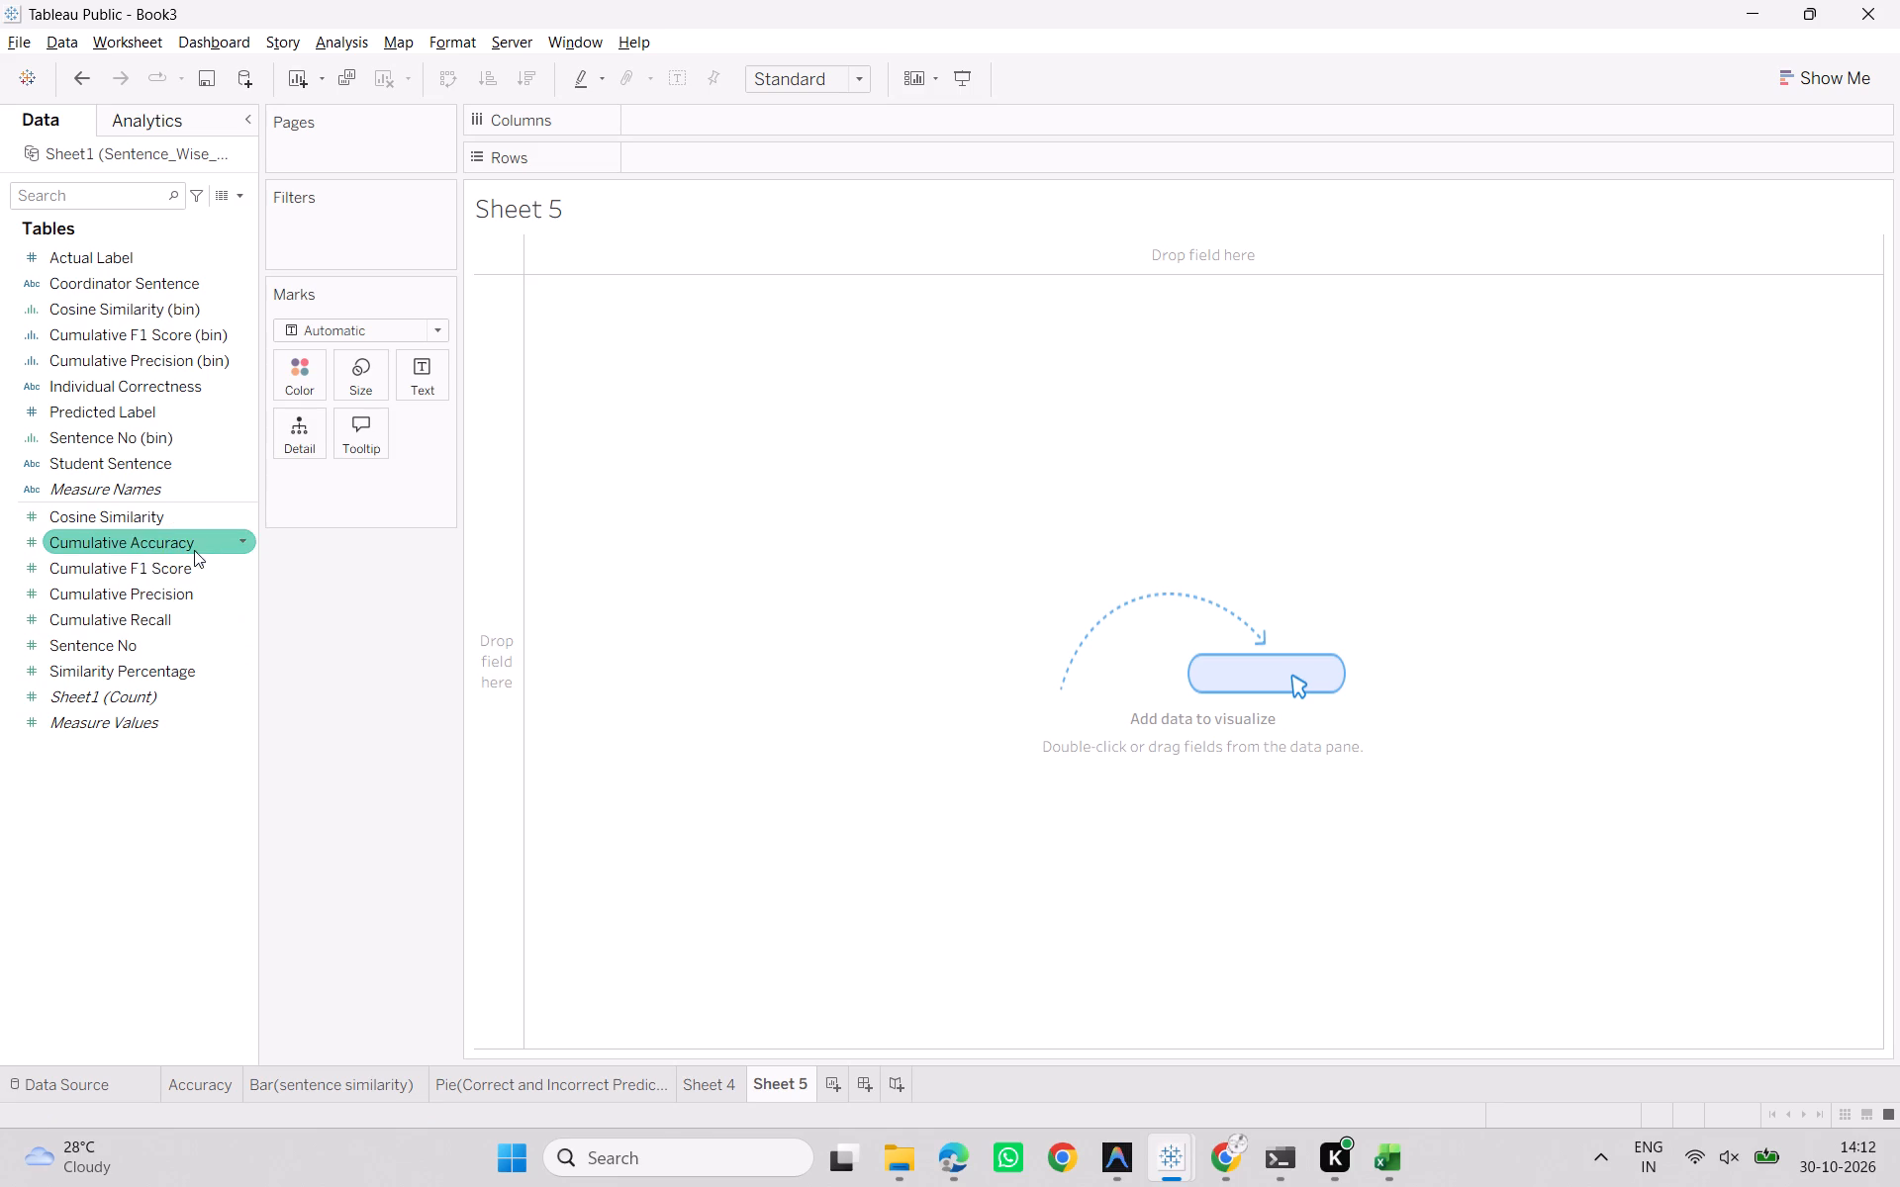
pyautogui.hotkey('alt', 'Tab')
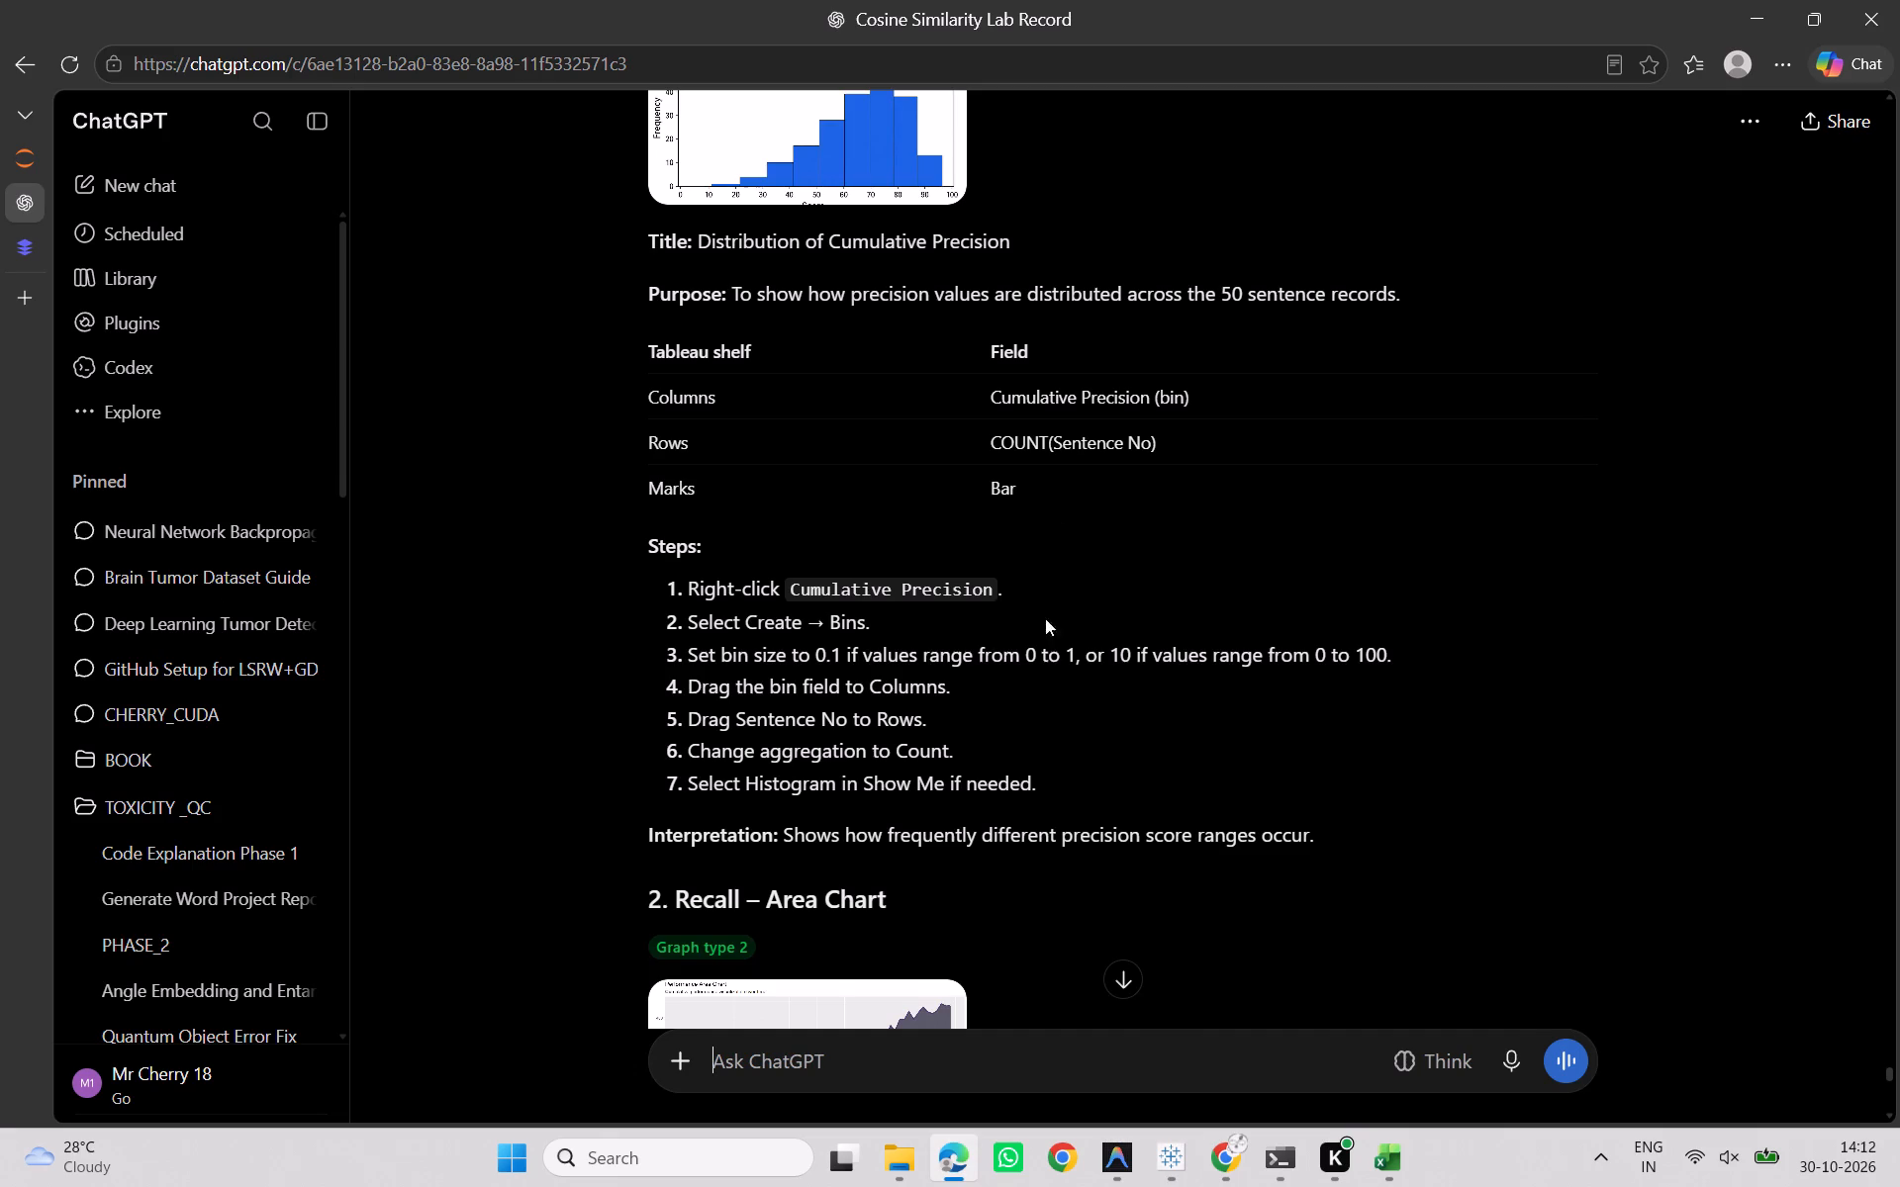
pyautogui.scroll(2, 1058, 637)
pyautogui.scroll(1, 967, 743)
pyautogui.hotkey('alt', 'Tab')
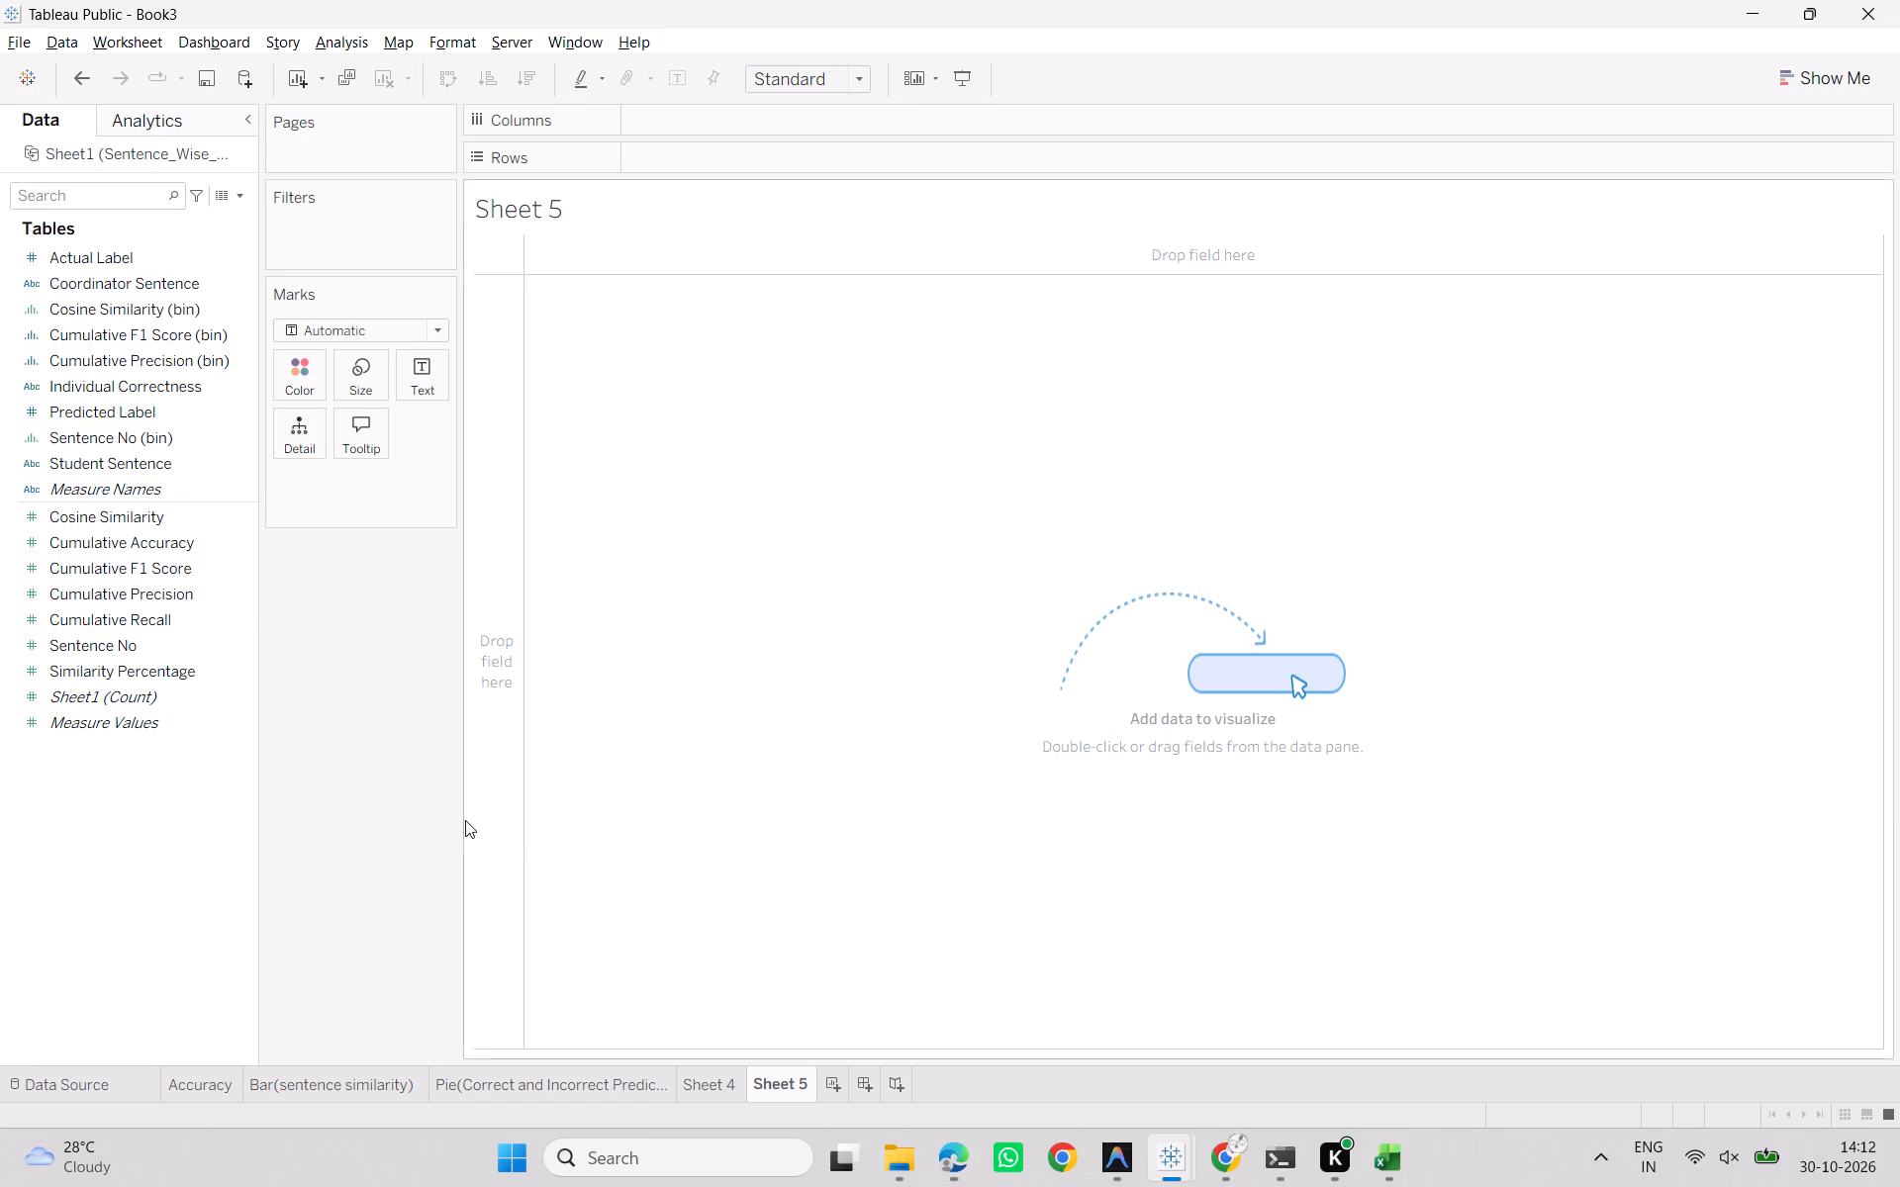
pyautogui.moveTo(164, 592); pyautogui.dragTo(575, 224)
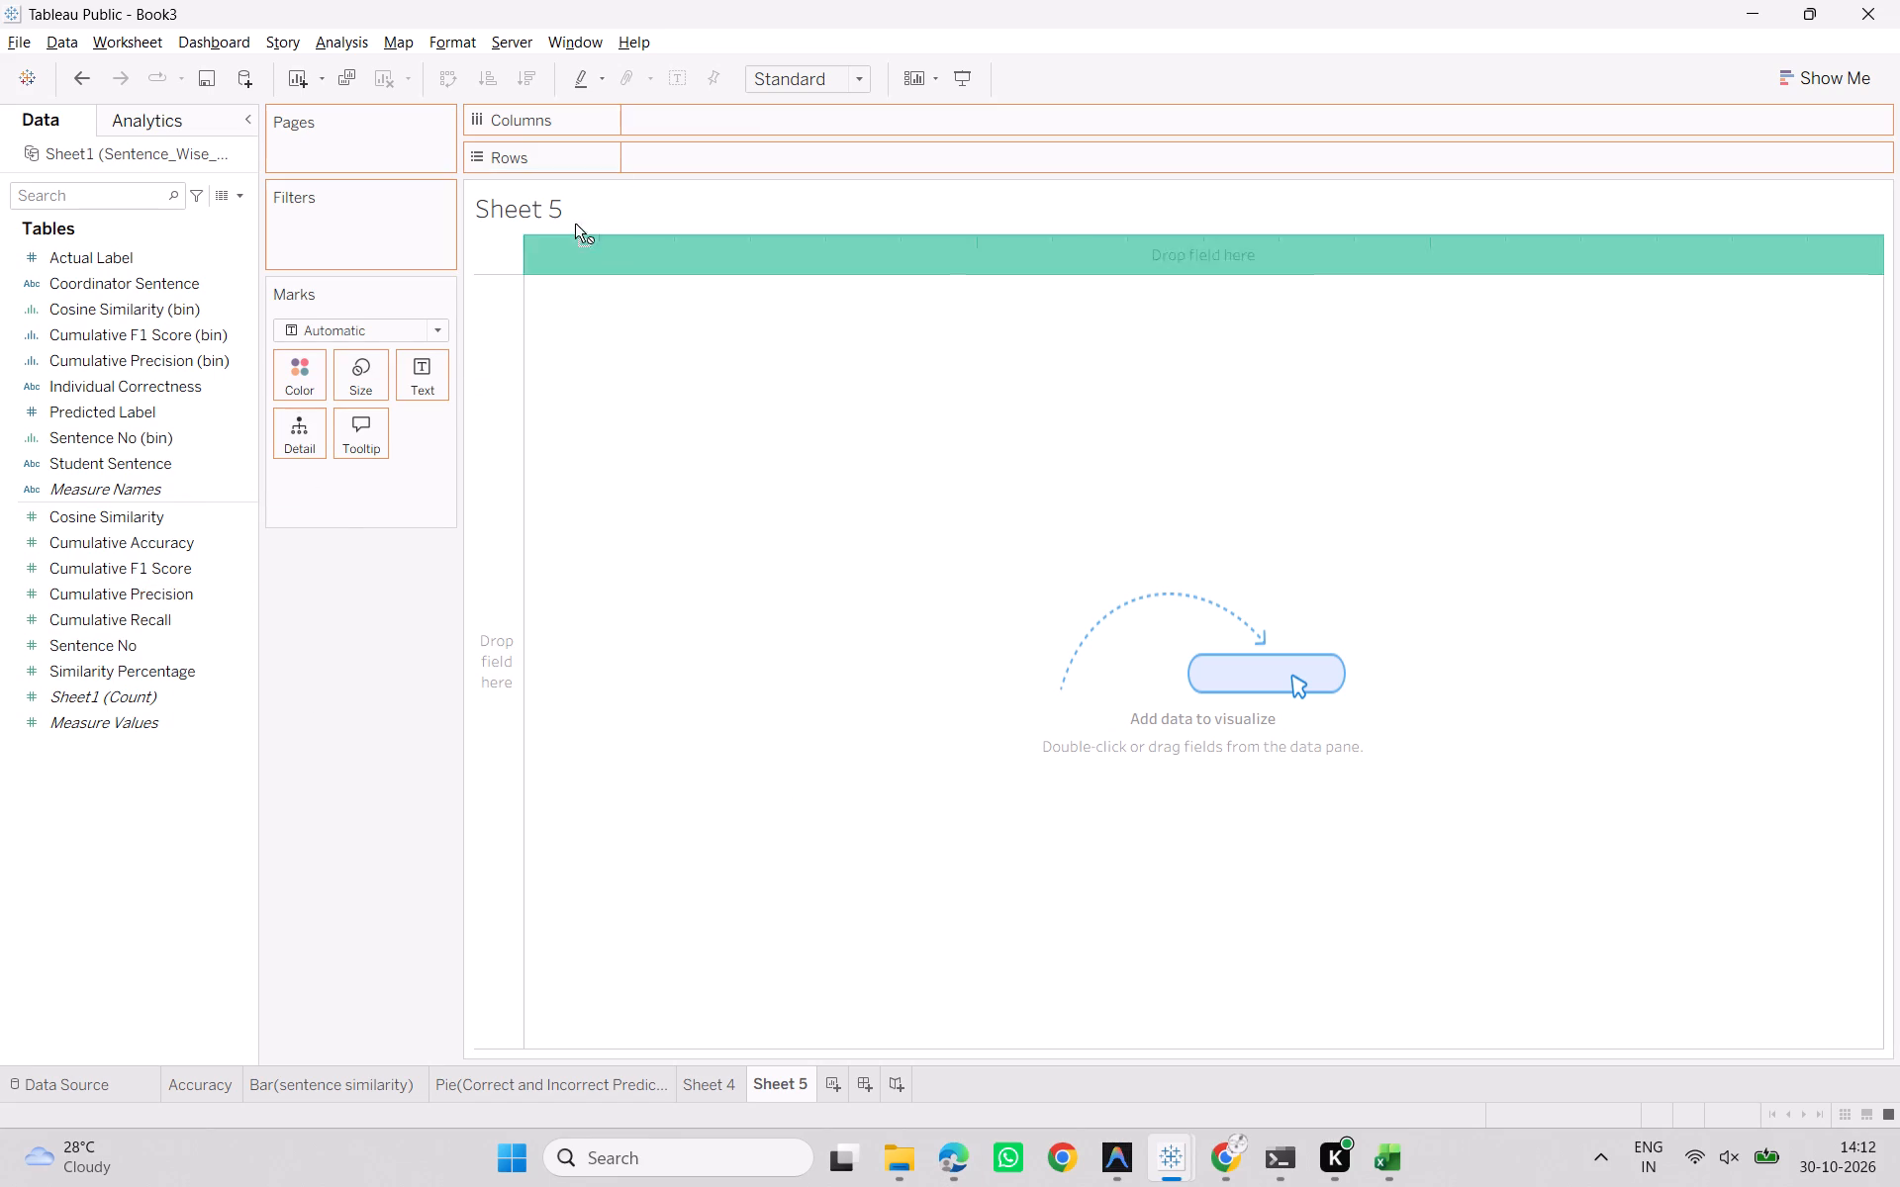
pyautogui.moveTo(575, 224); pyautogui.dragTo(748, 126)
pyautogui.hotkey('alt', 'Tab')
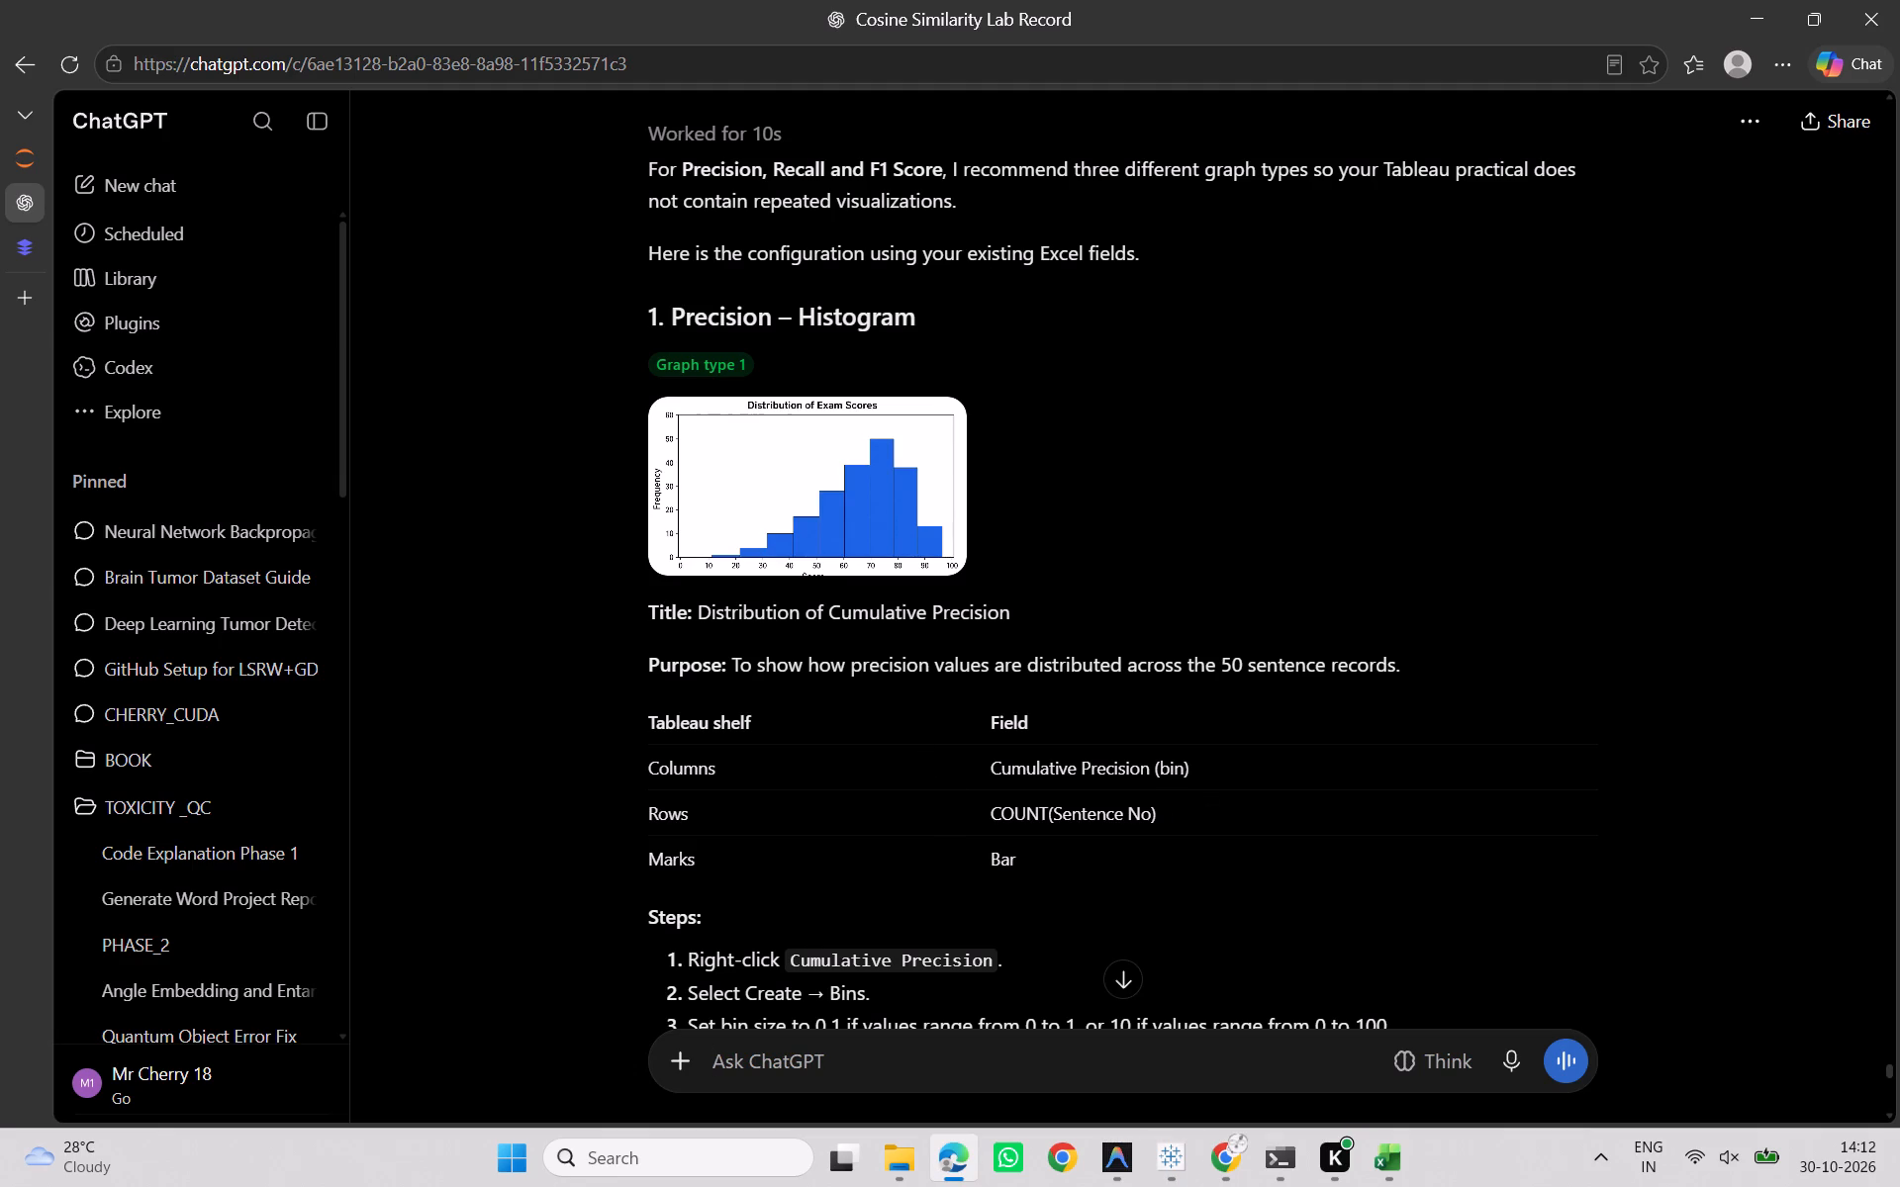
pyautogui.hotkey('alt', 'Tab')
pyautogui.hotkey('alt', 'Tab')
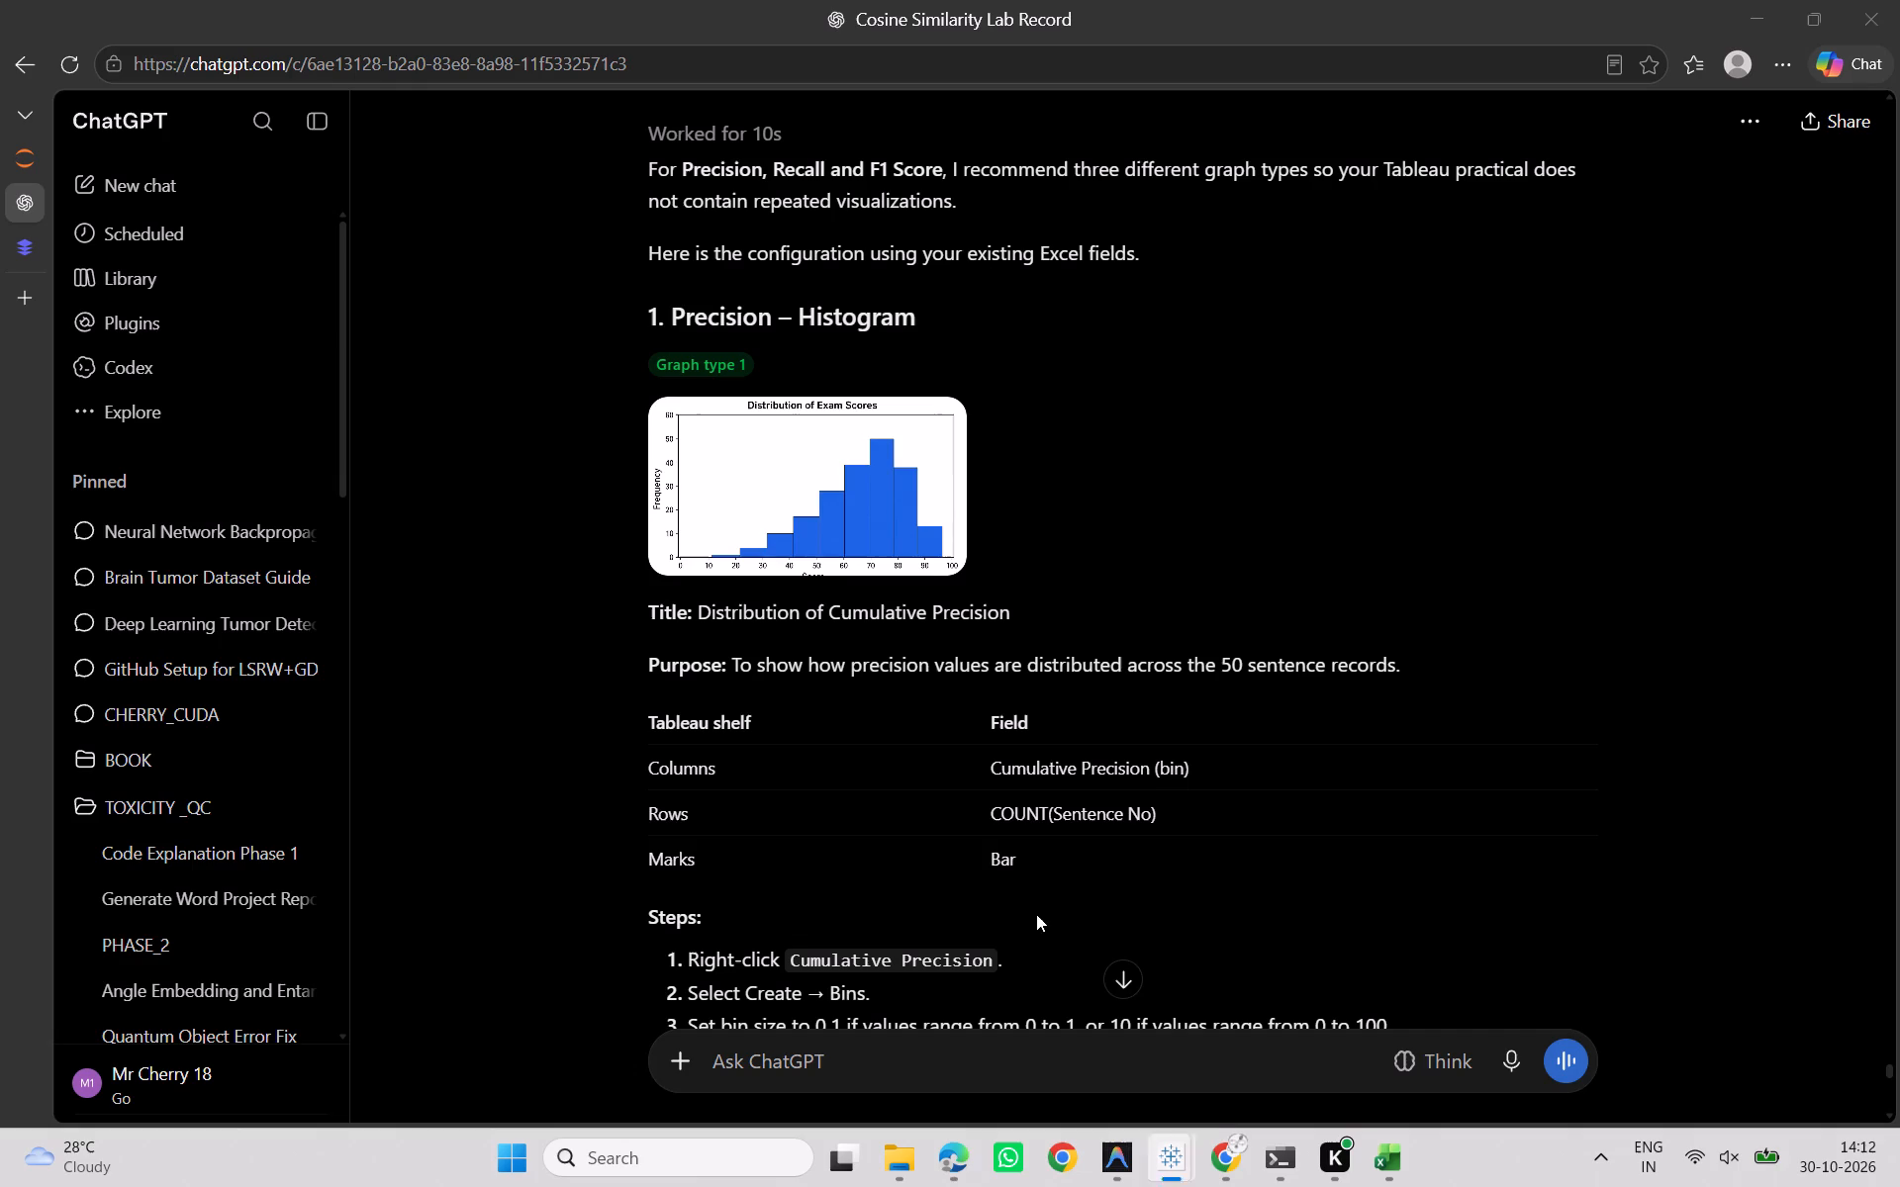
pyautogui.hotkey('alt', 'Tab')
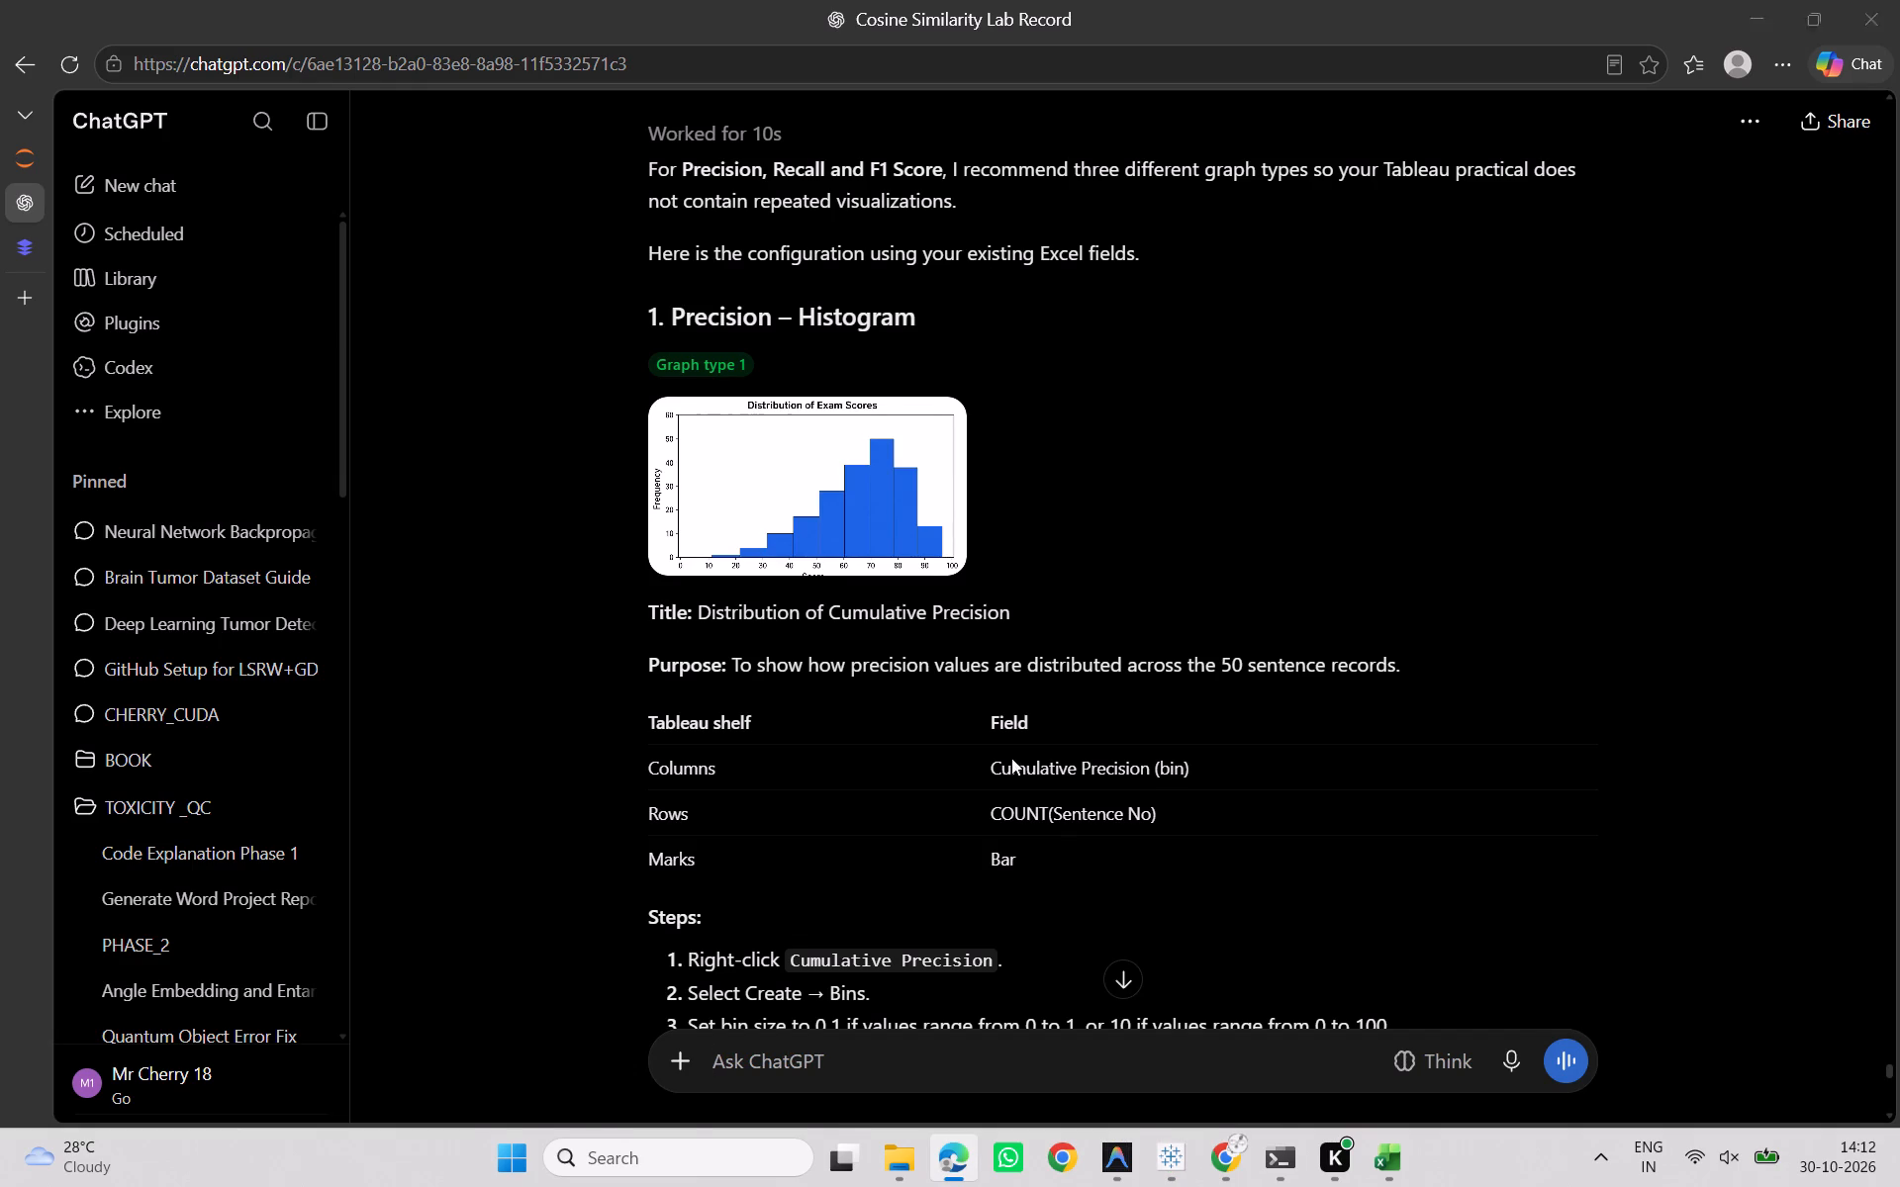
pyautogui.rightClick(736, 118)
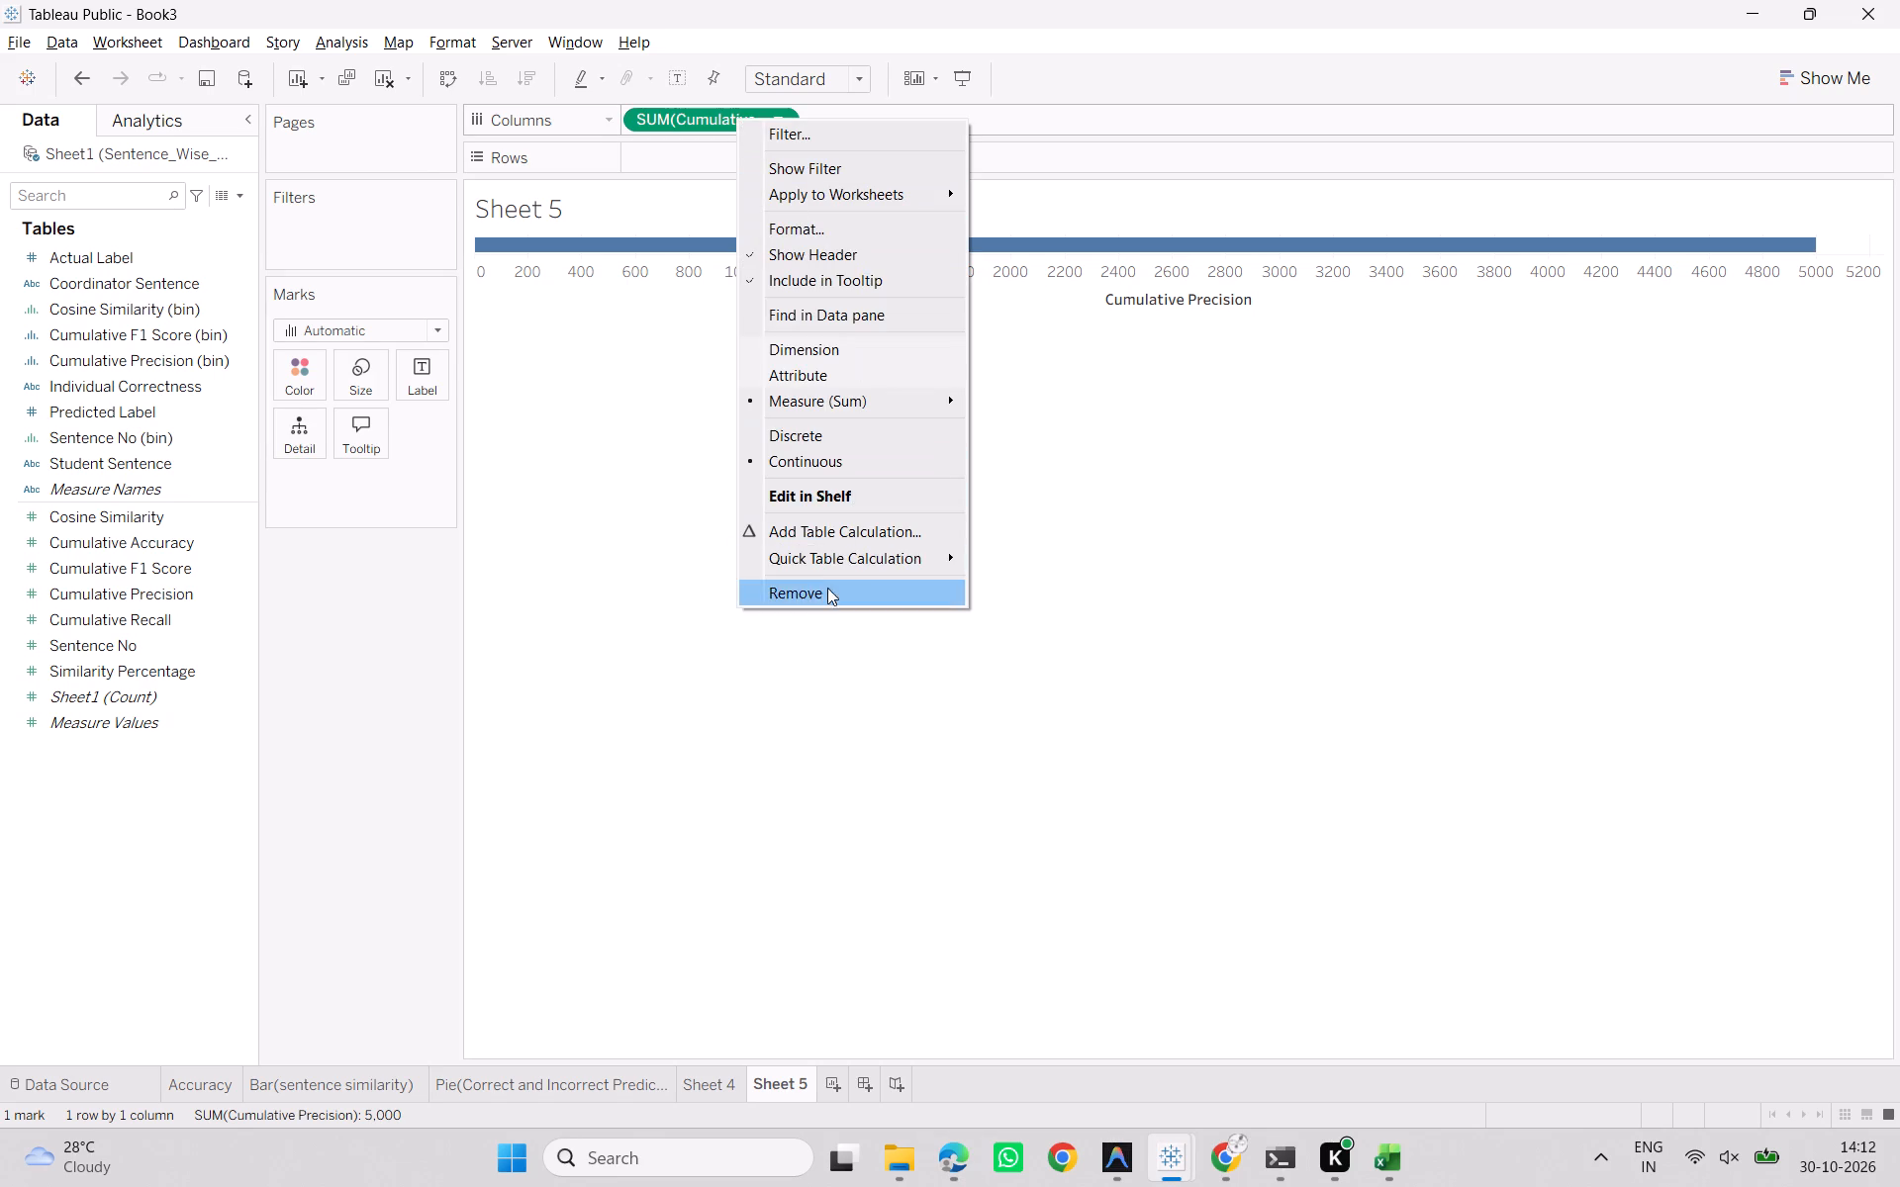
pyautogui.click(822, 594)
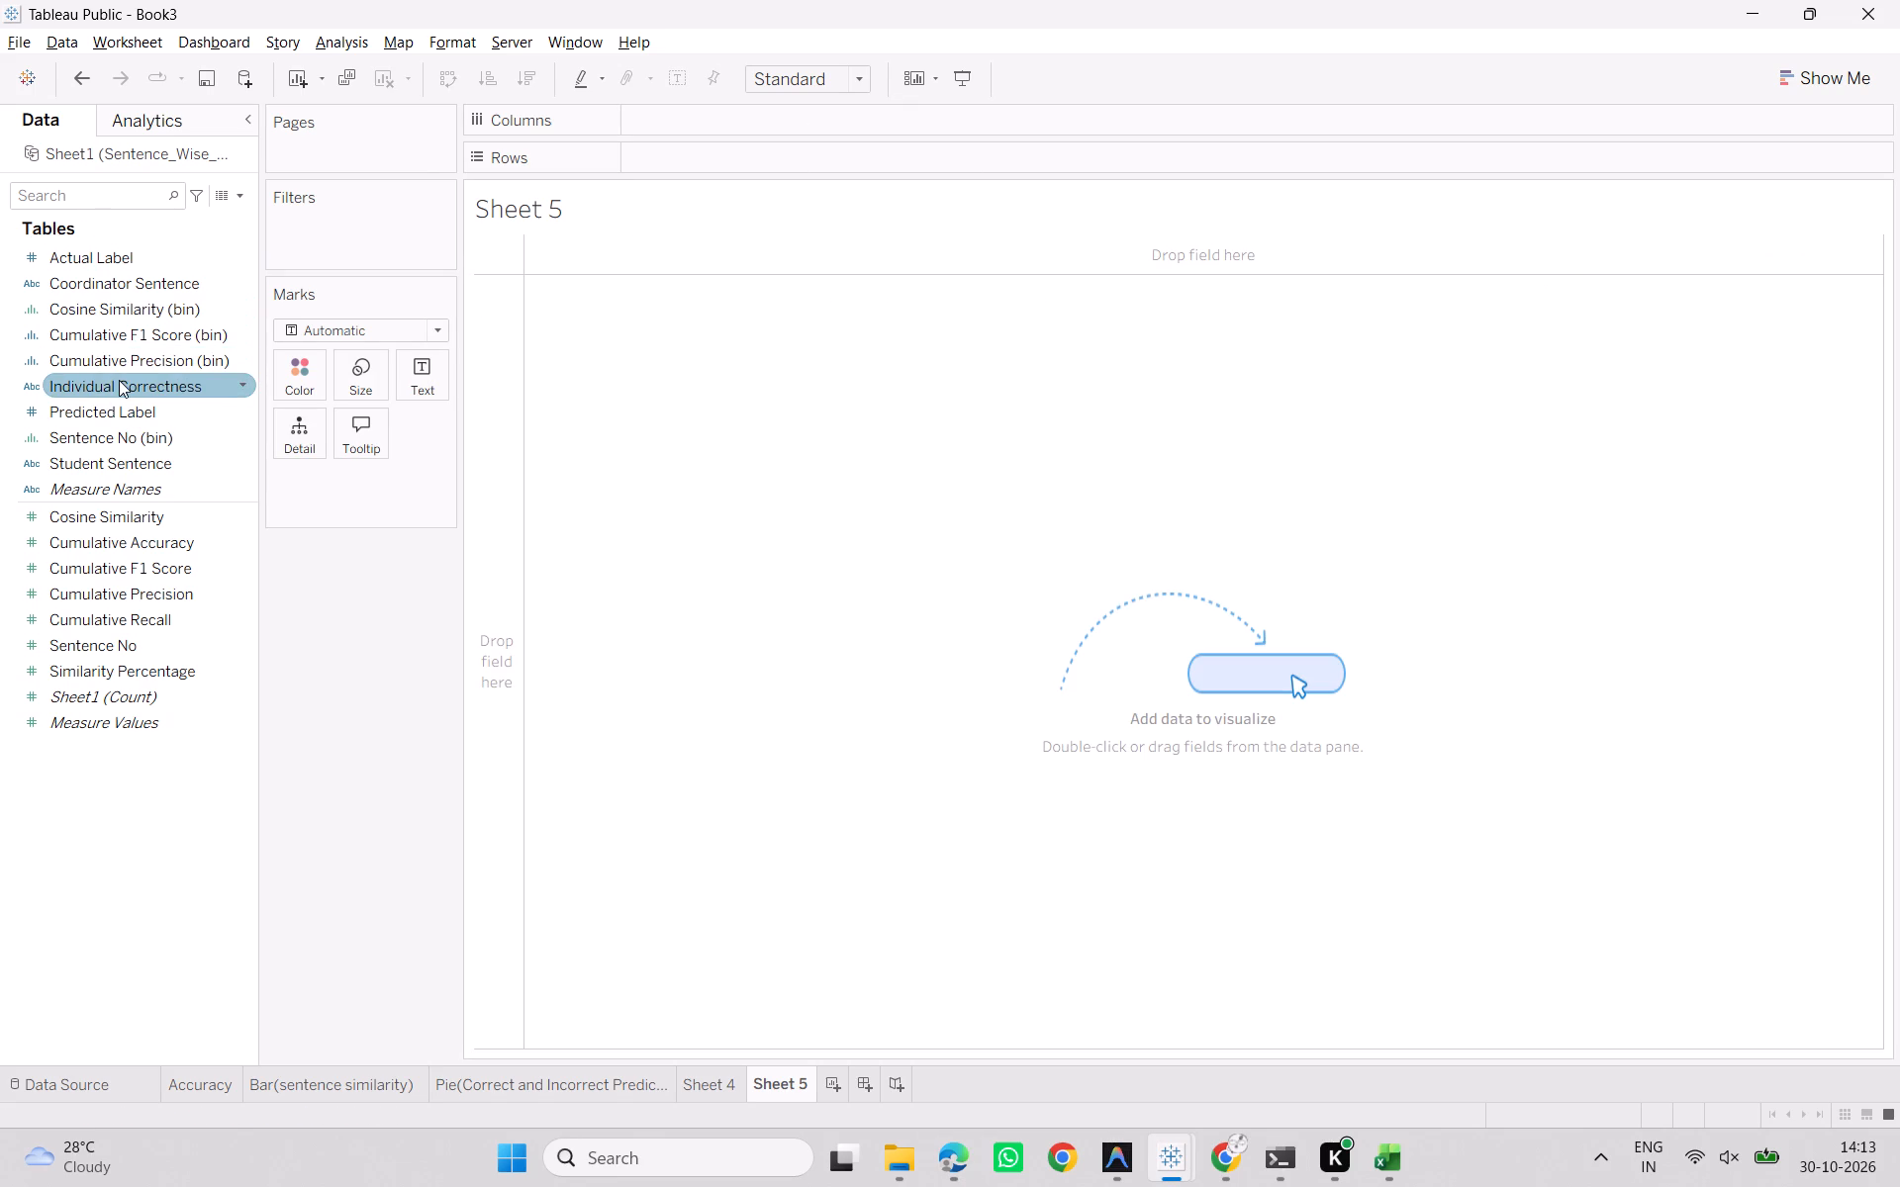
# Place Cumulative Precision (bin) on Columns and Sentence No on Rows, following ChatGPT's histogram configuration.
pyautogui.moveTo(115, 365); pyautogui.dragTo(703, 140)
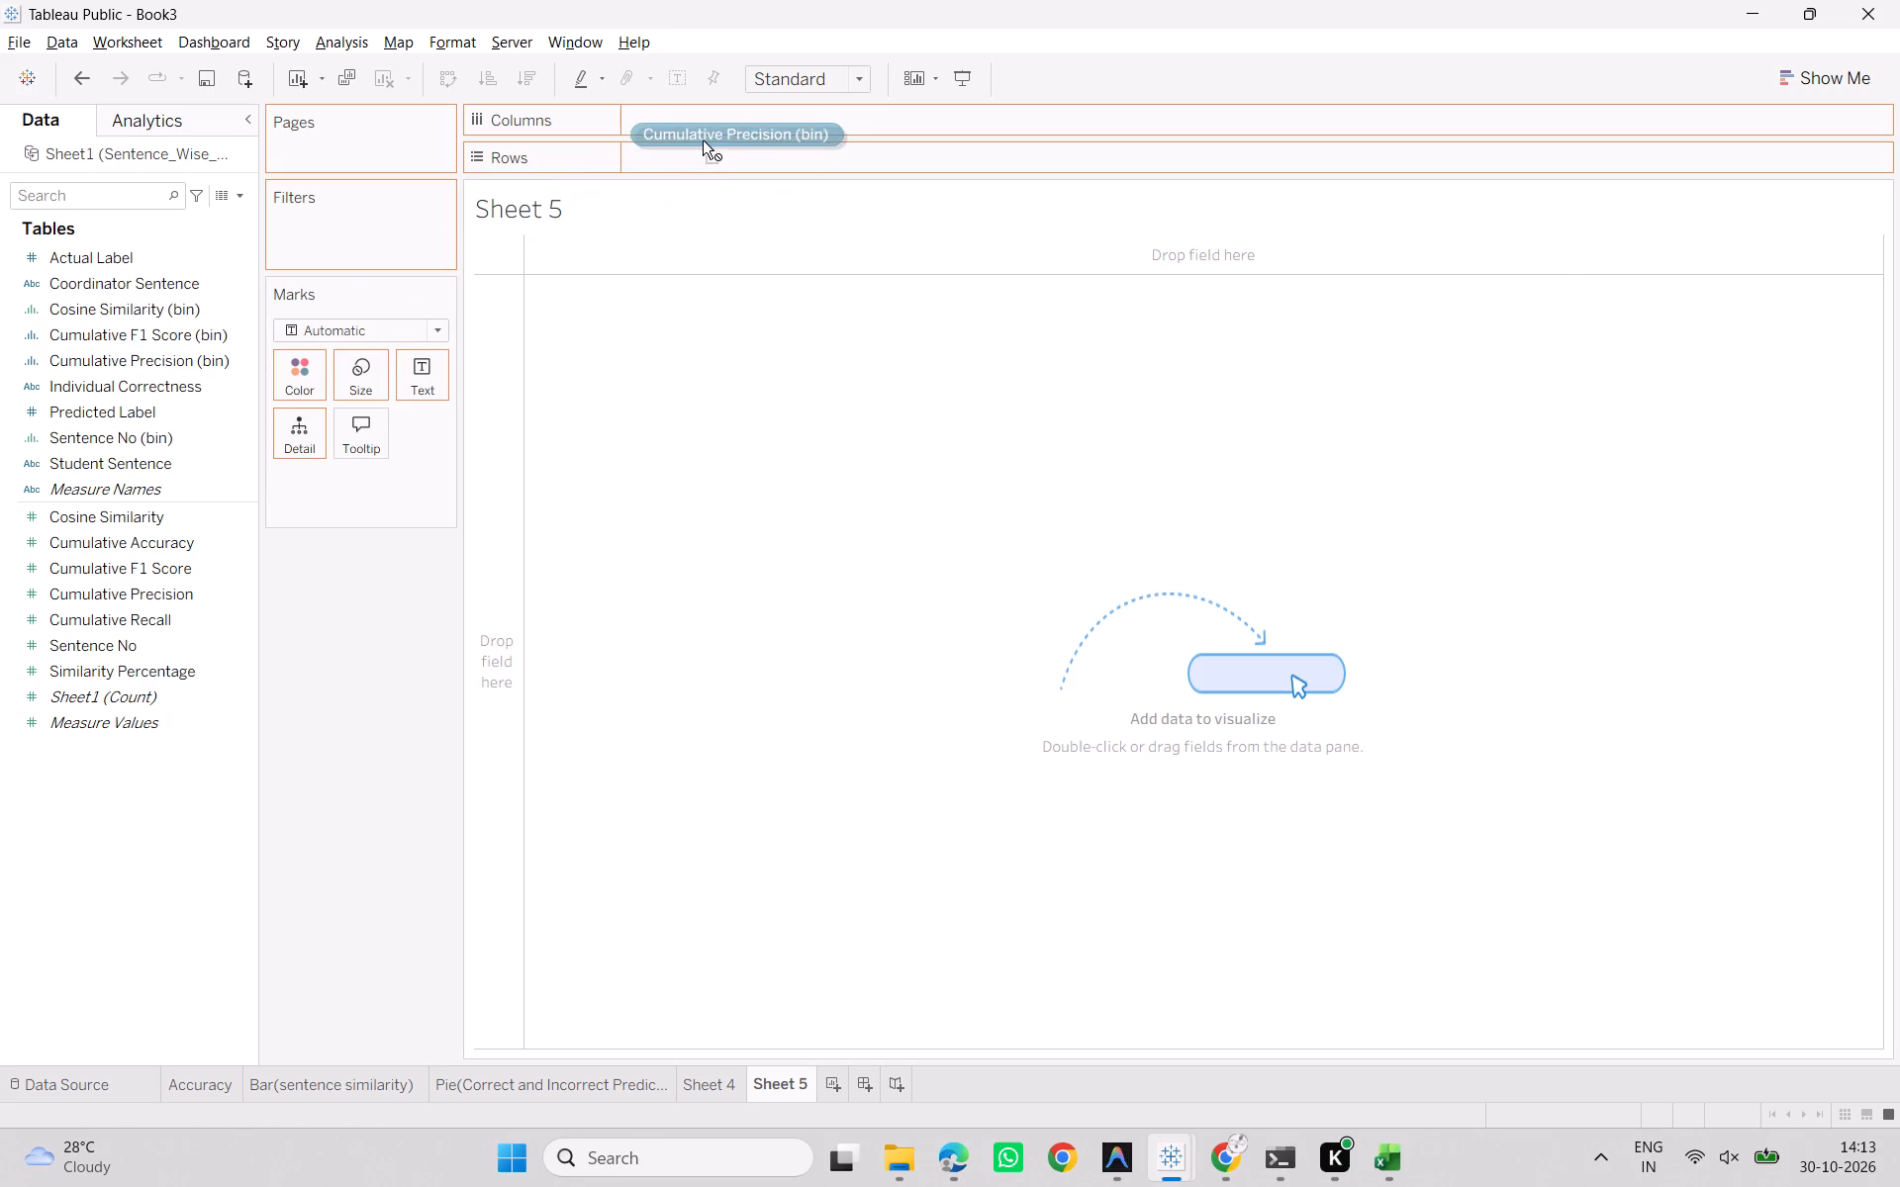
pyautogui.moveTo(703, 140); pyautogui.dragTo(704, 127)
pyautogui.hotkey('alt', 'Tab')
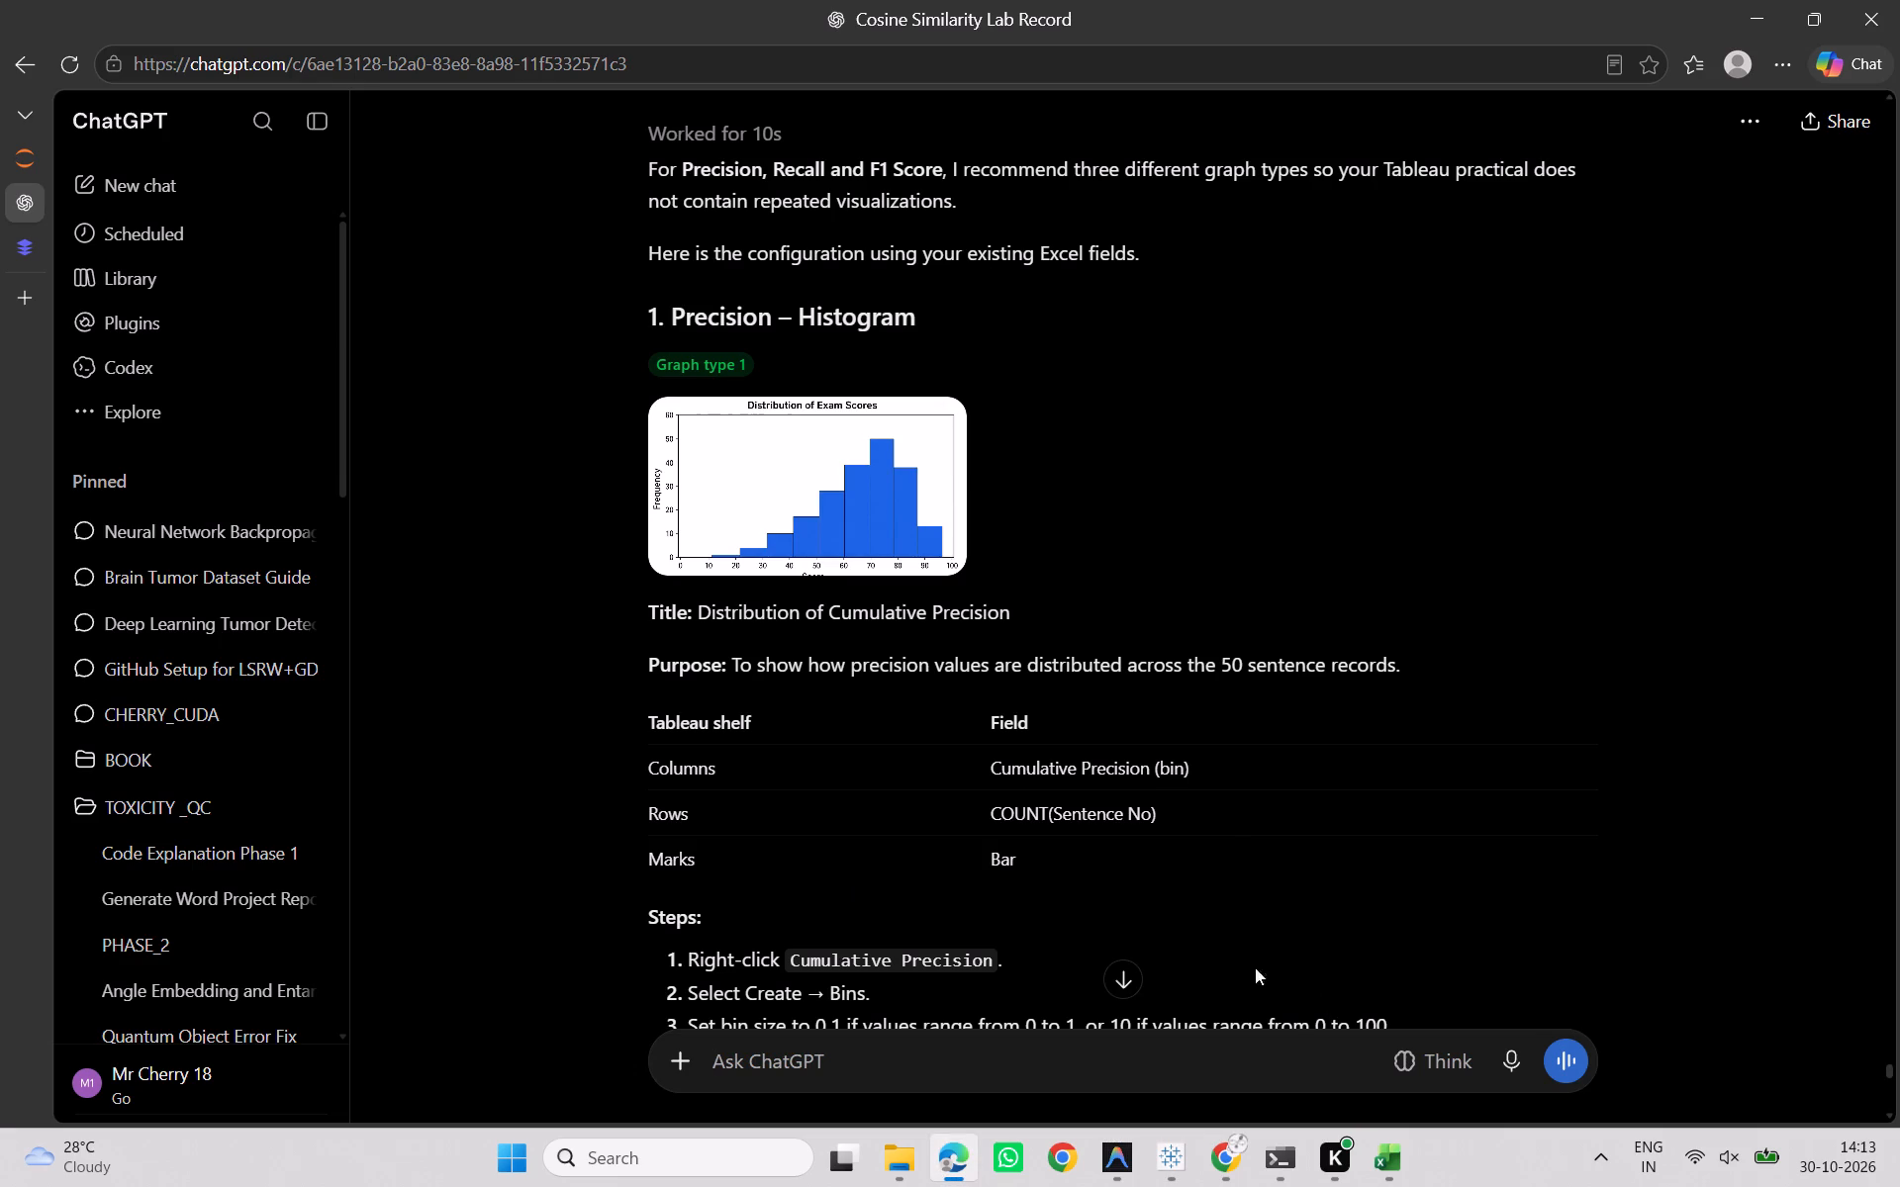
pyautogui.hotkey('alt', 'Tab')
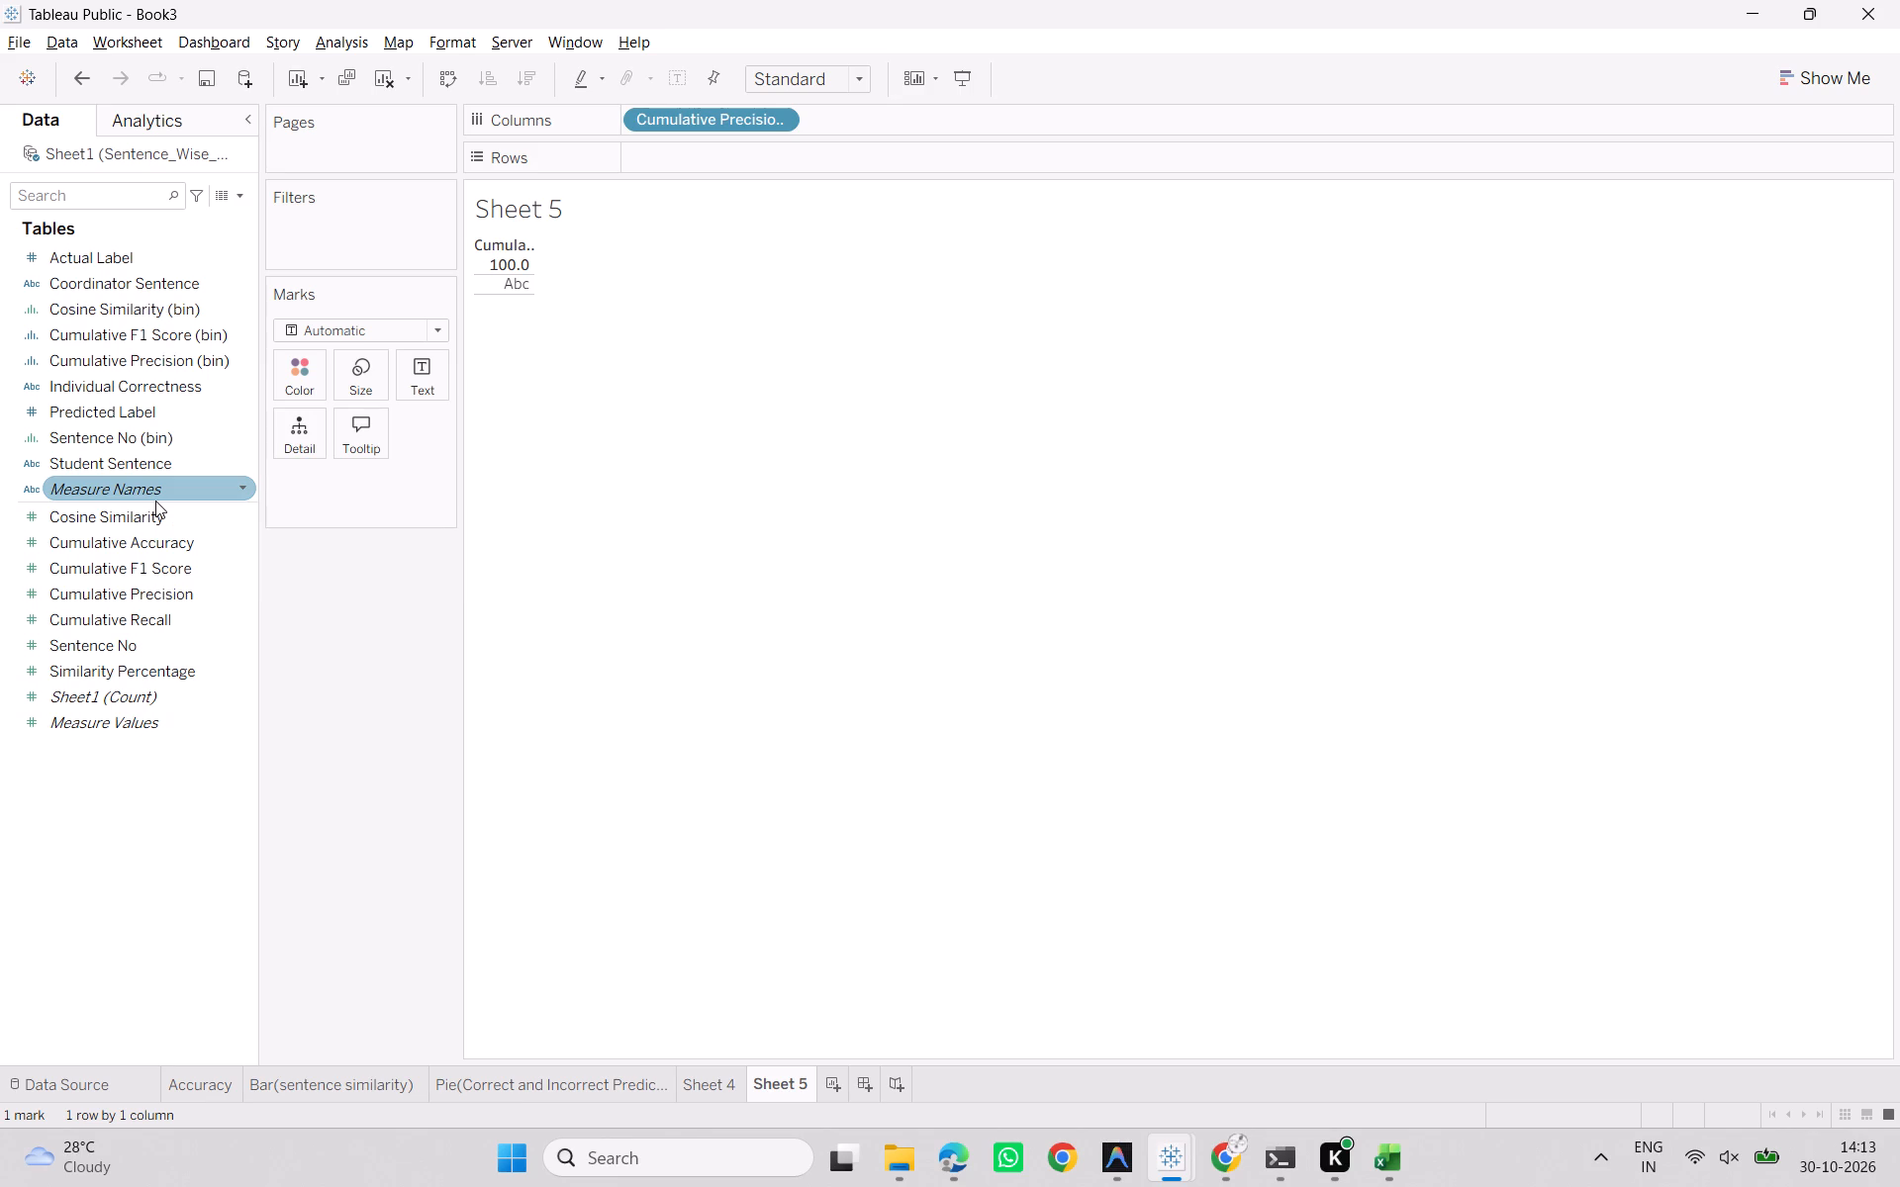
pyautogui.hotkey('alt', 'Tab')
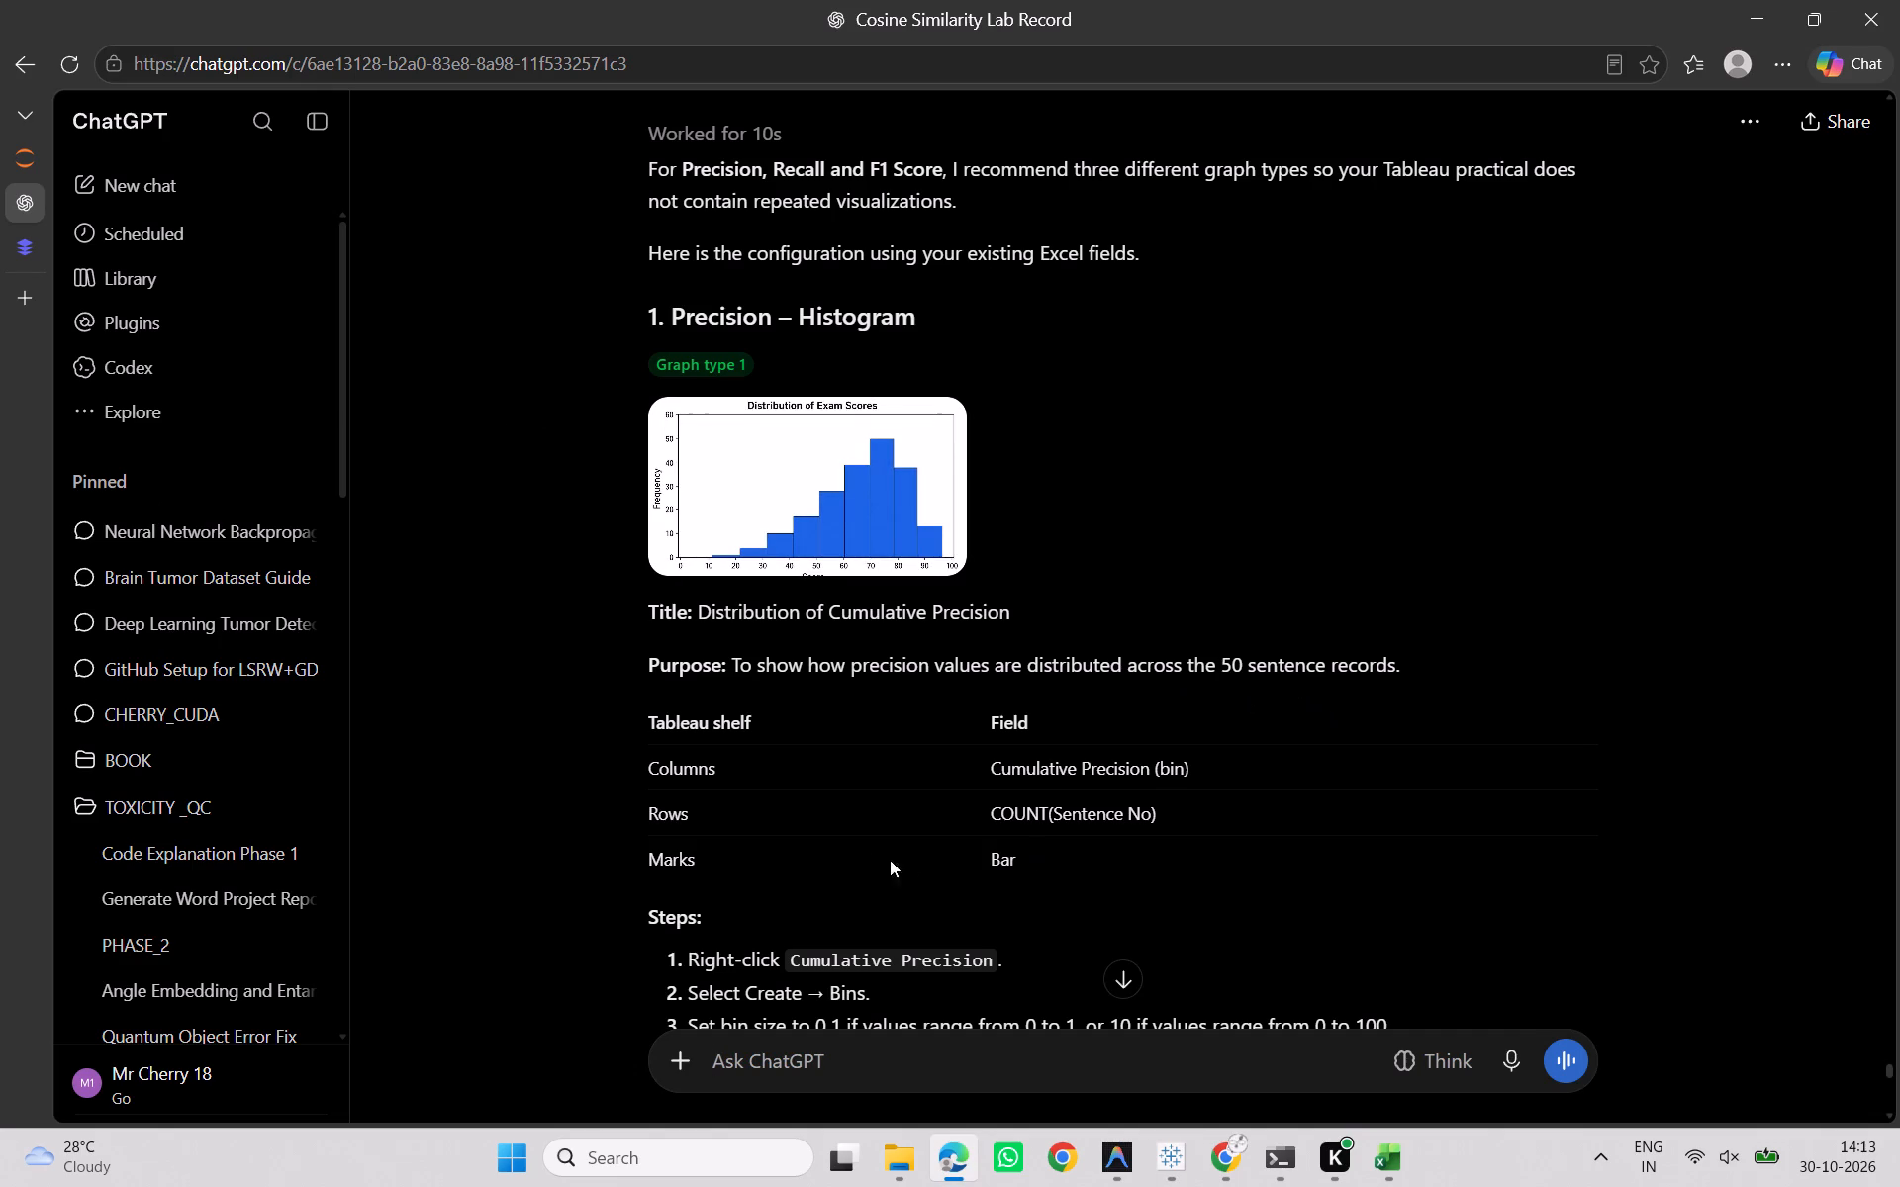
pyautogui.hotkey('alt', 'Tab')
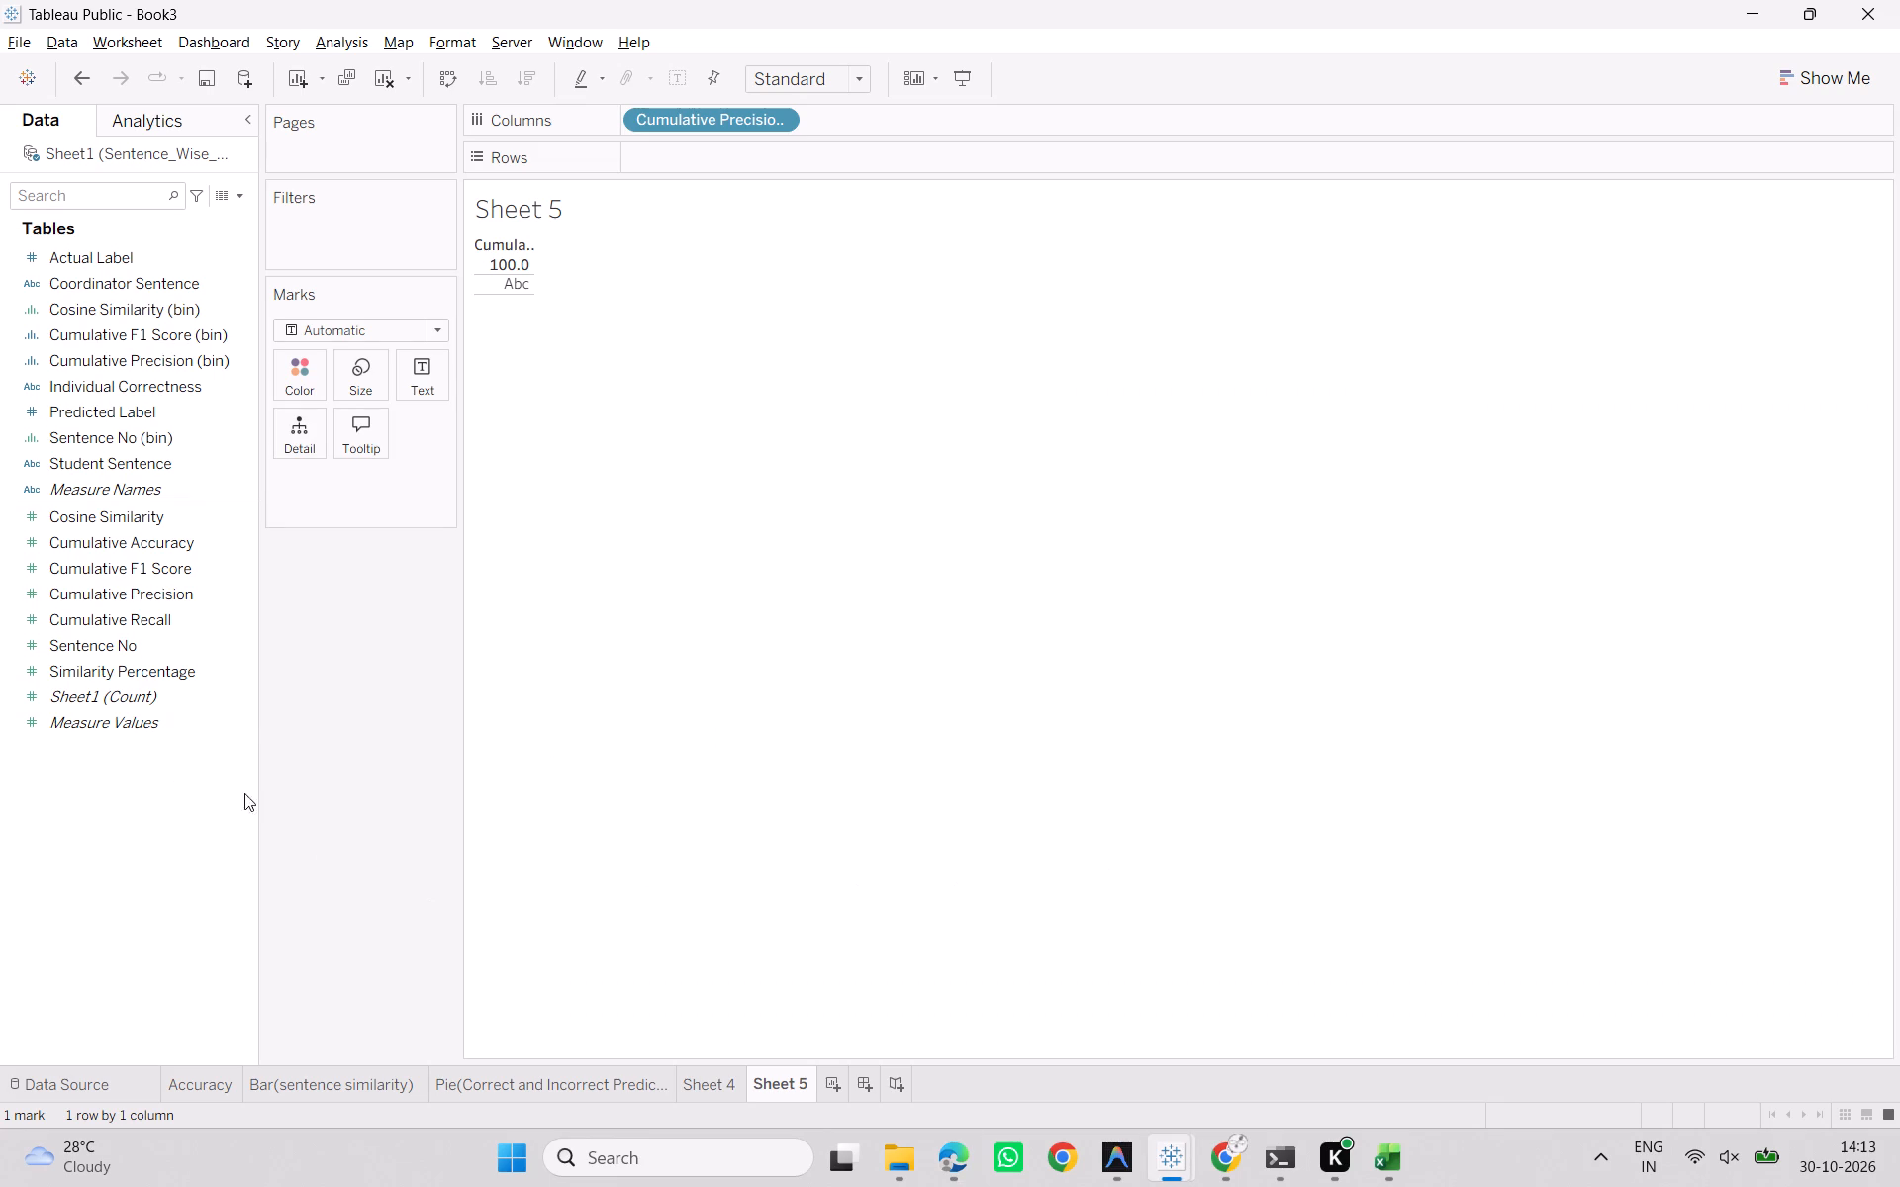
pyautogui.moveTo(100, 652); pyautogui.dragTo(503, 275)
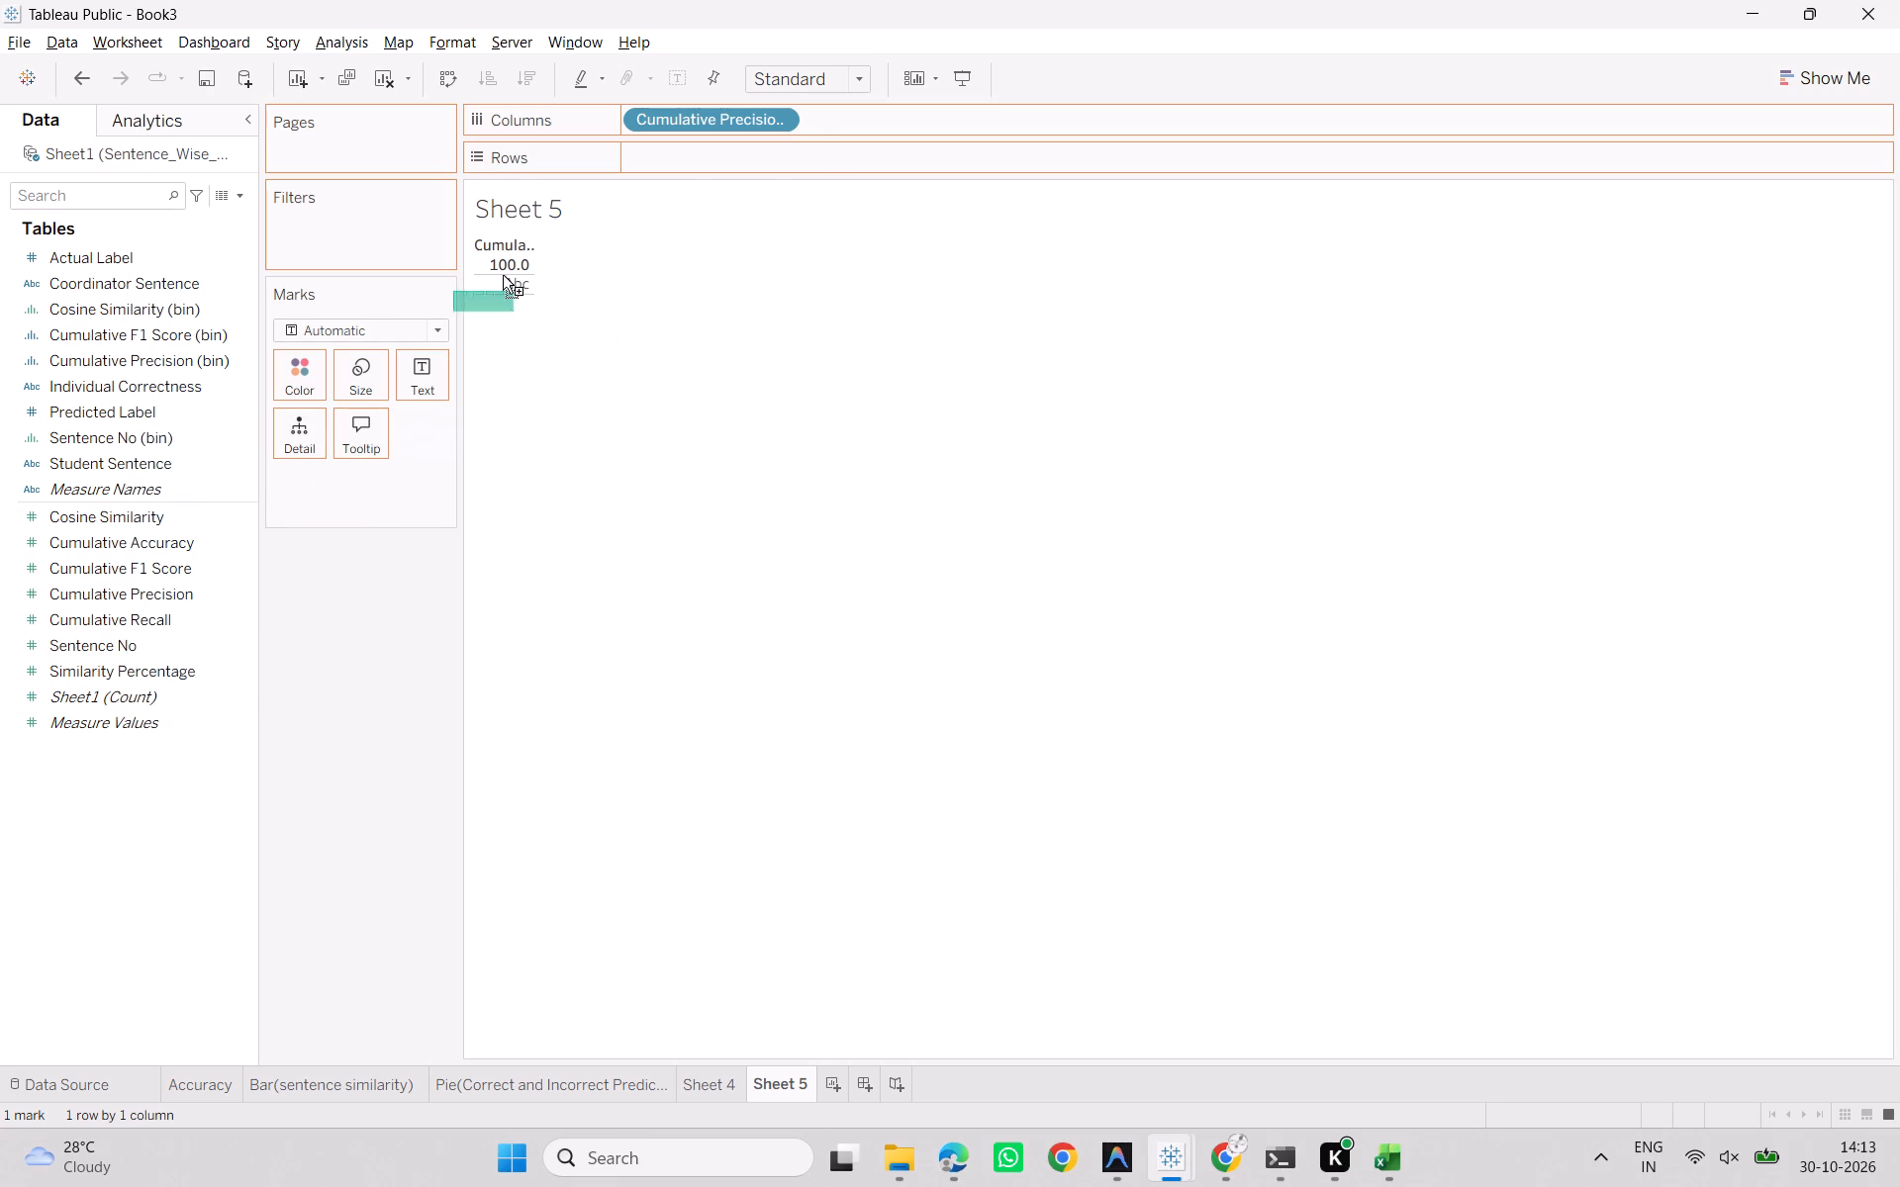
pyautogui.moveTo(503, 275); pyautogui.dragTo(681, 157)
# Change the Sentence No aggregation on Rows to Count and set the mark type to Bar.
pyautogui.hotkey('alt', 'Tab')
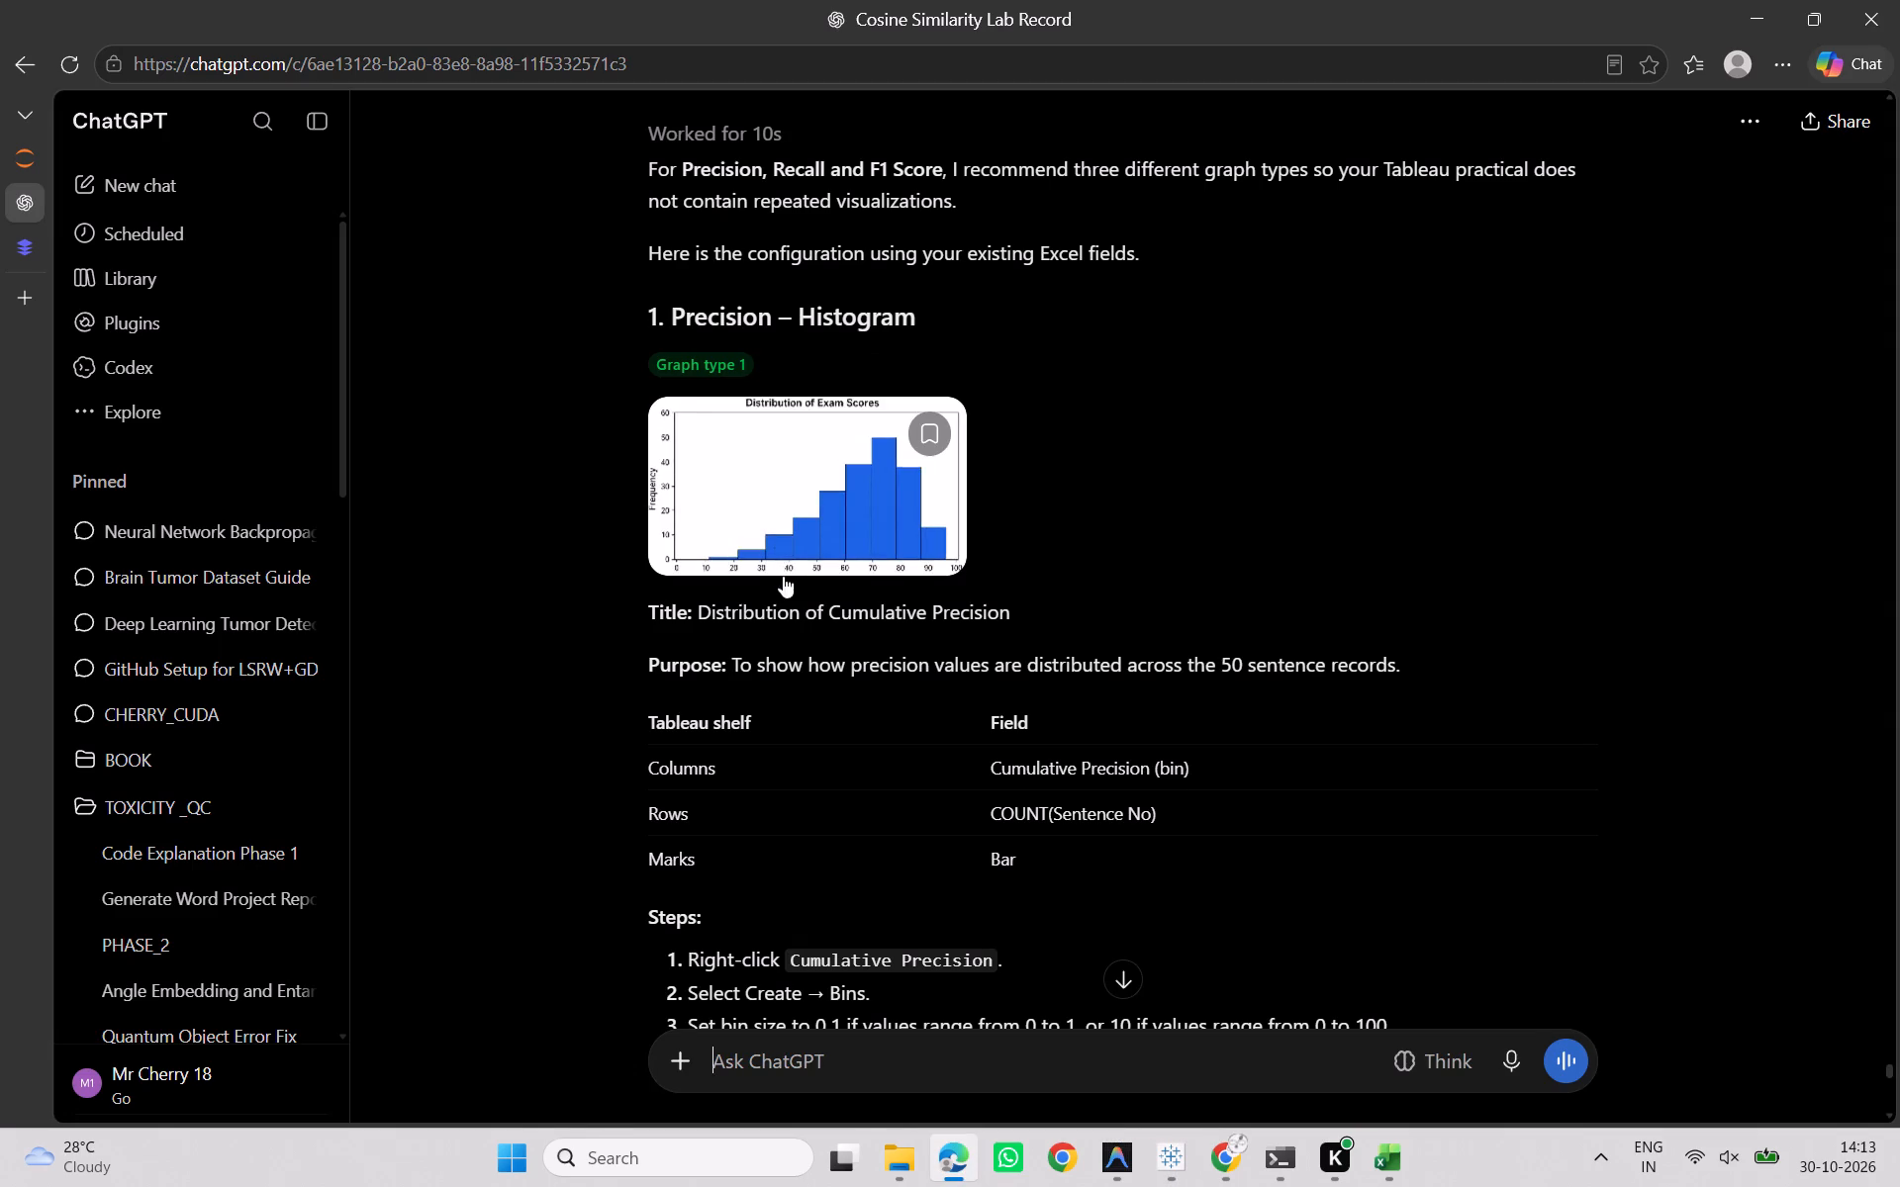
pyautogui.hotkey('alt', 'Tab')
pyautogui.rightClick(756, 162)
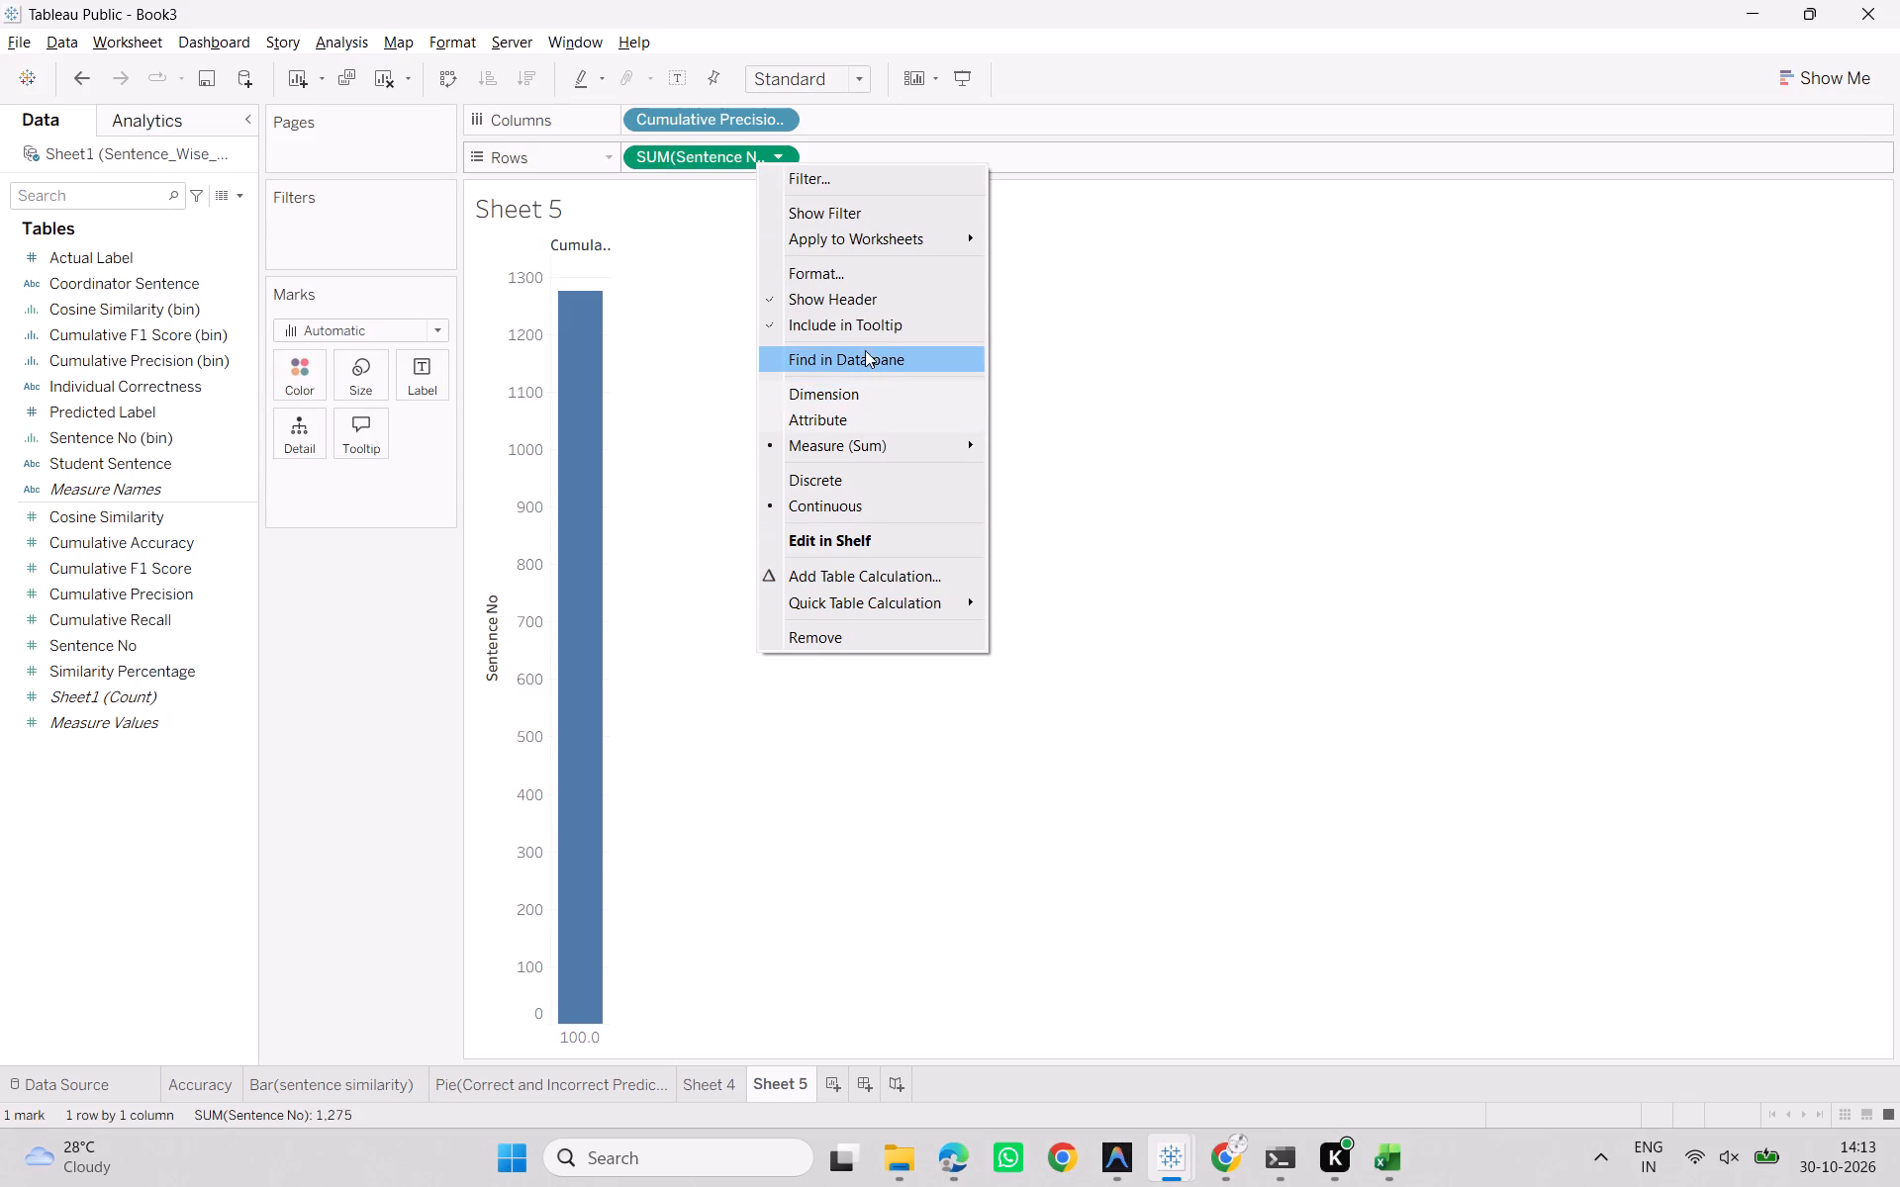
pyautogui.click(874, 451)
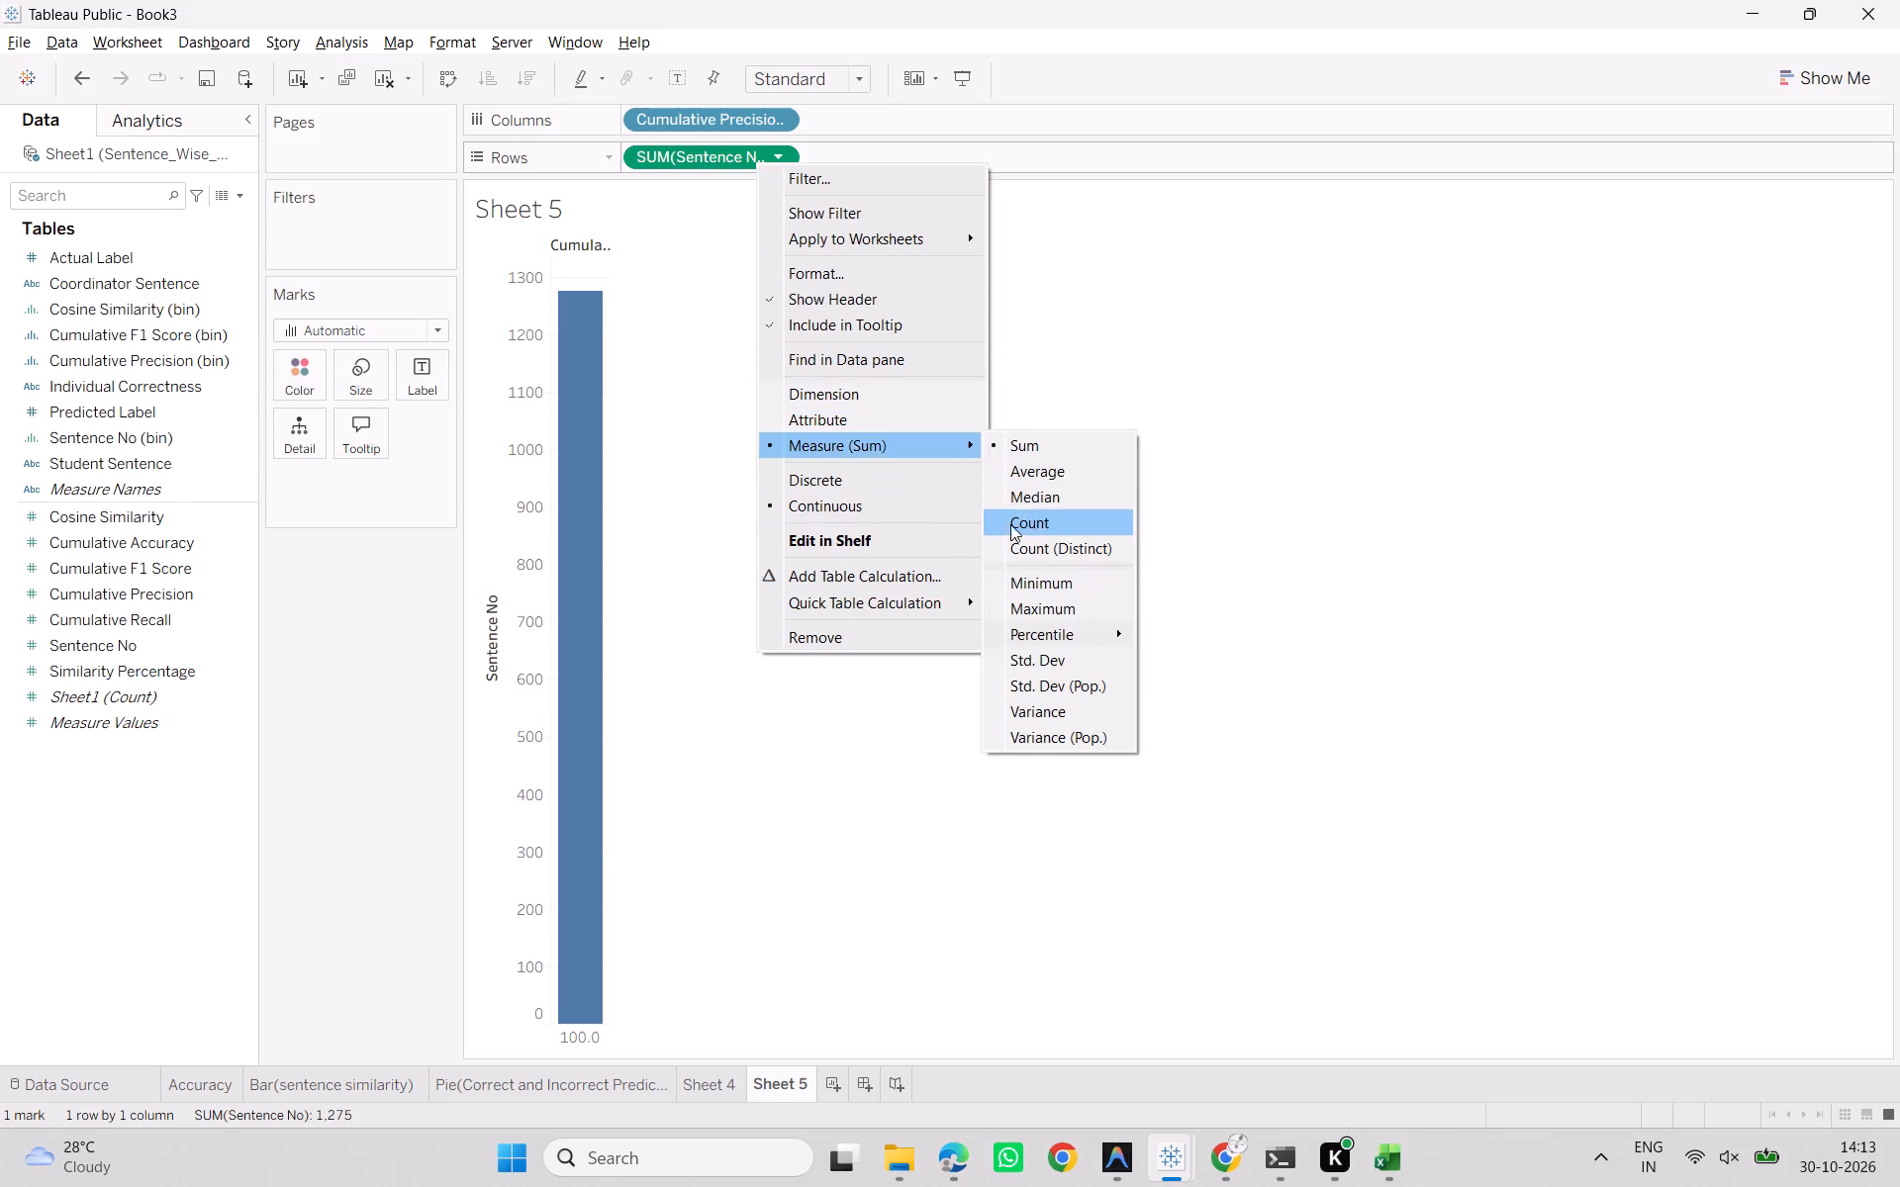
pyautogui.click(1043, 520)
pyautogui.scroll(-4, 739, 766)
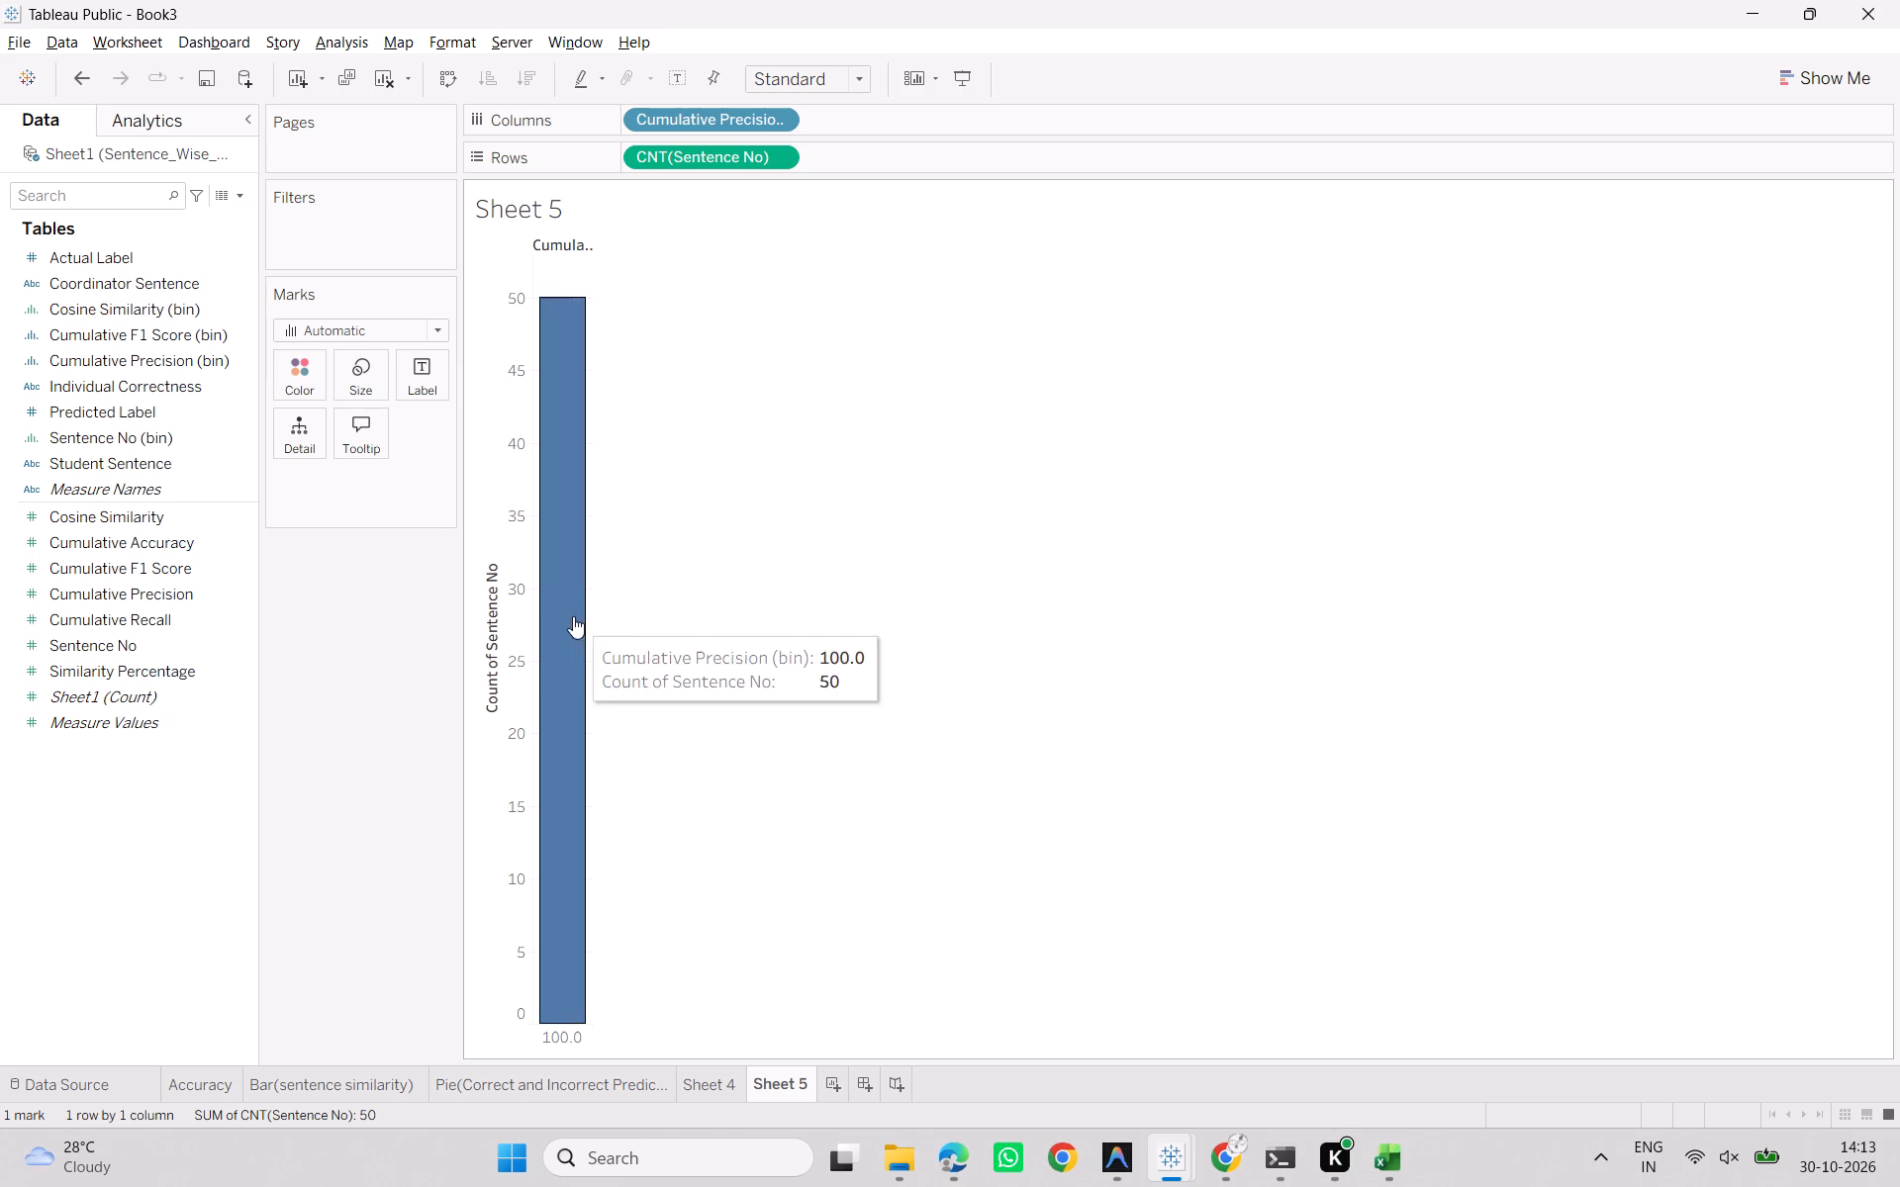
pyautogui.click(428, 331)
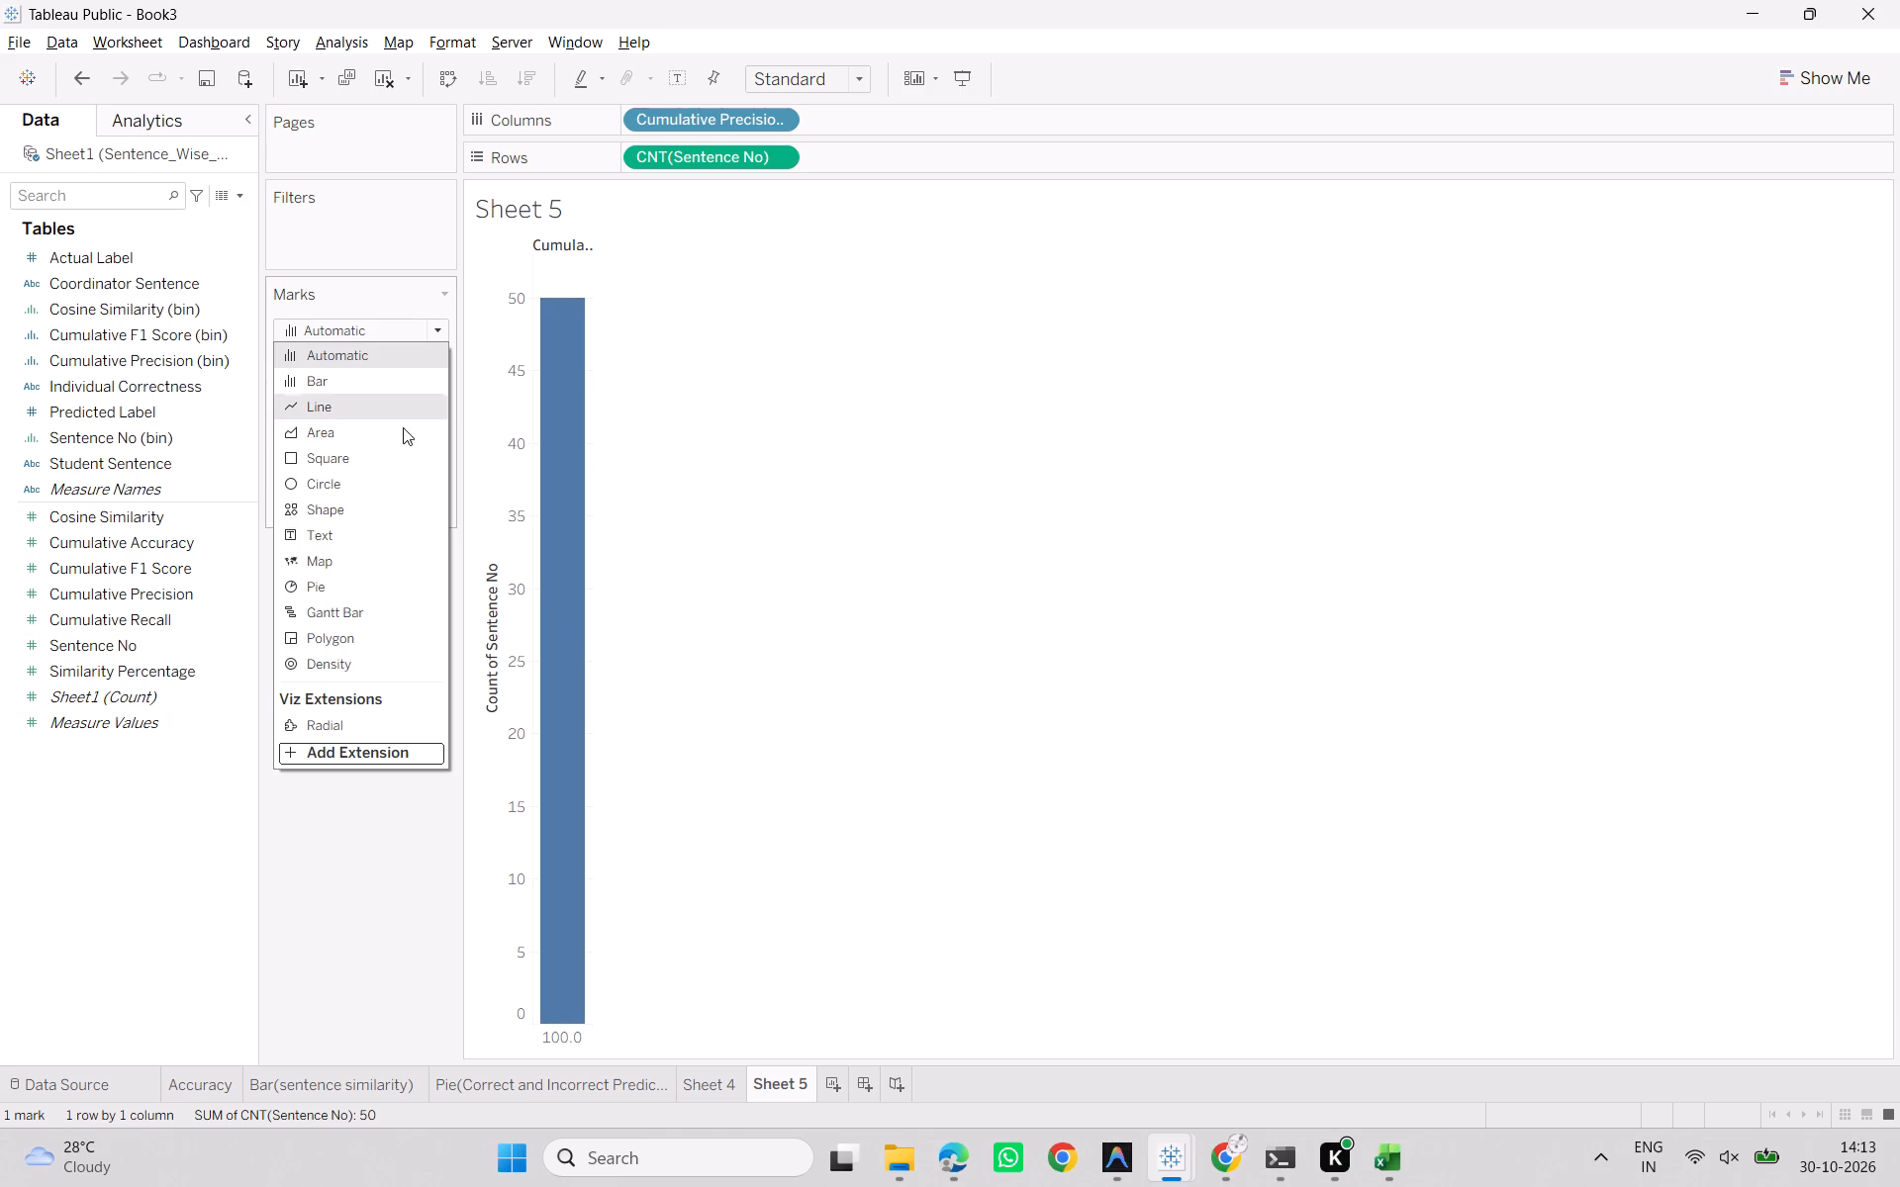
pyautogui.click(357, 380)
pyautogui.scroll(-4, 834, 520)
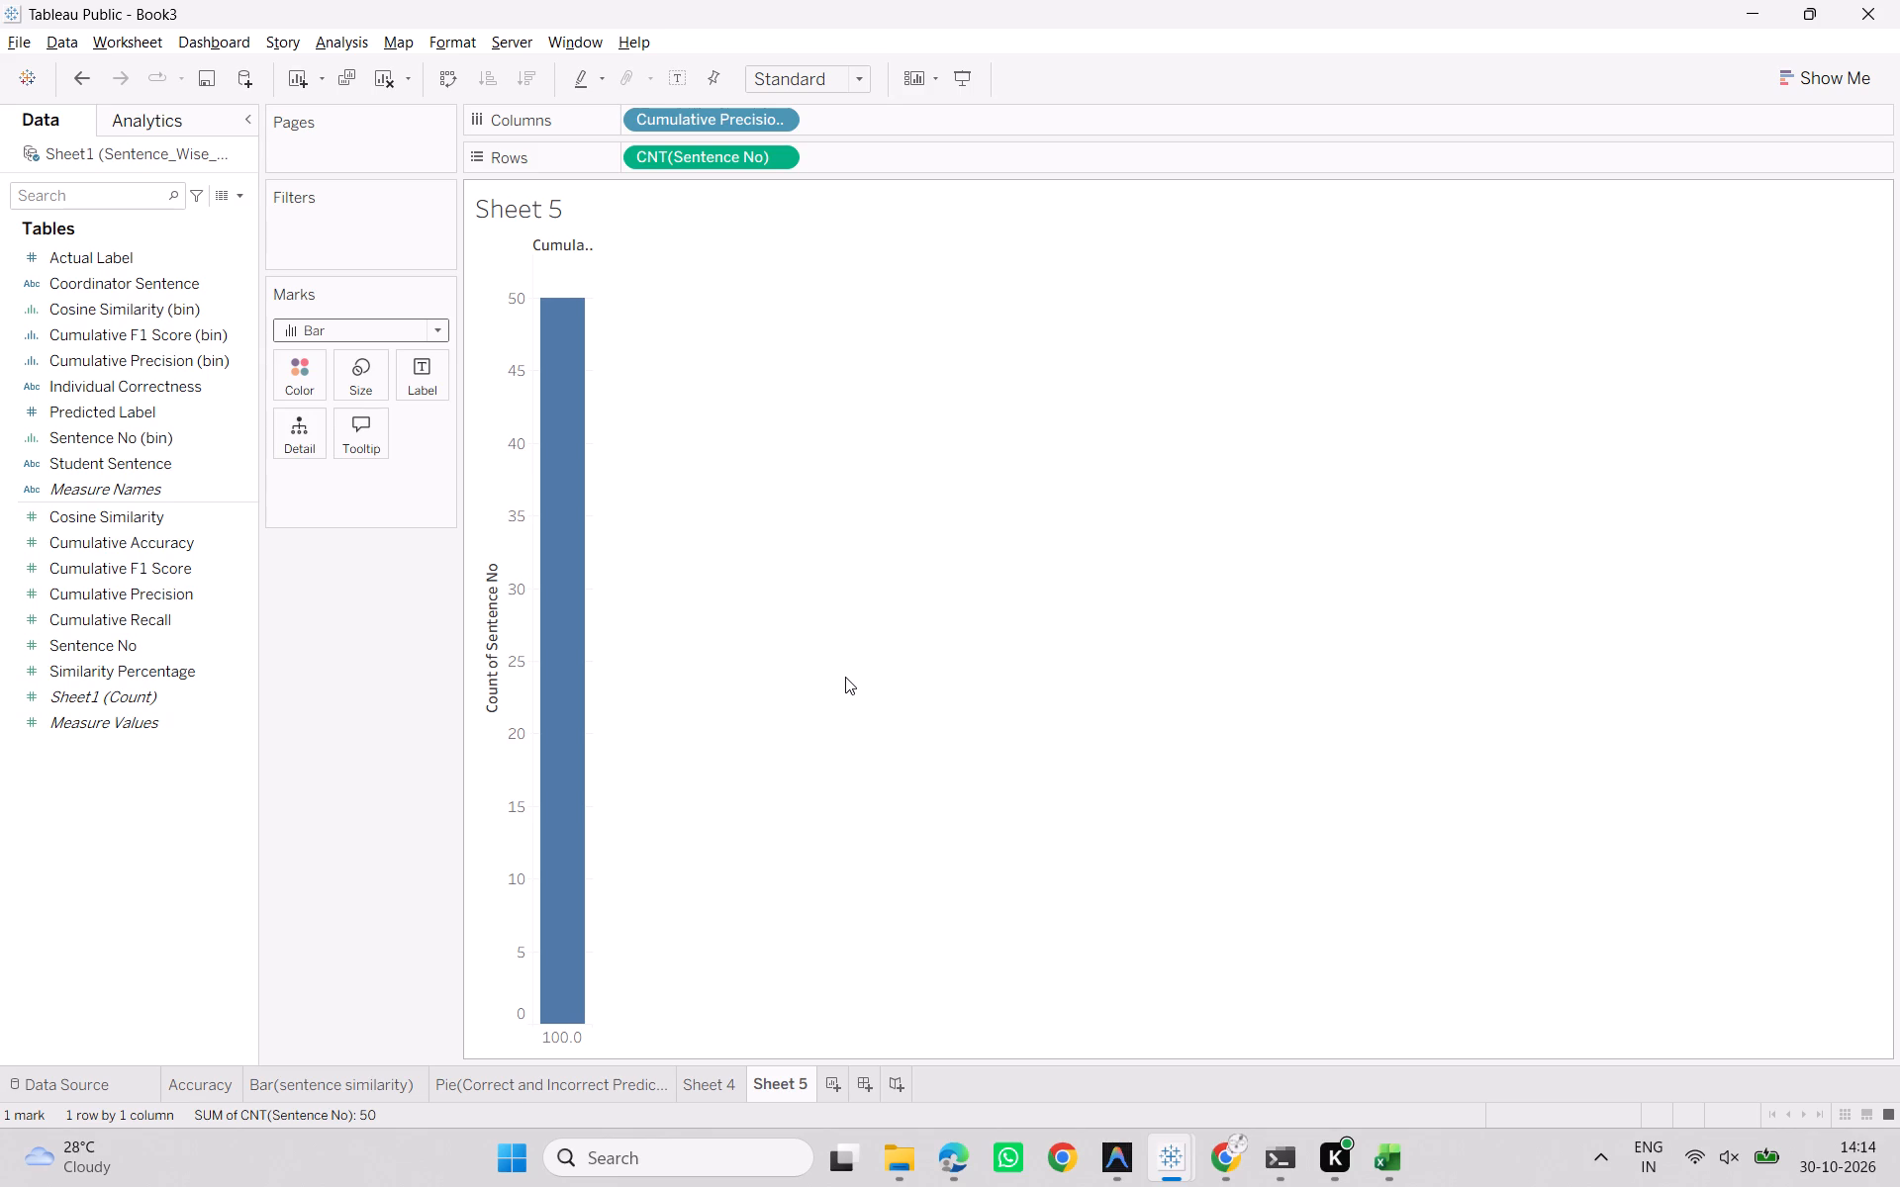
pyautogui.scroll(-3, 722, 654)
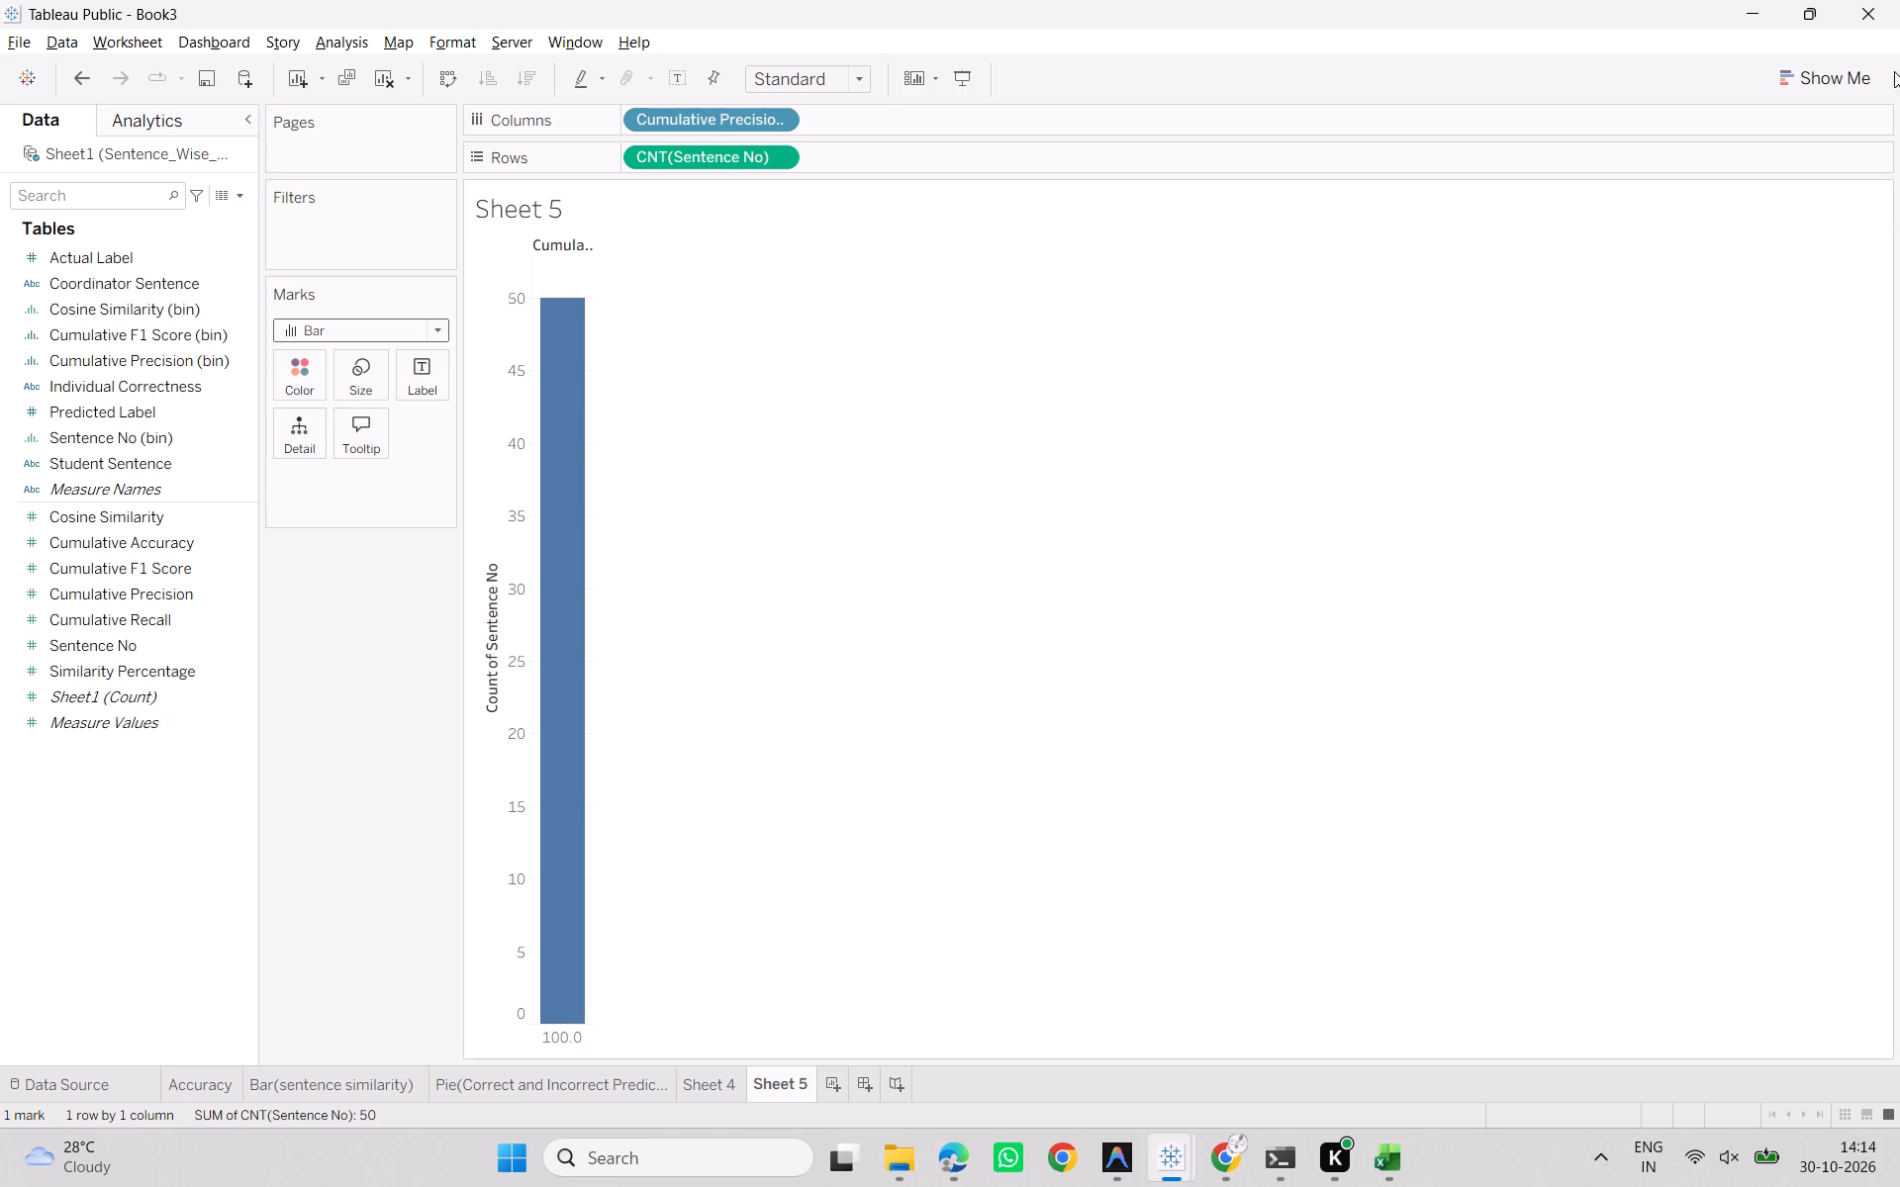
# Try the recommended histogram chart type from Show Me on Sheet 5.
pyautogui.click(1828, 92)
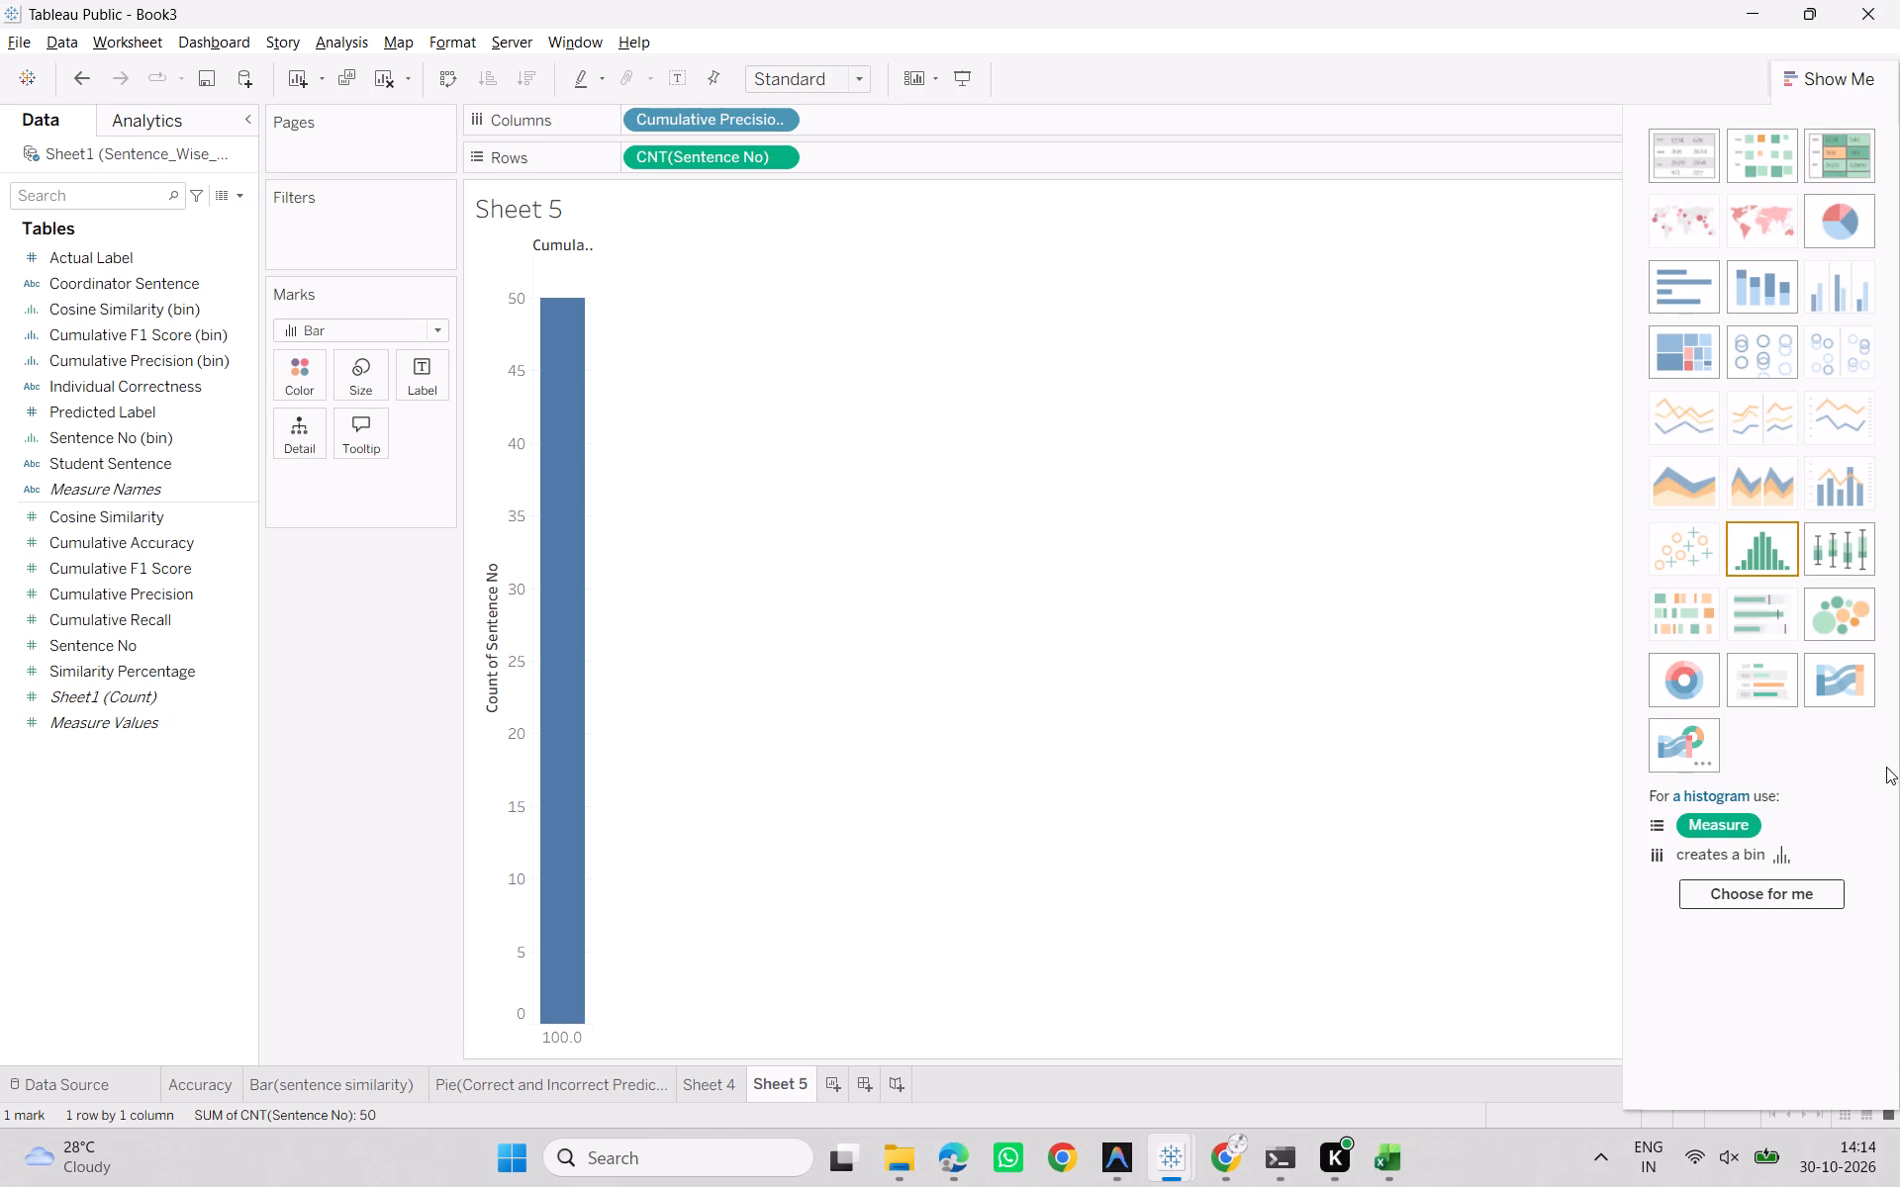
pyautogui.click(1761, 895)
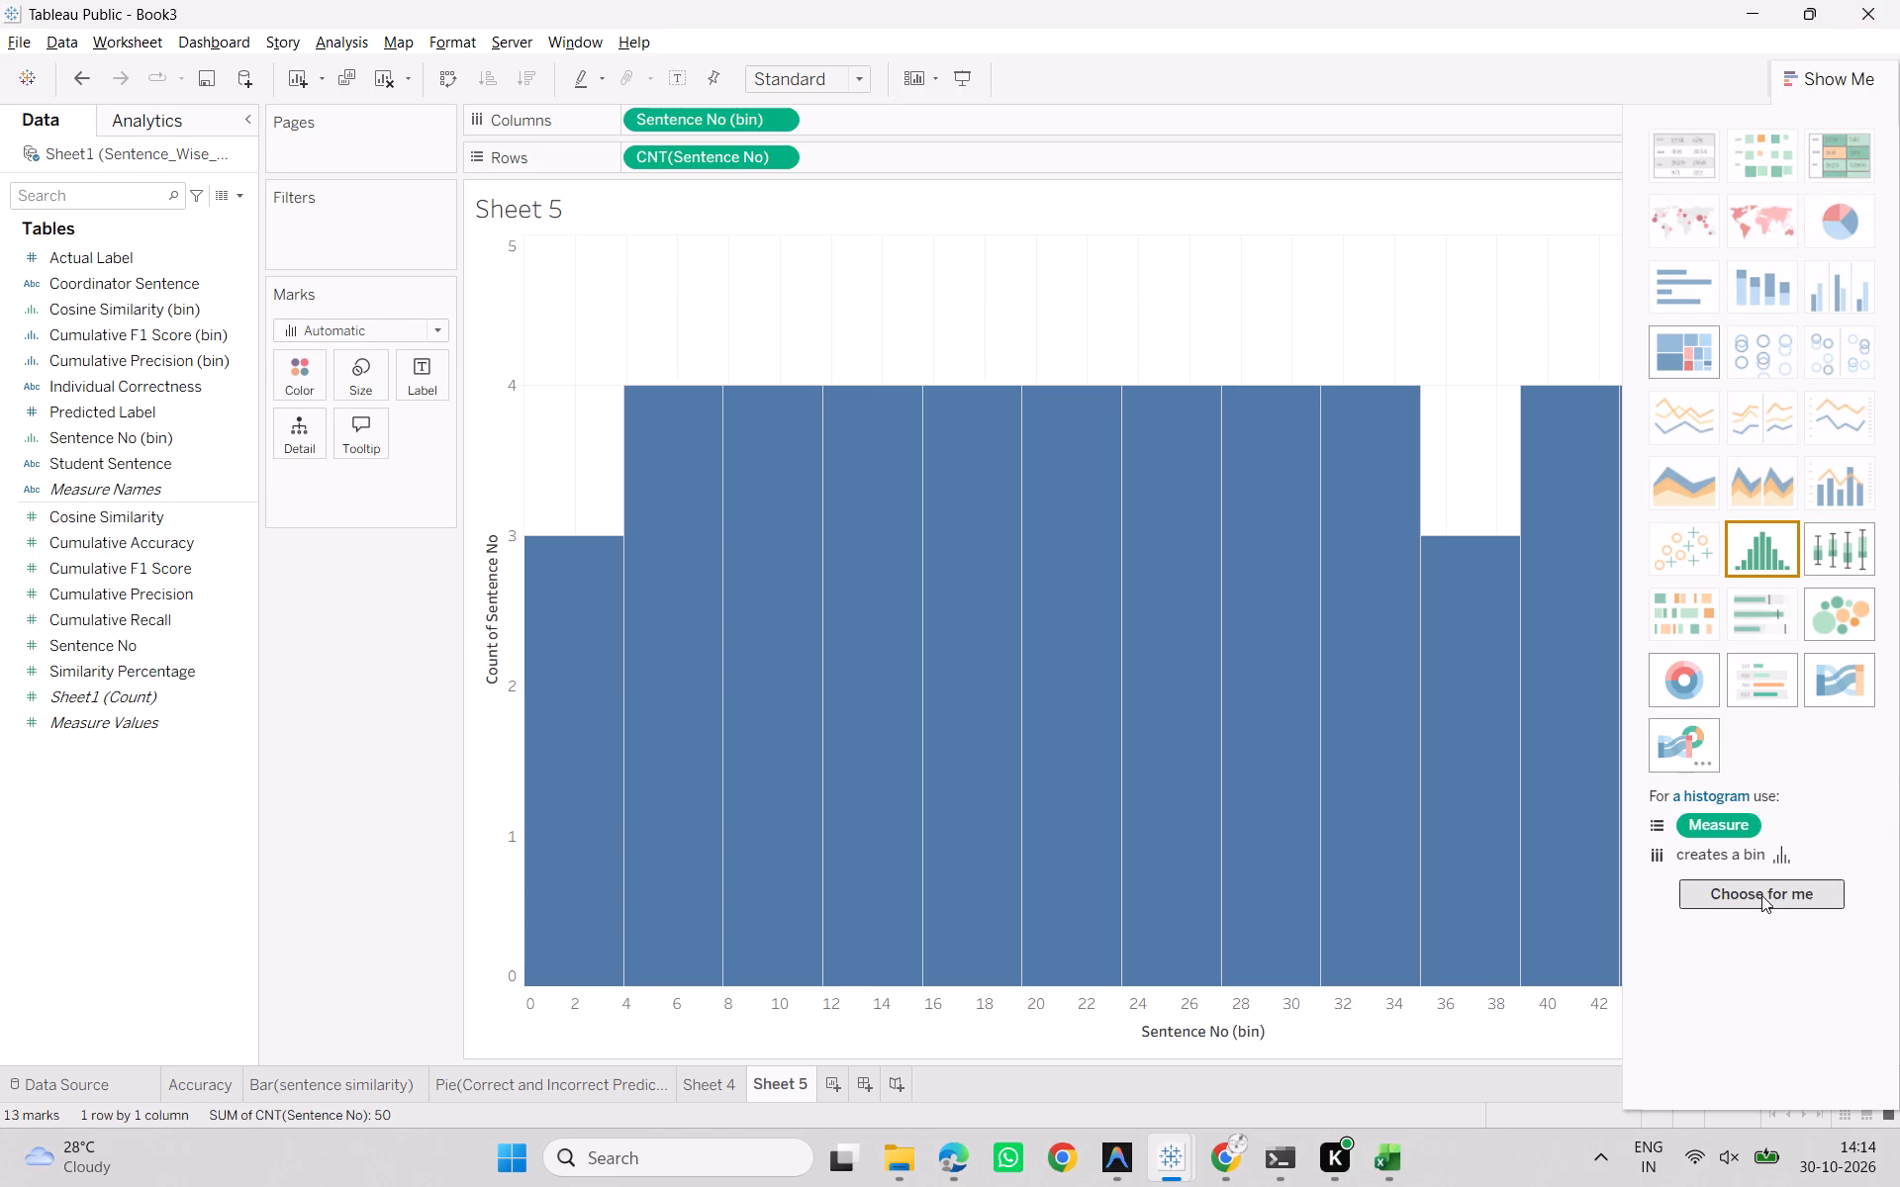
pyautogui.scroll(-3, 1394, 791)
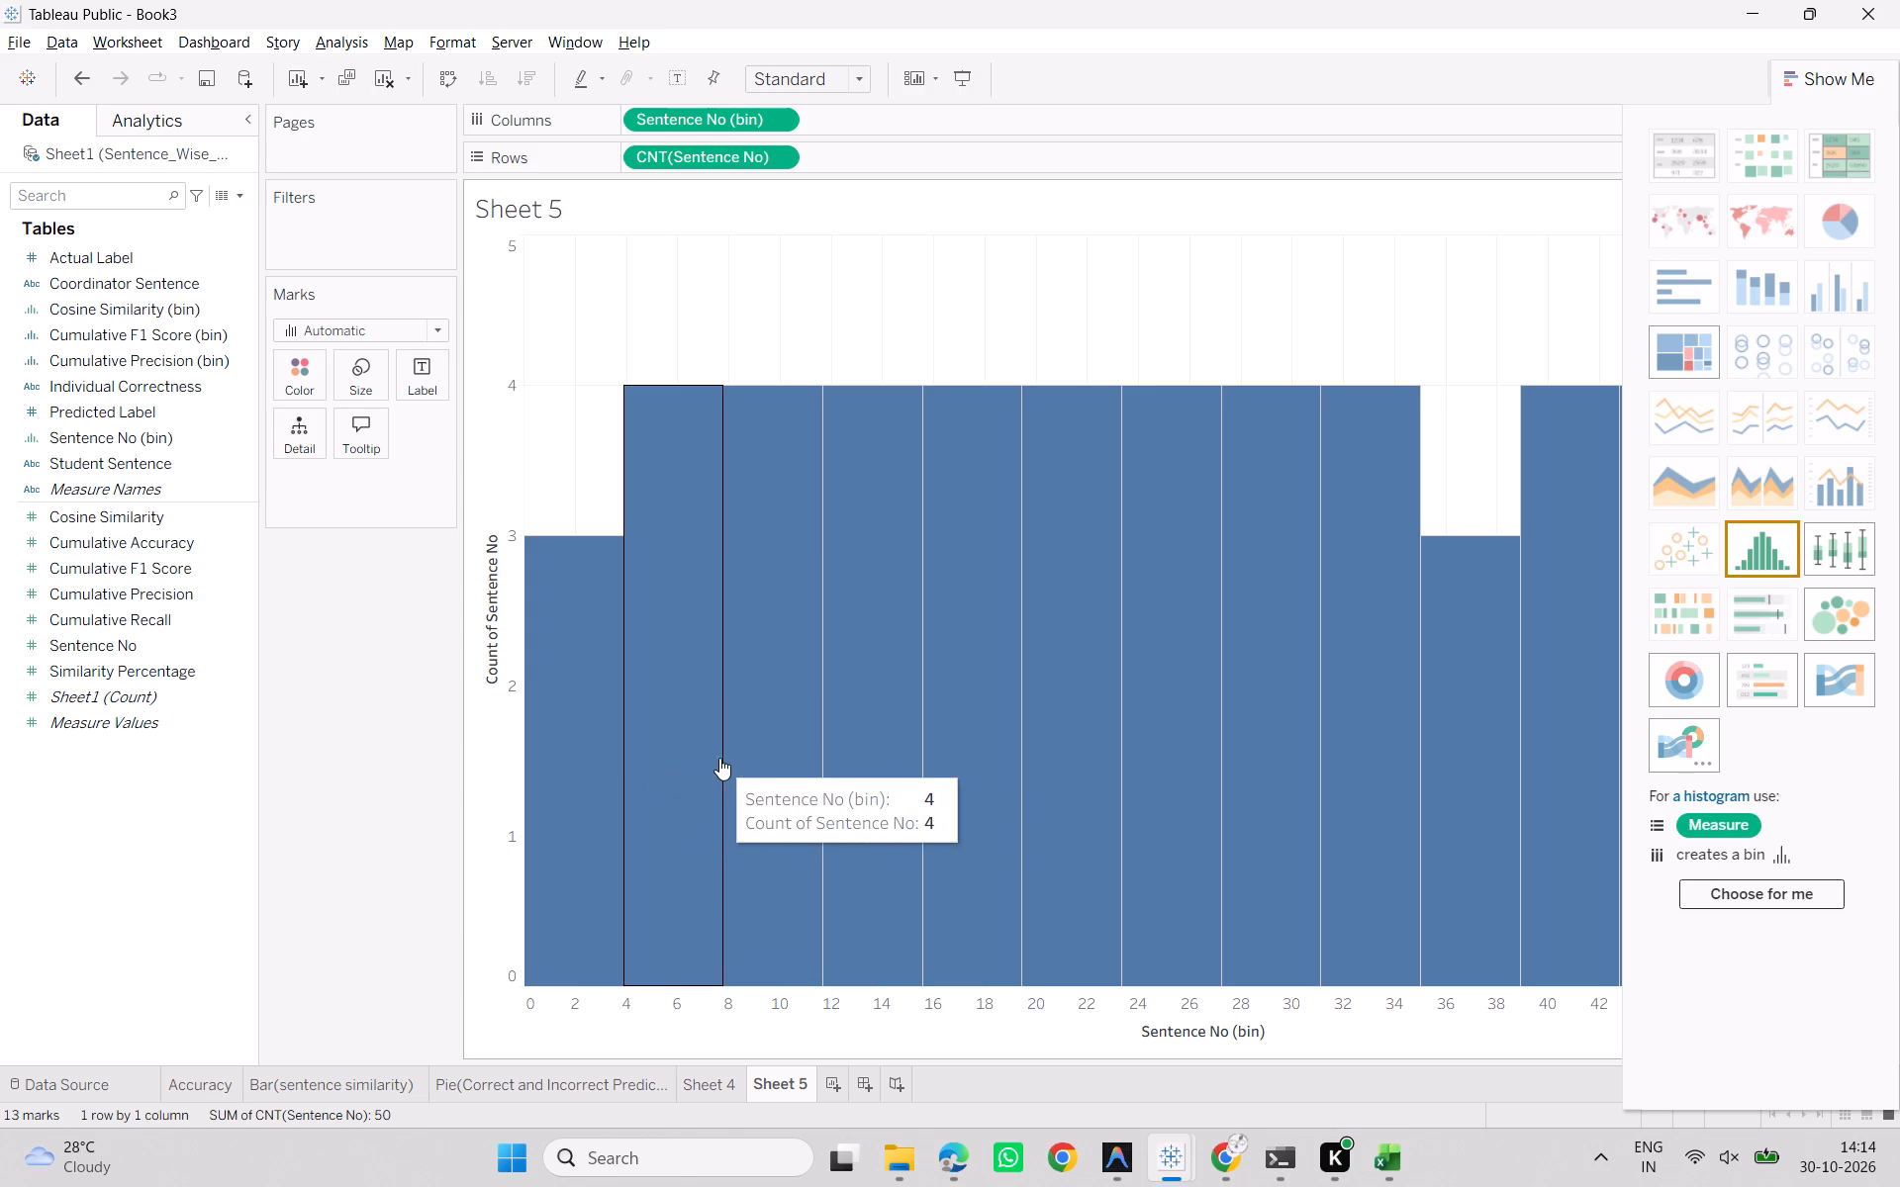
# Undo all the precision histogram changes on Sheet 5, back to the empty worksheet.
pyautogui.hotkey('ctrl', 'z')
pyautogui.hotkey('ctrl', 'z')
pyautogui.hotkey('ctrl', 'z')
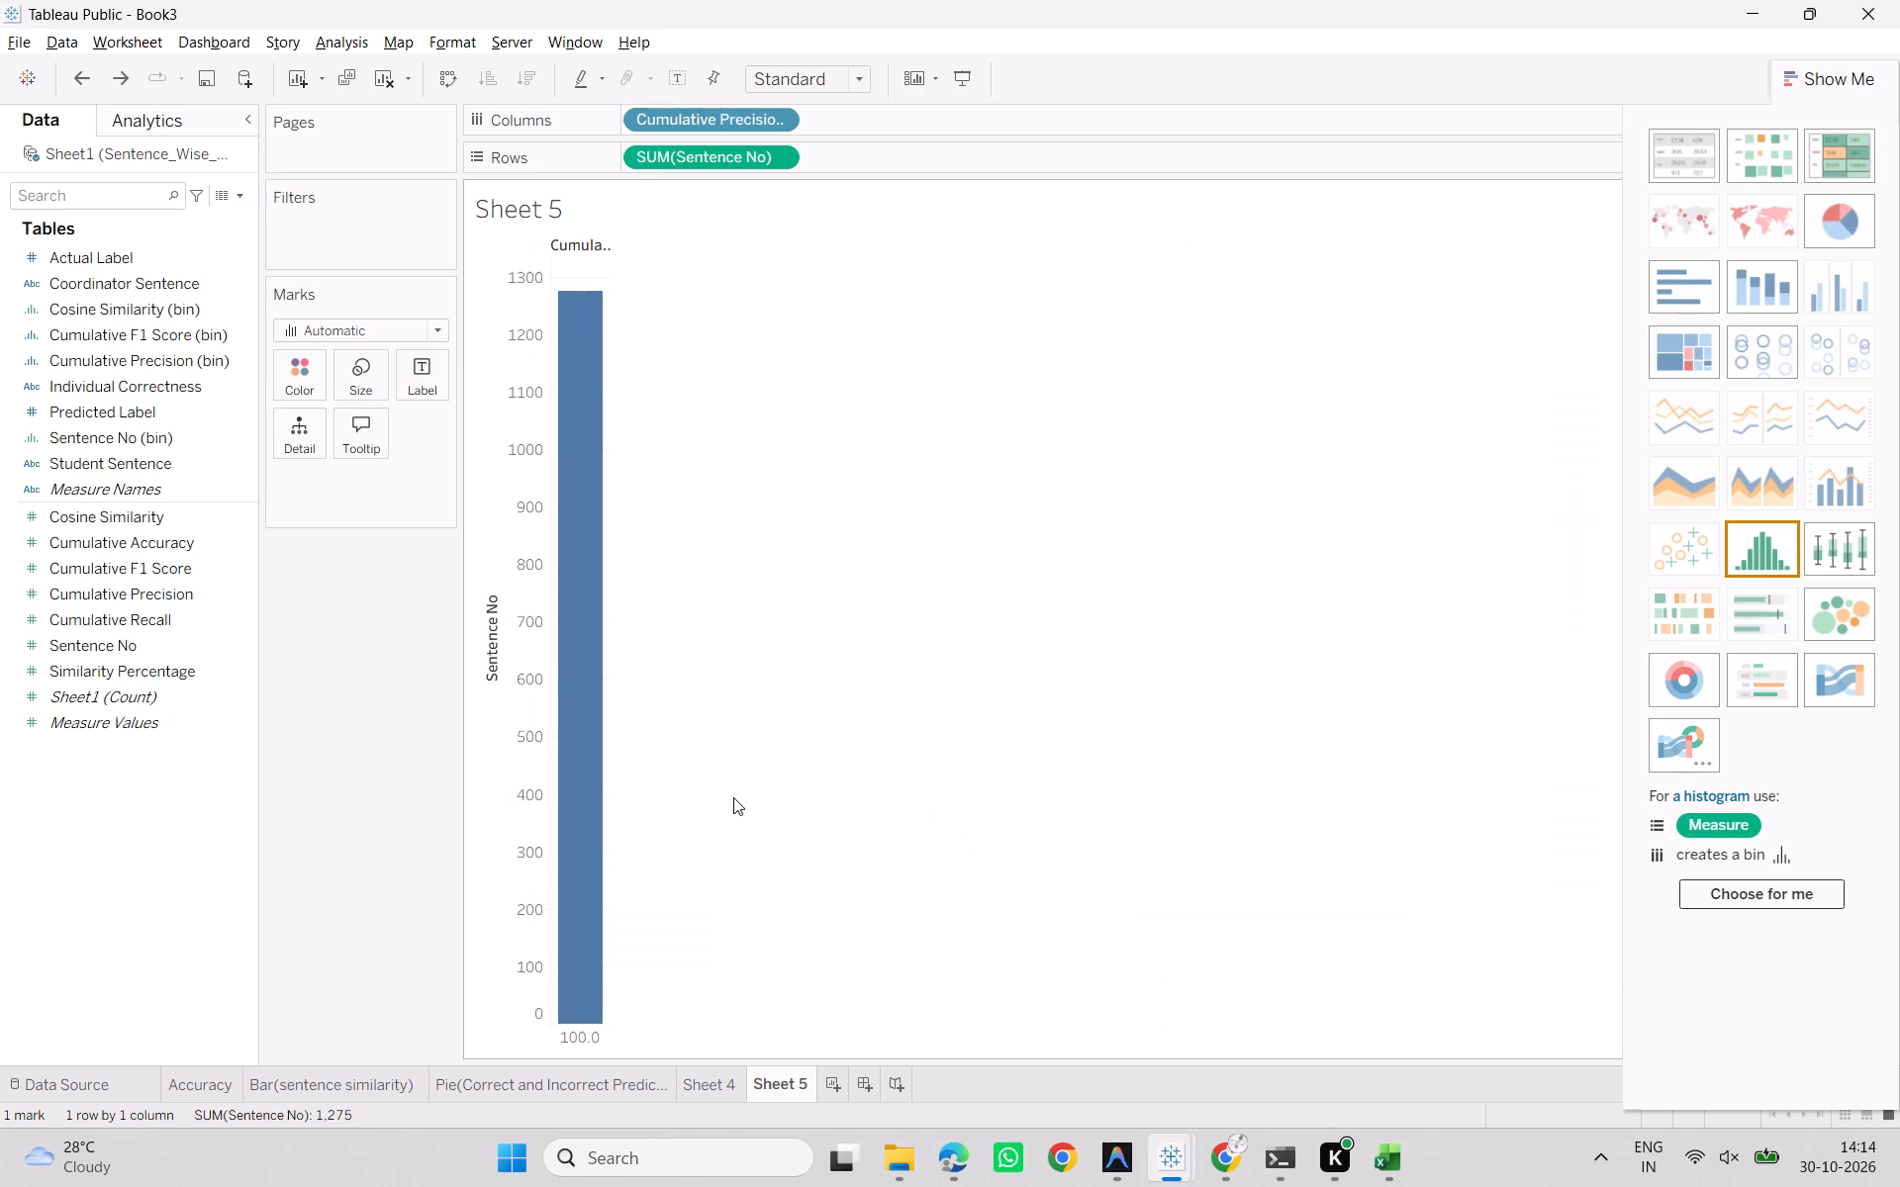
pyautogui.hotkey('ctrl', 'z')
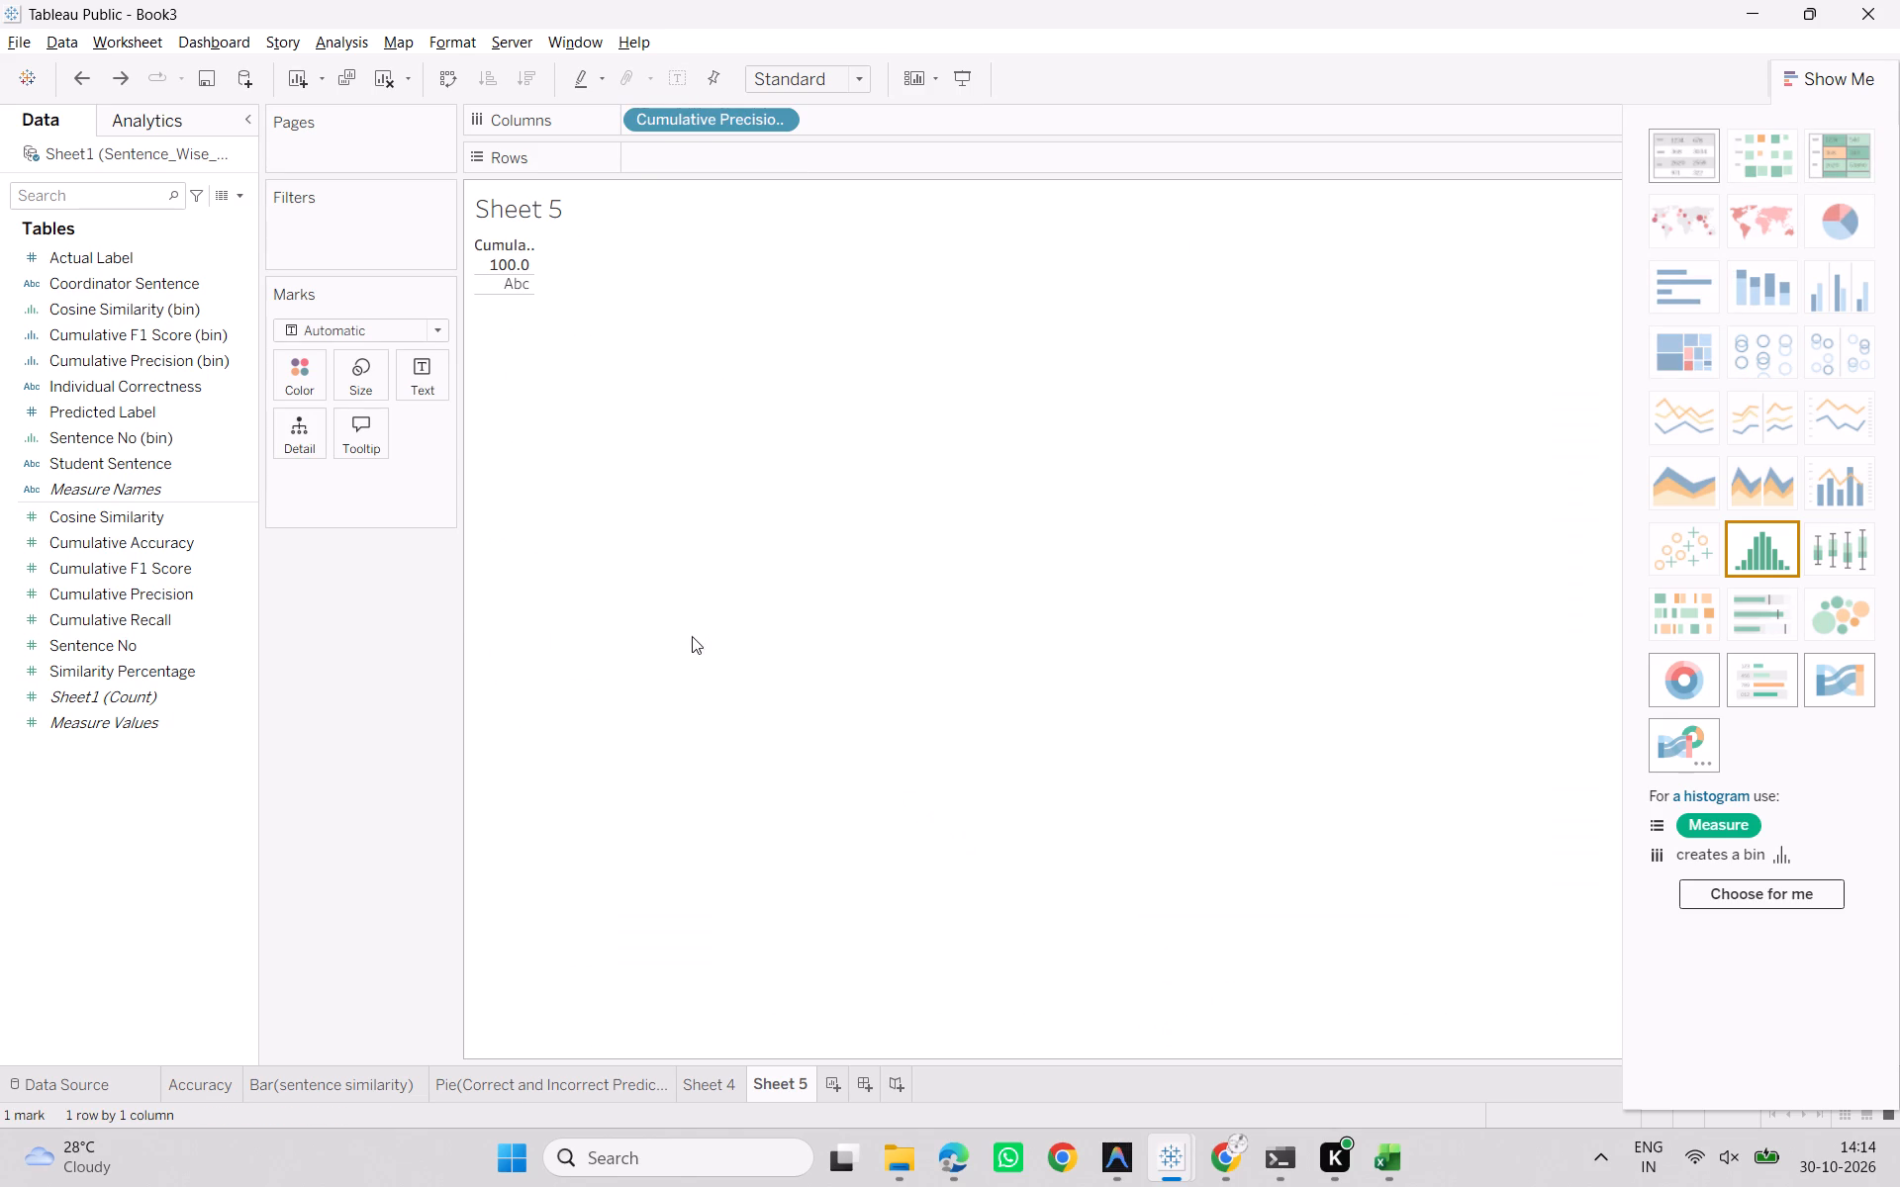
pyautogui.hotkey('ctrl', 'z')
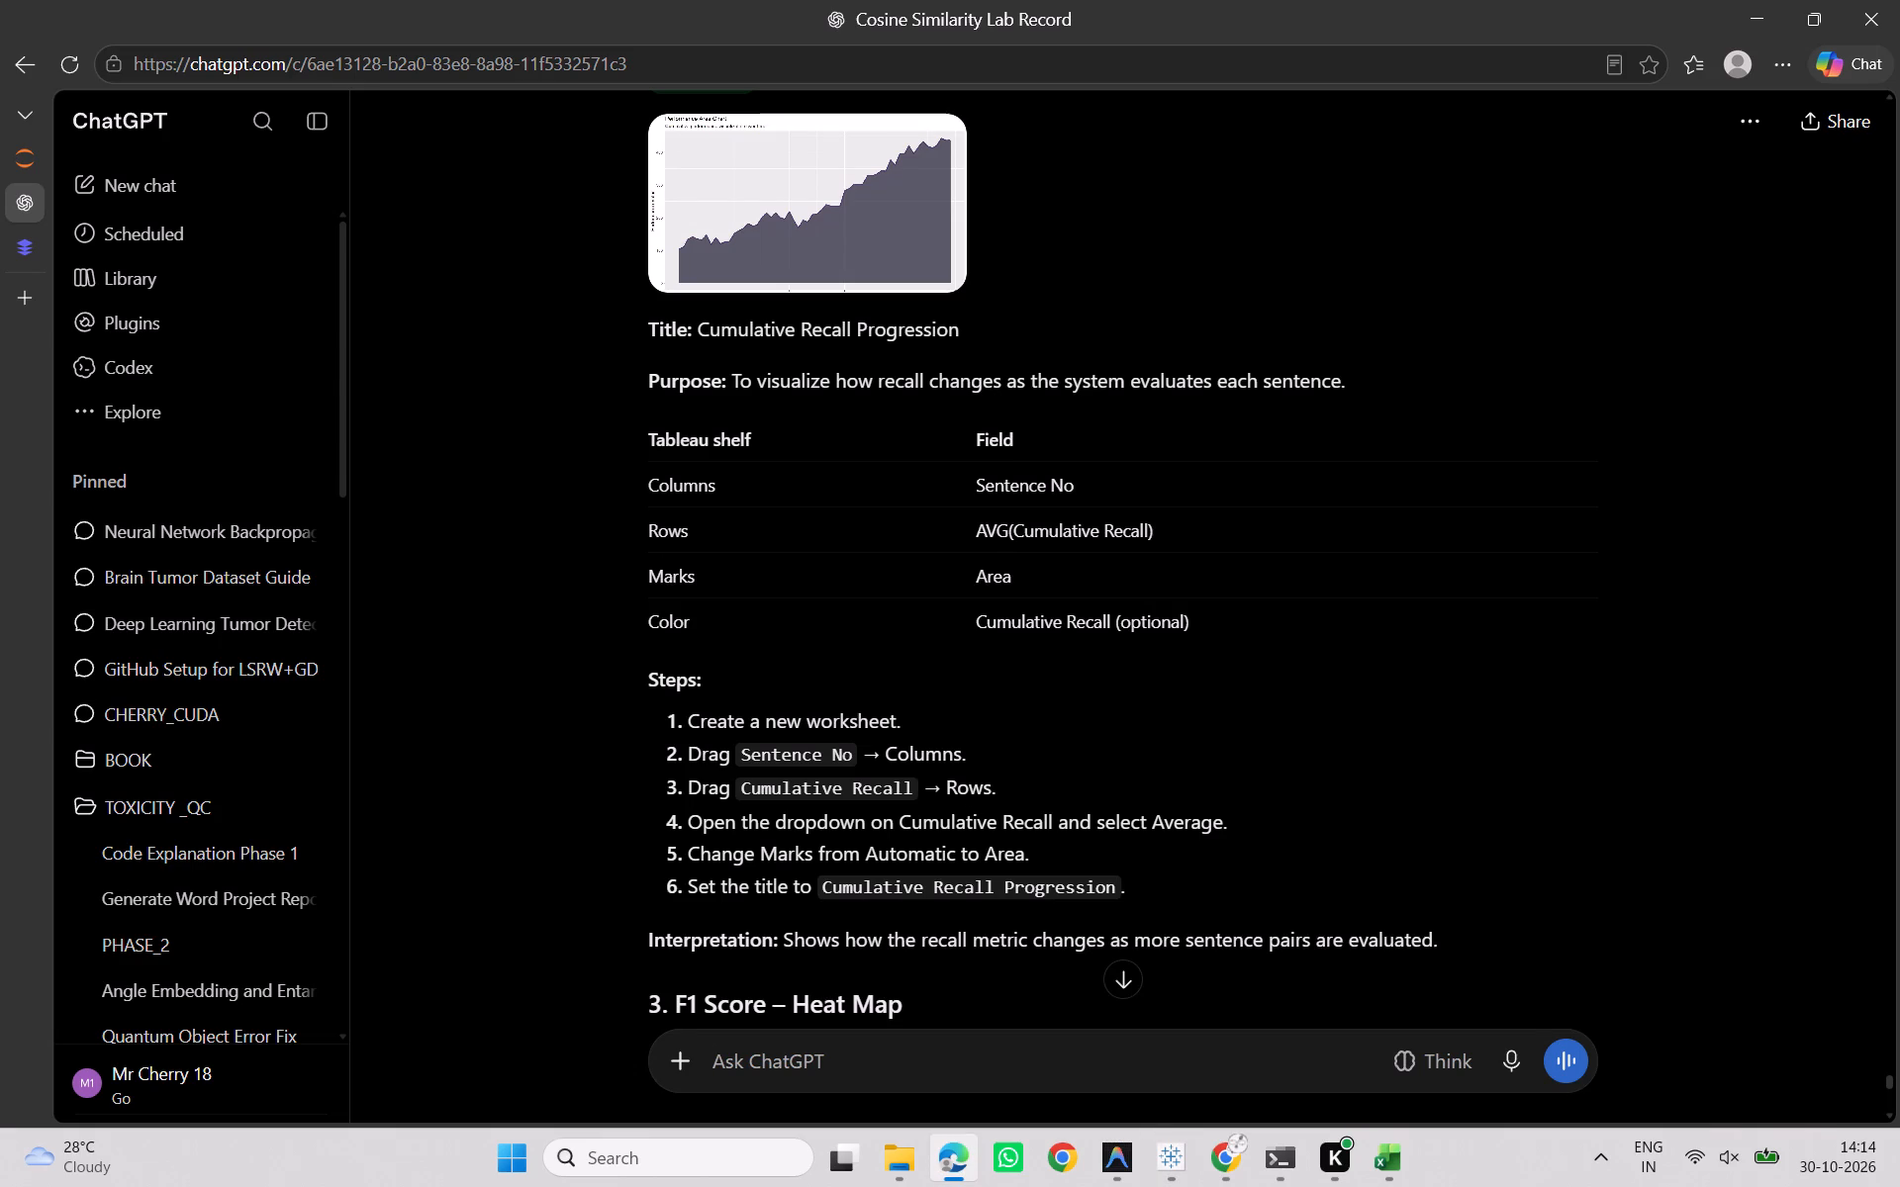
pyautogui.hotkey('alt', 'Tab')
pyautogui.moveTo(134, 621); pyautogui.dragTo(559, 285)
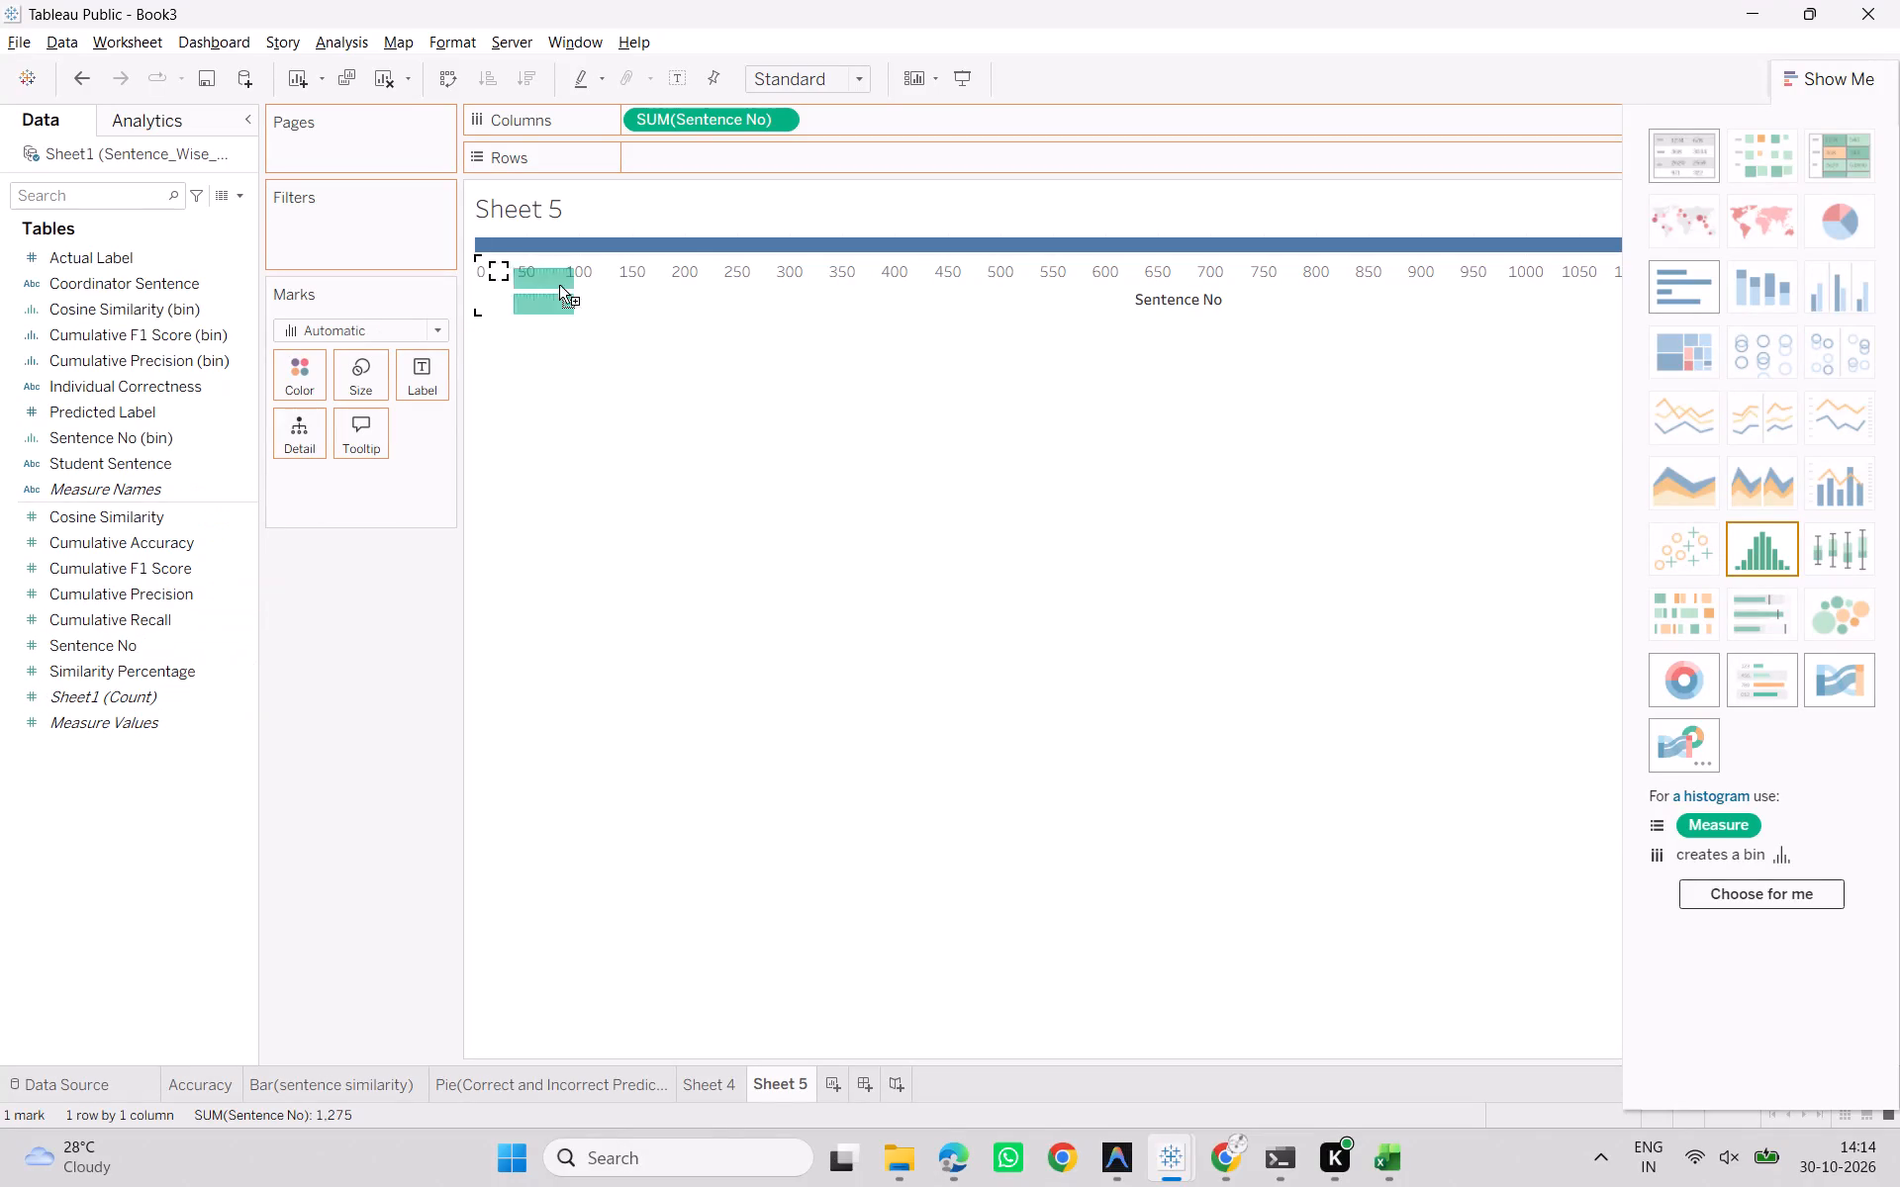
pyautogui.moveTo(559, 285); pyautogui.dragTo(726, 163)
# Review ChatGPT's precision histogram configuration against the fields currently placed on Sheet 5.
pyautogui.hotkey('alt', 'Tab')
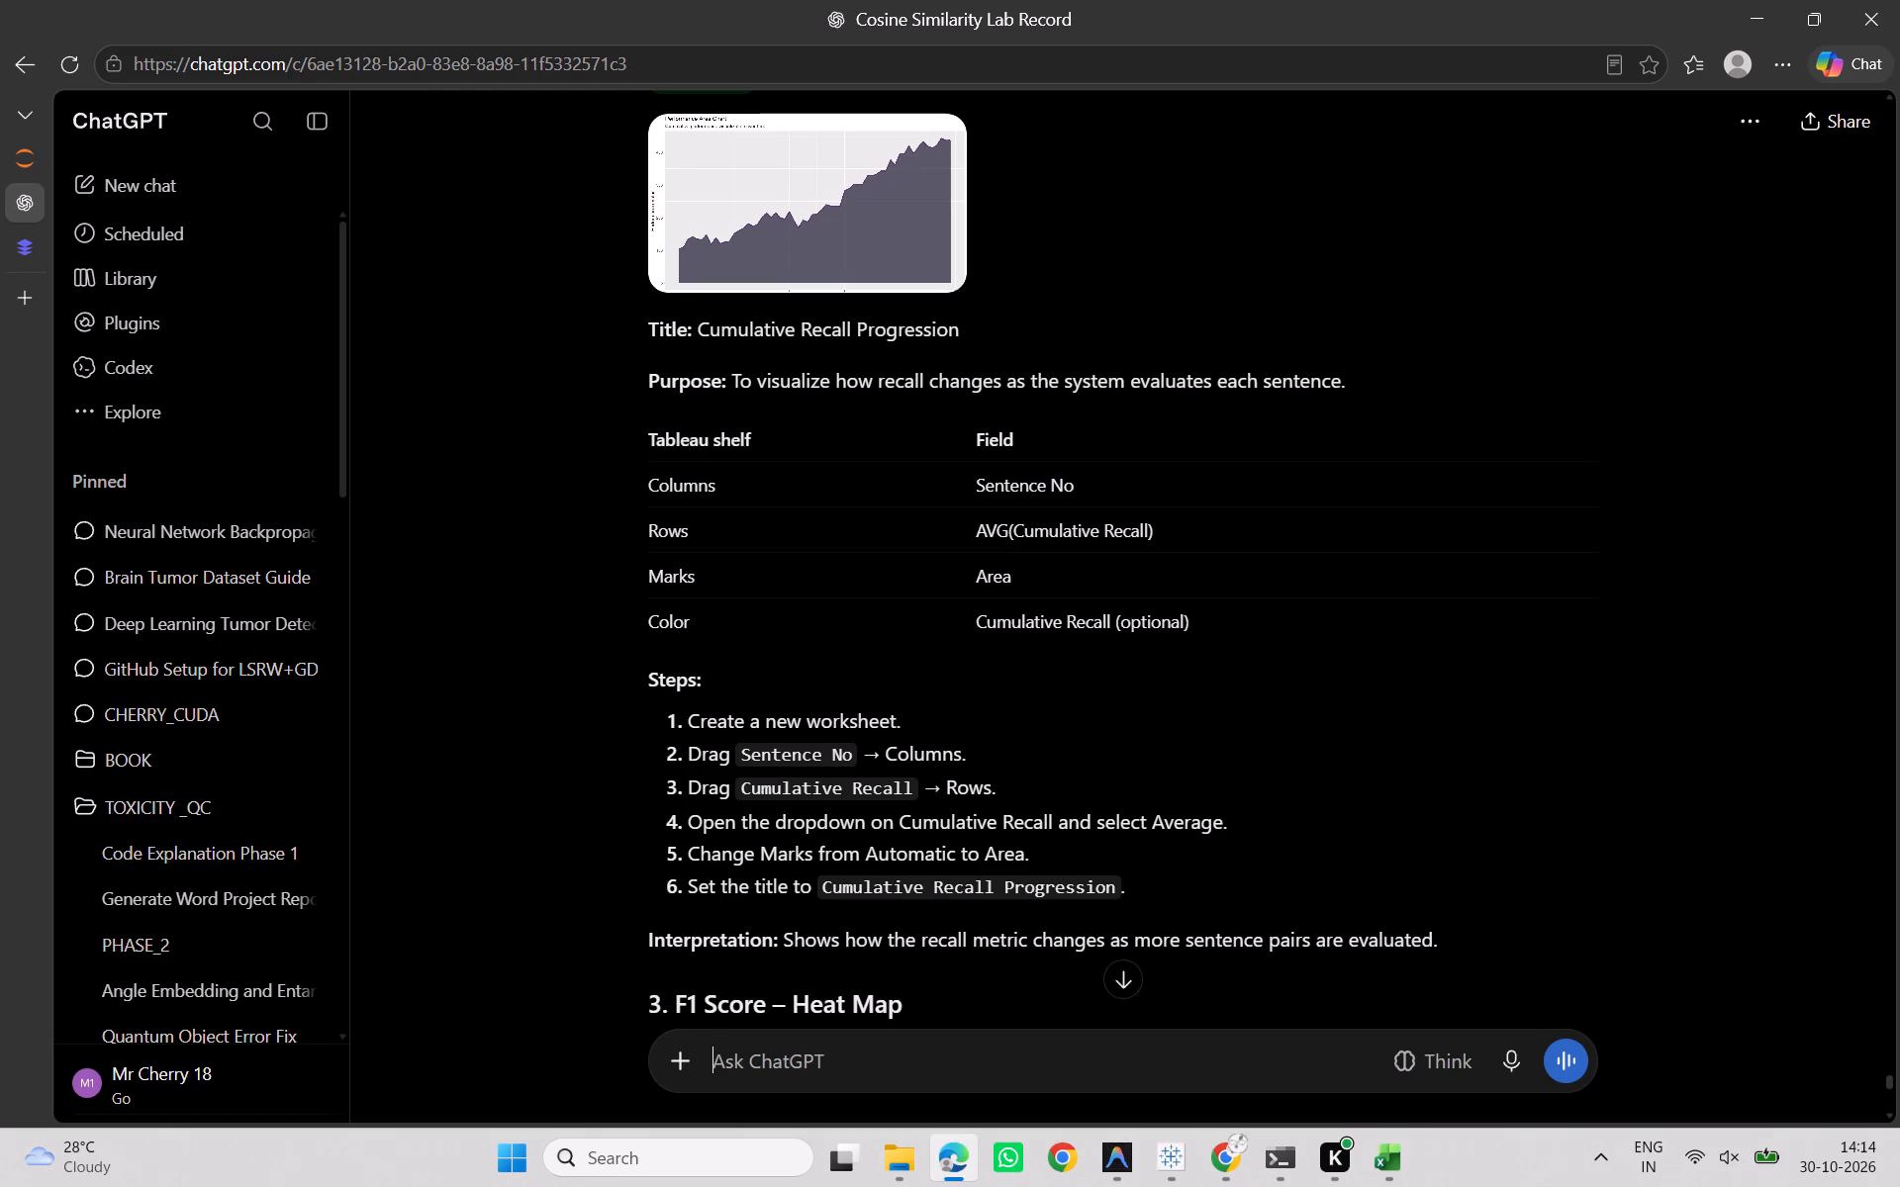
pyautogui.scroll(4, 1006, 849)
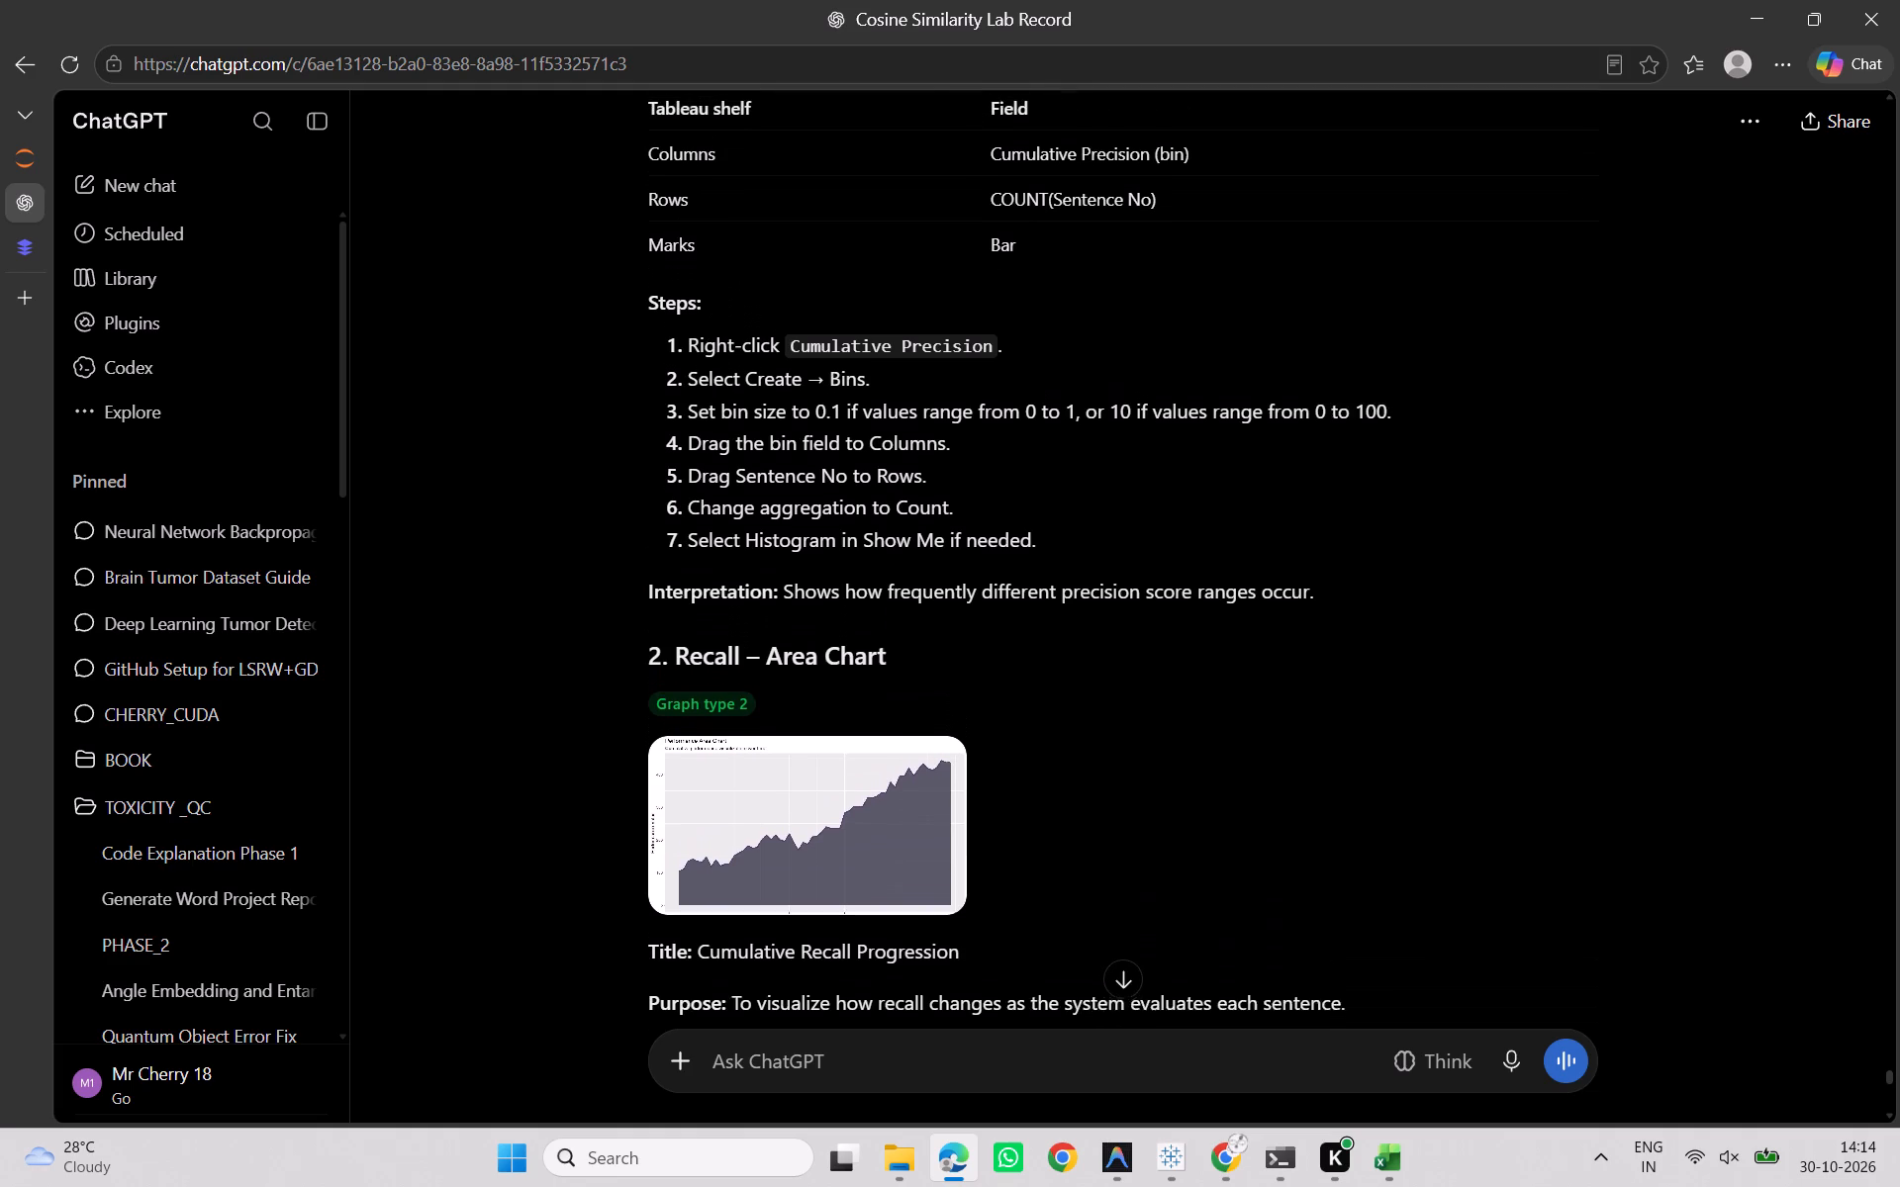
pyautogui.scroll(1, 1006, 849)
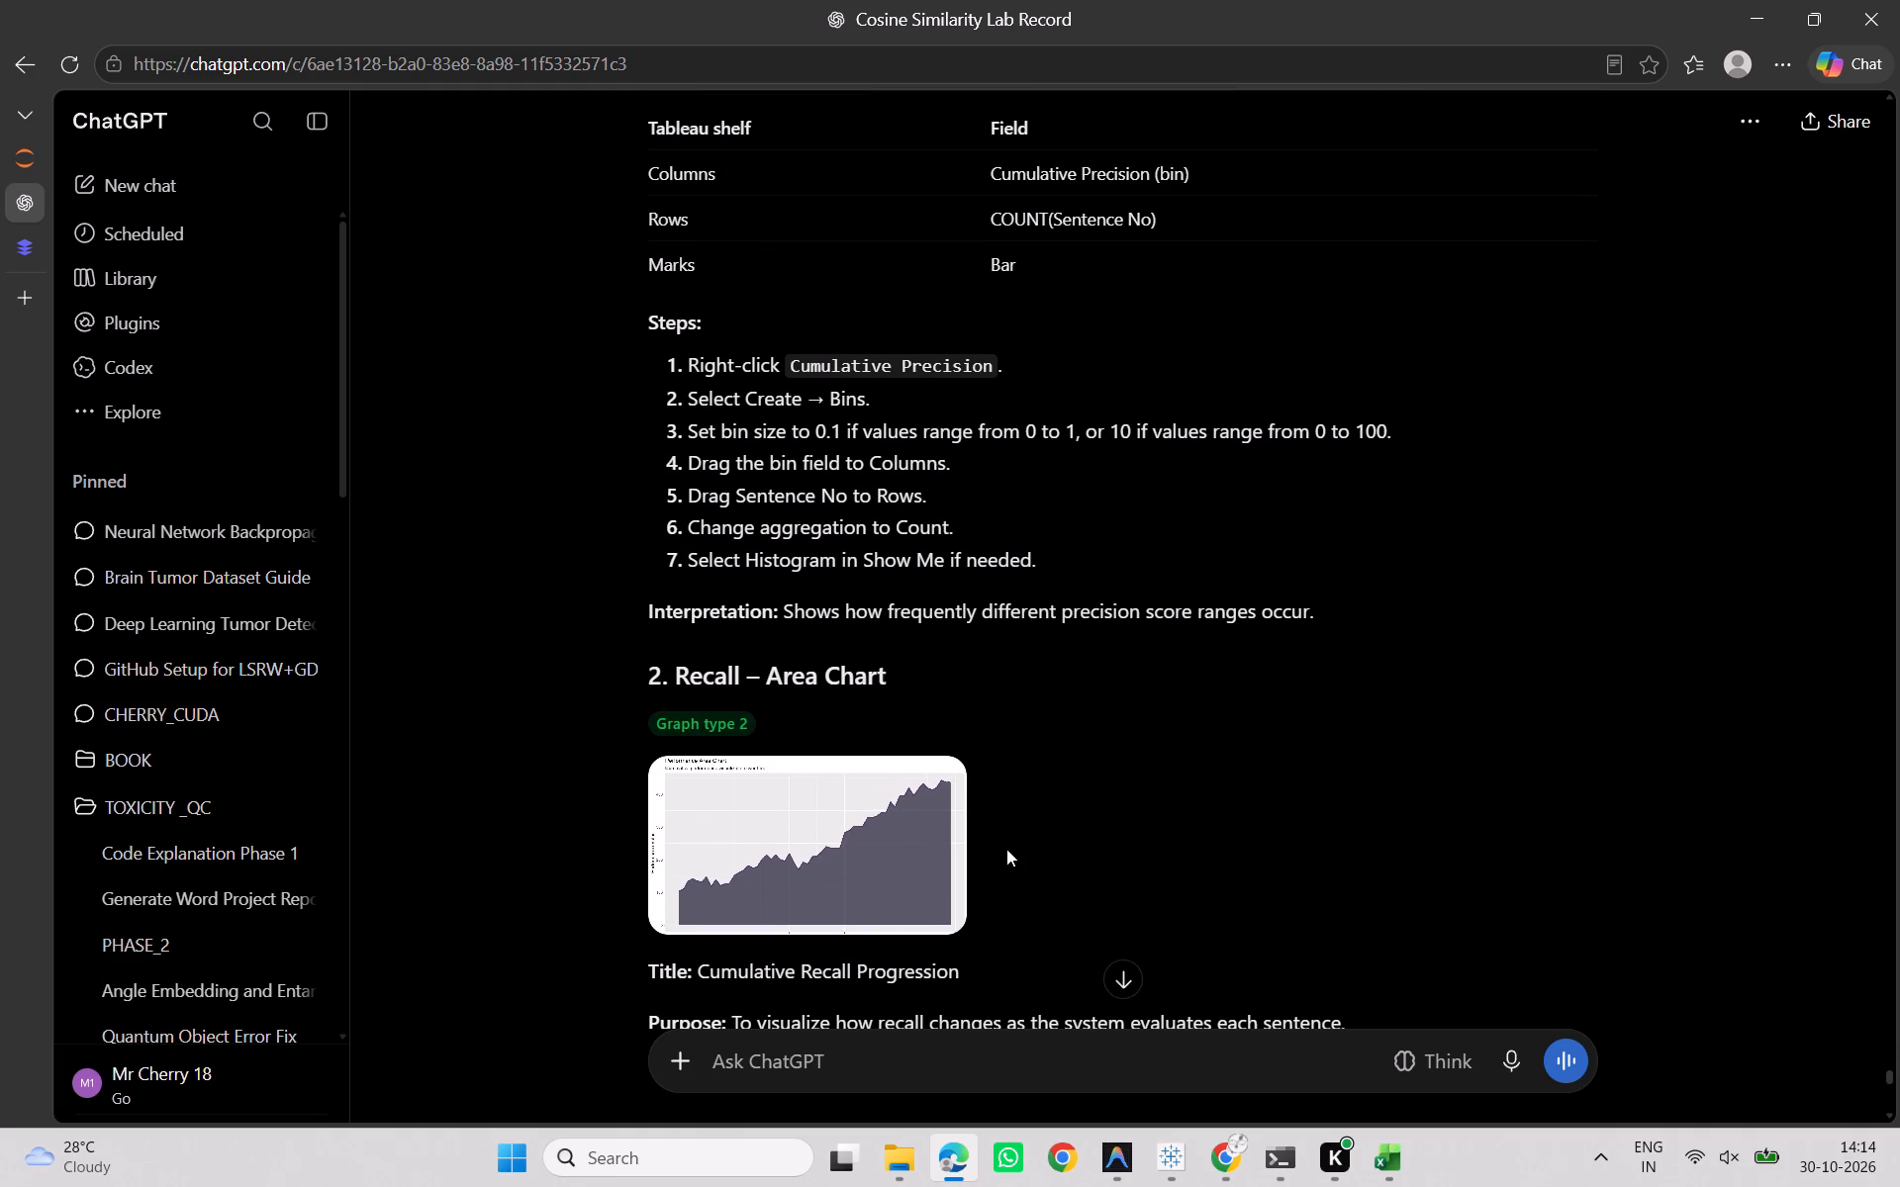
pyautogui.scroll(1, 1006, 849)
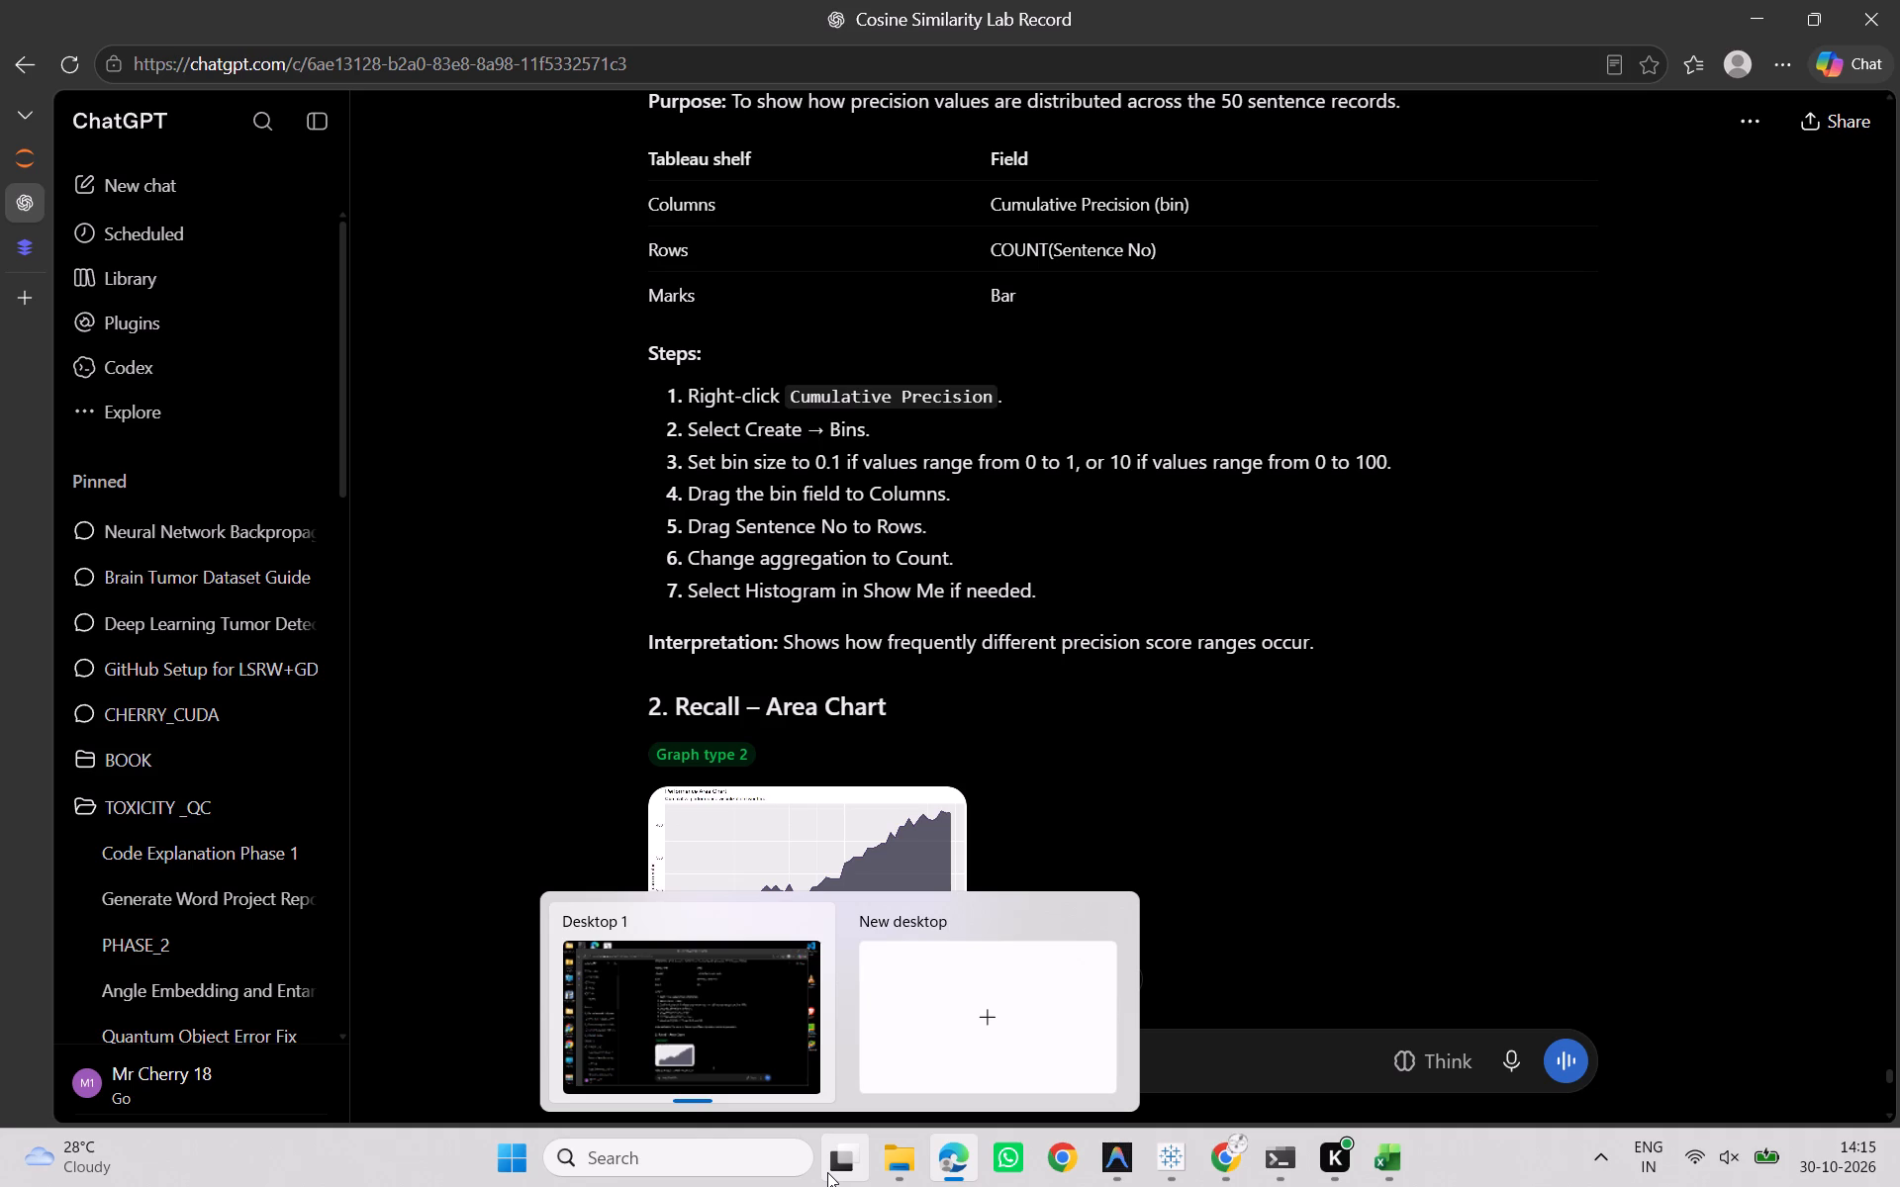
pyautogui.scroll(9, 1070, 748)
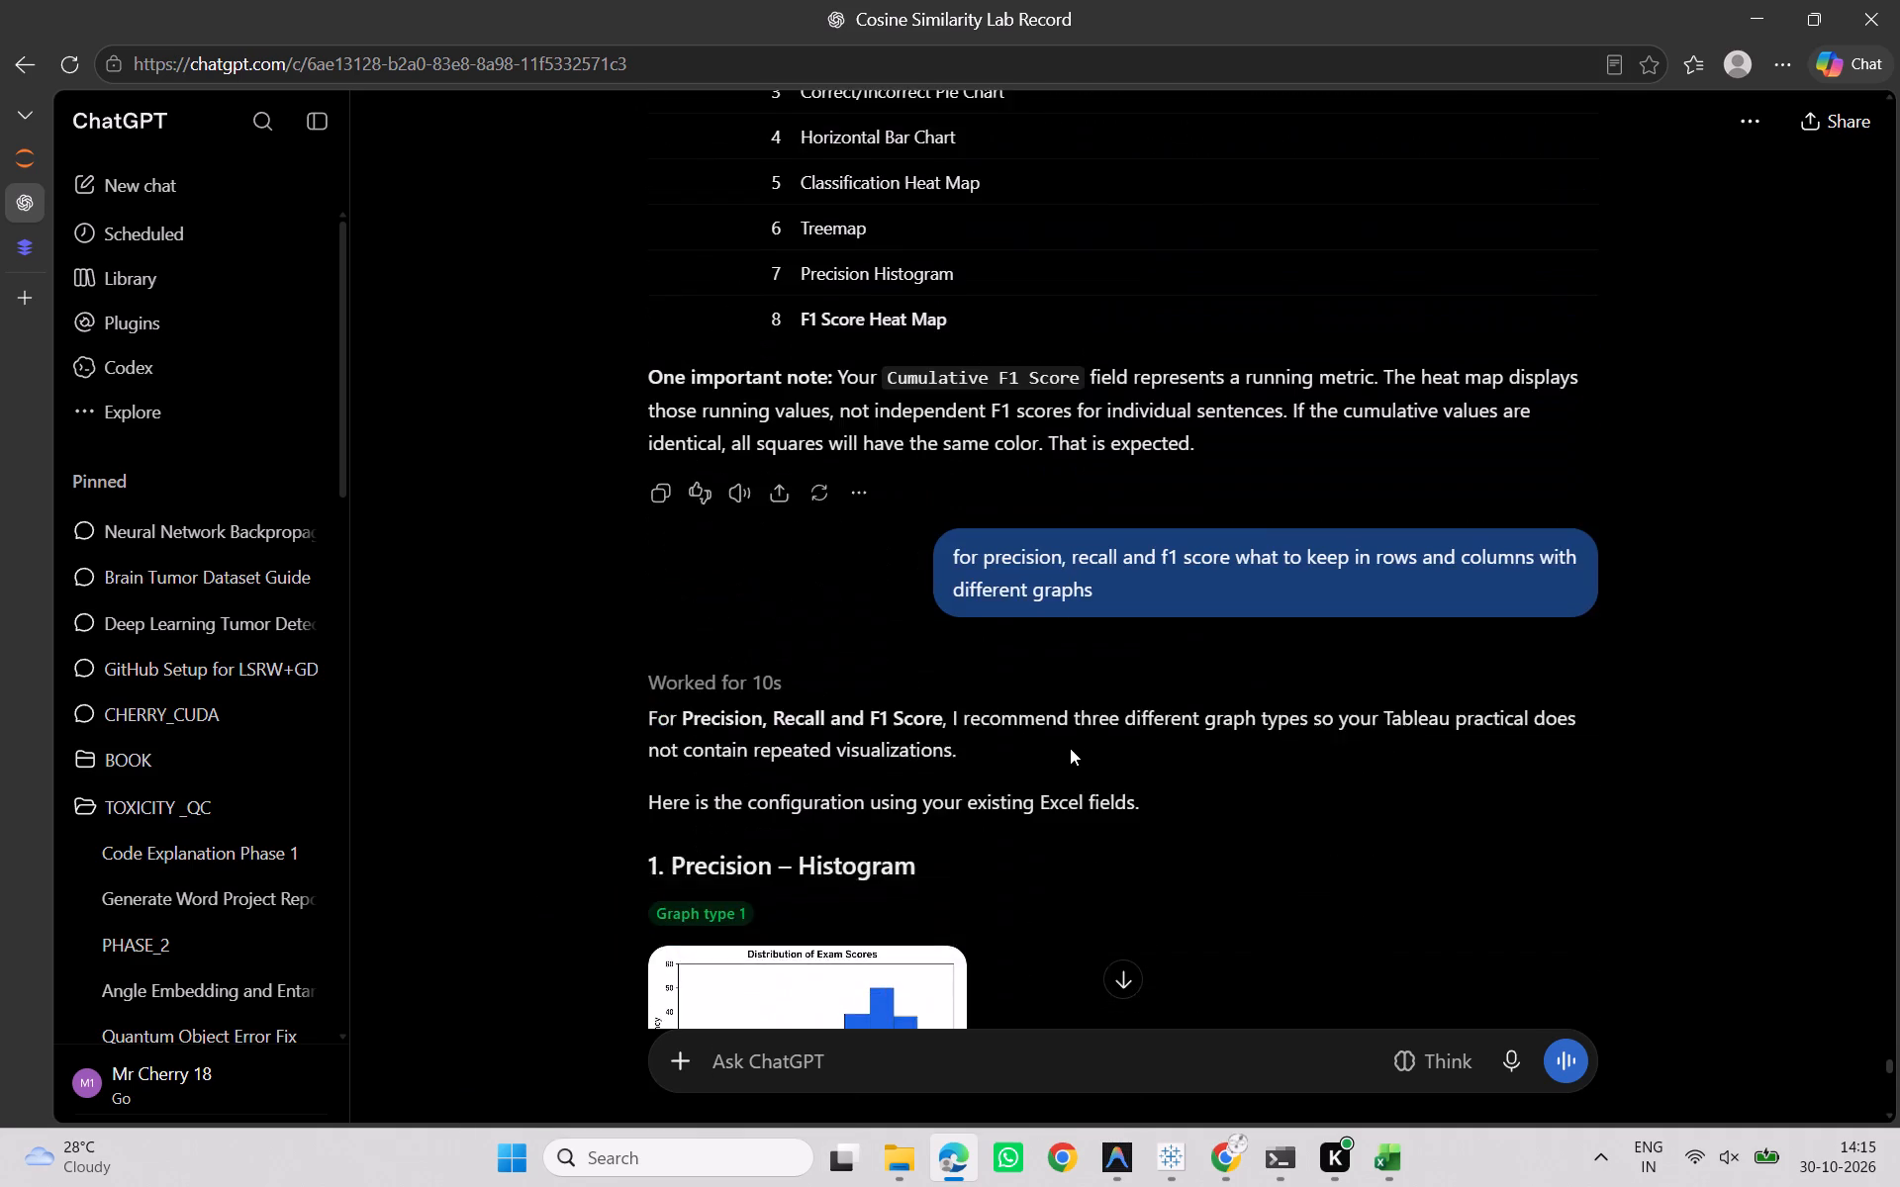
pyautogui.scroll(1, 1070, 748)
pyautogui.scroll(-10, 1070, 748)
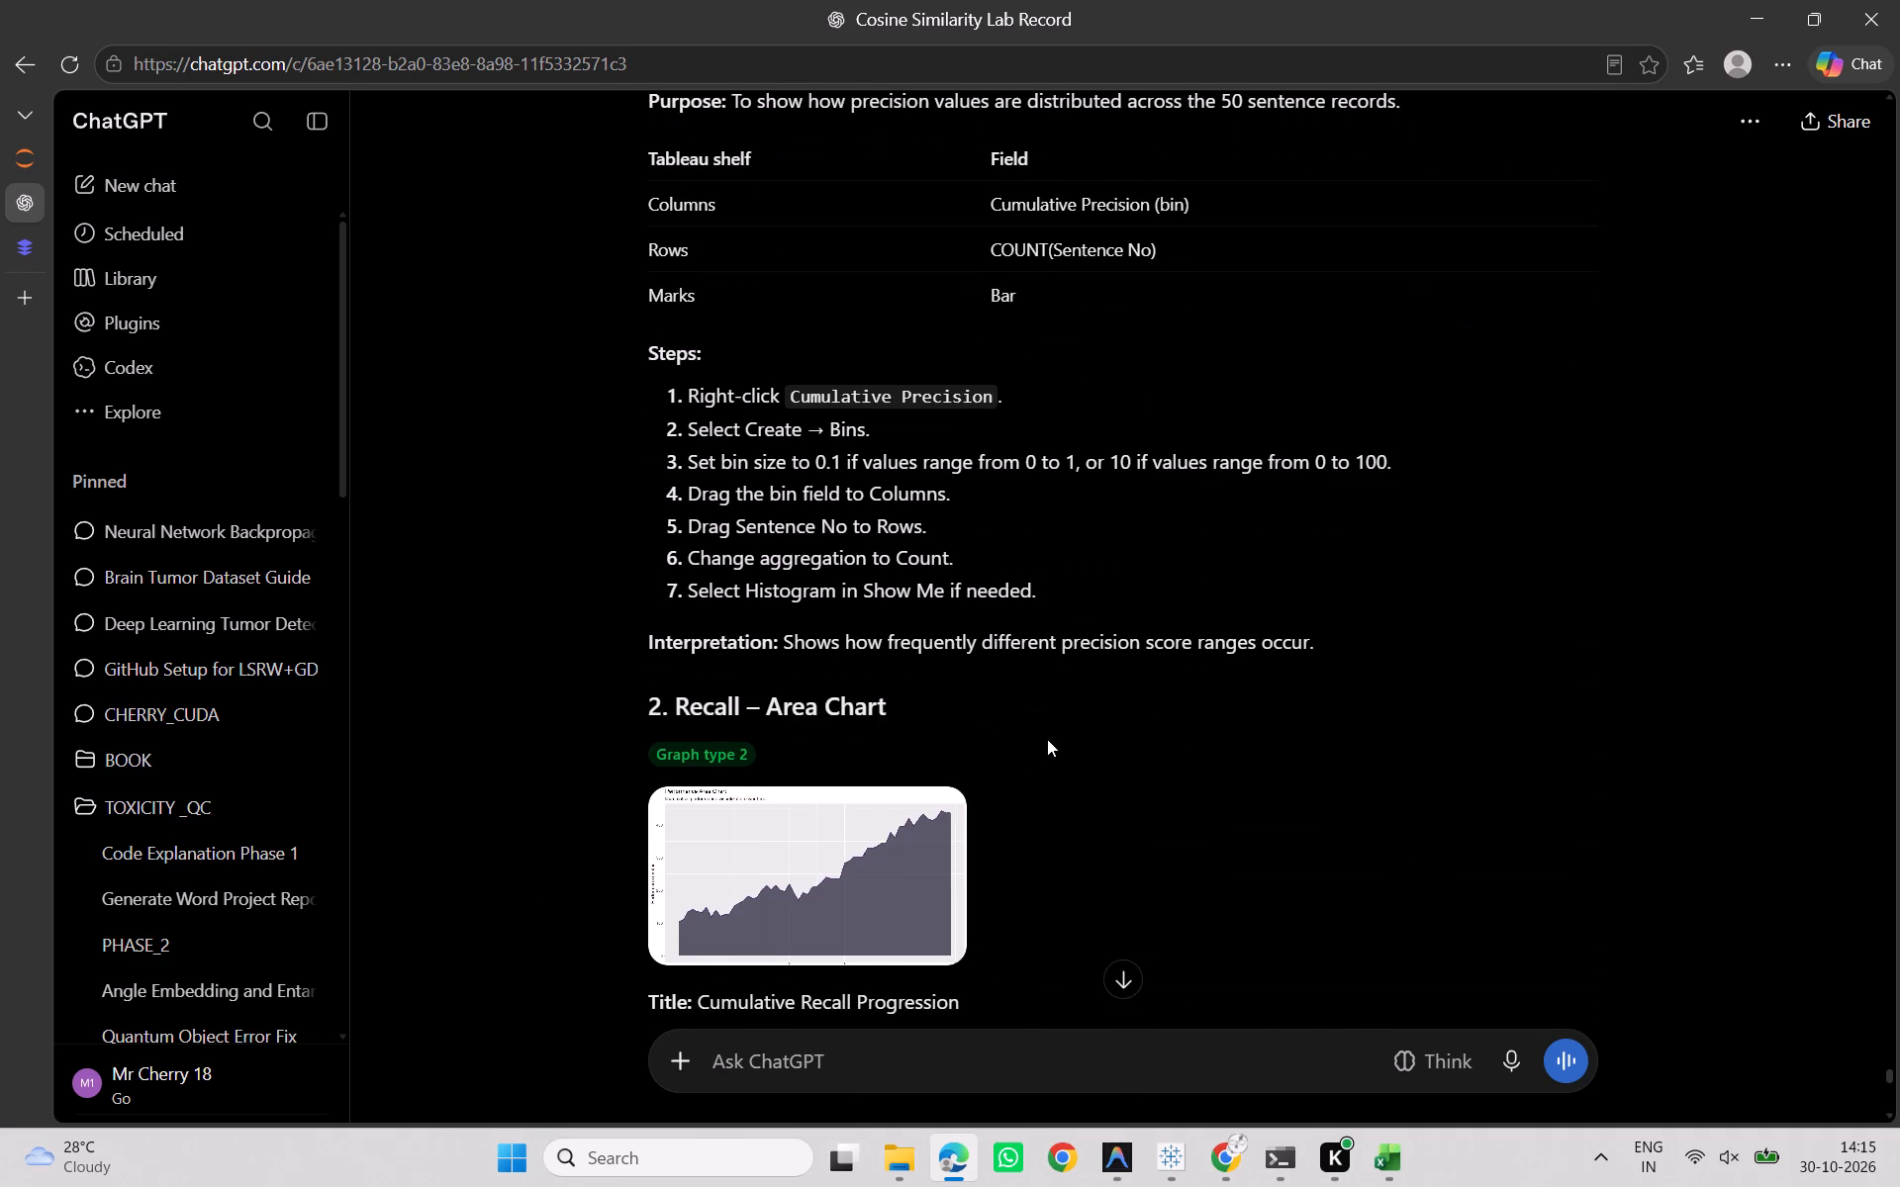
pyautogui.scroll(1, 1047, 739)
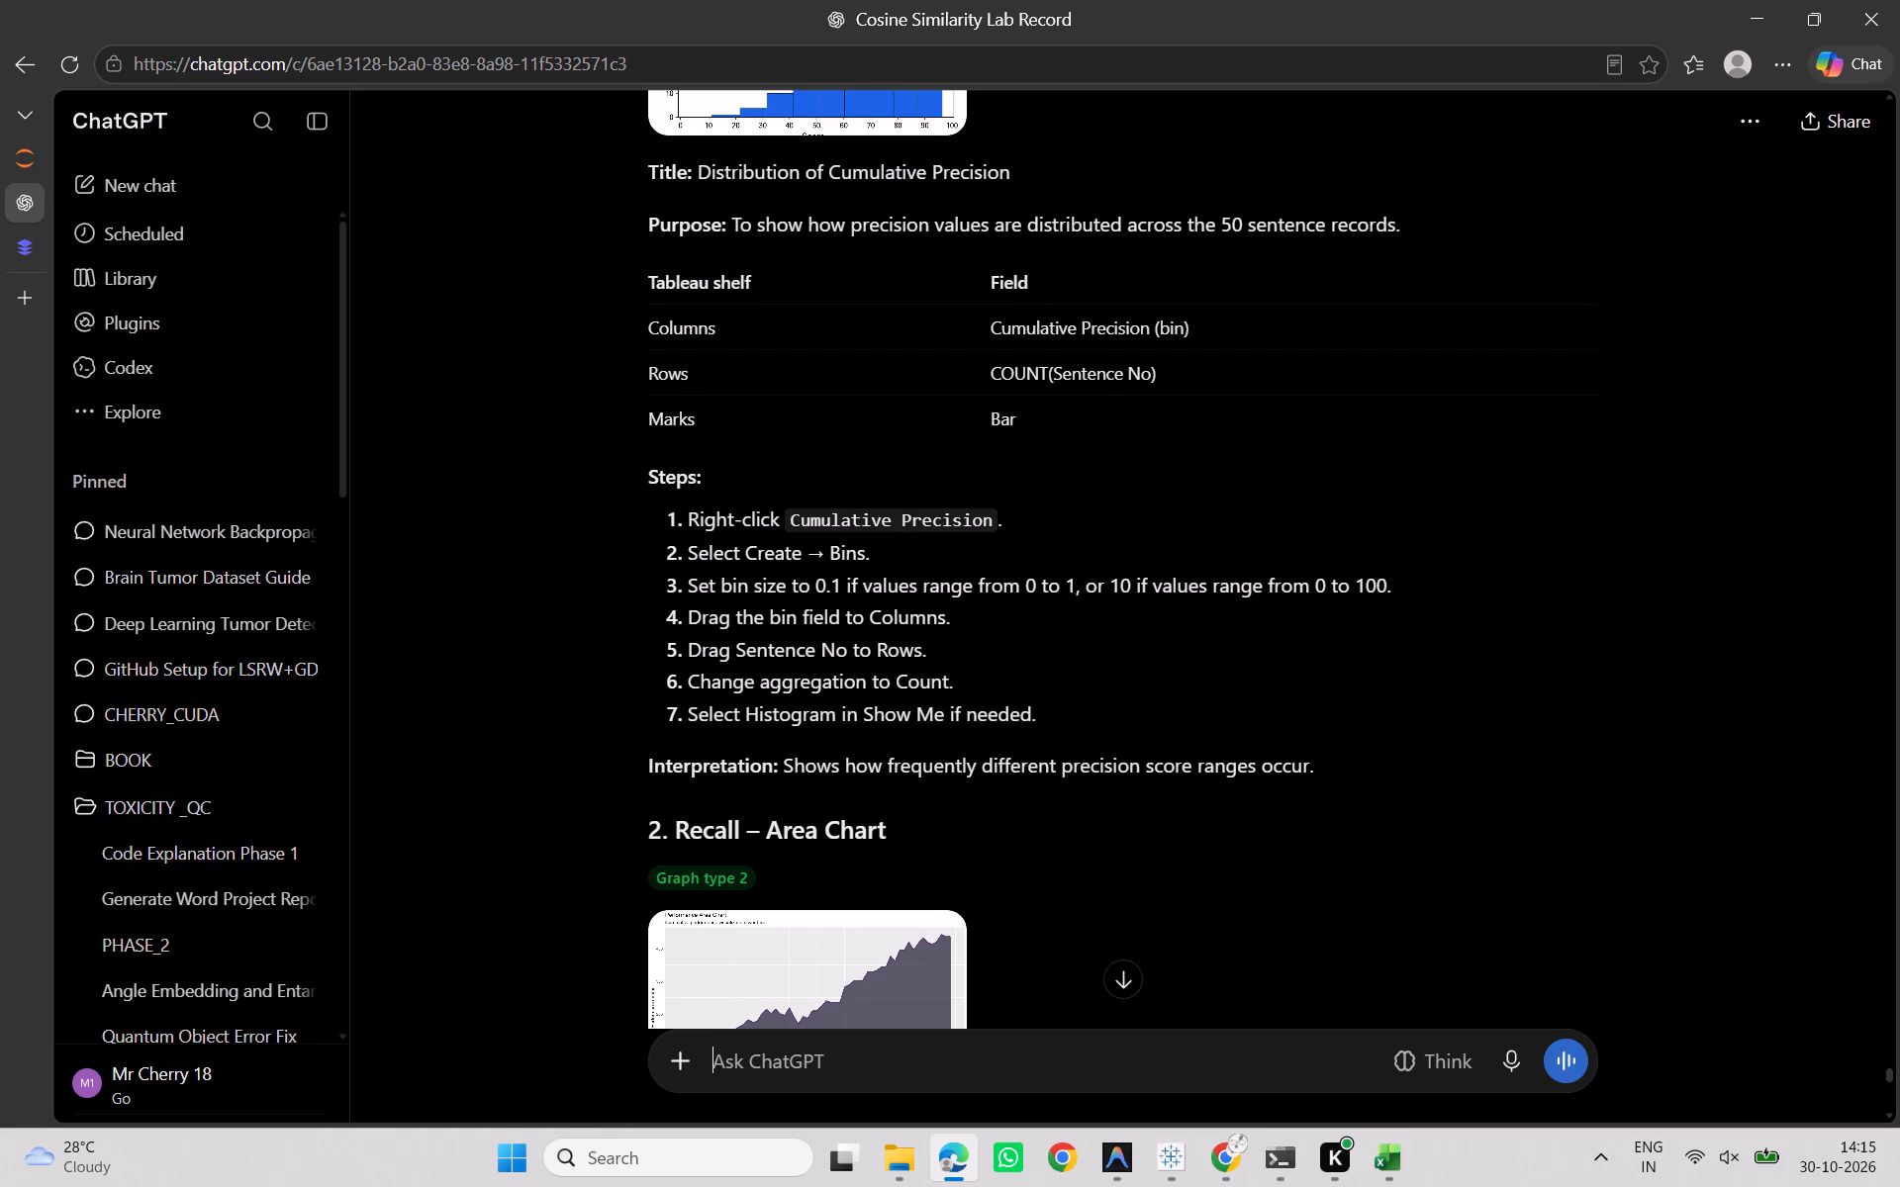
pyautogui.hotkey('alt', 'Tab')
pyautogui.hotkey('alt', 'Tab')
pyautogui.scroll(1, 927, 688)
pyautogui.scroll(1, 1101, 663)
pyautogui.hotkey('alt', 'Tab')
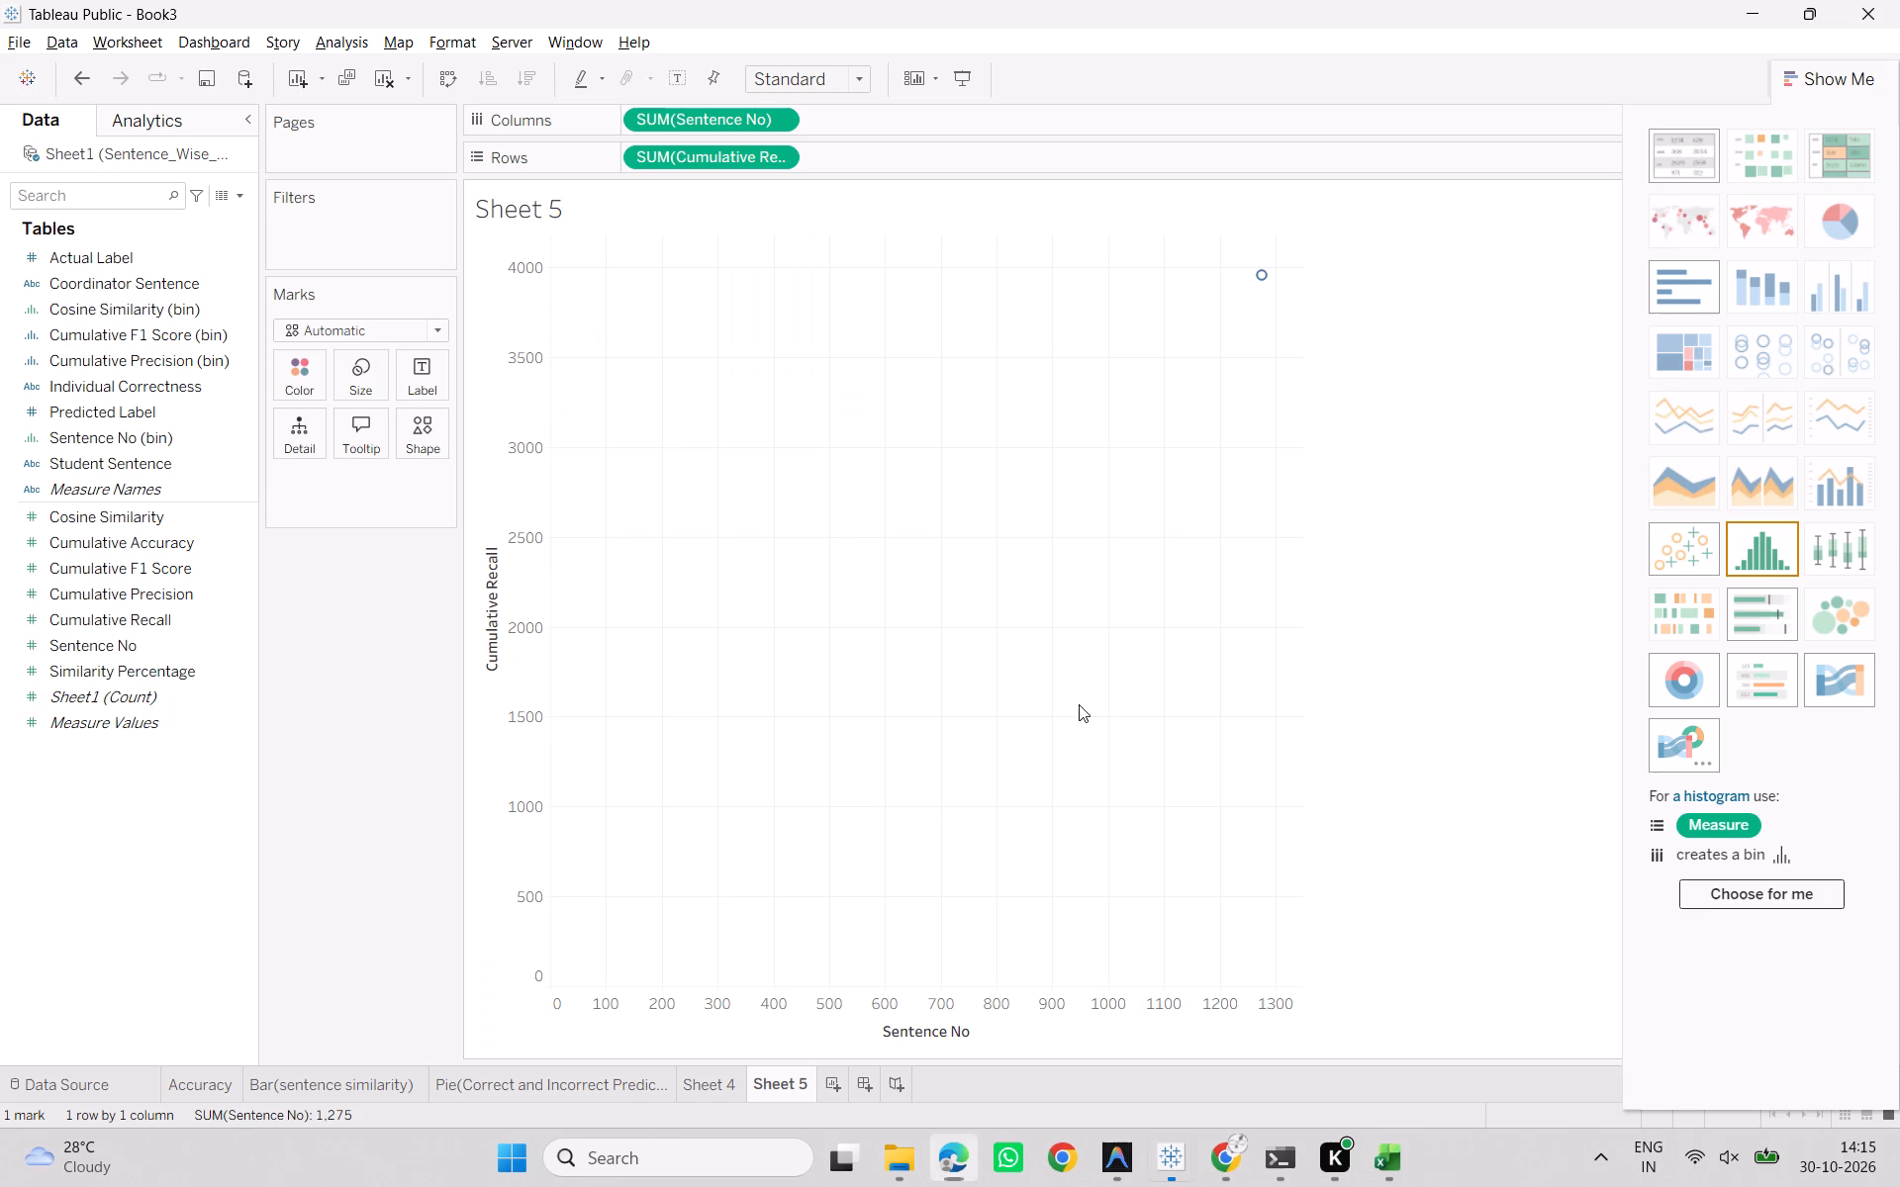
pyautogui.hotkey('alt', 'Tab')
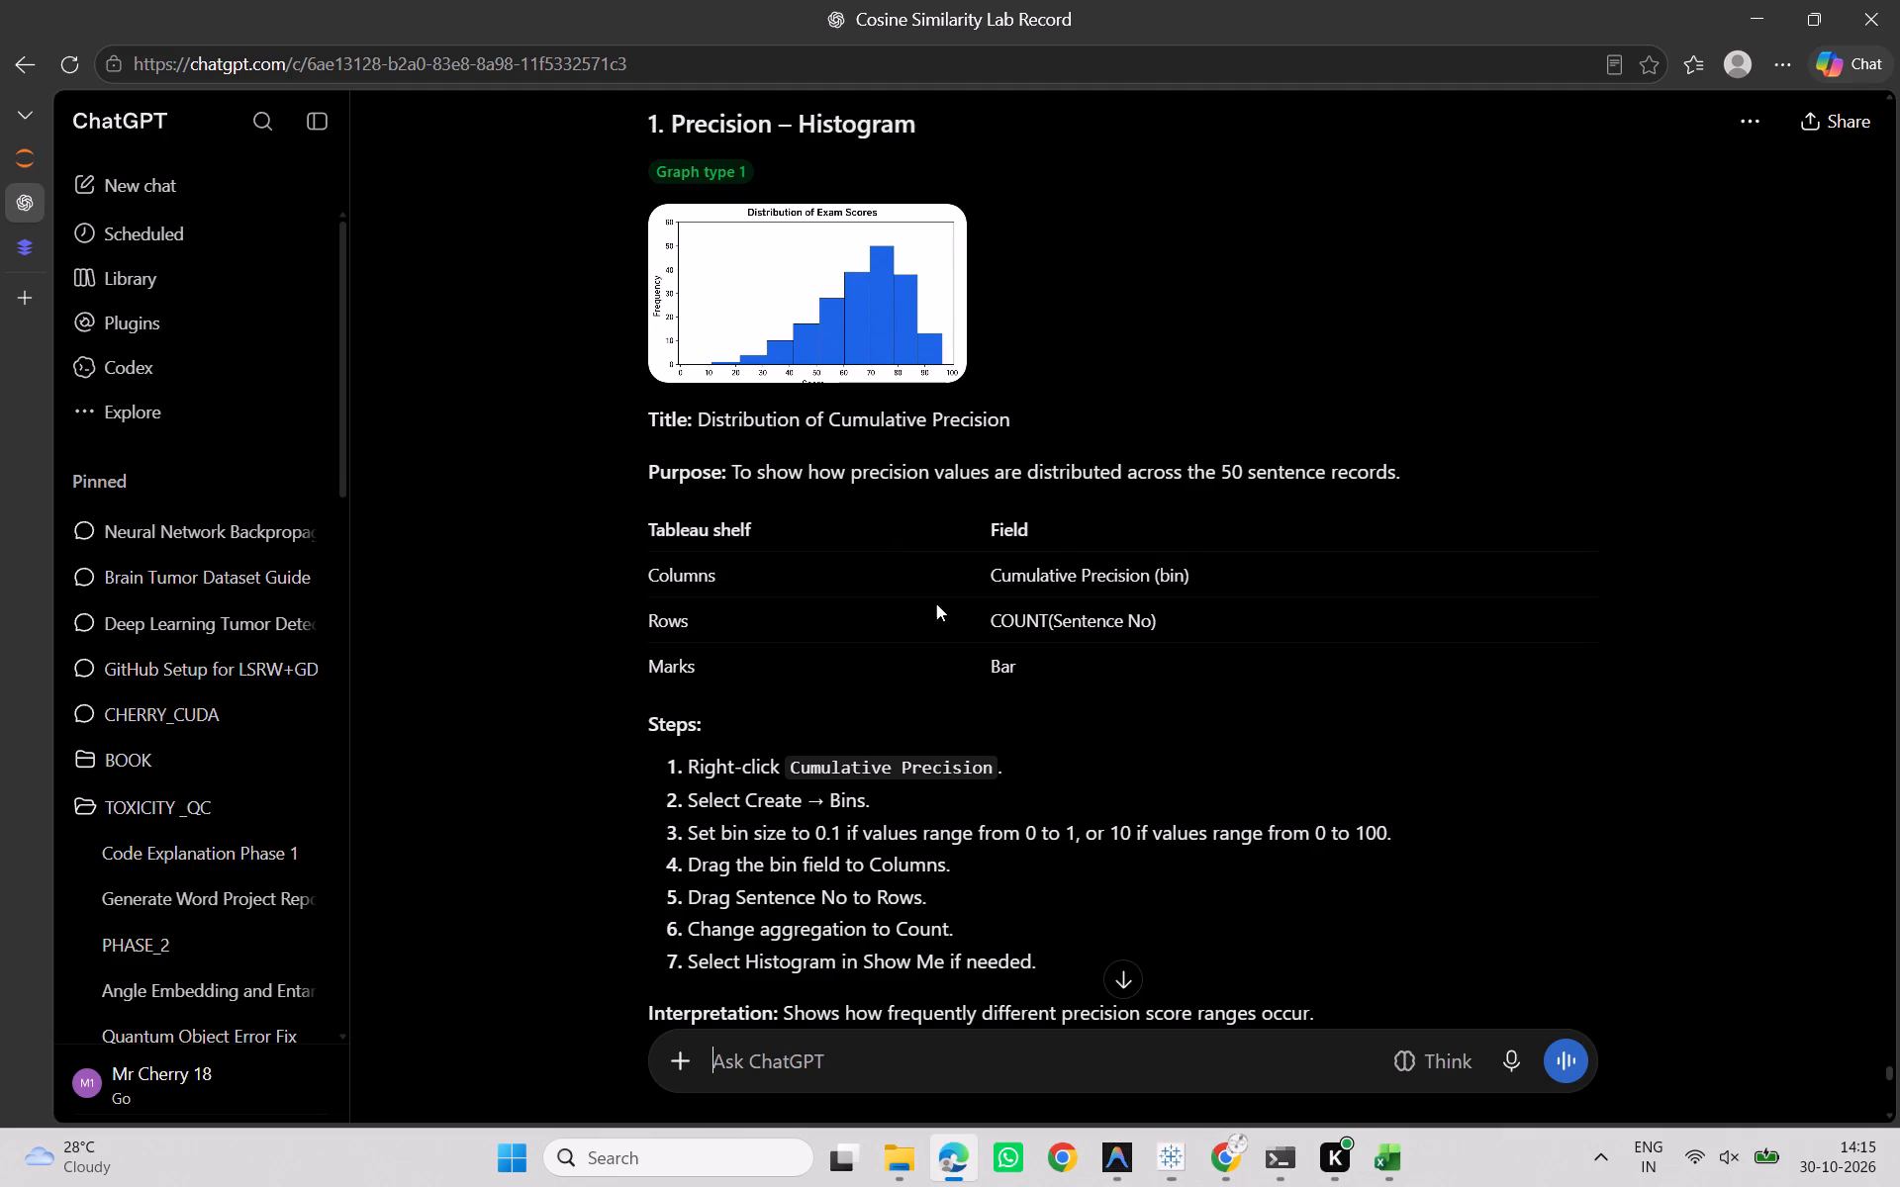
pyautogui.hotkey('alt', 'Tab')
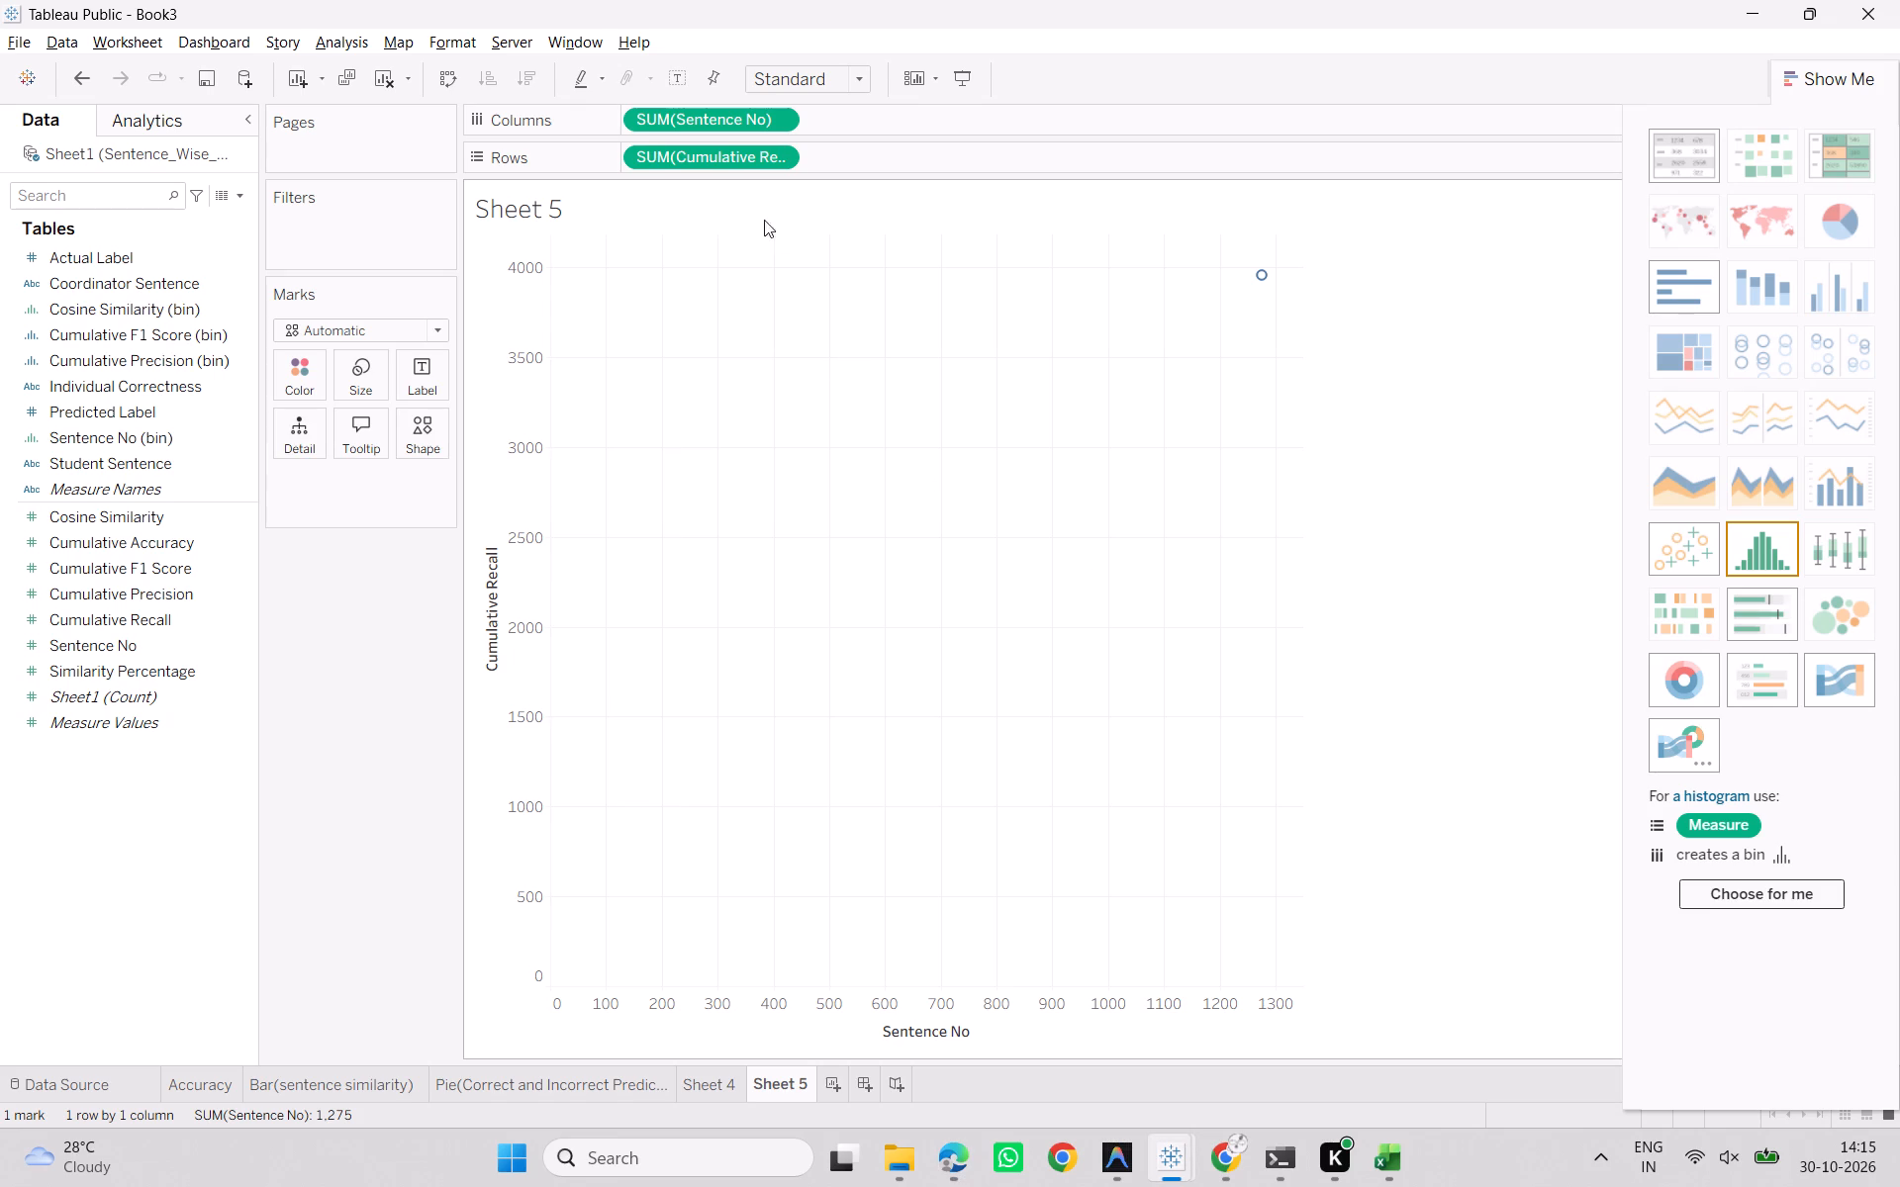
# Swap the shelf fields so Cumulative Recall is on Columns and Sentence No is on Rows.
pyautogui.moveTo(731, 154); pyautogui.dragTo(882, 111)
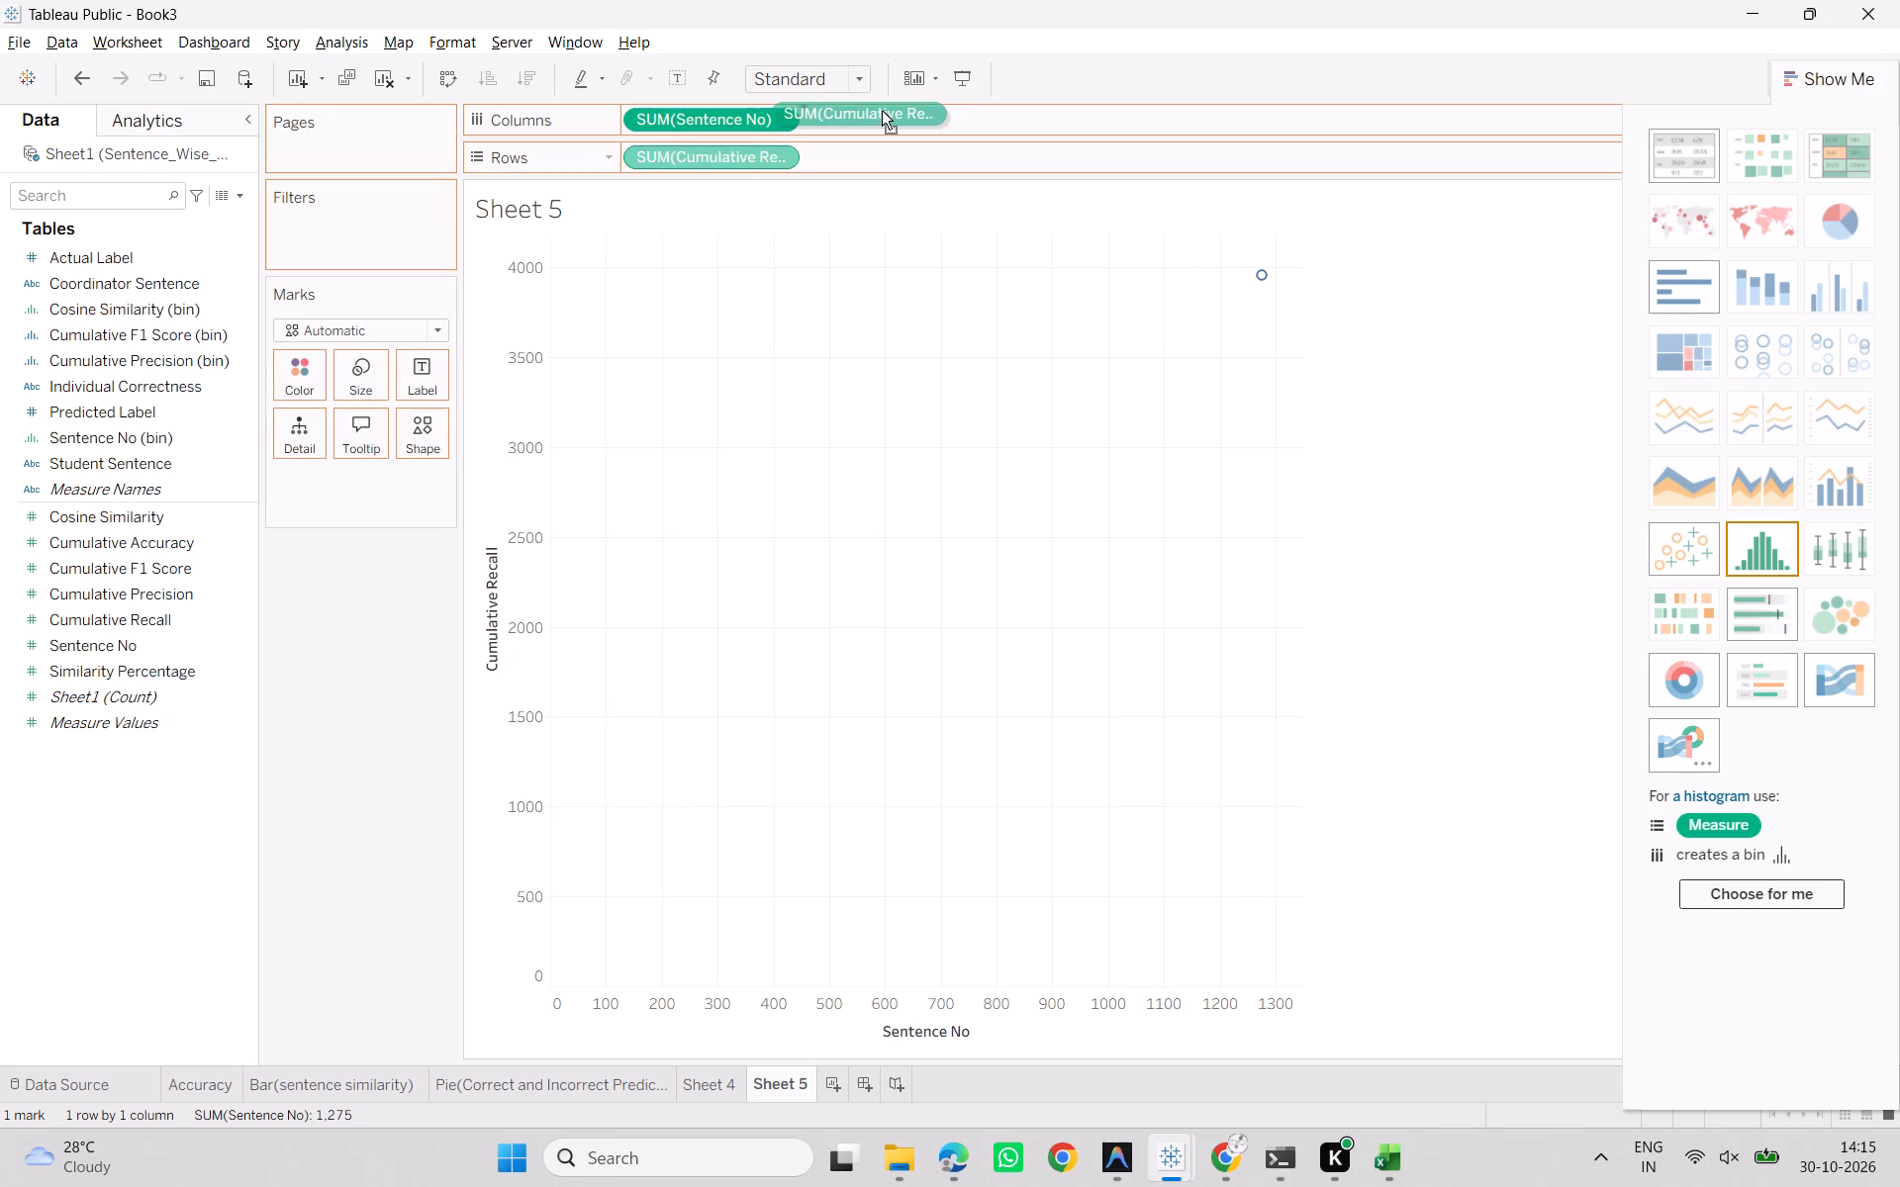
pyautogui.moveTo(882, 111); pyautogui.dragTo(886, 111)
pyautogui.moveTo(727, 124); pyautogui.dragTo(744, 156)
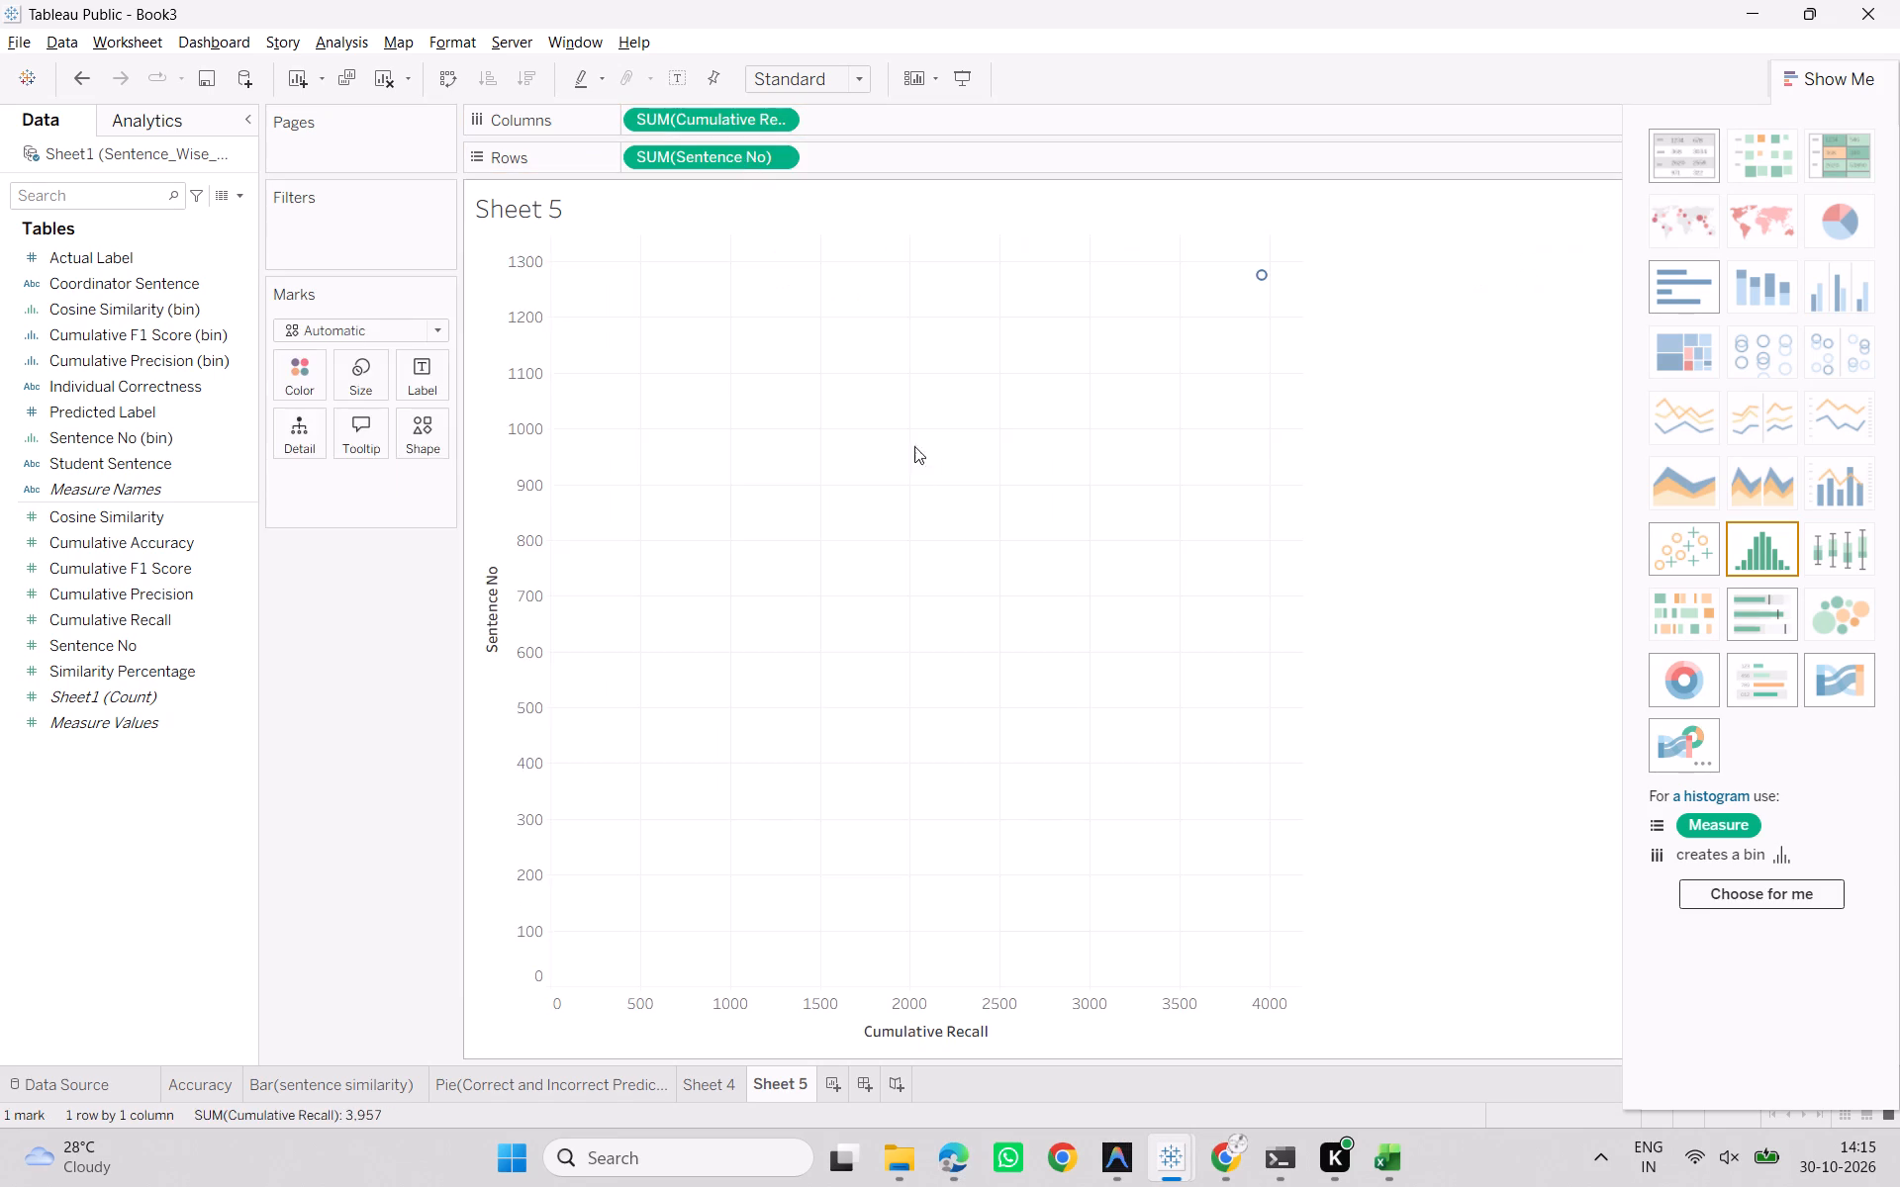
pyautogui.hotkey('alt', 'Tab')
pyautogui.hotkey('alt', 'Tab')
# Remove Cumulative Recall from Columns and Sentence No from Rows on Sheet 5.
pyautogui.rightClick(713, 109)
pyautogui.click(774, 584)
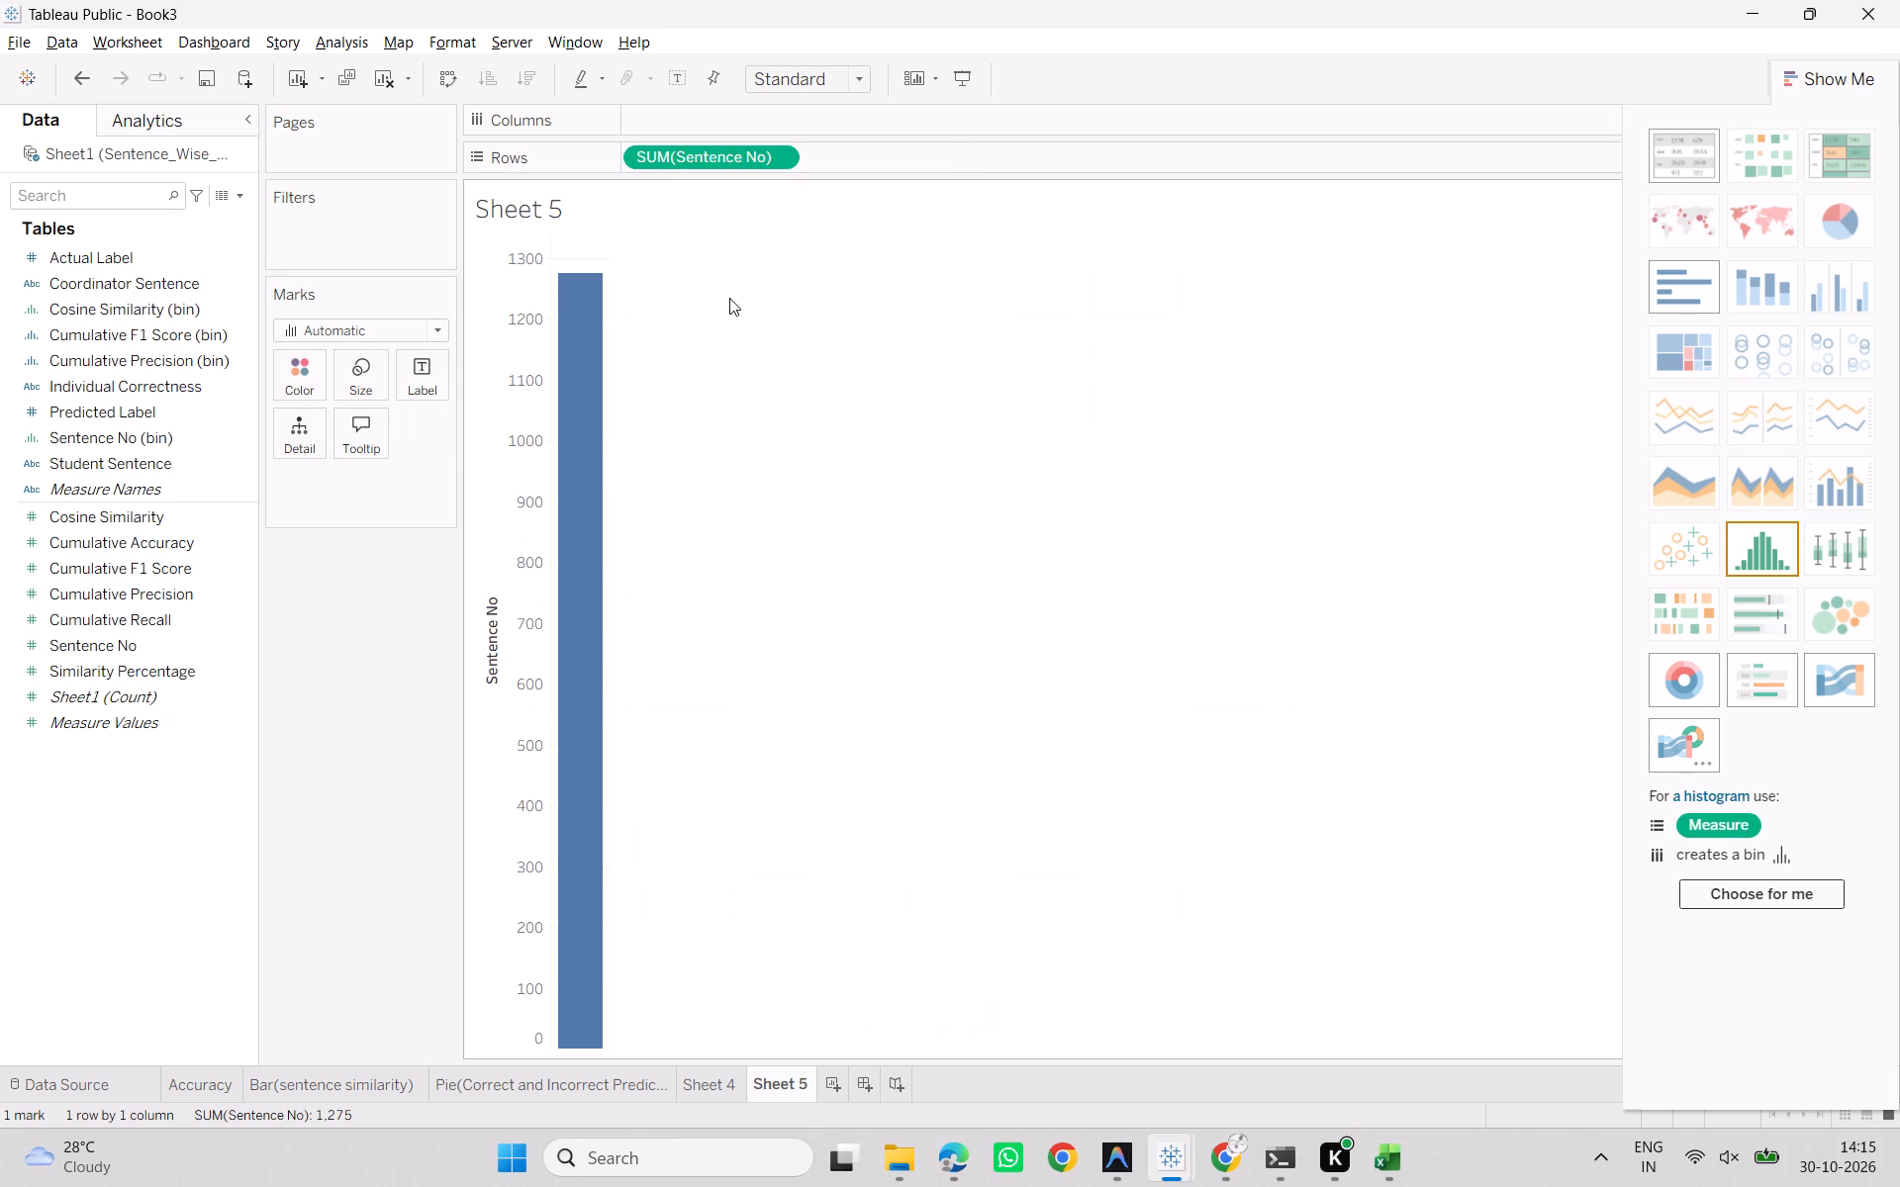
pyautogui.rightClick(712, 147)
pyautogui.click(769, 612)
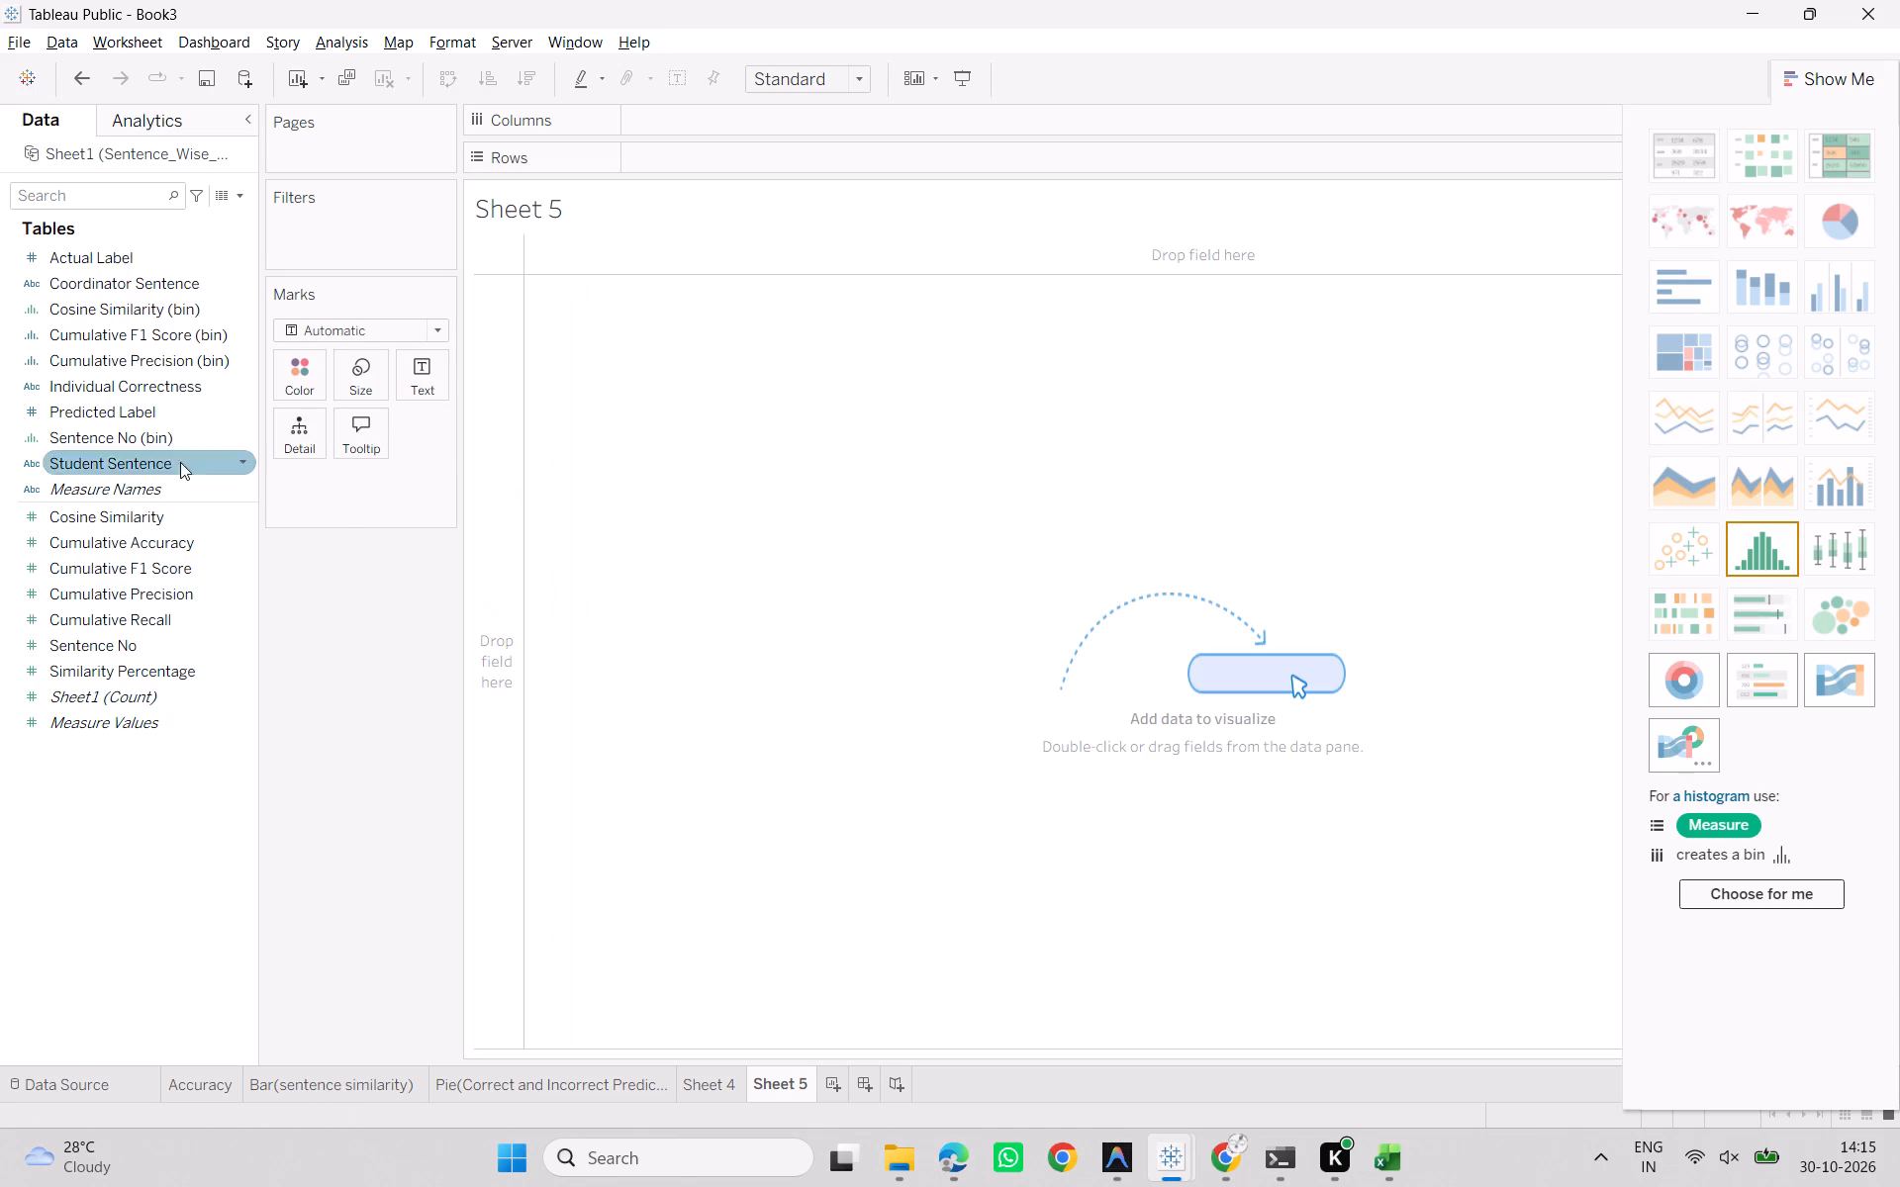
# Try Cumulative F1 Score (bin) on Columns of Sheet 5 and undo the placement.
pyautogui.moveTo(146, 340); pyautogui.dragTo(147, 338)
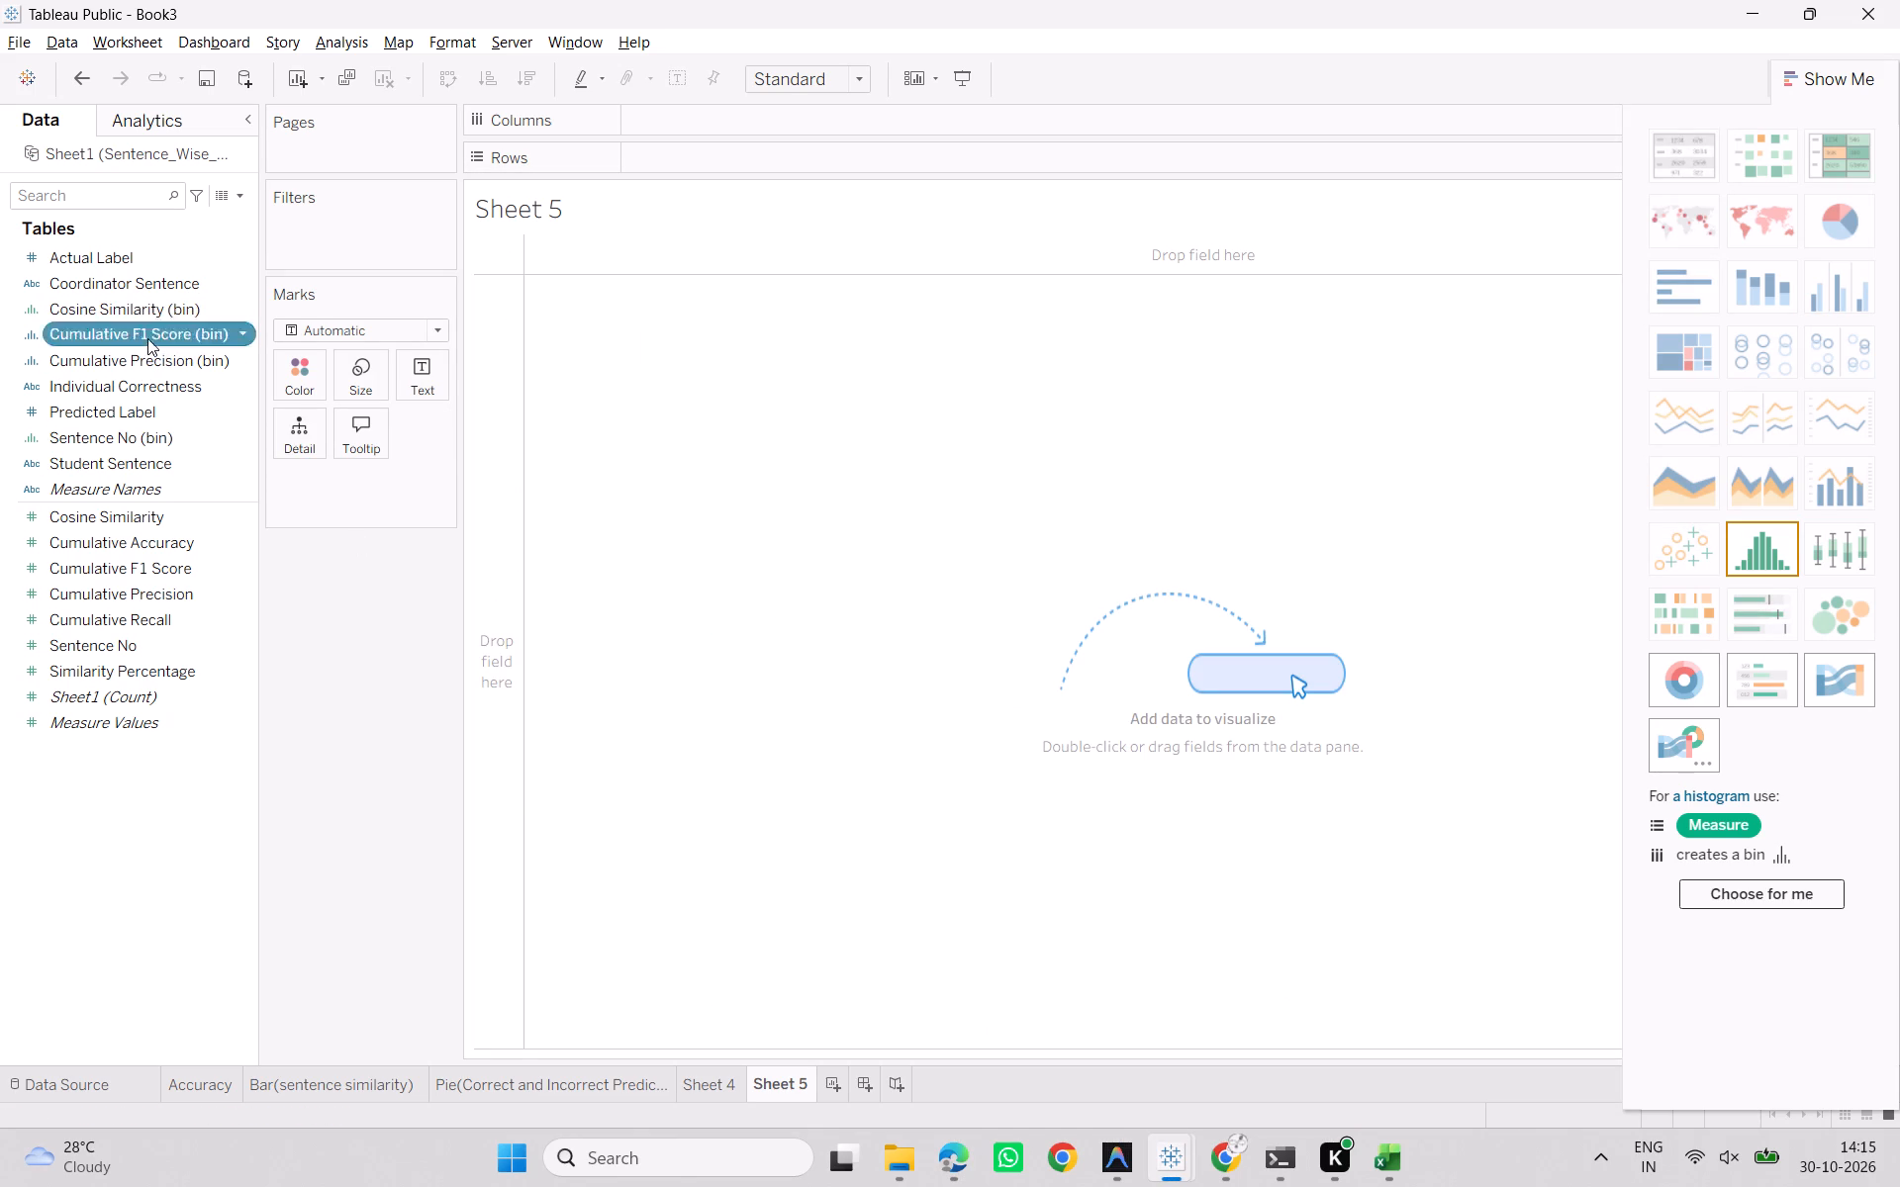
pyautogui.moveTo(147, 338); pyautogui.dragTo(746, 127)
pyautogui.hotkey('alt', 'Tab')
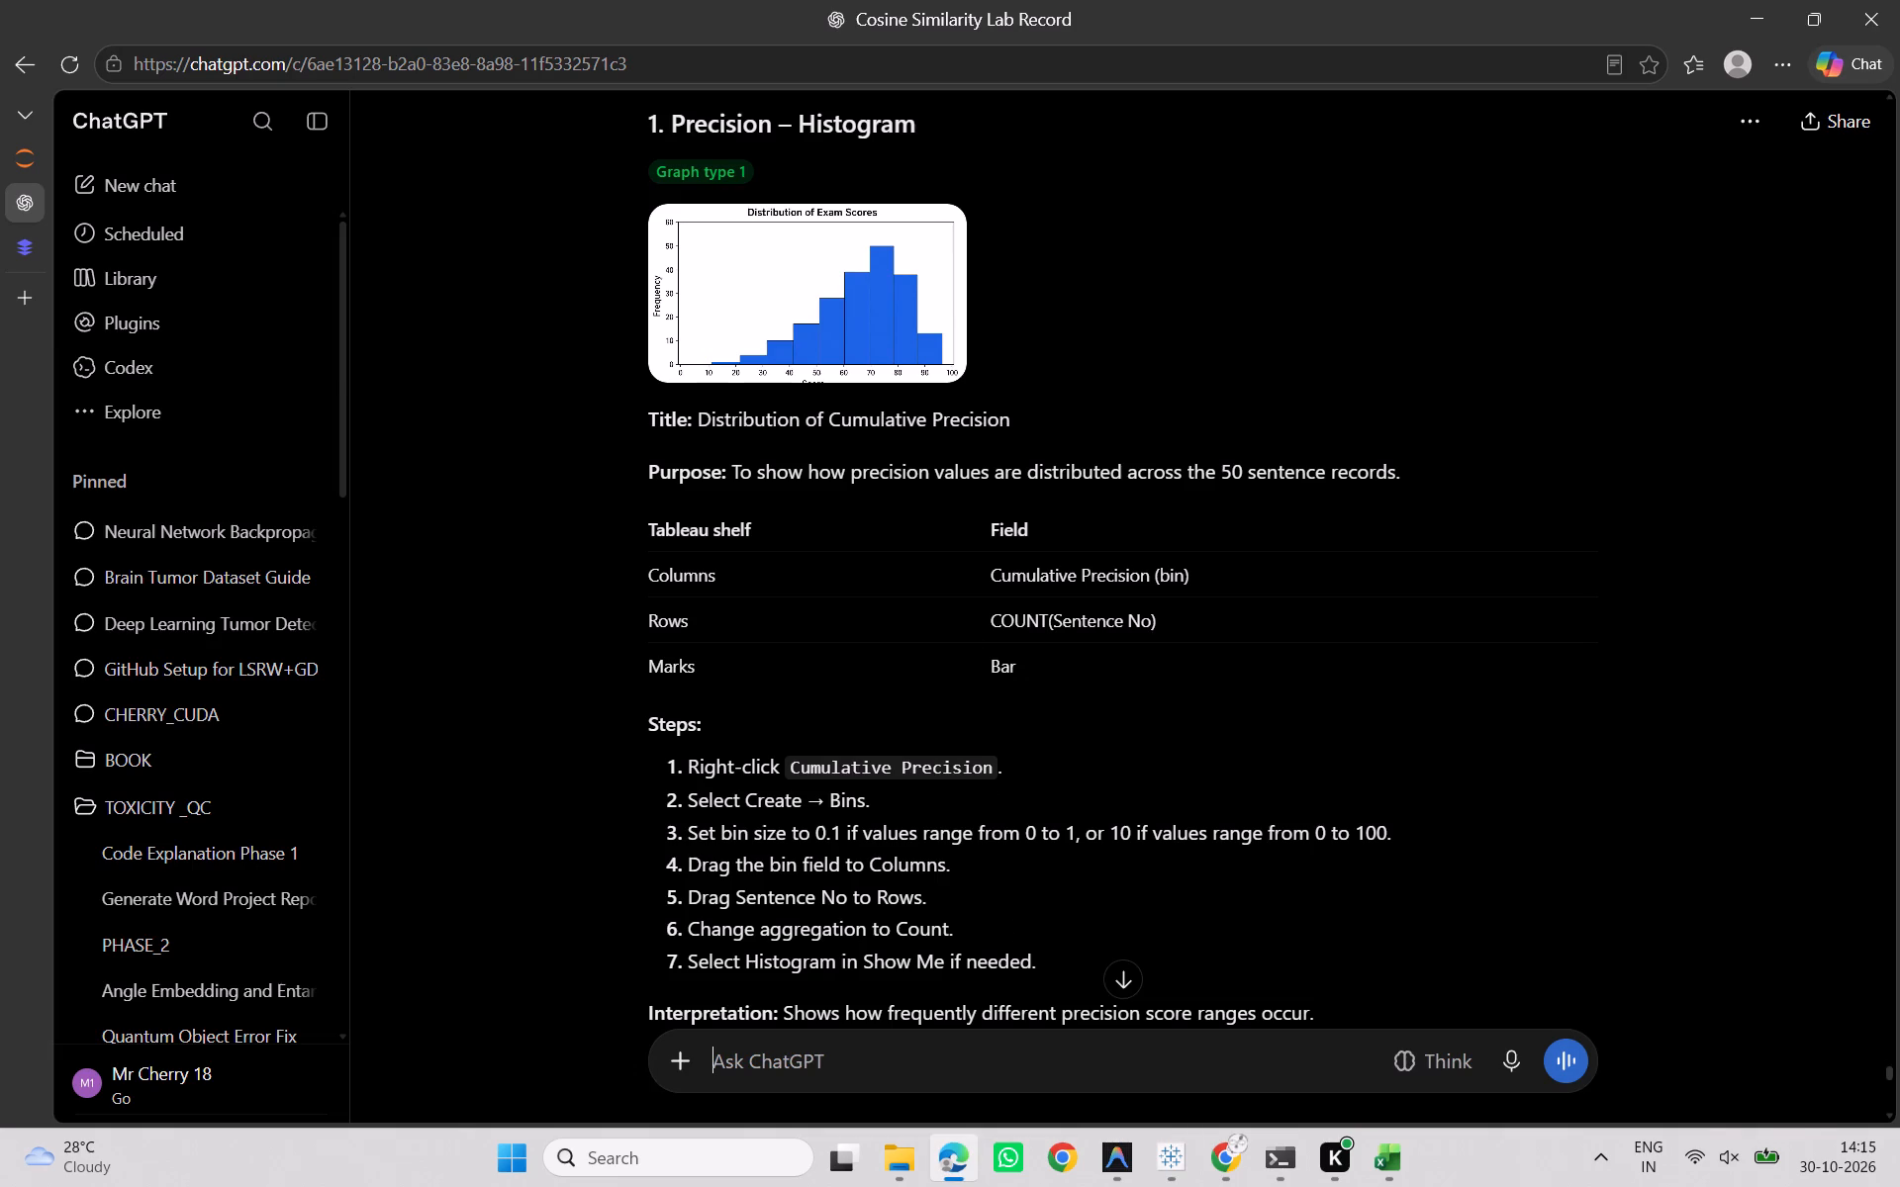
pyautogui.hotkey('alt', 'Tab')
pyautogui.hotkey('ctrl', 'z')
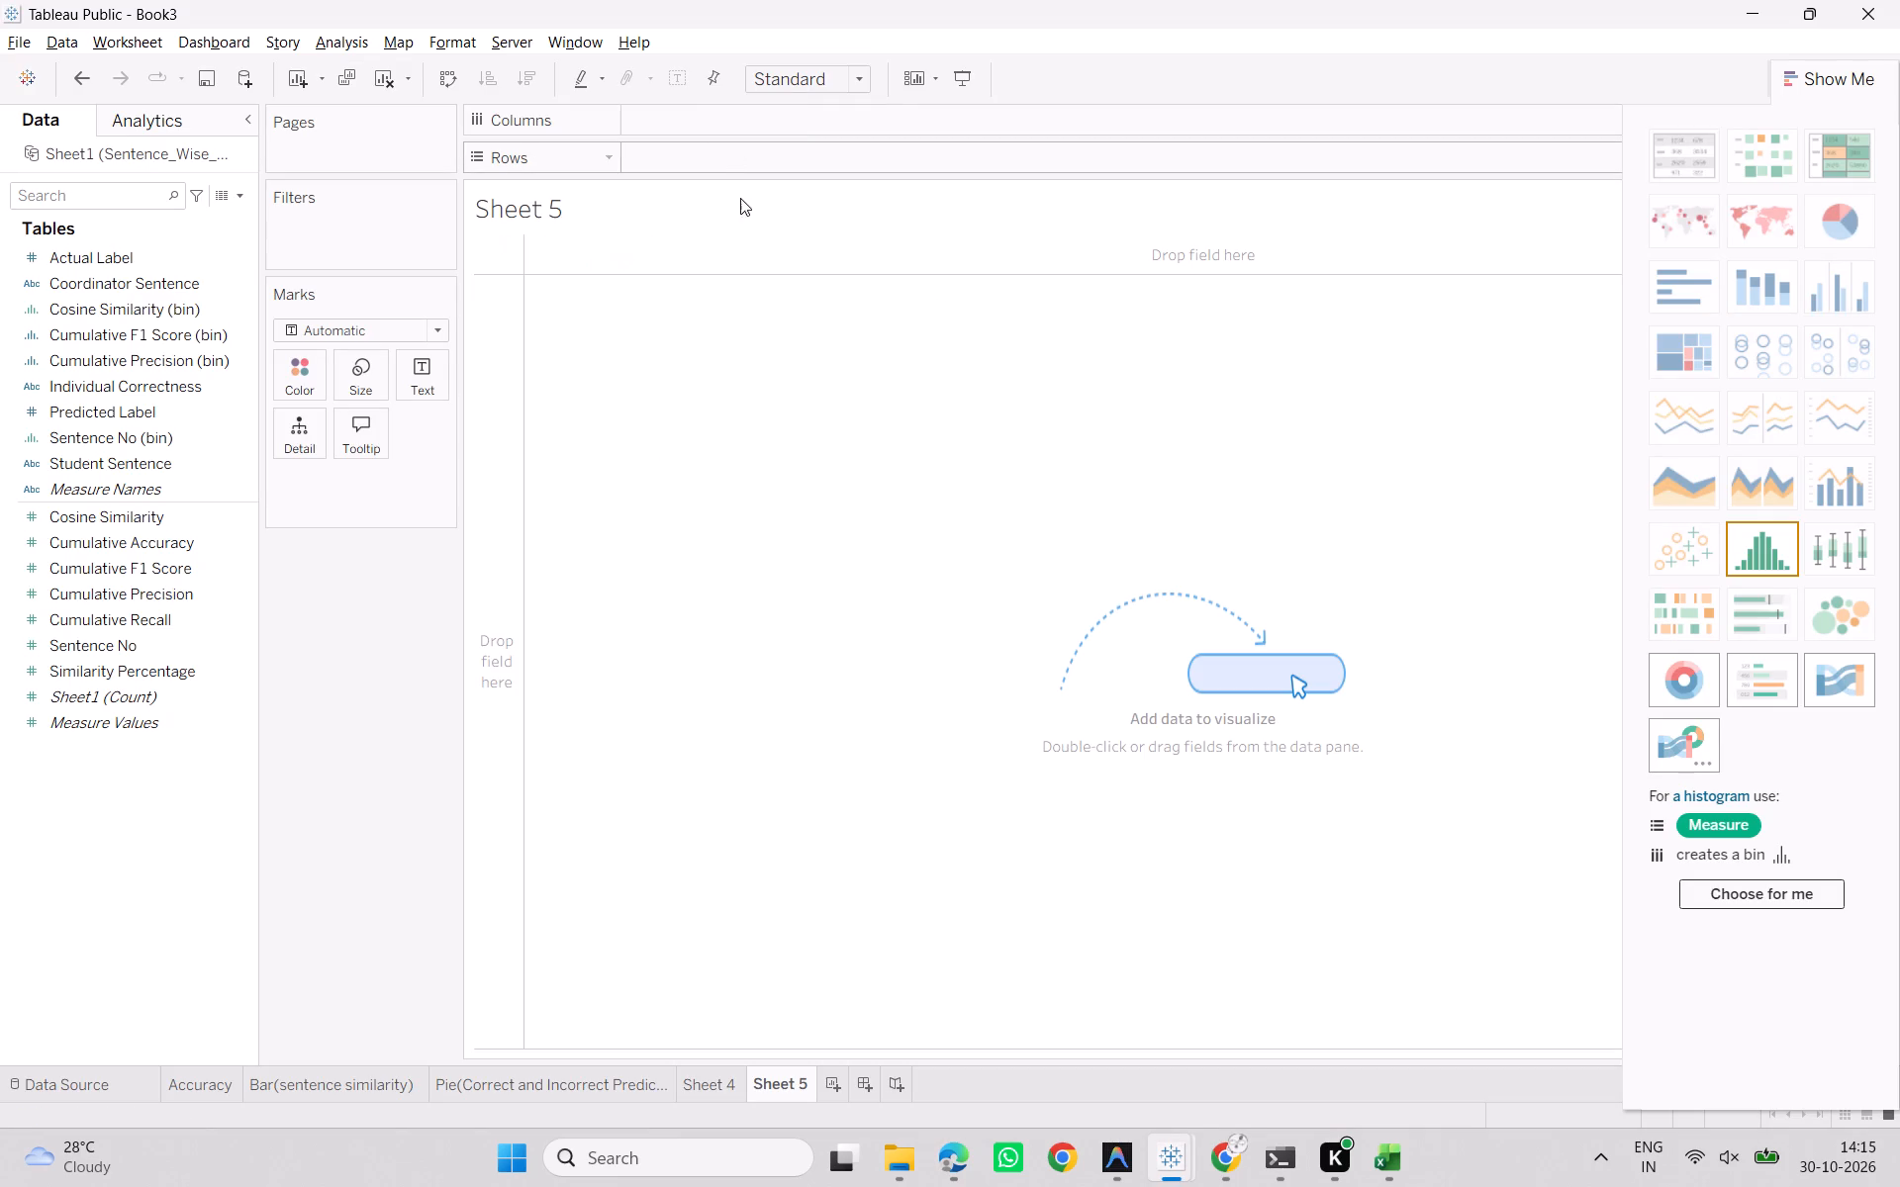
# Following ChatGPT's precision histogram configuration, place Cumulative Precision (bin) on Columns and Sentence No on Rows.
pyautogui.moveTo(78, 369); pyautogui.dragTo(595, 158)
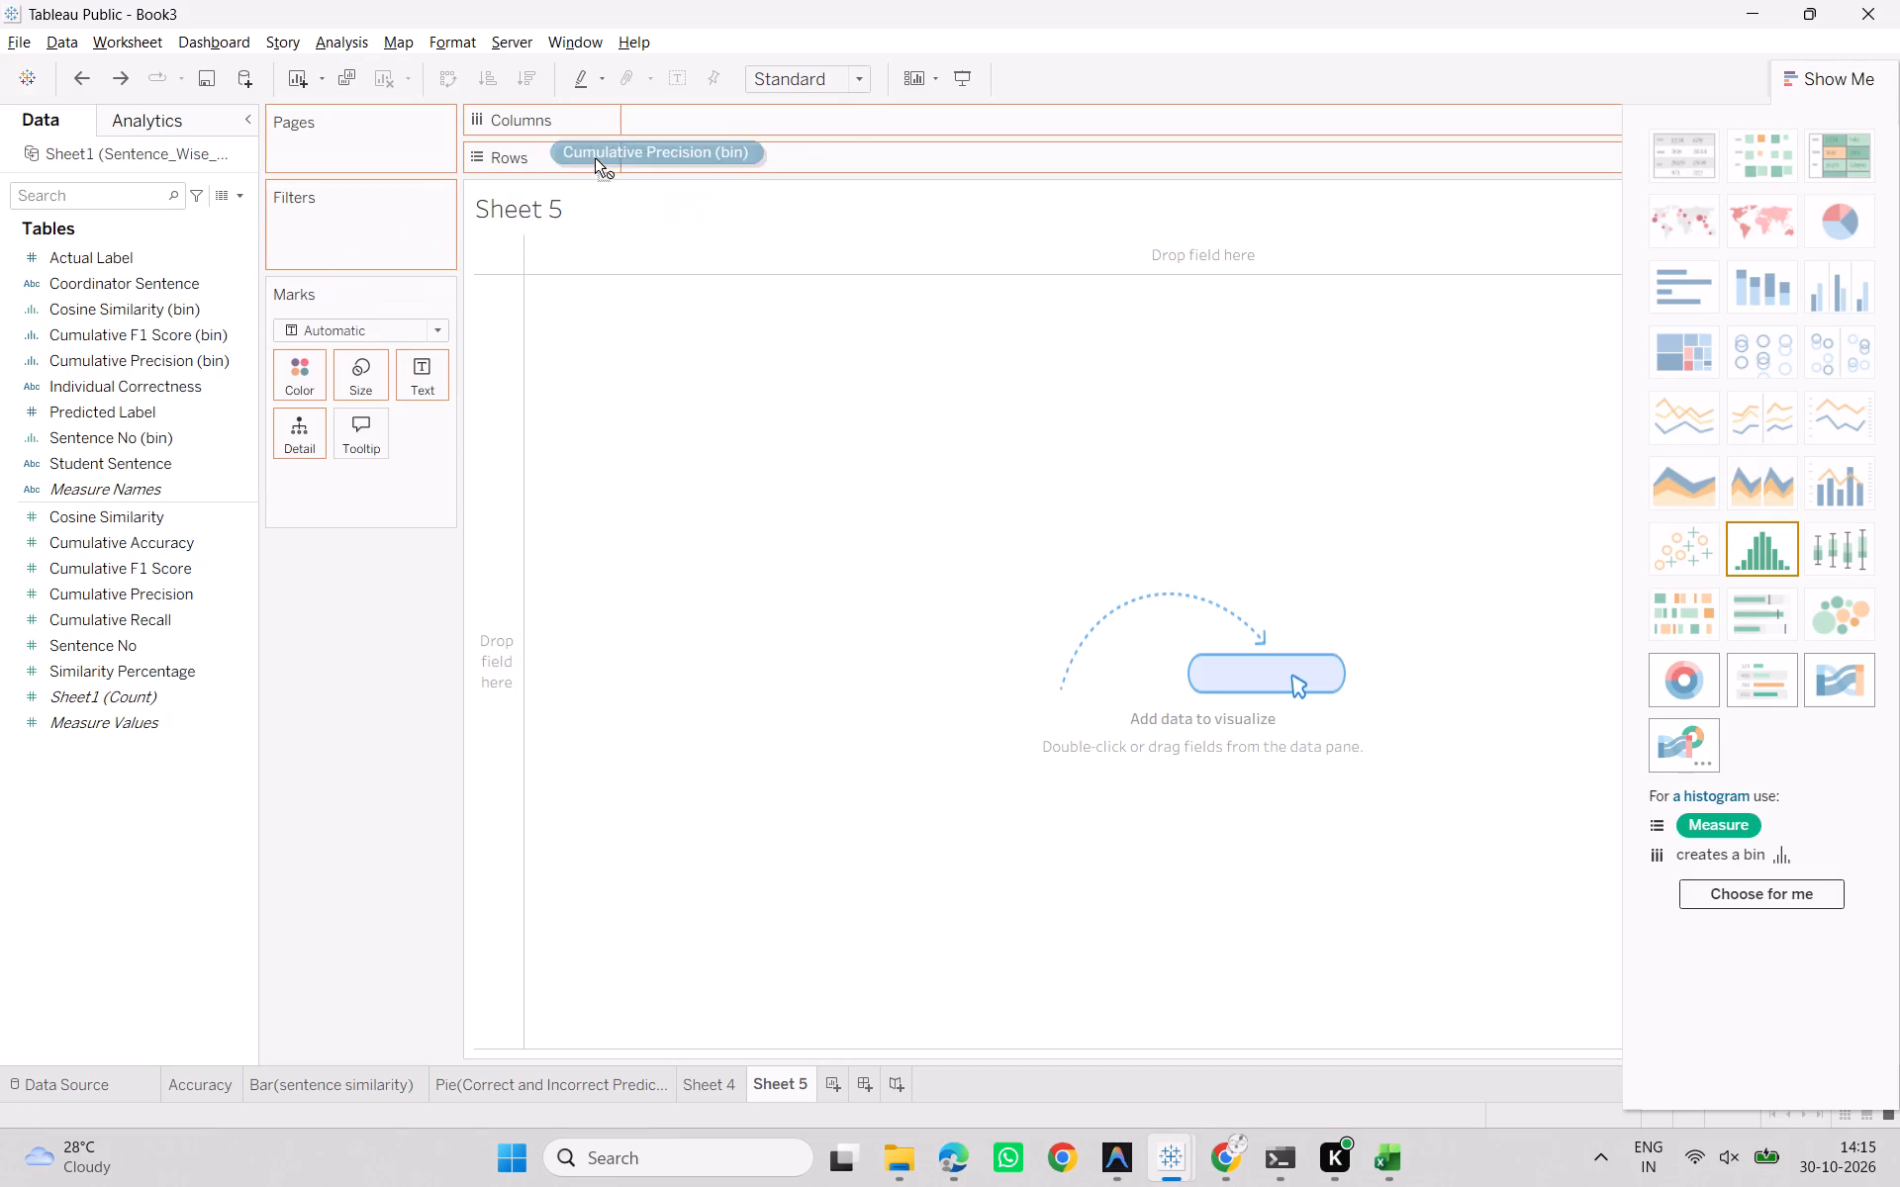
pyautogui.moveTo(595, 158); pyautogui.dragTo(680, 132)
pyautogui.hotkey('alt', 'Tab')
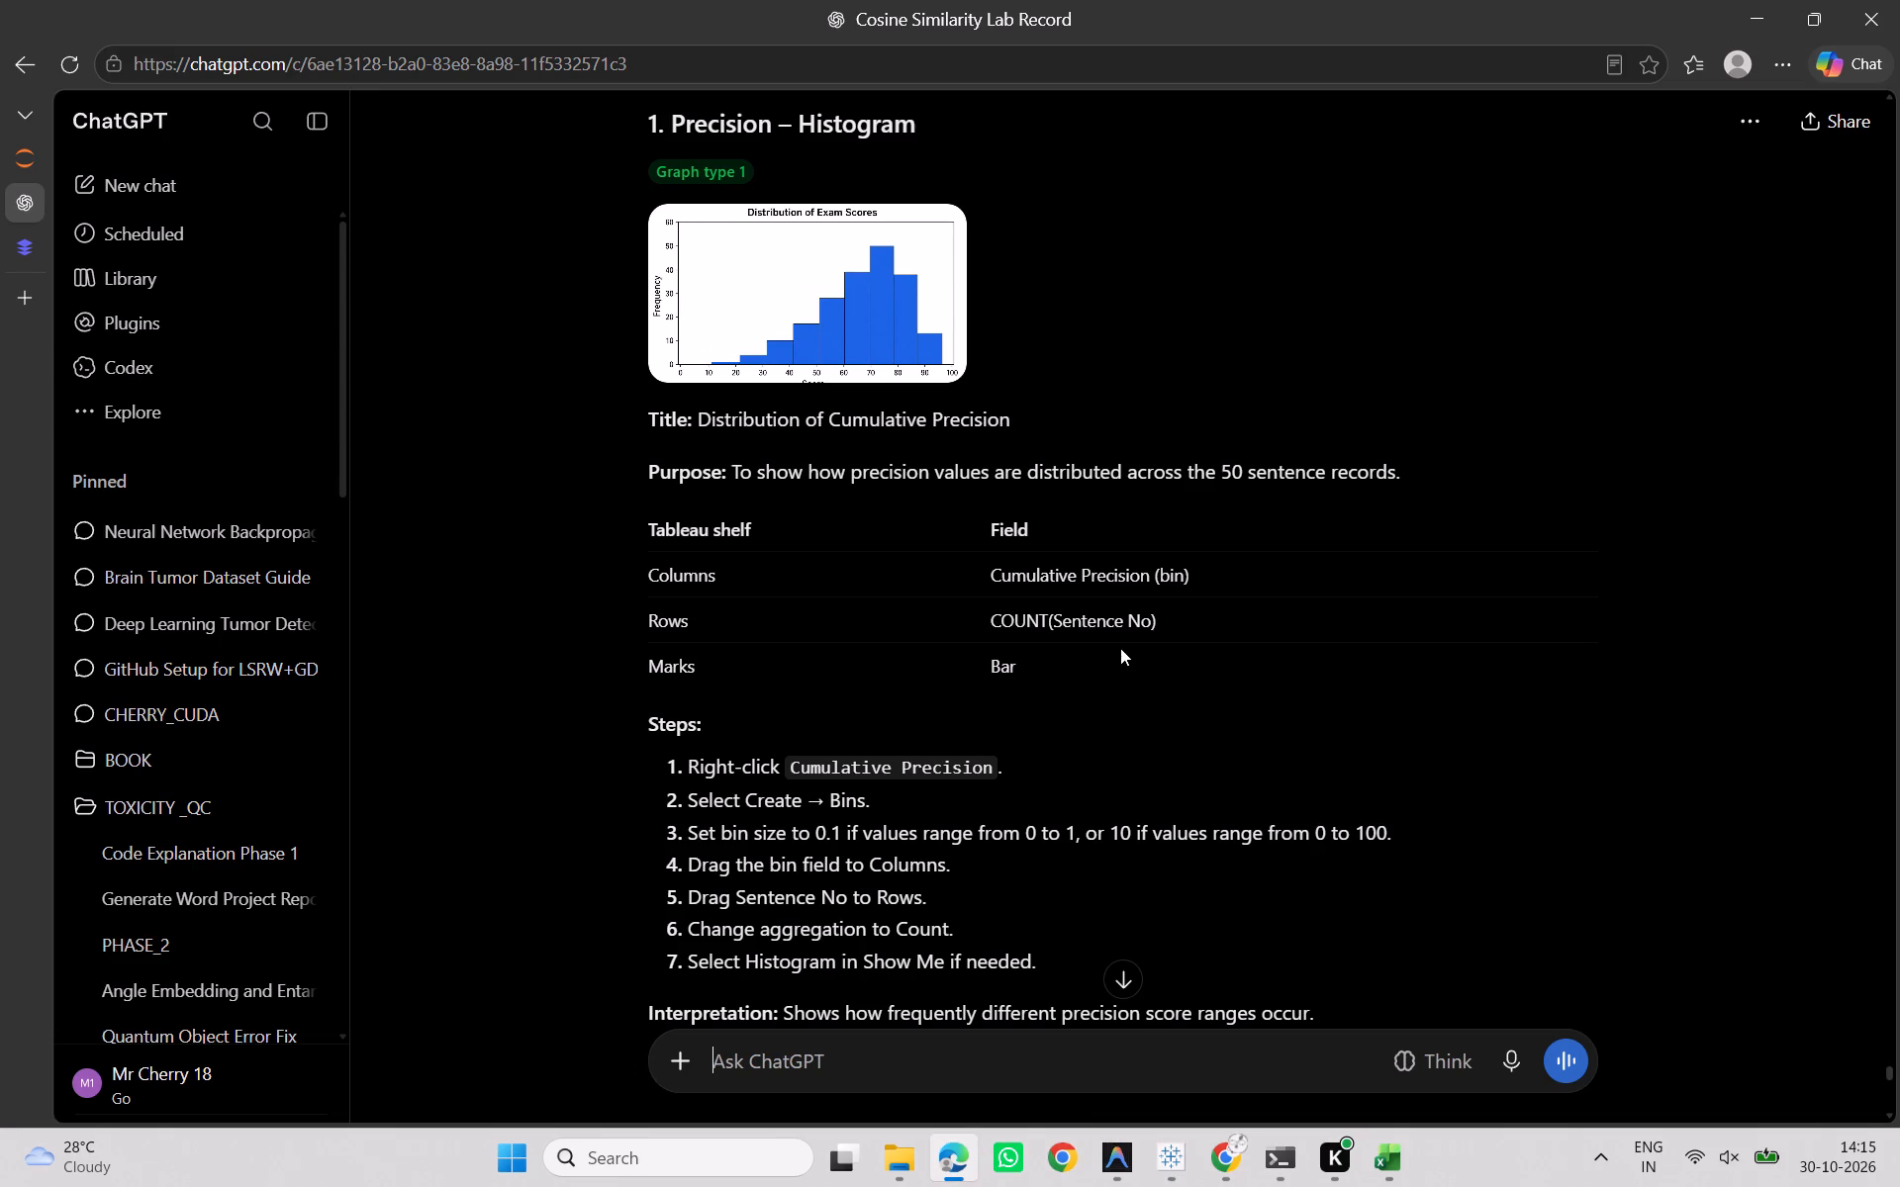
pyautogui.hotkey('alt', 'Tab')
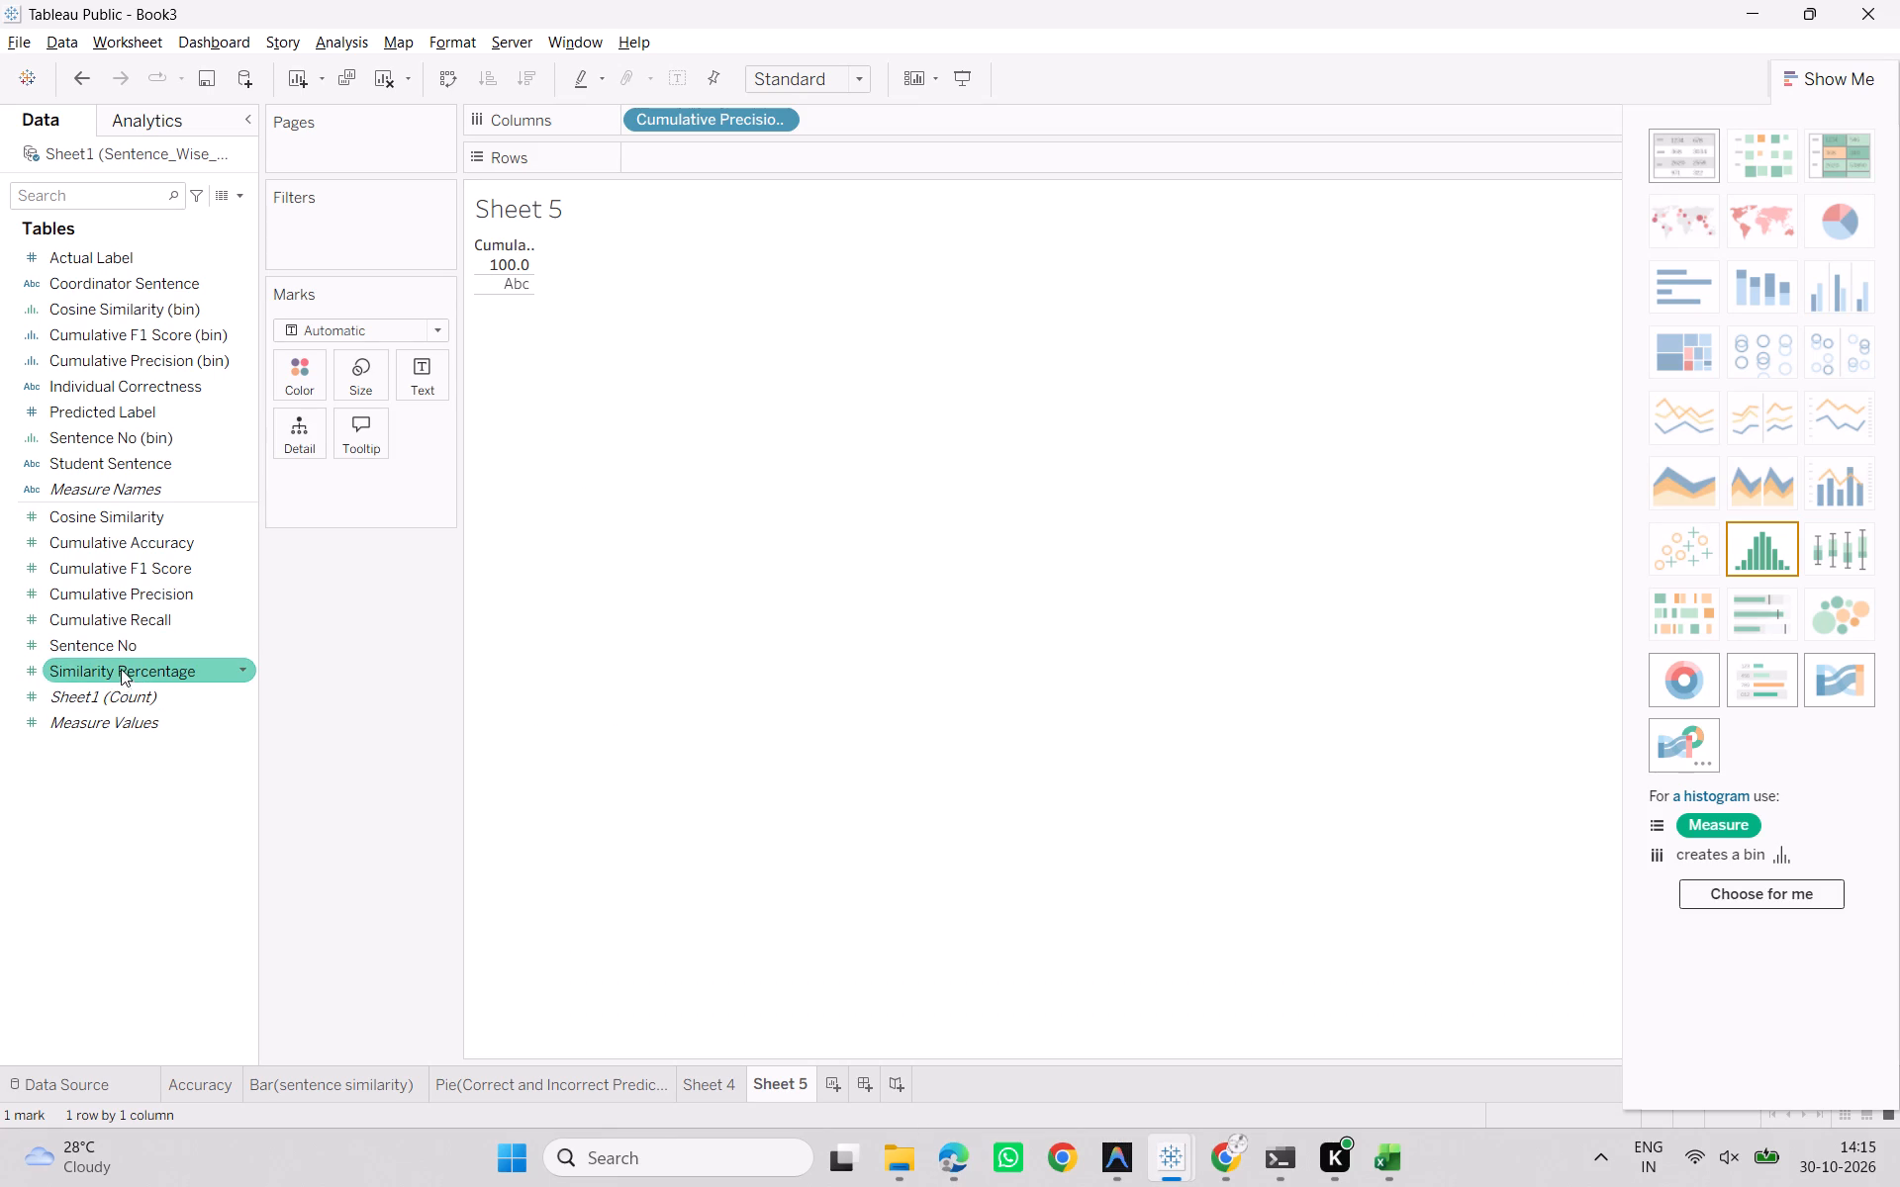
pyautogui.moveTo(120, 650); pyautogui.dragTo(731, 161)
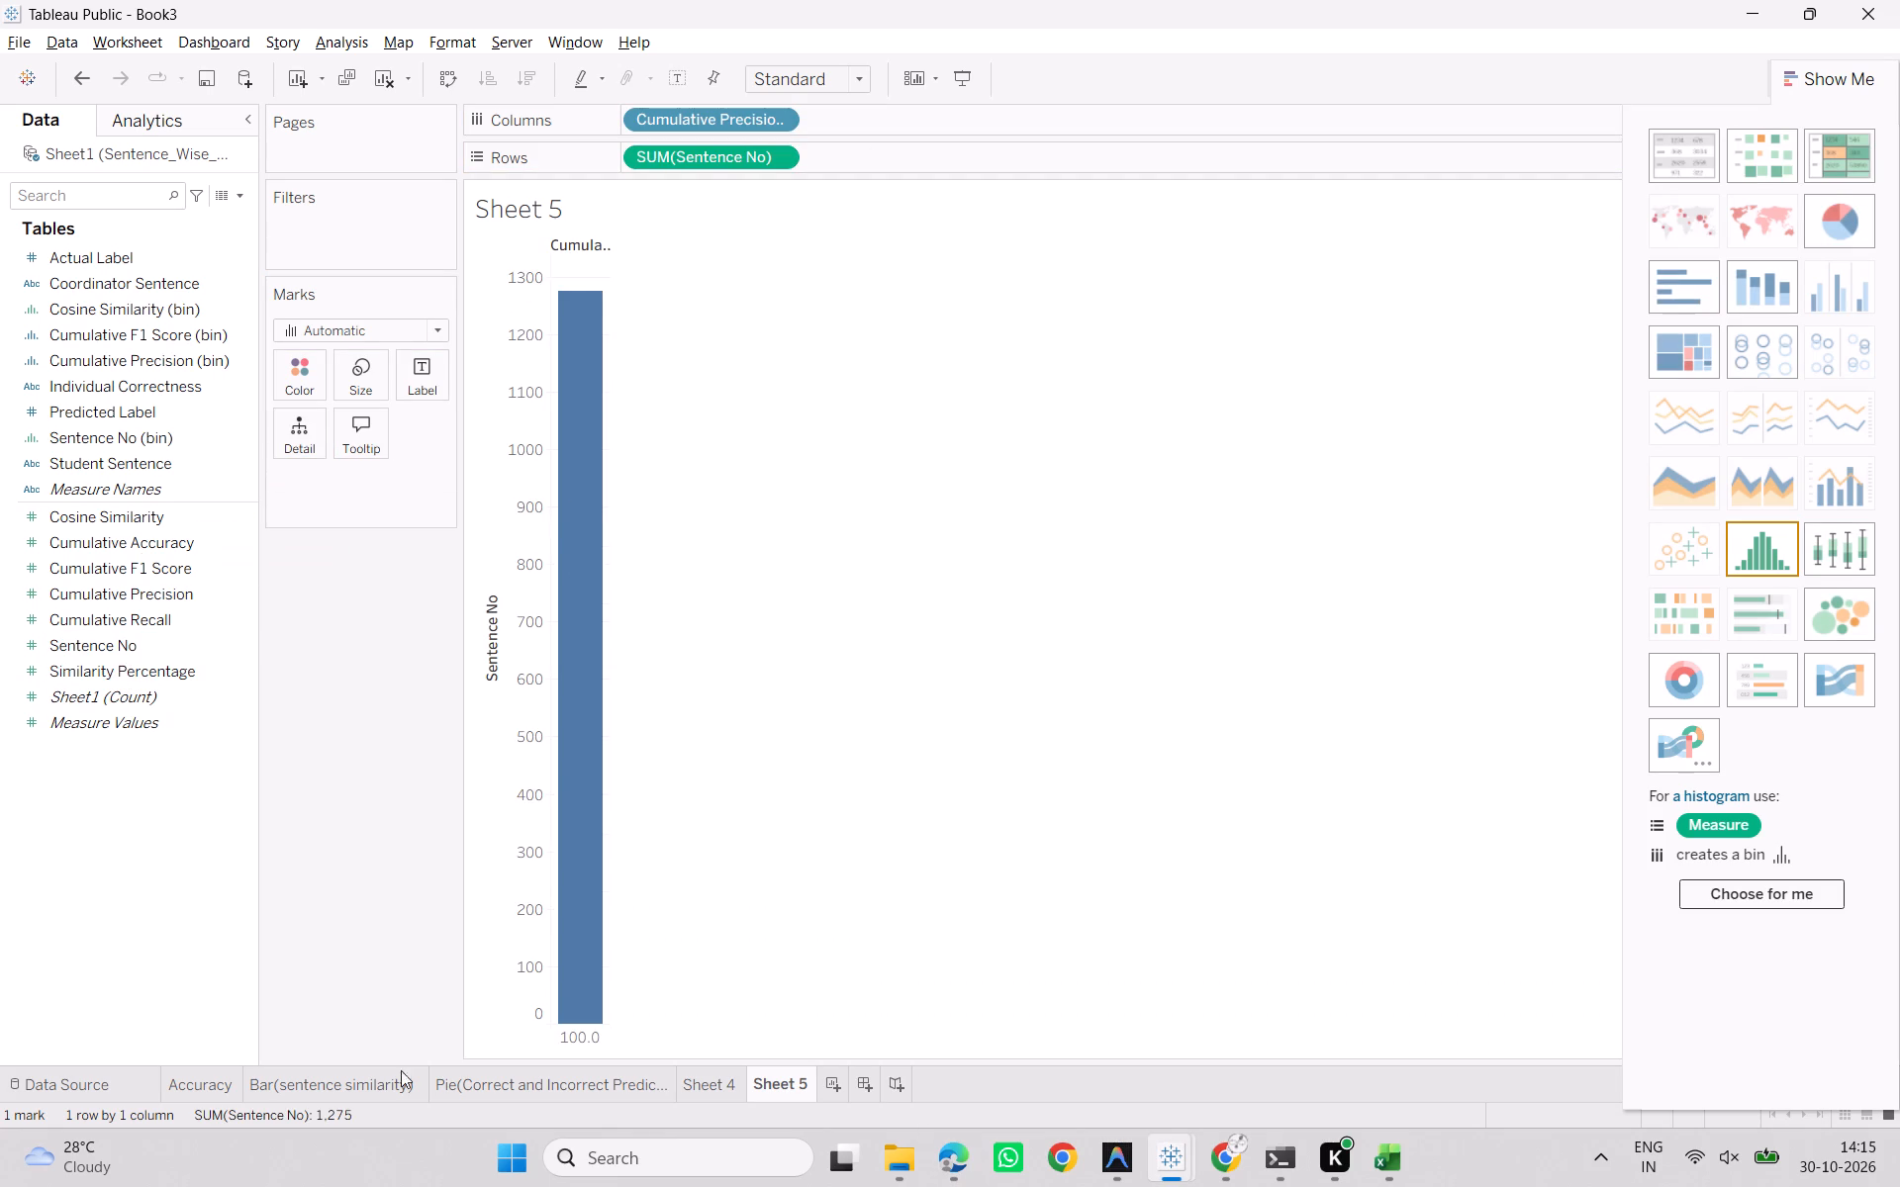
# Change the Sentence No aggregation on Rows to Count and set the mark type to Bar.
pyautogui.click(782, 158)
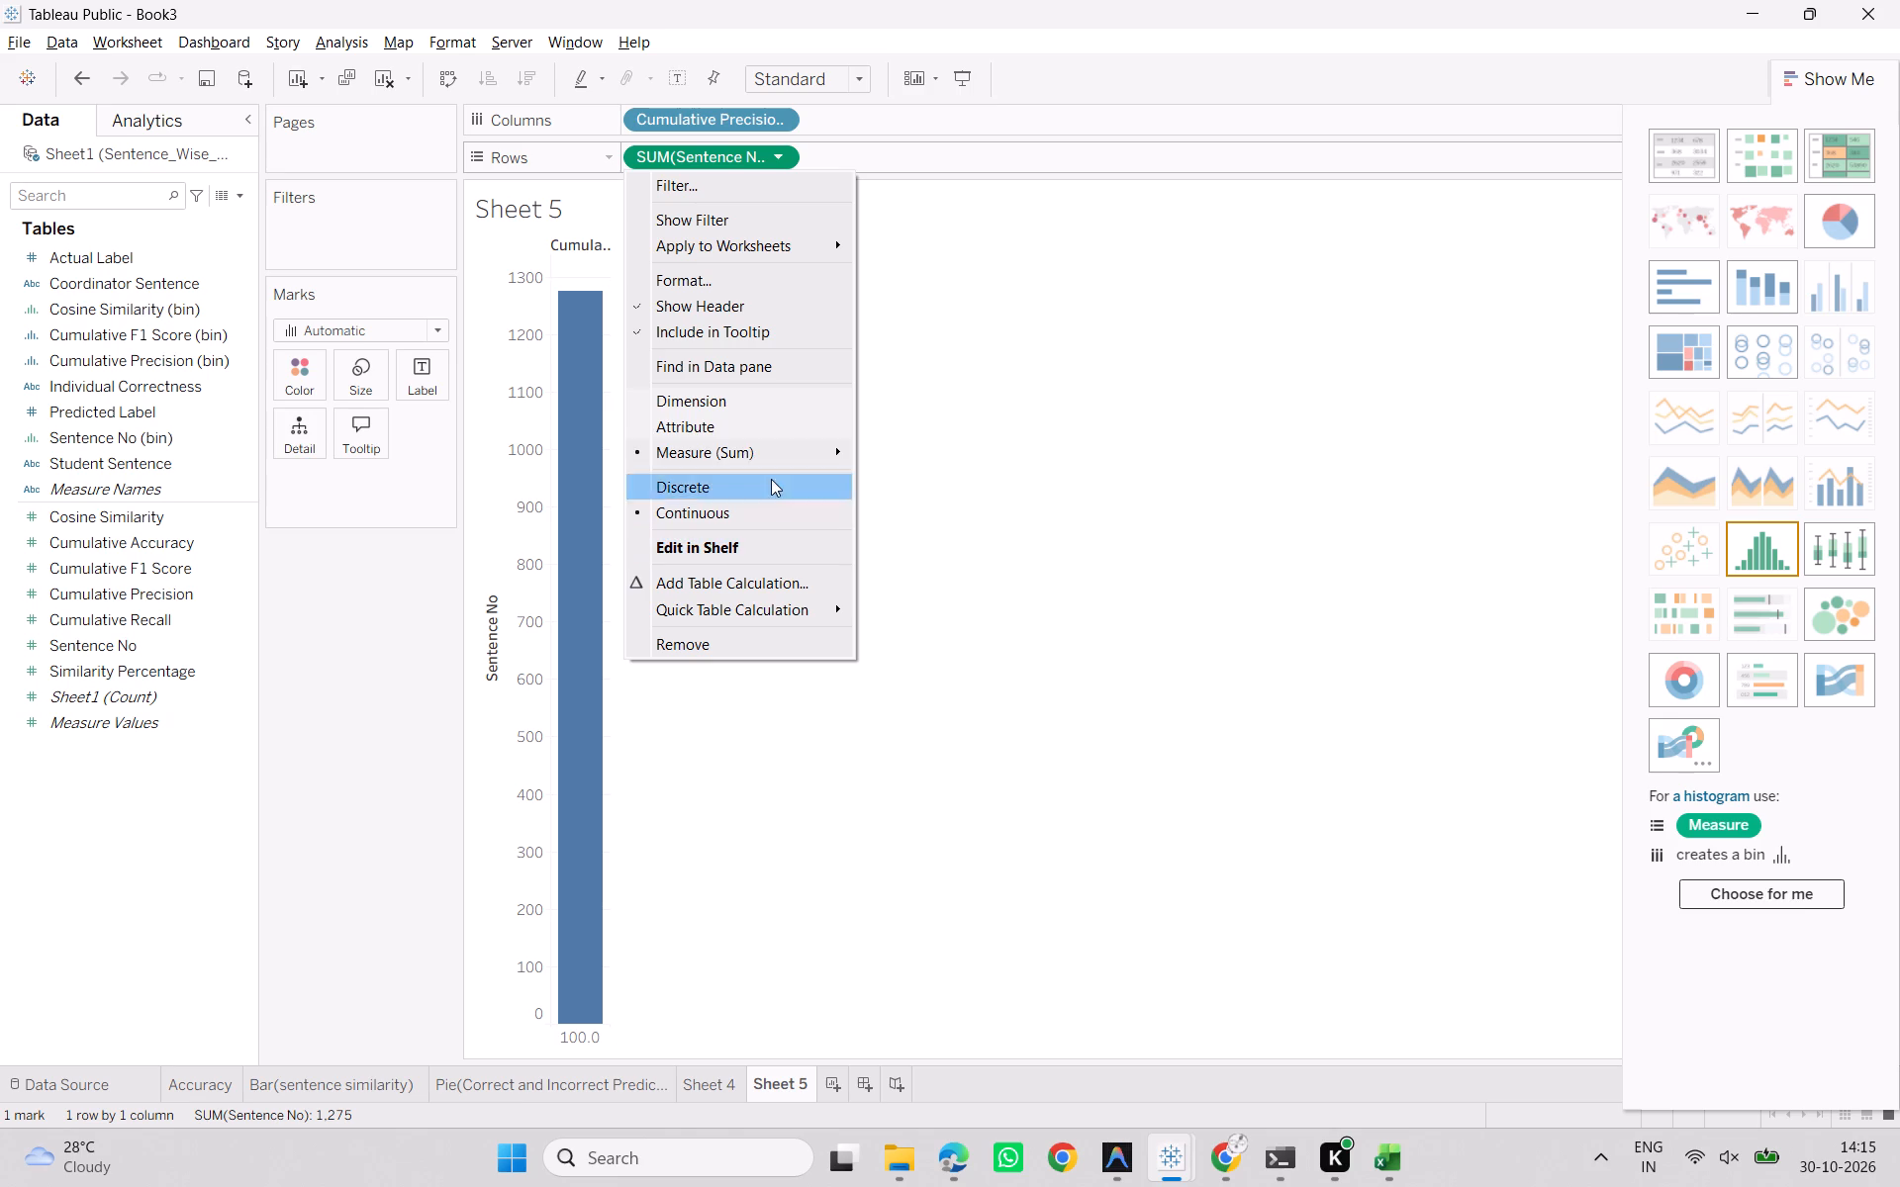
pyautogui.click(765, 453)
pyautogui.click(893, 530)
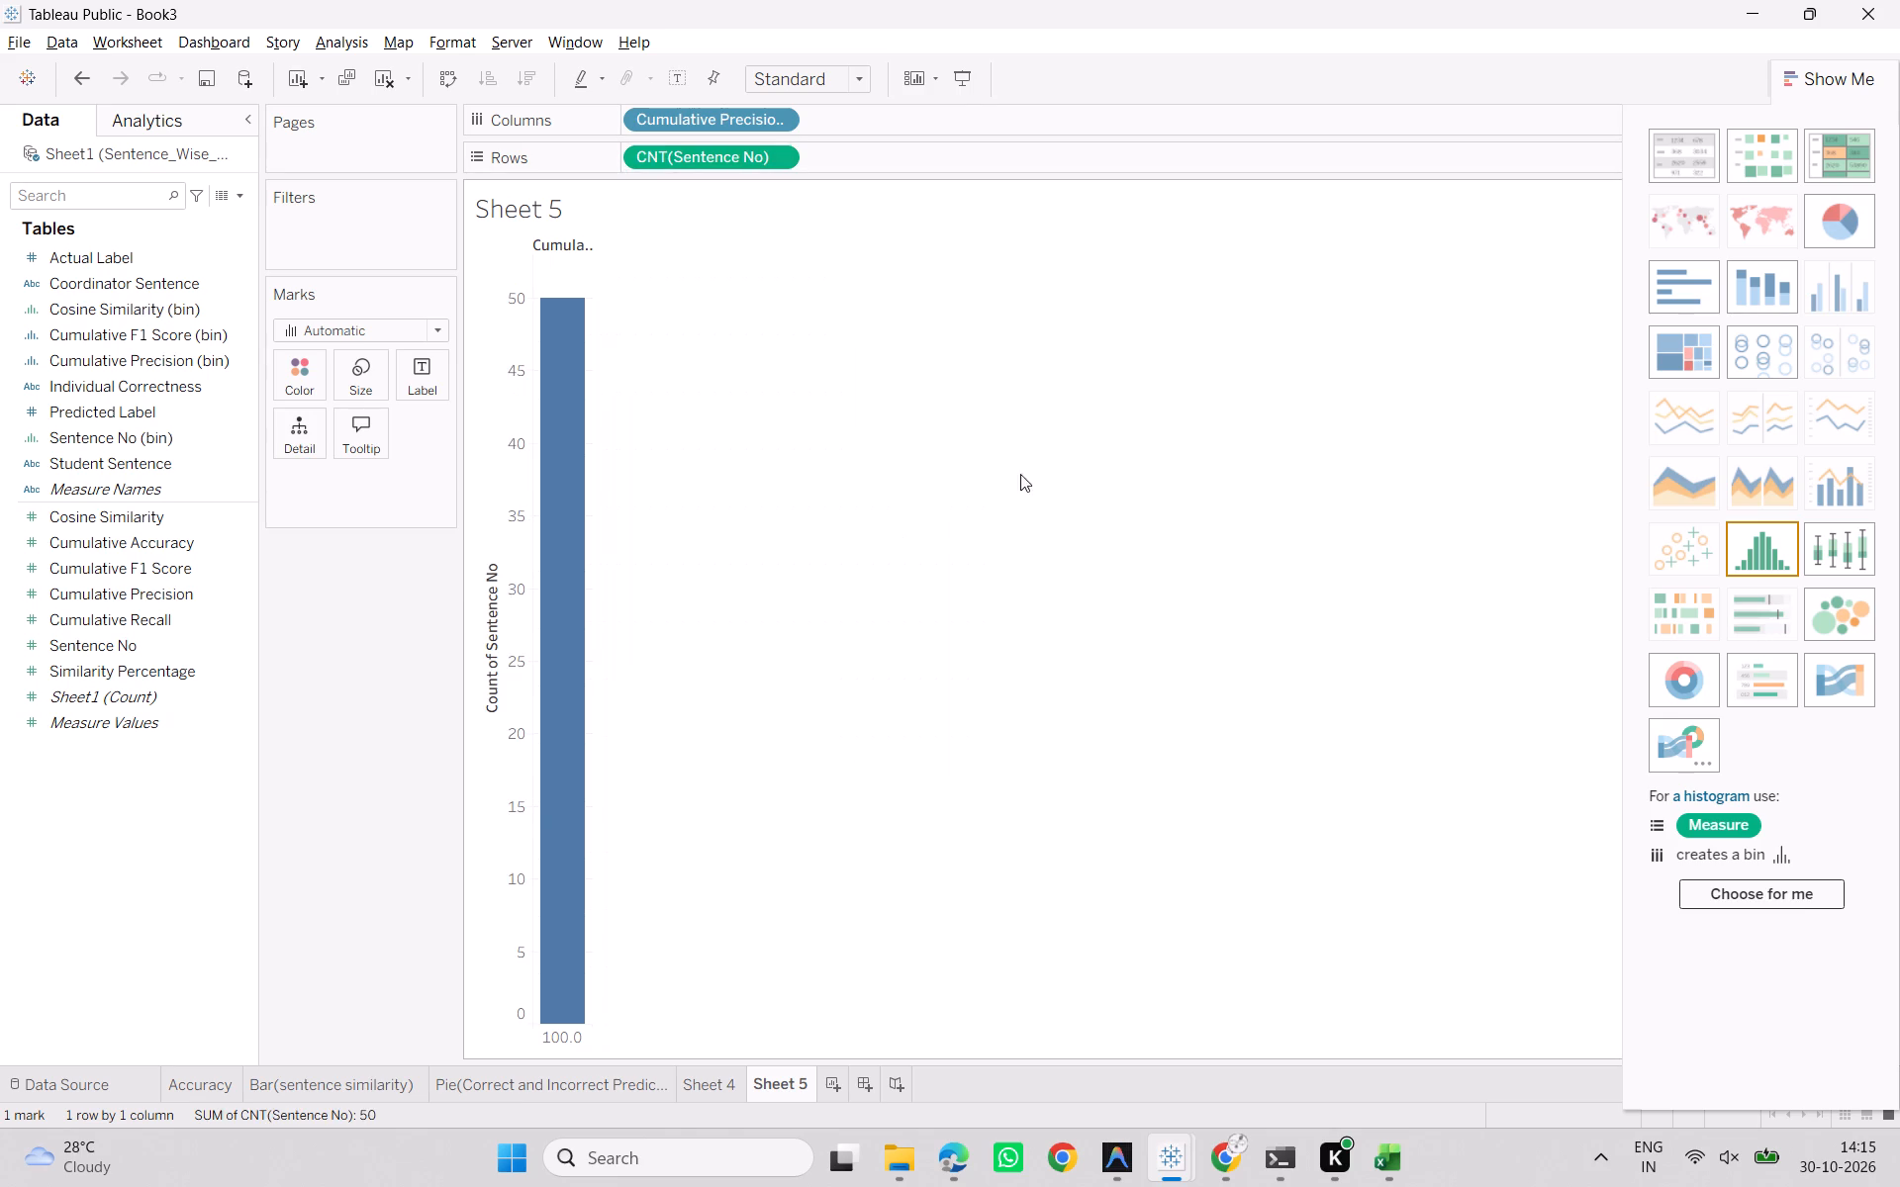
pyautogui.hotkey('alt', 'Tab')
pyautogui.scroll(-1, 1009, 683)
pyautogui.hotkey('alt', 'Tab')
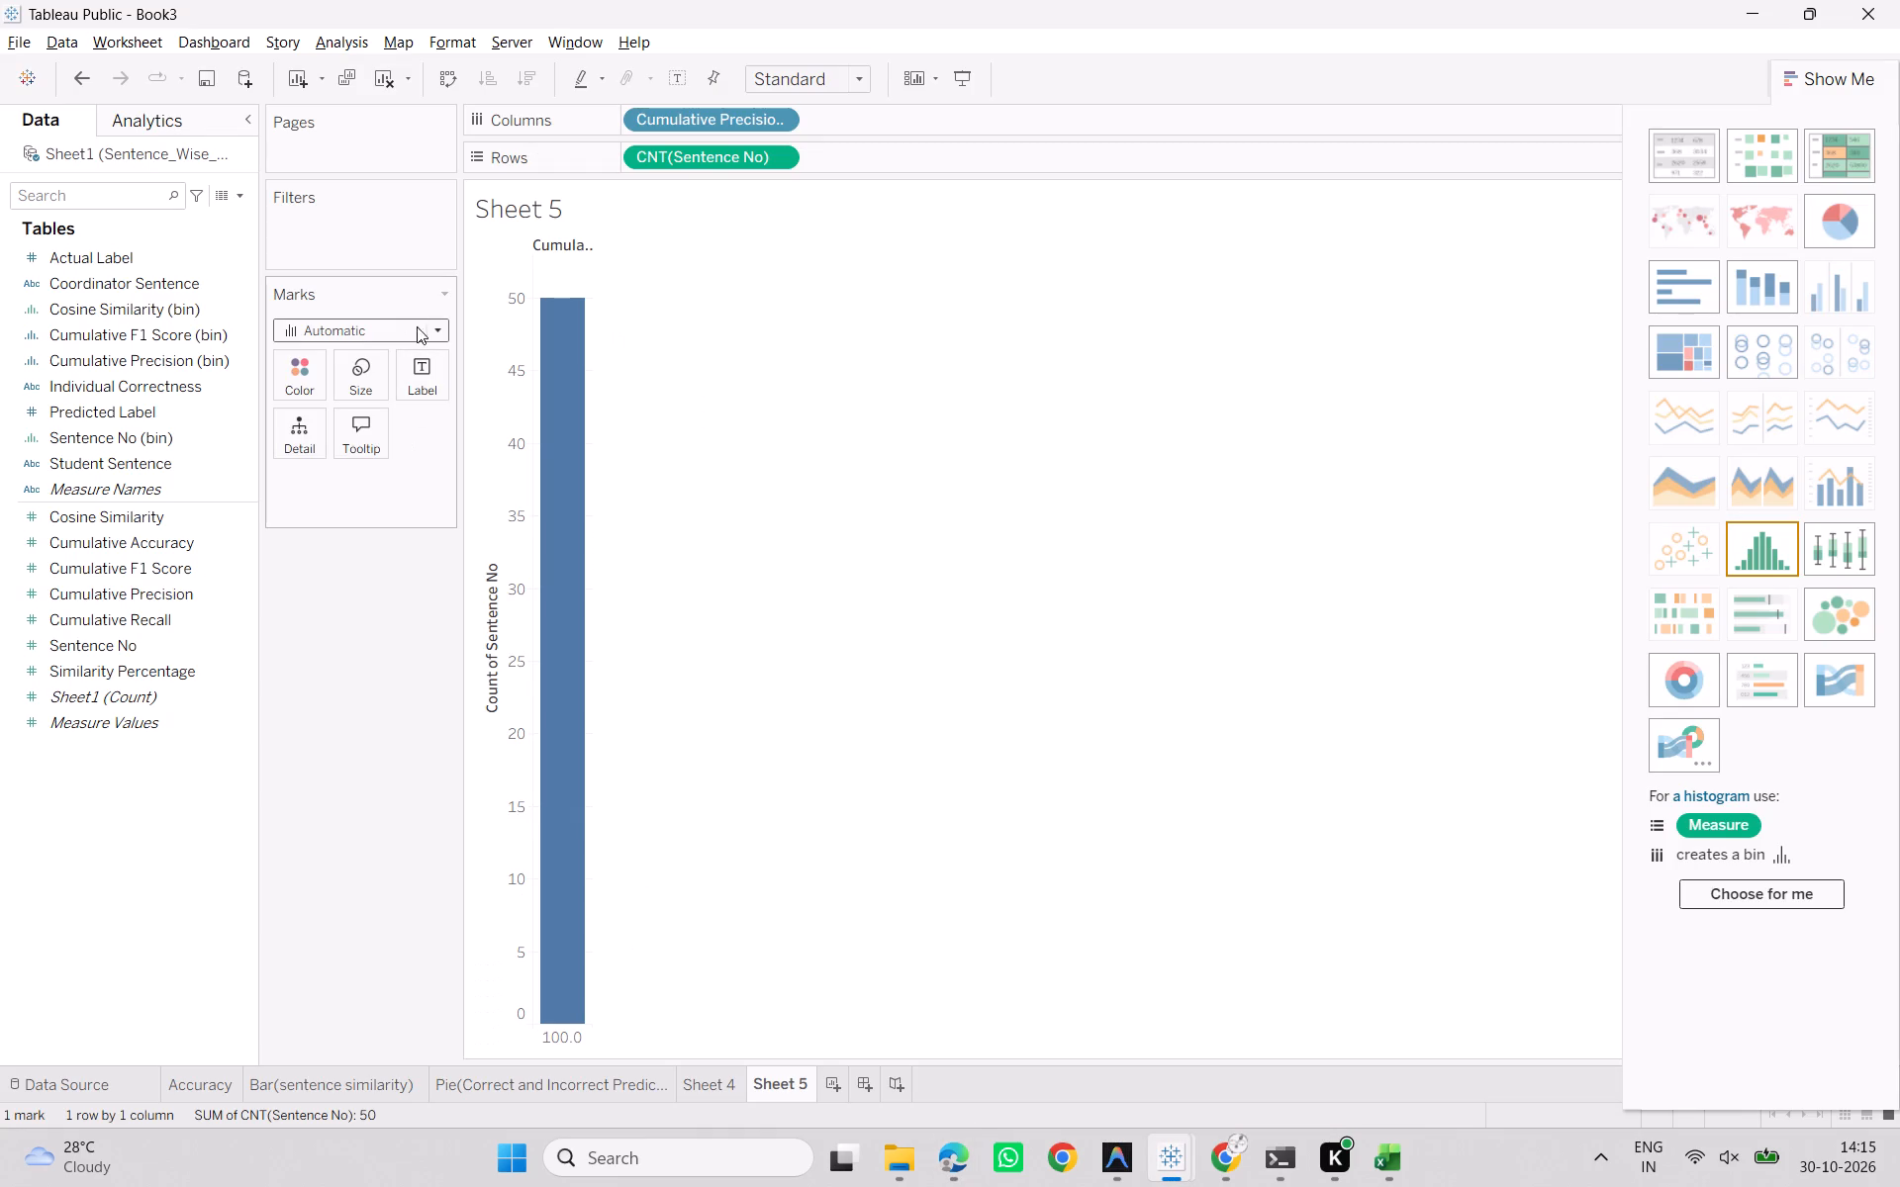
pyautogui.click(442, 321)
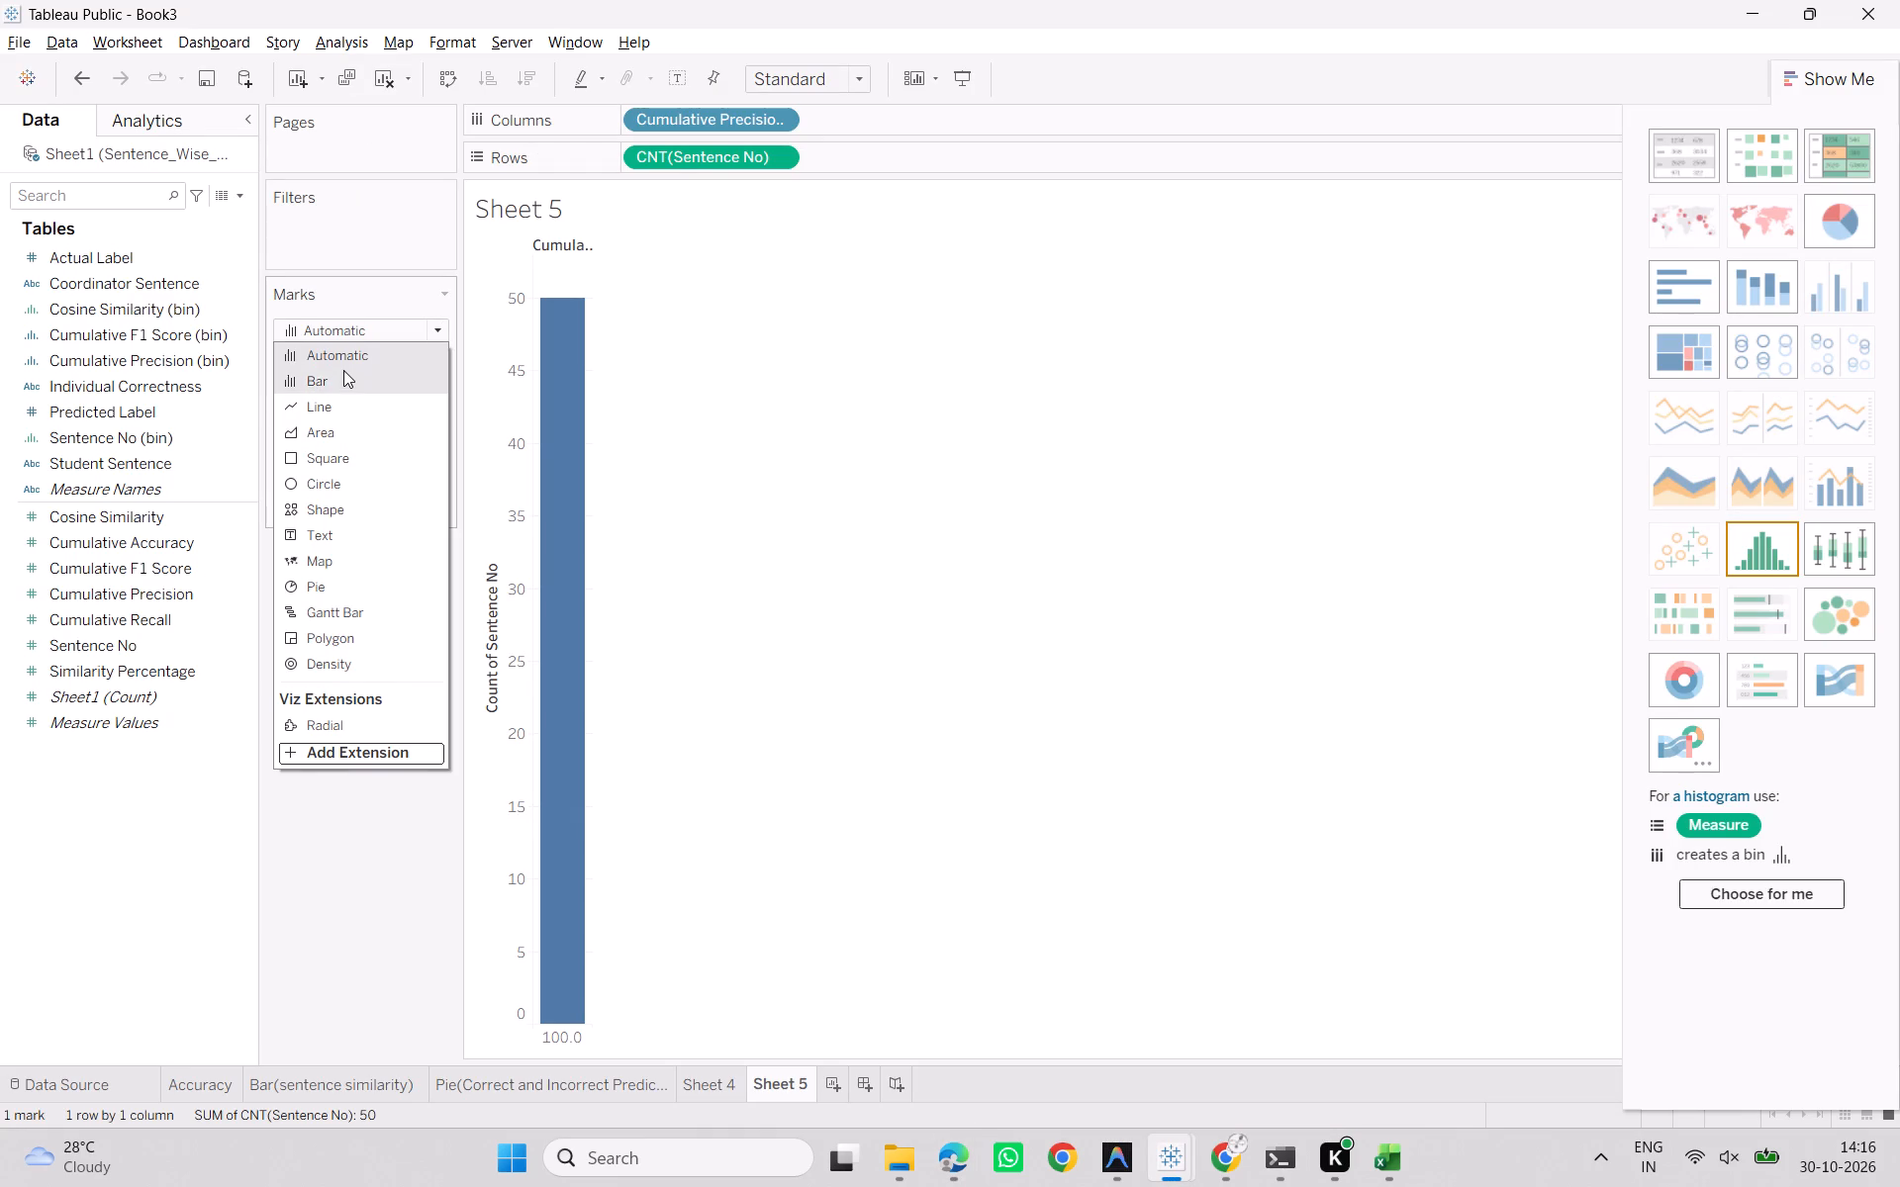
pyautogui.click(342, 377)
# Compare ChatGPT's precision histogram steps with the Sheet 5 setup, checking the options of the Cumulative Precision (bin) field on Columns.
pyautogui.hotkey('alt', 'Tab')
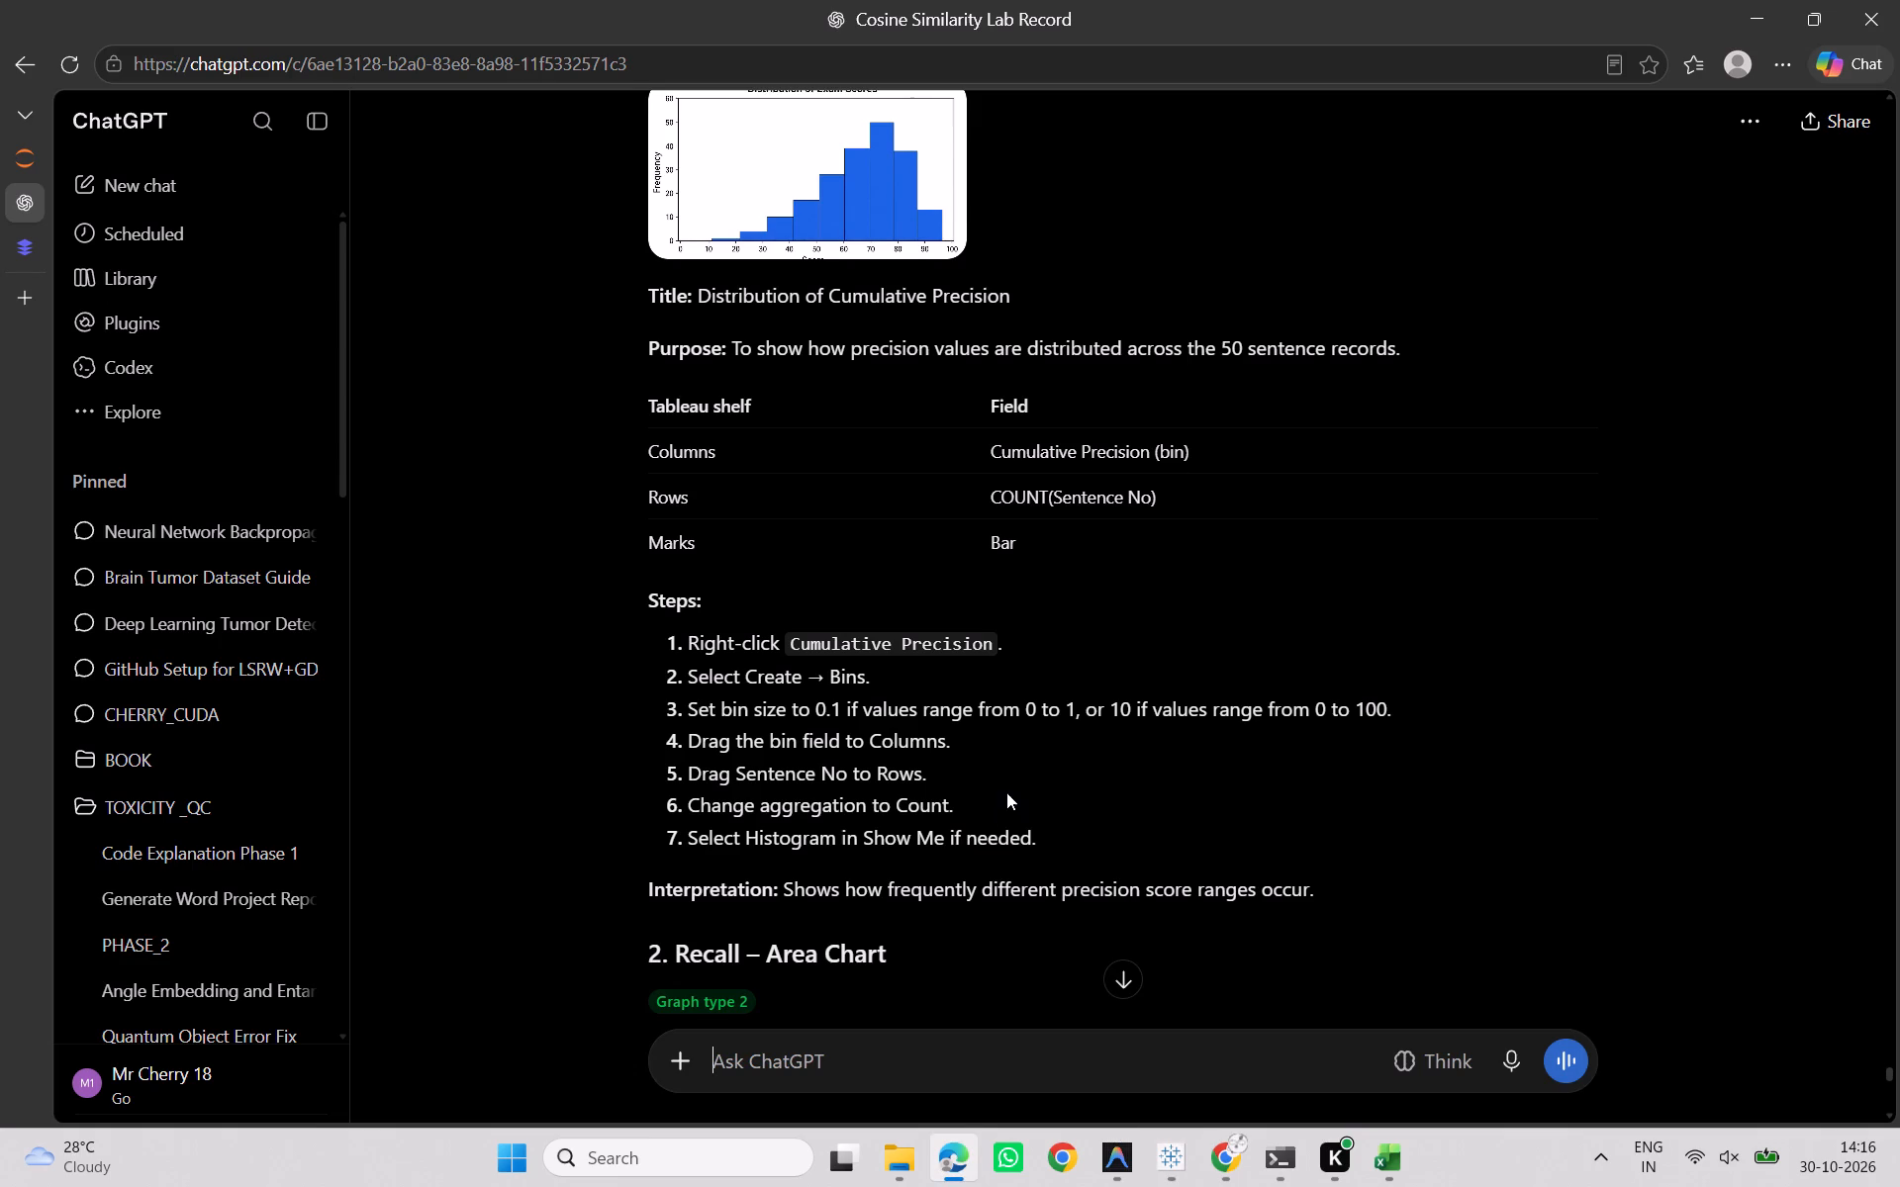
pyautogui.scroll(-1, 1006, 792)
pyautogui.scroll(-1, 994, 589)
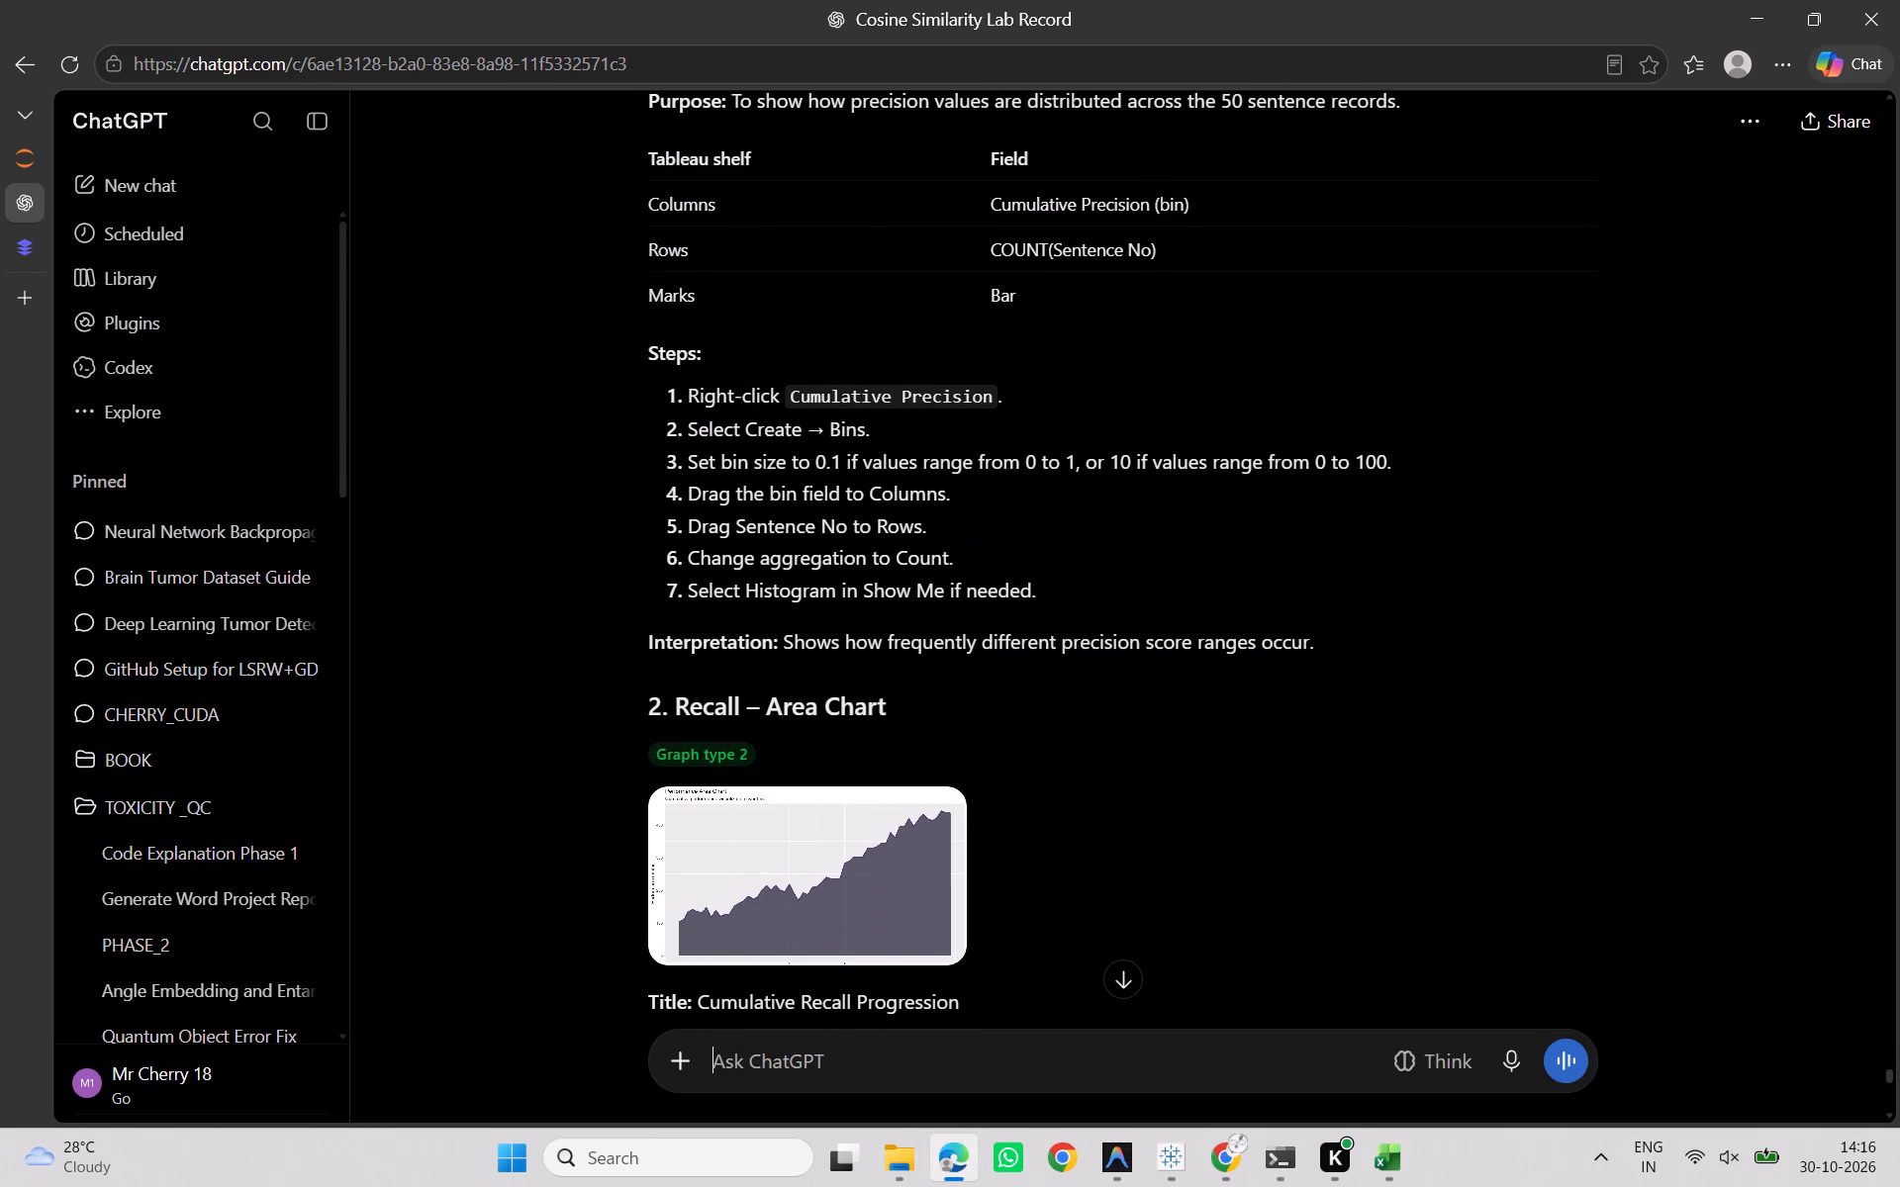
pyautogui.hotkey('alt', 'Tab')
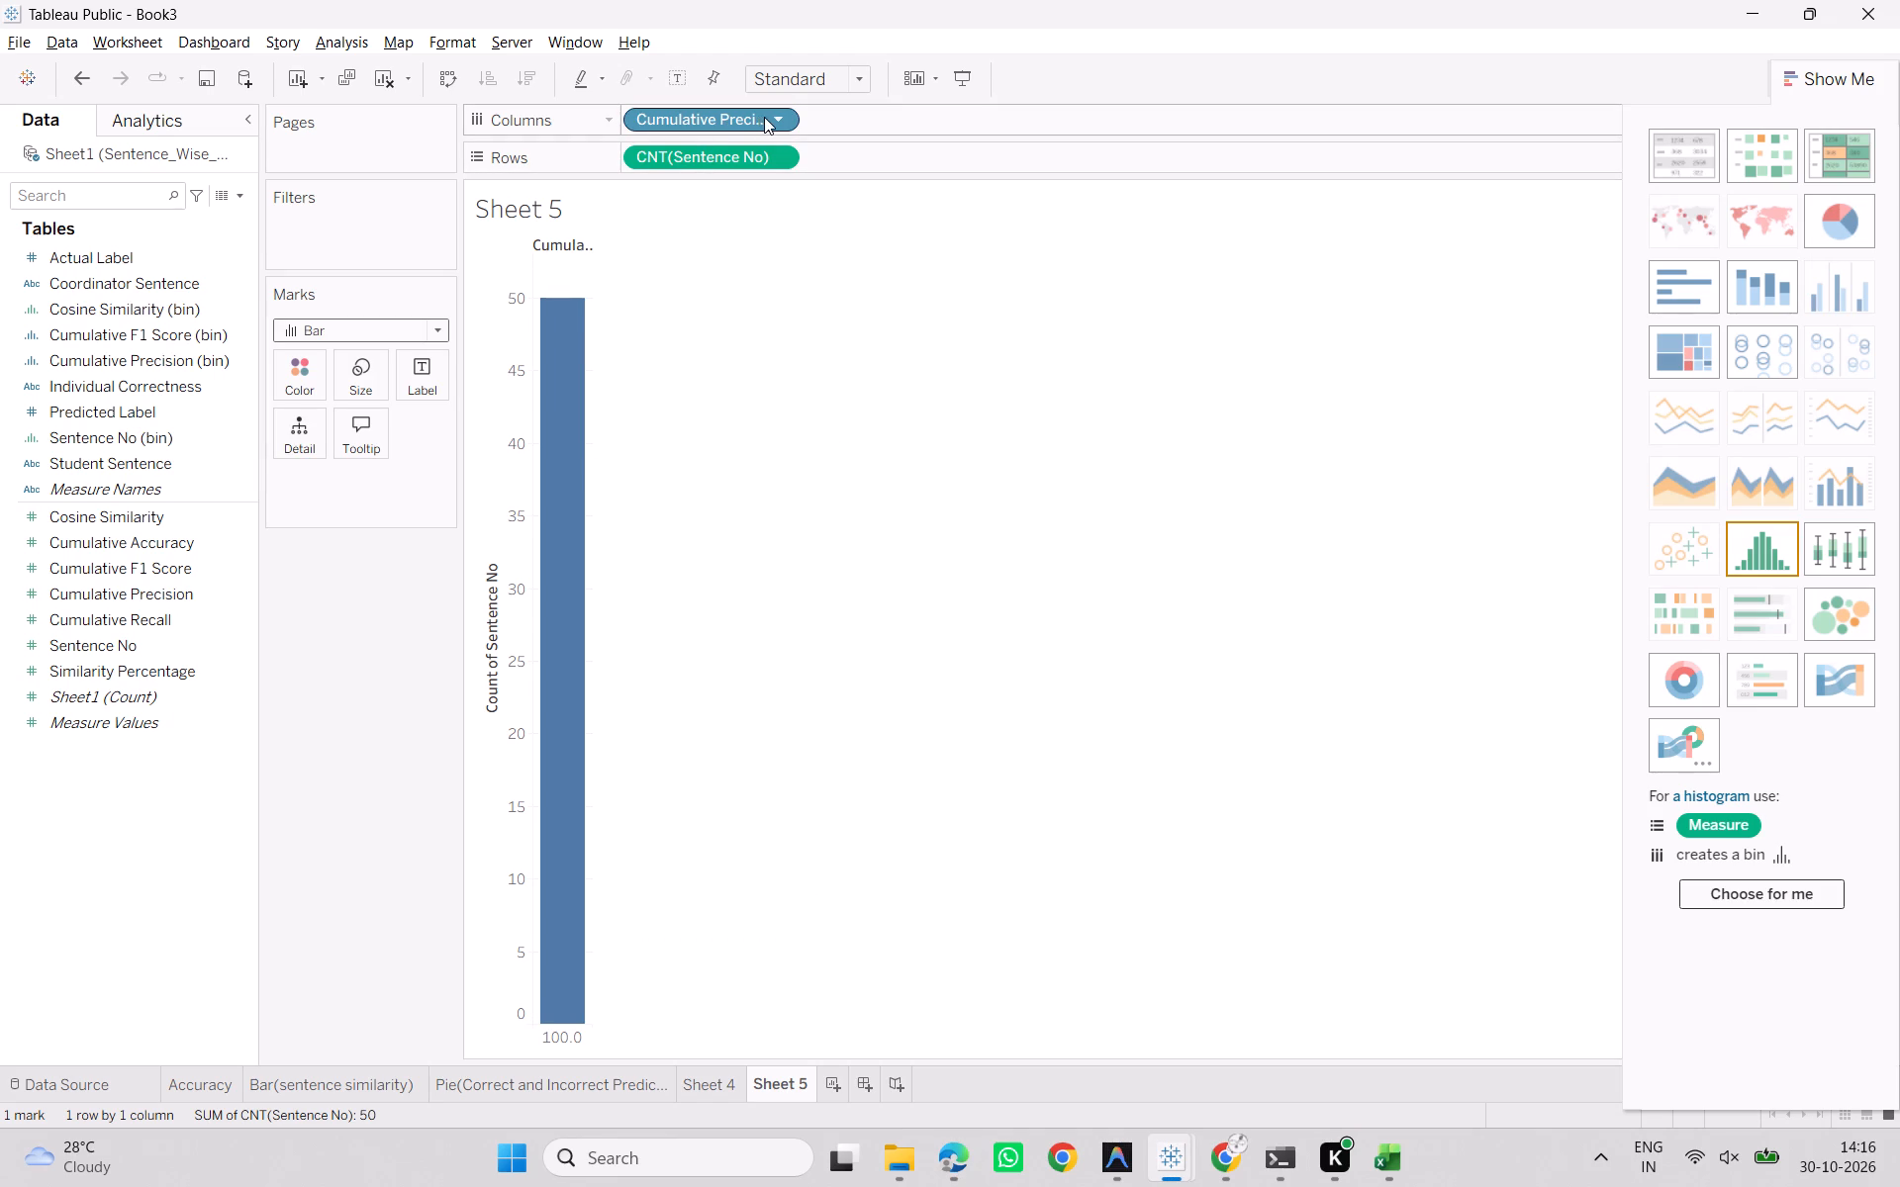
pyautogui.hotkey('alt', 'Tab')
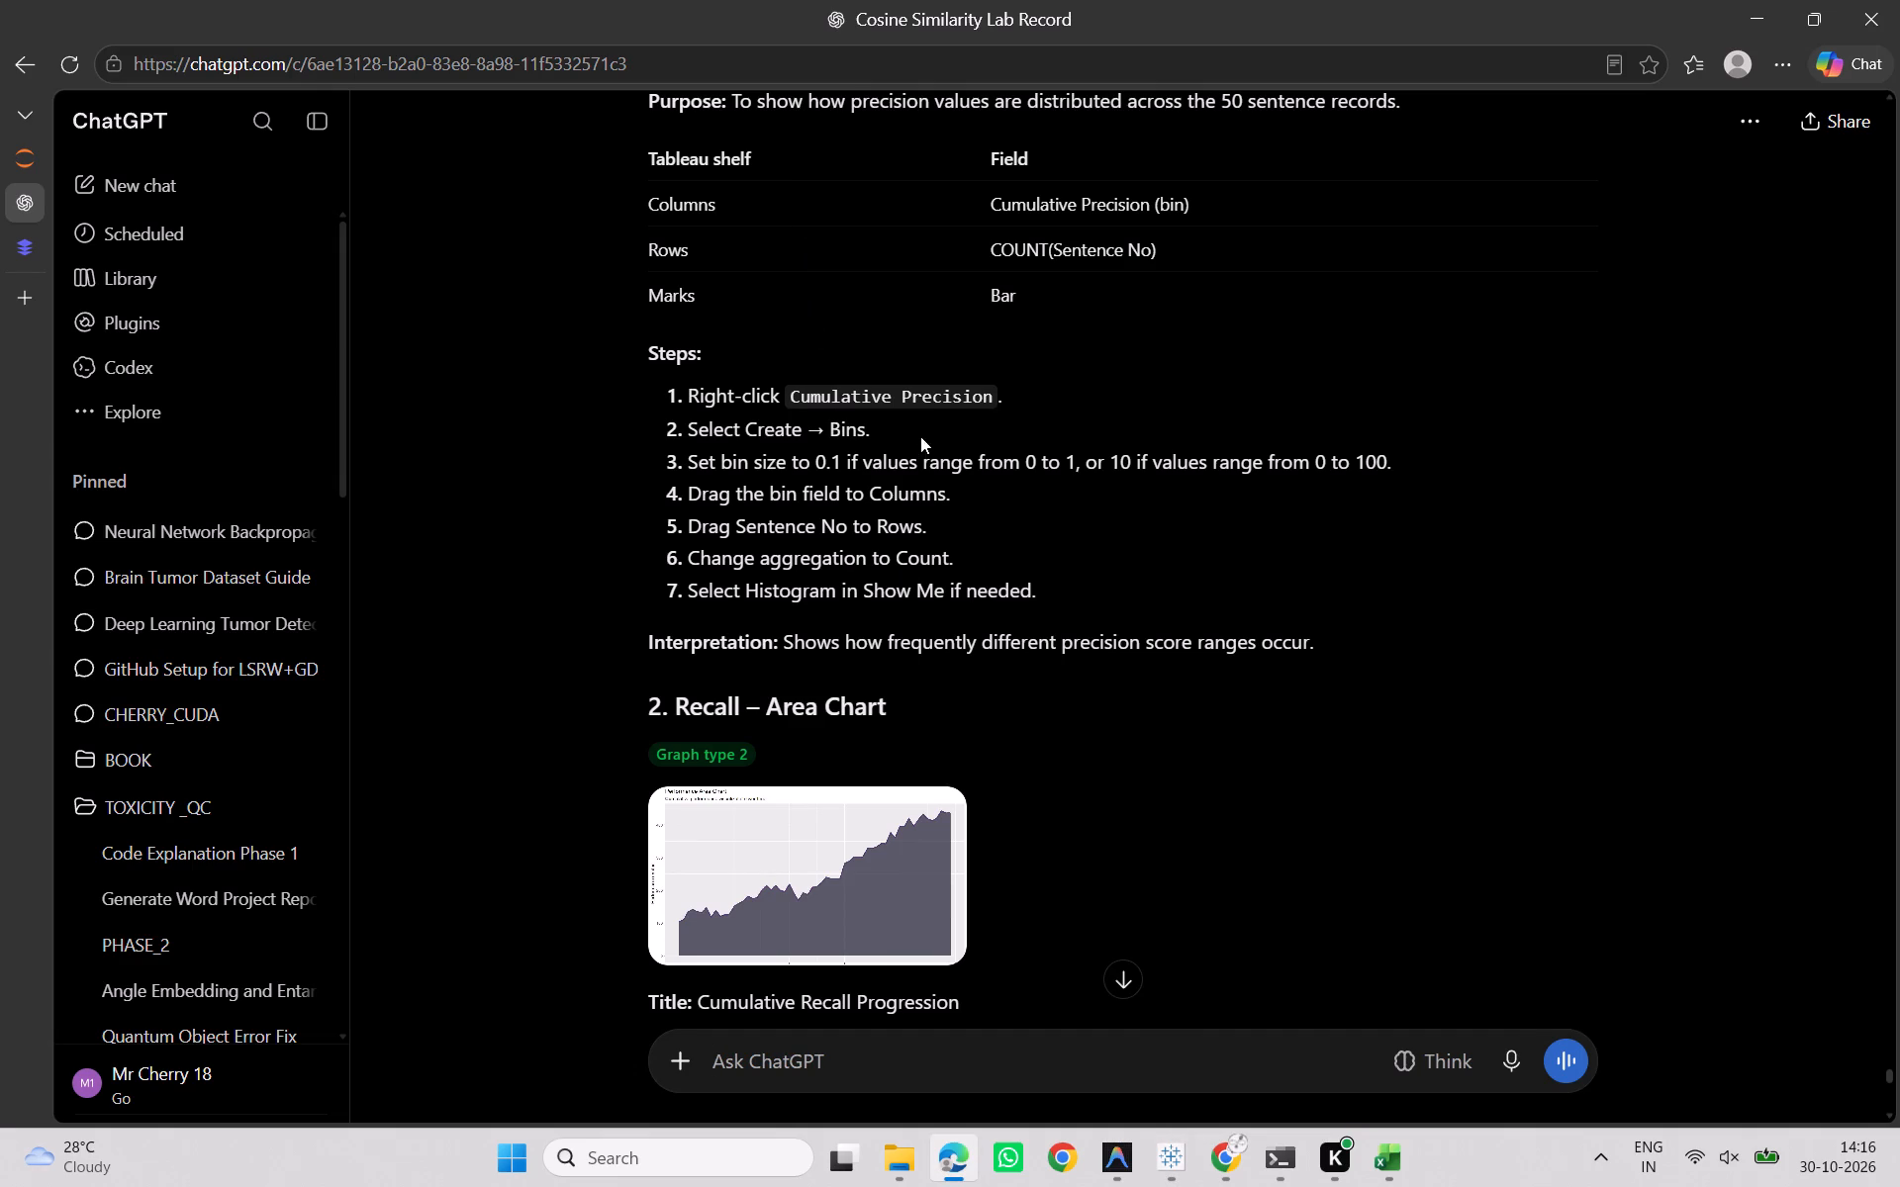
pyautogui.hotkey('alt', 'Tab')
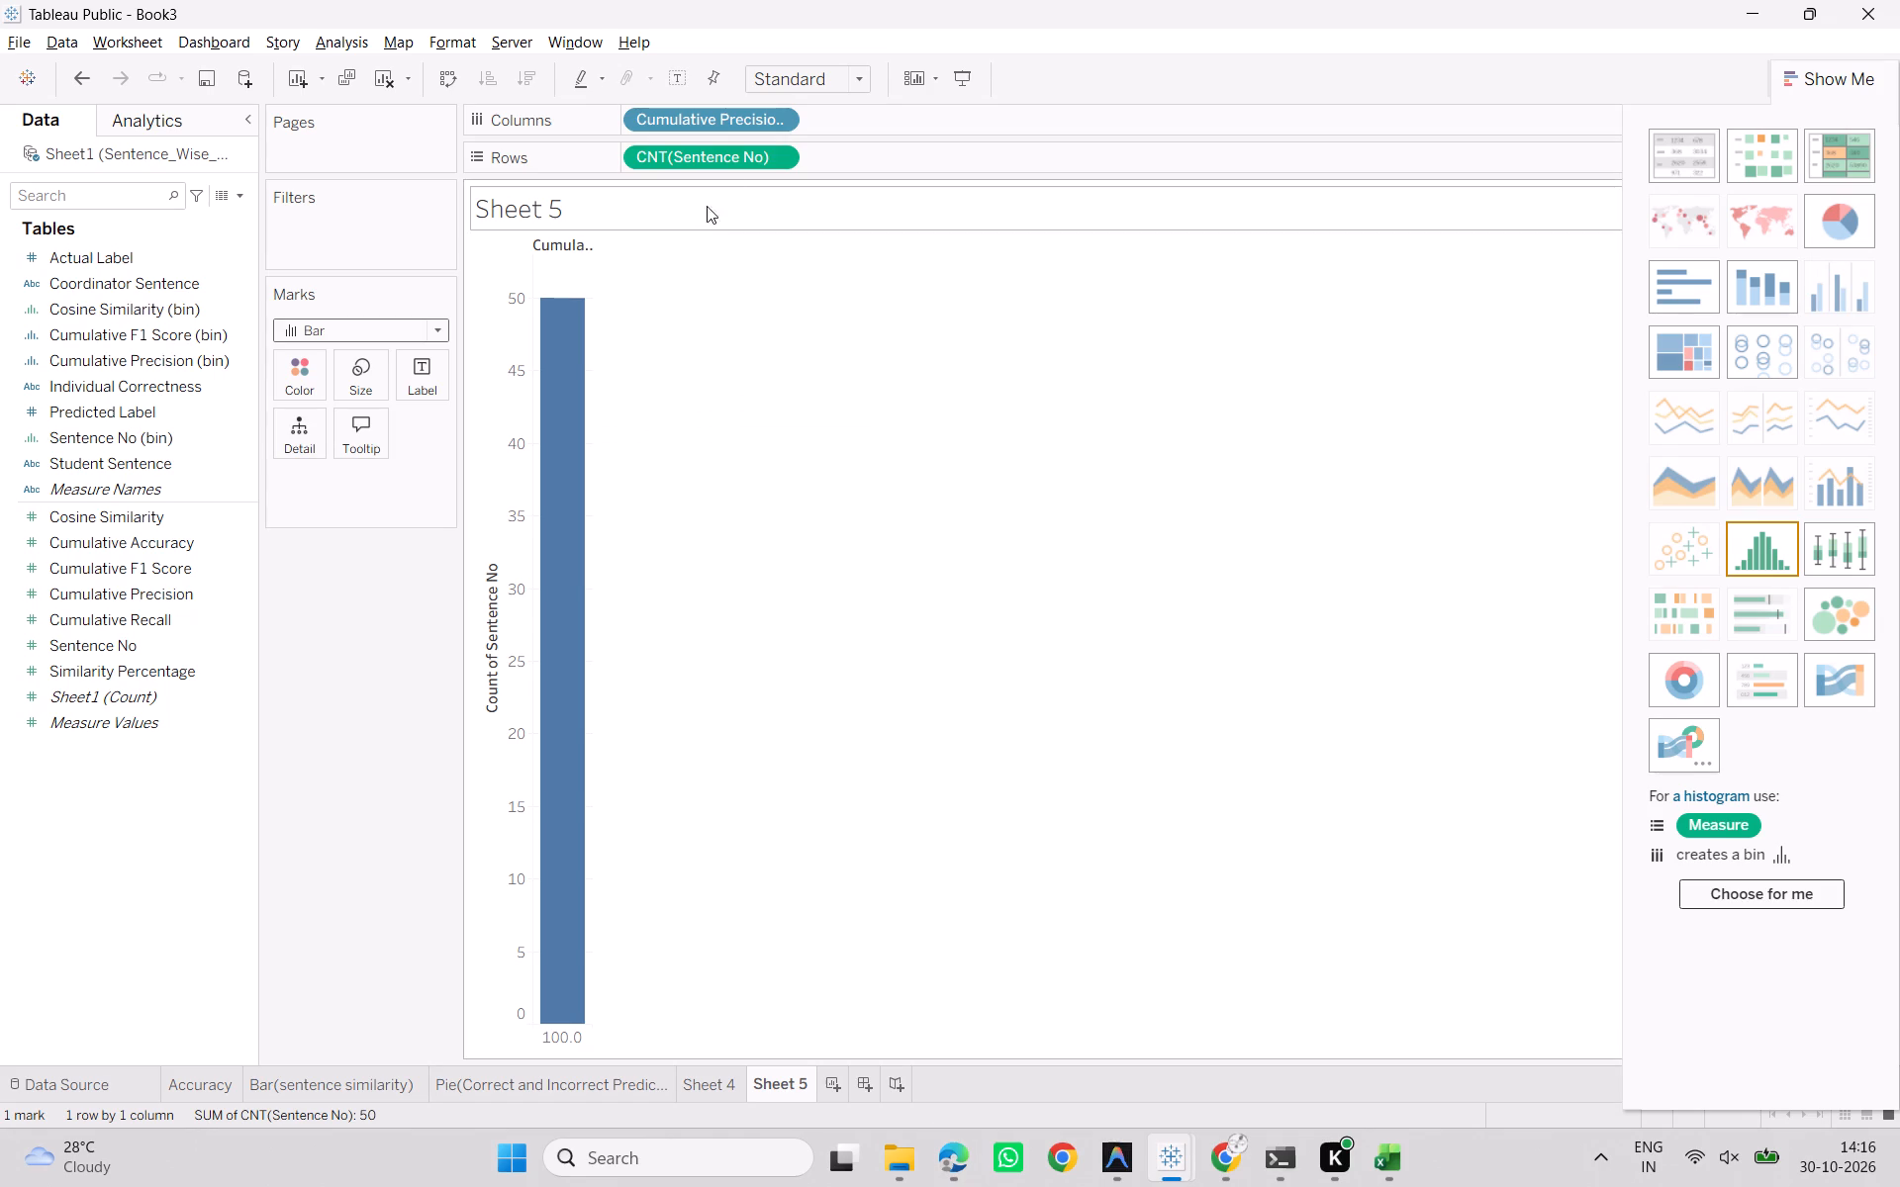
pyautogui.rightClick(739, 121)
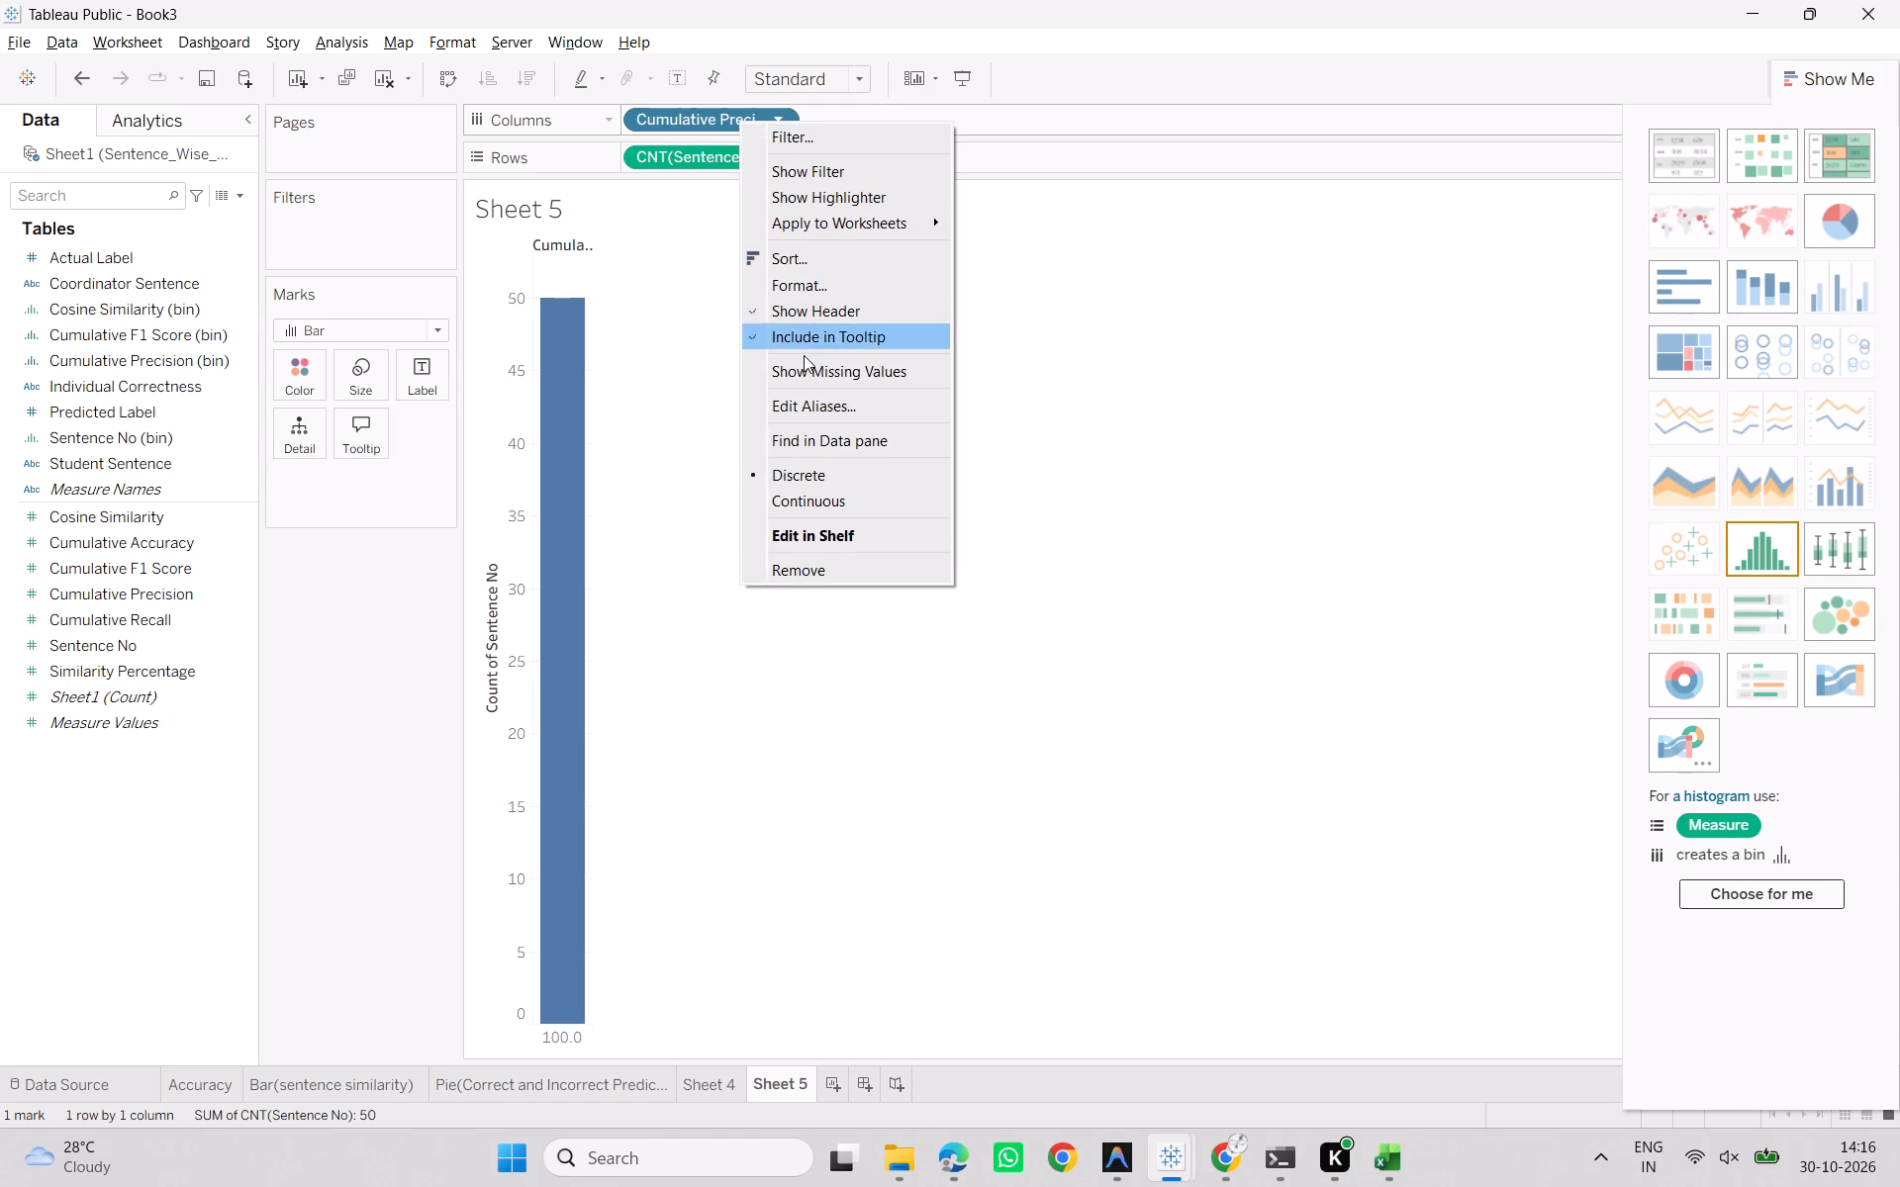
pyautogui.click(1109, 394)
pyautogui.hotkey('alt', 'Tab')
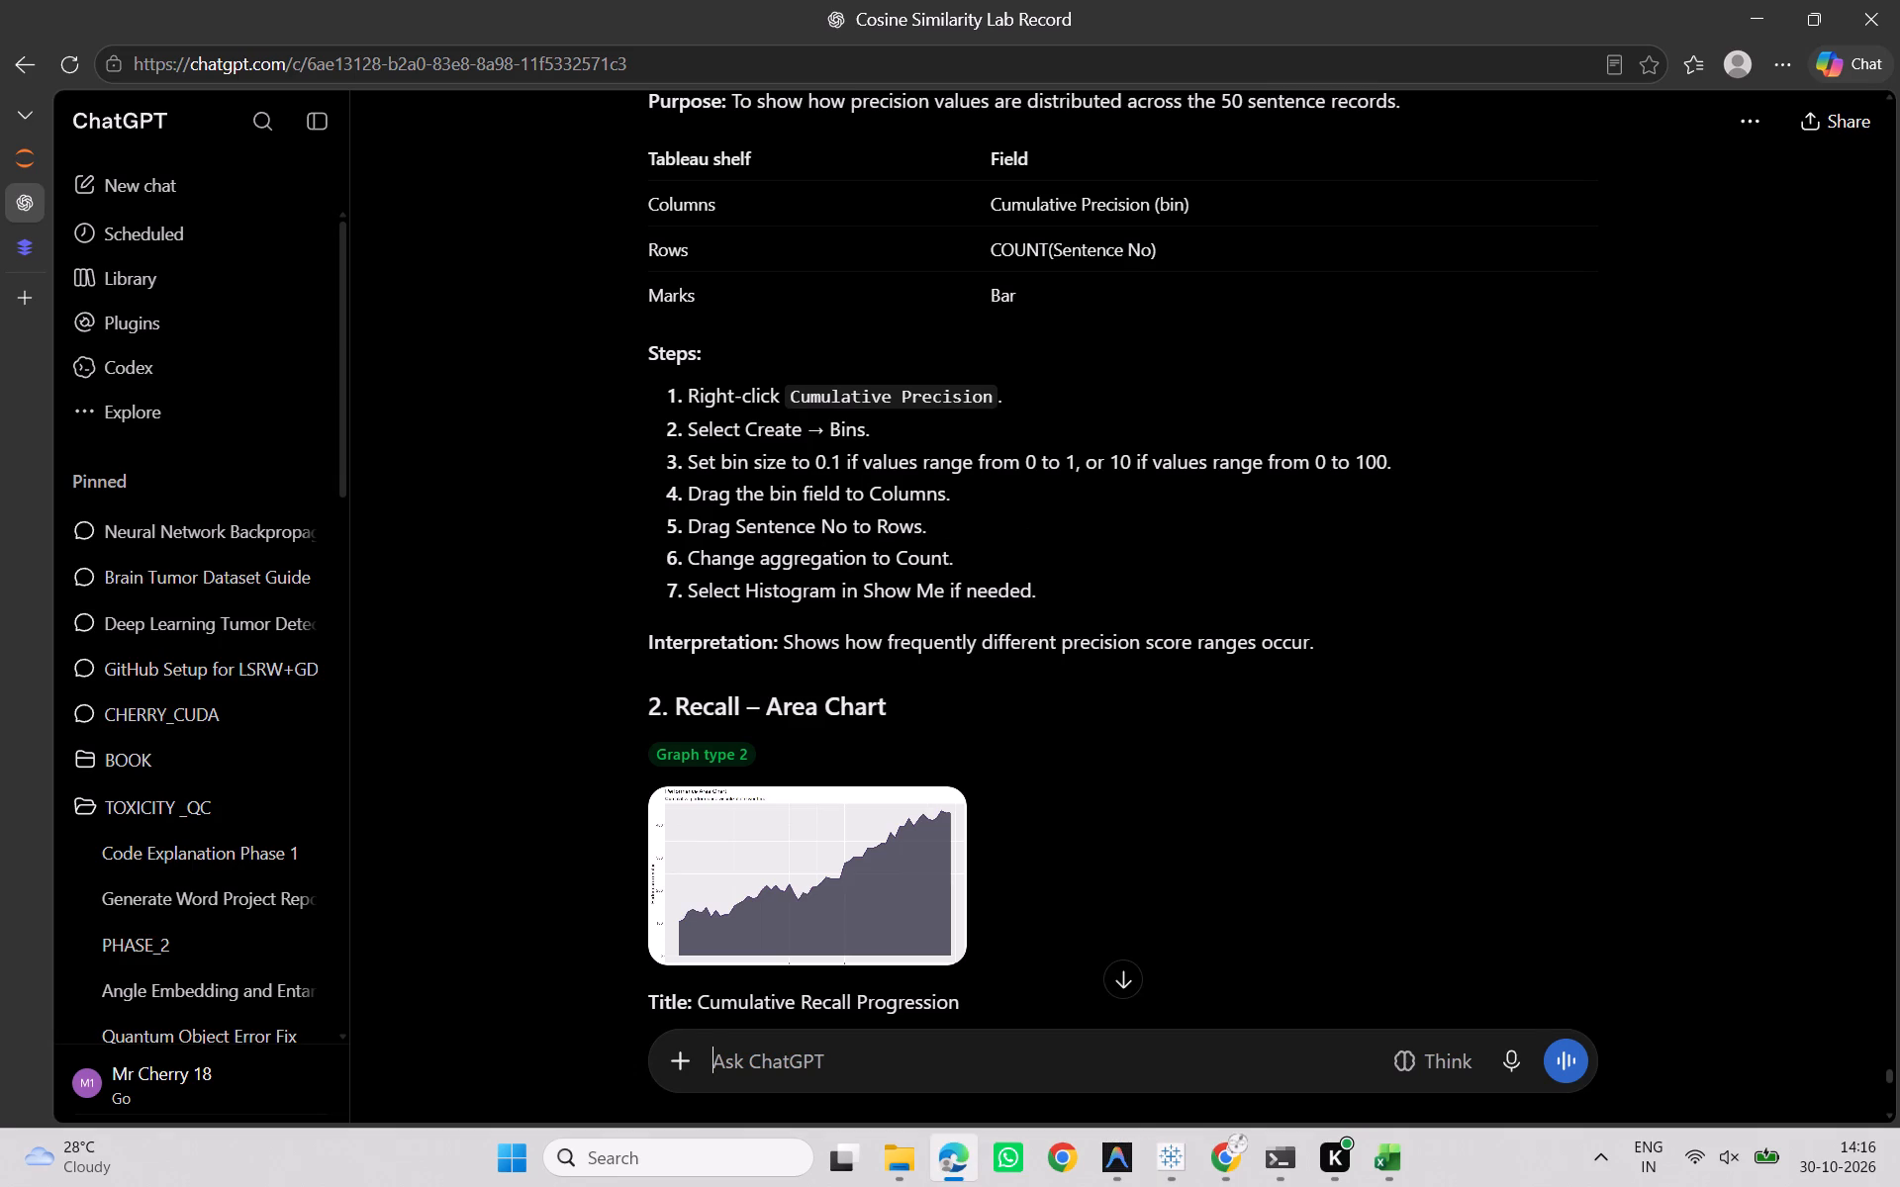
pyautogui.hotkey('alt', 'Tab')
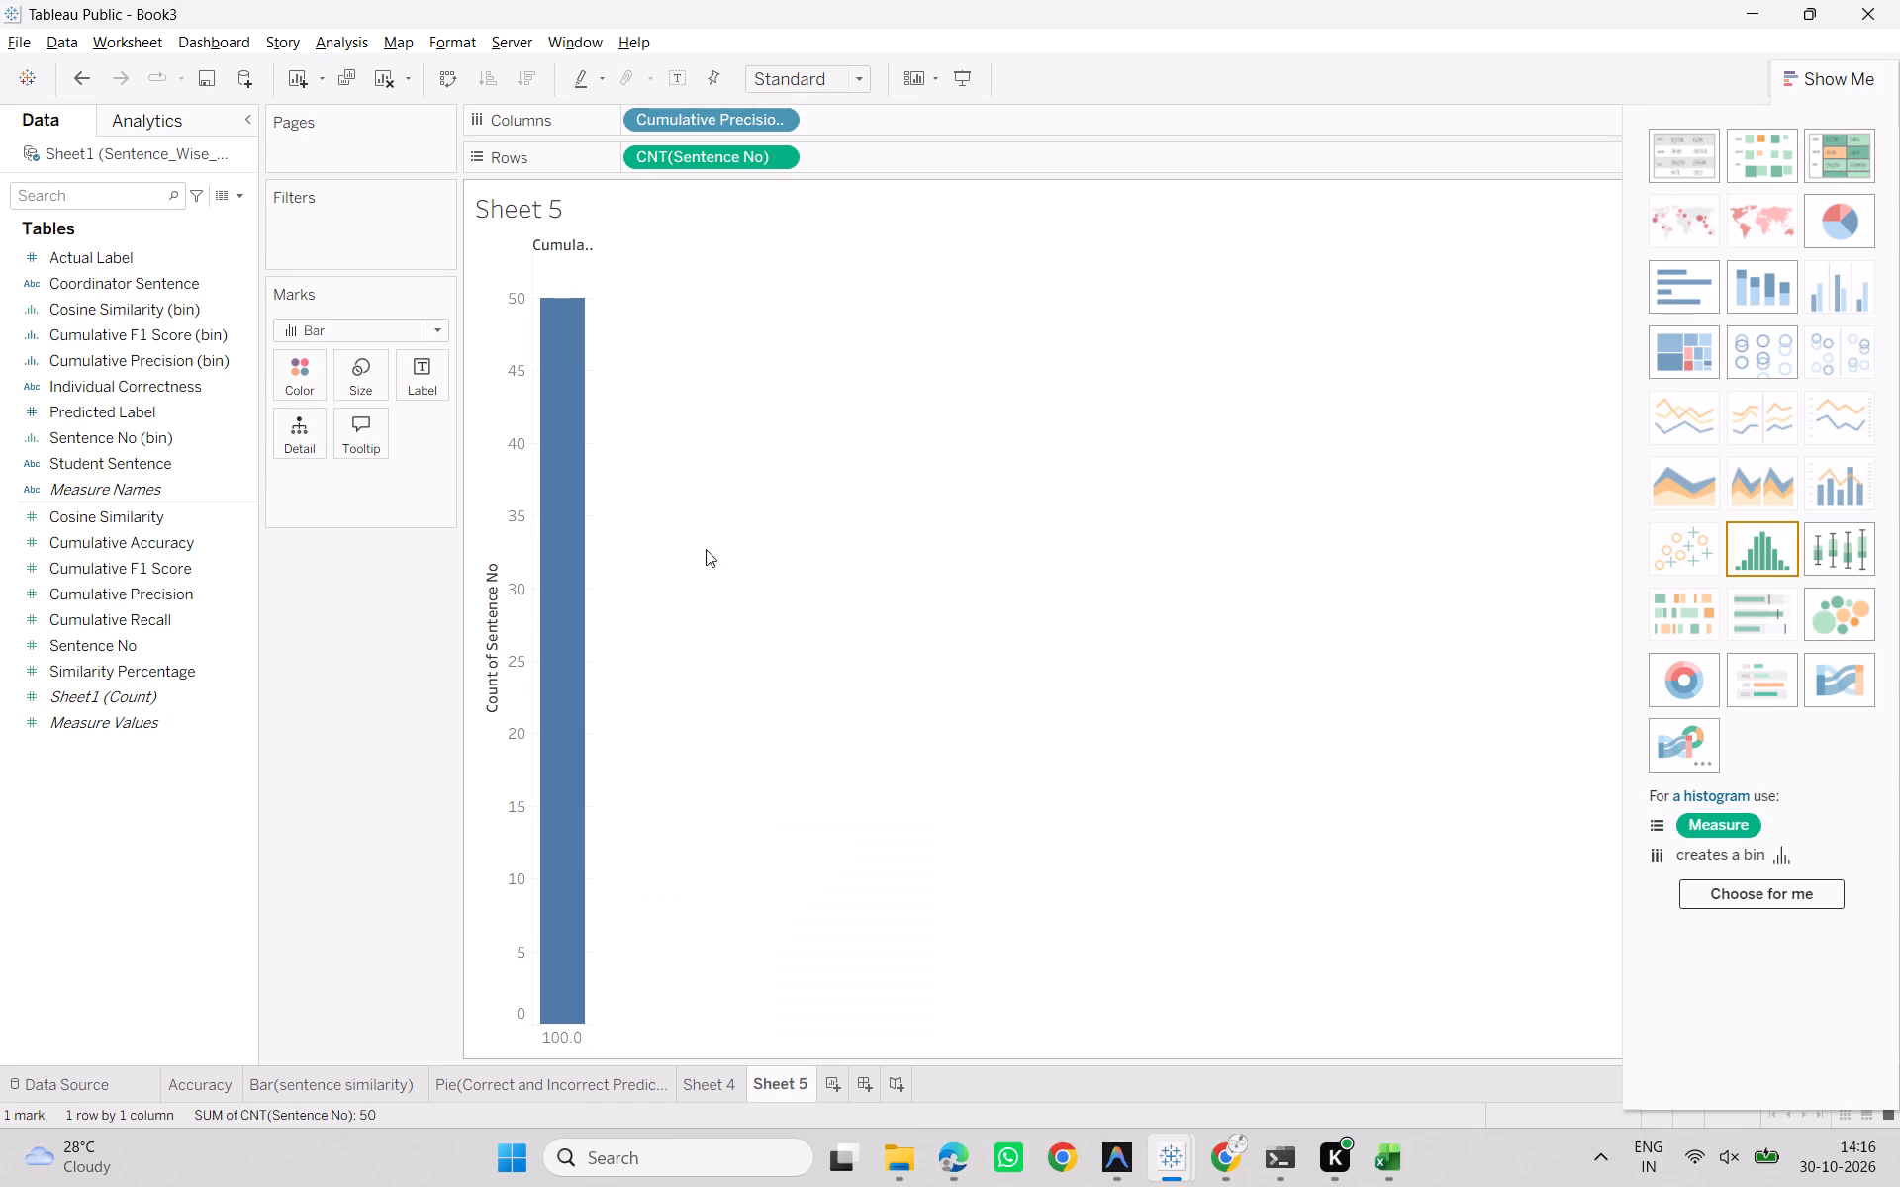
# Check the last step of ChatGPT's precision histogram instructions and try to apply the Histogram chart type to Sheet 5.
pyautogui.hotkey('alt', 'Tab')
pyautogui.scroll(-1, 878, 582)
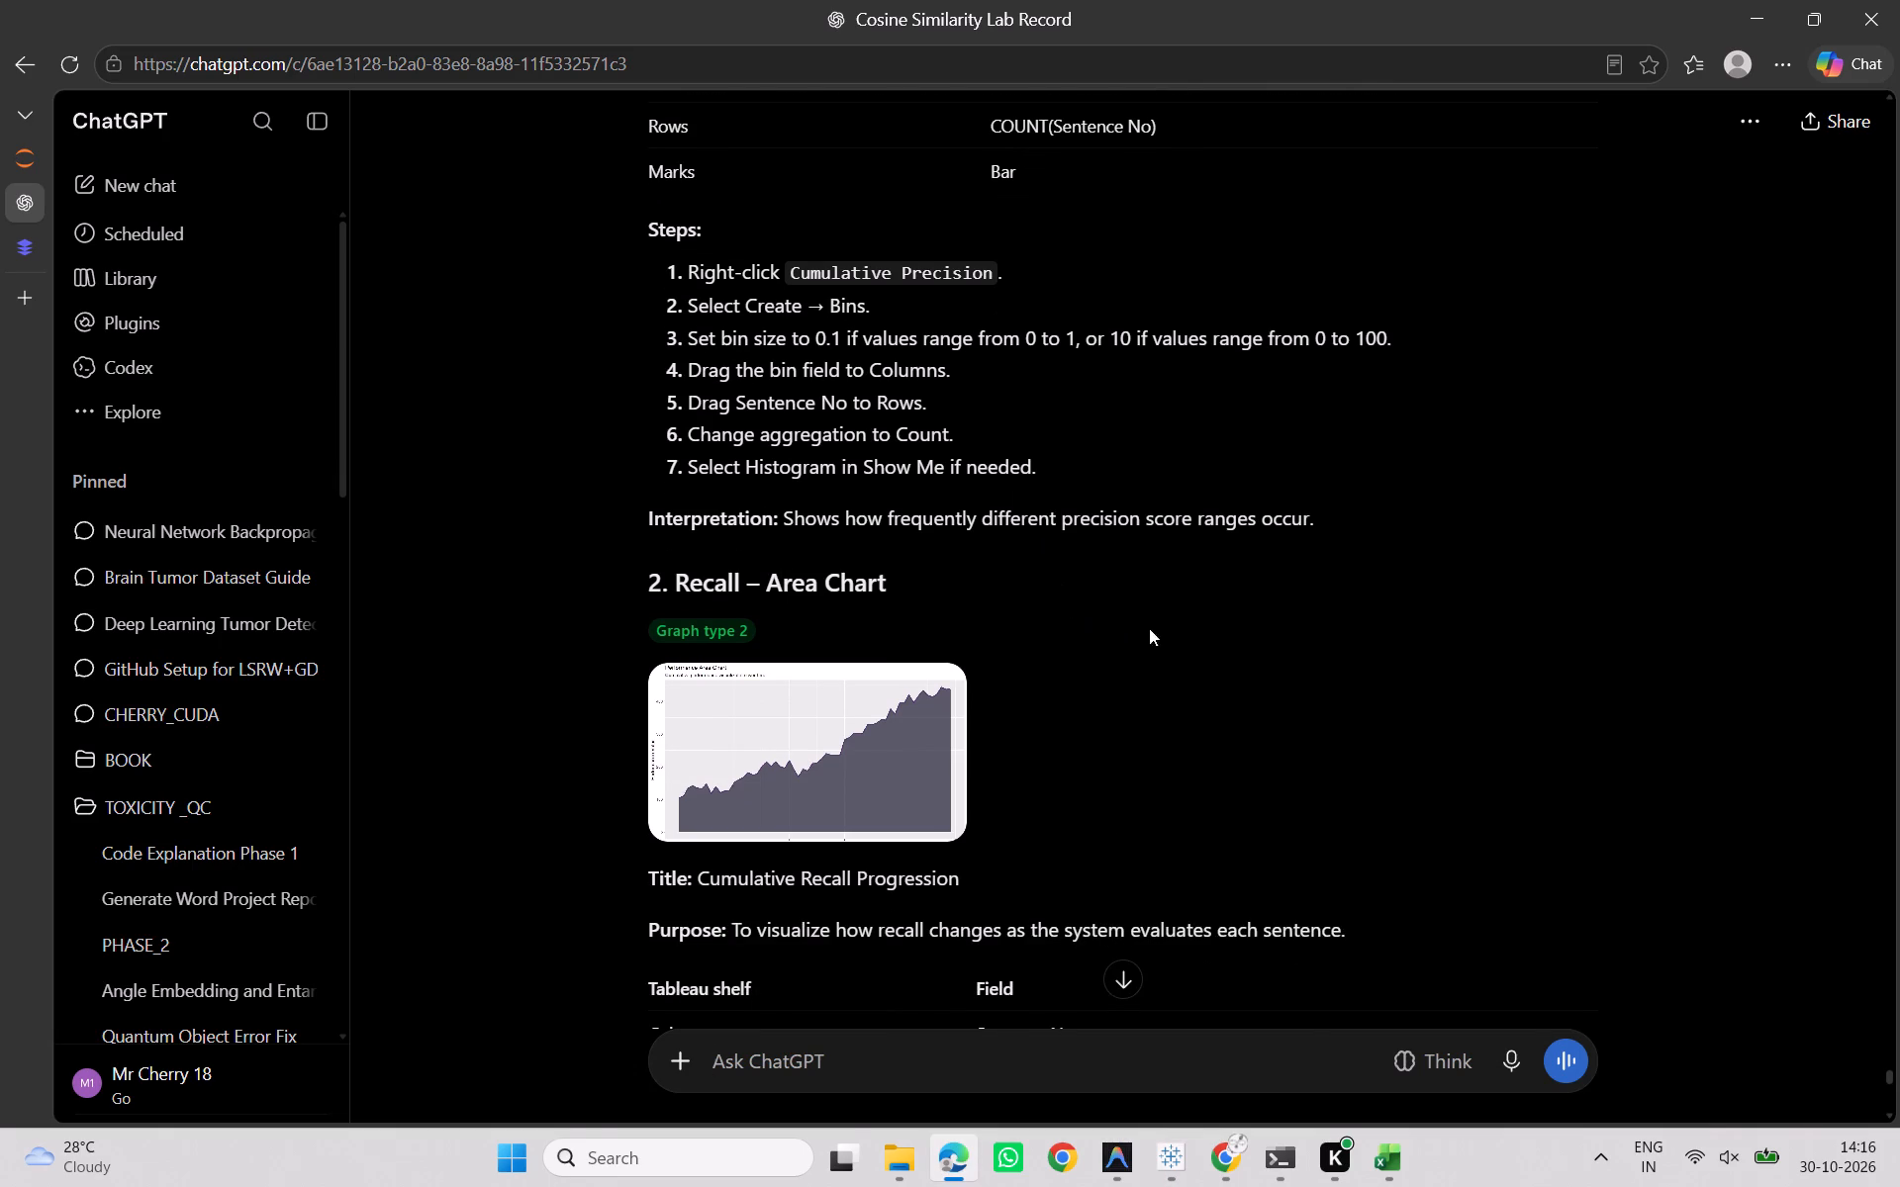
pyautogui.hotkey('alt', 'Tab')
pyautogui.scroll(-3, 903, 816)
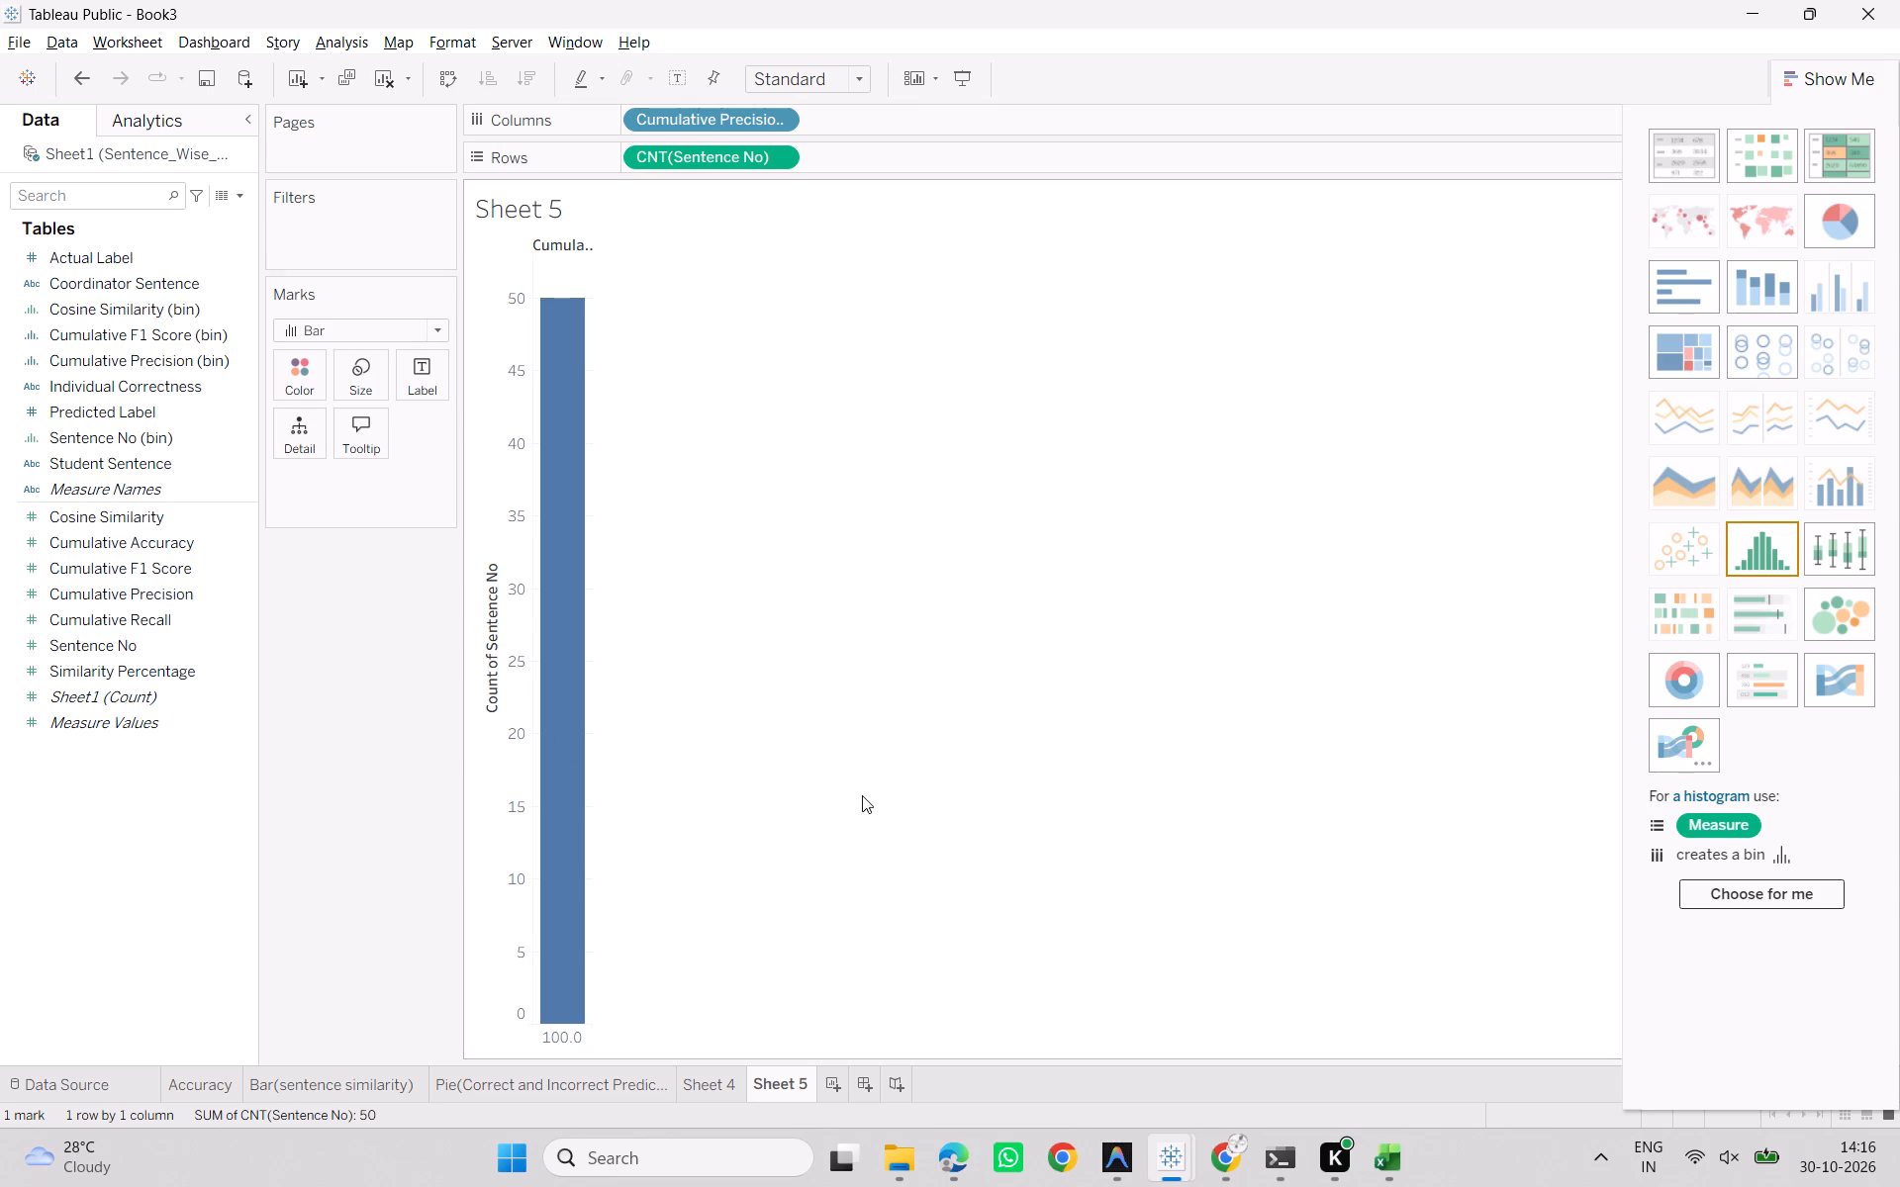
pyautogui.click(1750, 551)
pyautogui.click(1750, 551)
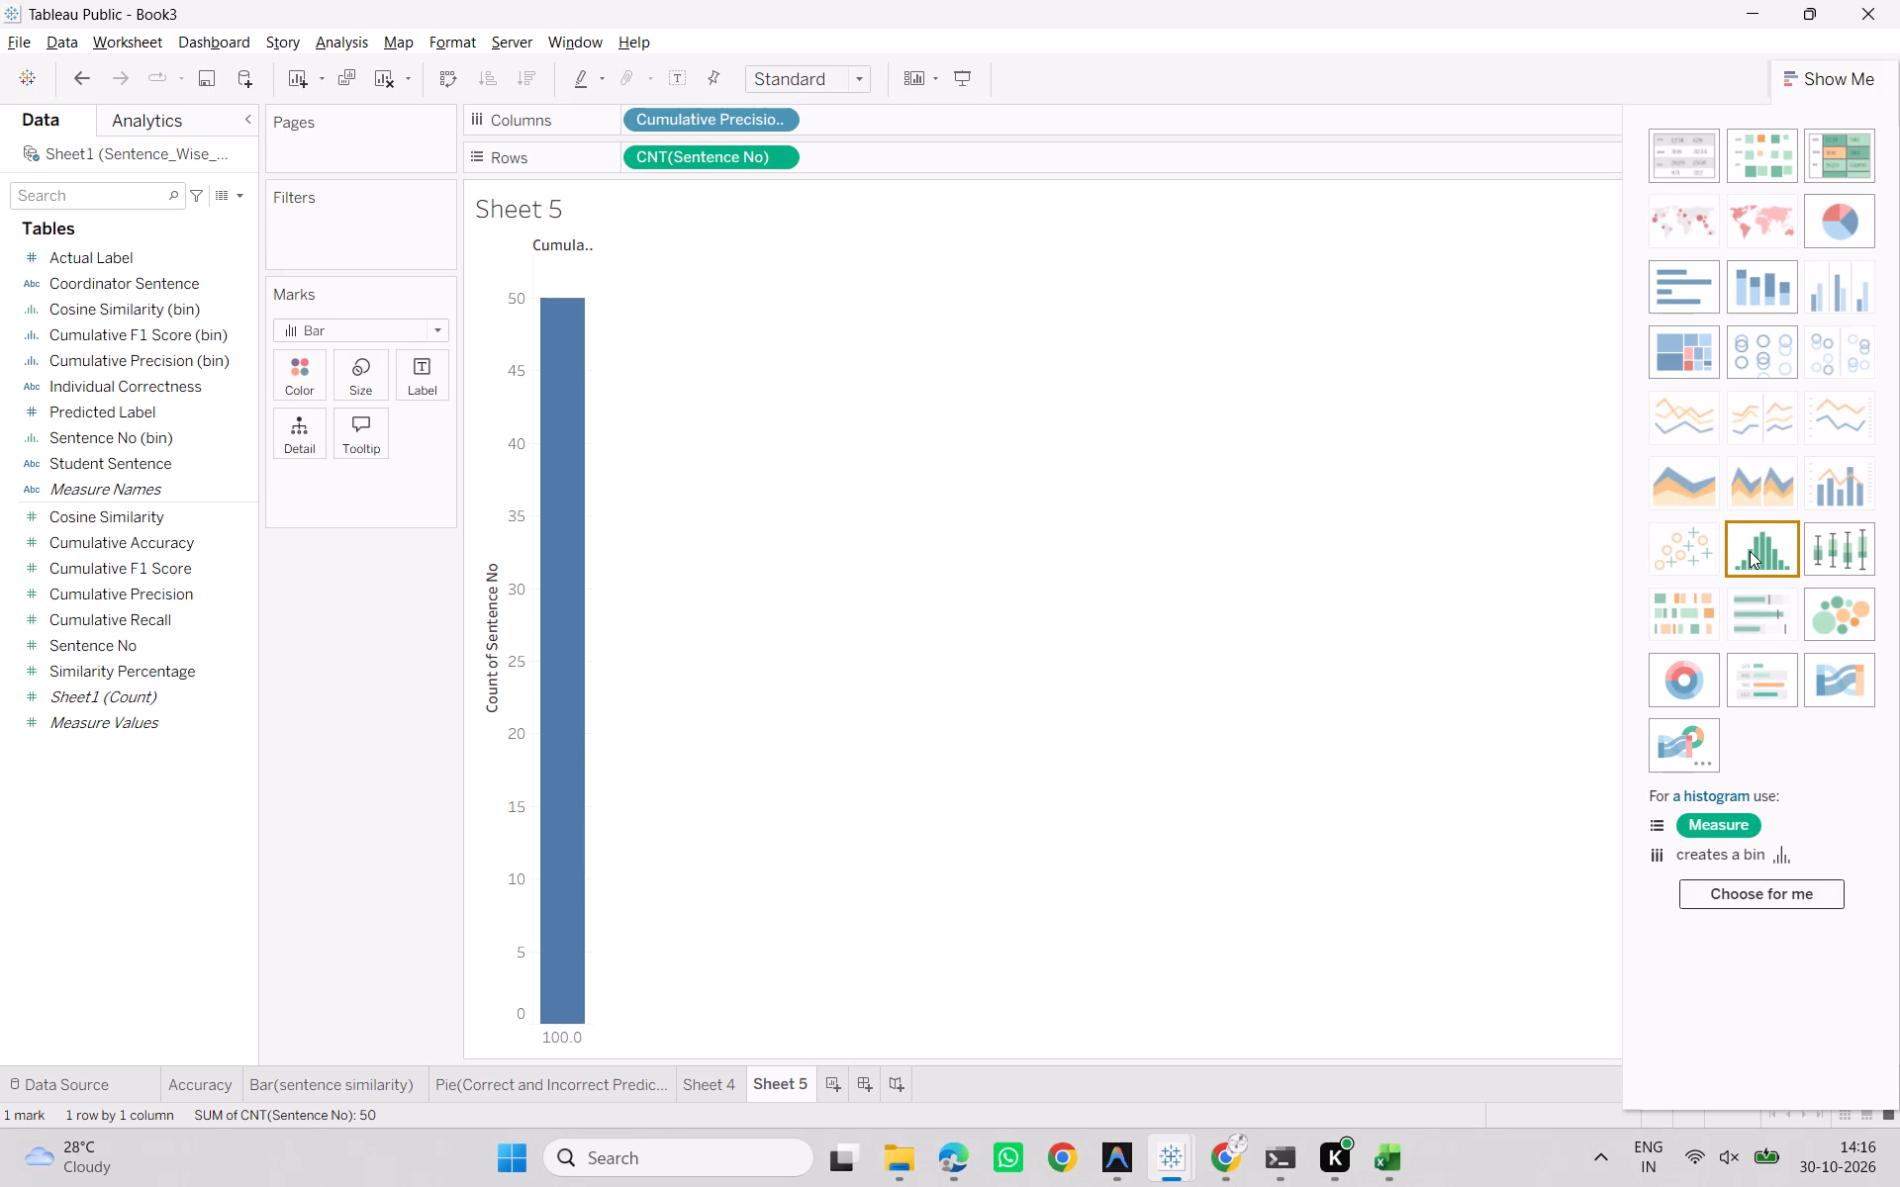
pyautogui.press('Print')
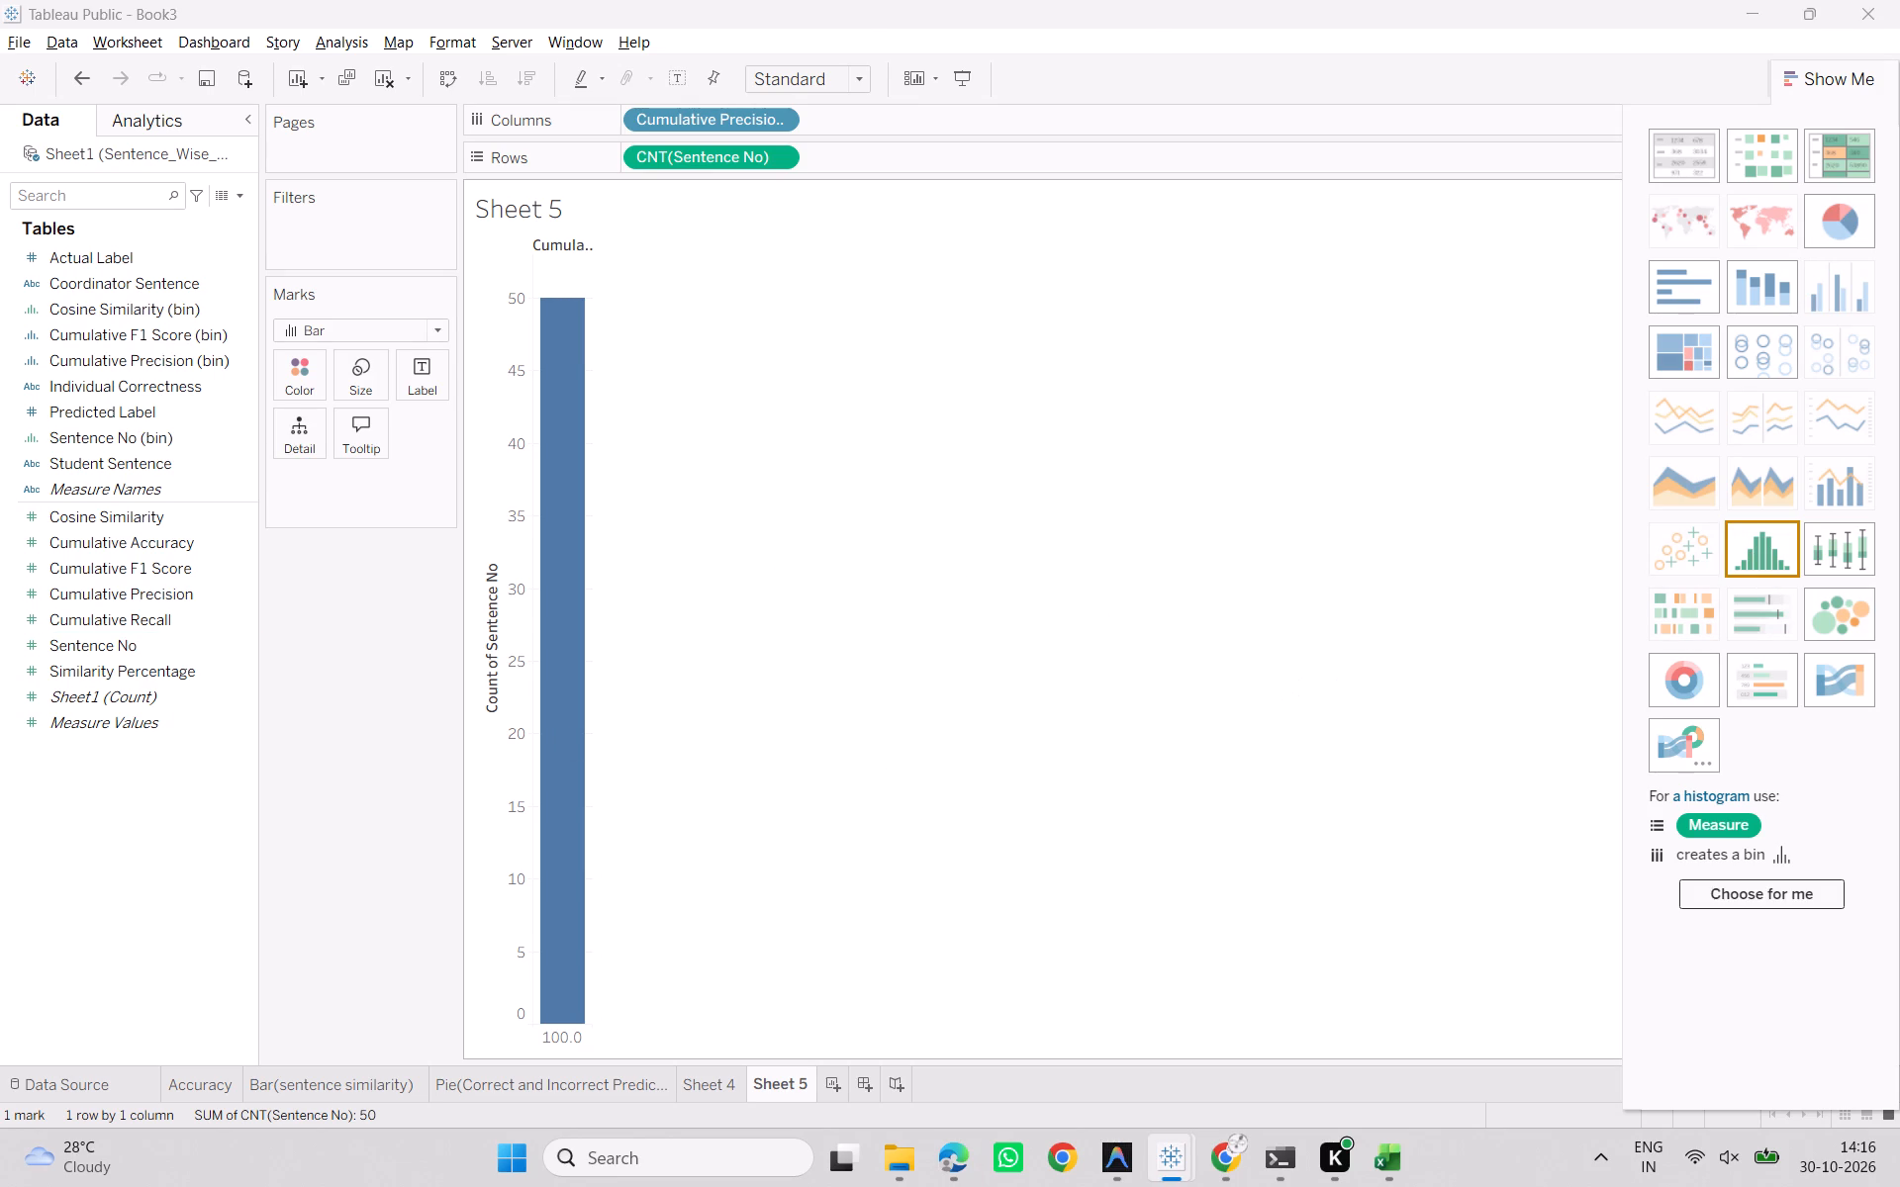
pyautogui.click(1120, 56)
# Read ChatGPT's Recall area chart configuration and steps, and return to Sheet 5 in Tableau.
pyautogui.hotkey('alt', 'Tab')
pyautogui.scroll(-4, 1083, 796)
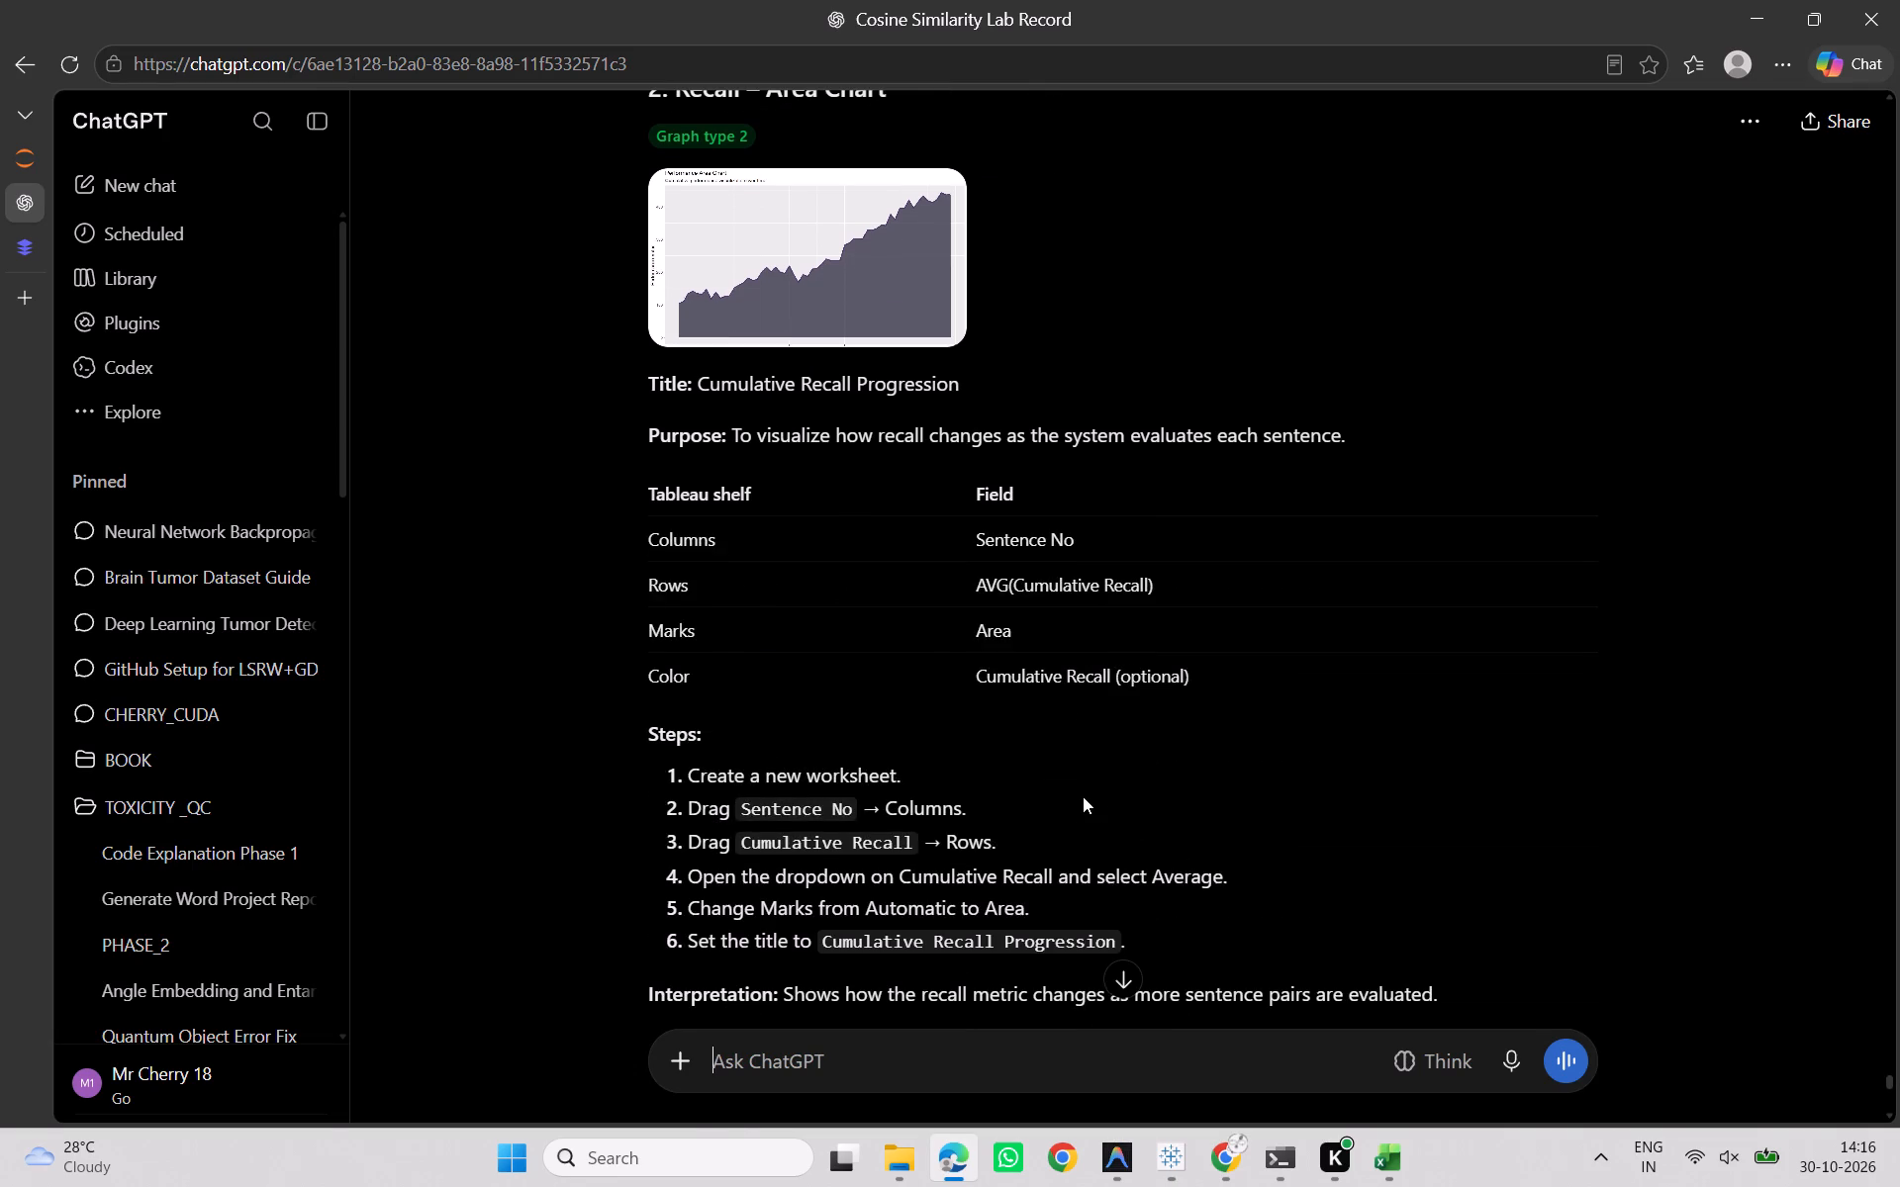
pyautogui.scroll(1, 1083, 796)
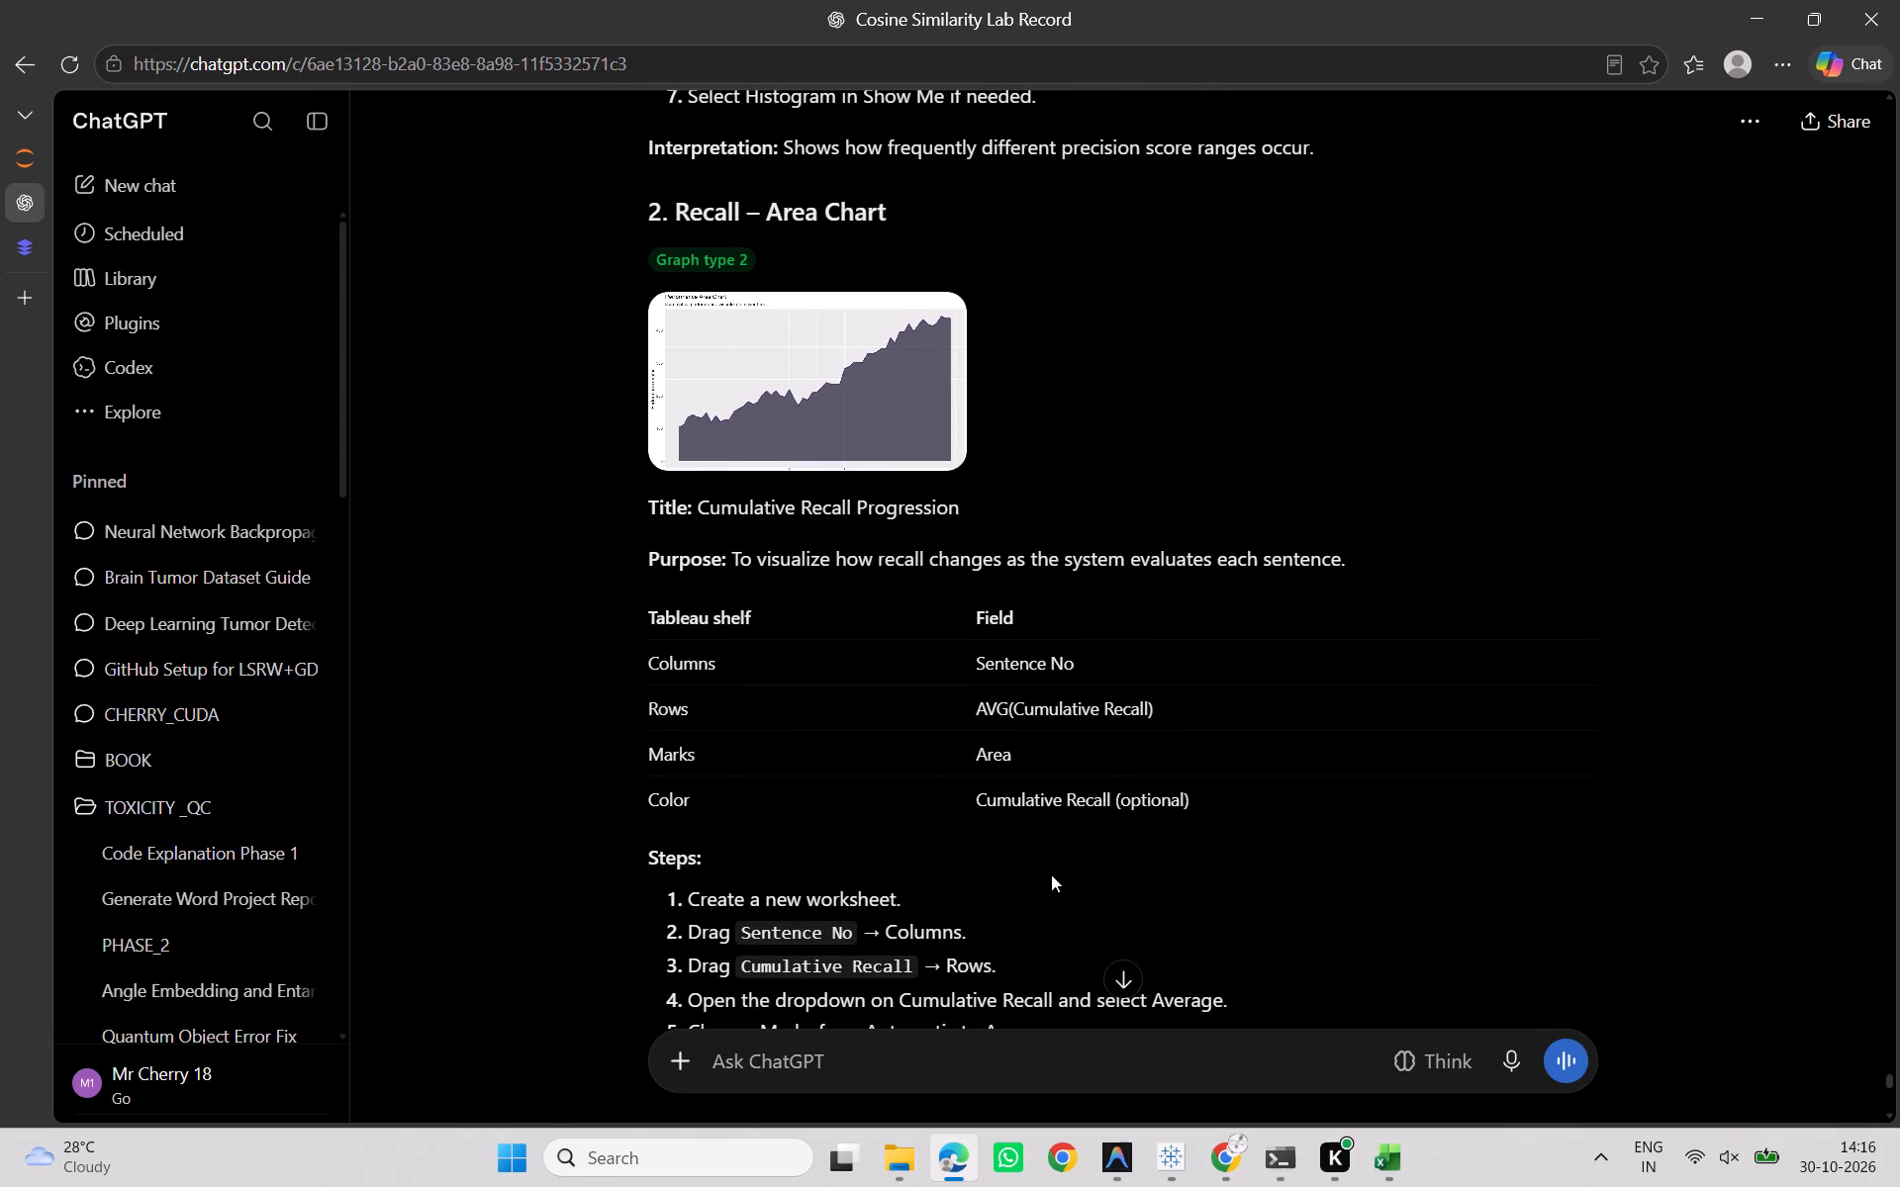
pyautogui.hotkey('alt', 'Tab')
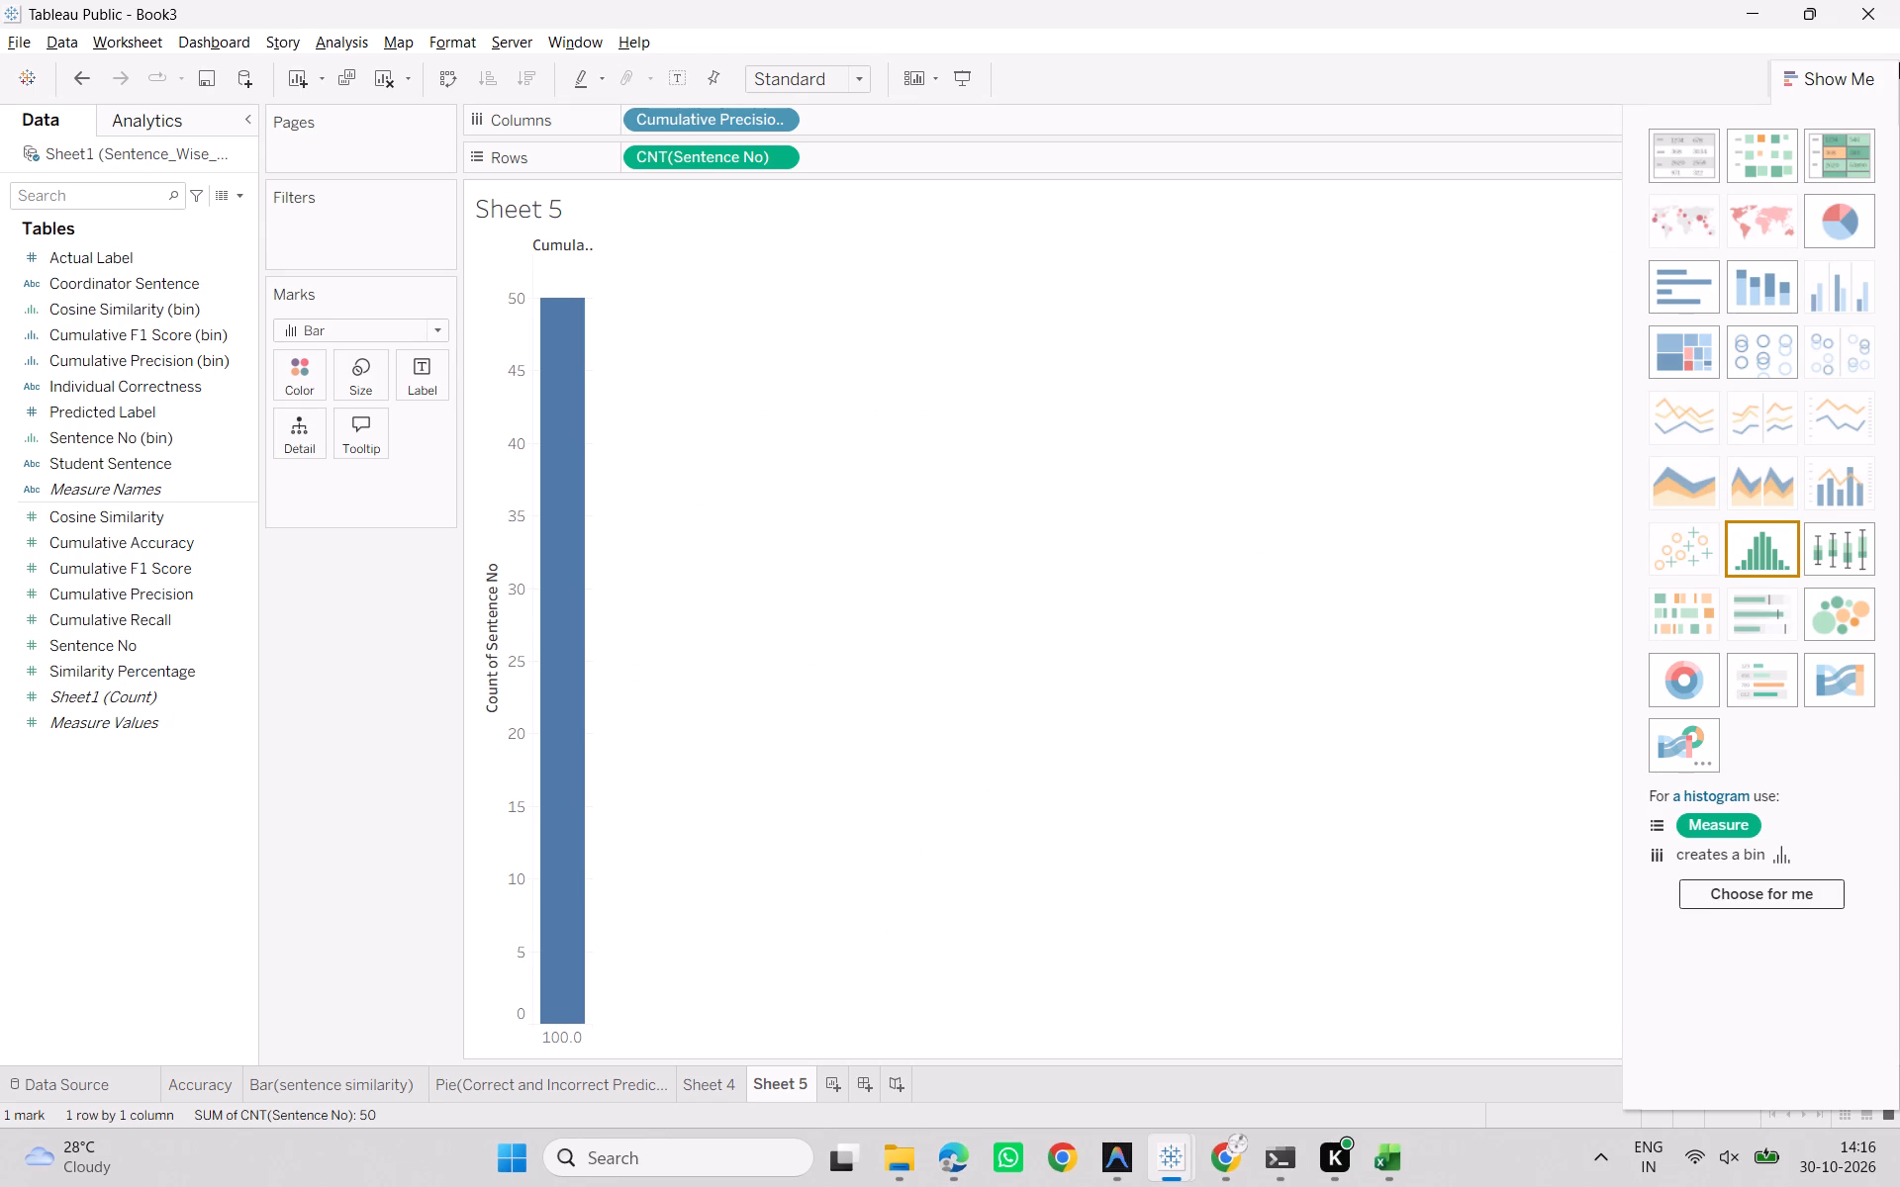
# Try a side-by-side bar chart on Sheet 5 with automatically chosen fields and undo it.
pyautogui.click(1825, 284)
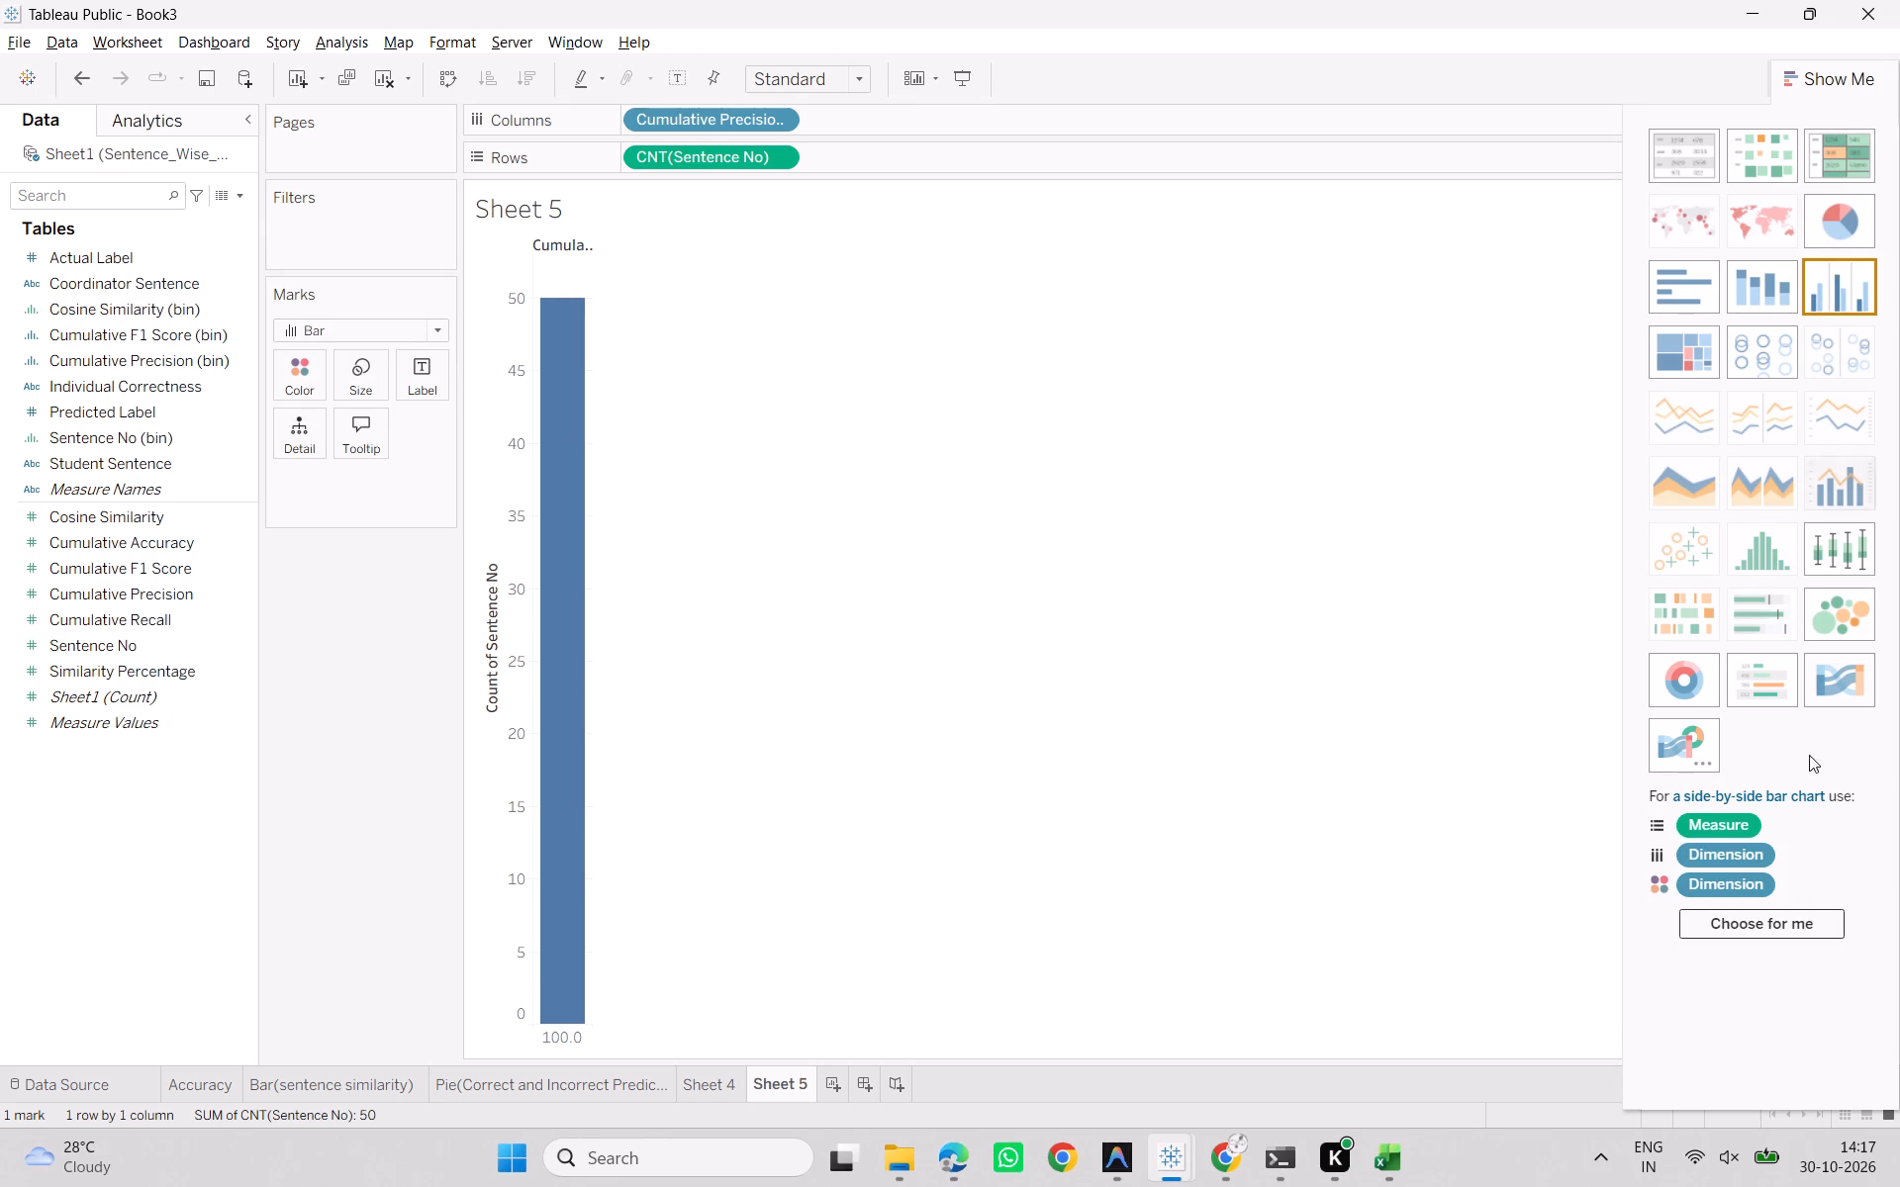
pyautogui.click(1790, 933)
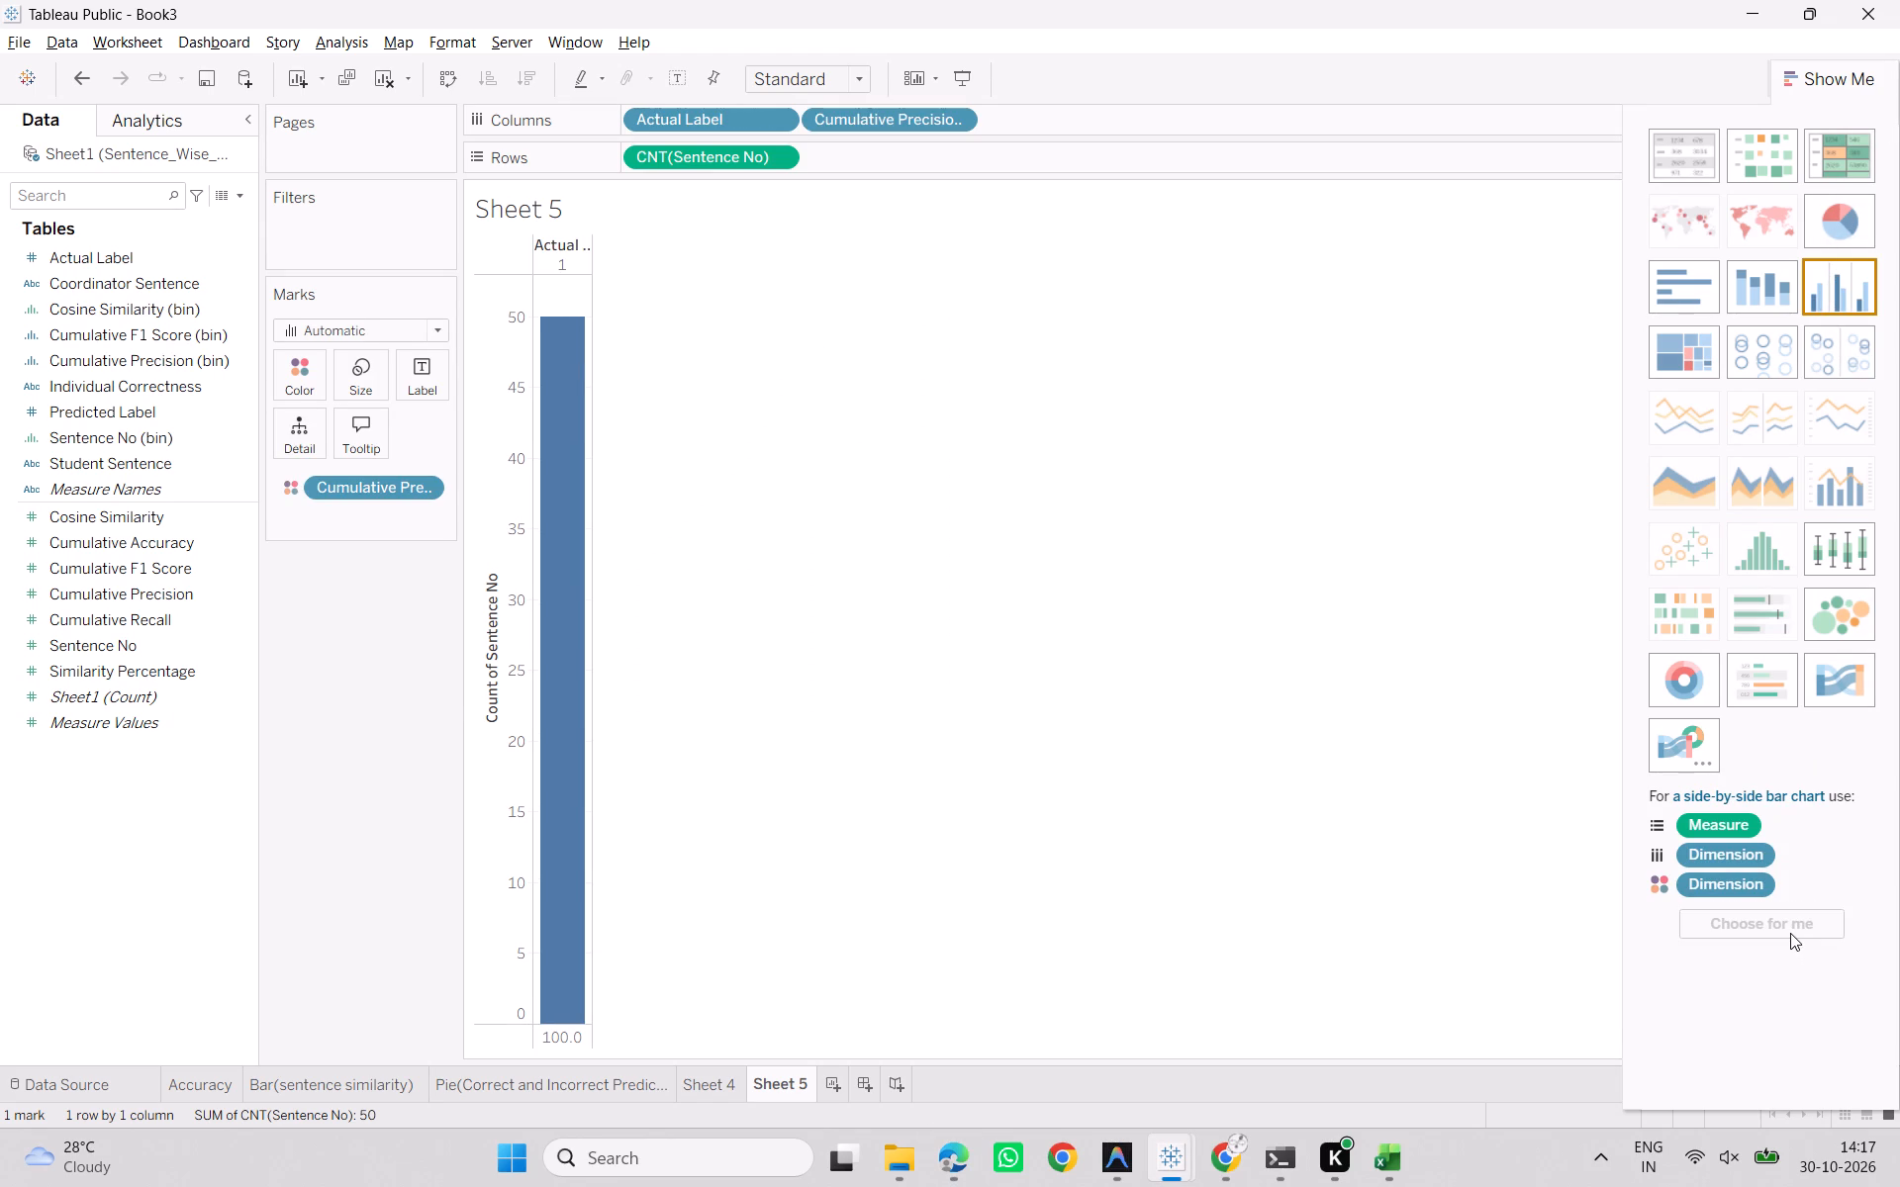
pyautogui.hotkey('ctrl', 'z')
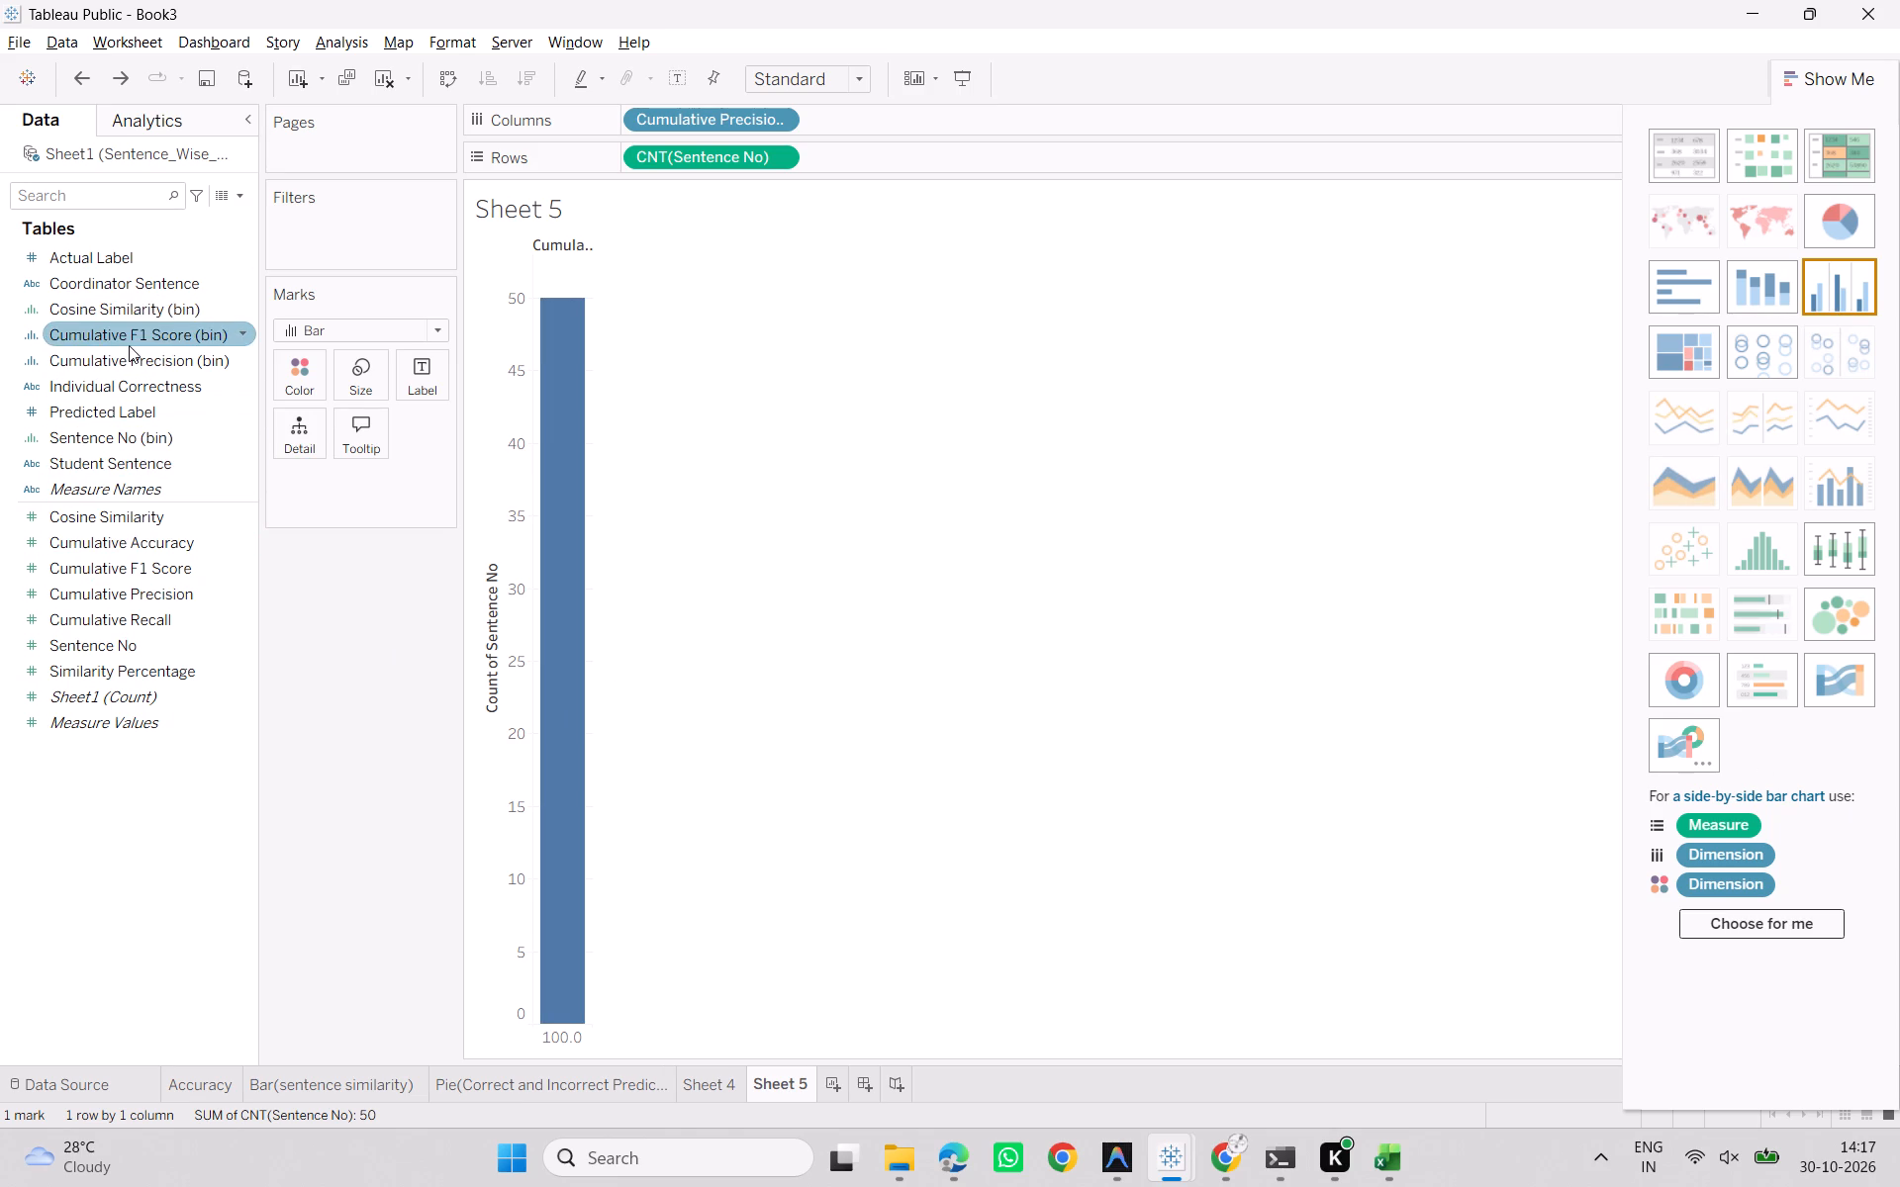
# Add Cumulative F1 Score (bin) to Columns after Cumulative Precision (bin) and apply the side-by-side bar chart type.
pyautogui.moveTo(130, 344); pyautogui.dragTo(888, 133)
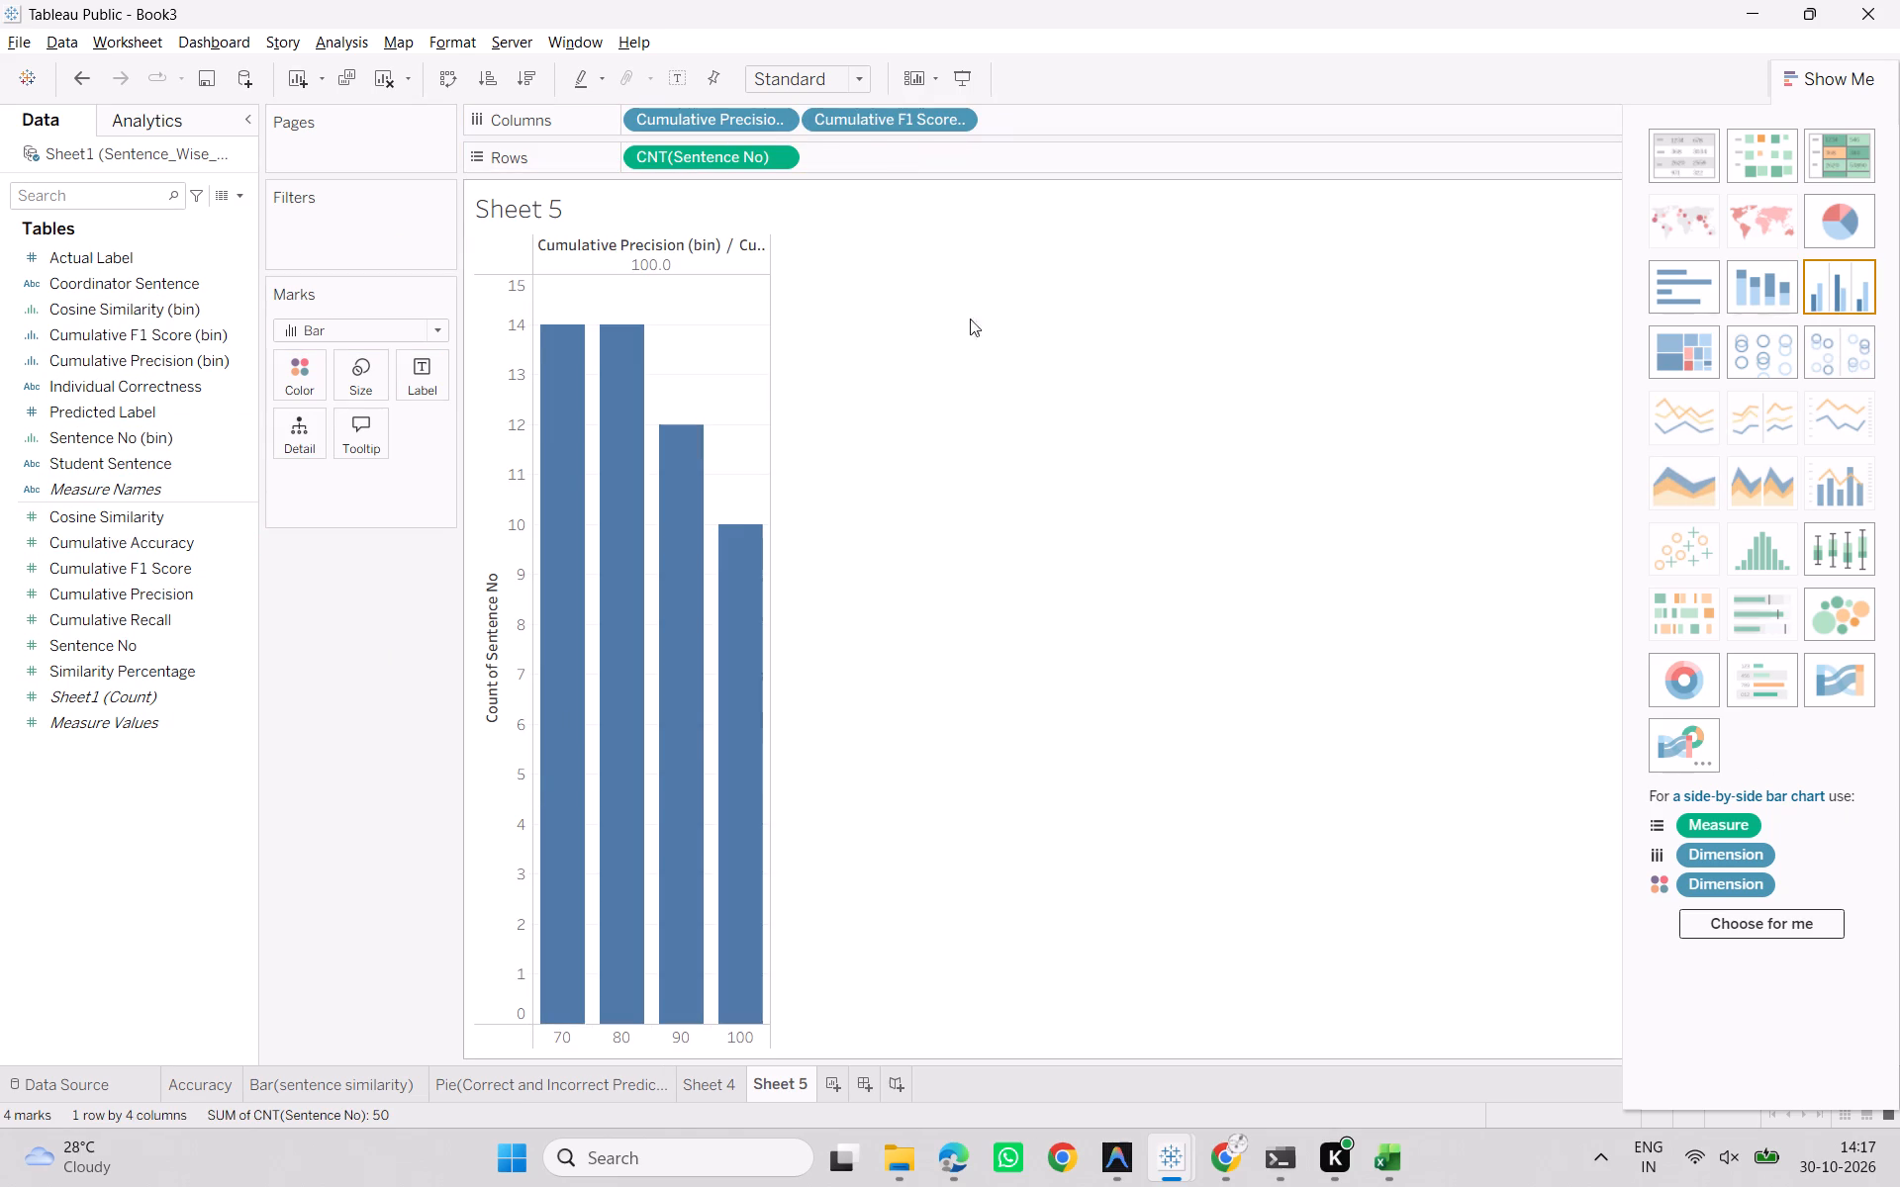
pyautogui.click(1832, 284)
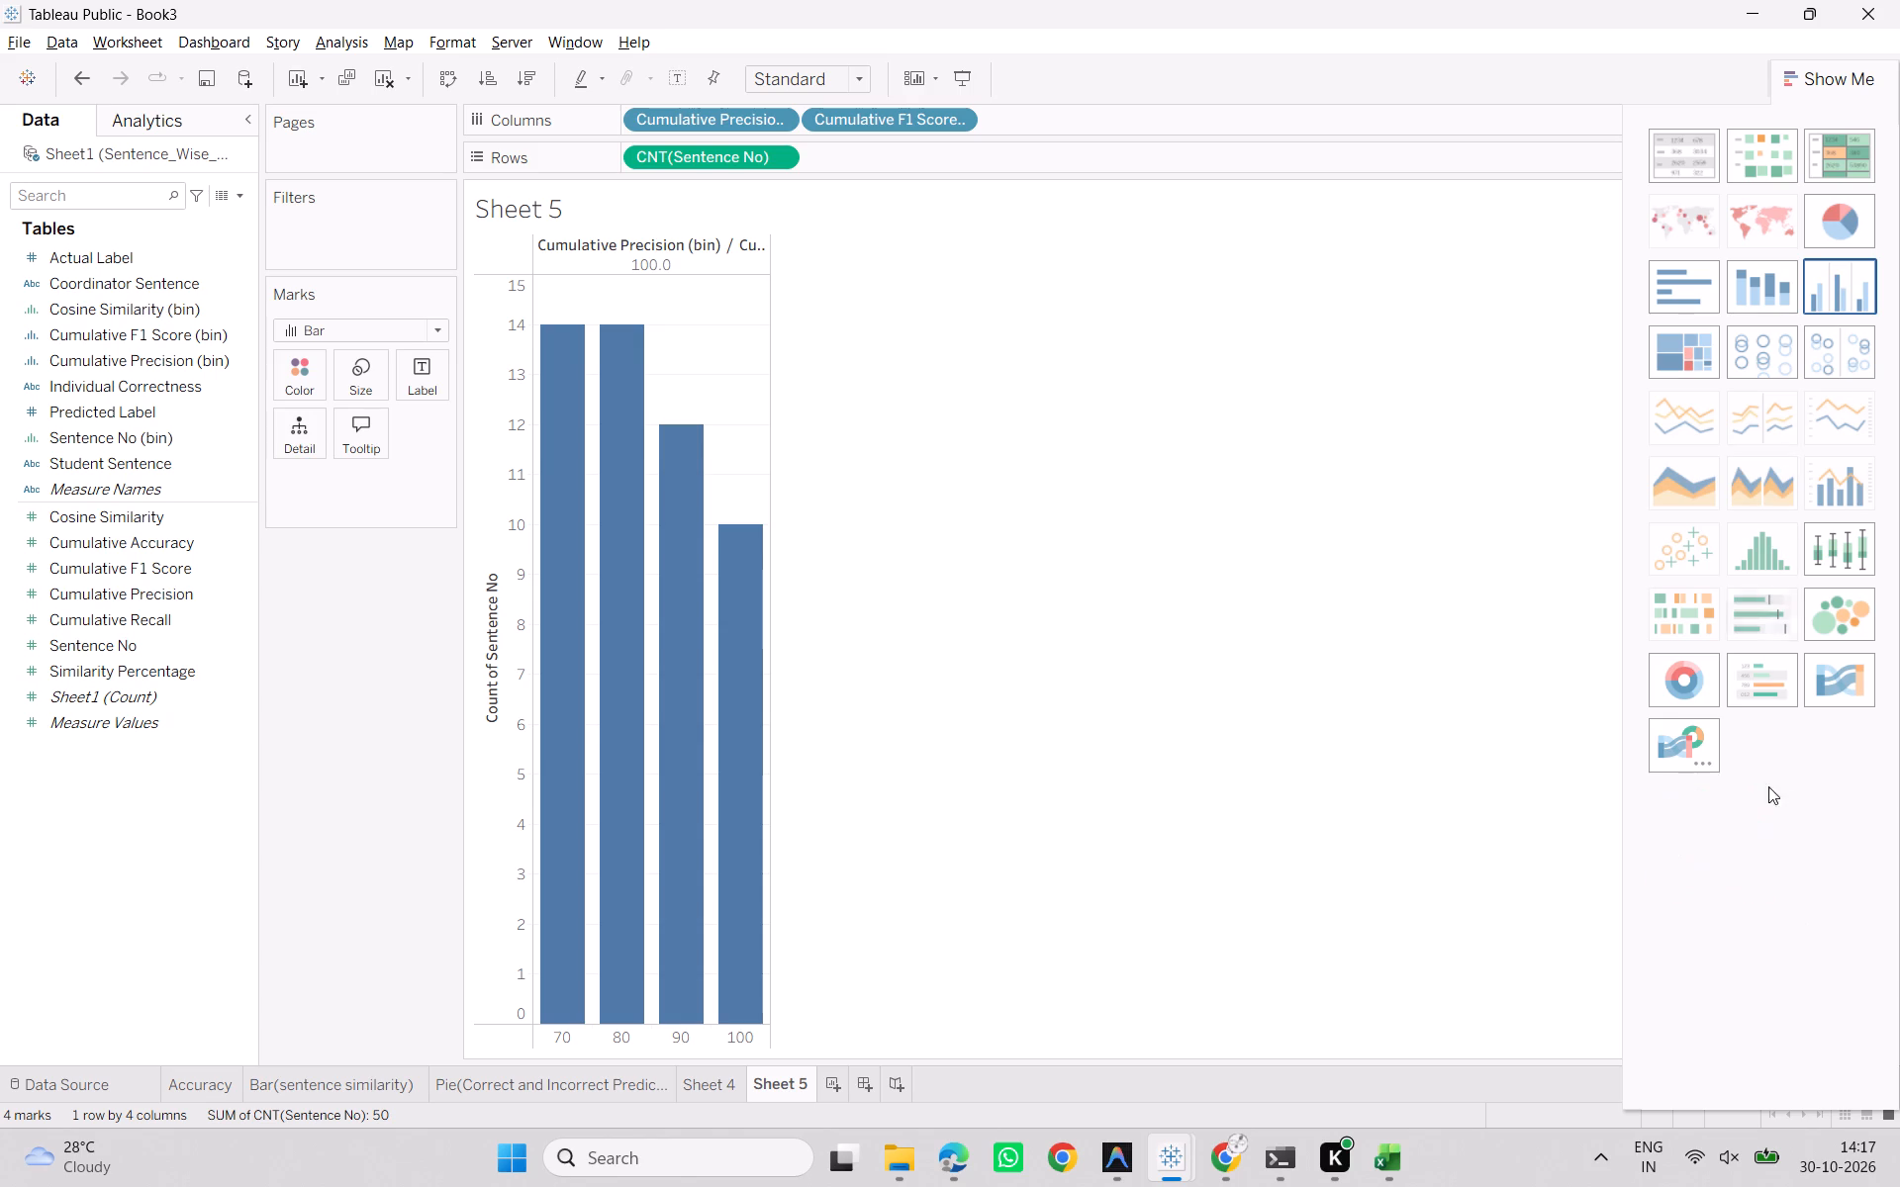
pyautogui.click(1832, 287)
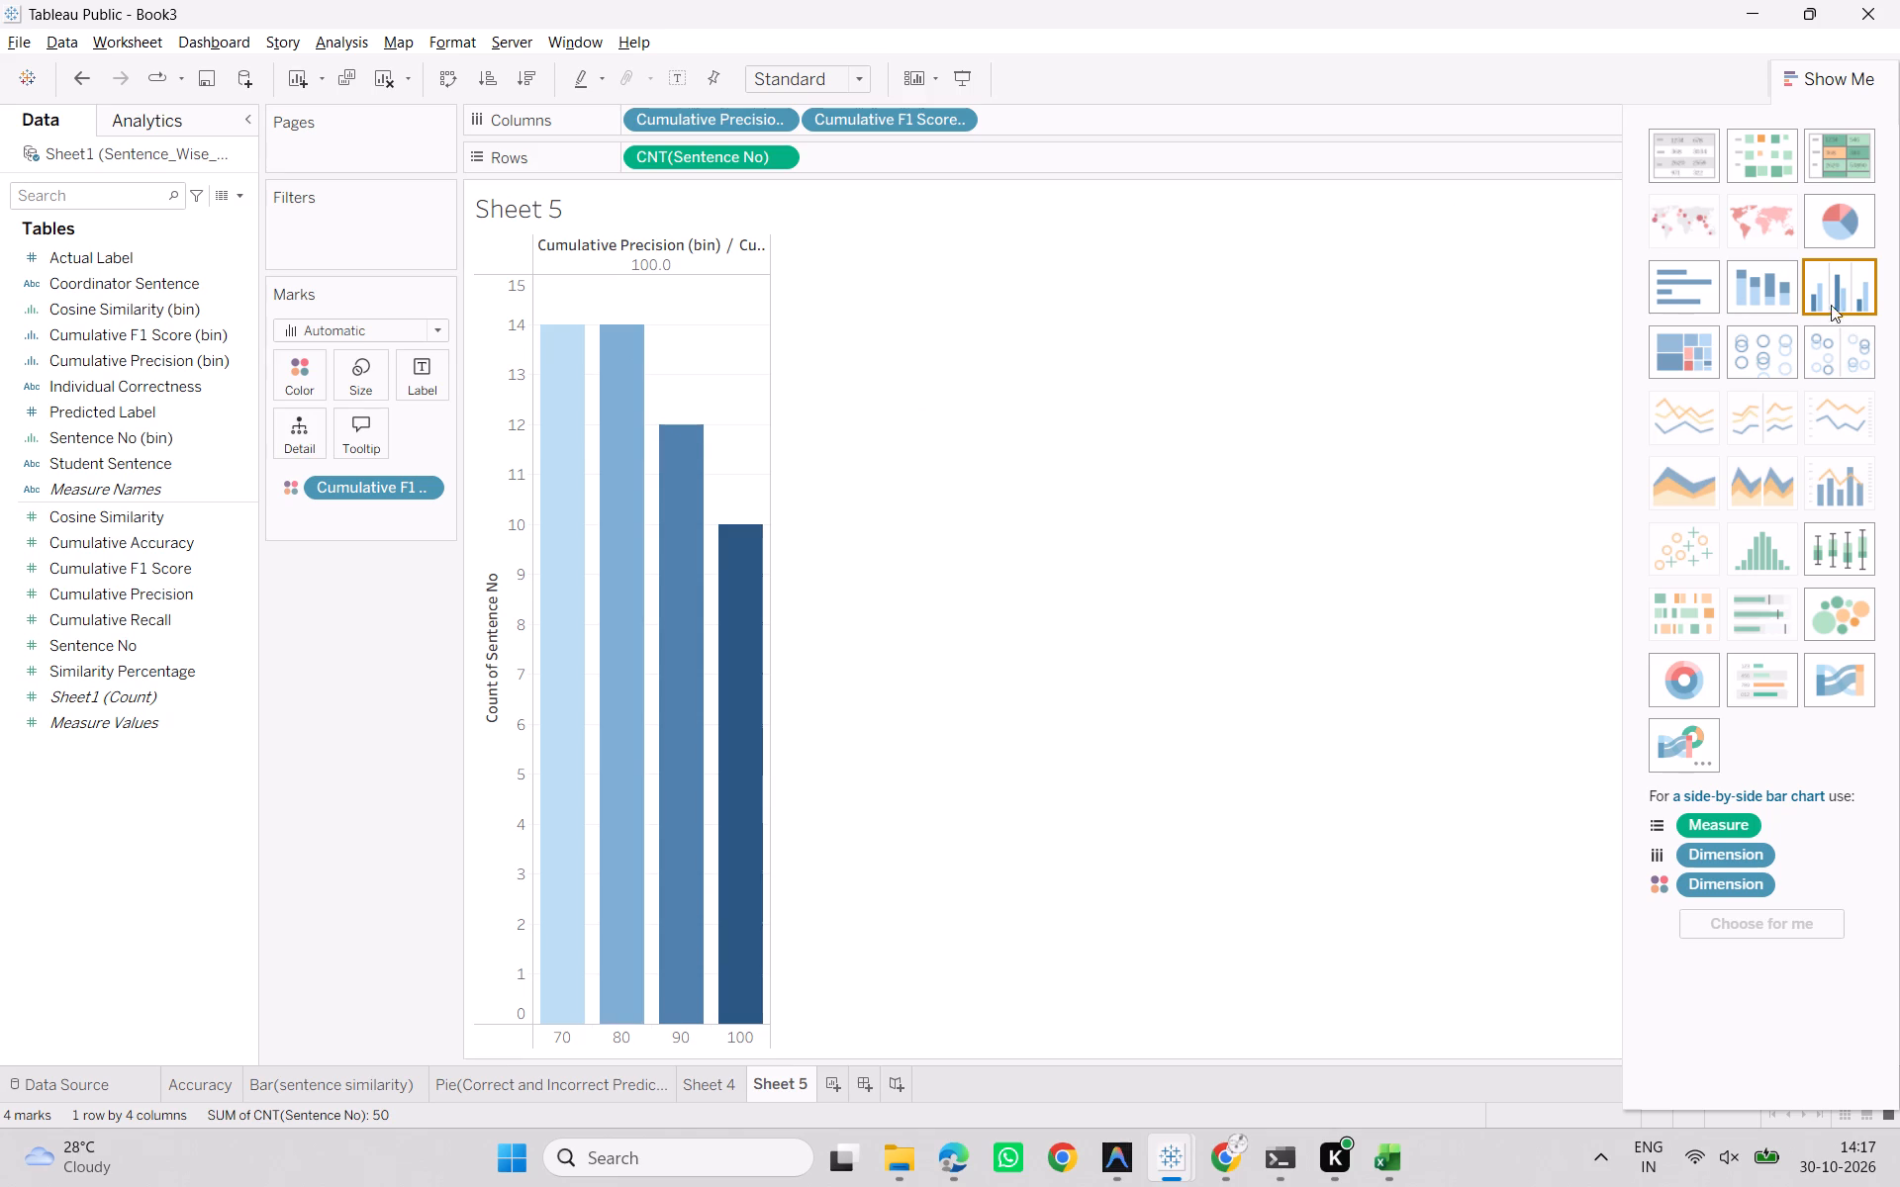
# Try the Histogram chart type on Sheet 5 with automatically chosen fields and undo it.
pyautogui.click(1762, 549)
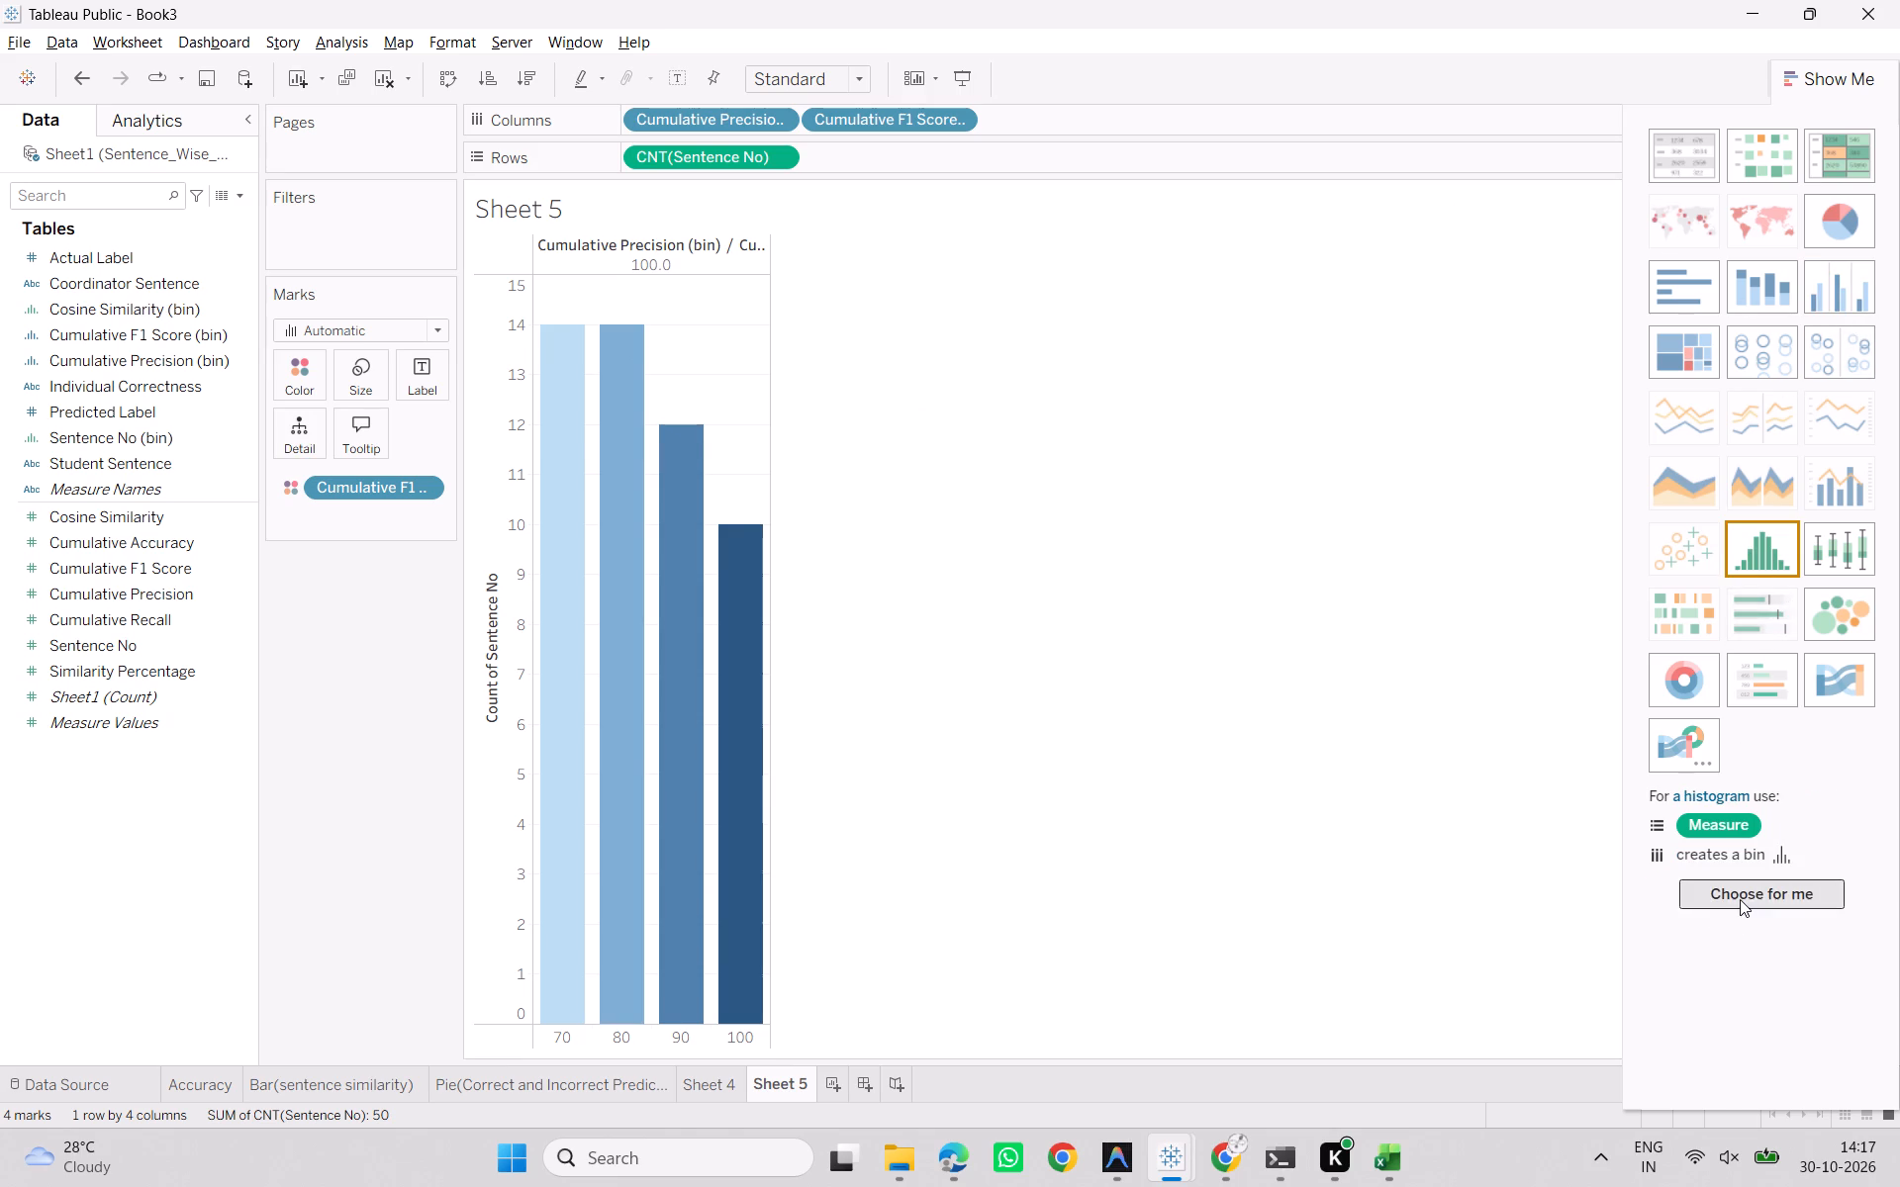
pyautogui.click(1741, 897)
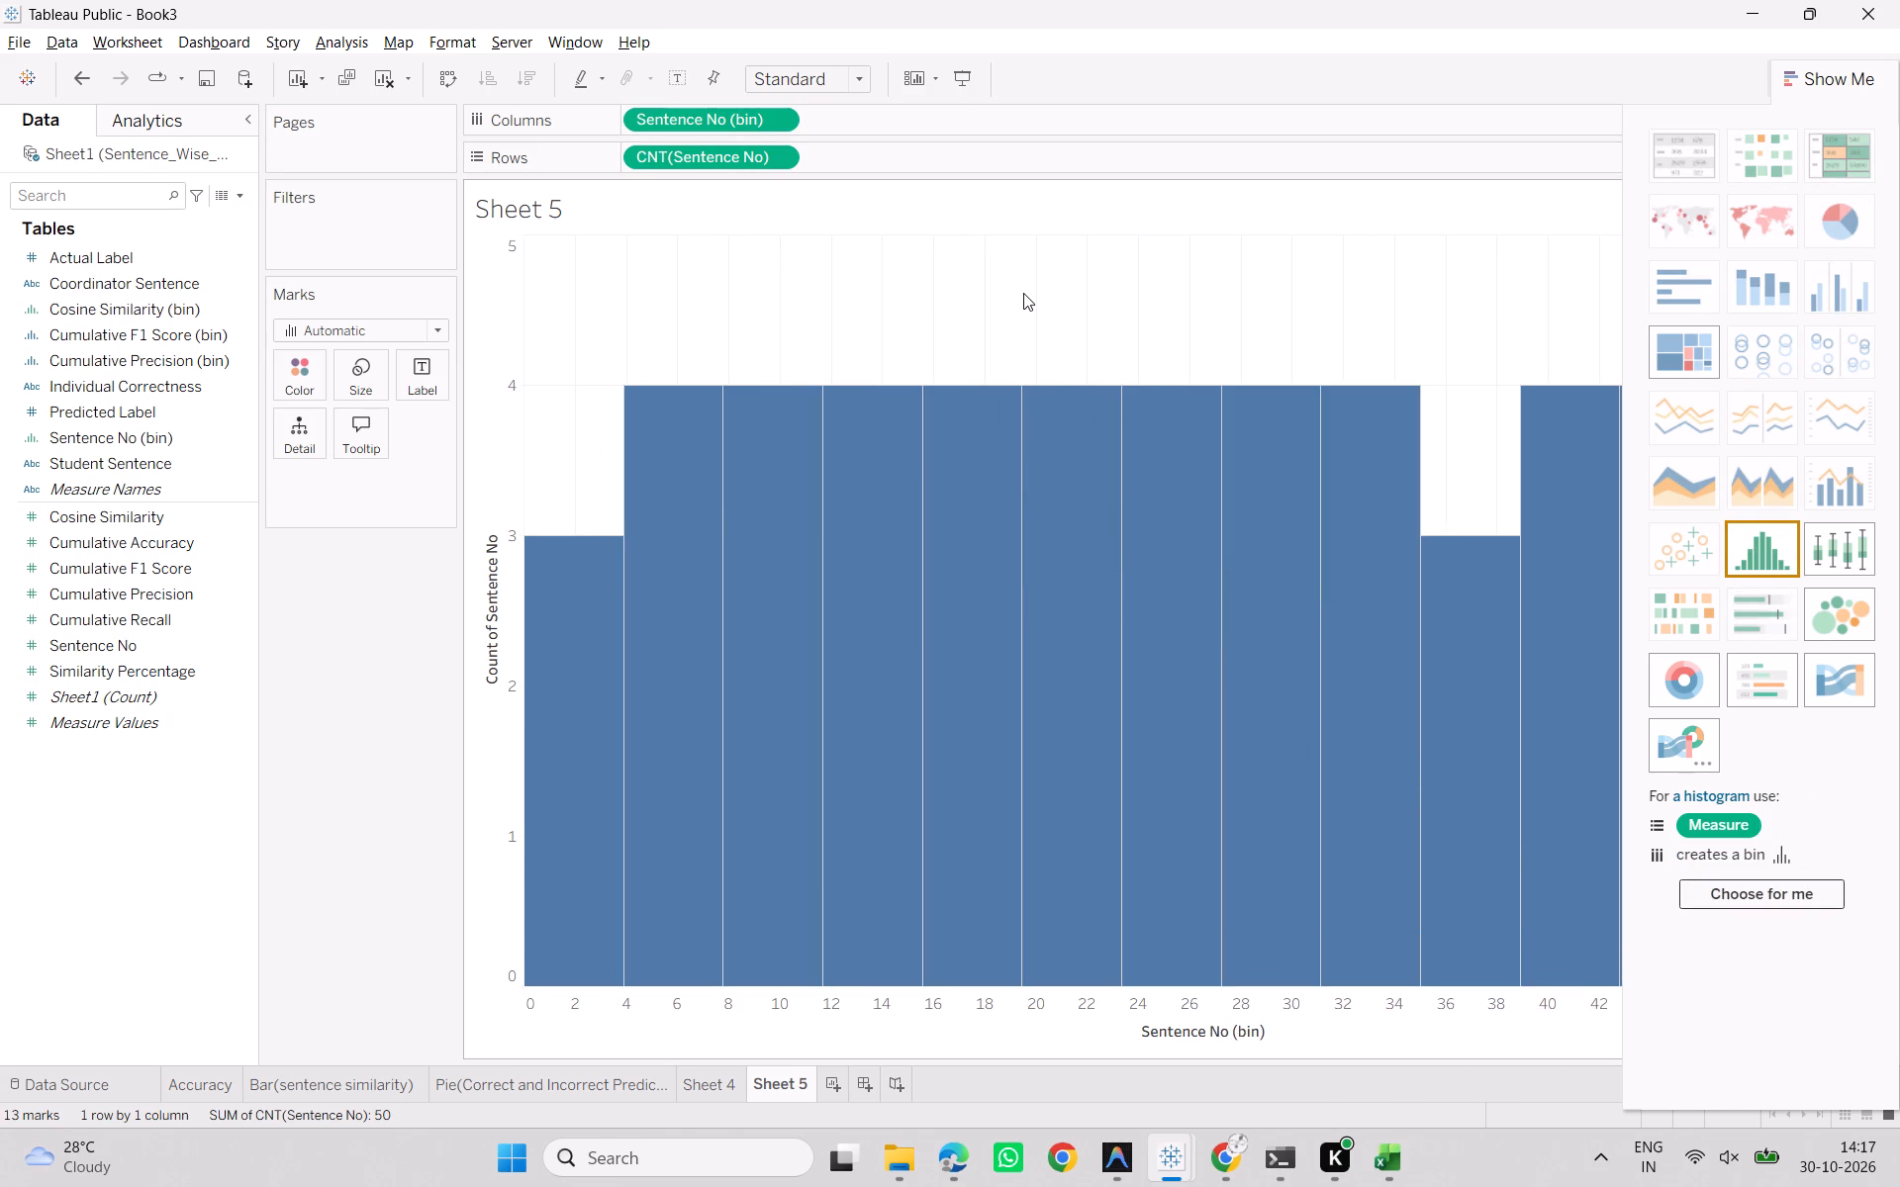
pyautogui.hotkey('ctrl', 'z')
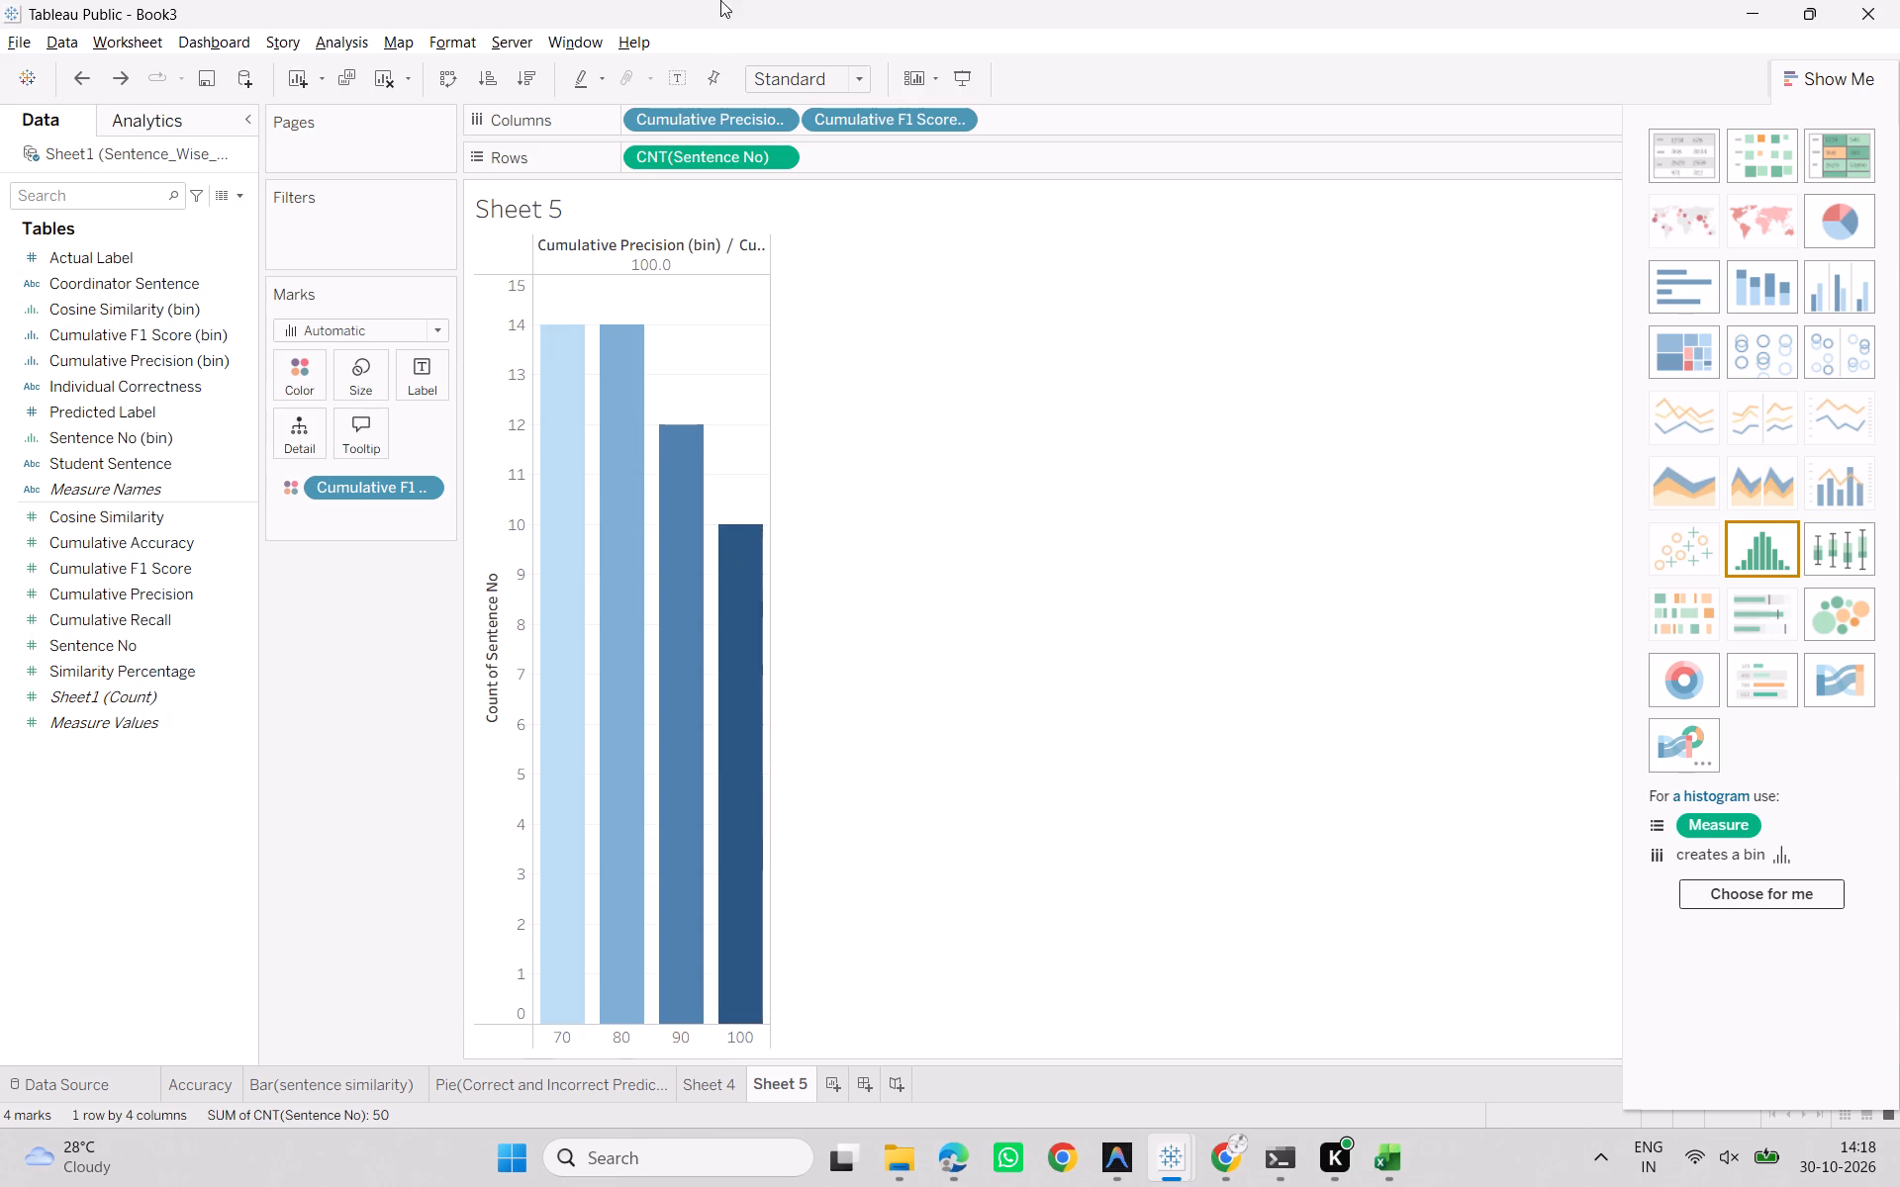
# Convert the Sentence No count on Rows to a dimension.
pyautogui.click(800, 144)
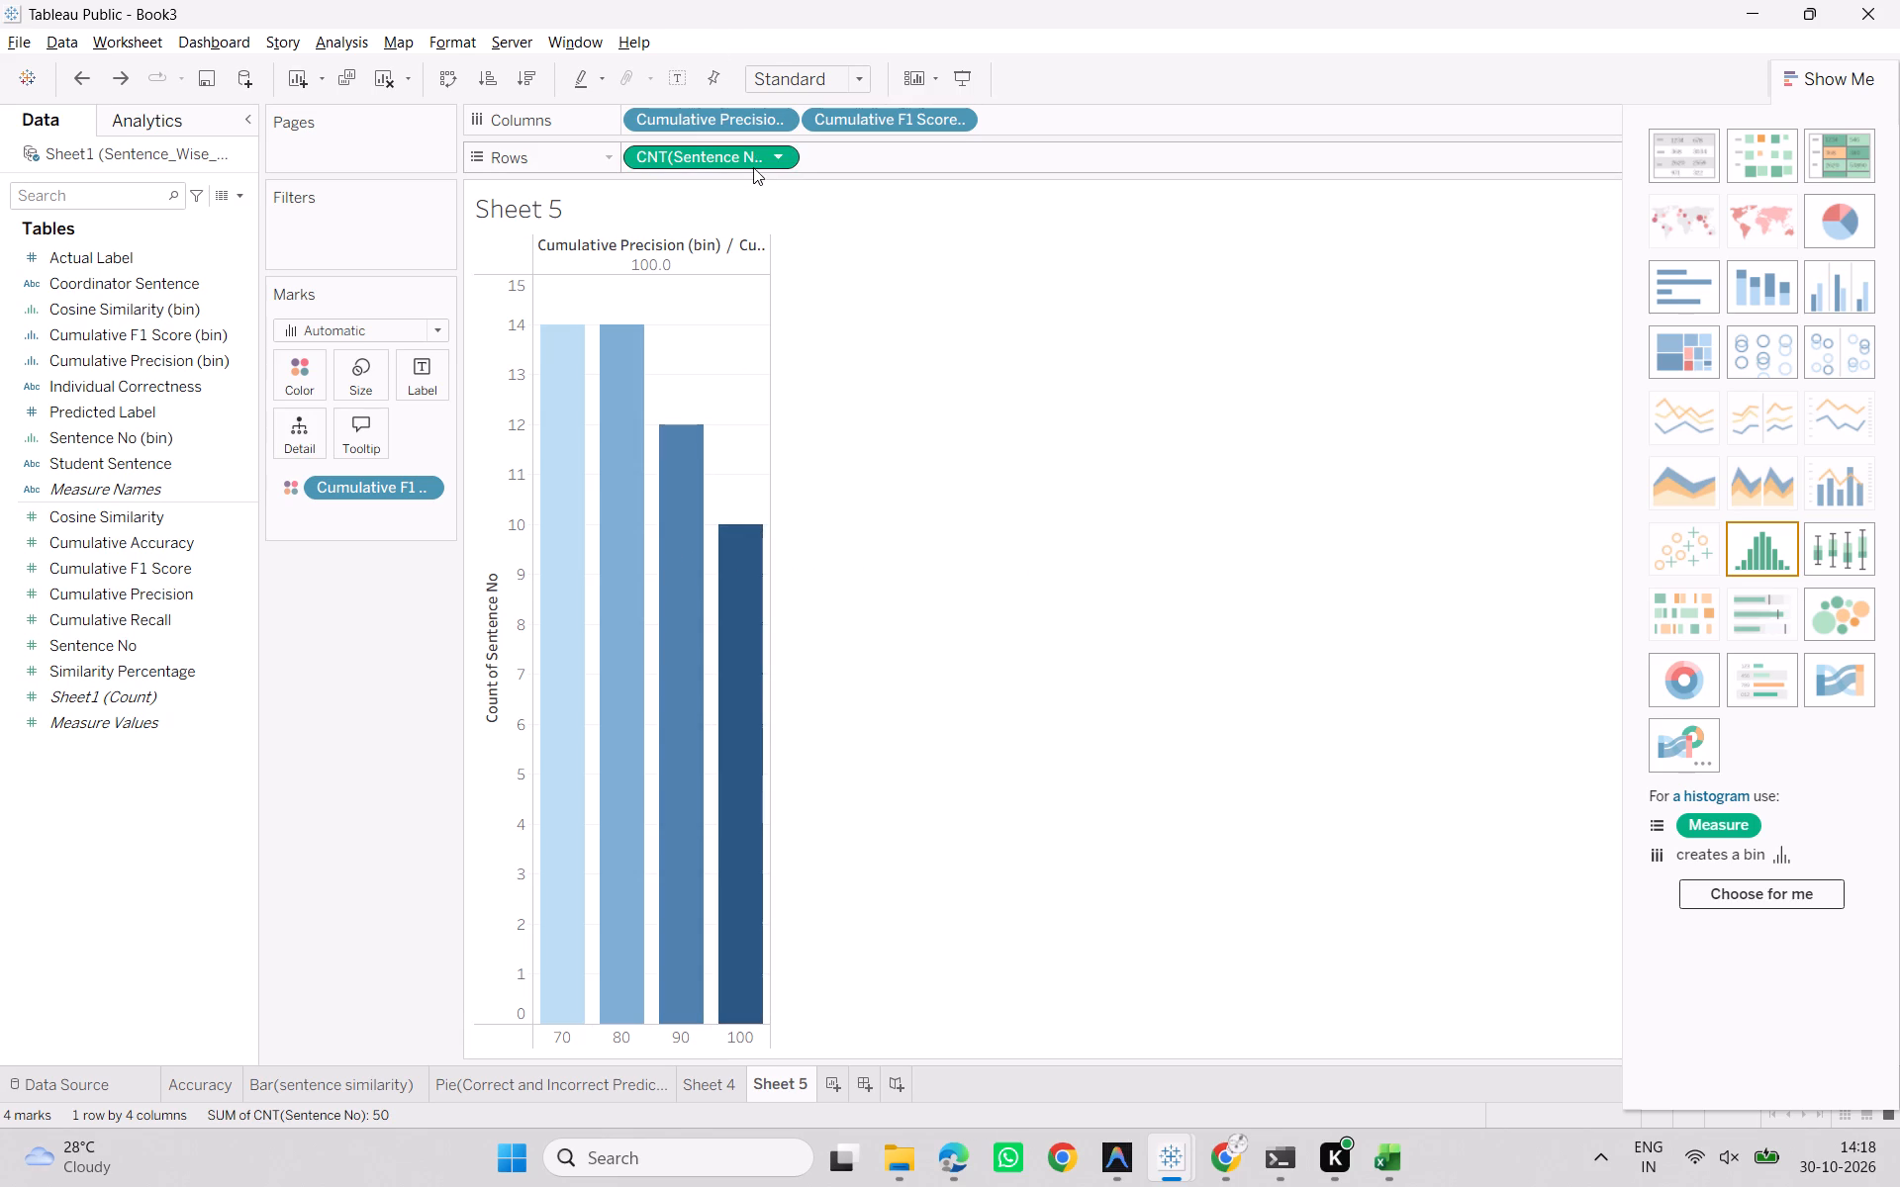
pyautogui.click(769, 163)
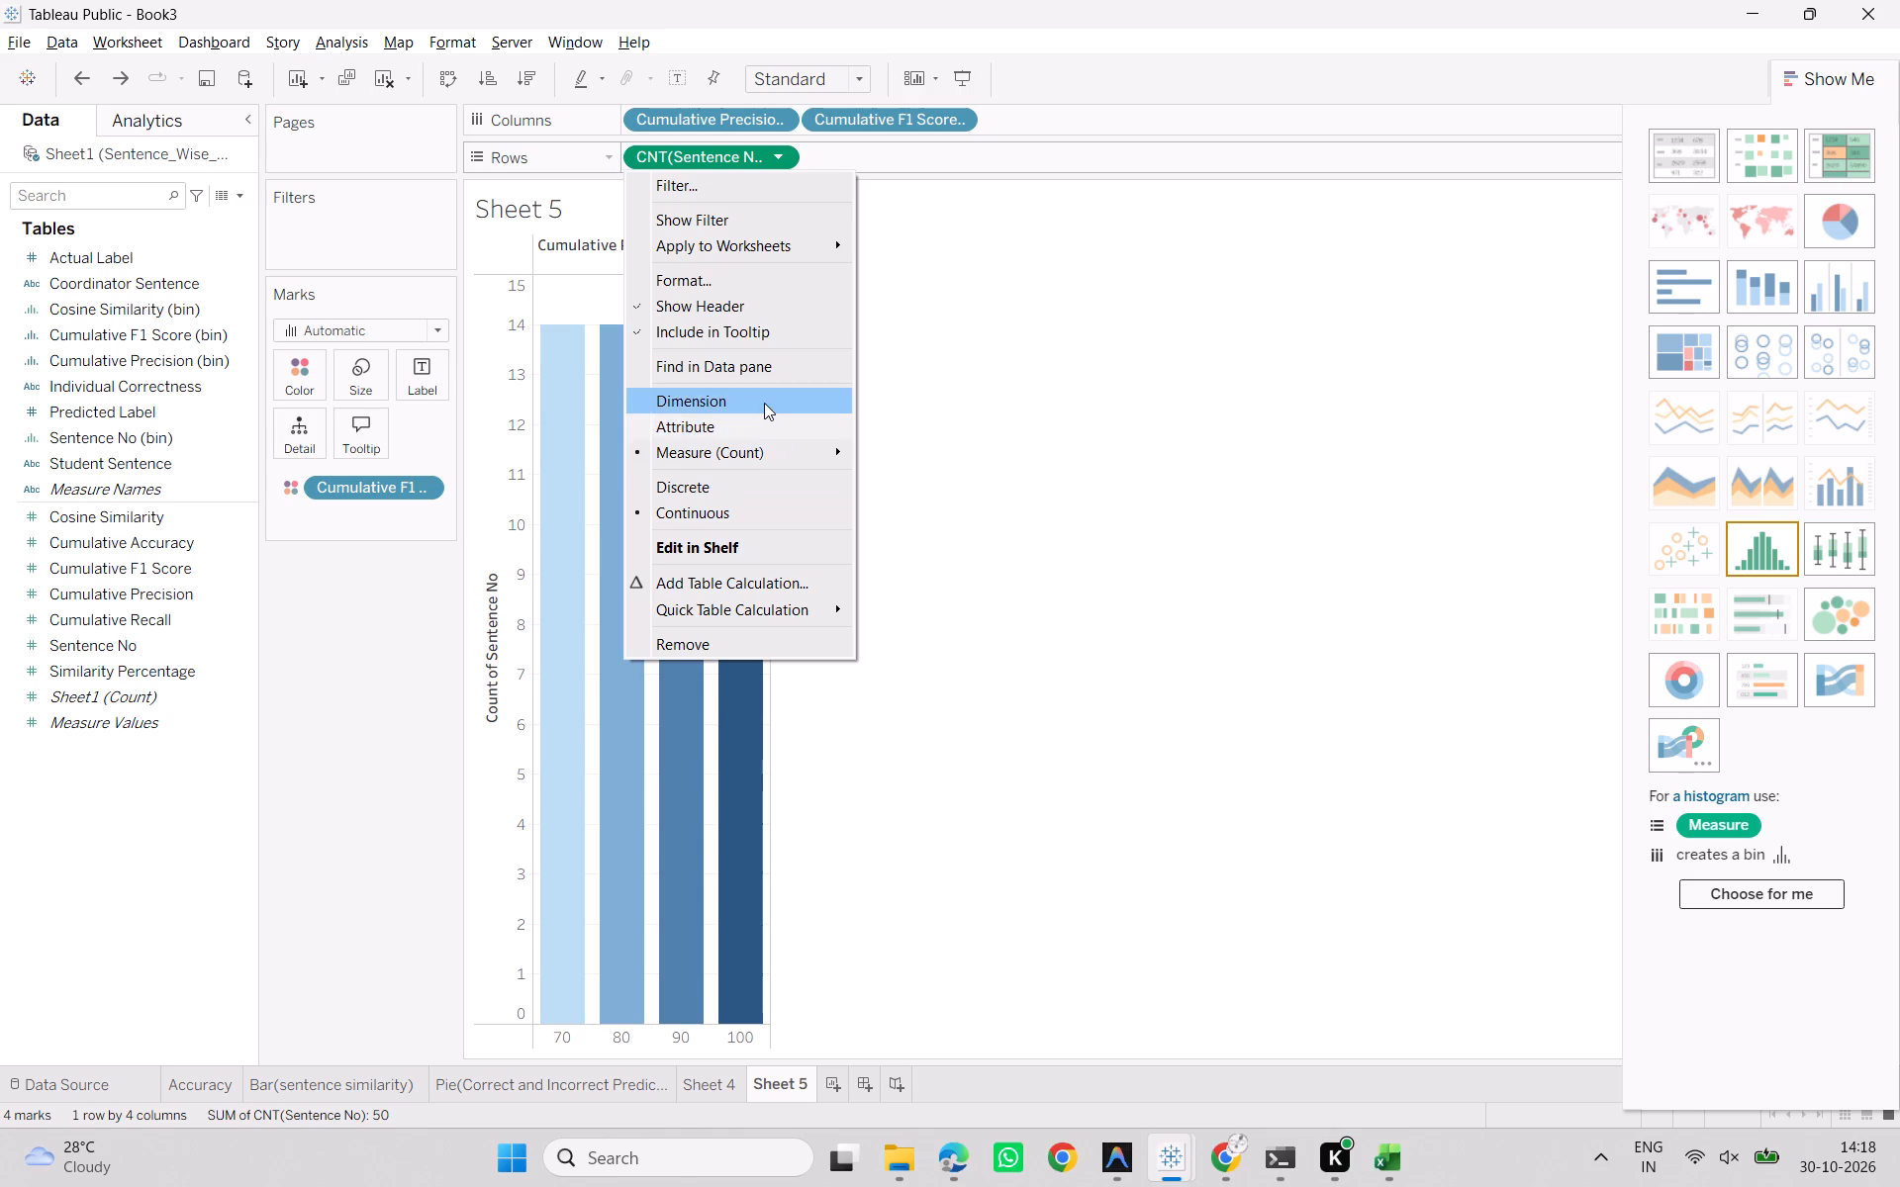
pyautogui.click(764, 403)
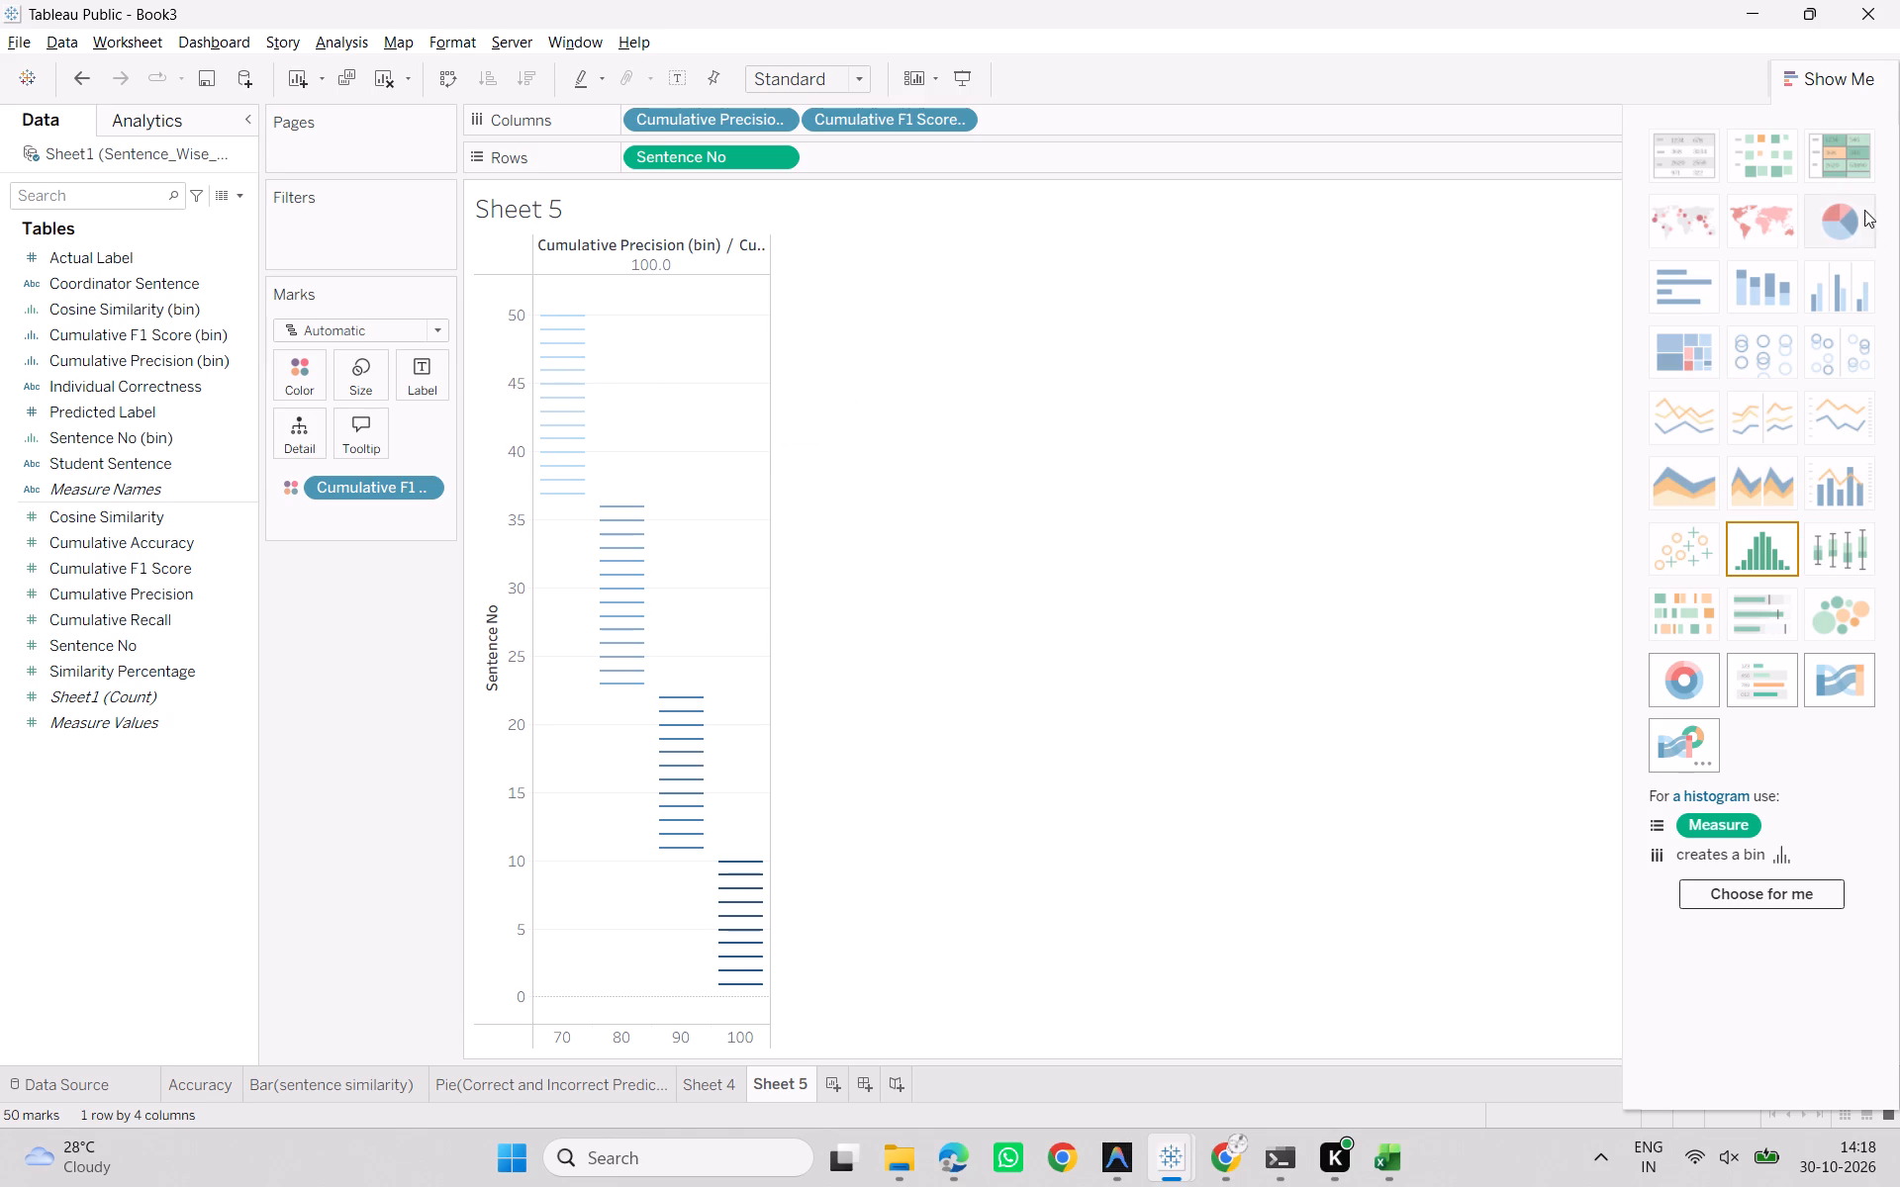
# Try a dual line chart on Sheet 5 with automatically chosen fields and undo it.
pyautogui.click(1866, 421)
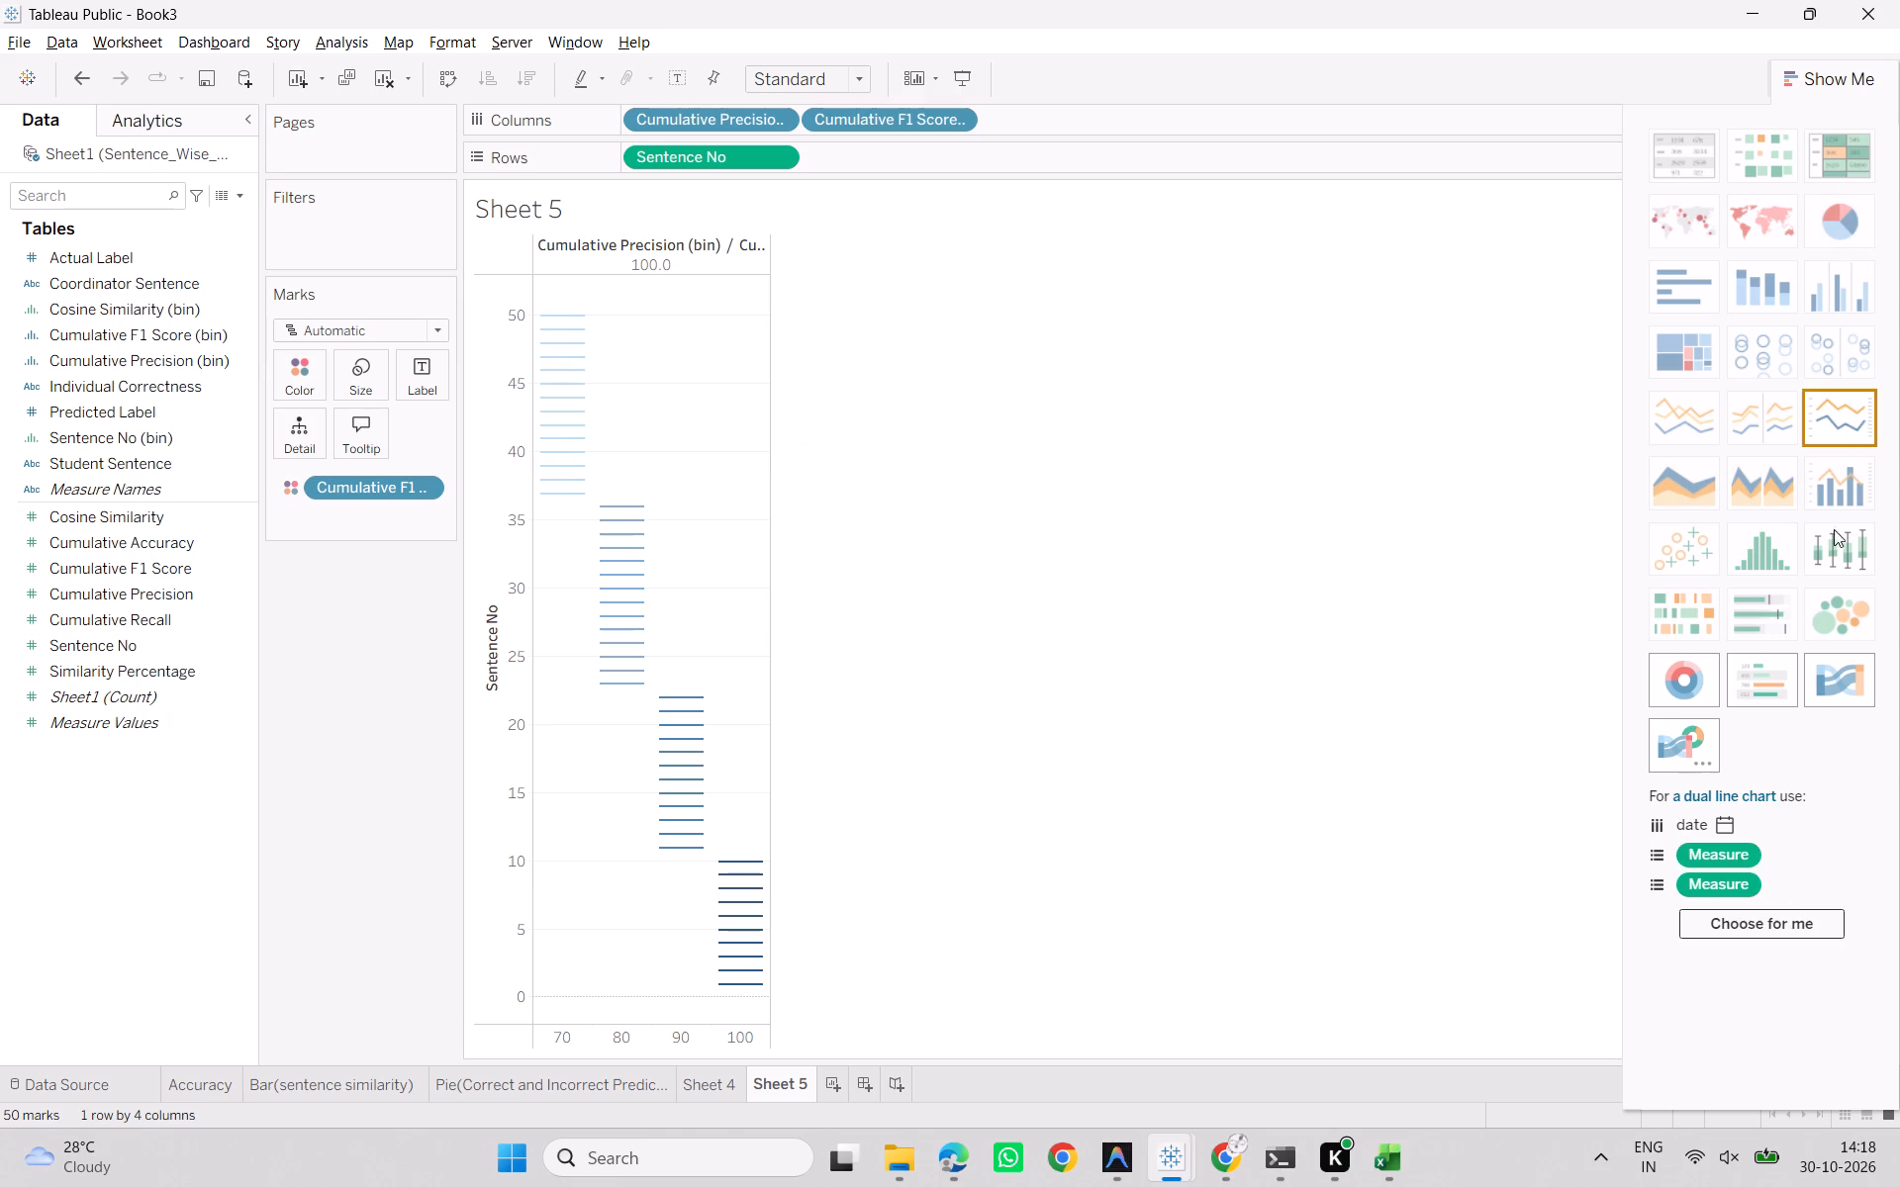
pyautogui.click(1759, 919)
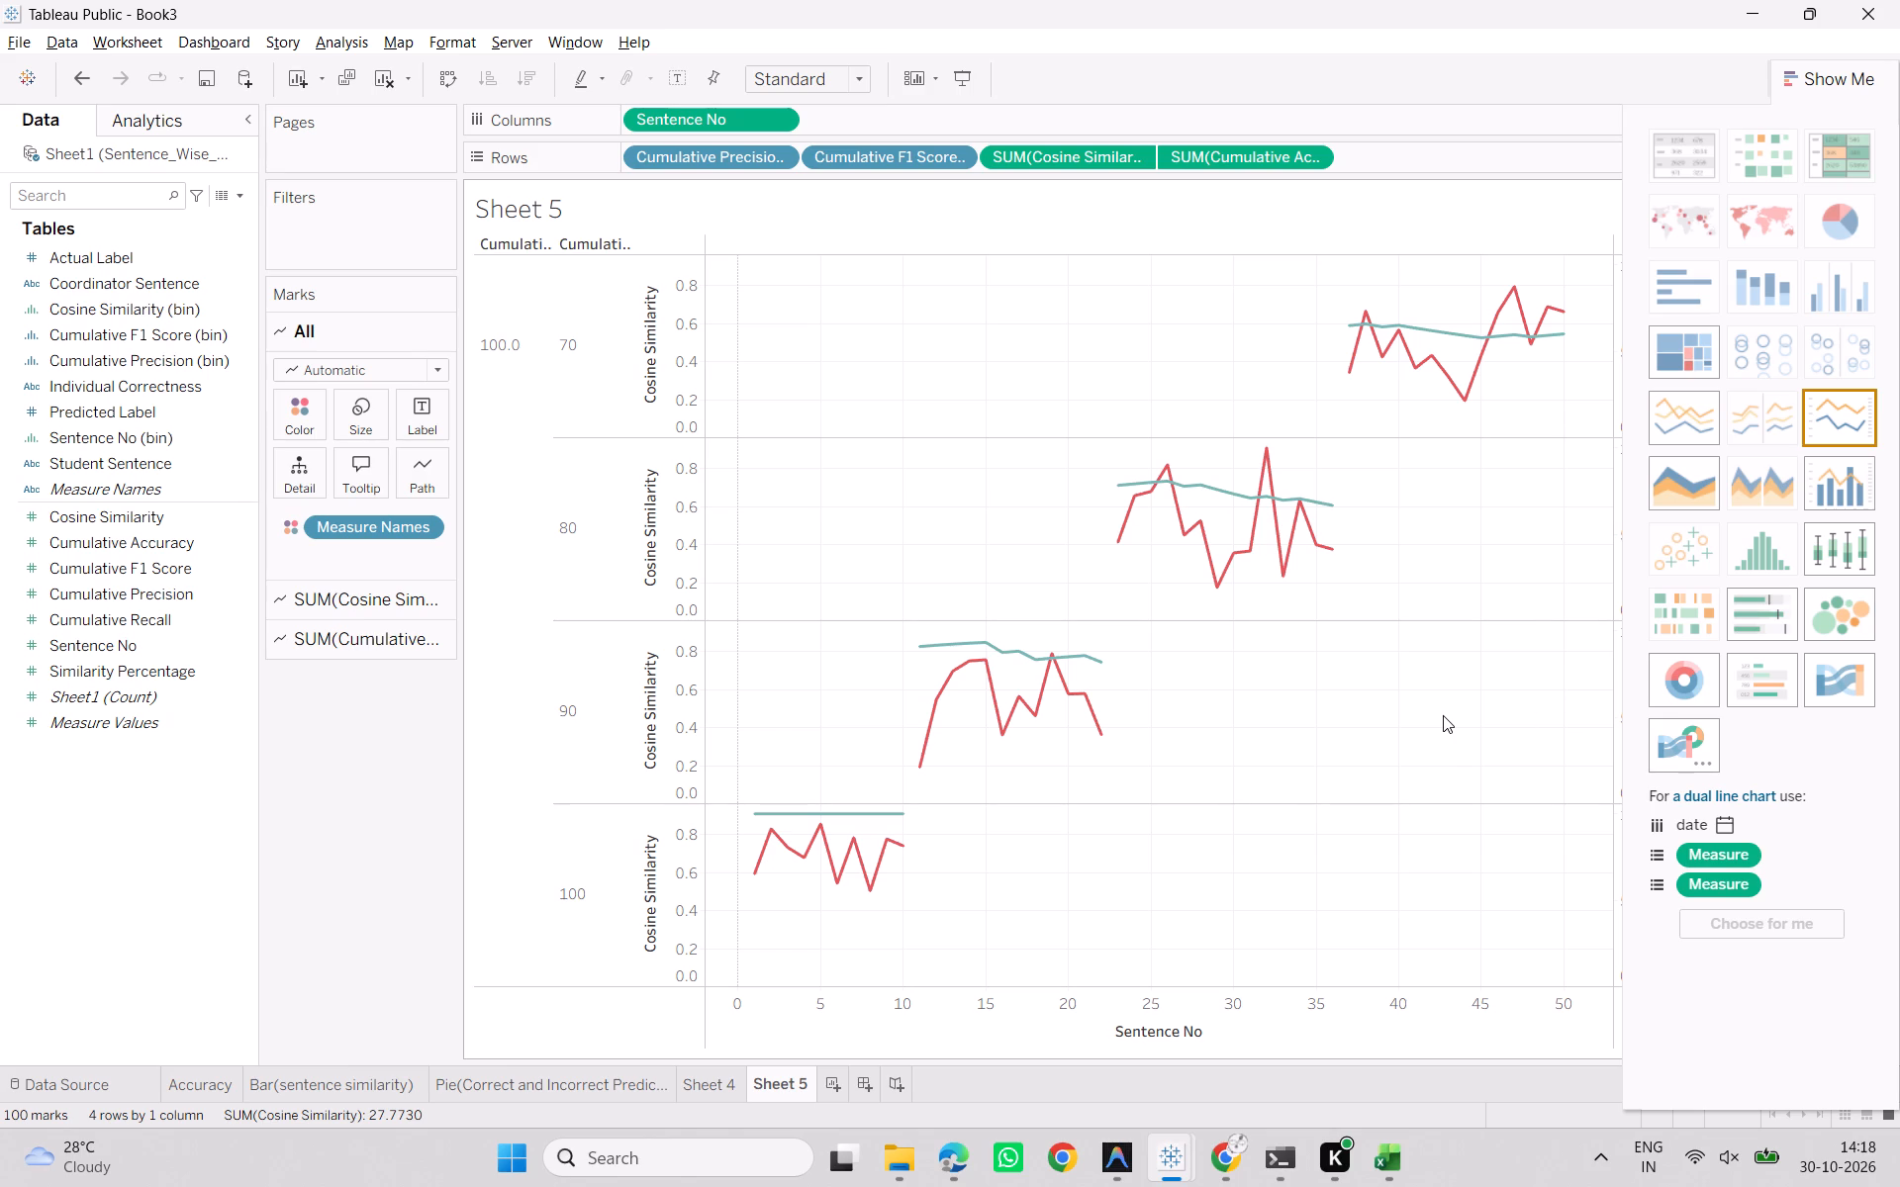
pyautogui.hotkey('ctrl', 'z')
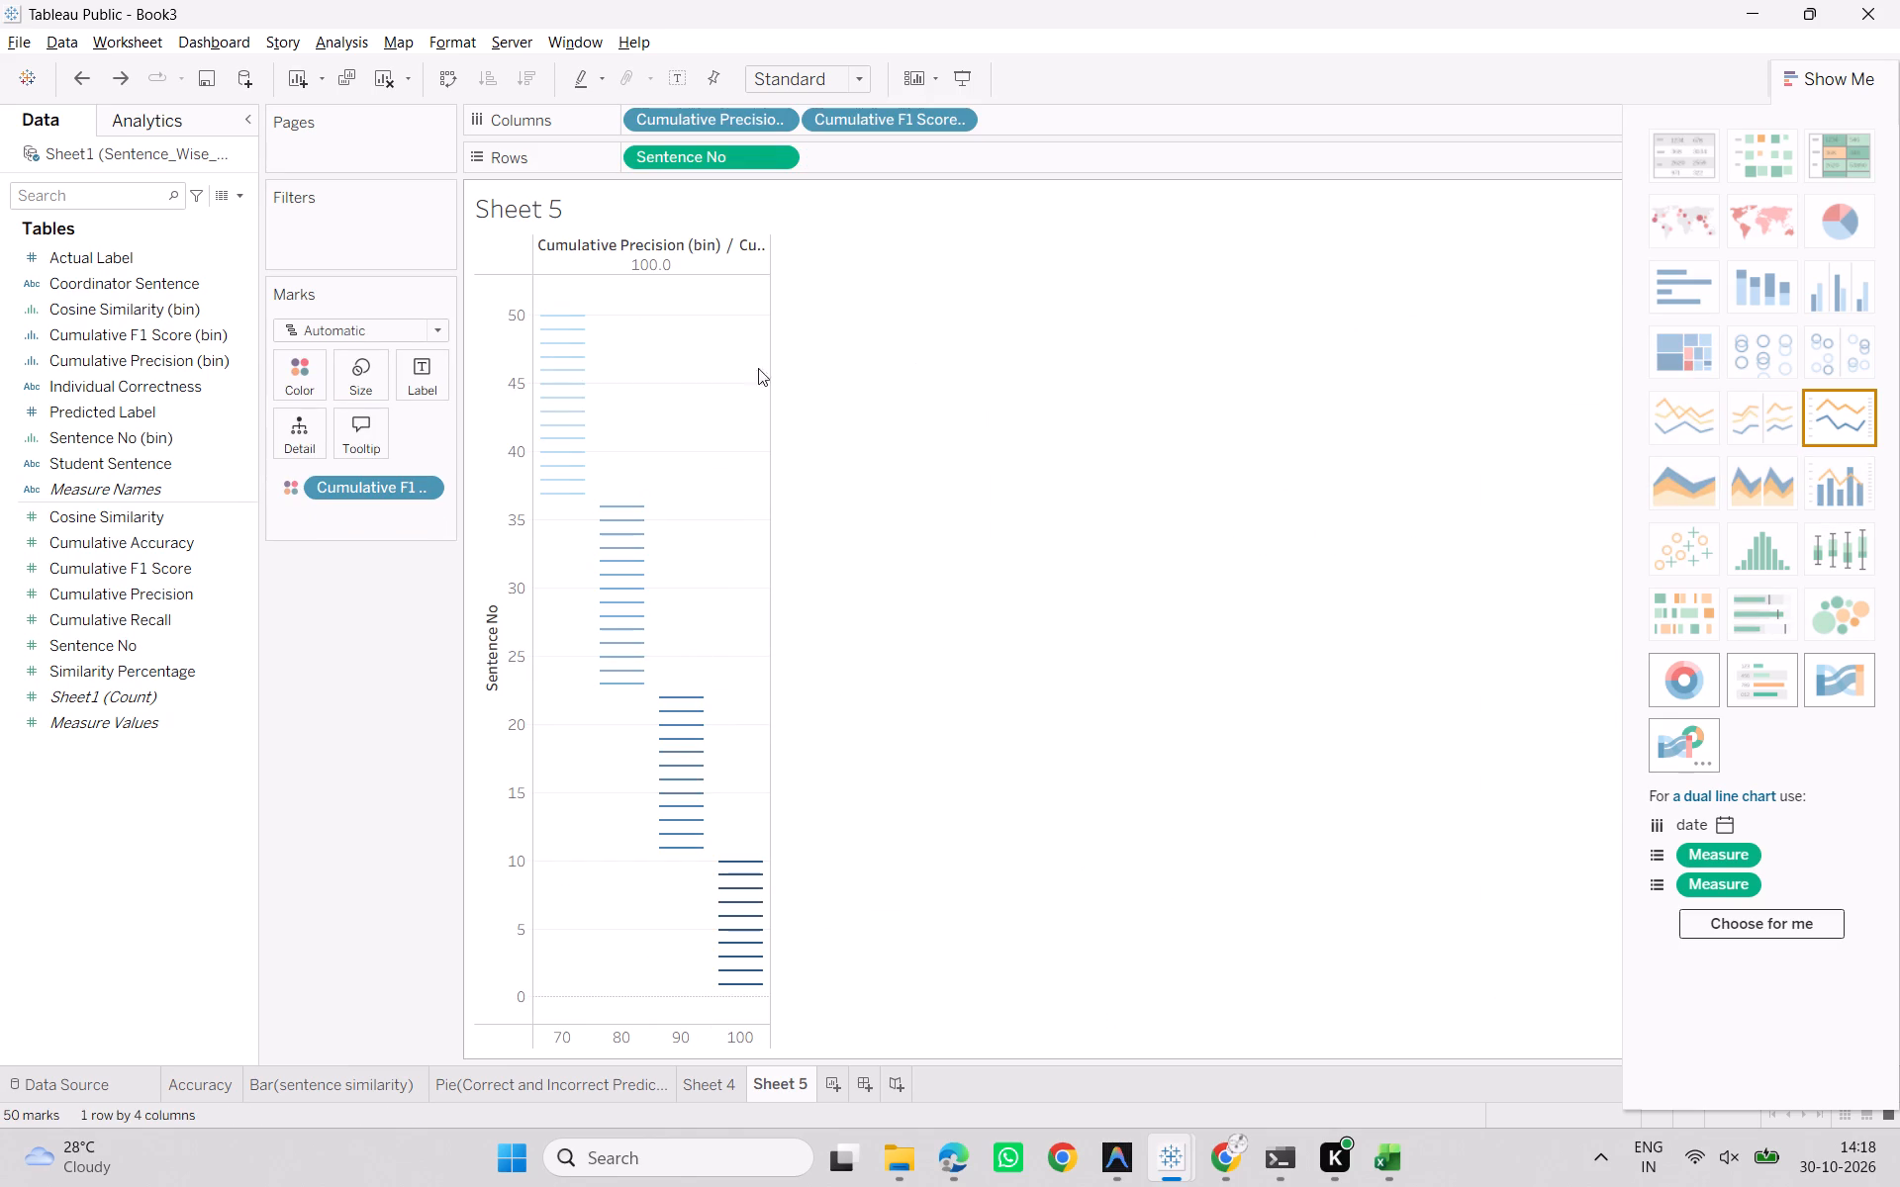
# Compare the treemap, dual combination and area chart types, and build a continuous area chart with automatically chosen fields.
pyautogui.click(1698, 333)
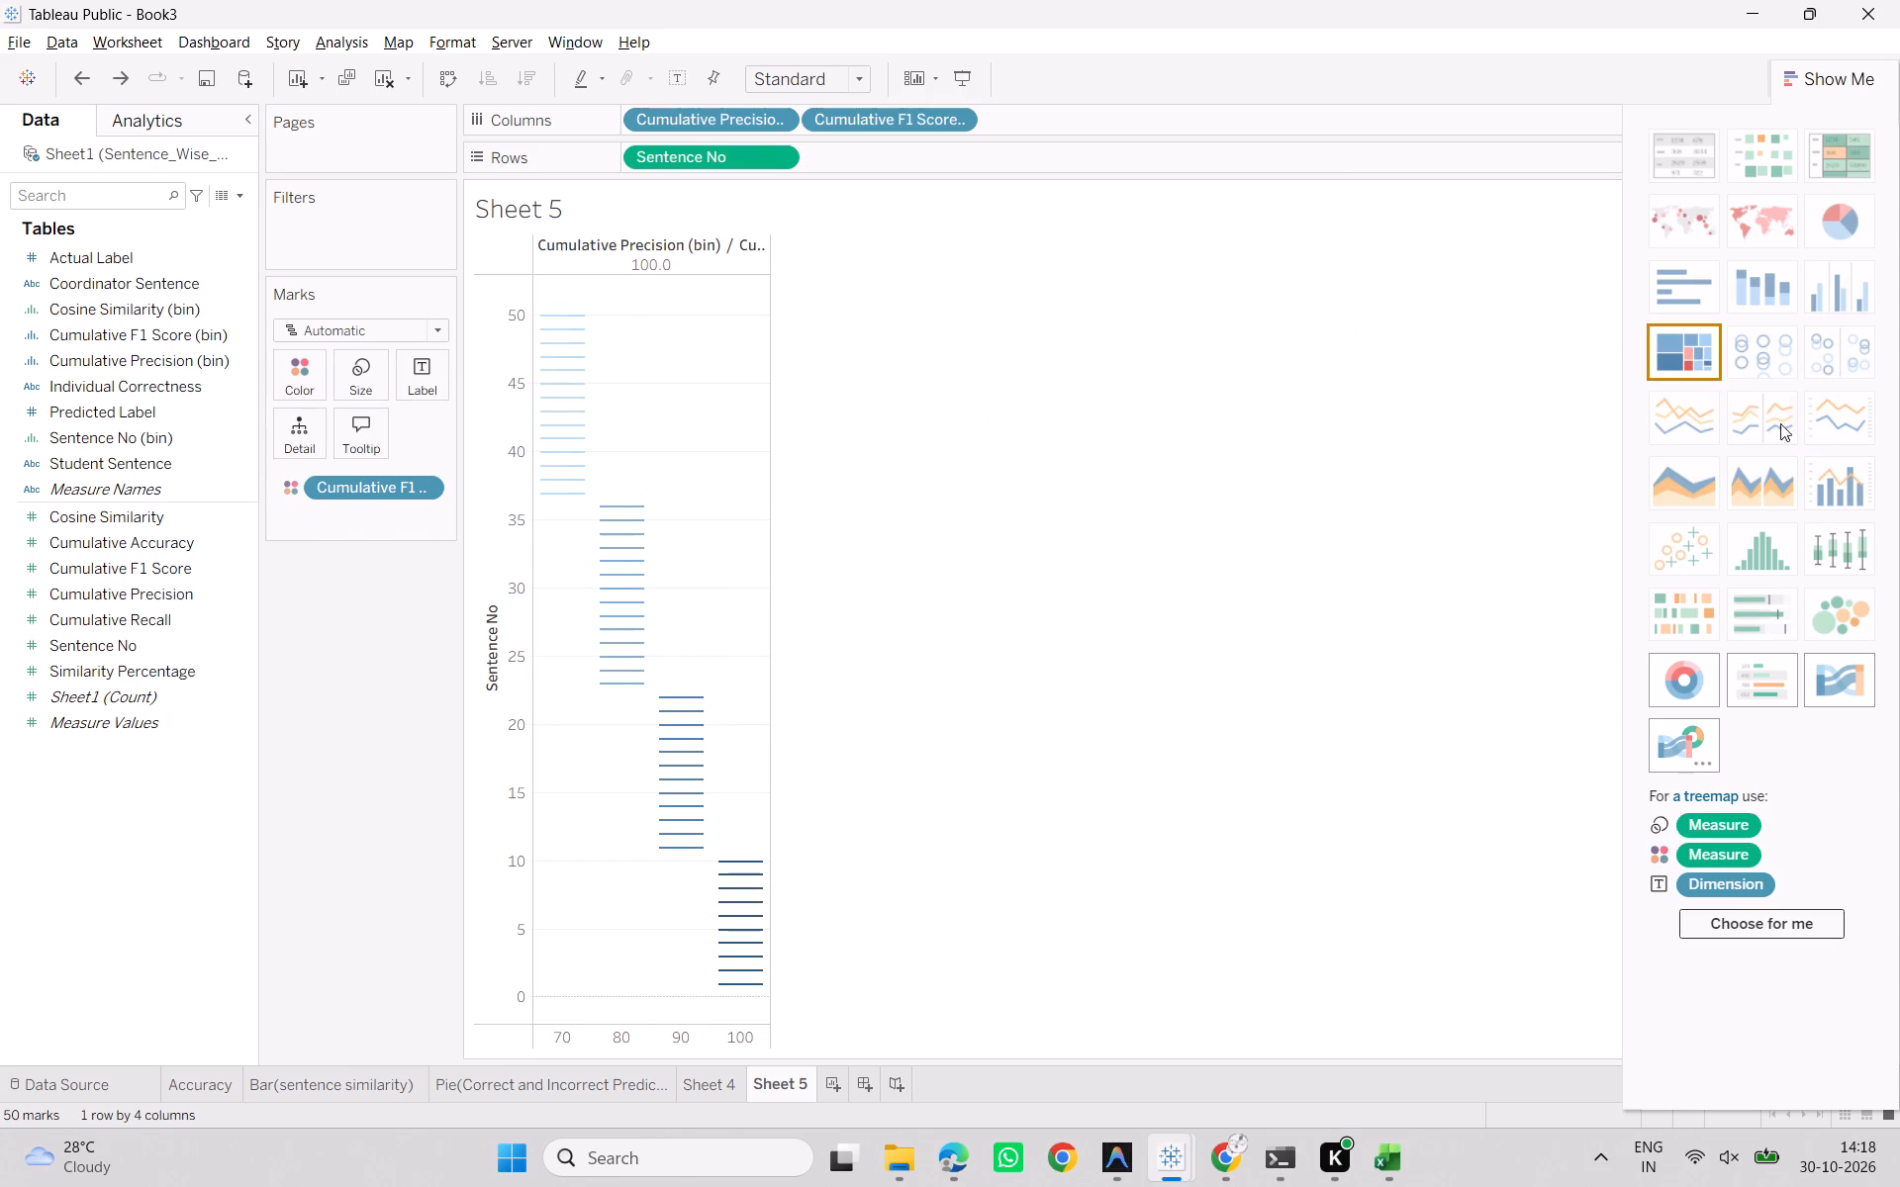
pyautogui.click(1852, 488)
pyautogui.click(1754, 486)
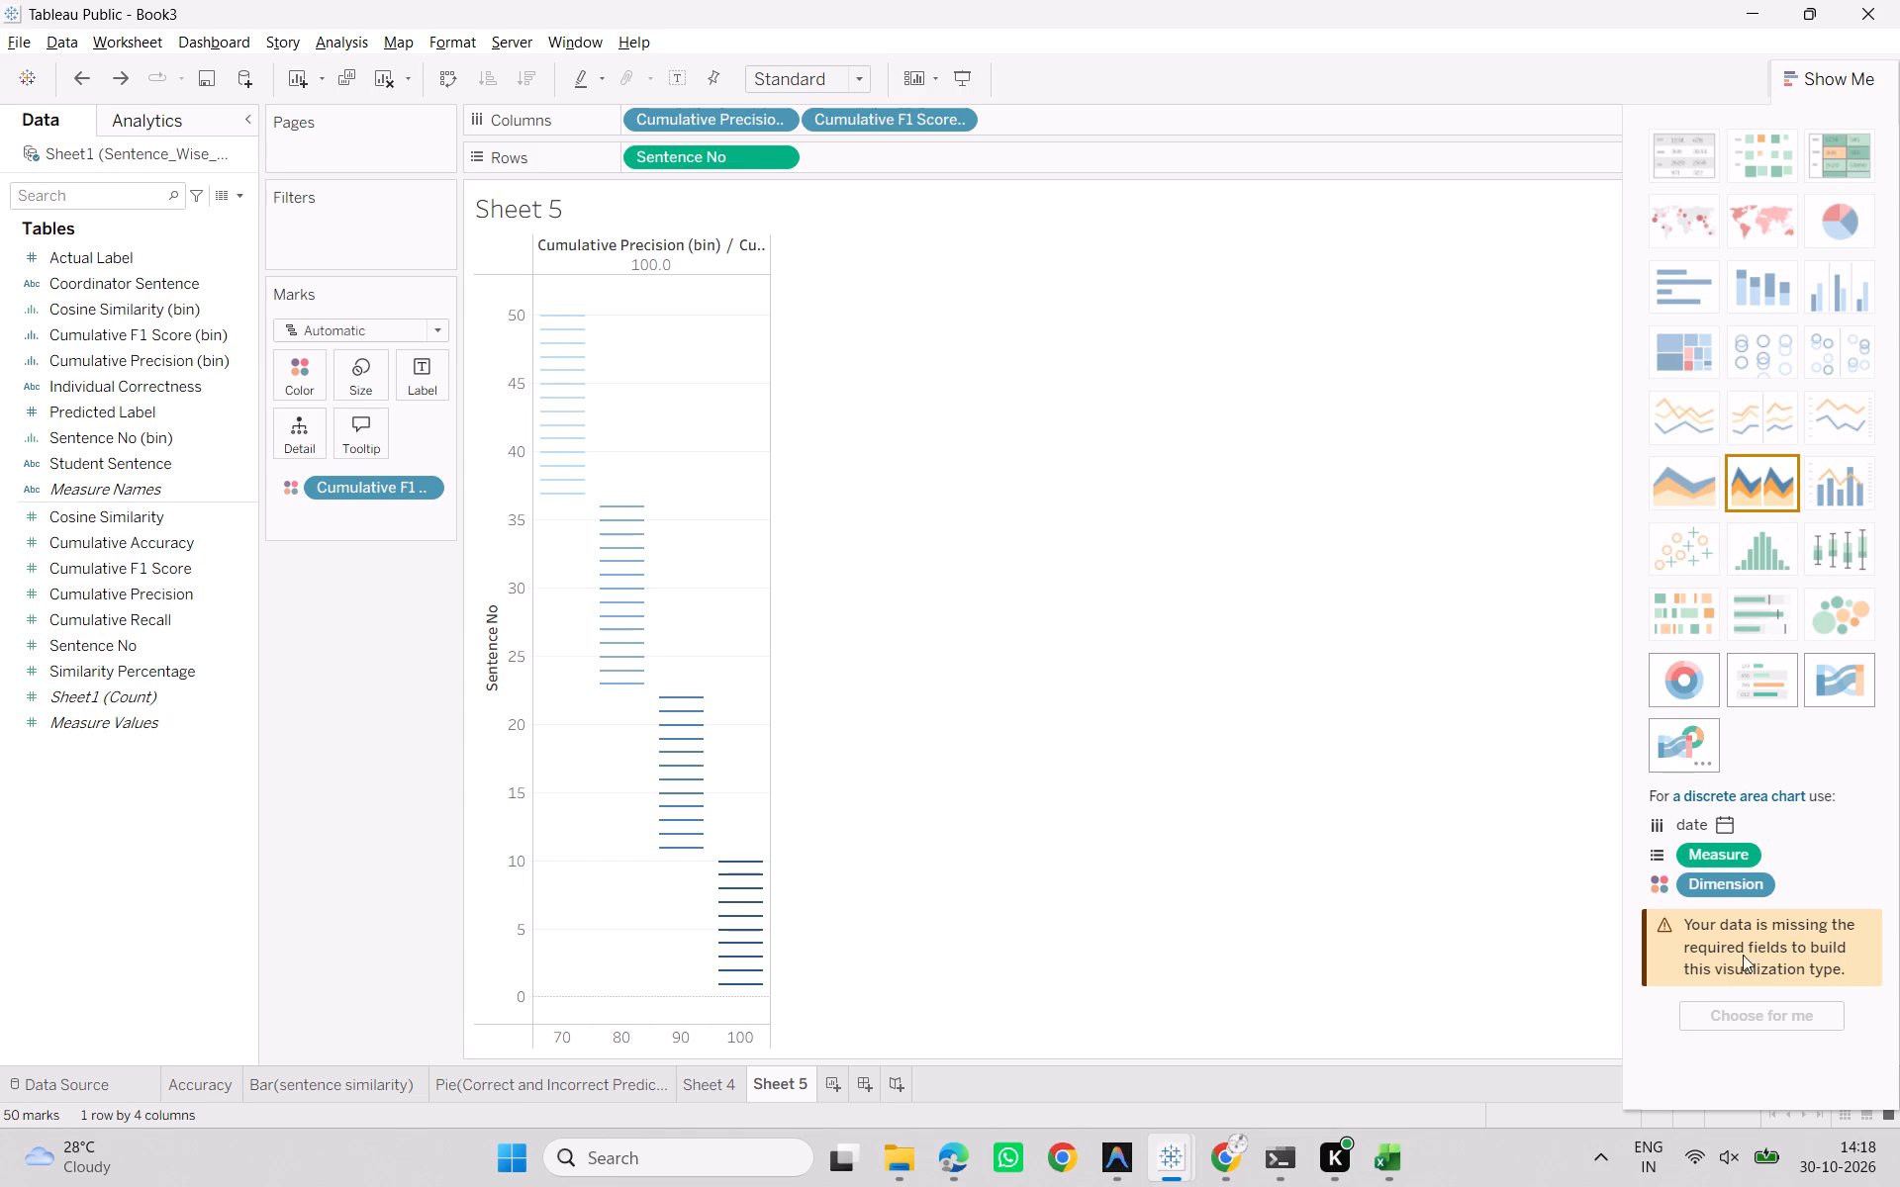
pyautogui.click(1671, 496)
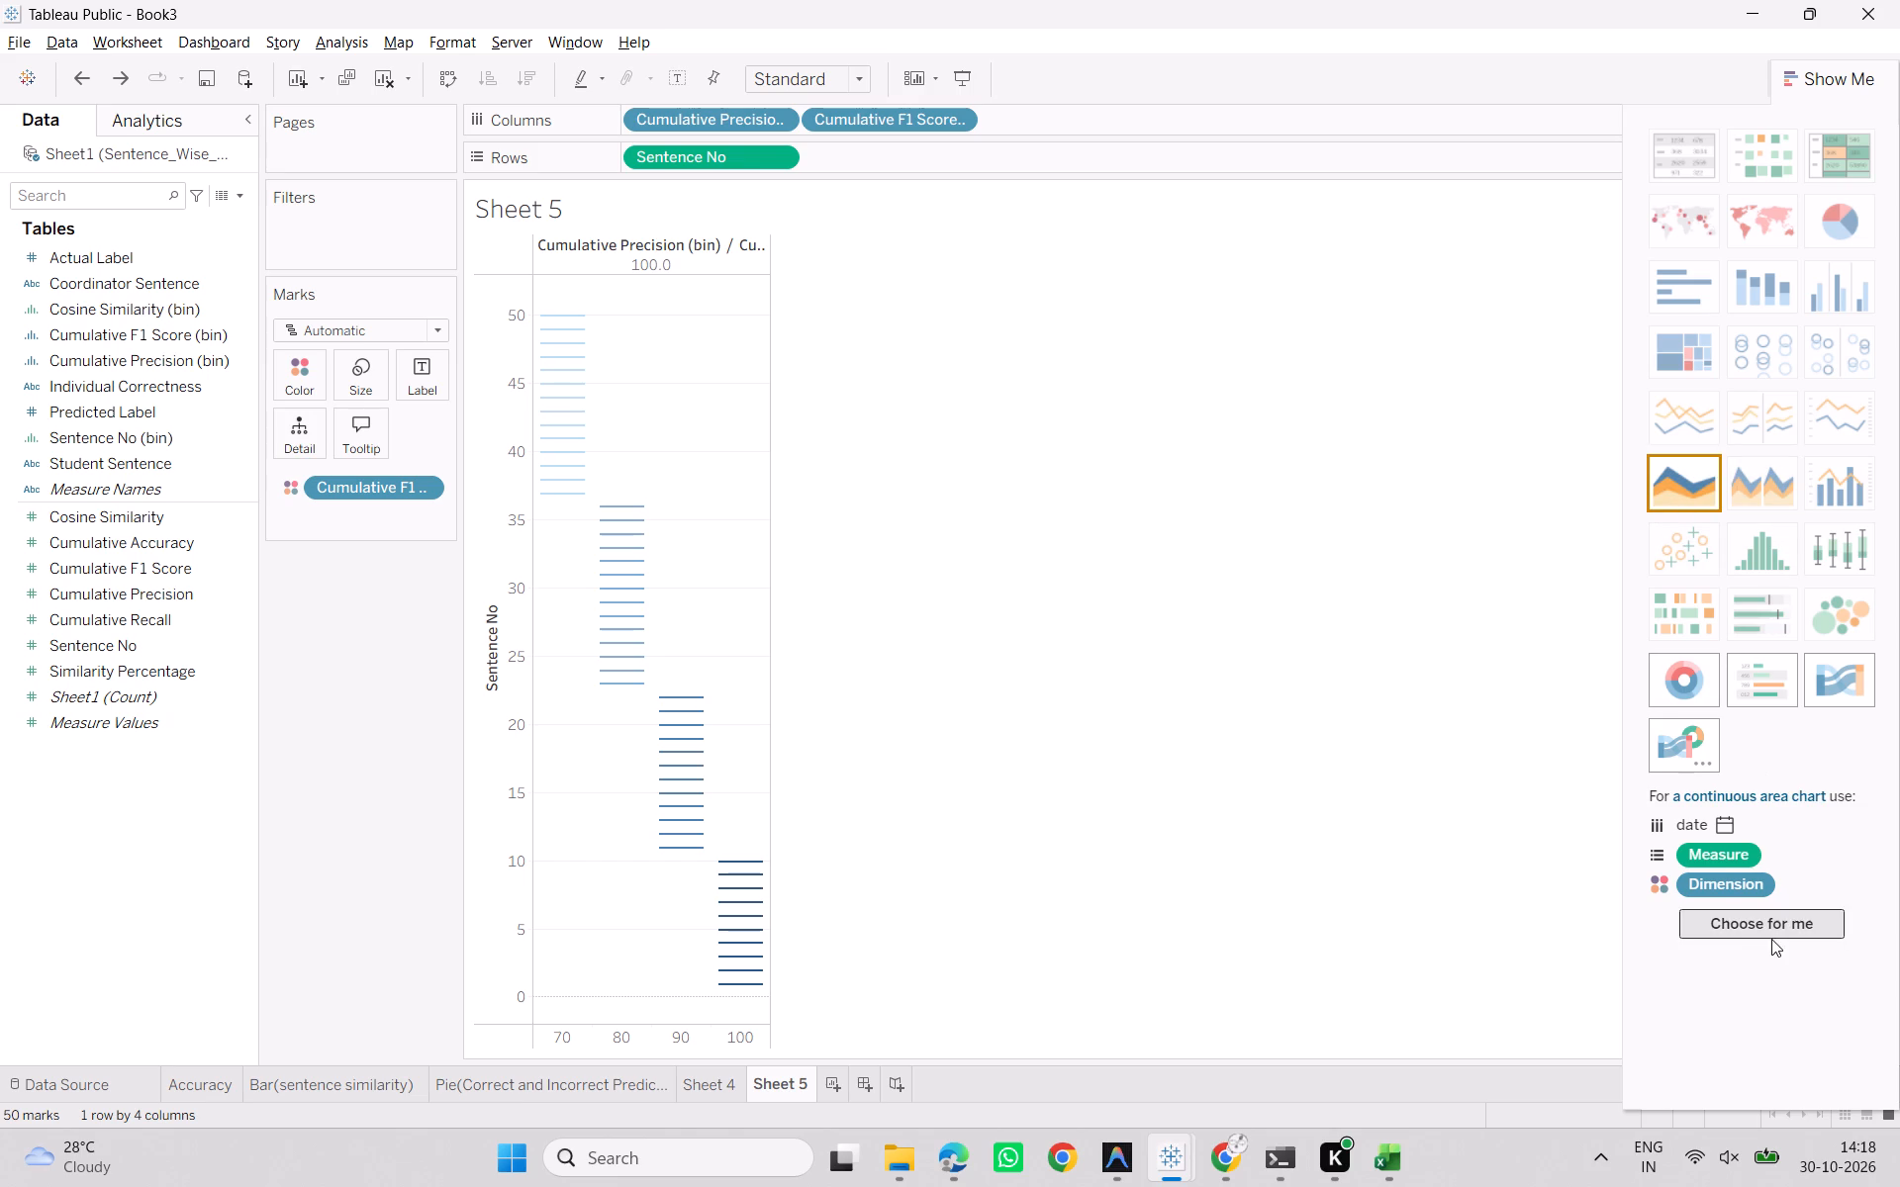
pyautogui.click(1772, 932)
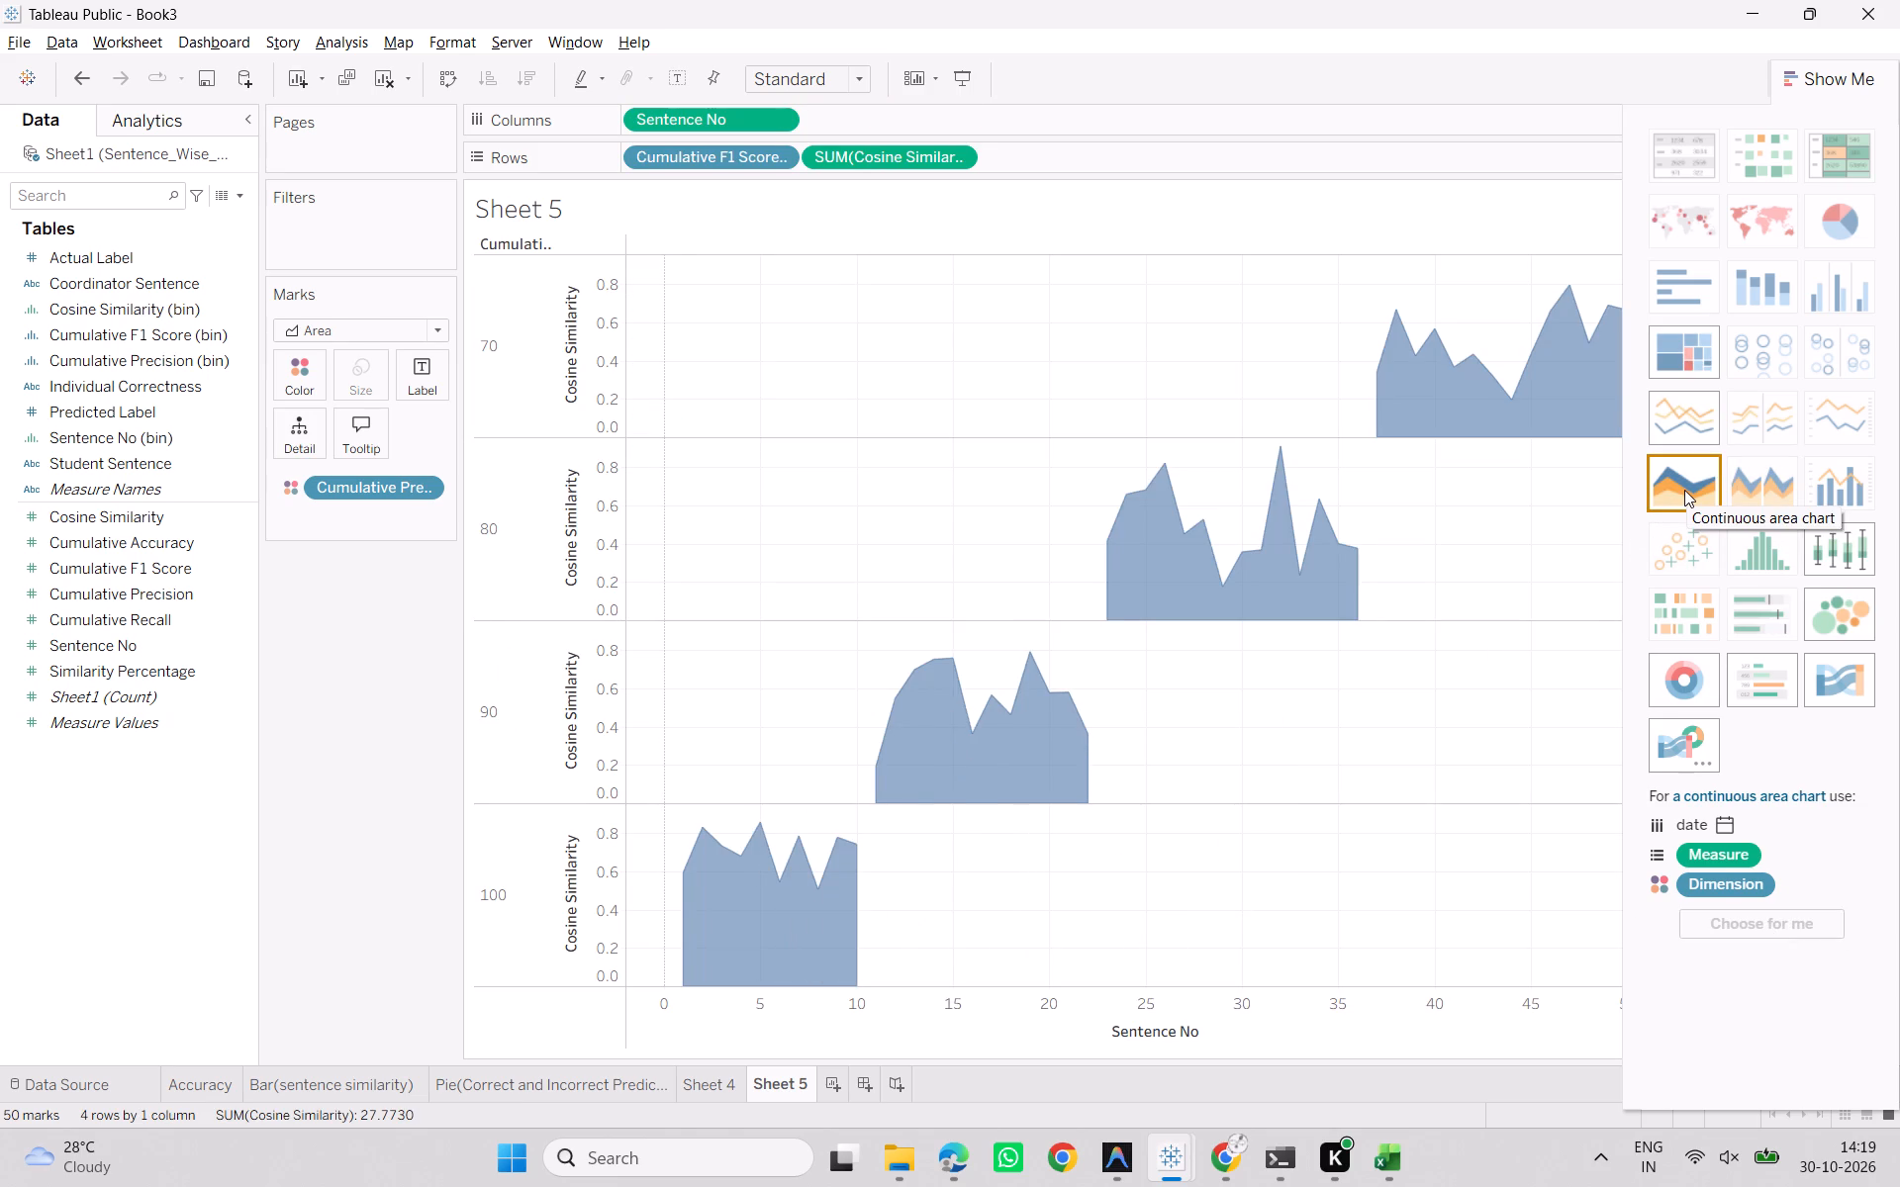
# Turn the Sheet 5 chart into a single scatter plot with automatically chosen fields.
pyautogui.click(1703, 554)
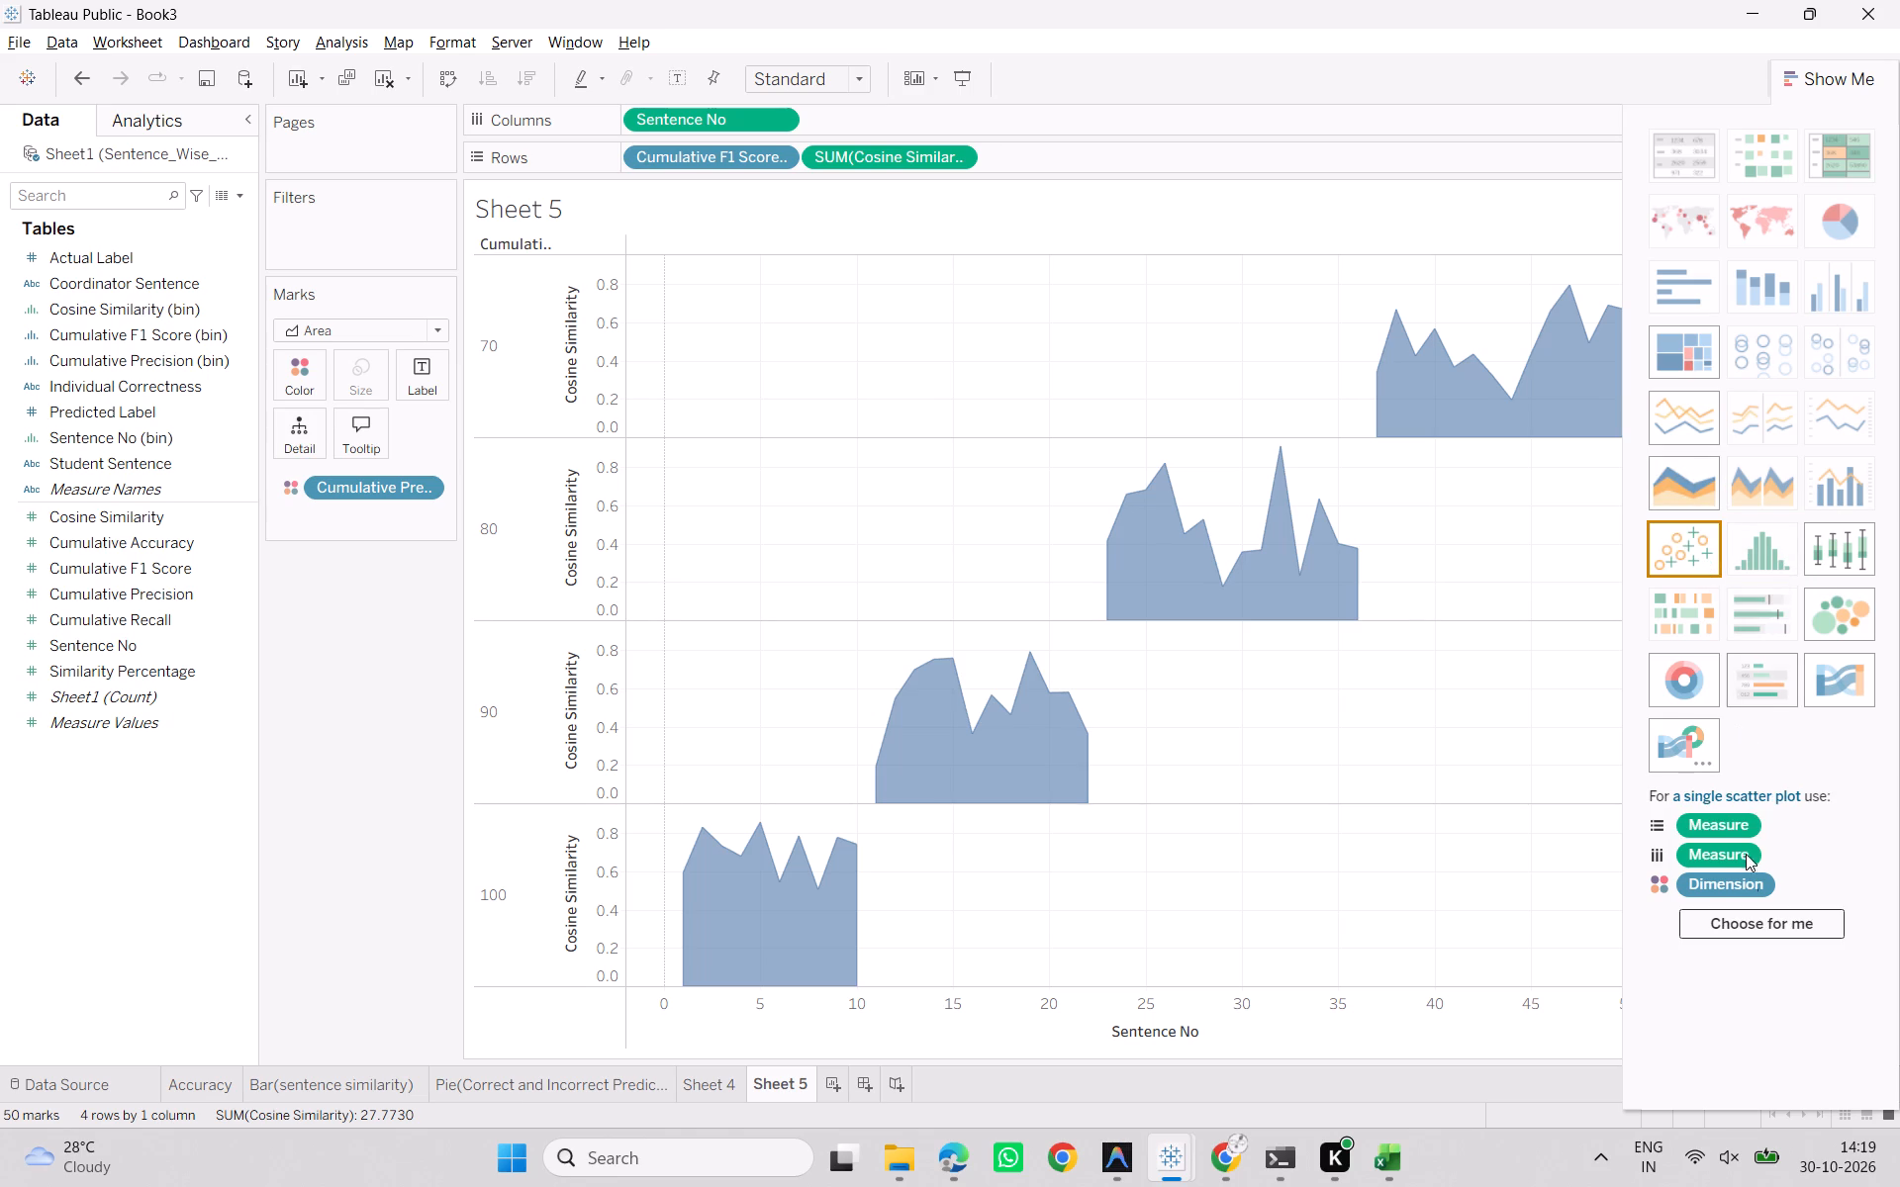
pyautogui.click(1755, 922)
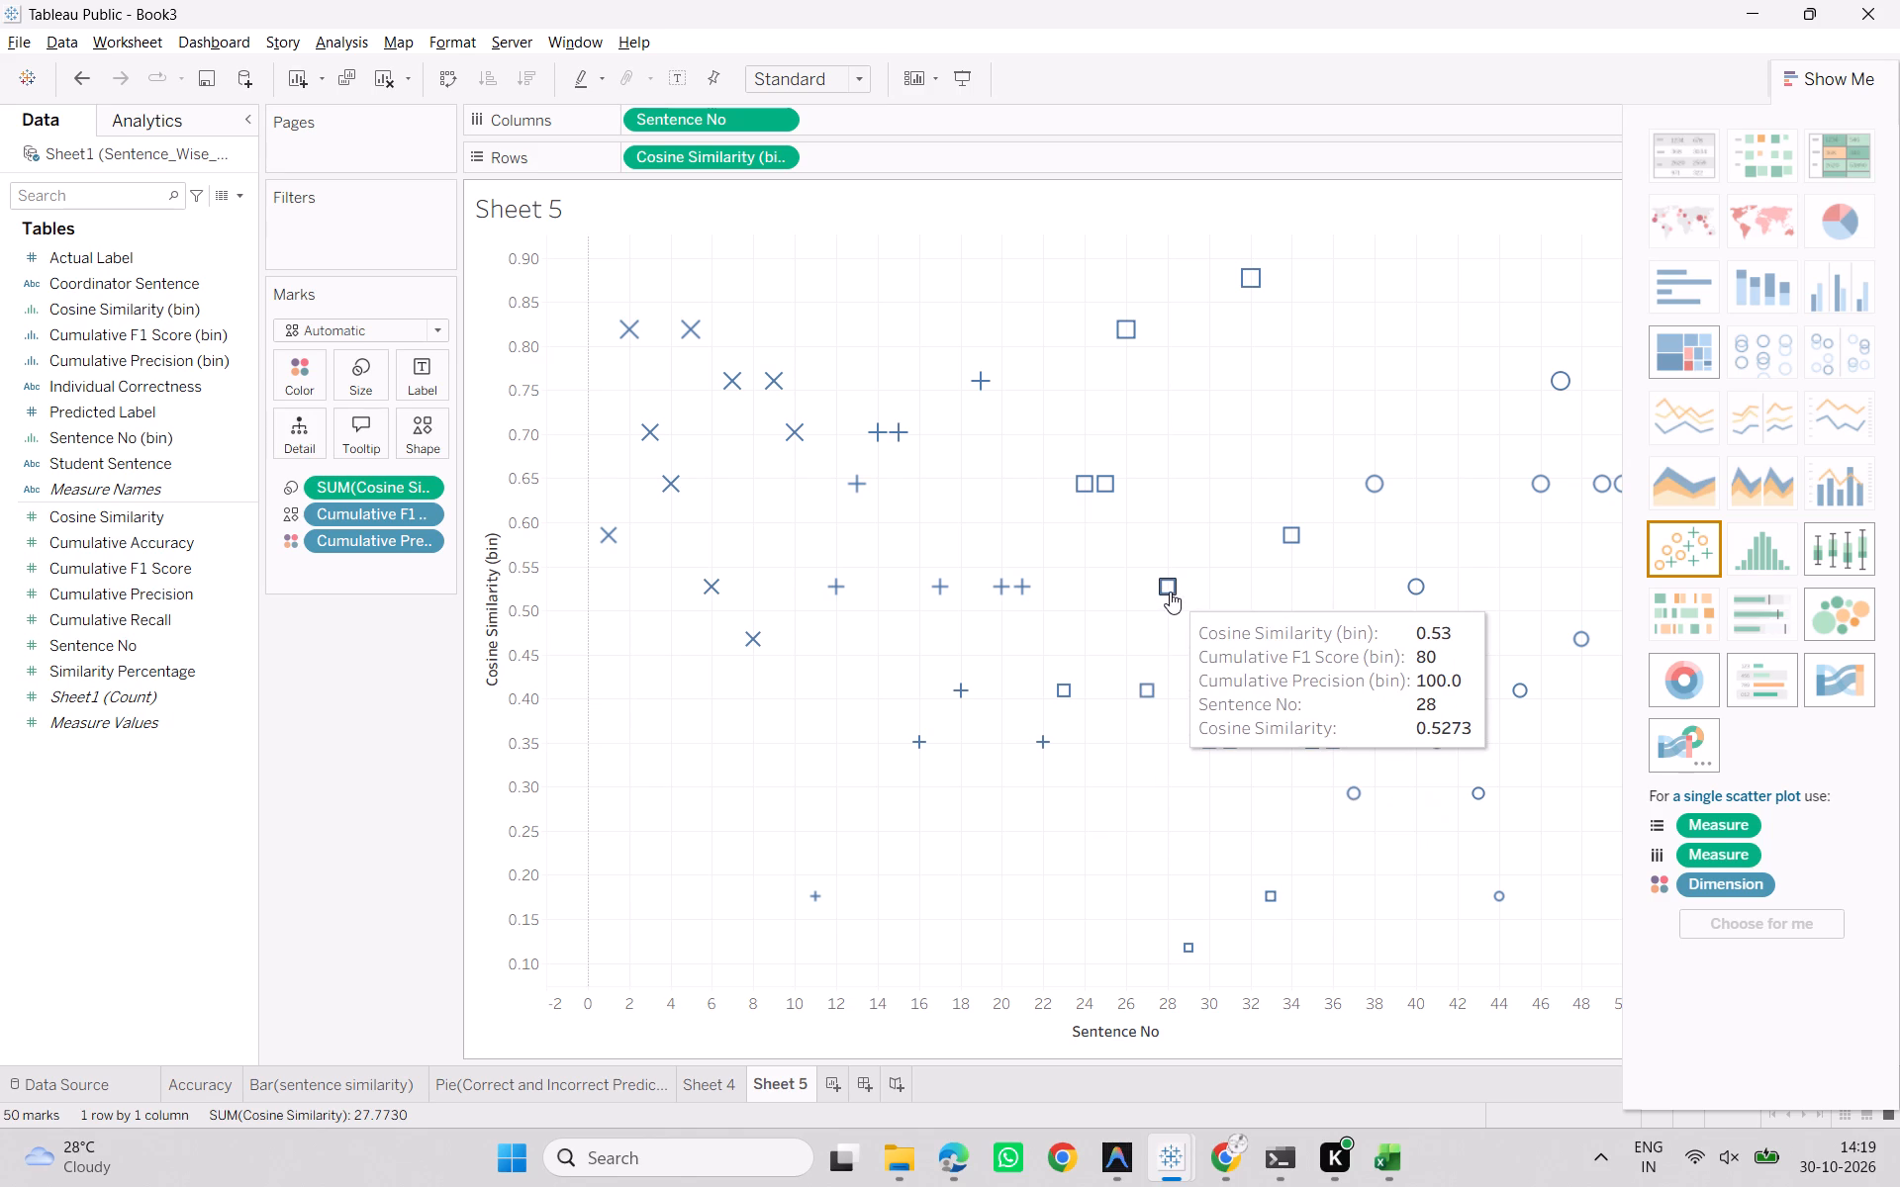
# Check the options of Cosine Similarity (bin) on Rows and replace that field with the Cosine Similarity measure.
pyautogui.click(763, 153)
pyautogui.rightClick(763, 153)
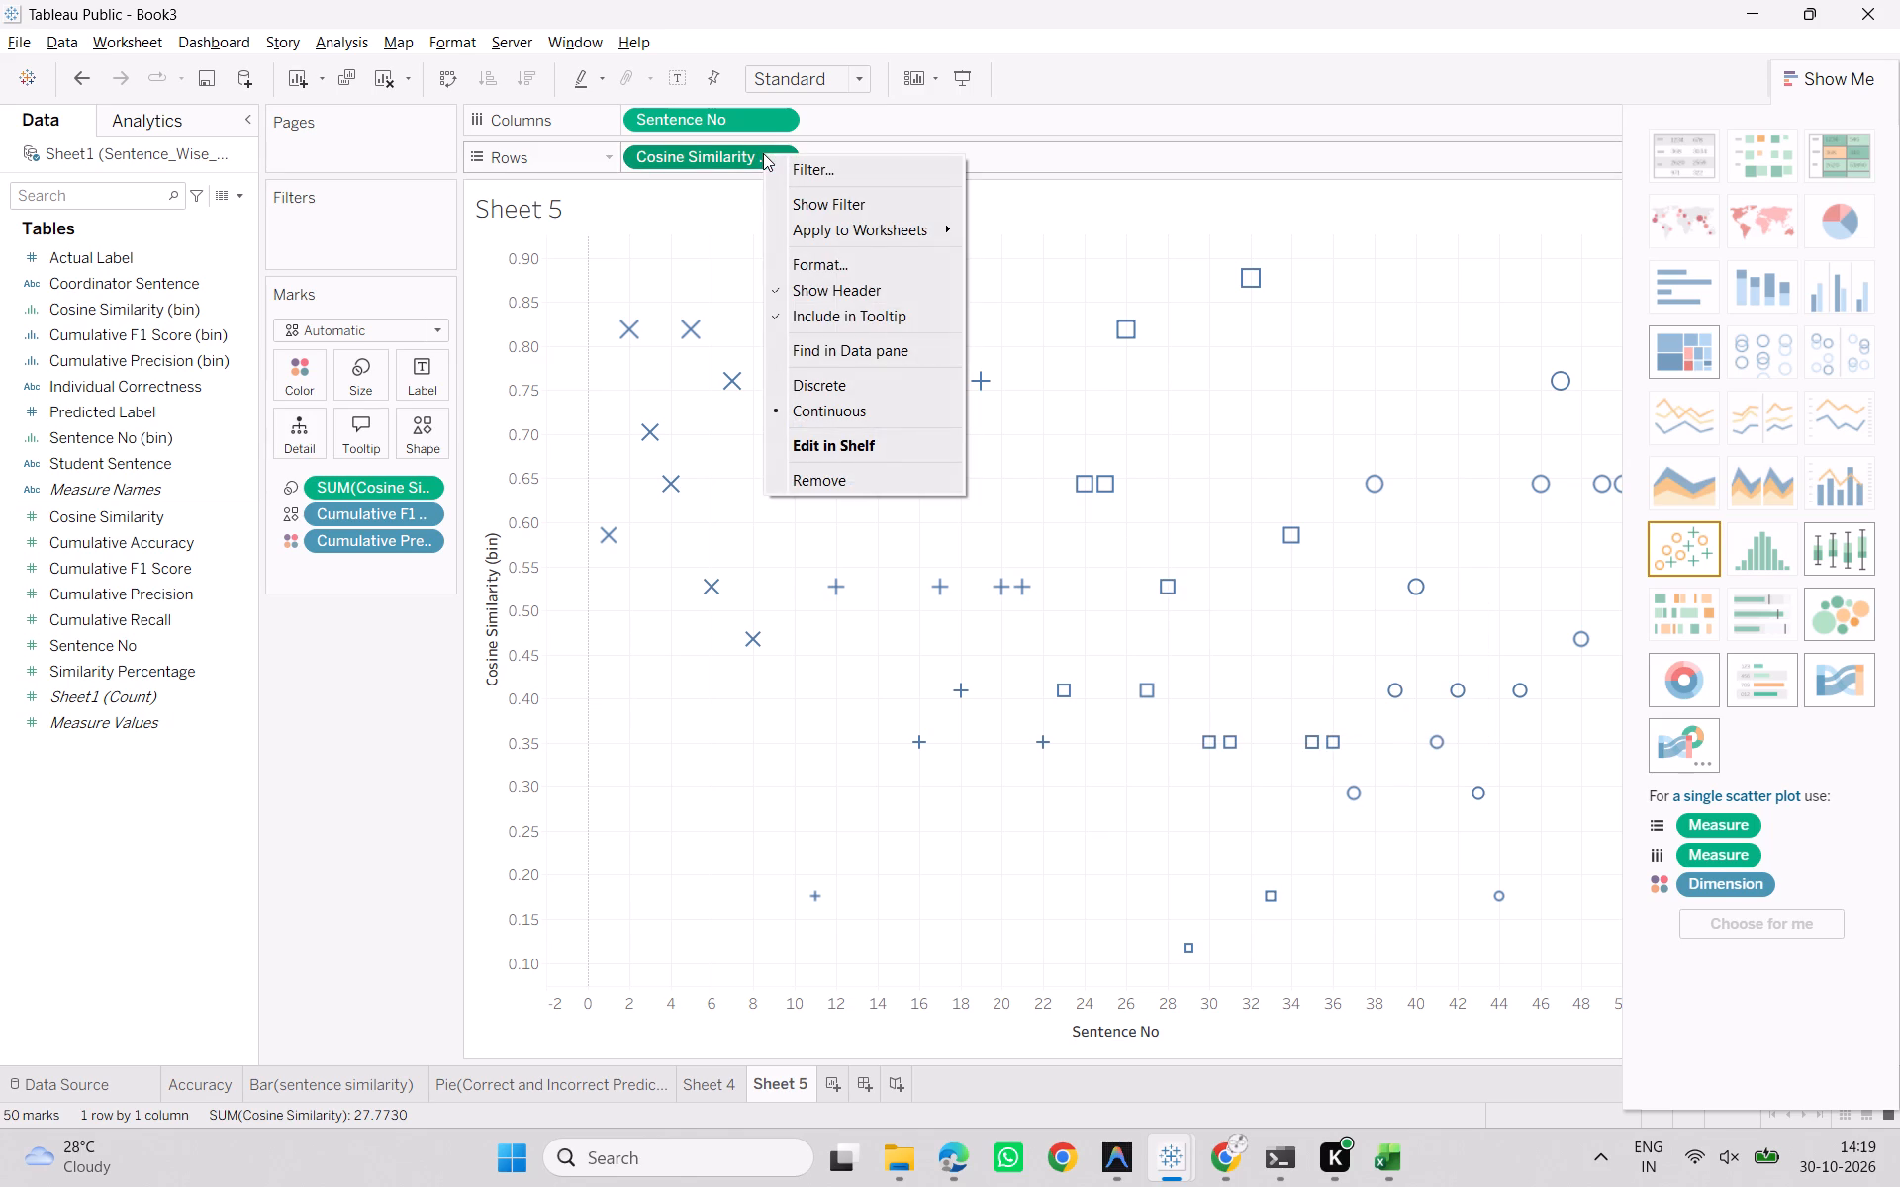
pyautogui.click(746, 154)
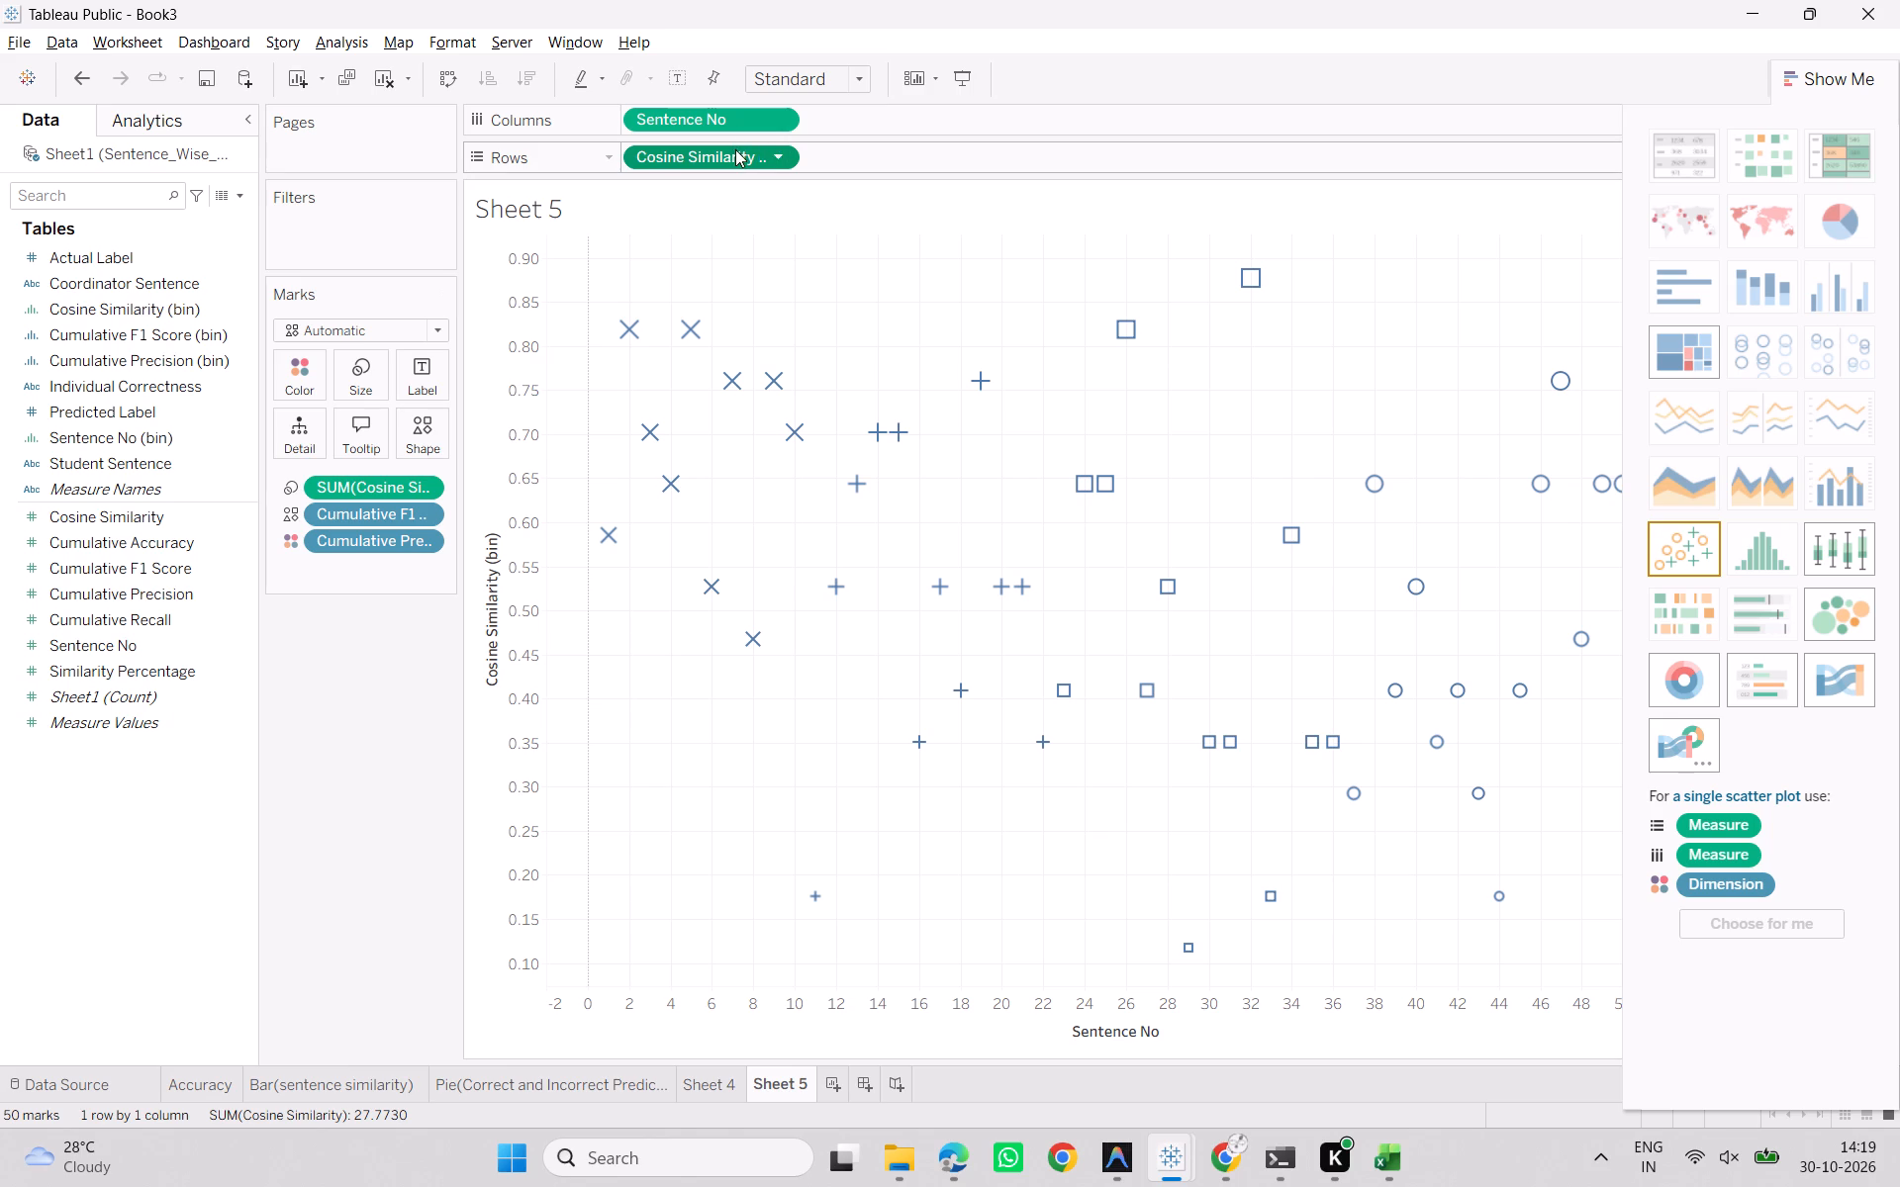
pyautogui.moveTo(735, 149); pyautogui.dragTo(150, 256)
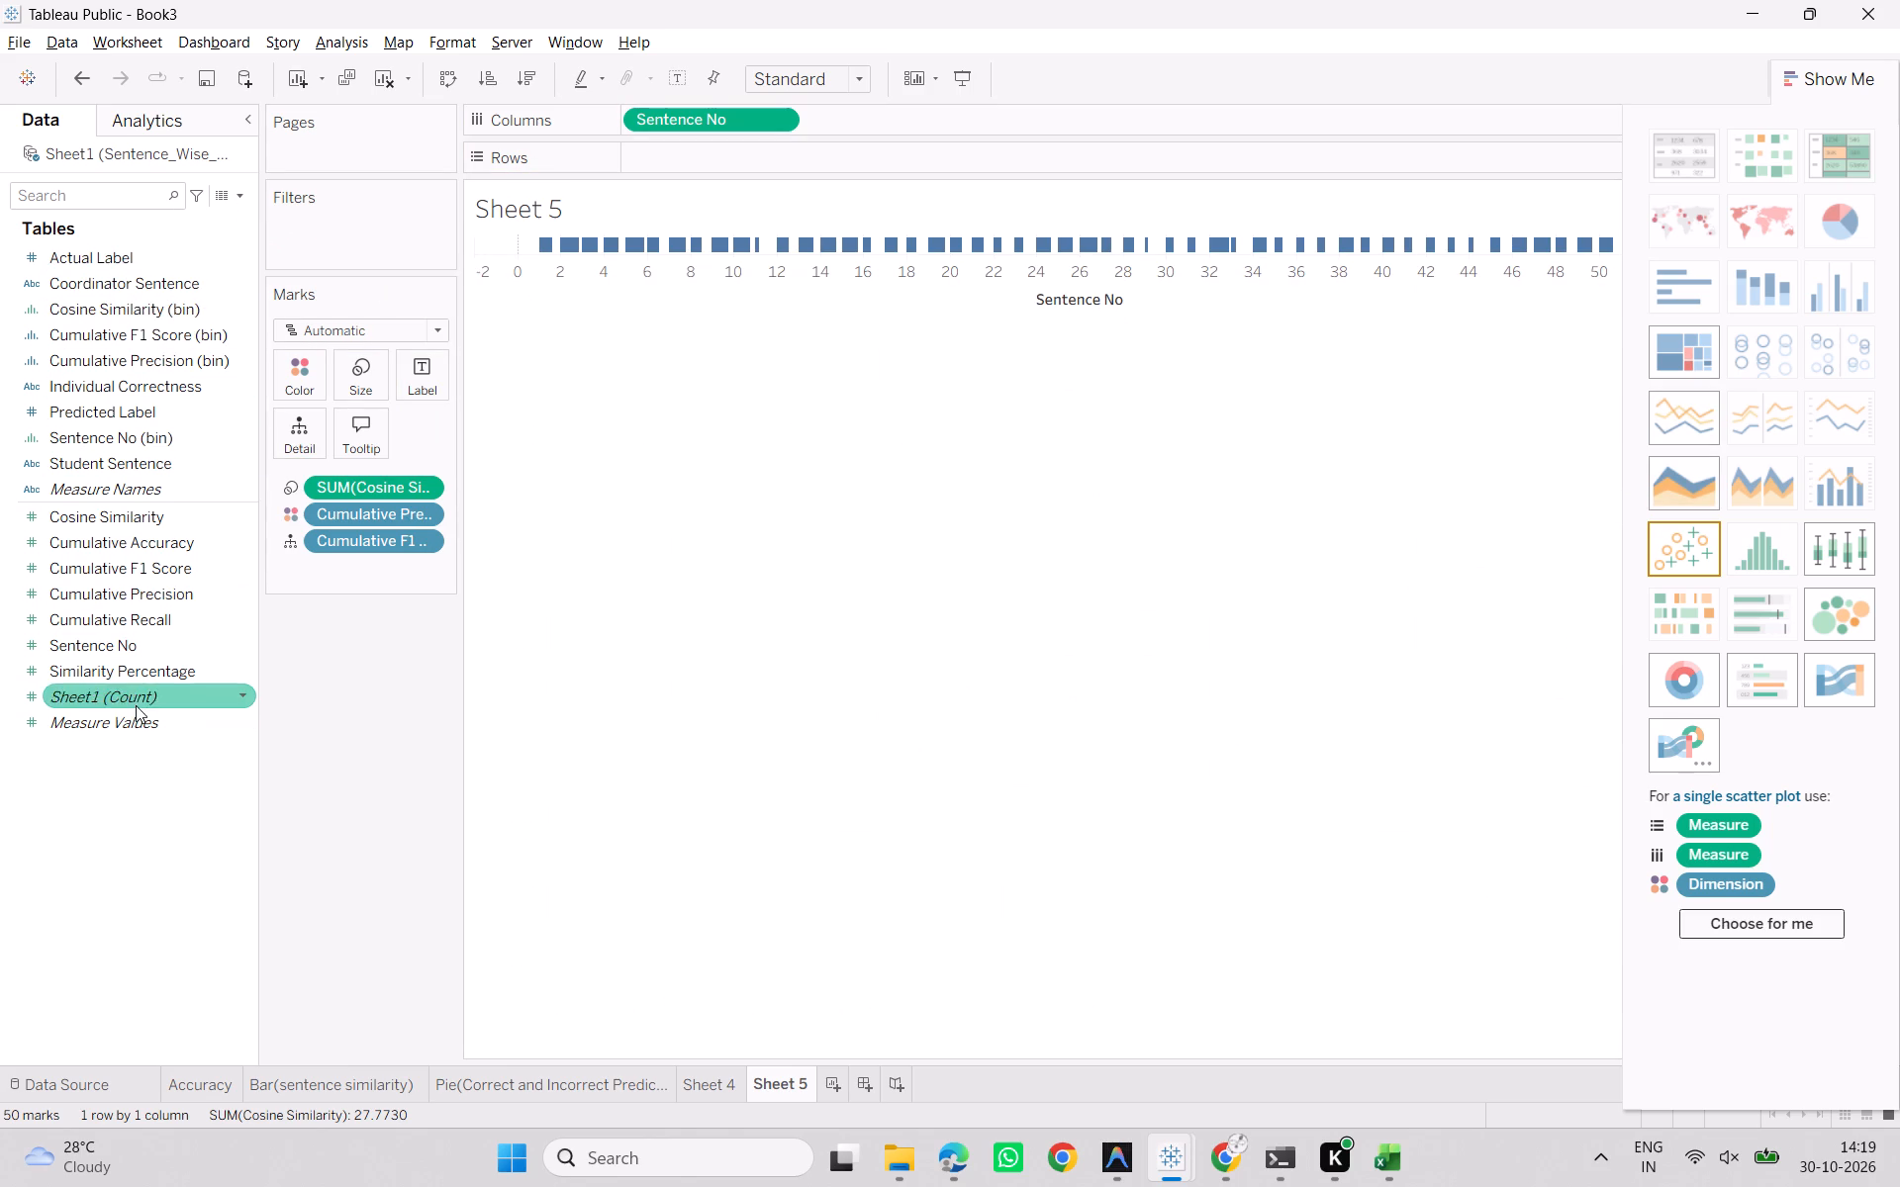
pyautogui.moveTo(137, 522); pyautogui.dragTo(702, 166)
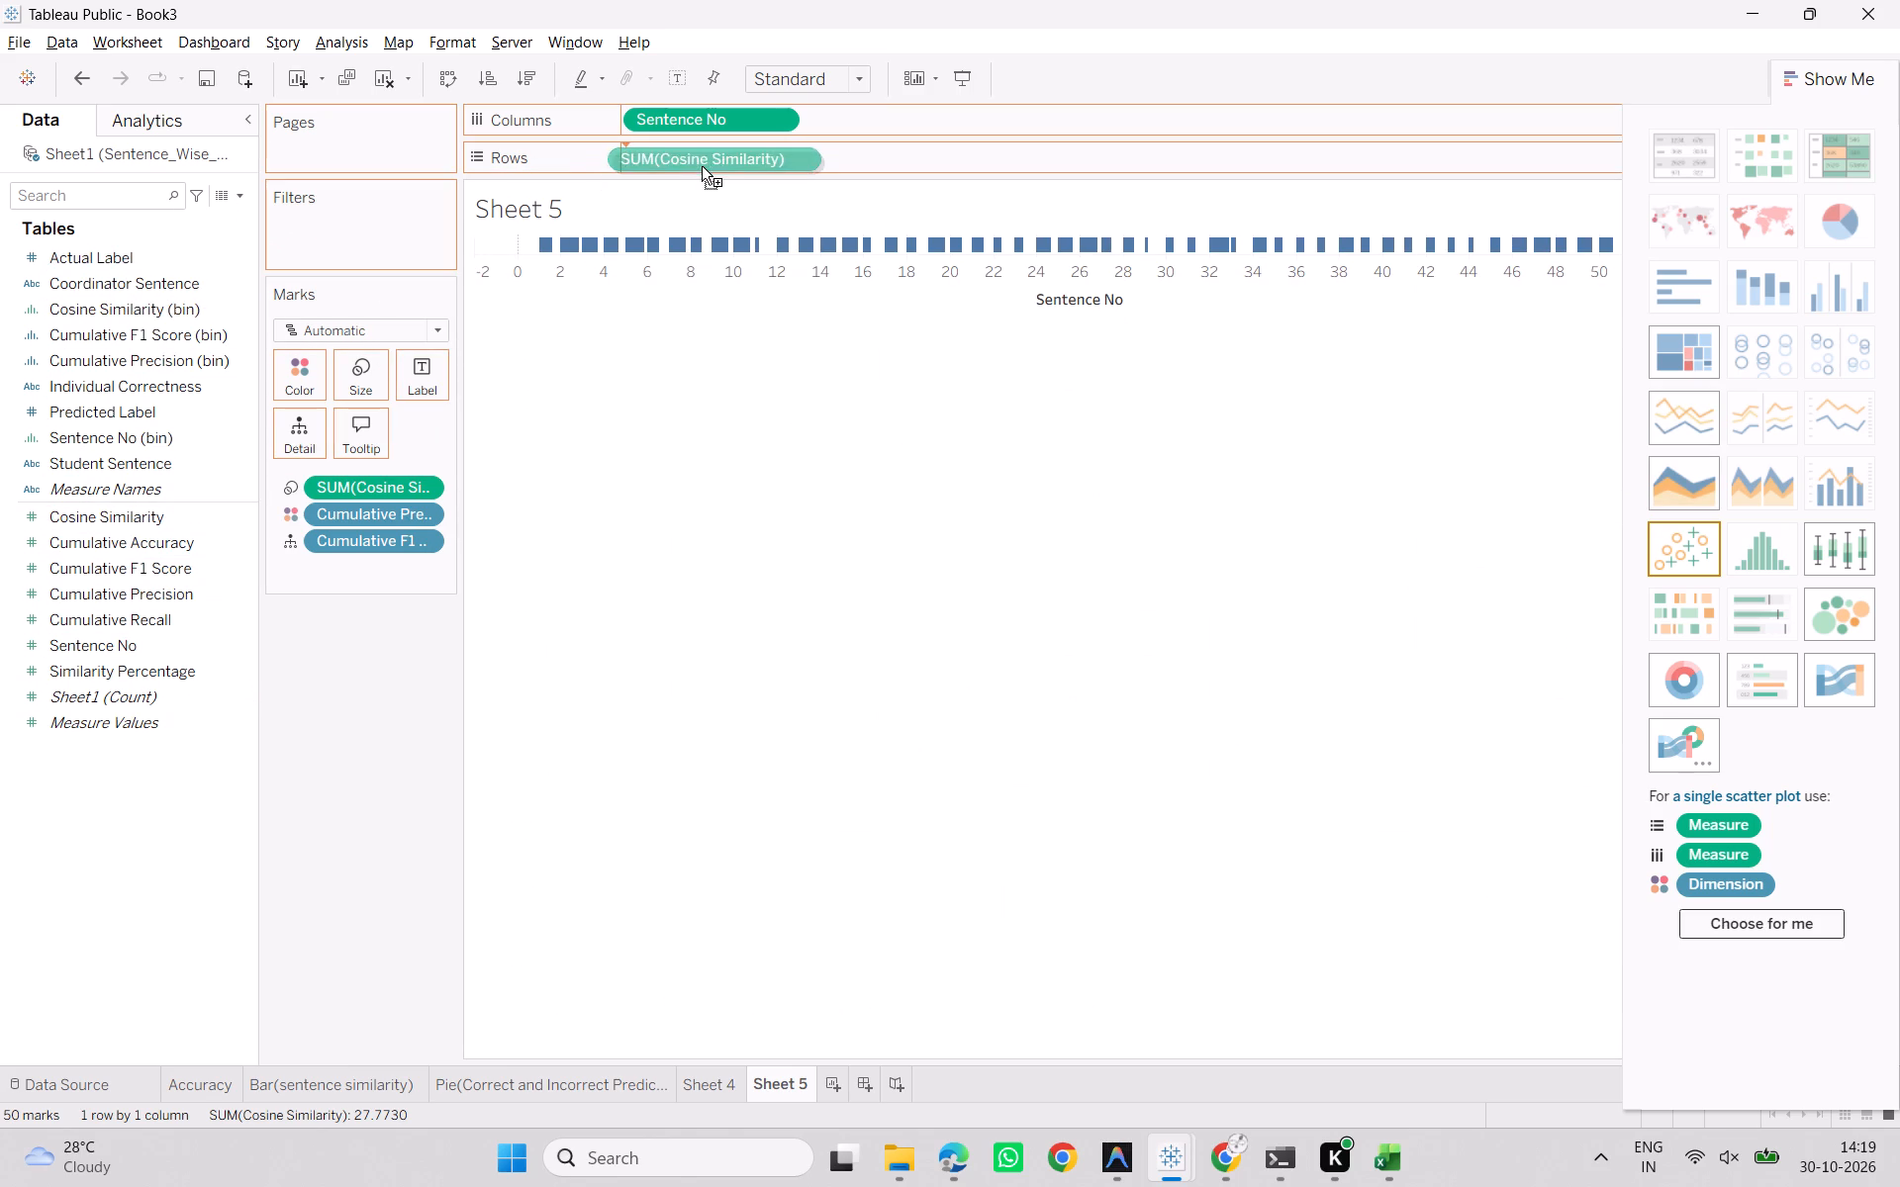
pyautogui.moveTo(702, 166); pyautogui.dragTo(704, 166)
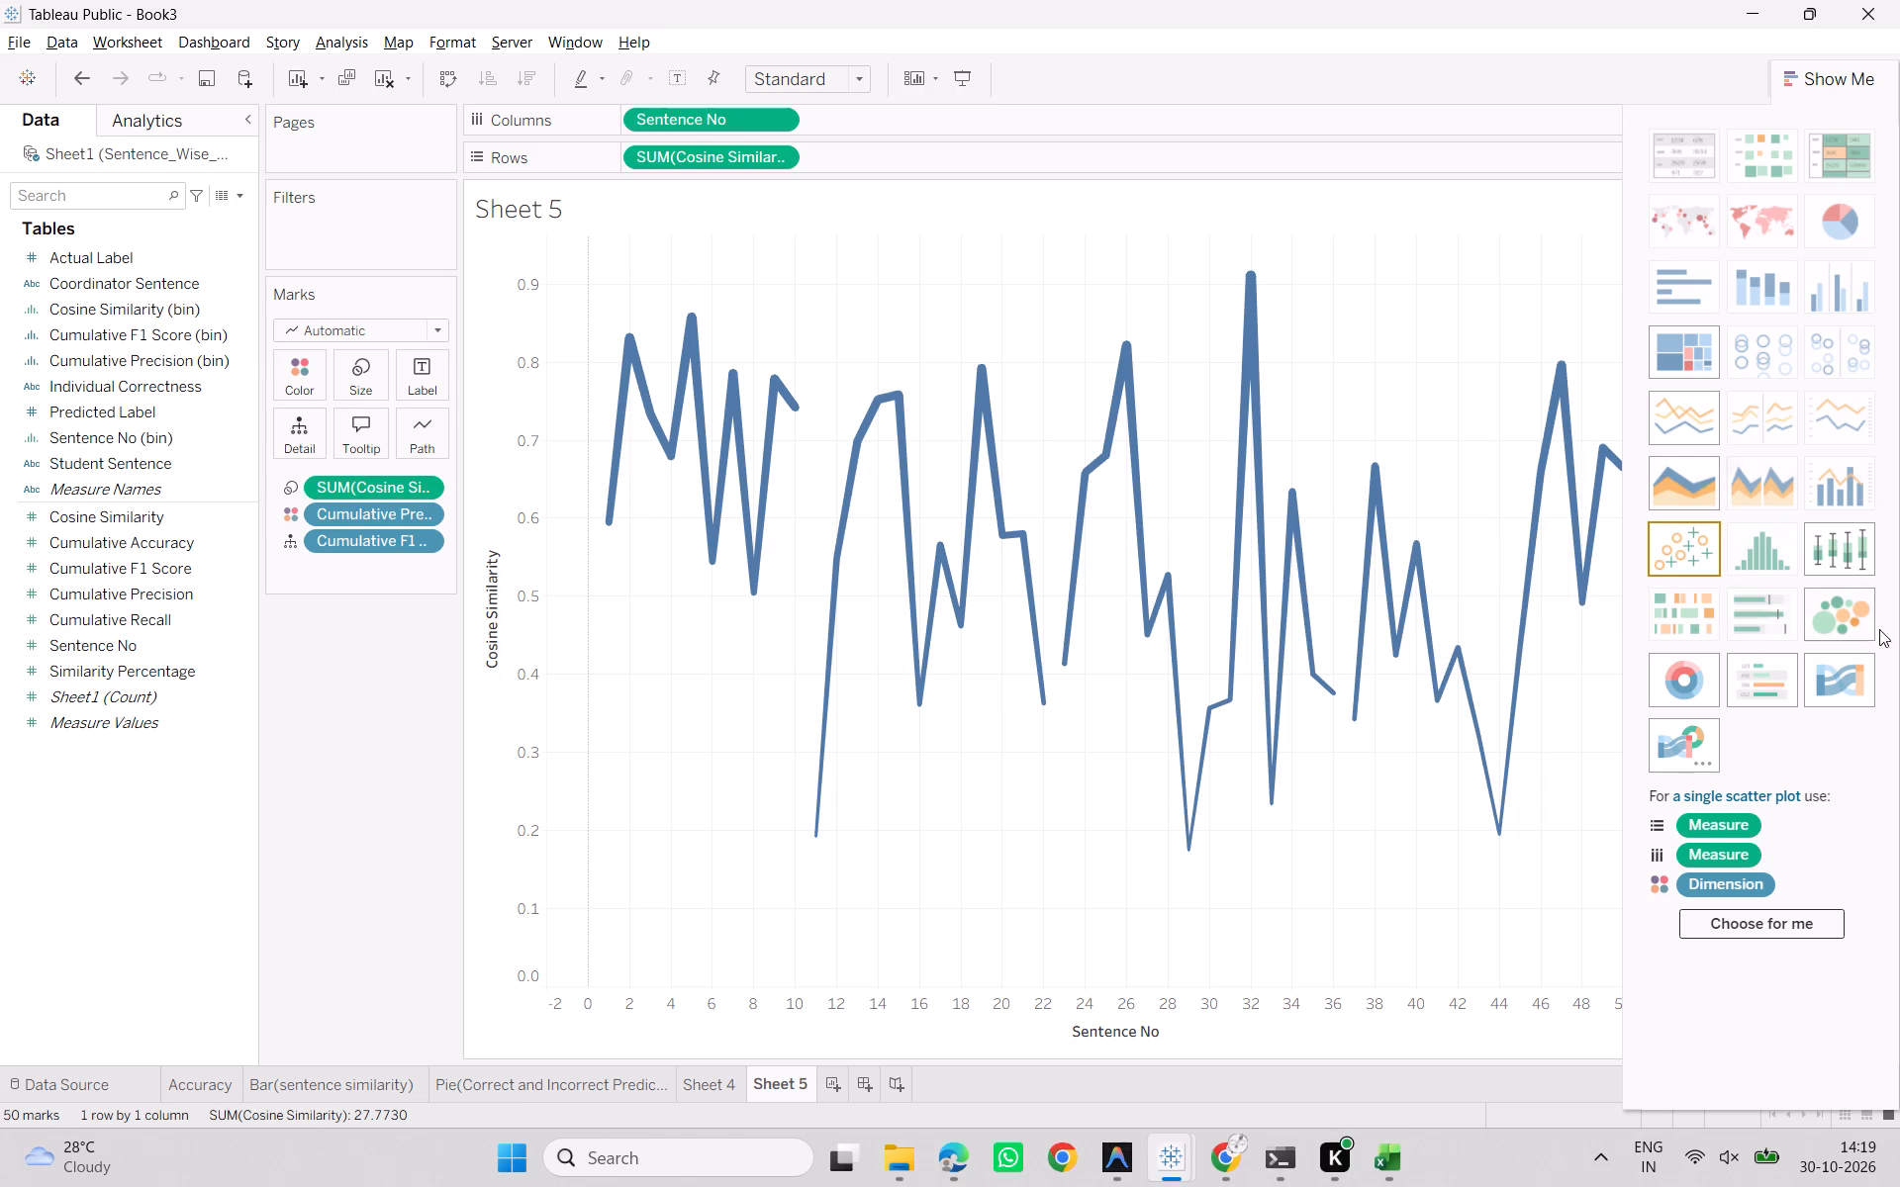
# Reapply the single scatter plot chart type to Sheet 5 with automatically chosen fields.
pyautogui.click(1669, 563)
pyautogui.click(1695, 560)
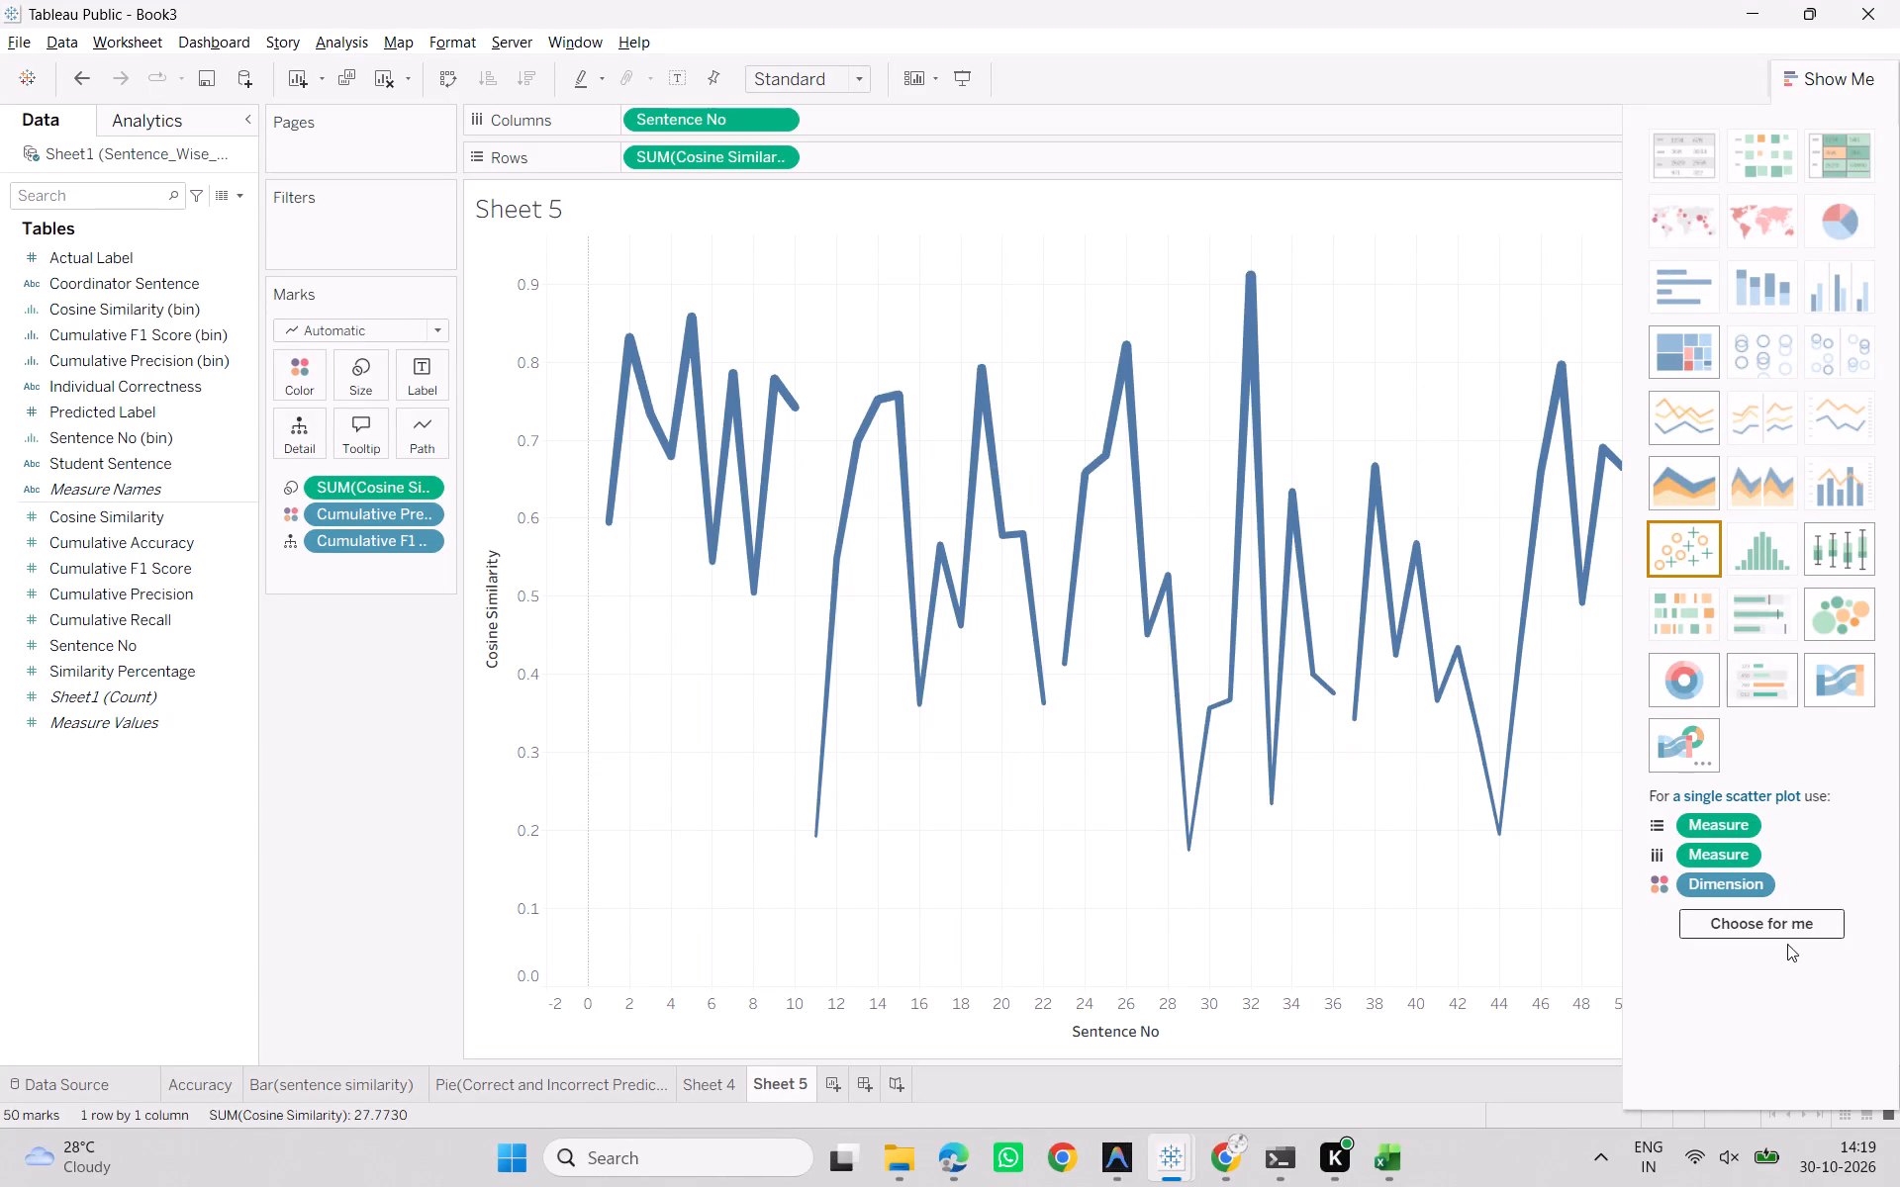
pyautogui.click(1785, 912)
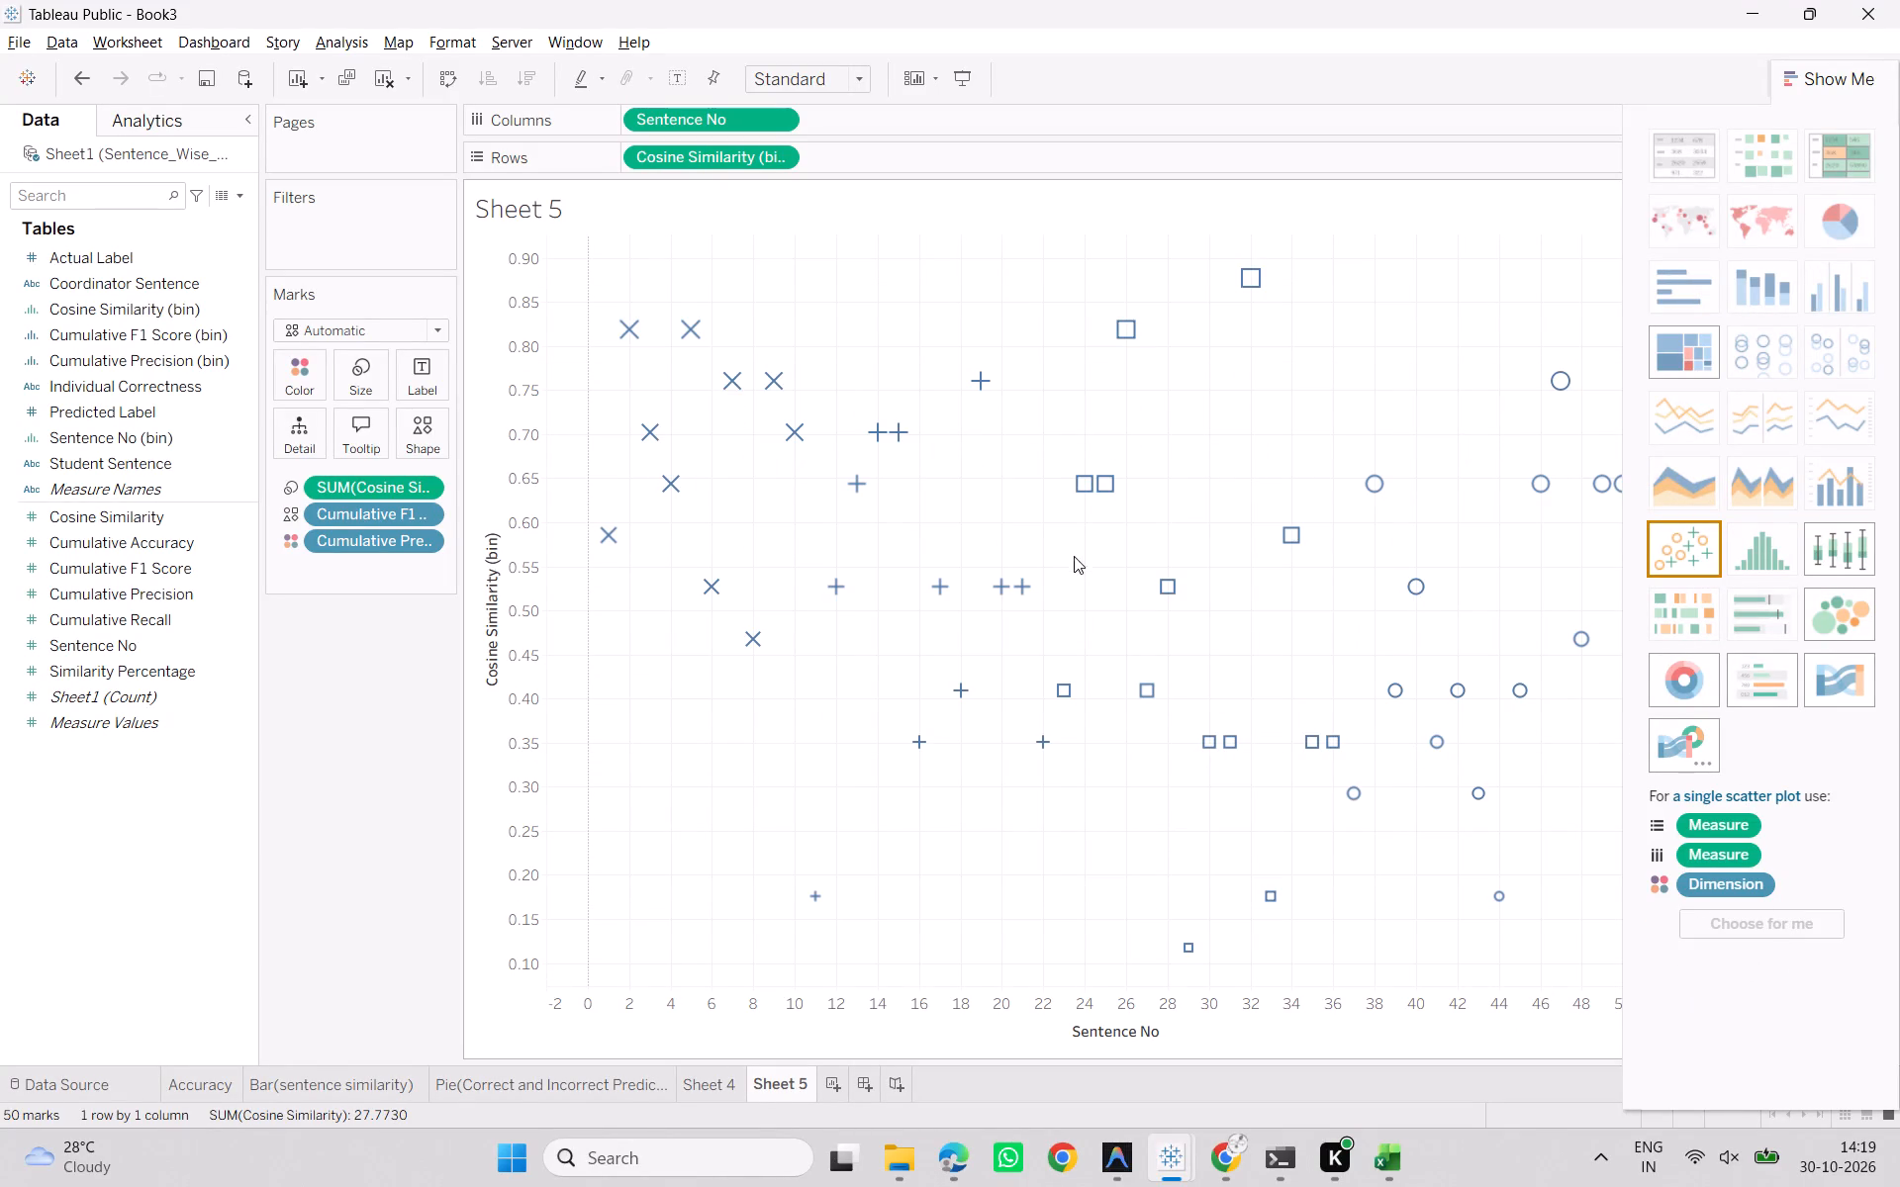
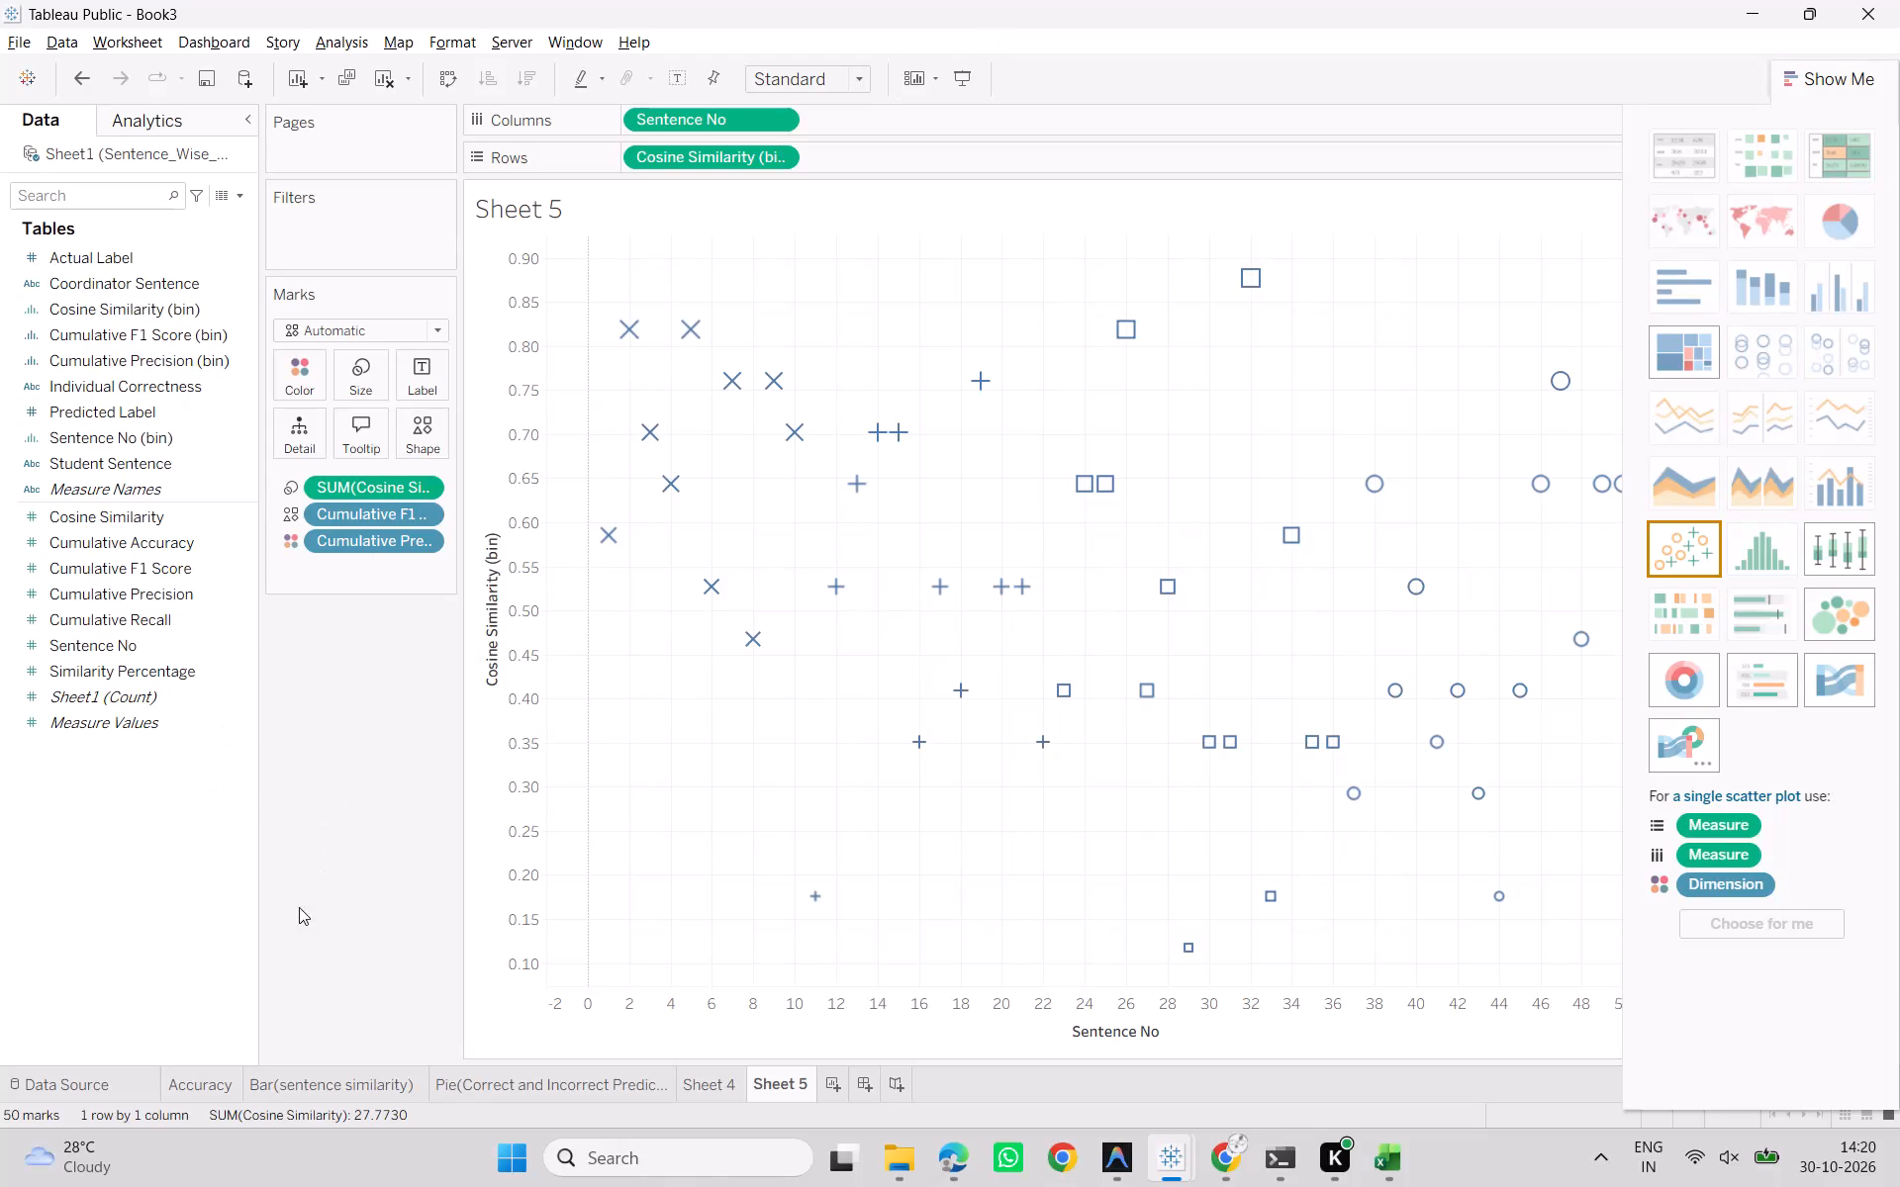
# Review the finished sentence similarity bar chart and the Accuracy line chart on their sheets.
pyautogui.click(295, 1084)
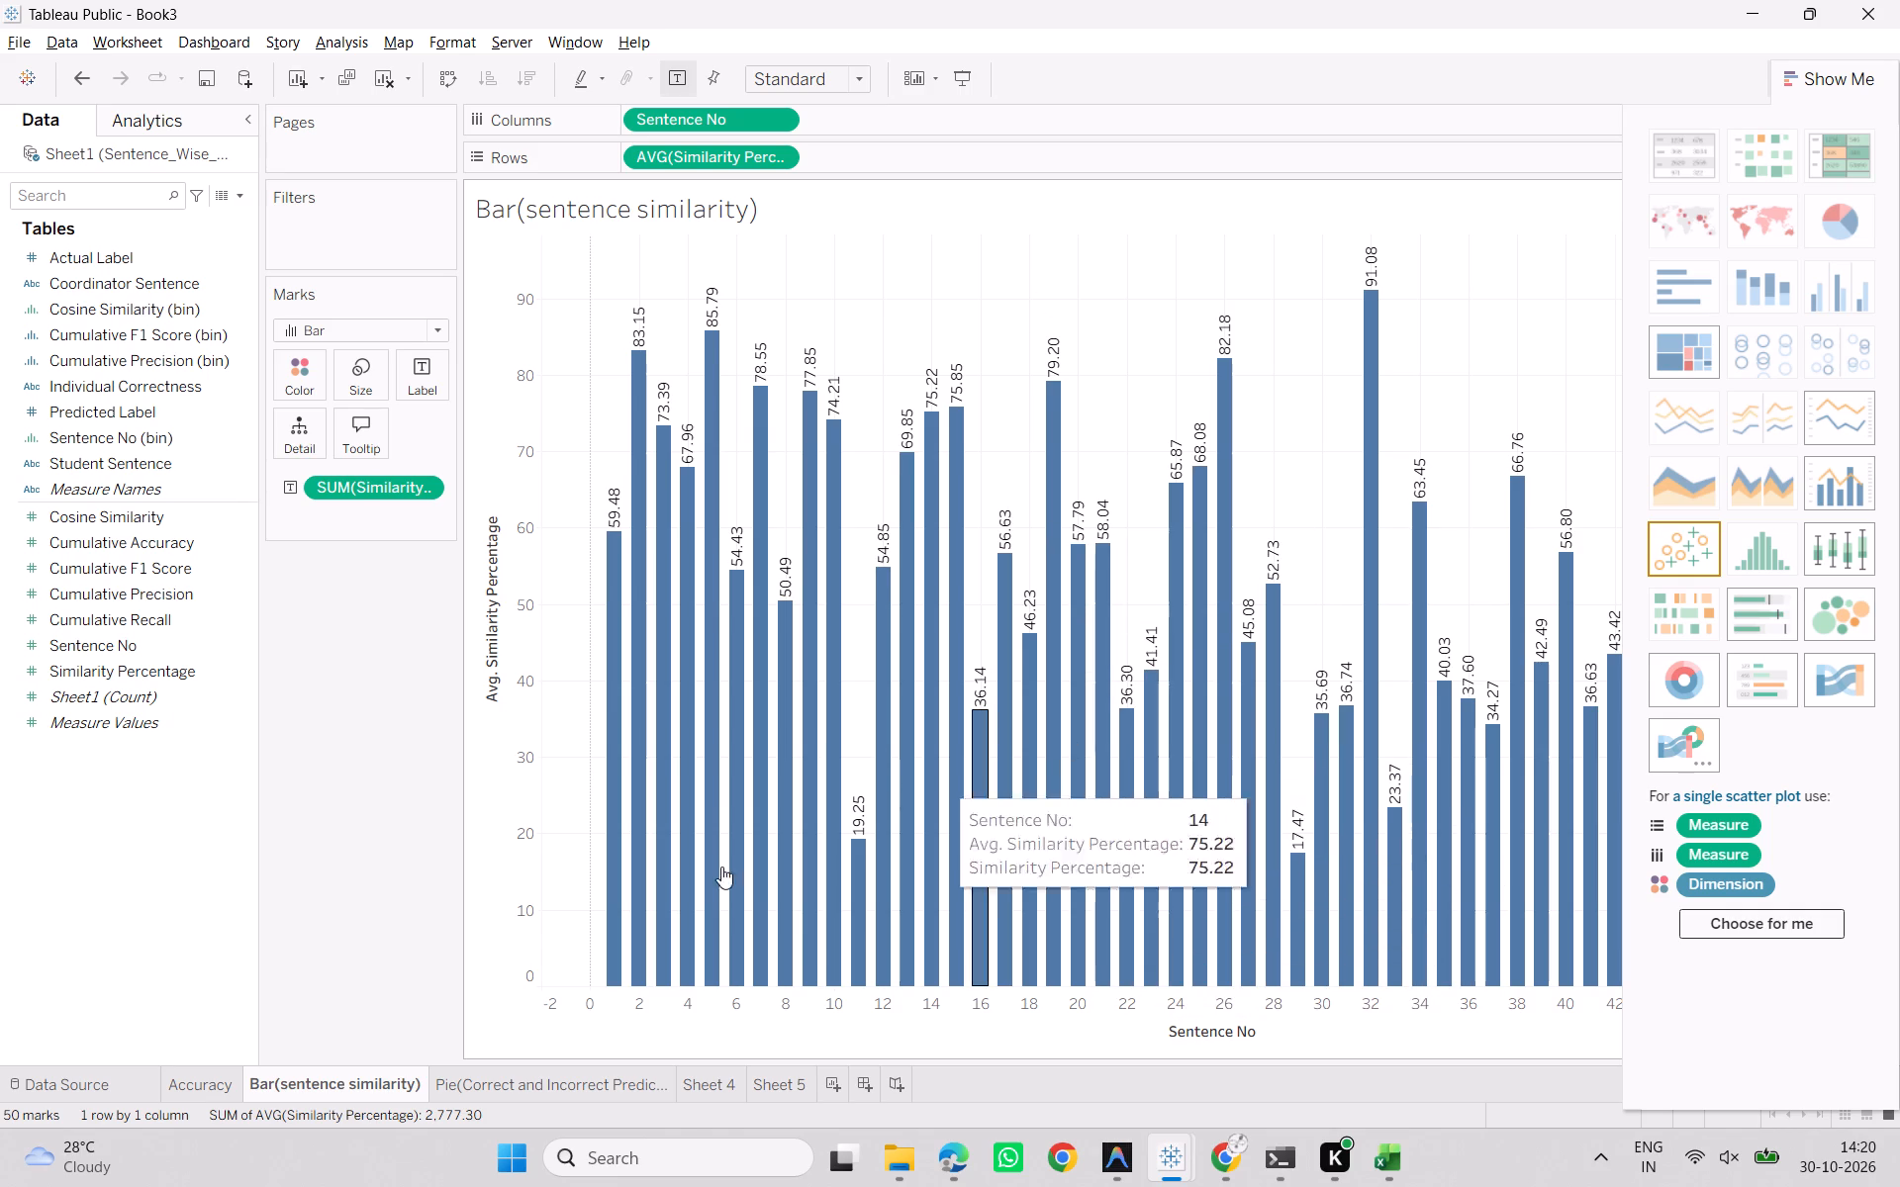
pyautogui.click(200, 1078)
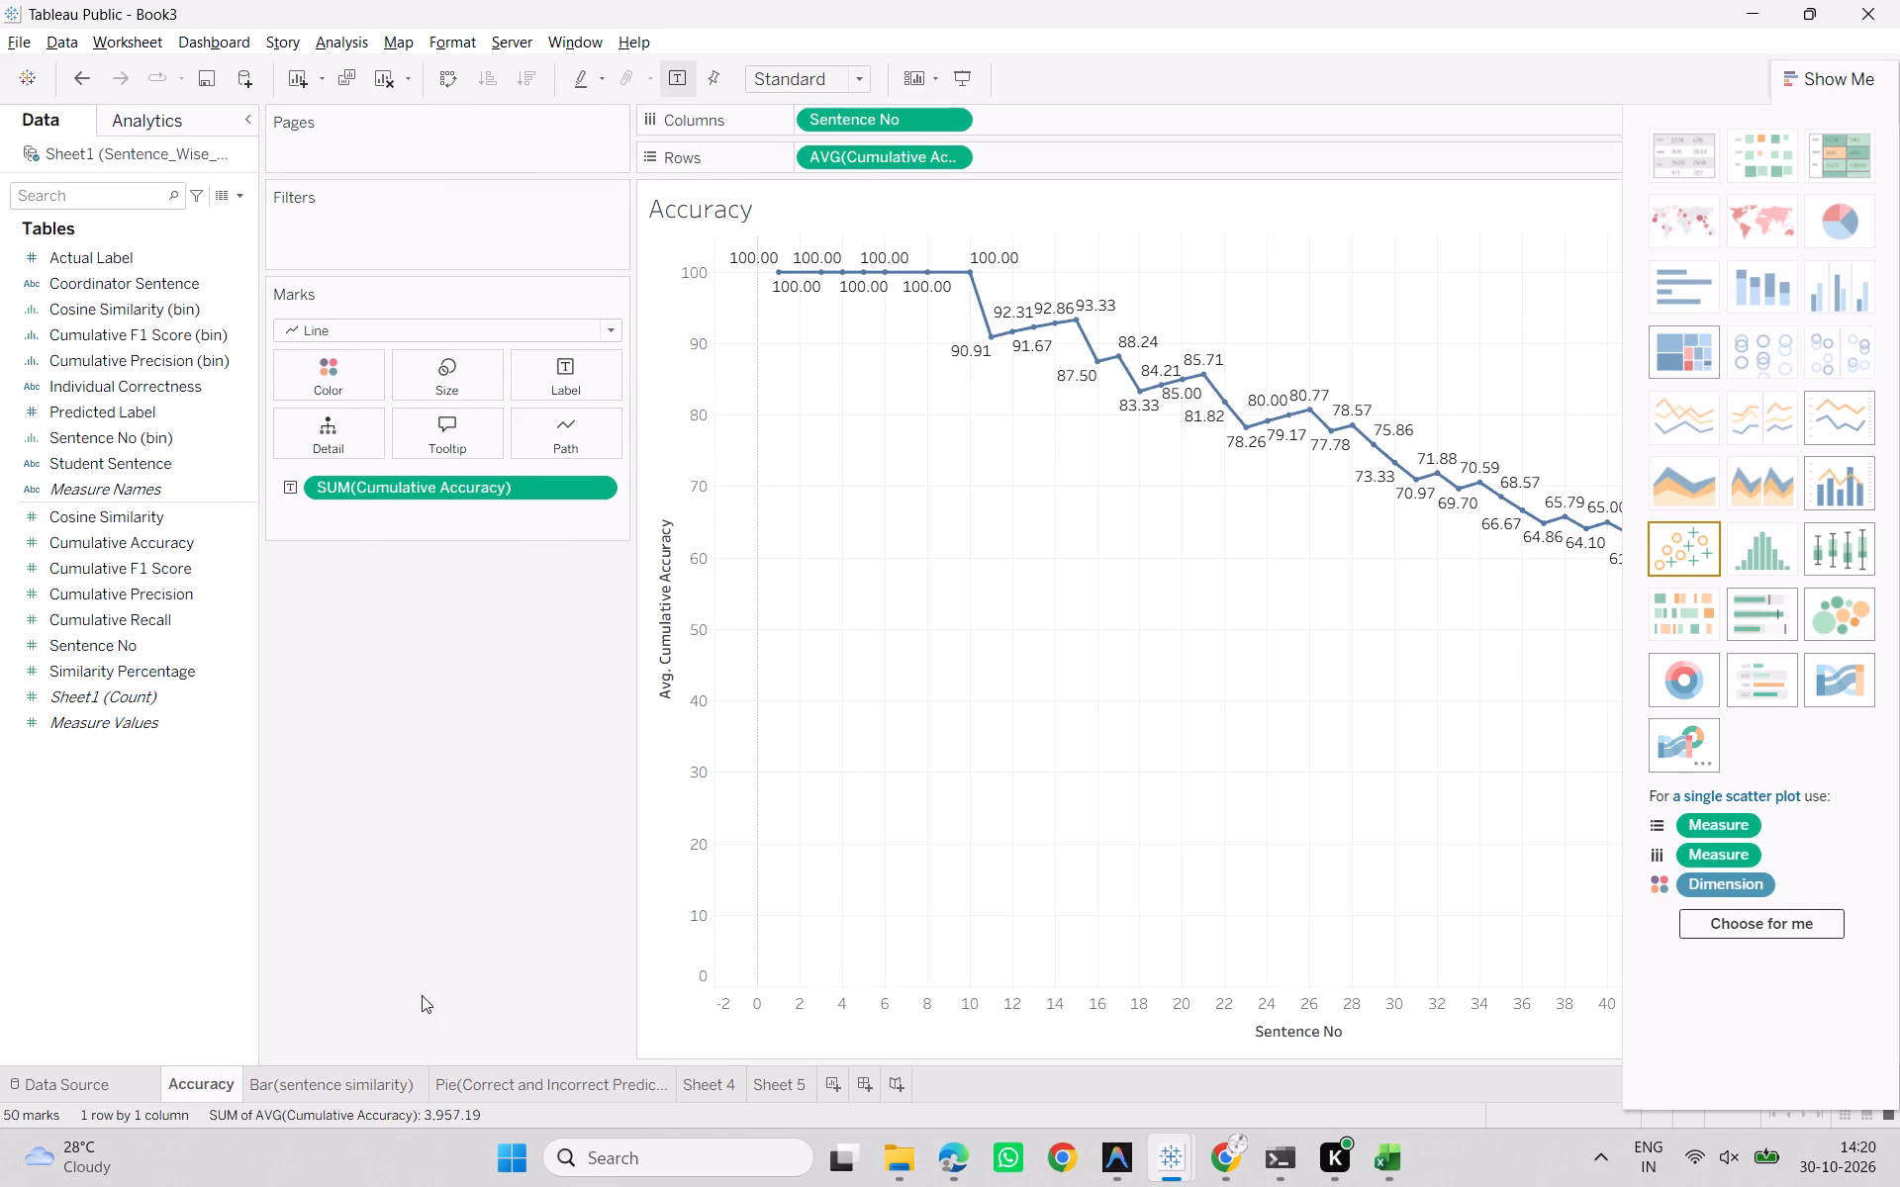
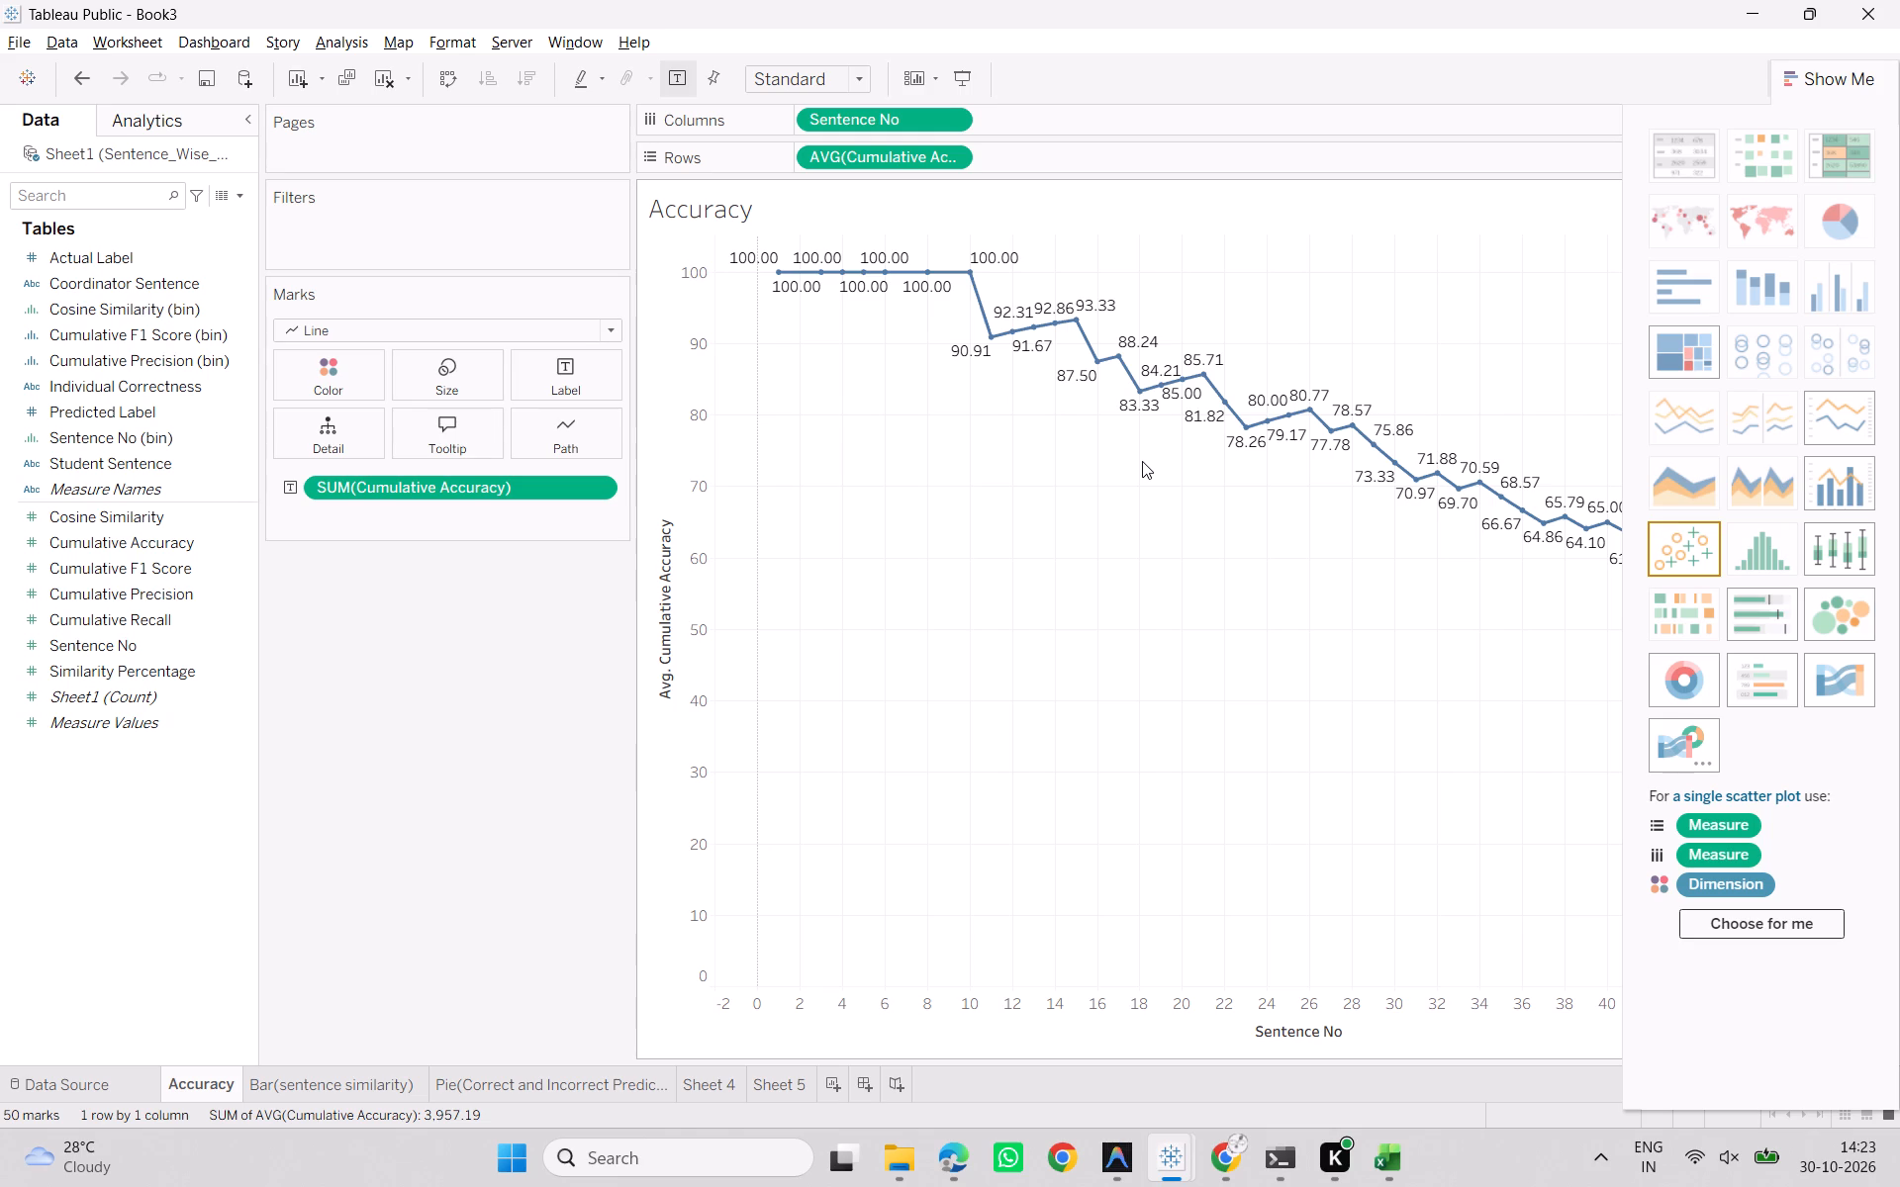
# Check the cosine similarity scatter plot on Sheet 5 against the line chart on the Accuracy sheet.
pyautogui.click(785, 1081)
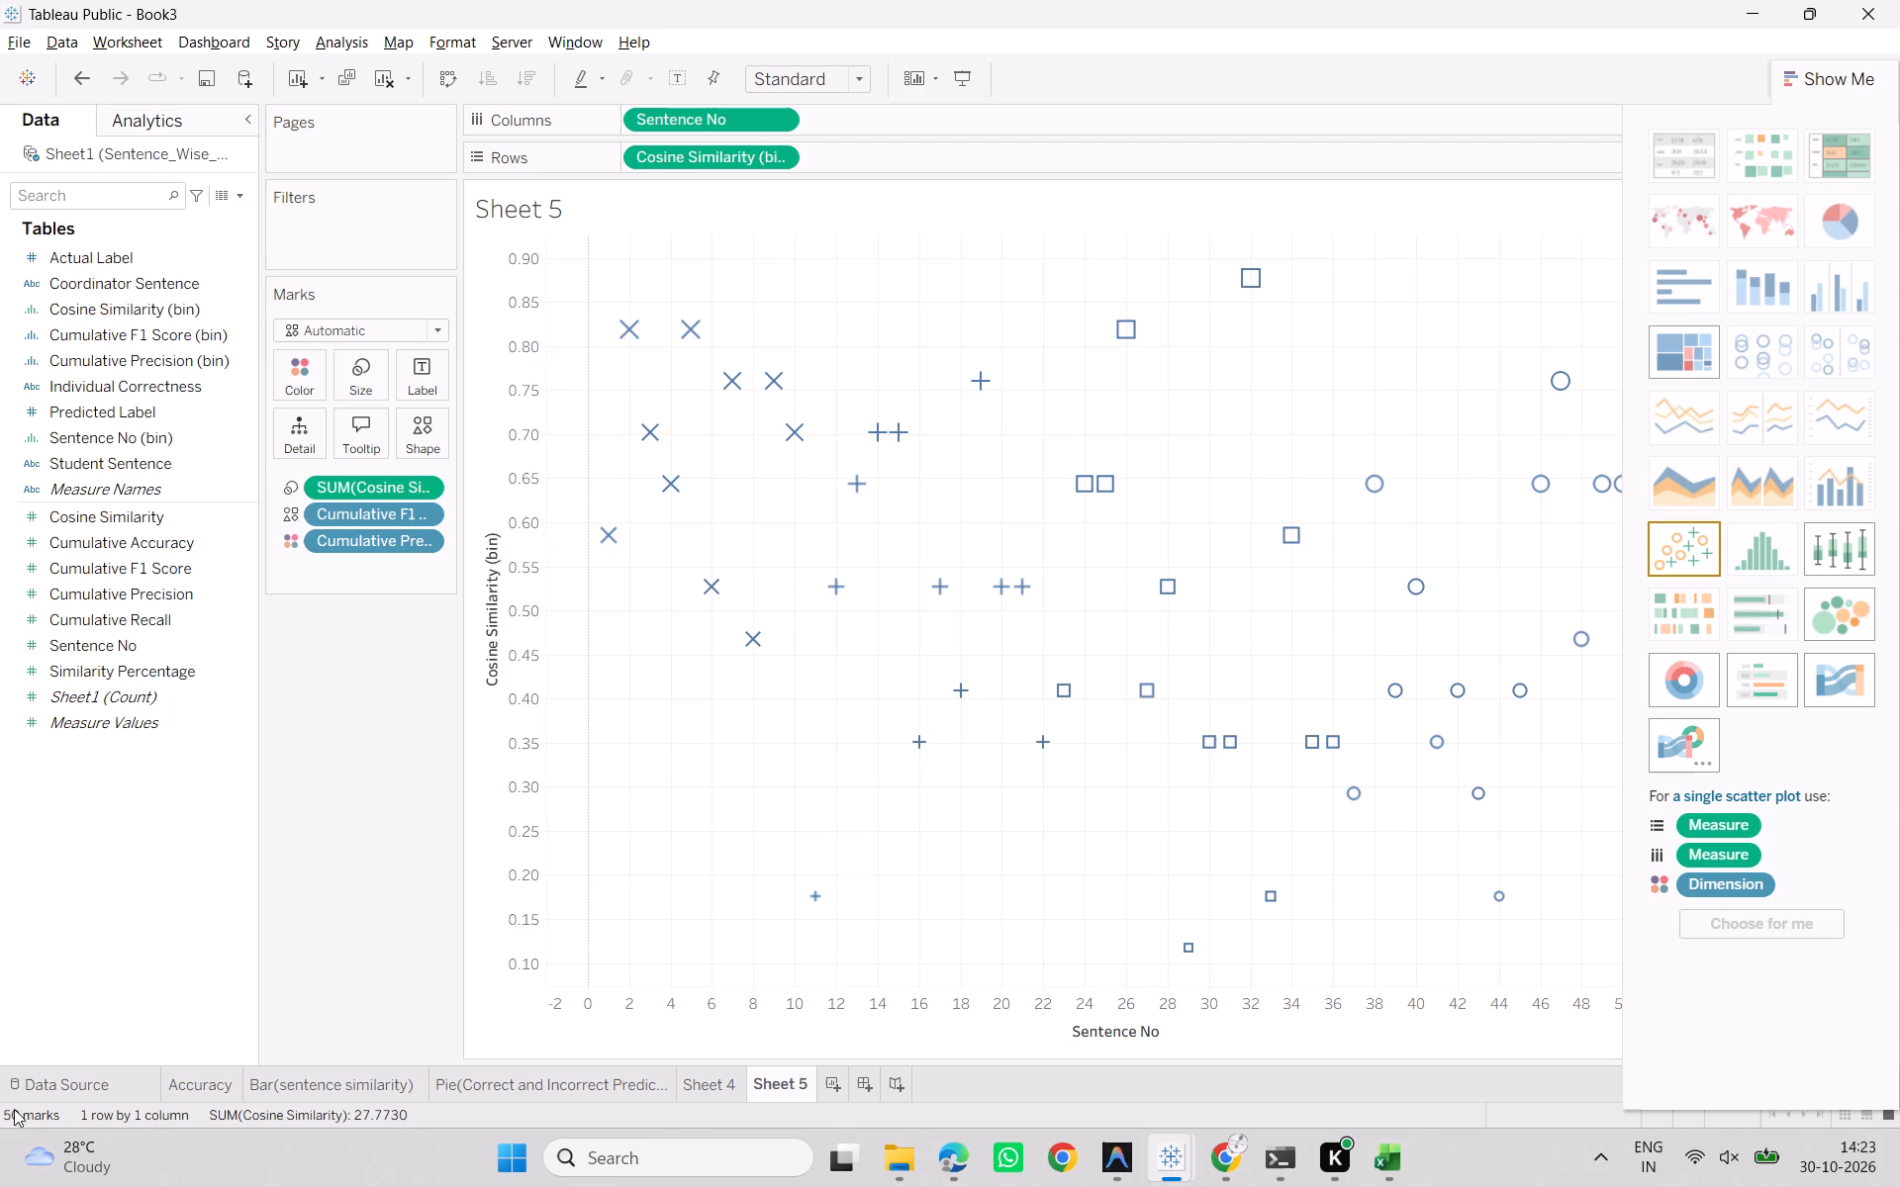
pyautogui.click(184, 1084)
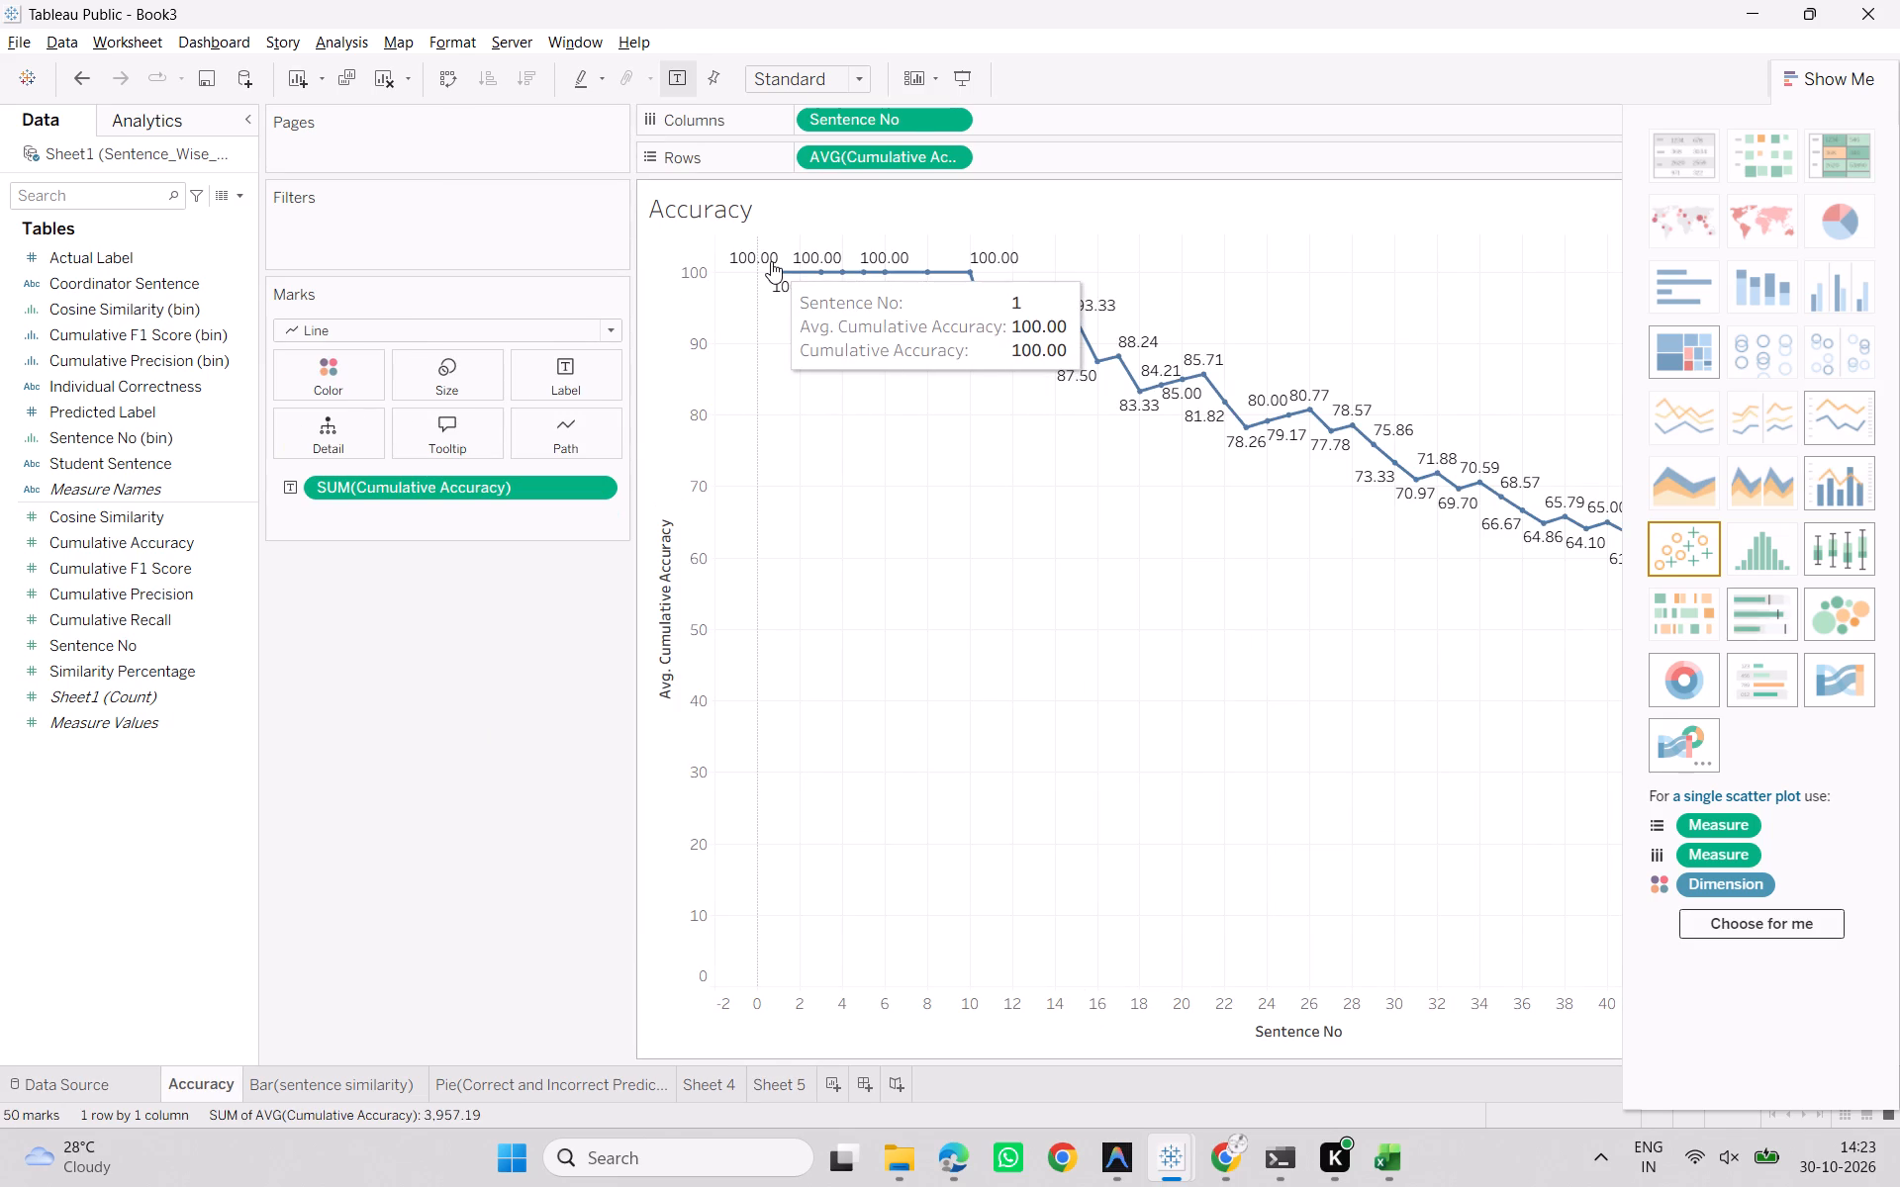
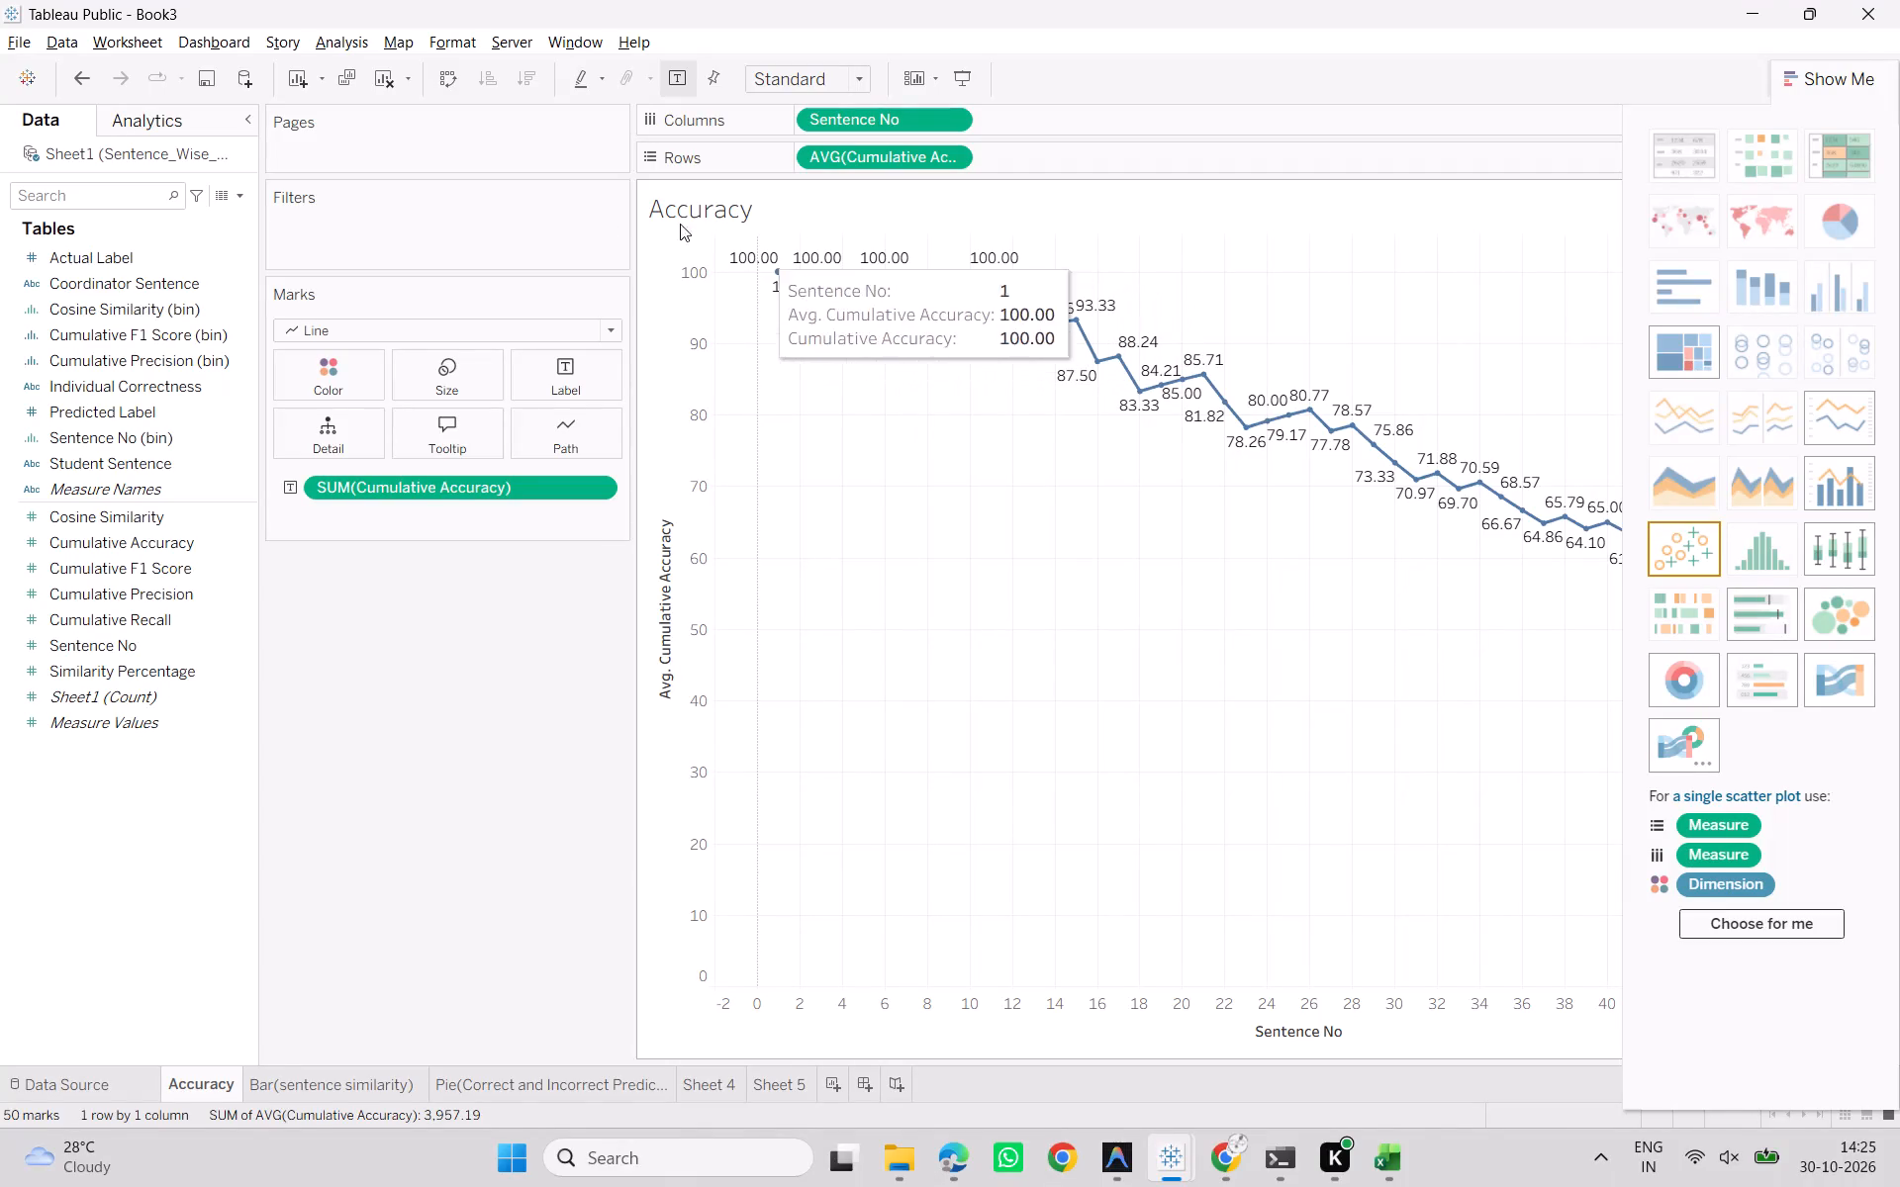
# Examine how the Cumulative Accuracy label and the Sentence No column field are configured on the Accuracy sheet, including the available measure aggregations.
pyautogui.click(820, 579)
pyautogui.click(500, 491)
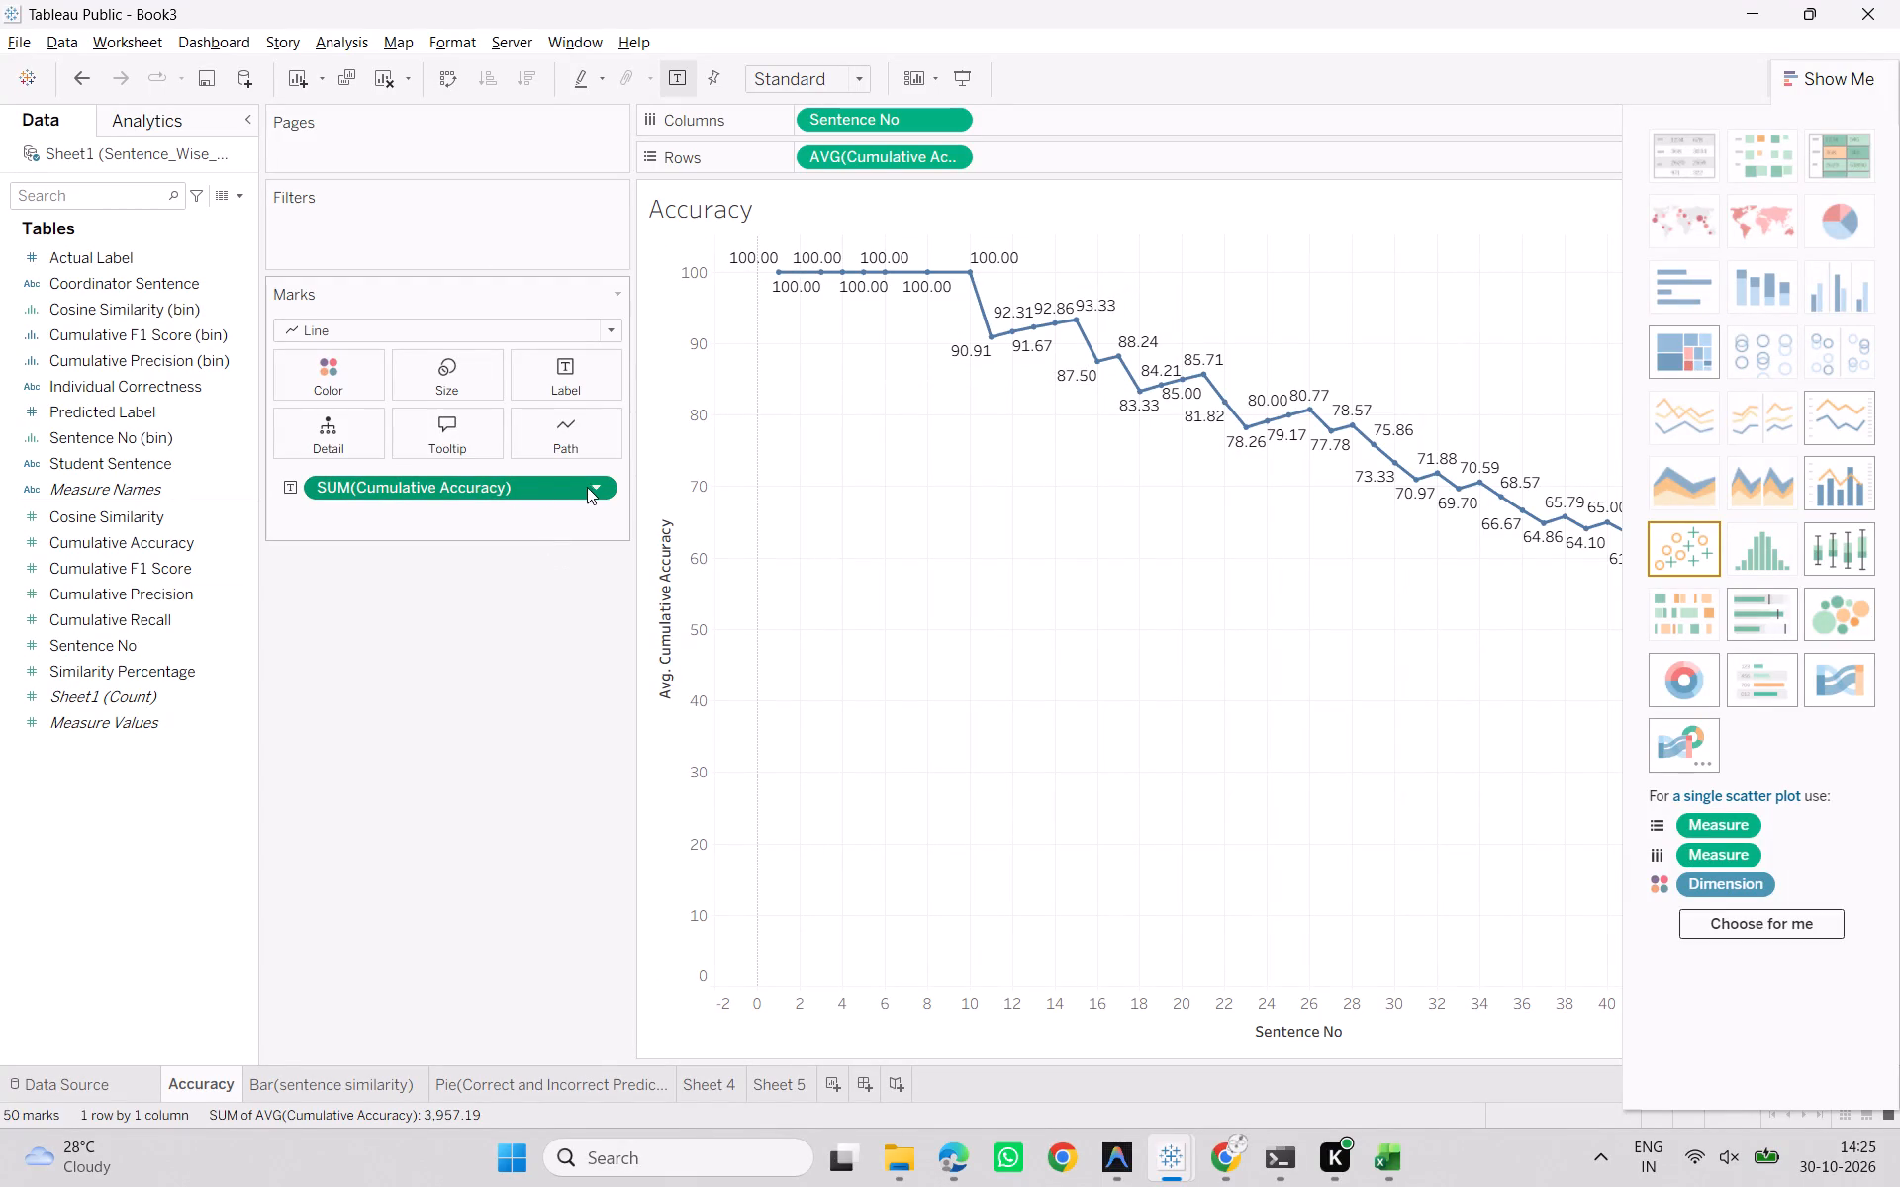
pyautogui.click(600, 487)
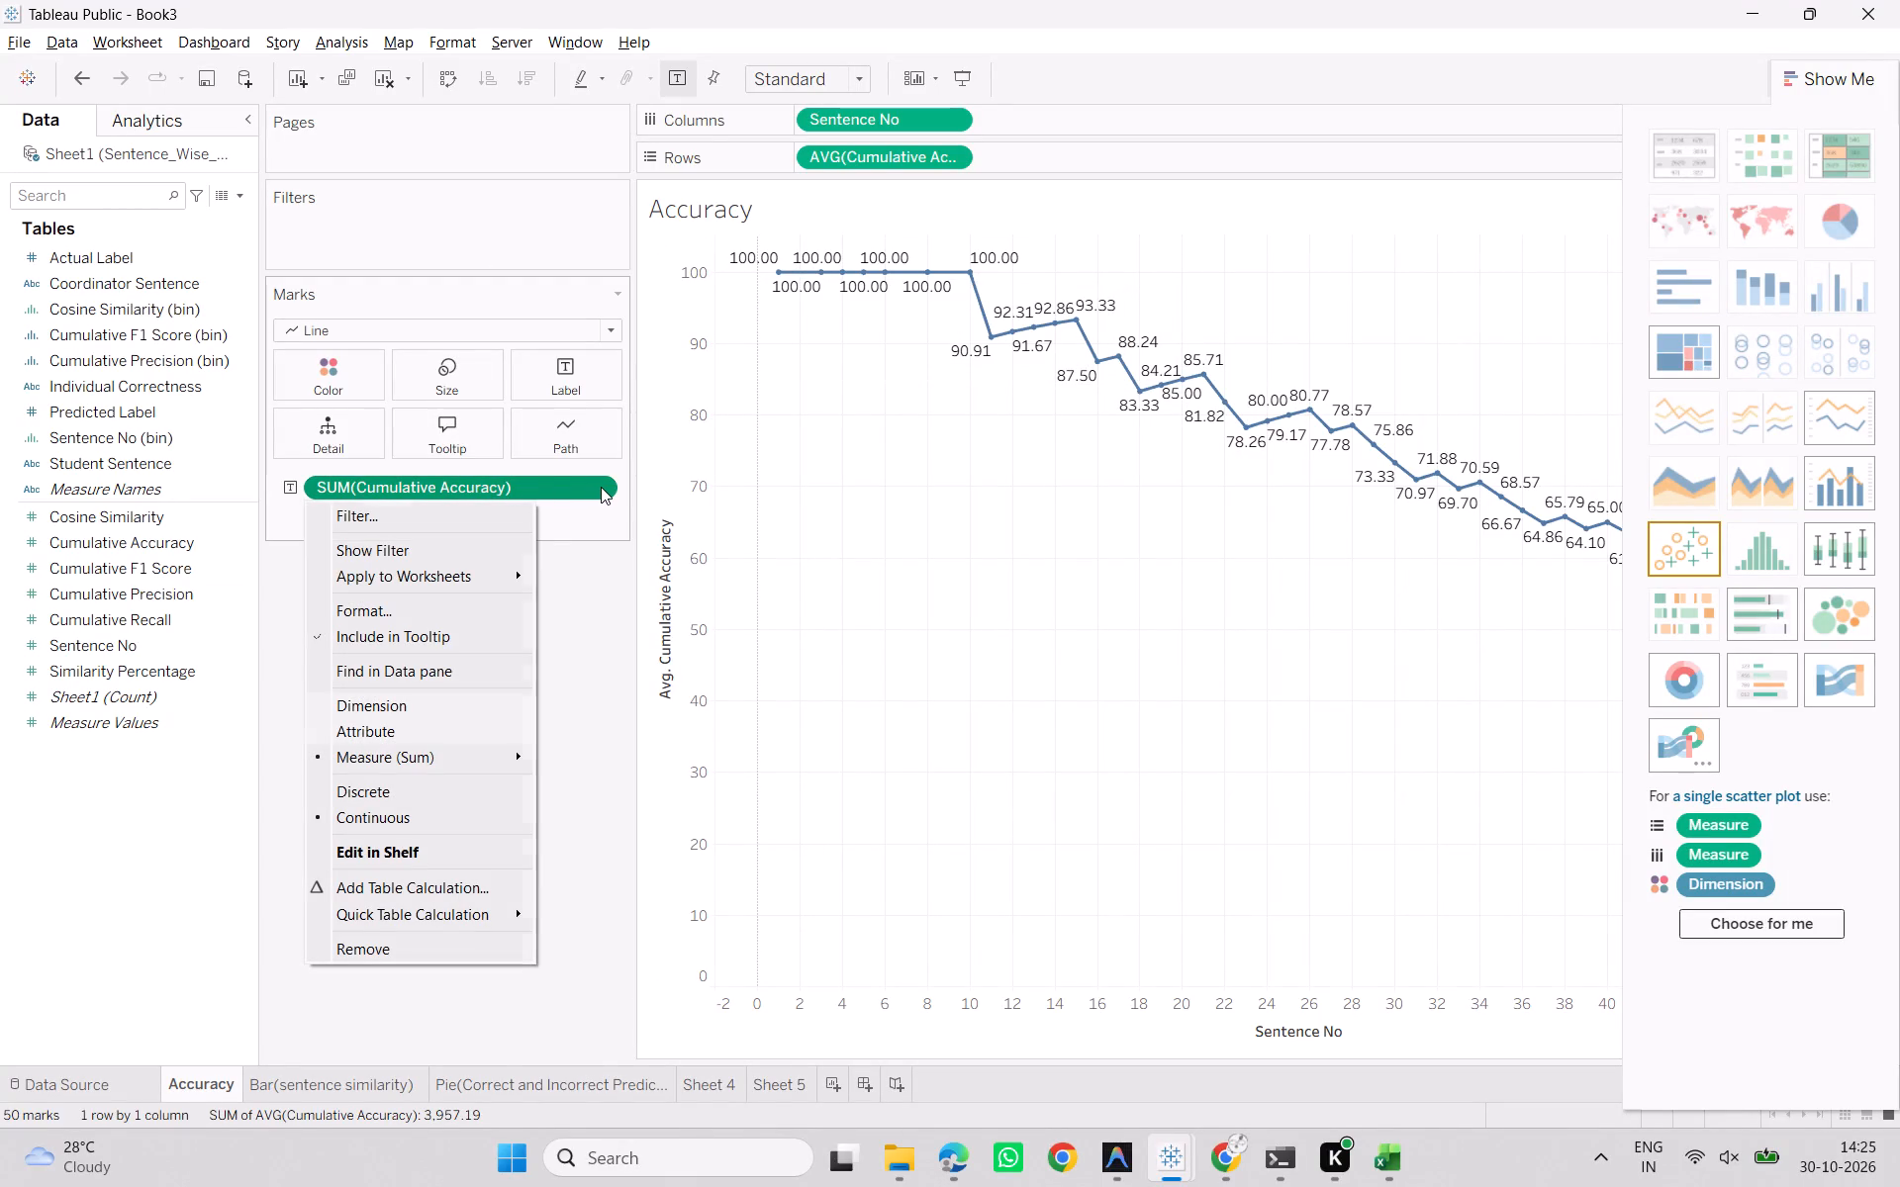
pyautogui.click(602, 487)
pyautogui.click(601, 484)
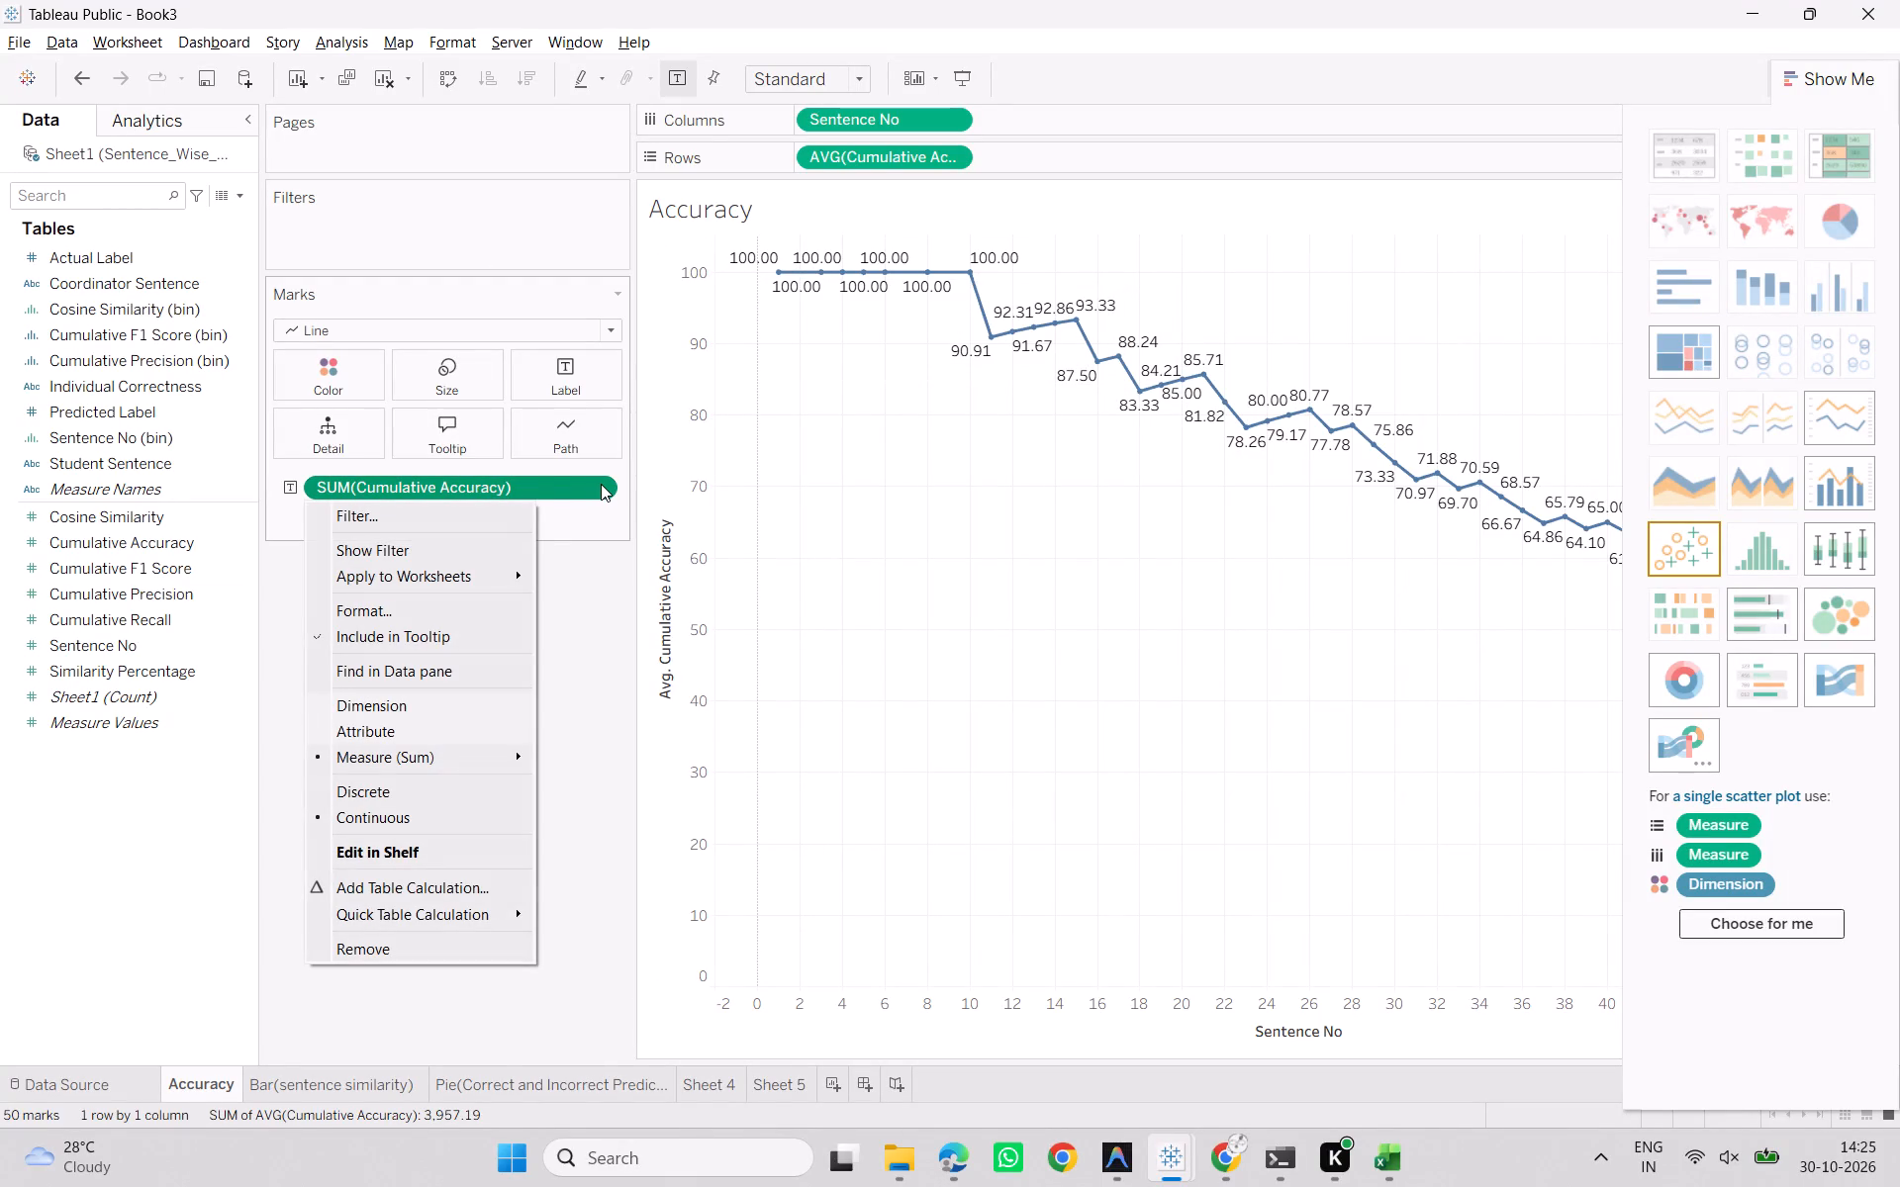
pyautogui.click(601, 484)
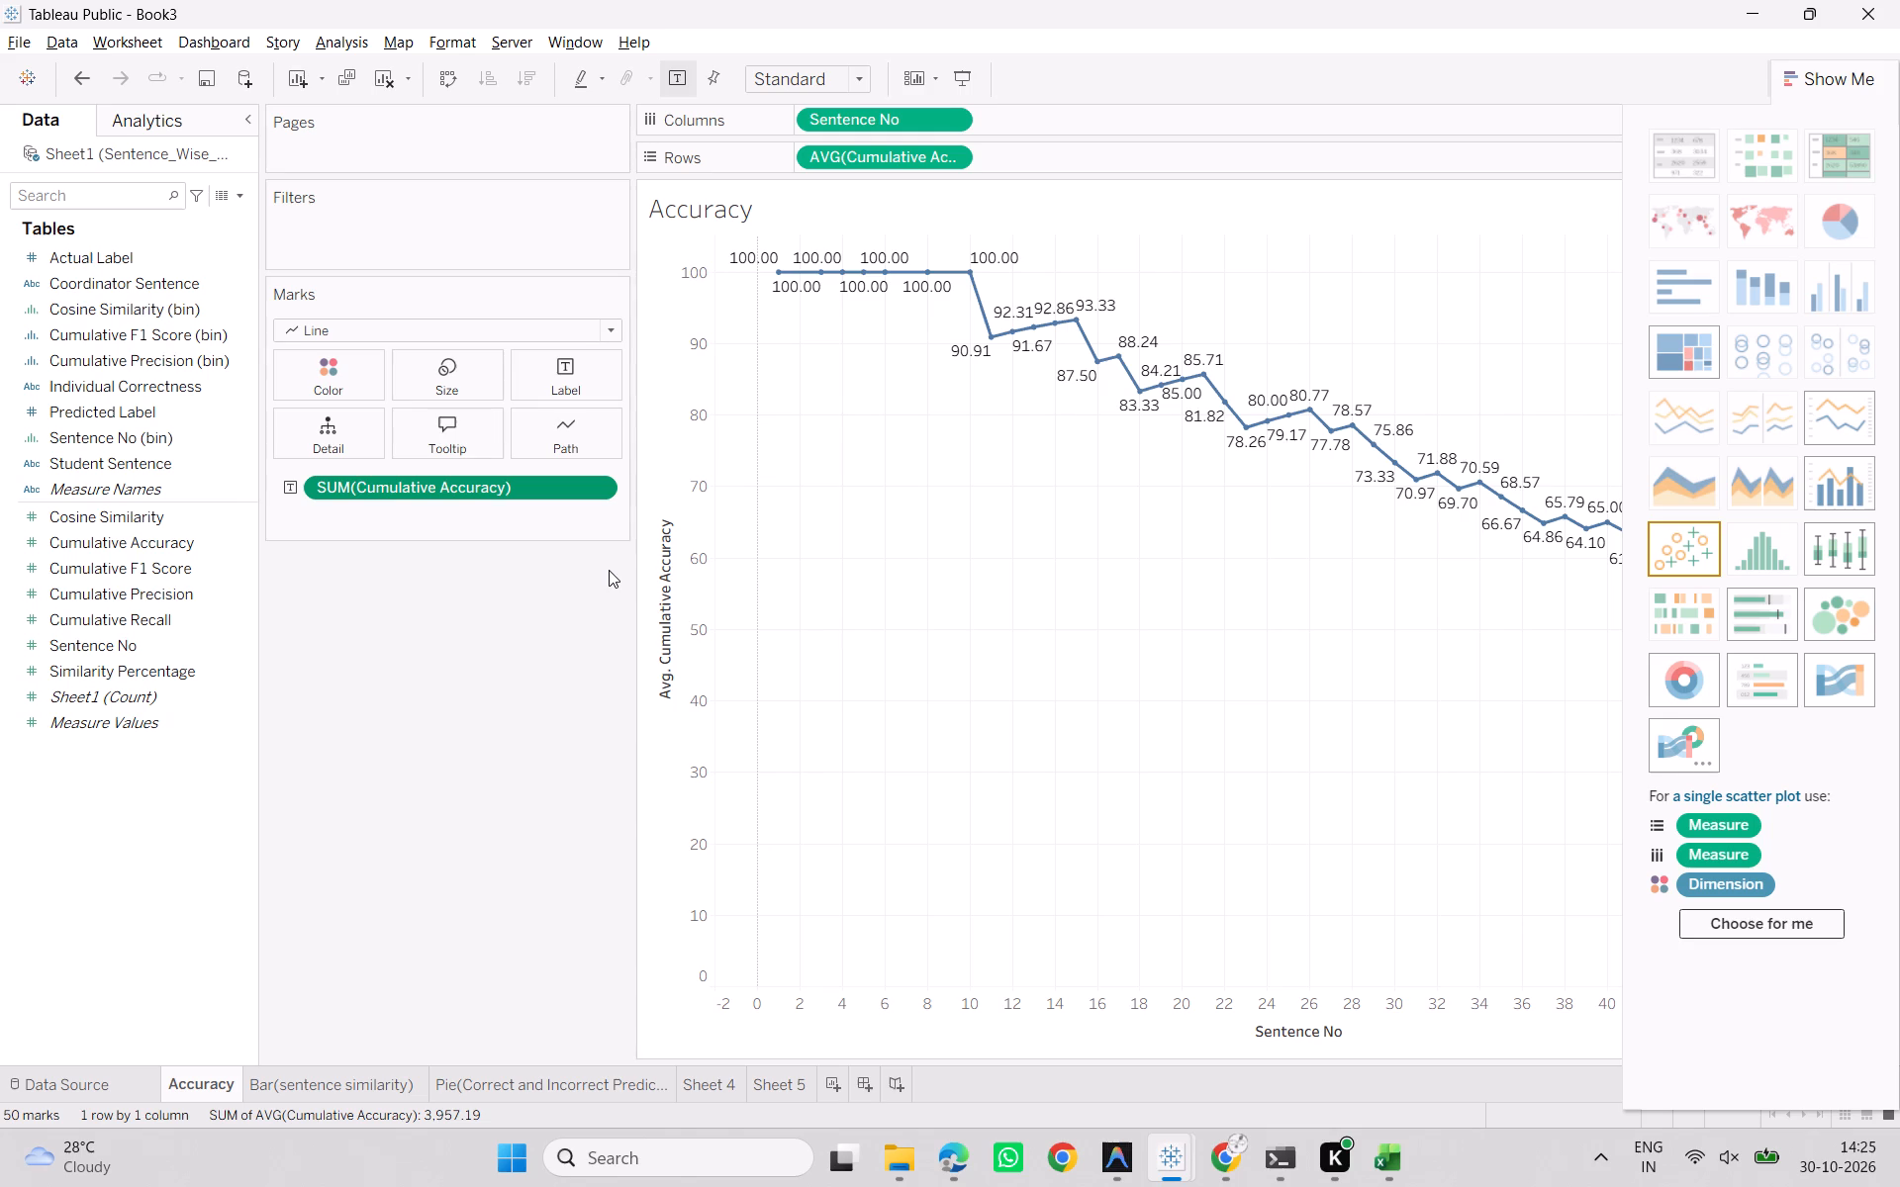
pyautogui.click(958, 122)
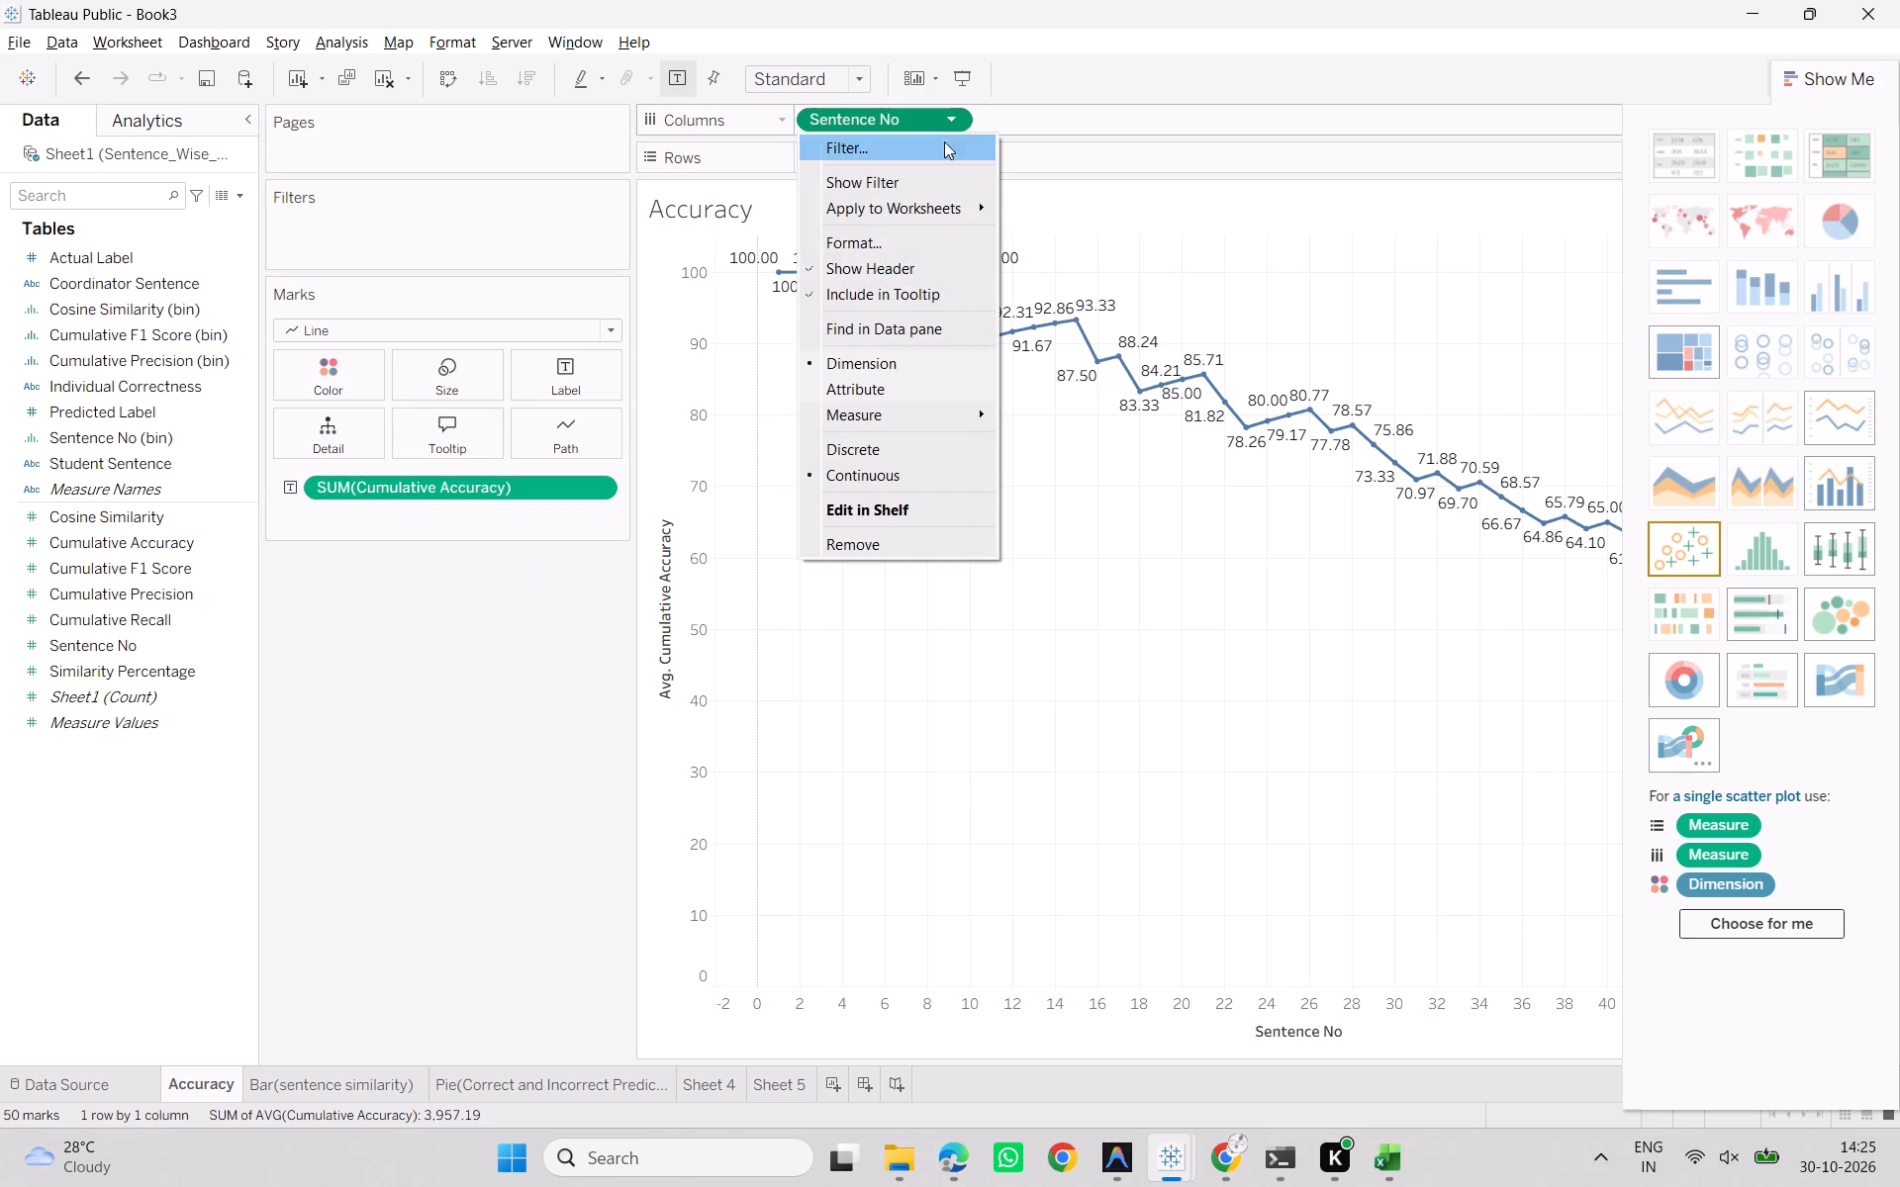
pyautogui.click(929, 421)
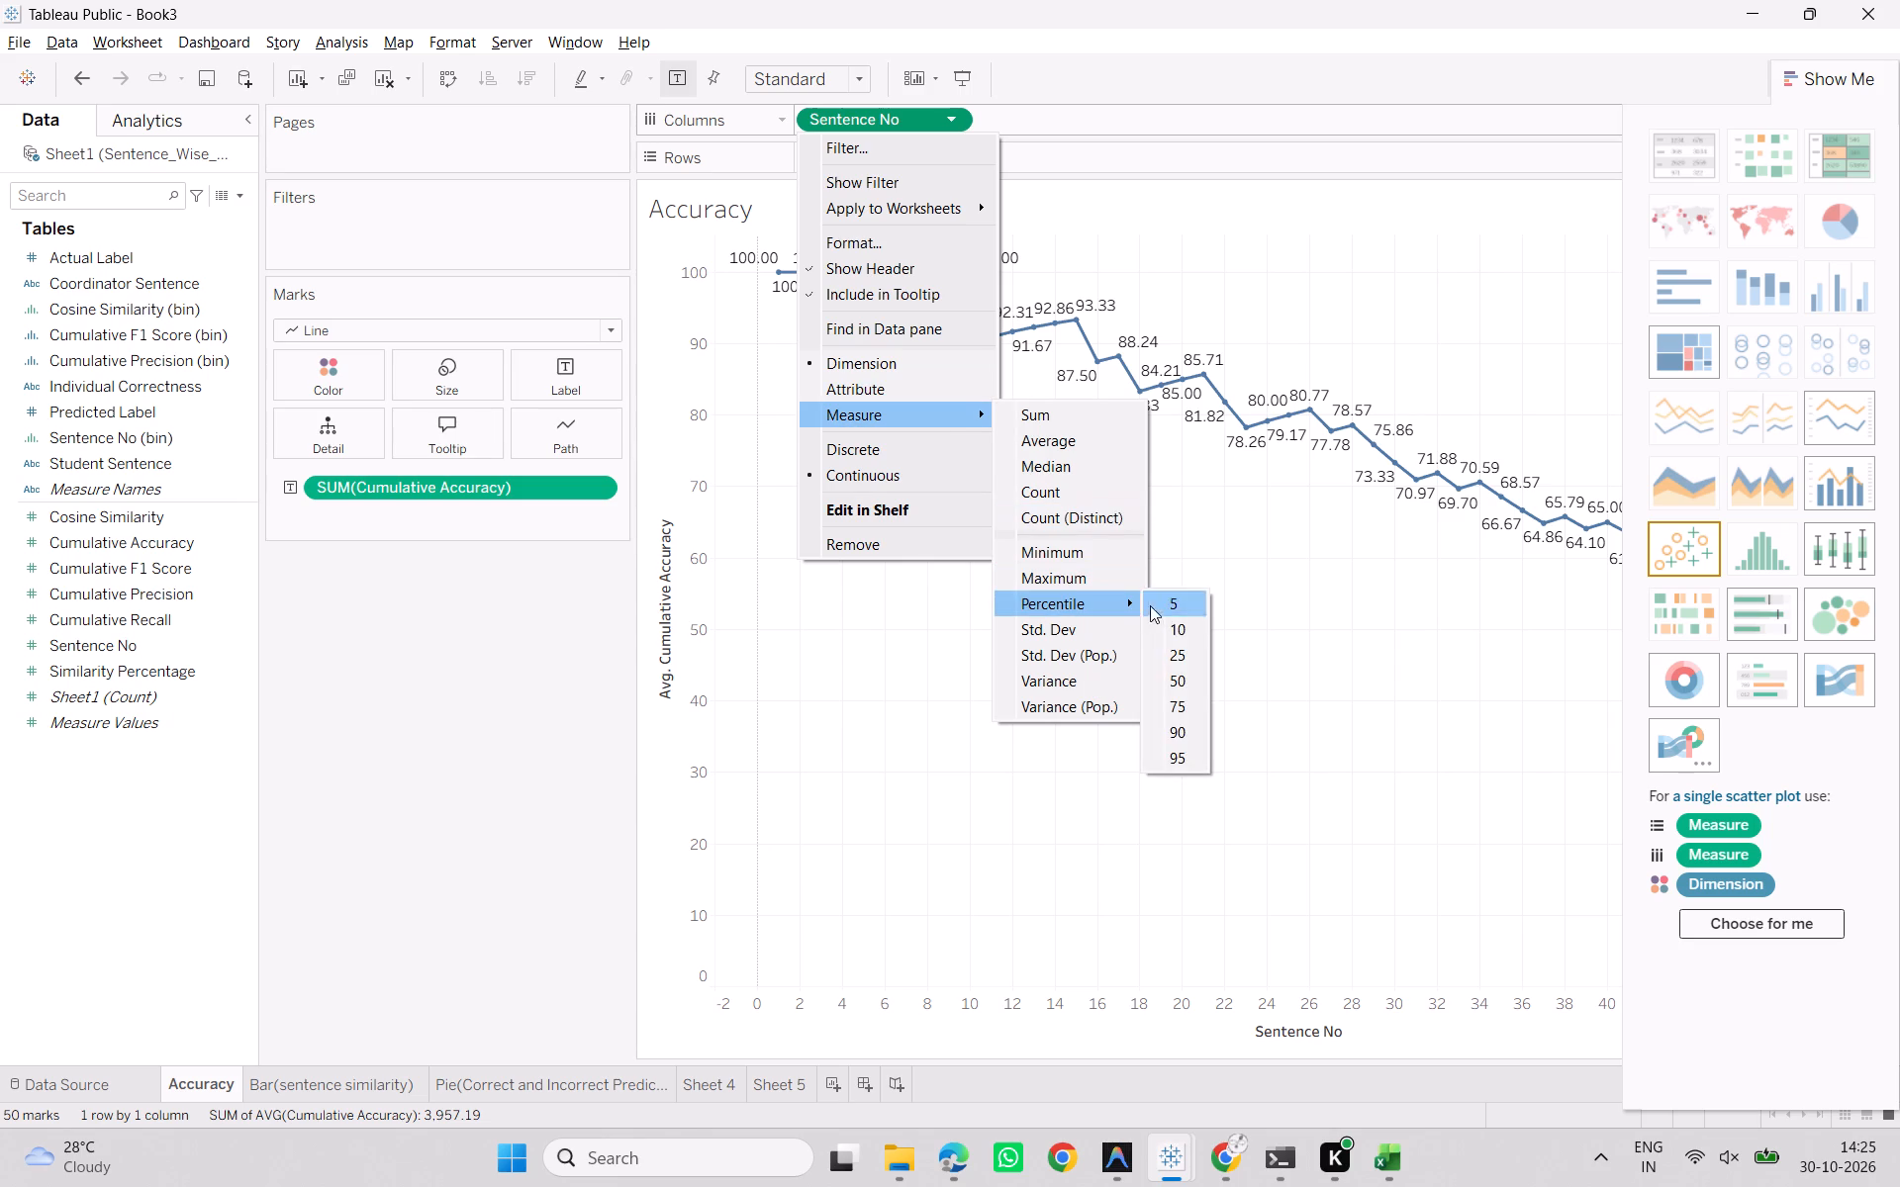
pyautogui.click(1341, 580)
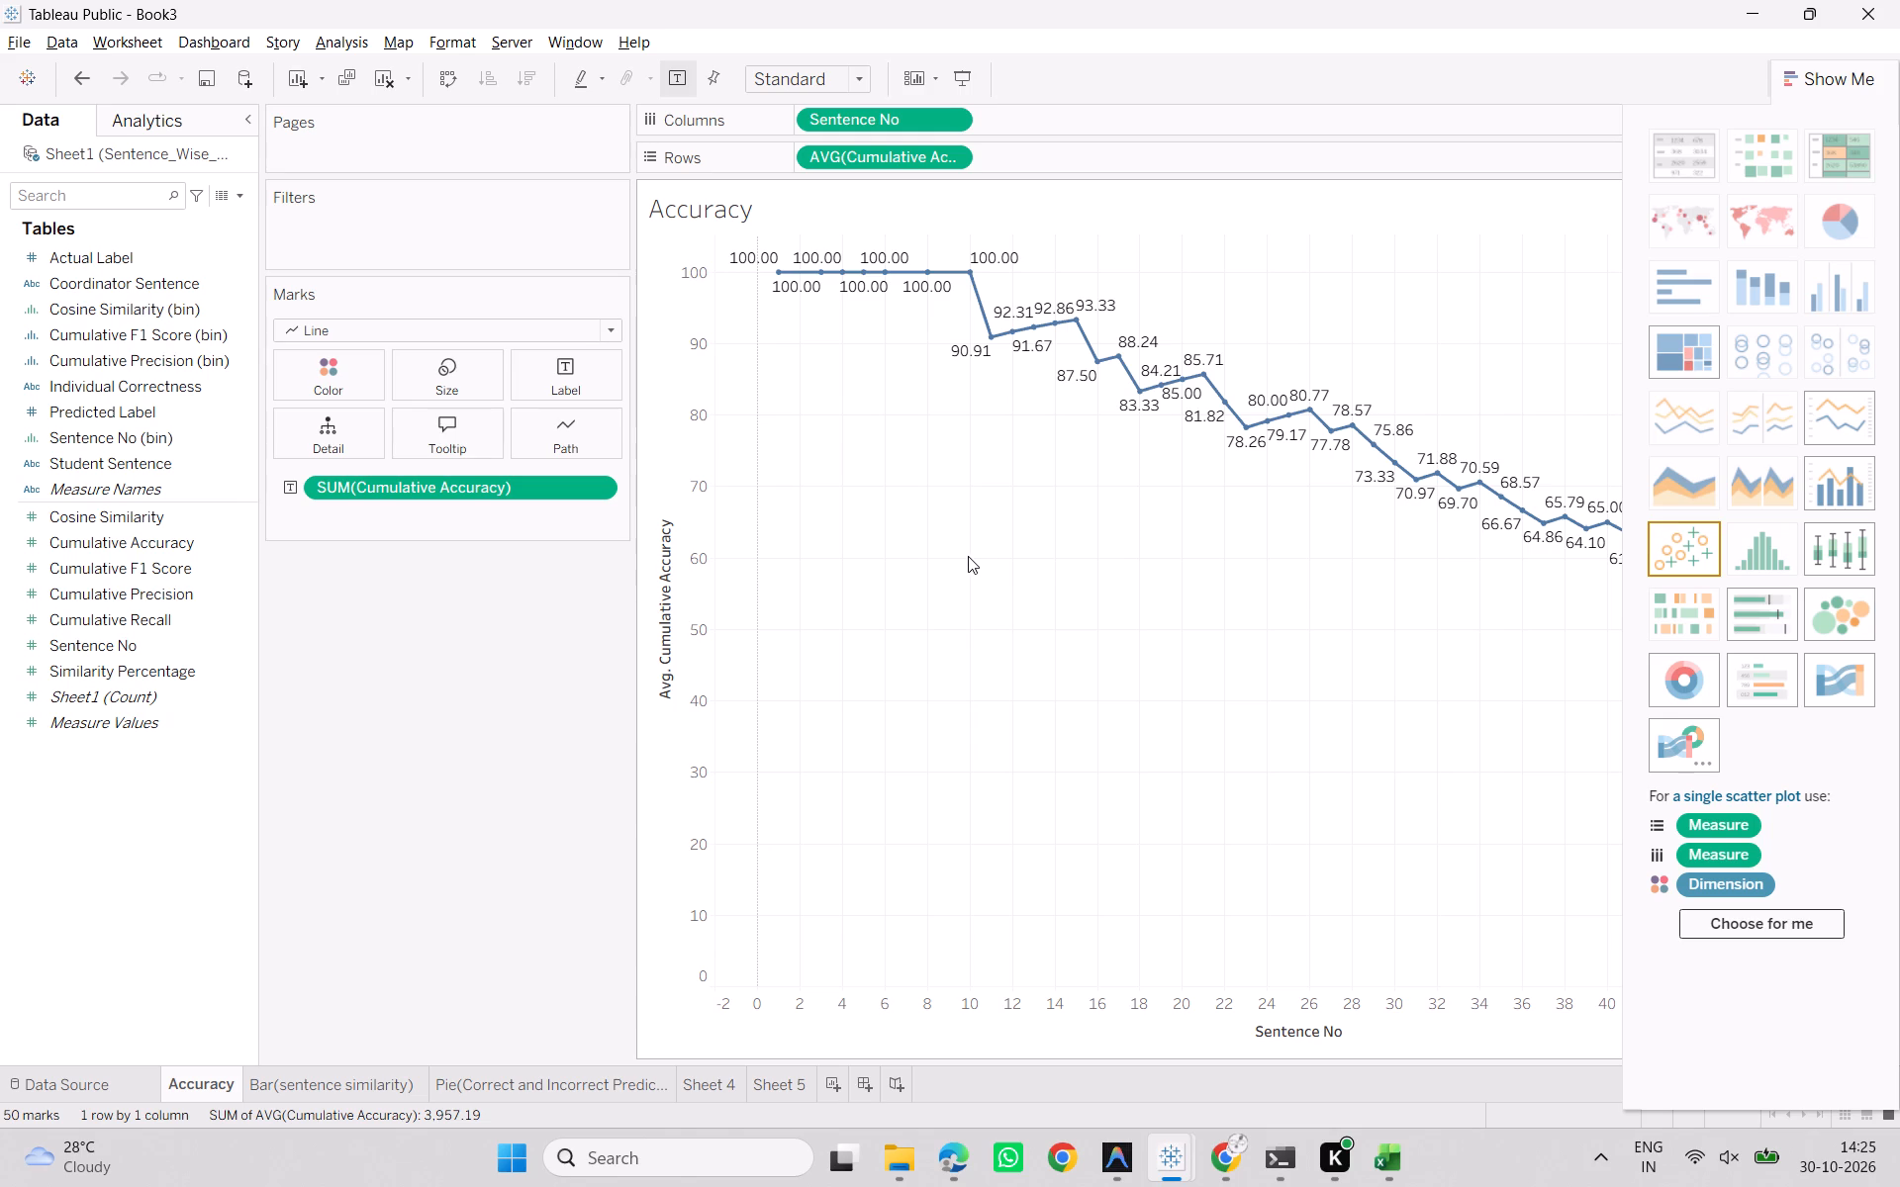
pyautogui.click(929, 124)
pyautogui.click(943, 121)
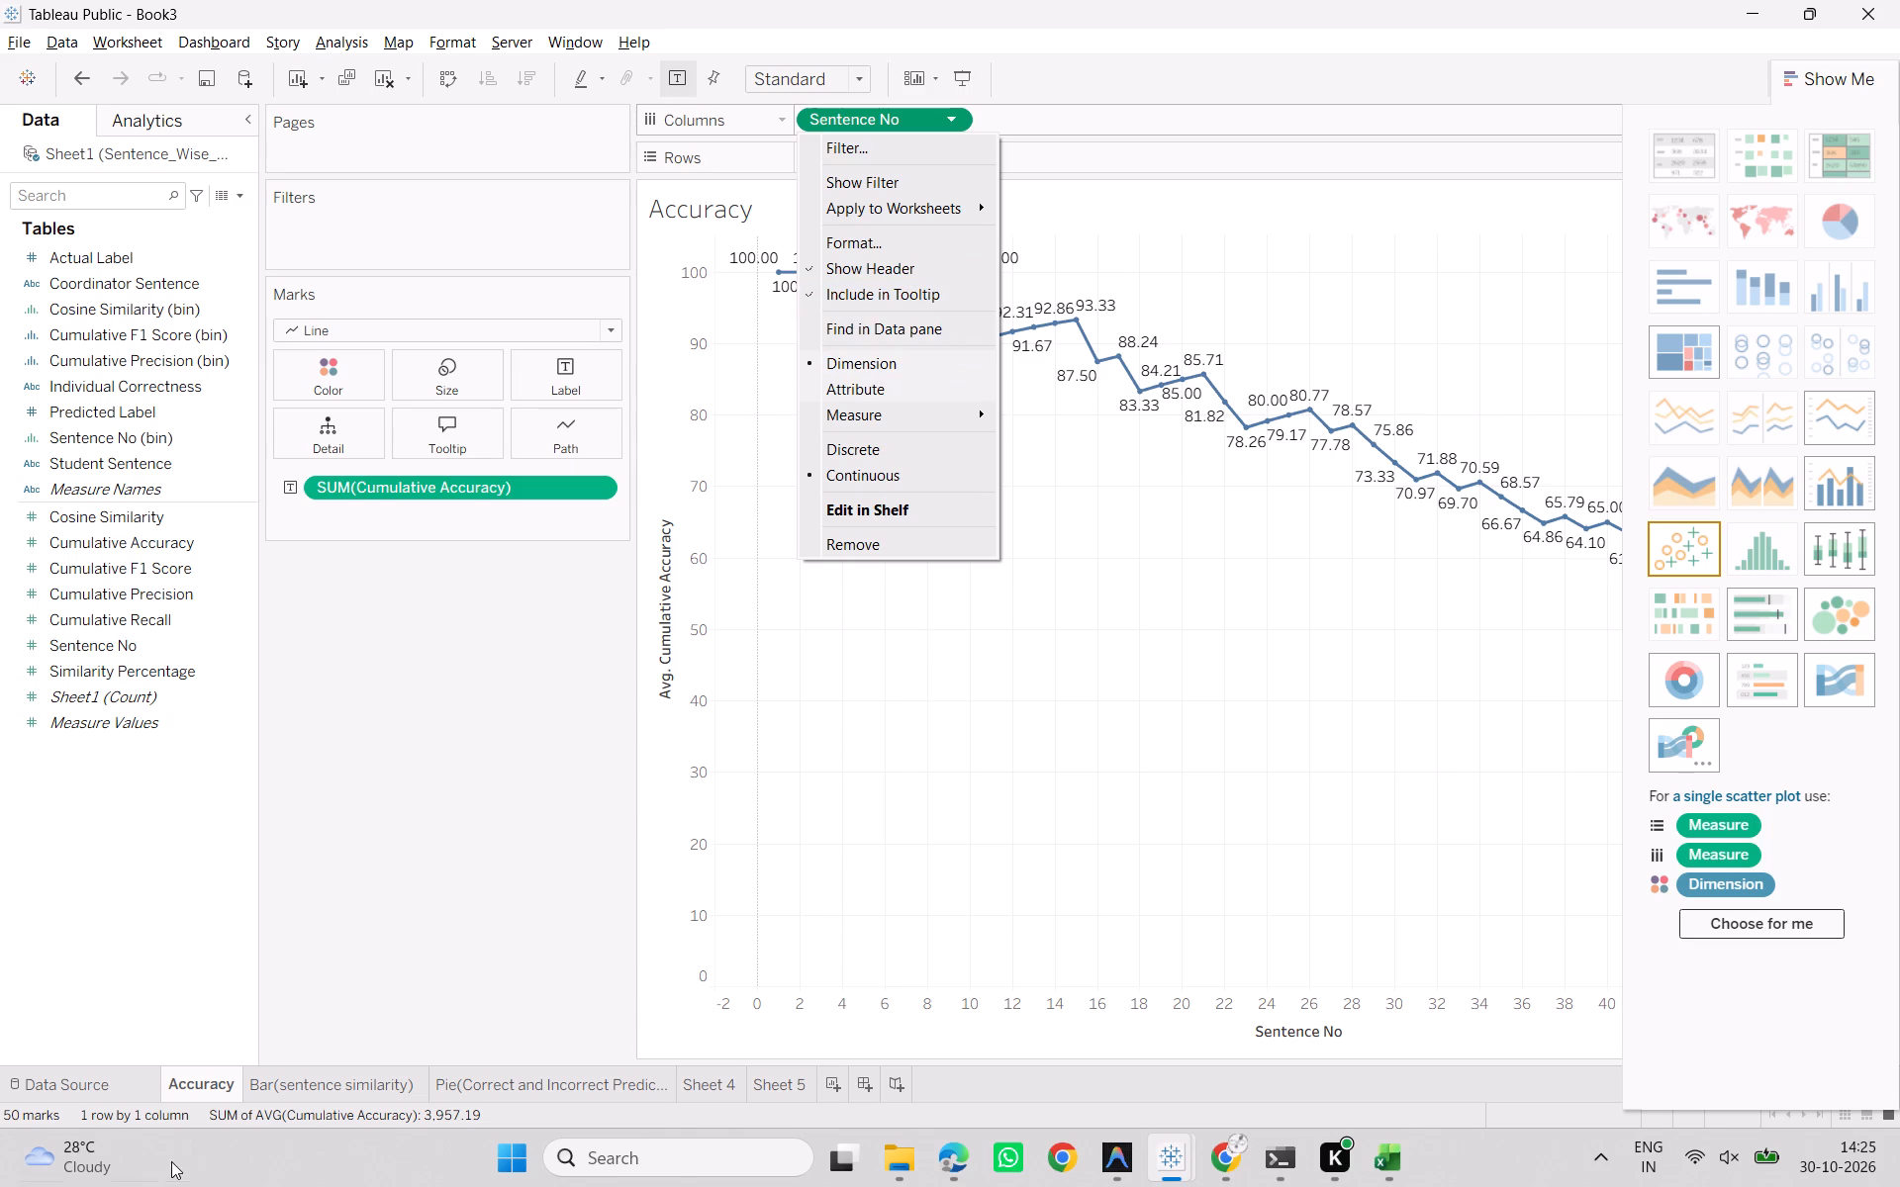
pyautogui.click(412, 860)
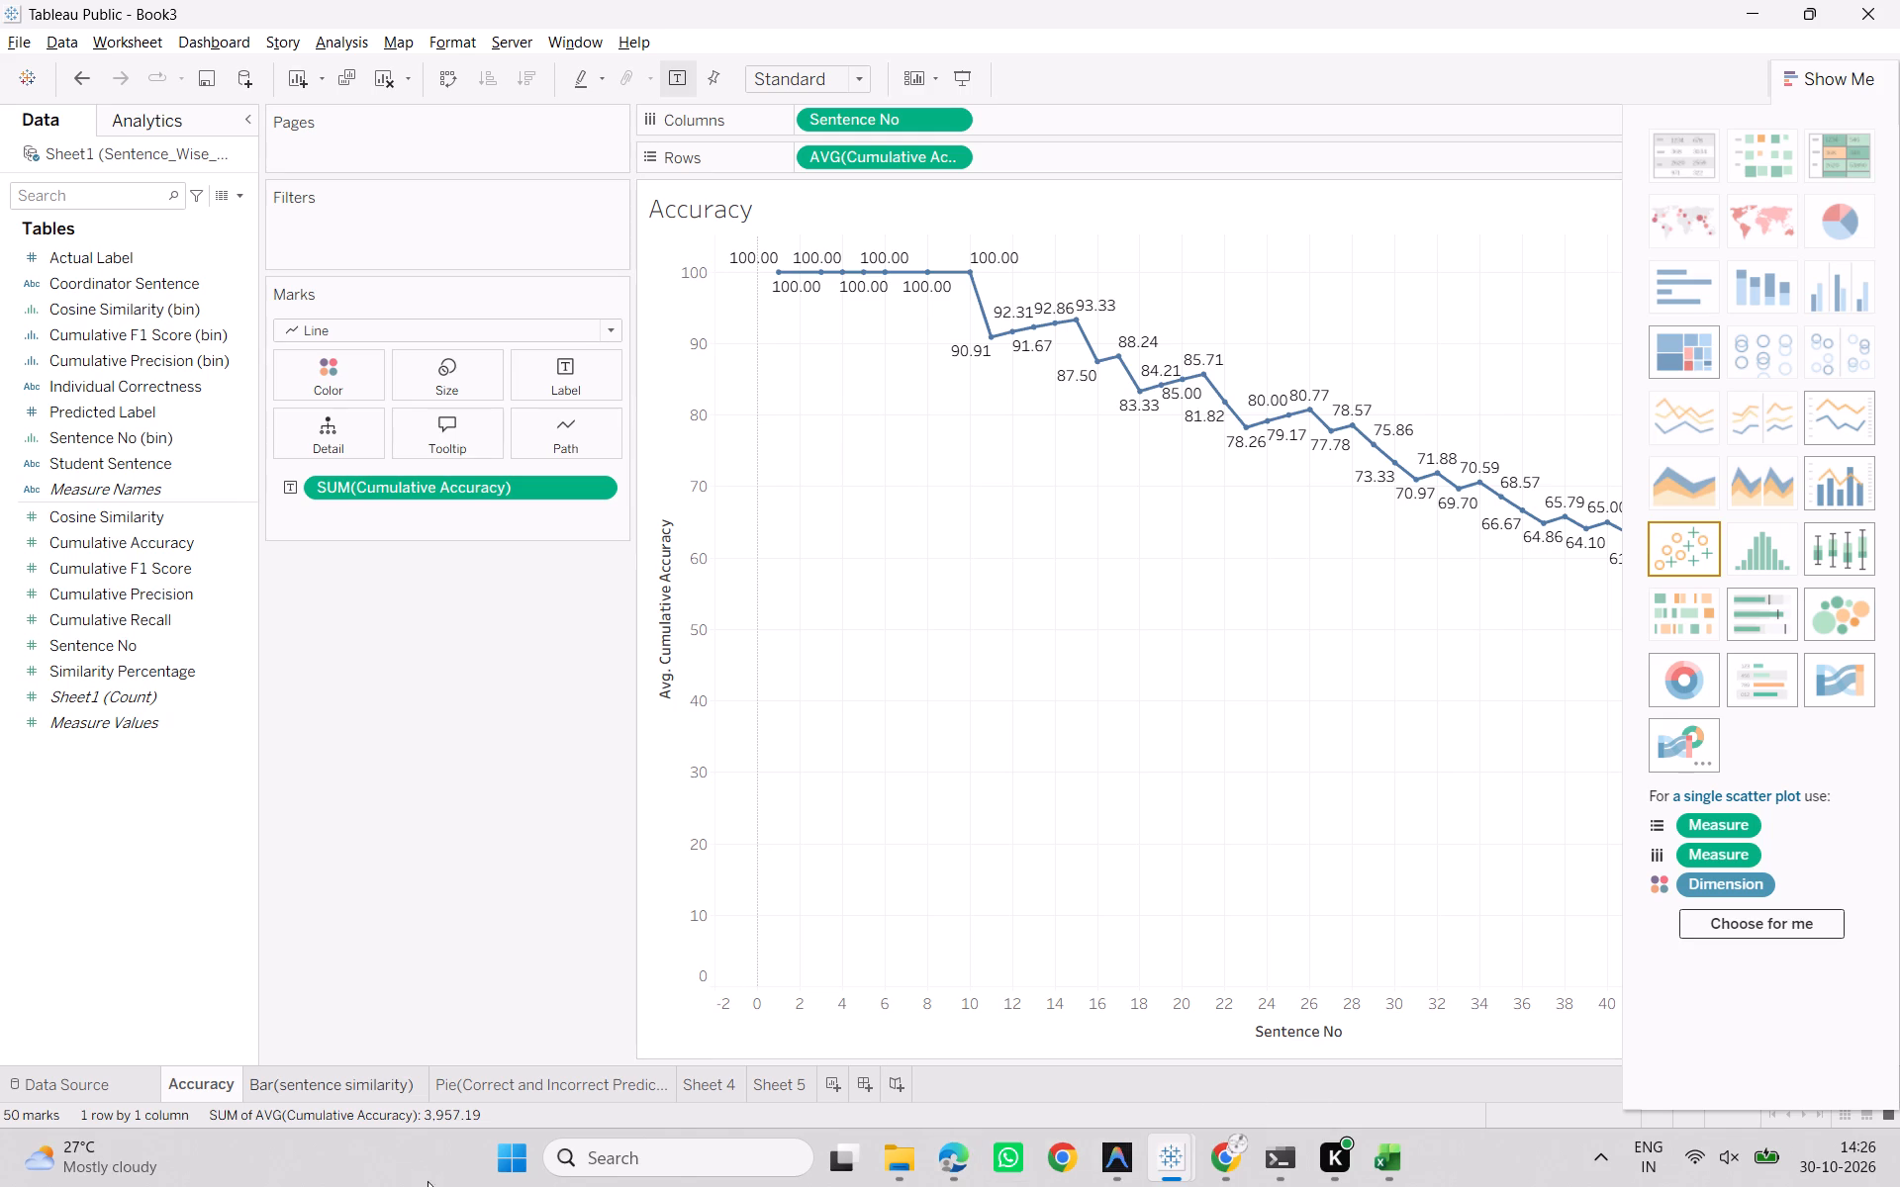
# Open the Bar(sentence similarity) sheet to review its bar chart.
pyautogui.click(341, 1087)
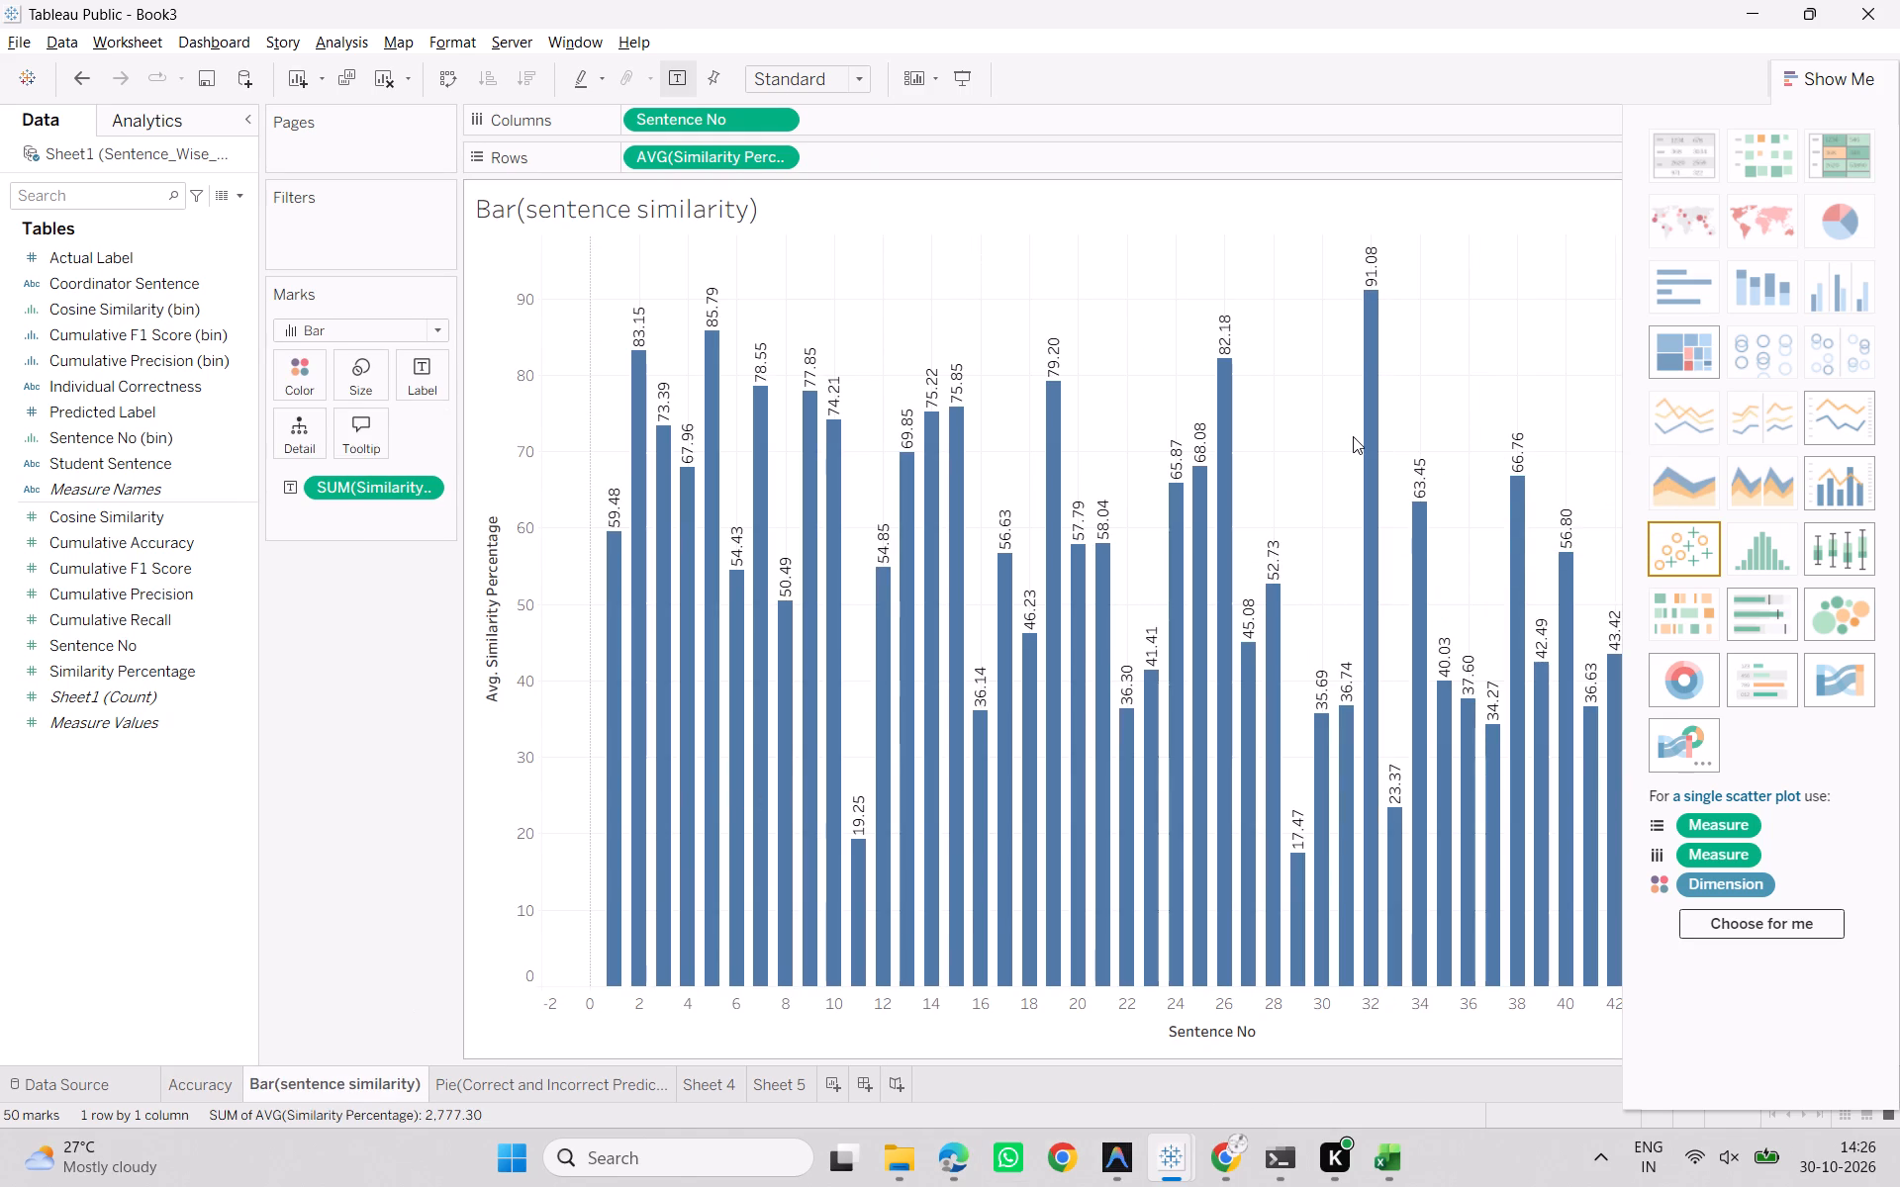
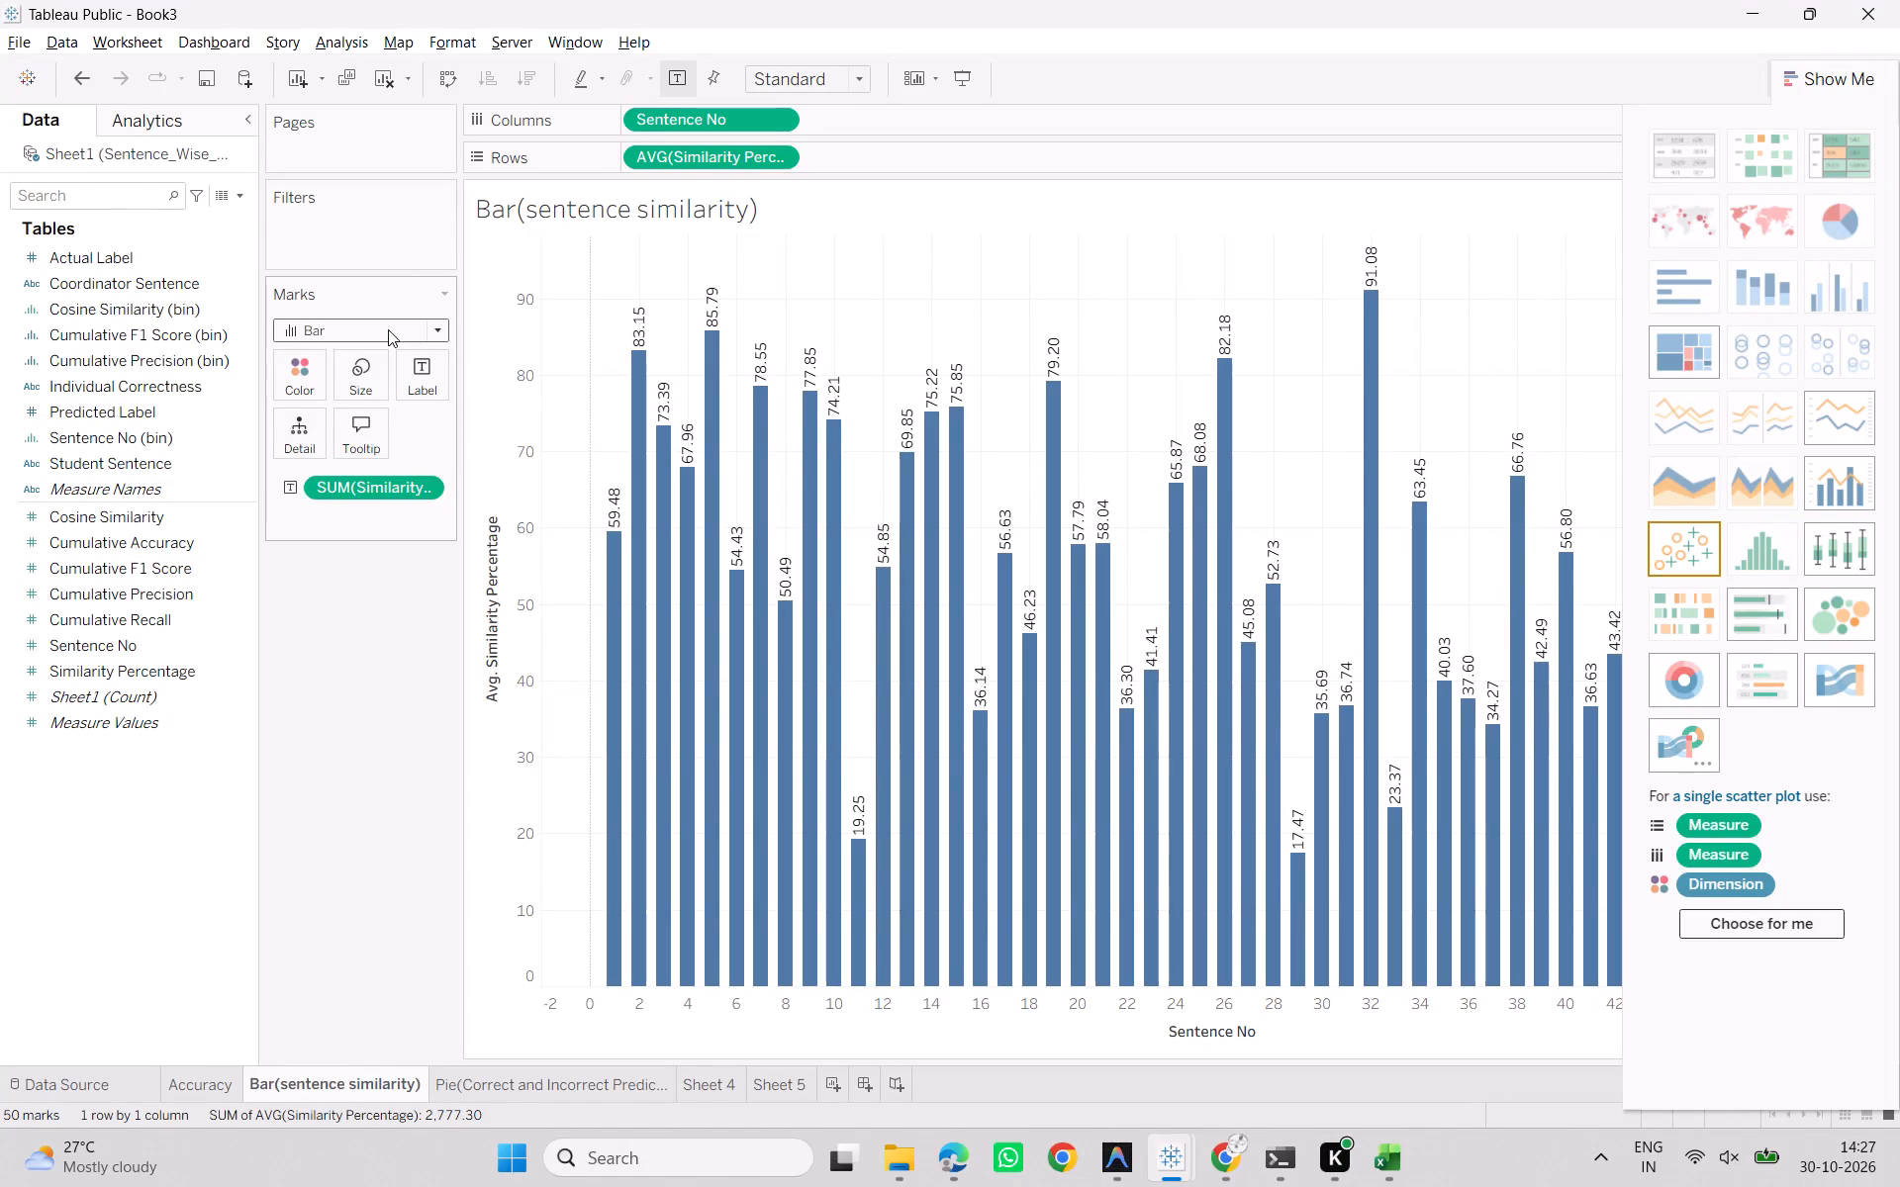
# Examine how the Similarity Percentage label and the Sentence No column field are configured on the Bar(sentence similarity) sheet.
pyautogui.click(349, 481)
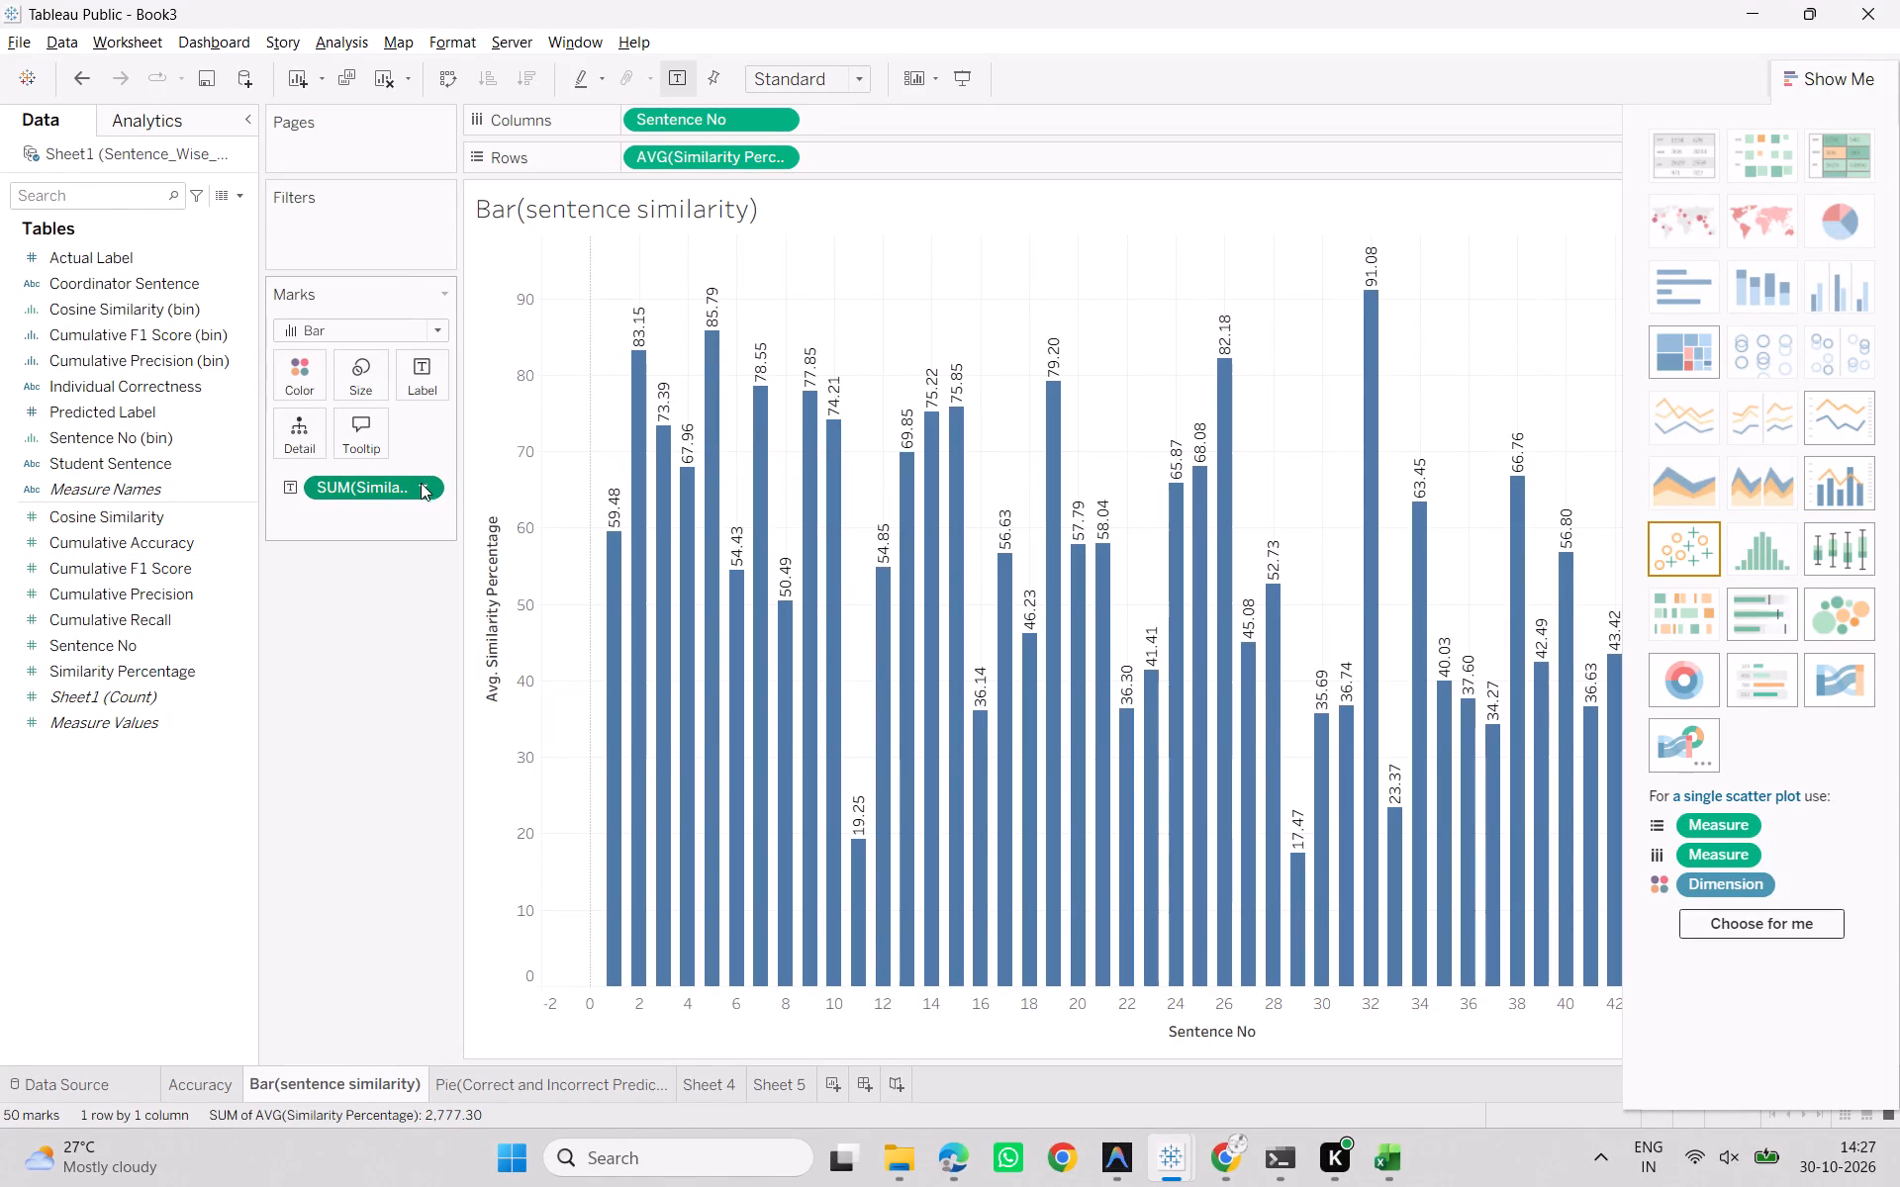
pyautogui.click(421, 484)
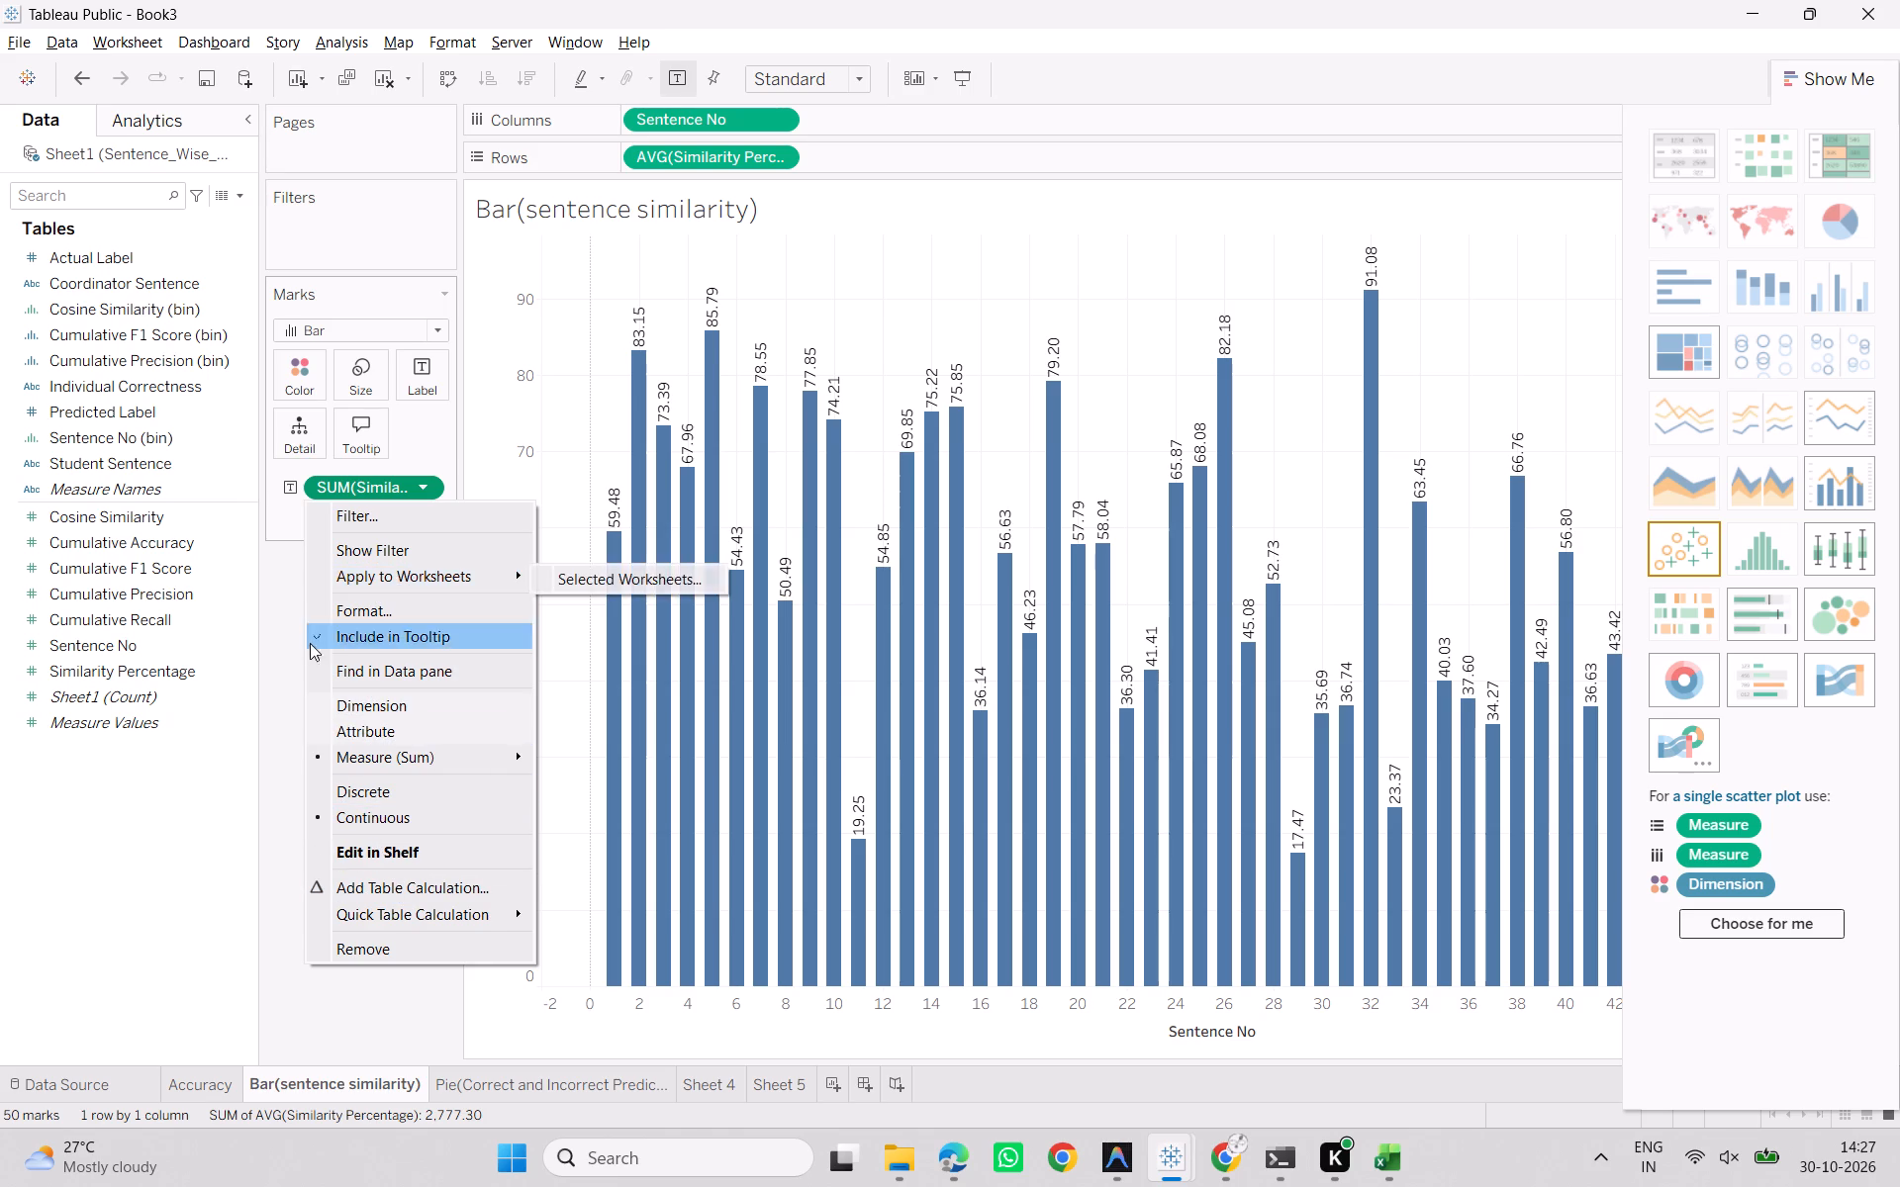
pyautogui.click(276, 648)
pyautogui.click(782, 117)
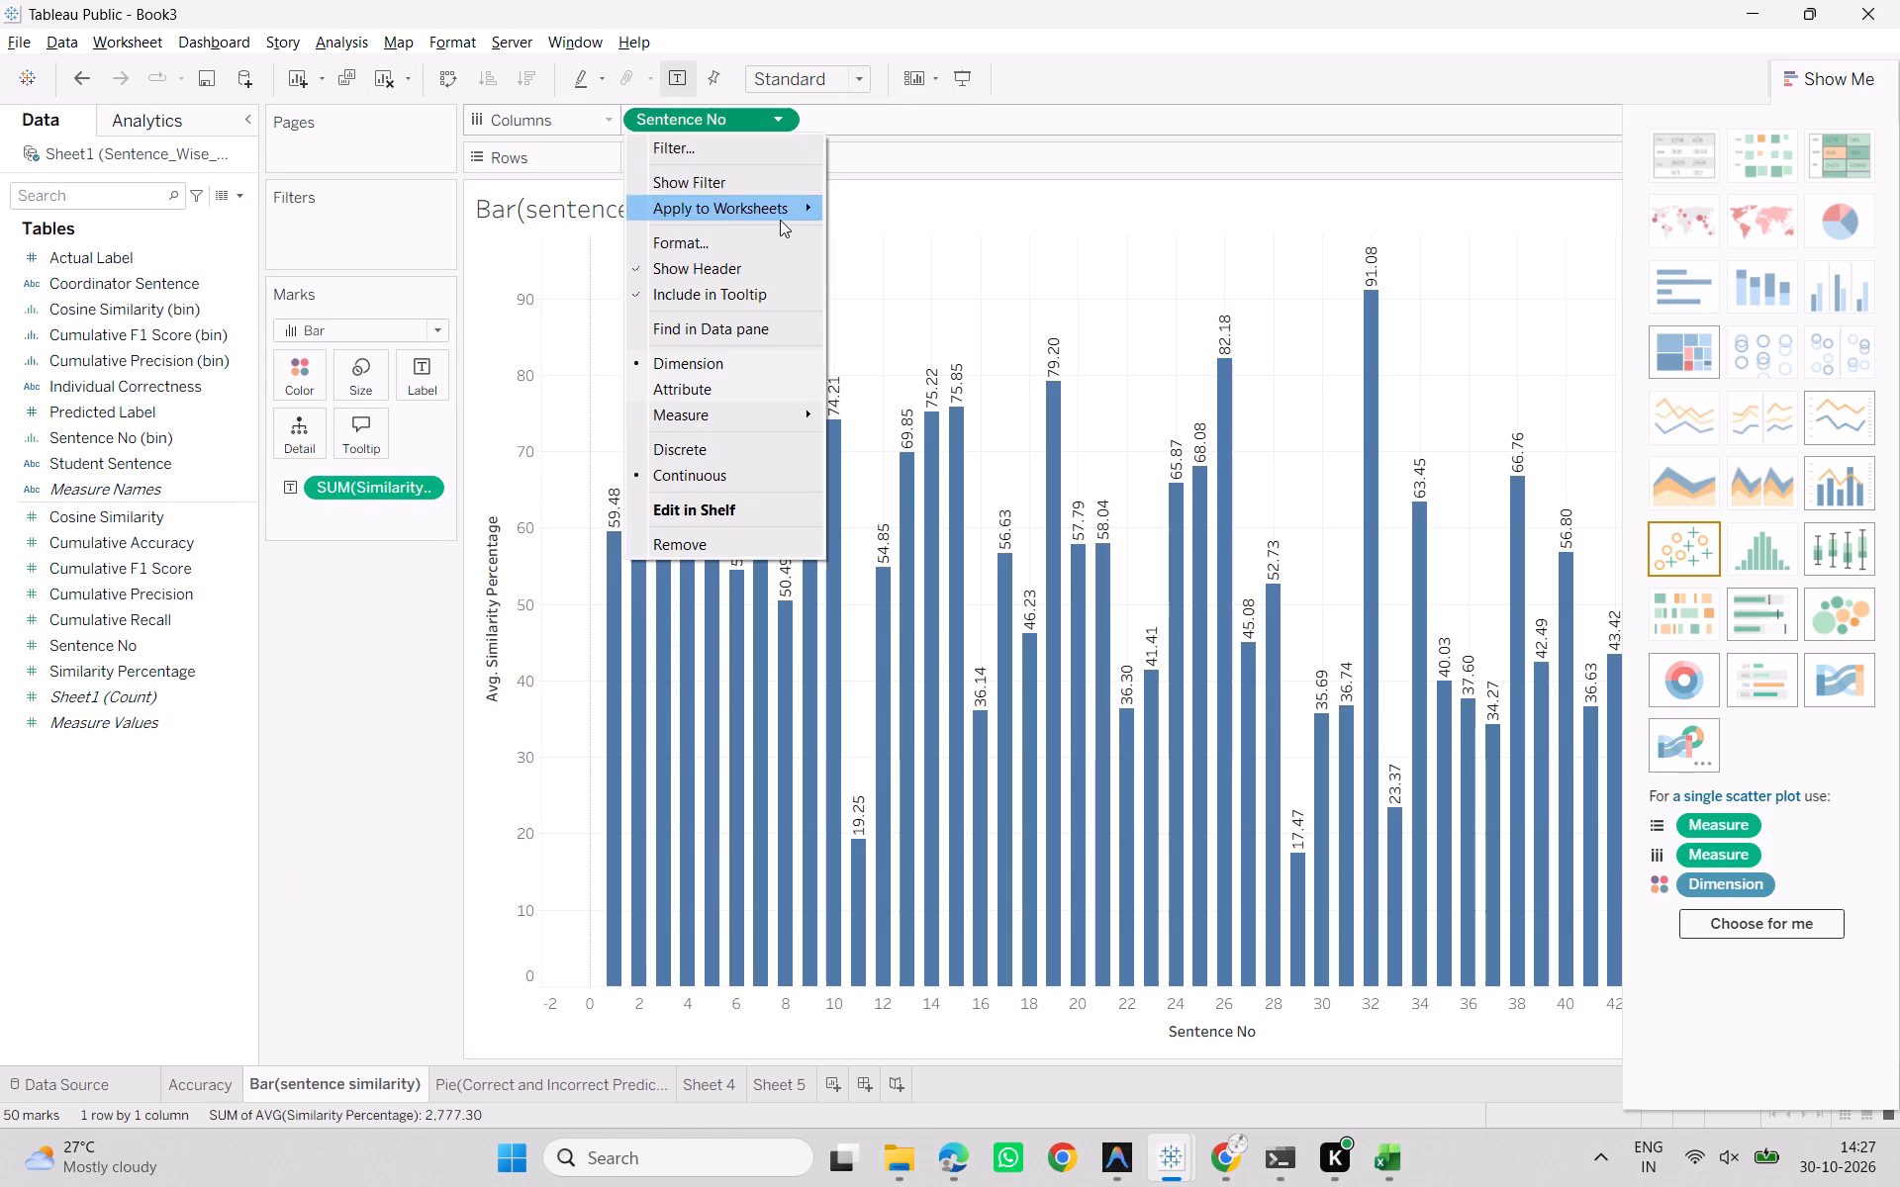
pyautogui.click(914, 233)
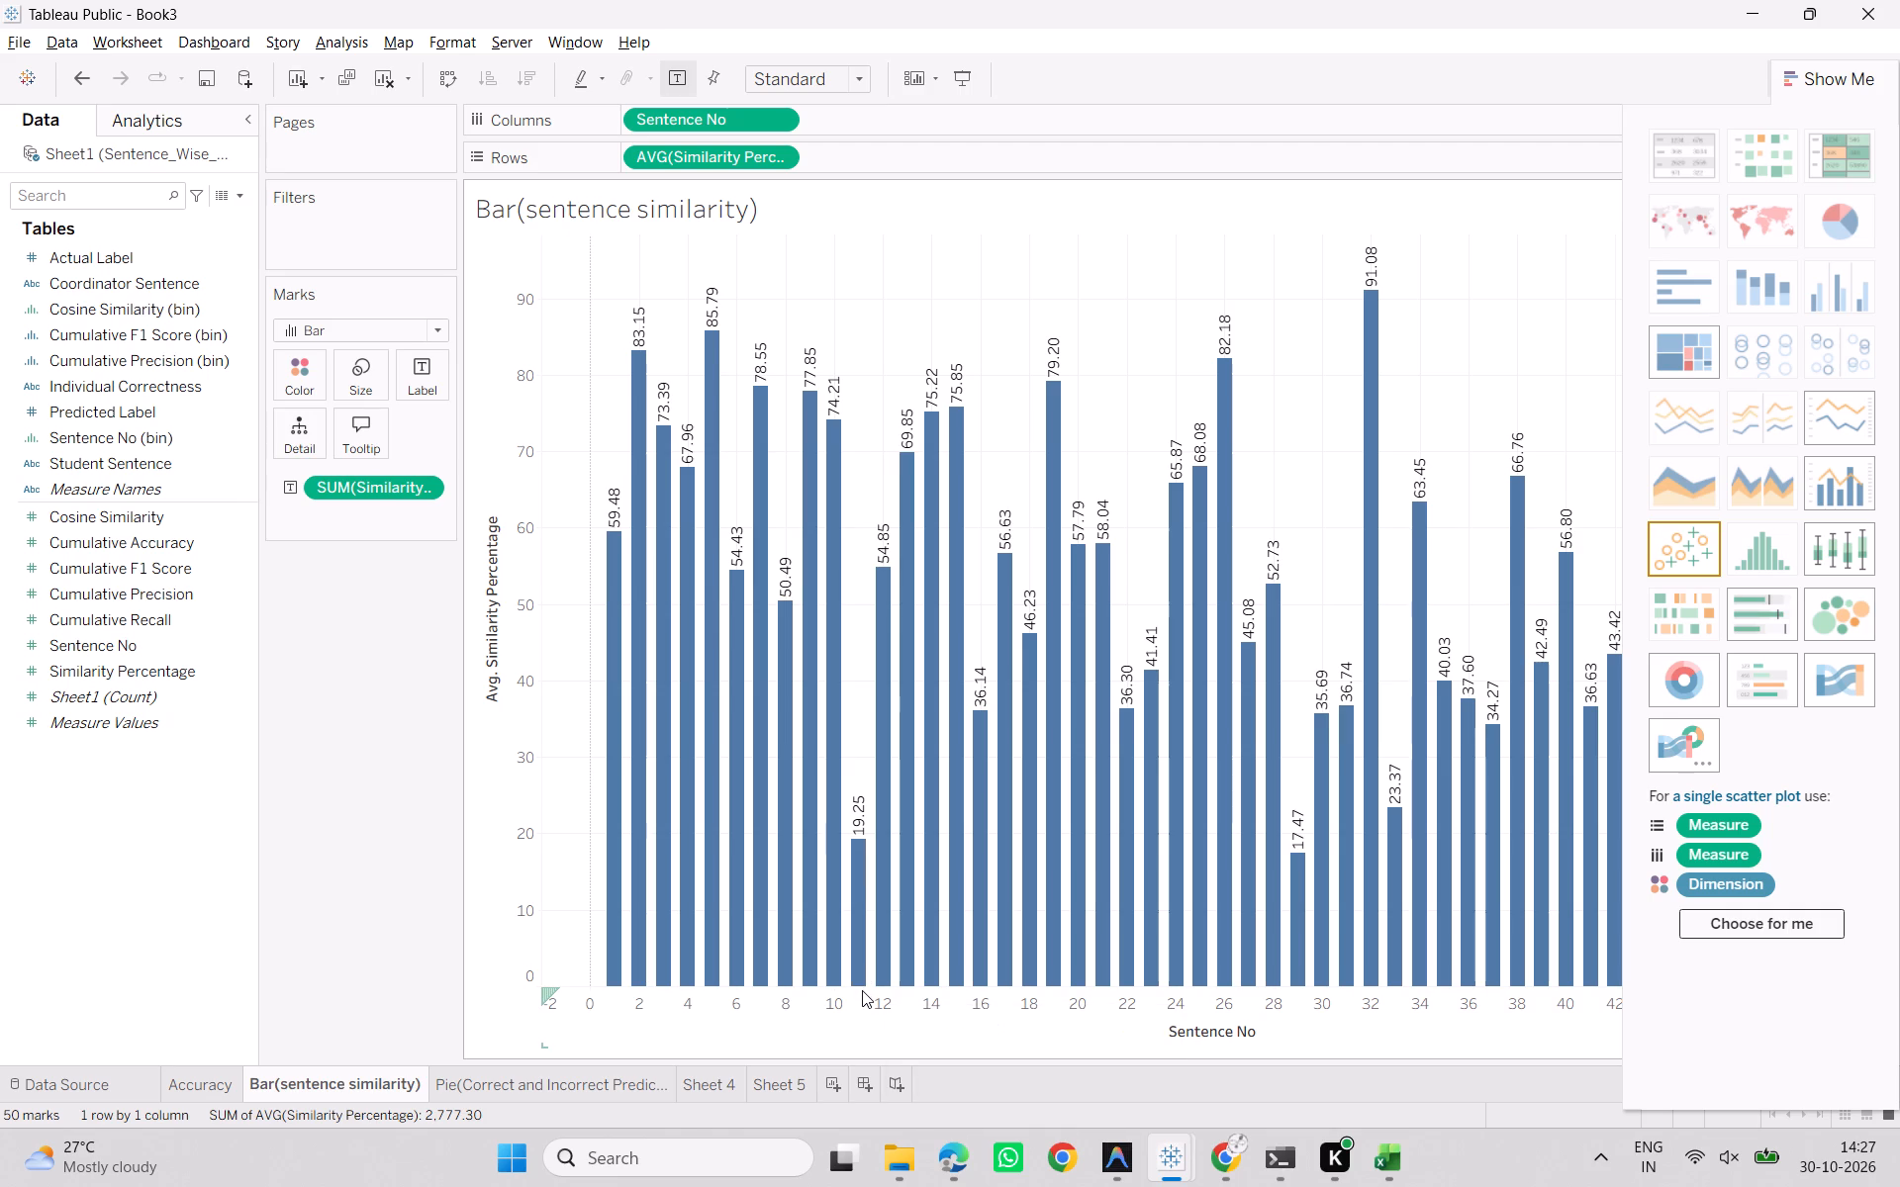
# Review the Correct and Incorrect Prediction Distribution pie sheet and the Cumulative F1 Score histogram on Sheet 4.
pyautogui.click(570, 1085)
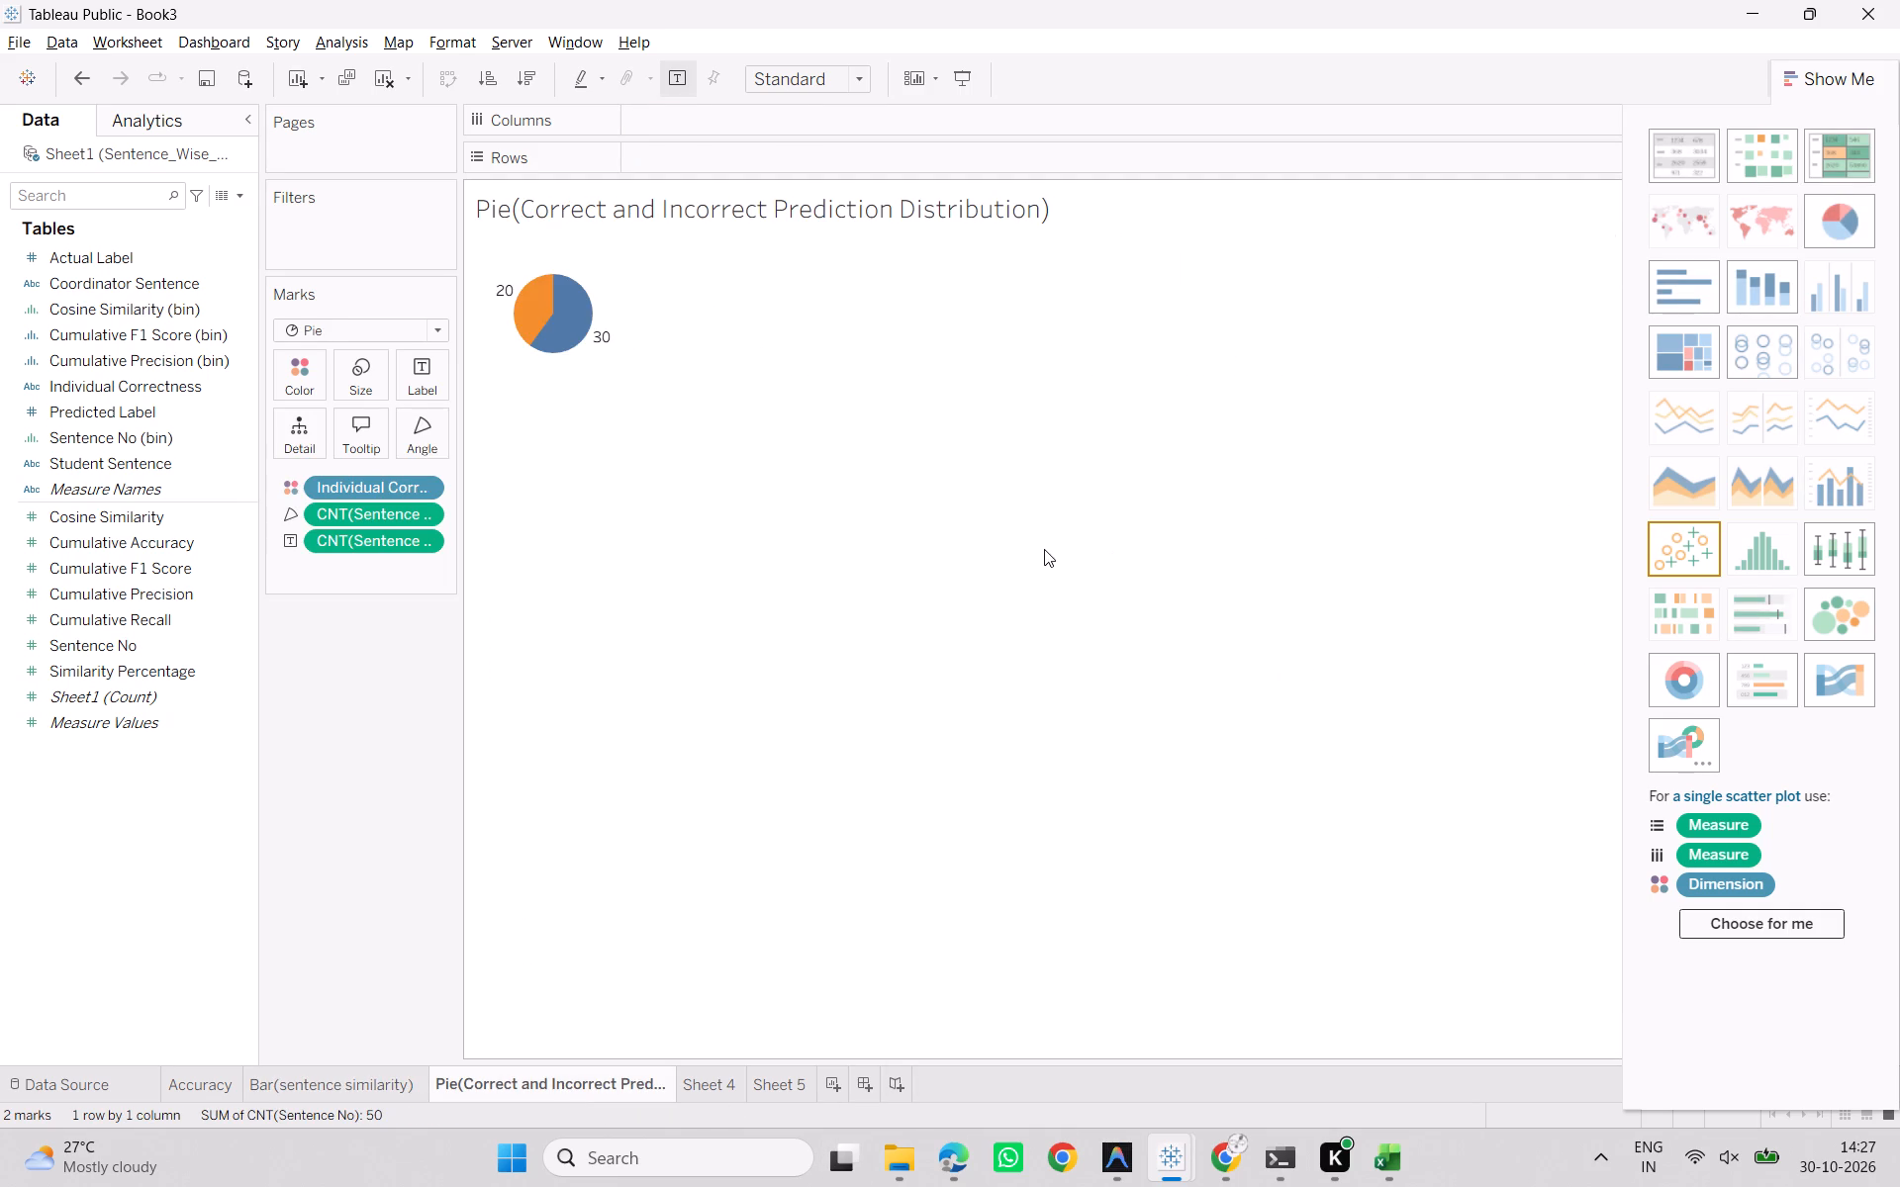
pyautogui.click(711, 1086)
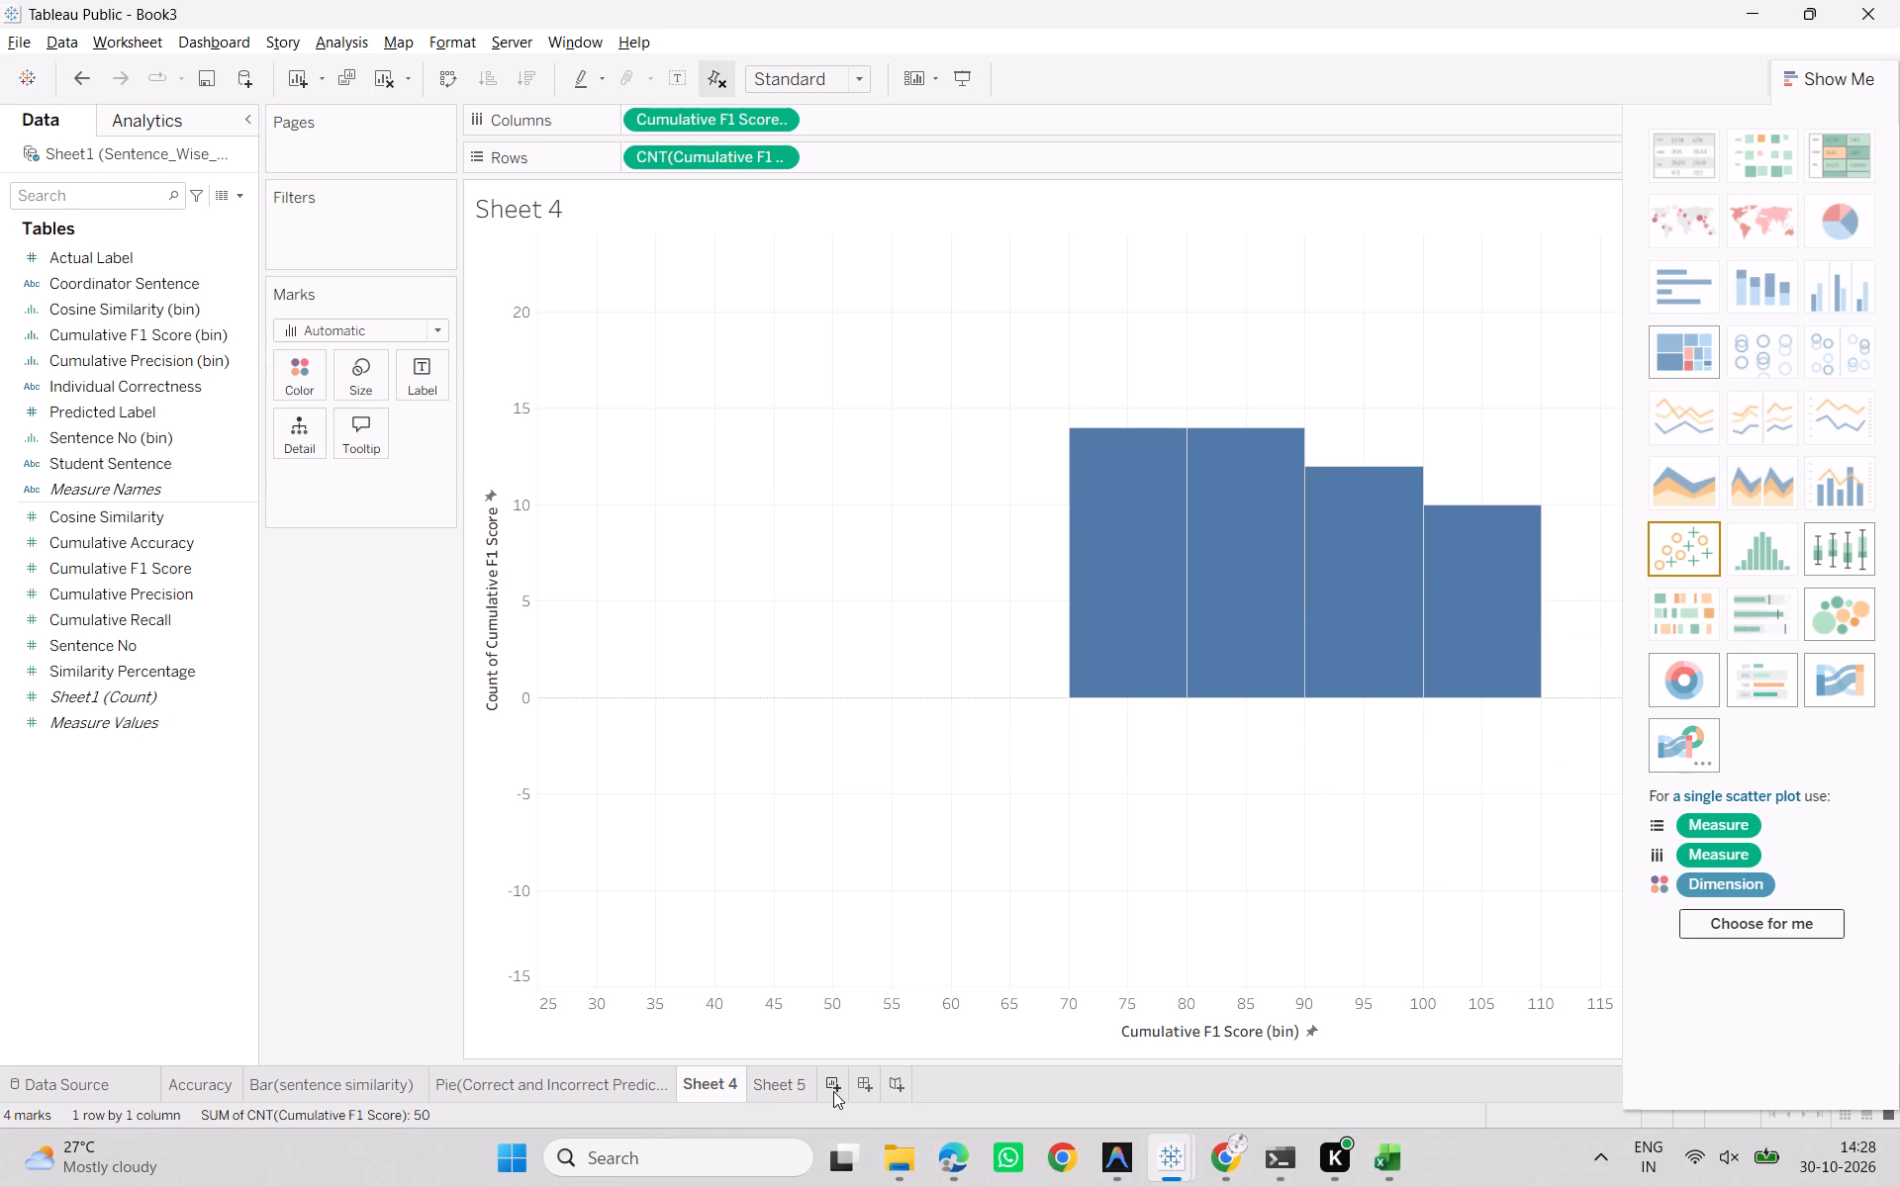
# Return to the prediction distribution pie sheet and examine how the Sentence No count field on Angle is configured.
pyautogui.click(585, 1085)
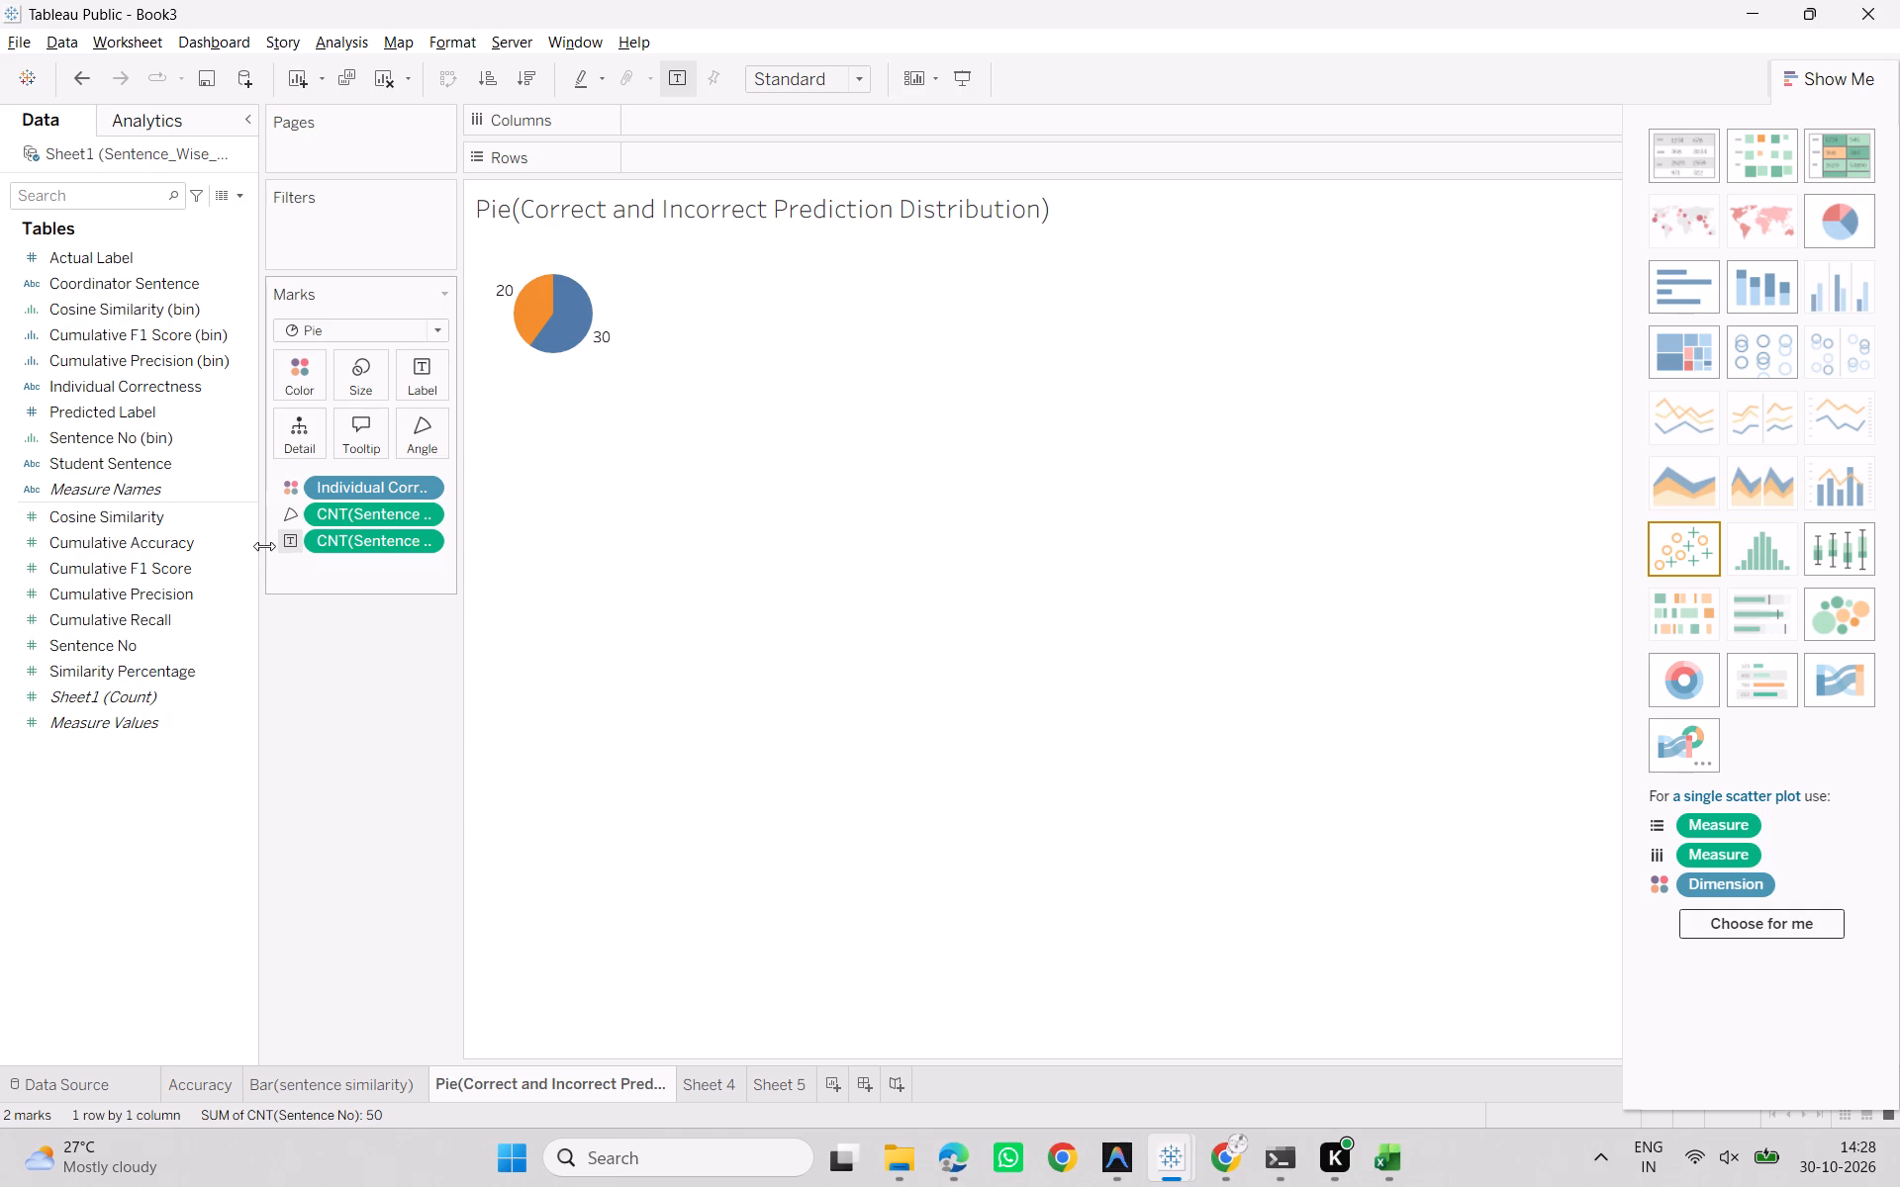
pyautogui.click(393, 514)
pyautogui.click(393, 514)
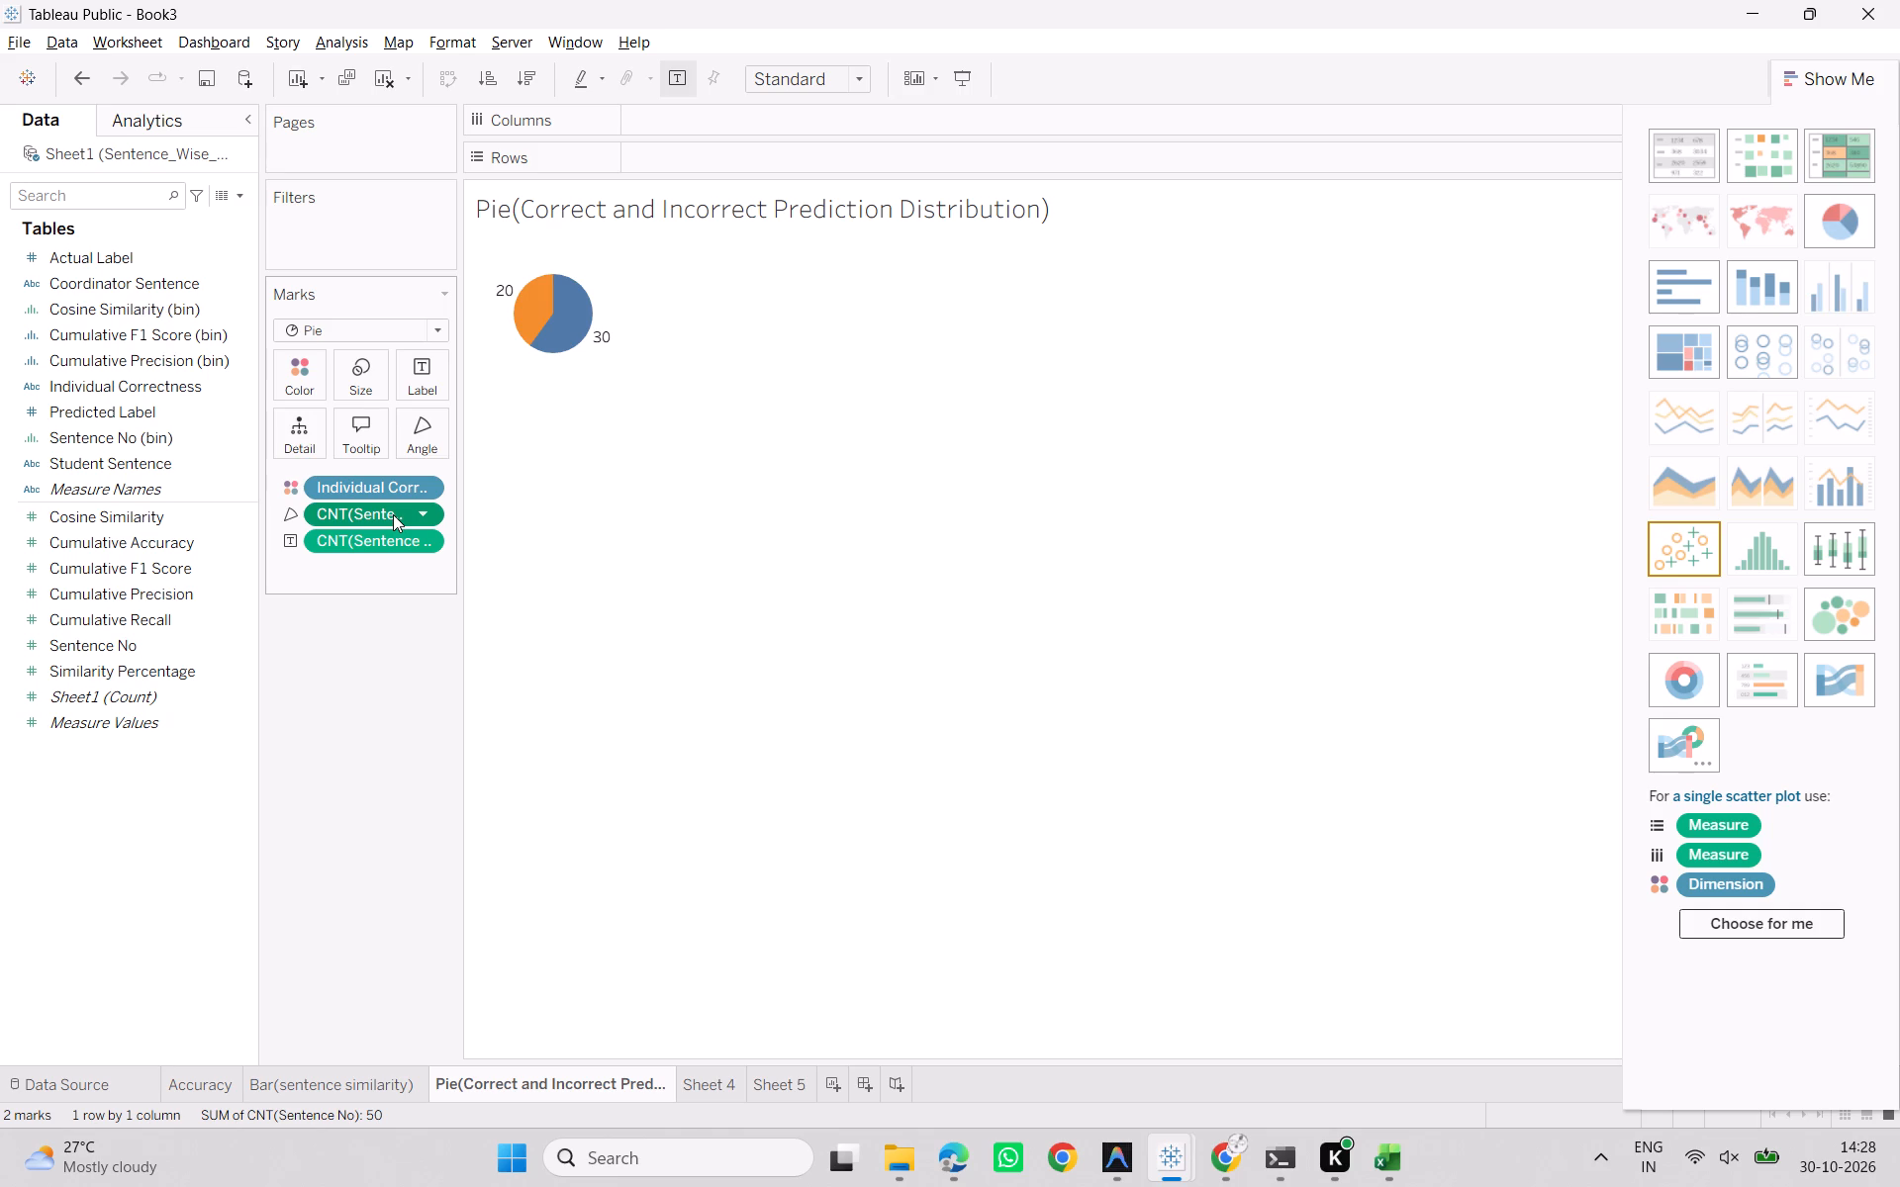
pyautogui.click(427, 514)
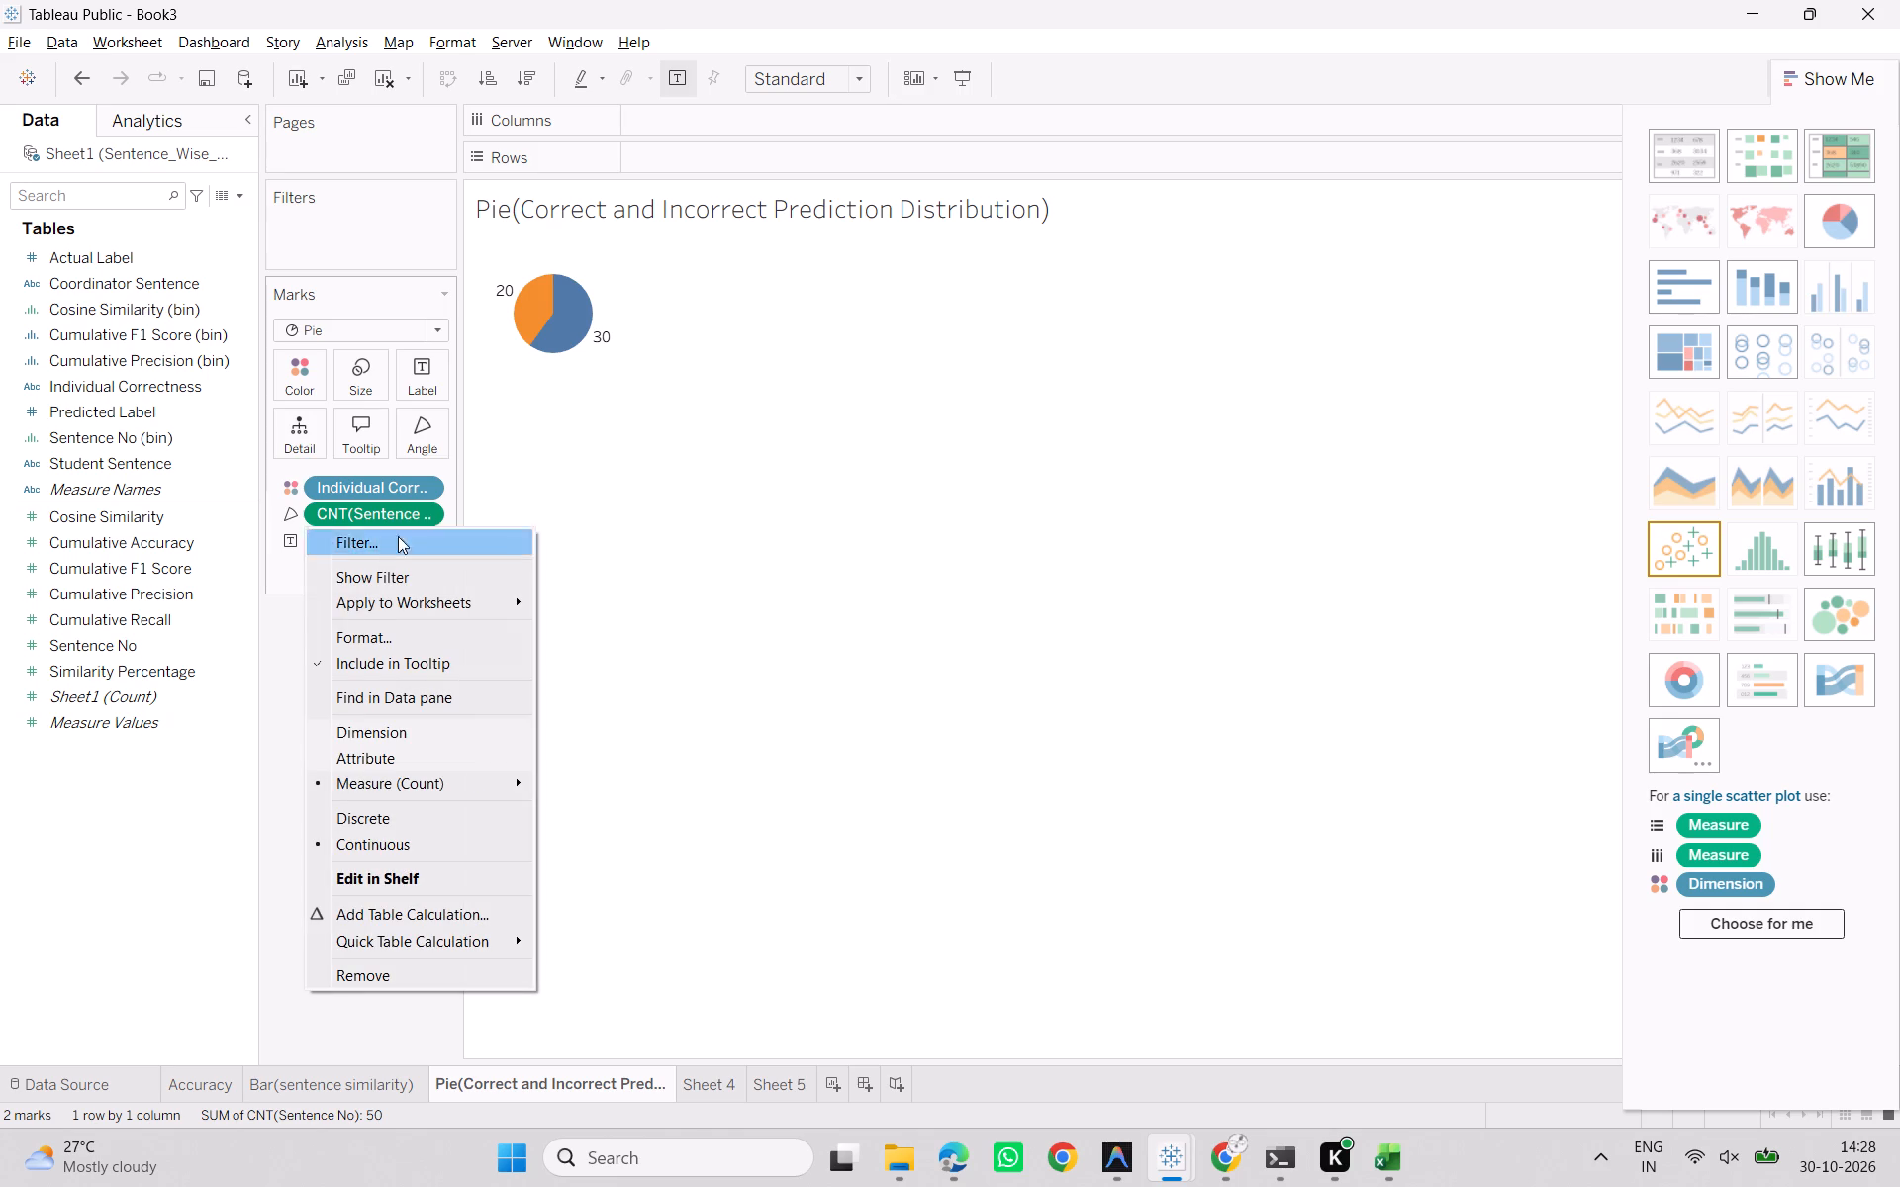
pyautogui.click(274, 638)
pyautogui.click(356, 516)
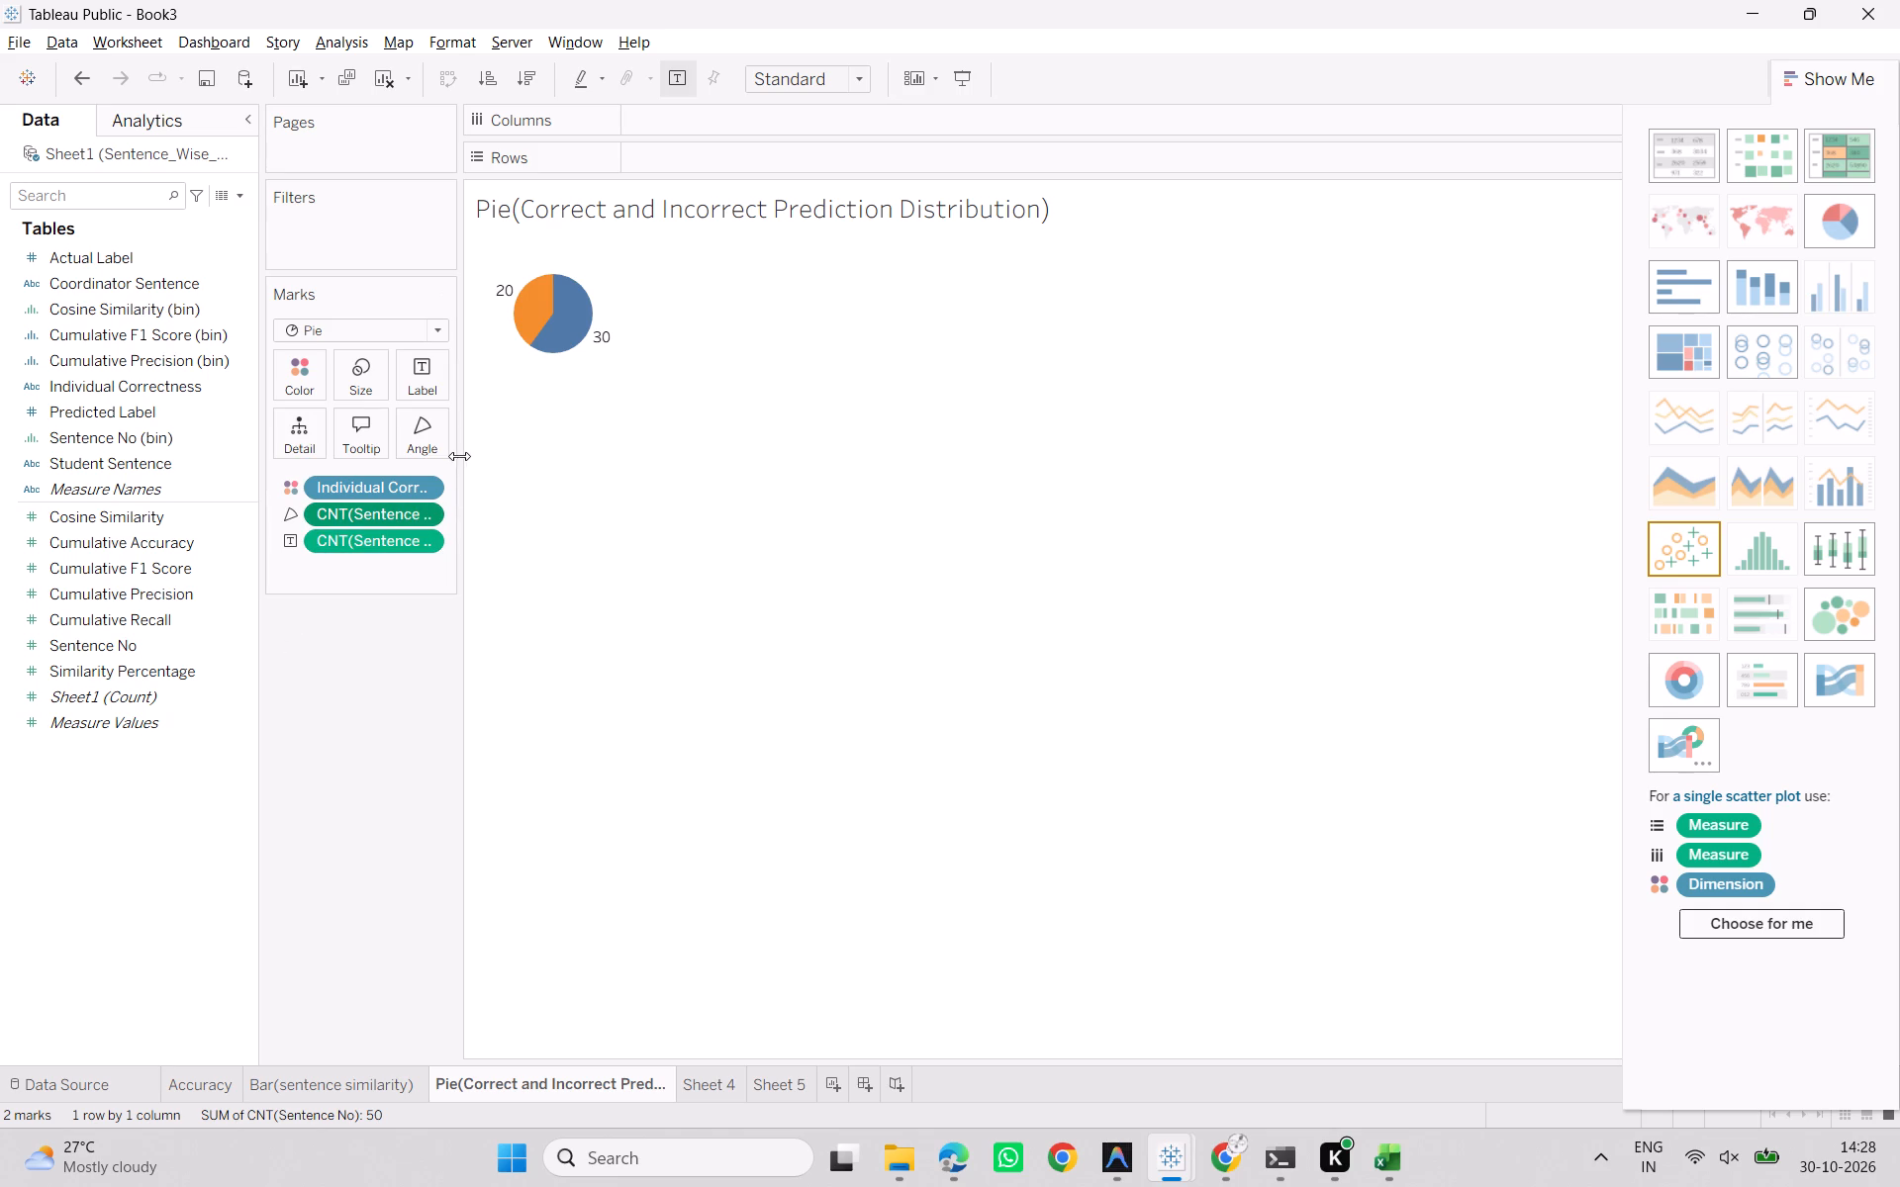
# Widen the Marks card on the pie sheet enough to show the full field names.
pyautogui.moveTo(461, 456); pyautogui.dragTo(873, 454)
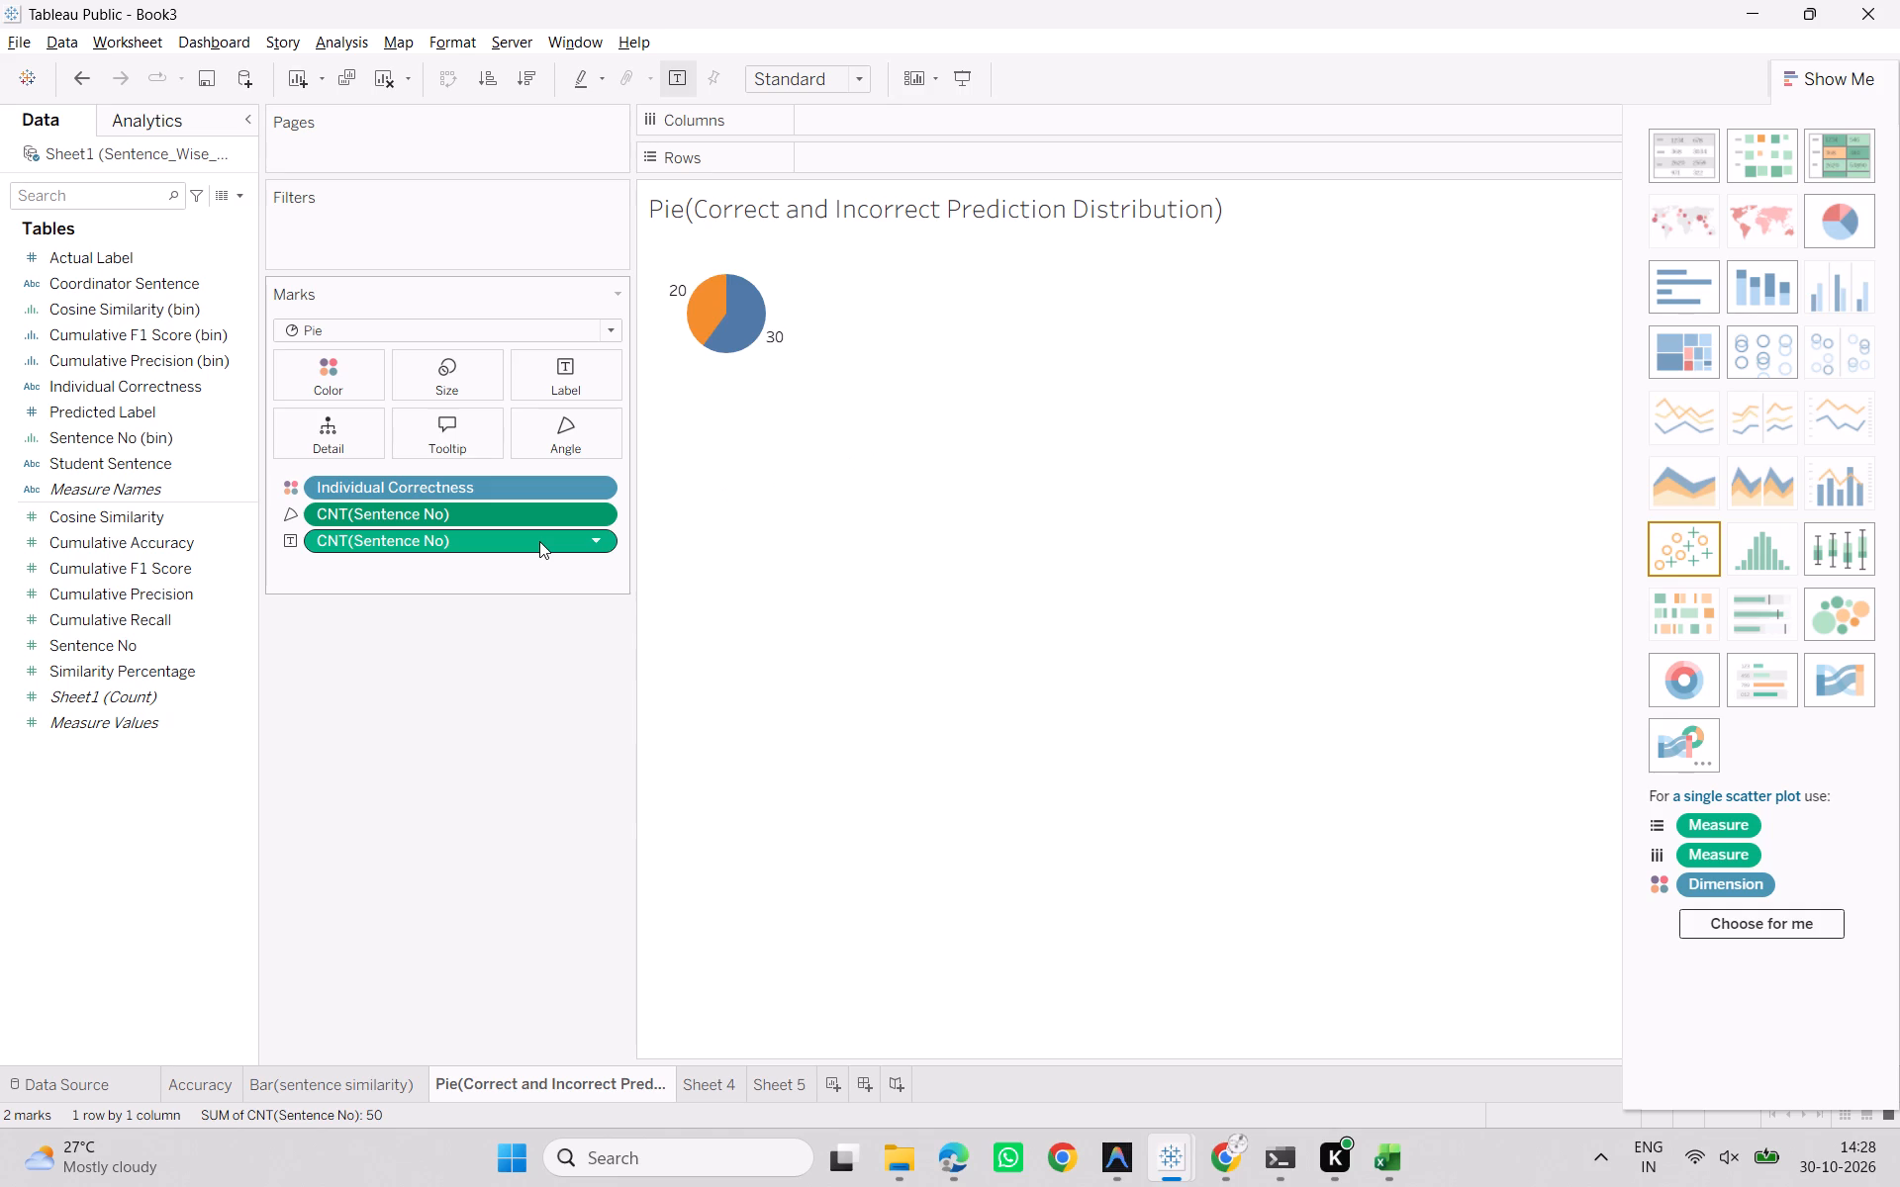
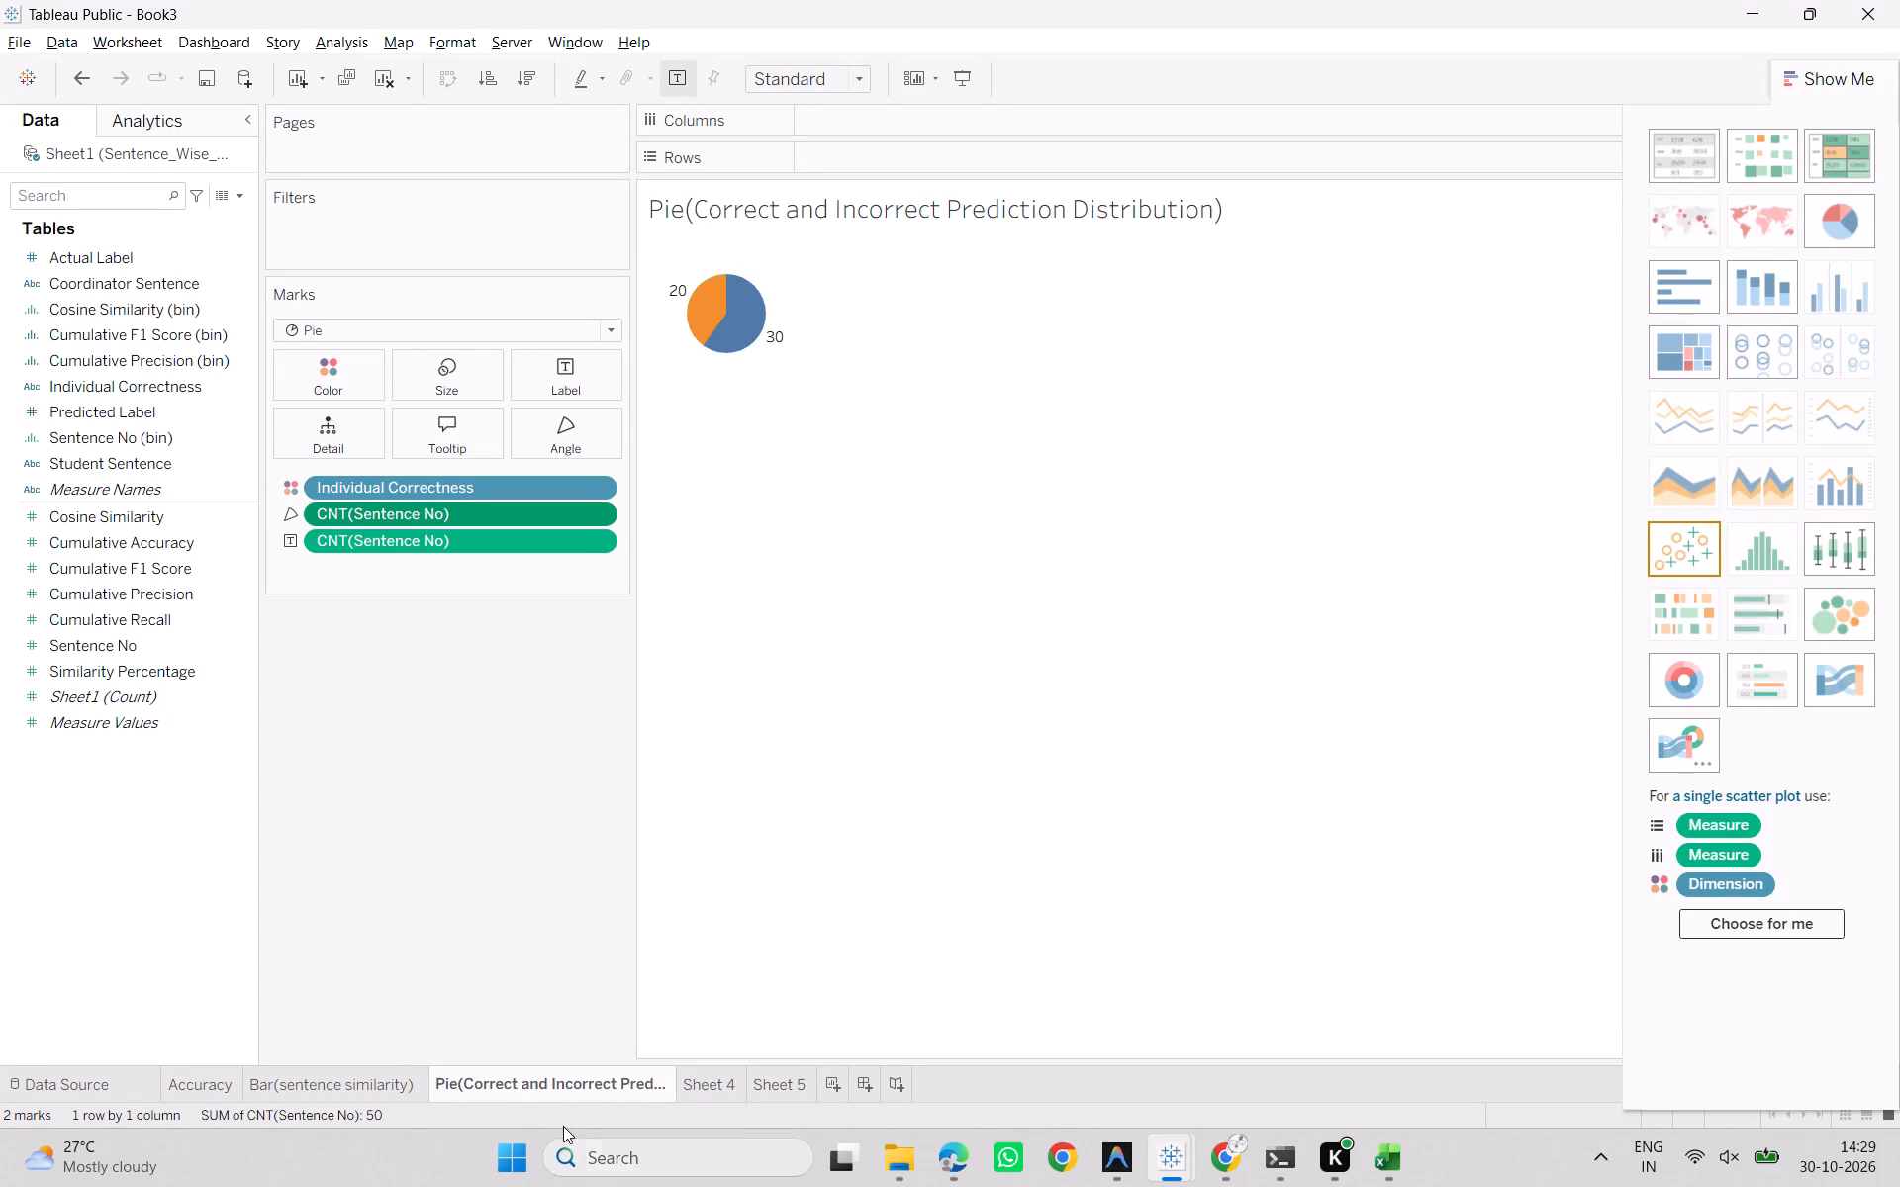
# Rename Sheet 4, the Cumulative F1 Score histogram sheet, as F1.
pyautogui.click(729, 1090)
pyautogui.click(639, 1091)
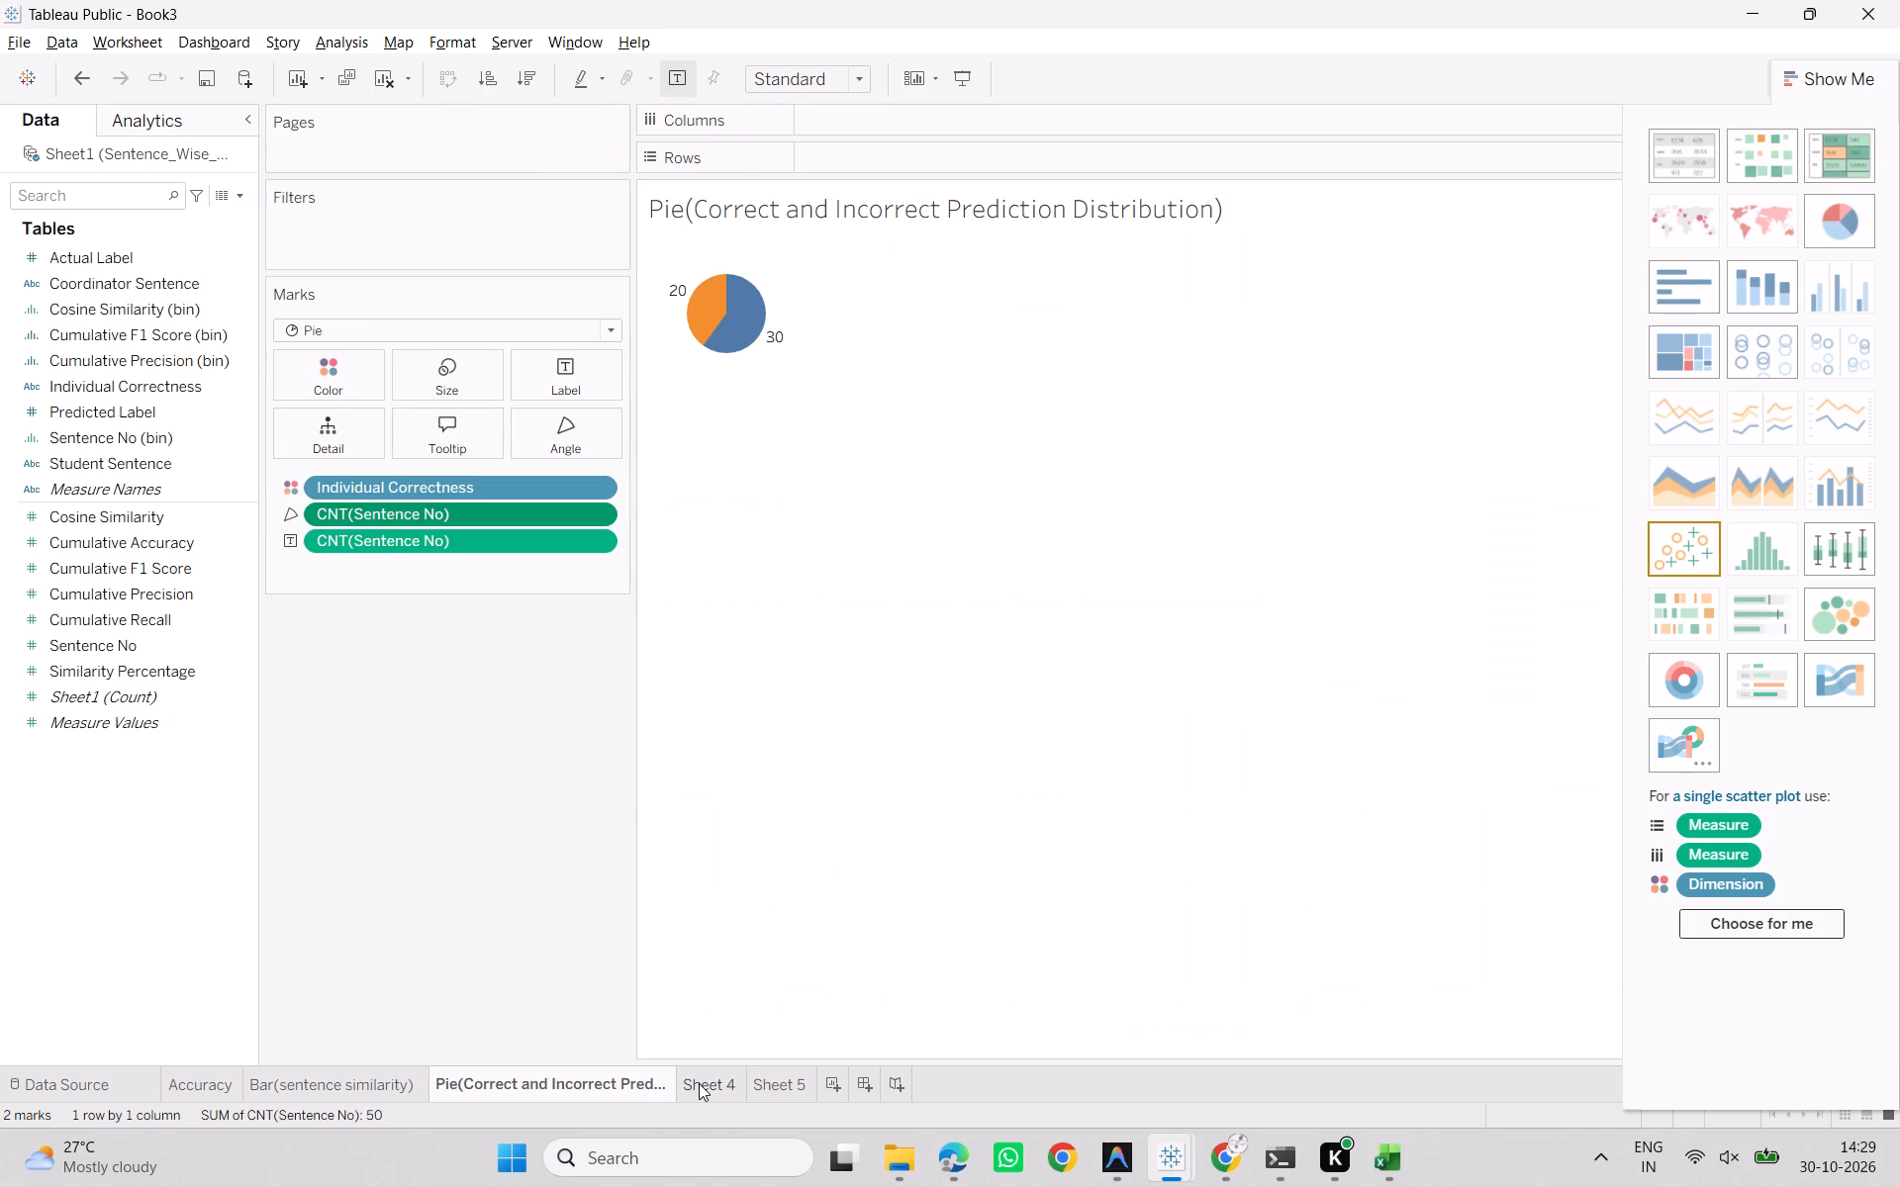
pyautogui.click(699, 1083)
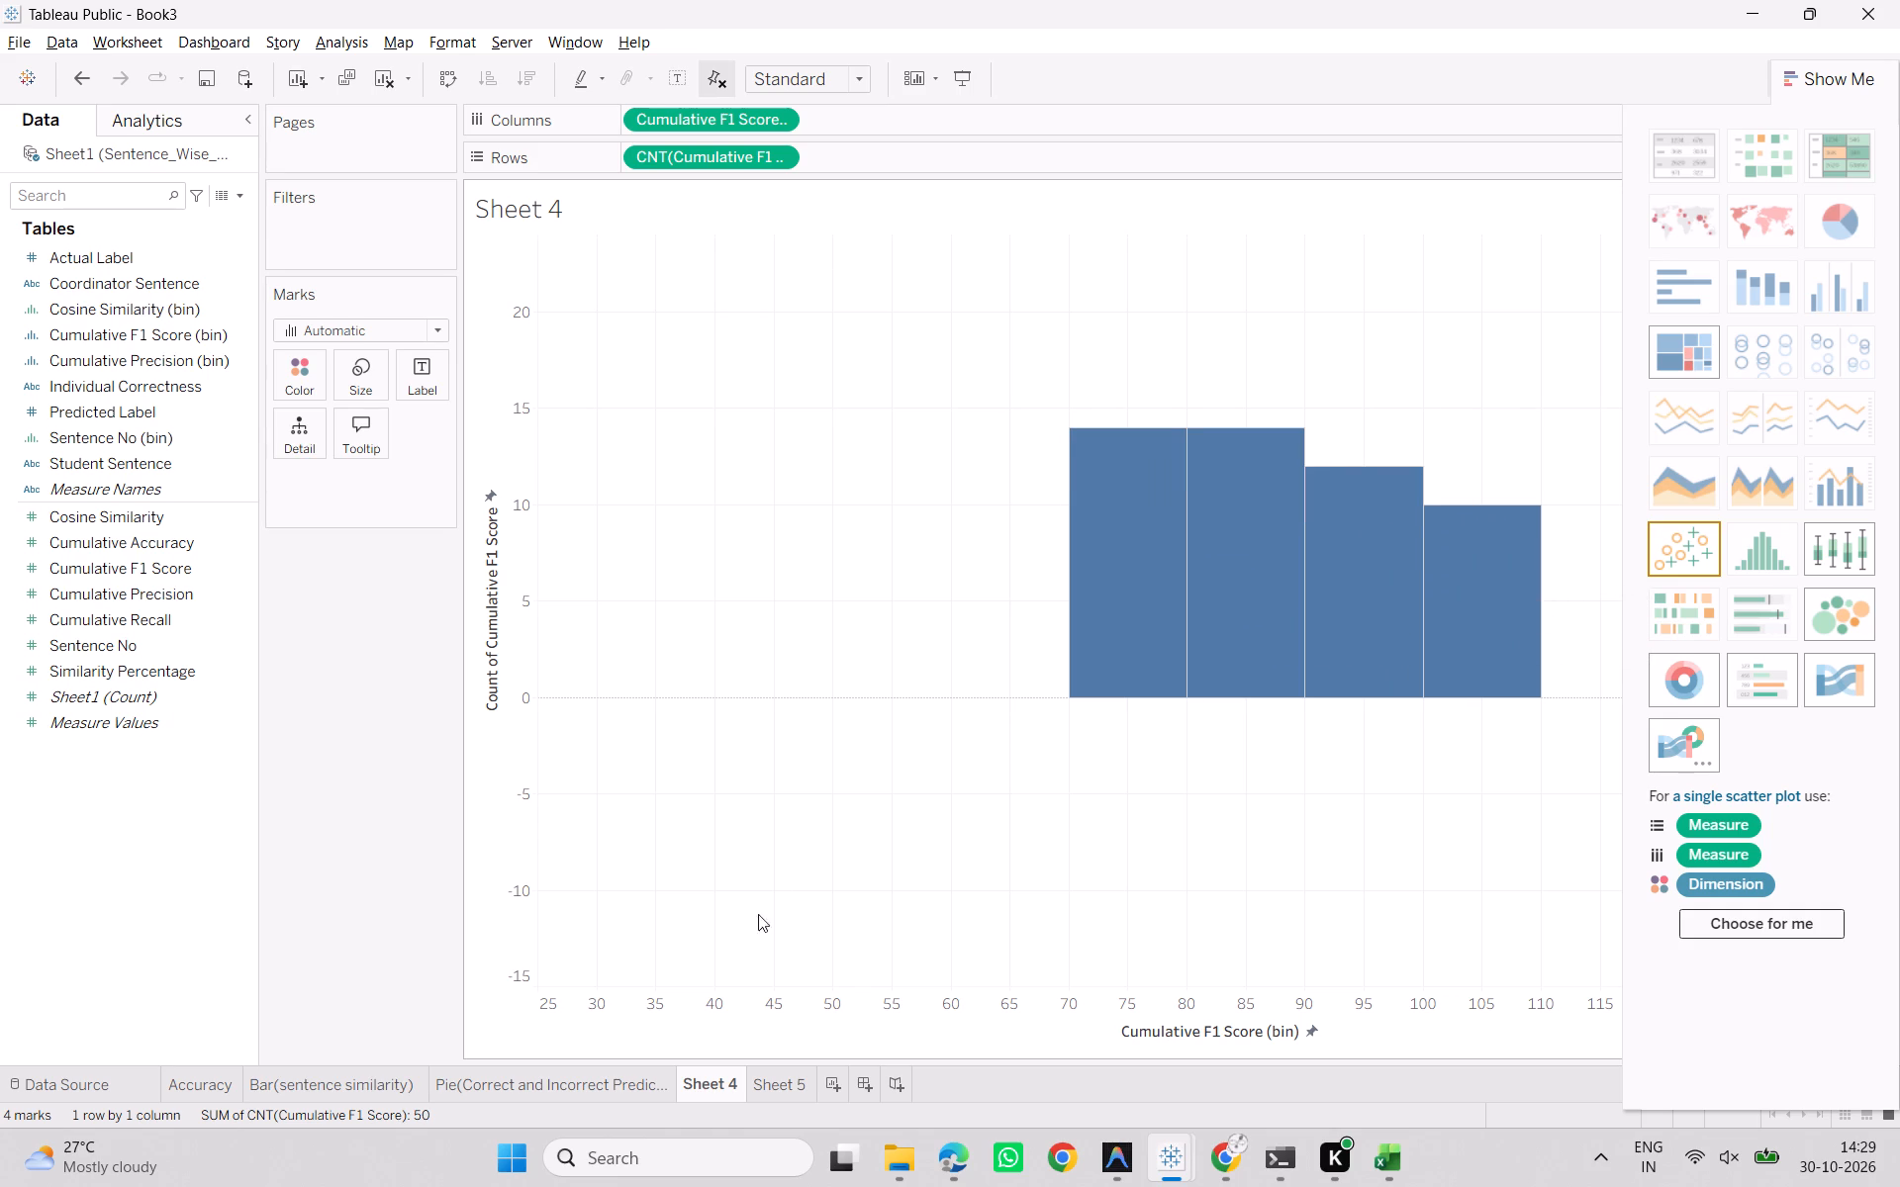
pyautogui.doubleClick(710, 1083)
pyautogui.write('F1')
pyautogui.press('space')
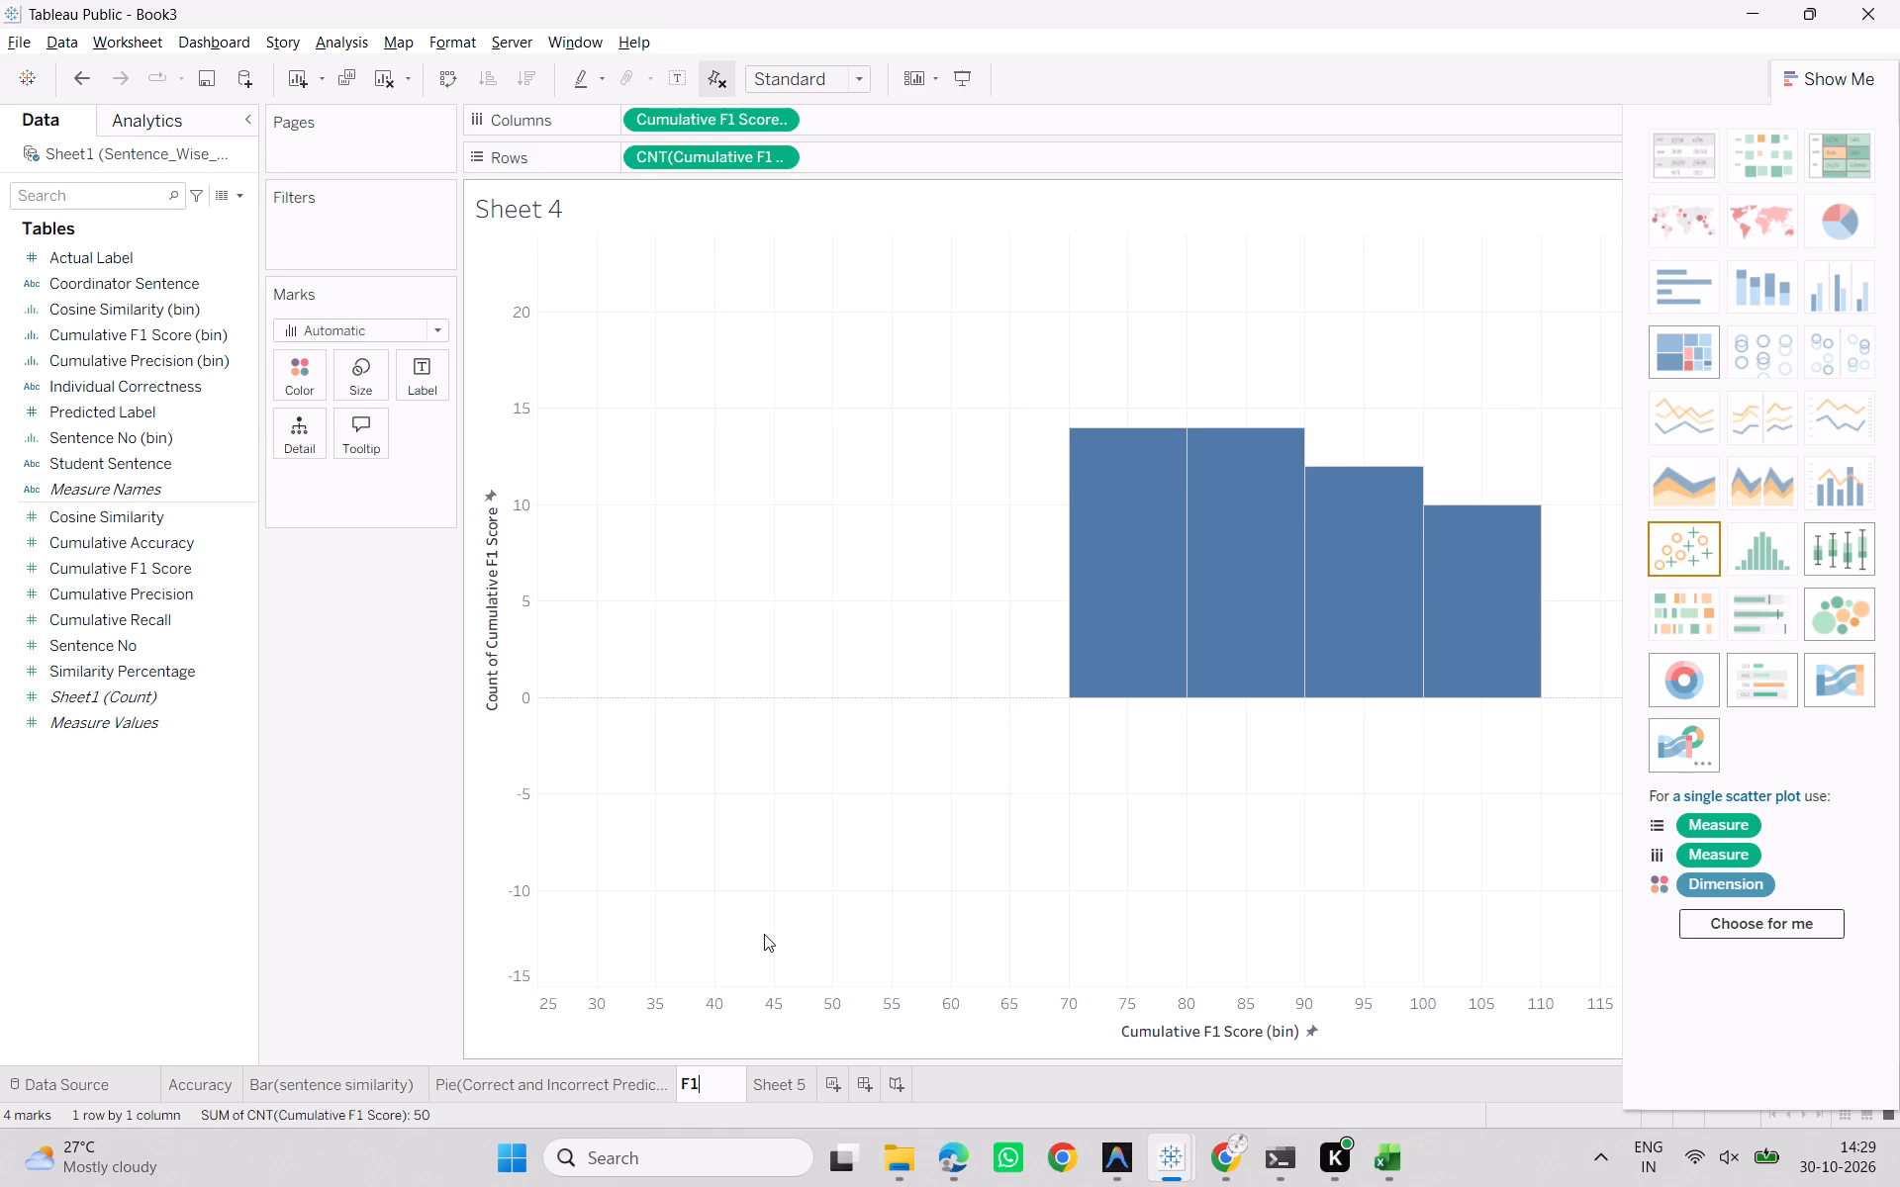
pyautogui.click(733, 155)
# Examine how the Cumulative F1 Score count on Rows and the Cumulative F1 Score (bin) field on Columns are configured.
pyautogui.click(756, 151)
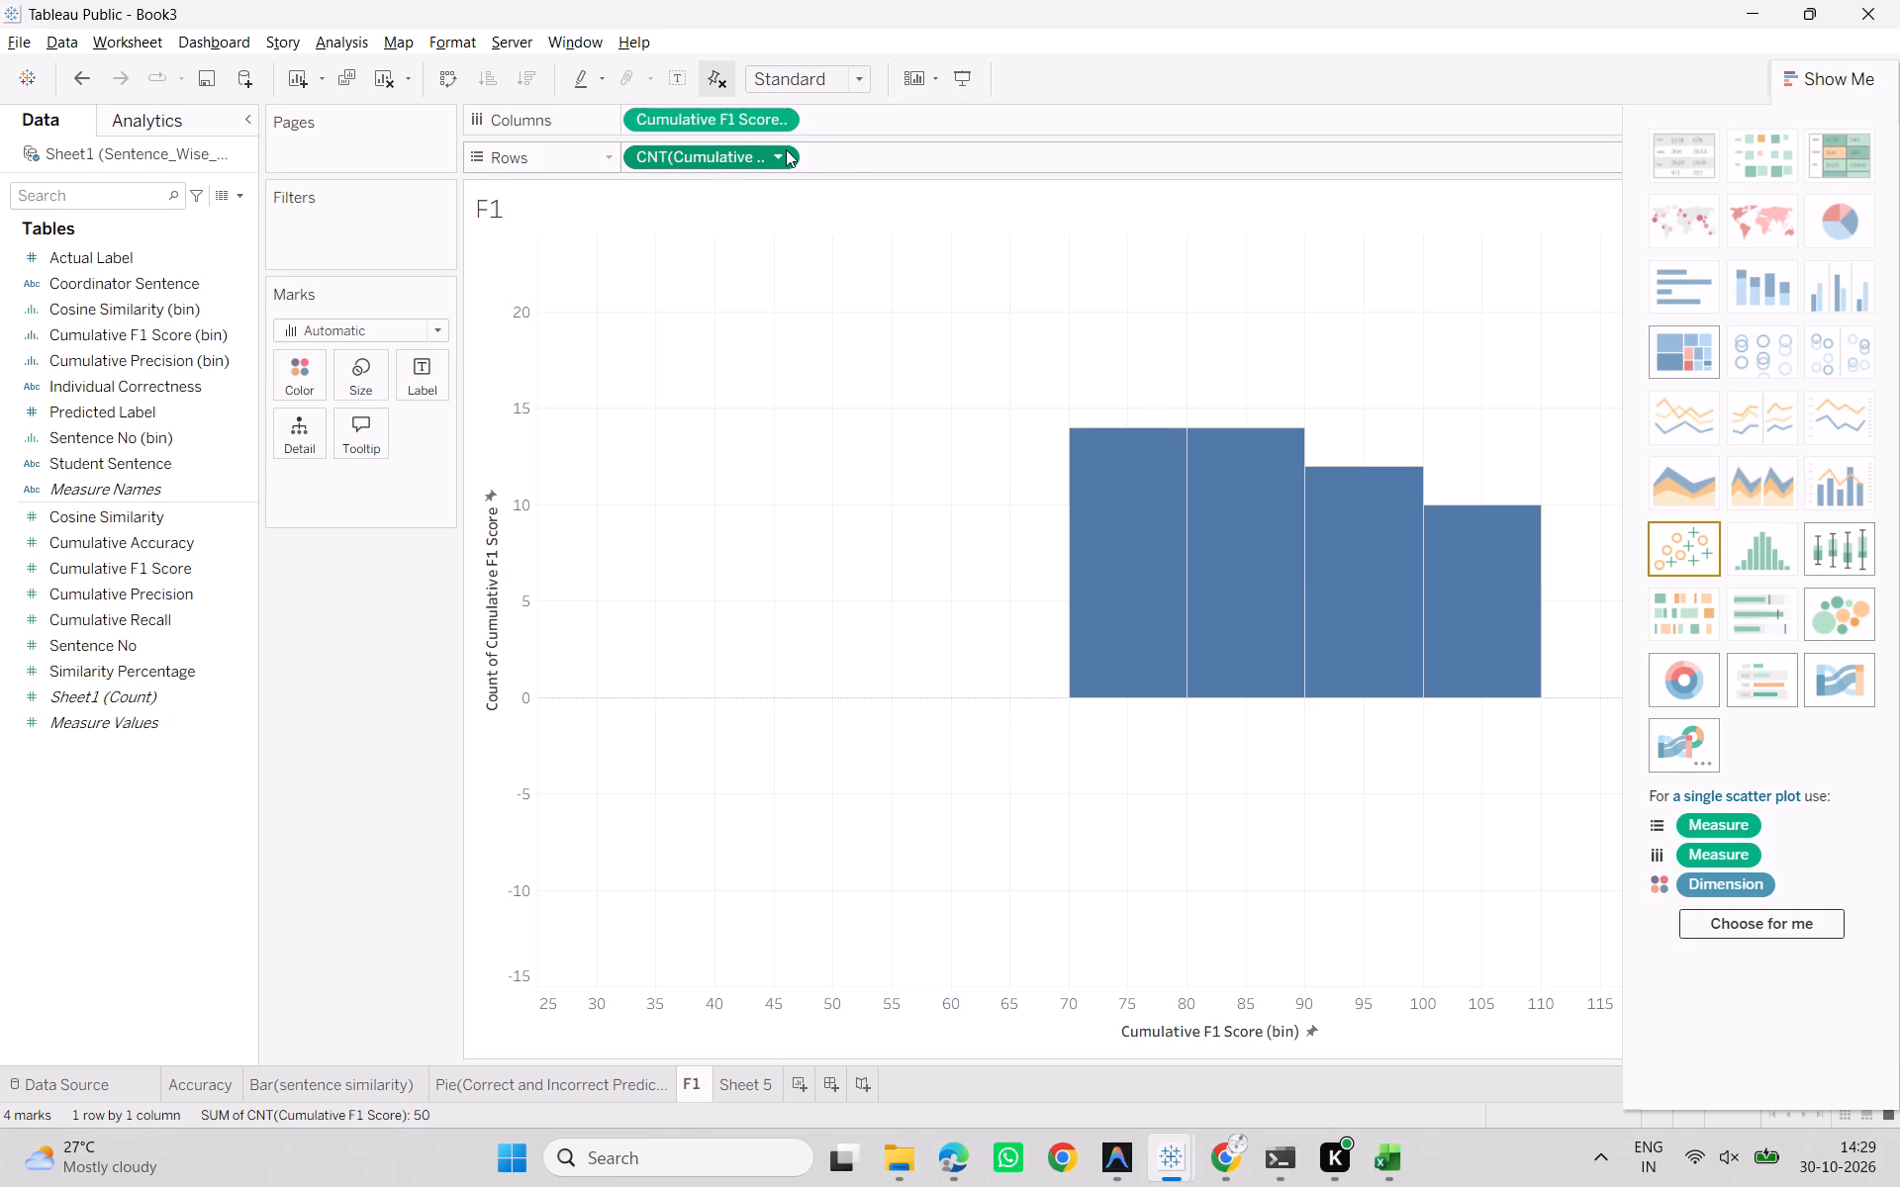
pyautogui.click(786, 149)
pyautogui.click(780, 154)
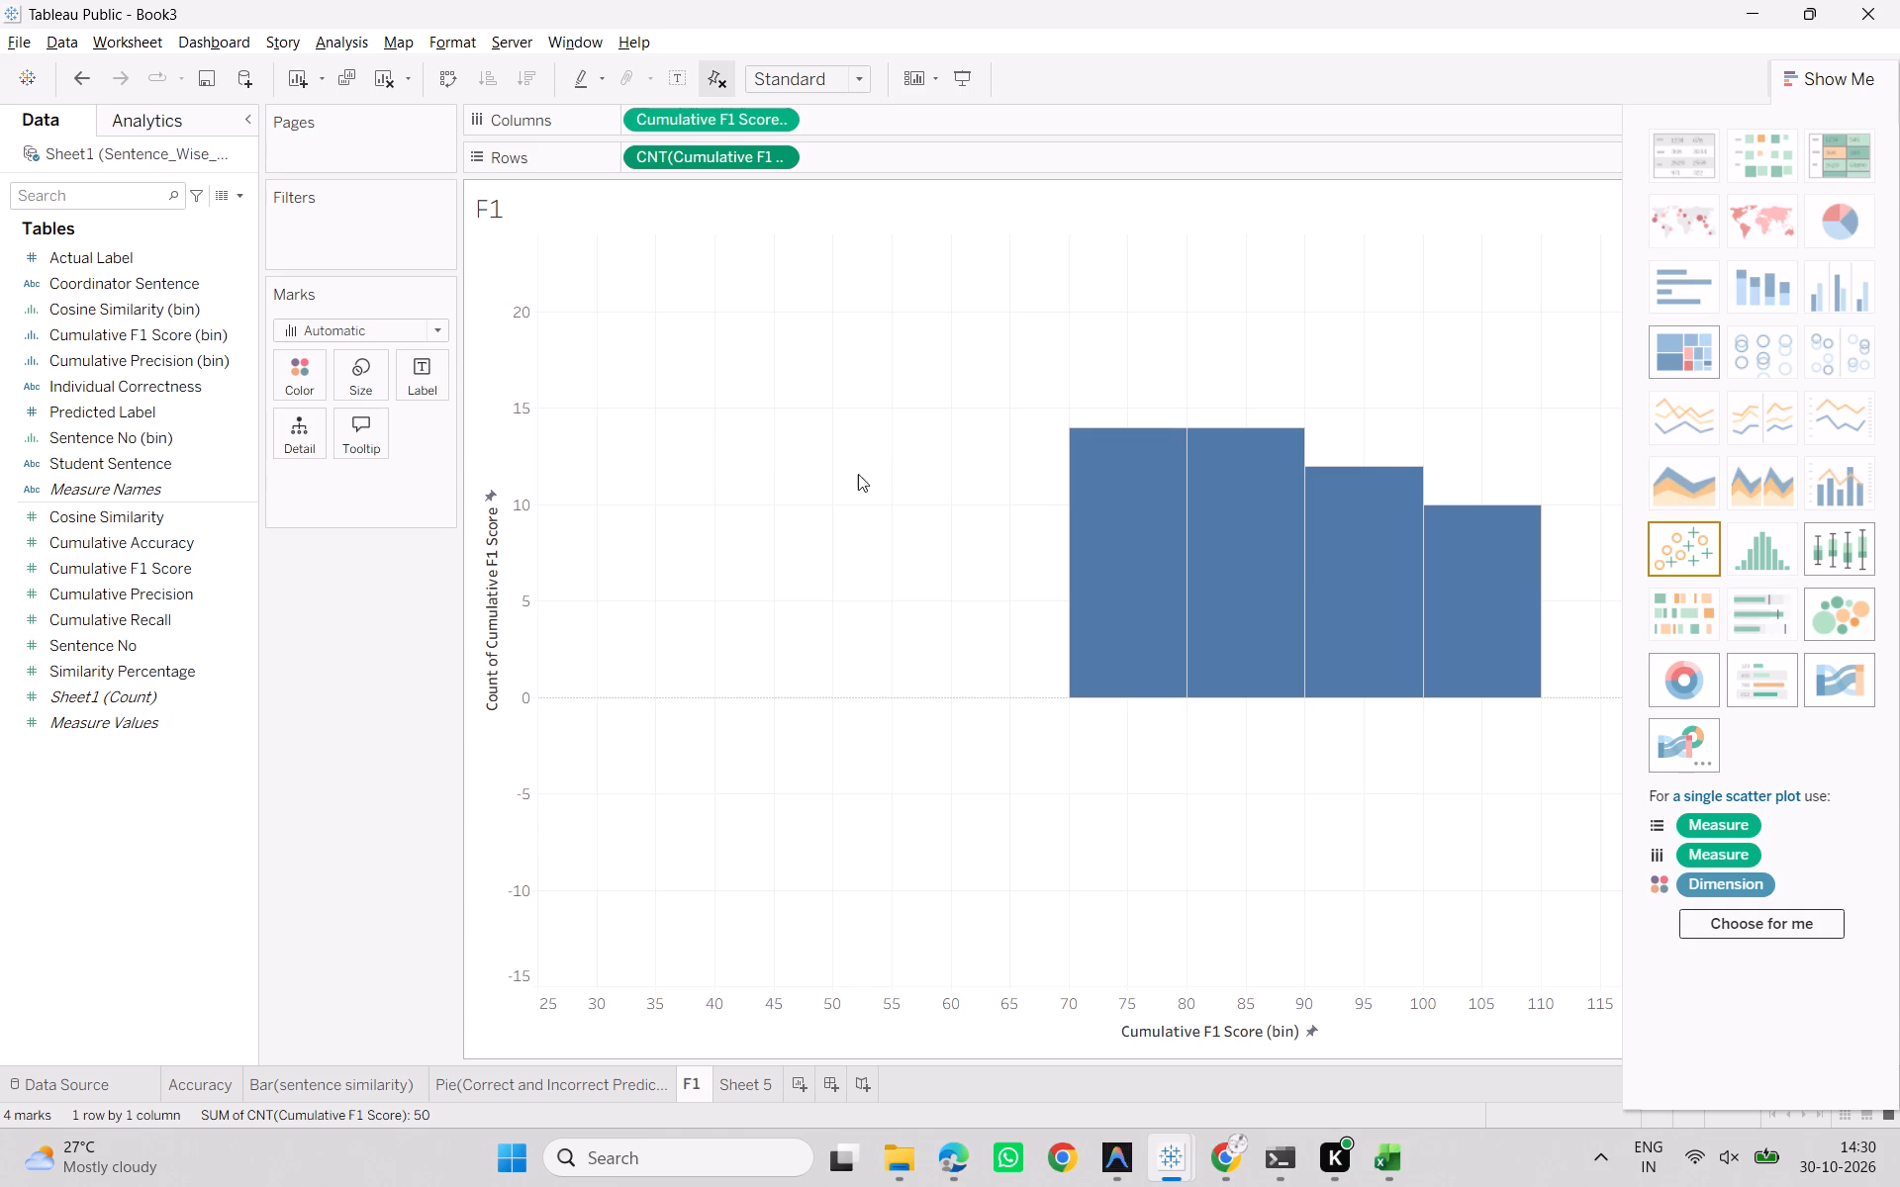
pyautogui.click(784, 117)
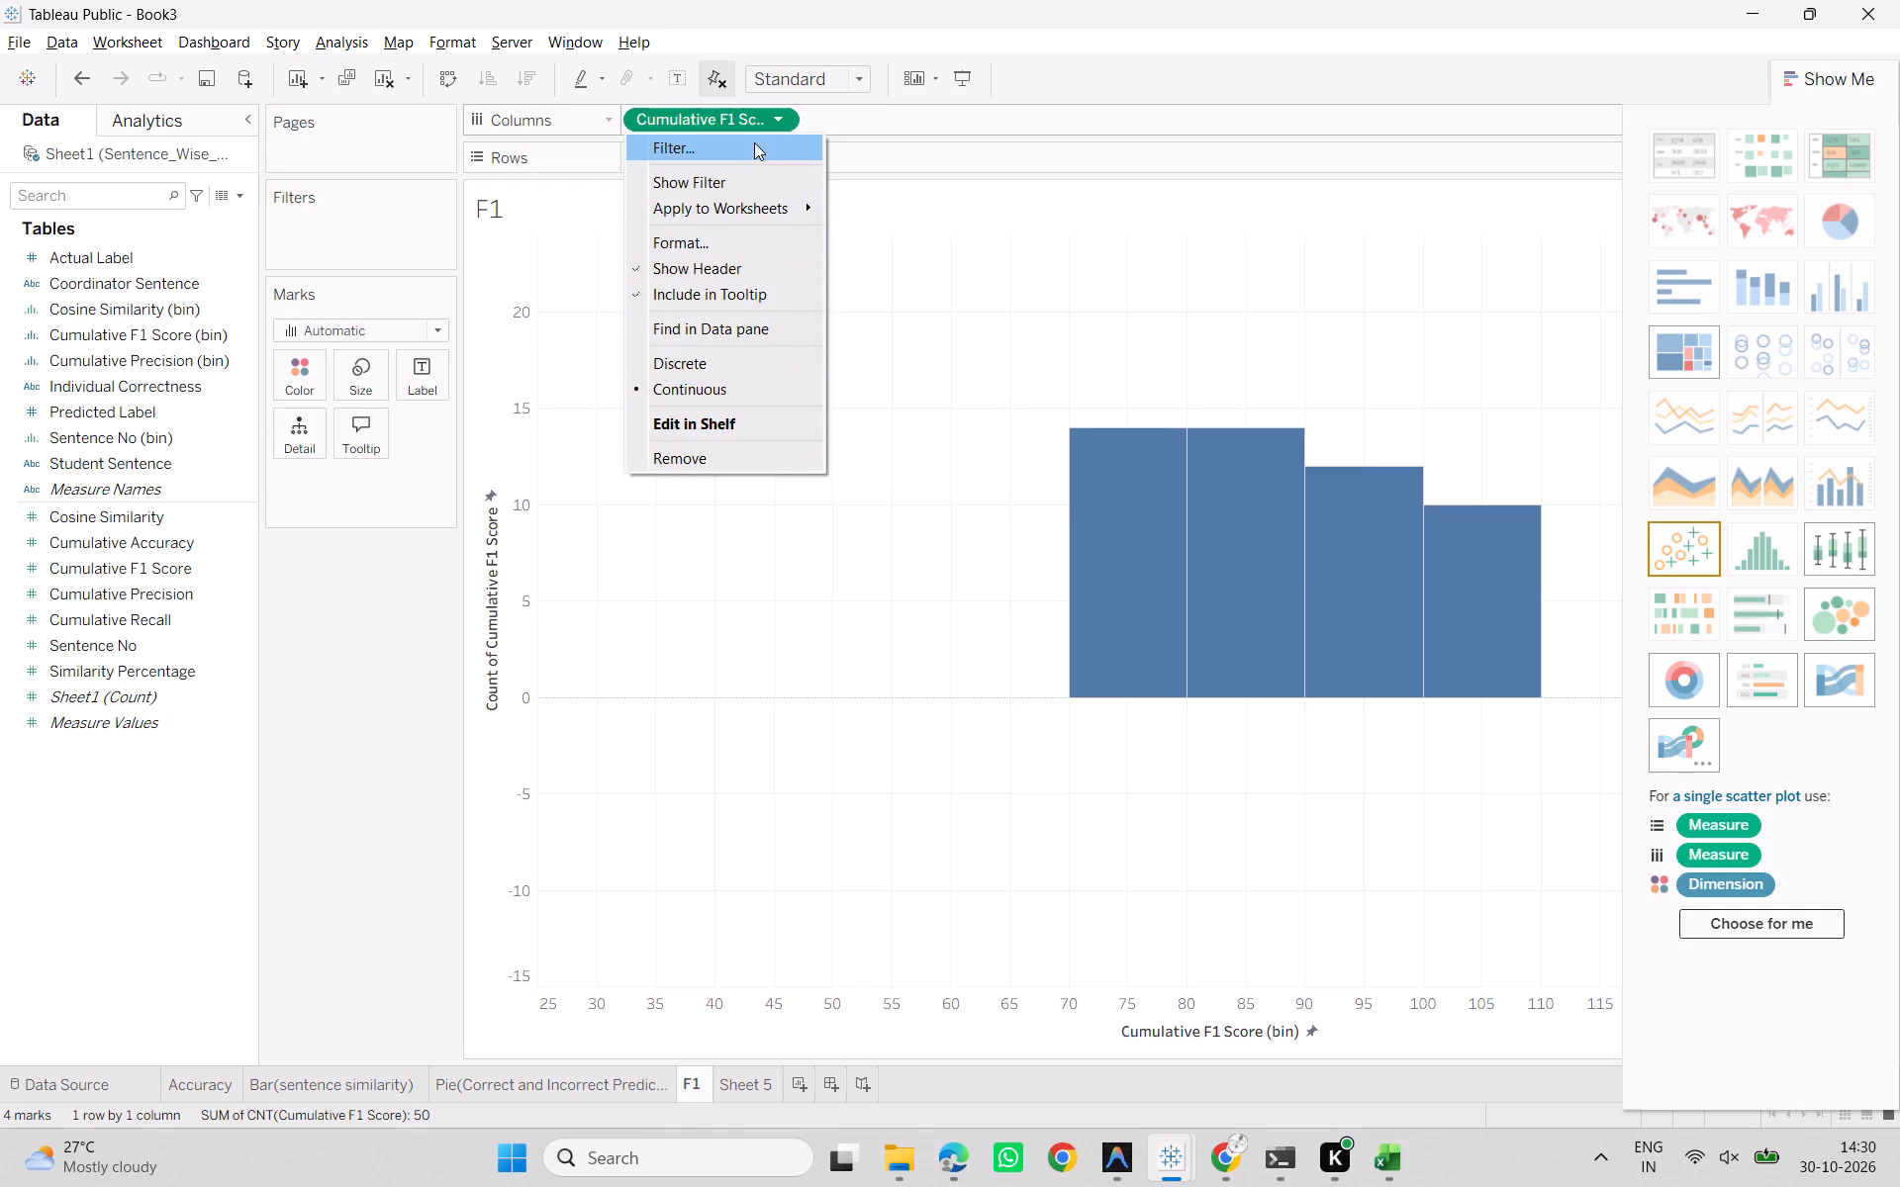
pyautogui.click(869, 252)
pyautogui.click(776, 122)
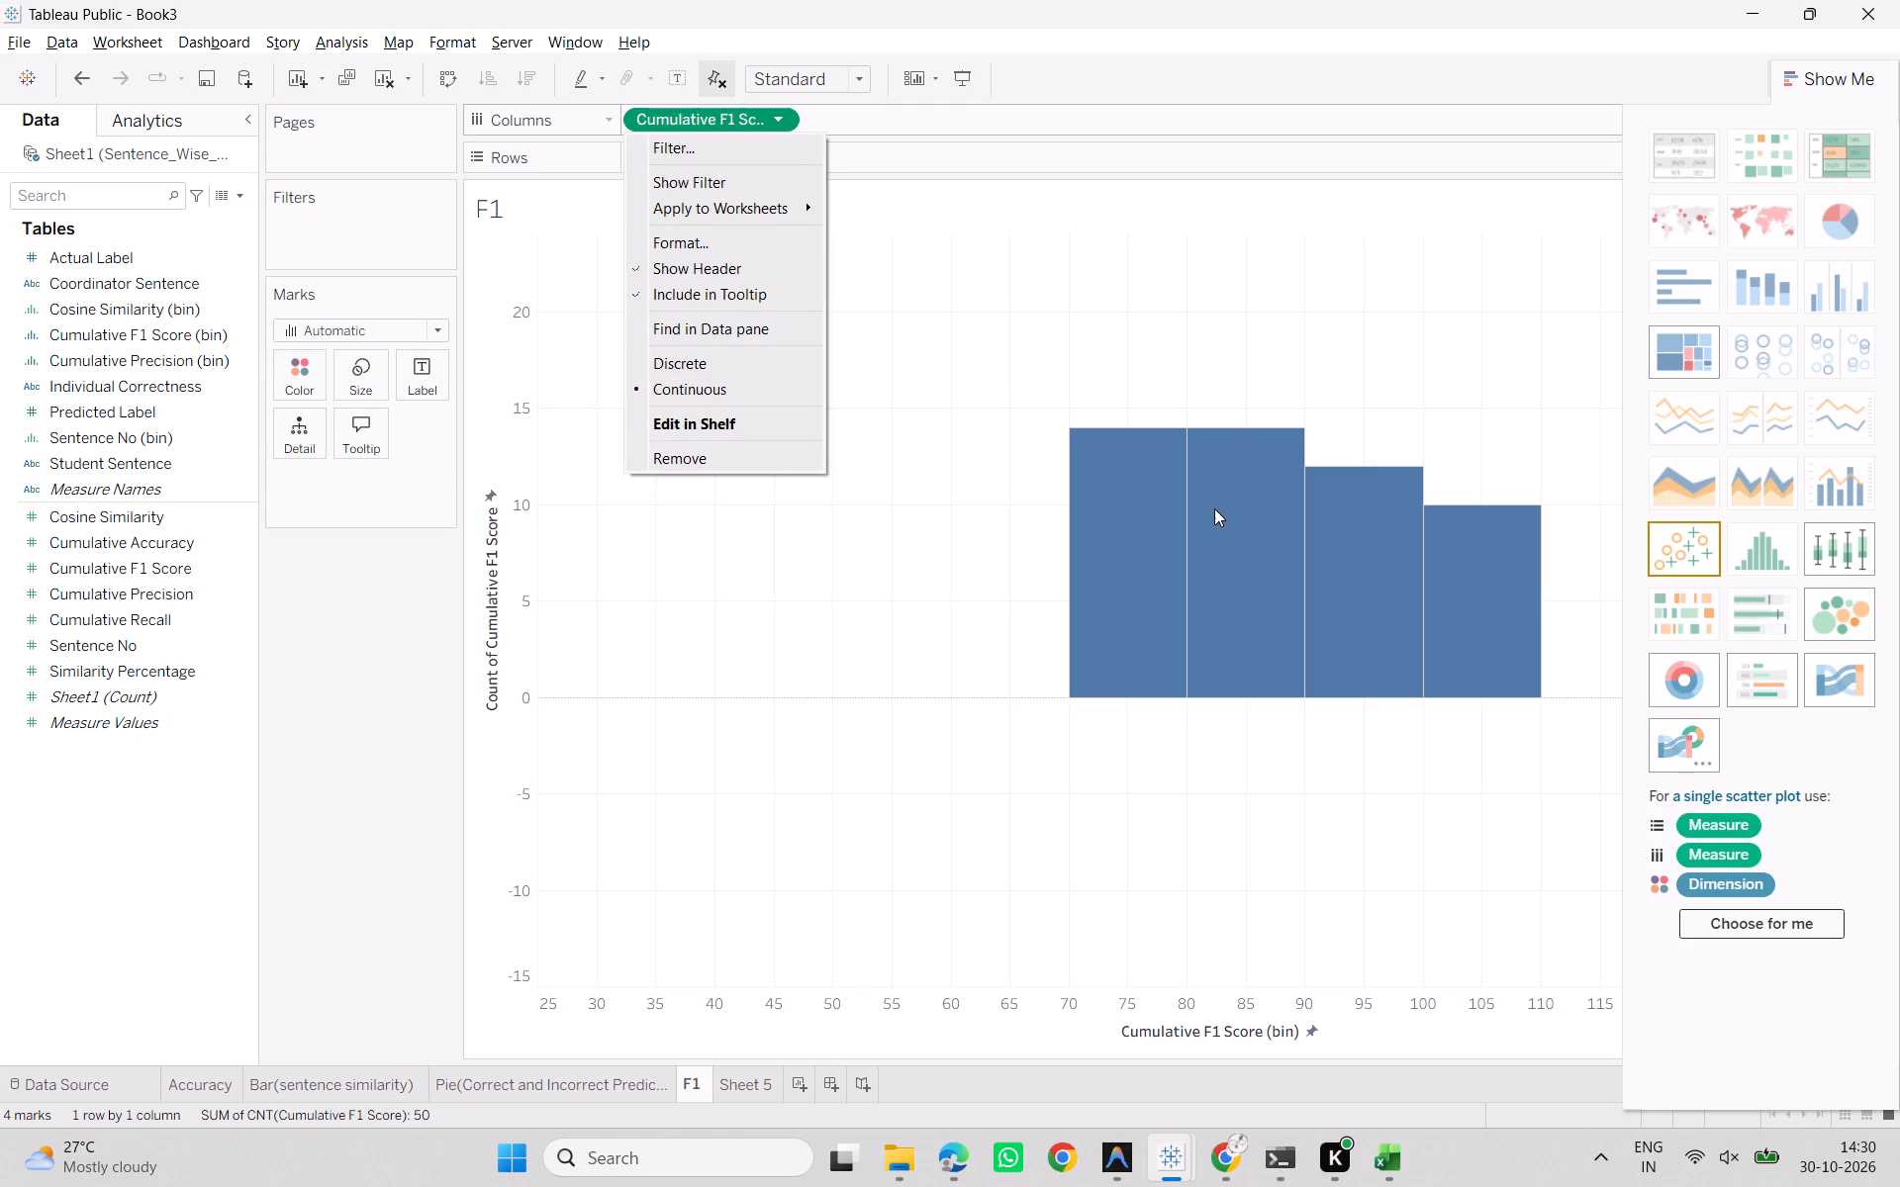
pyautogui.click(1008, 399)
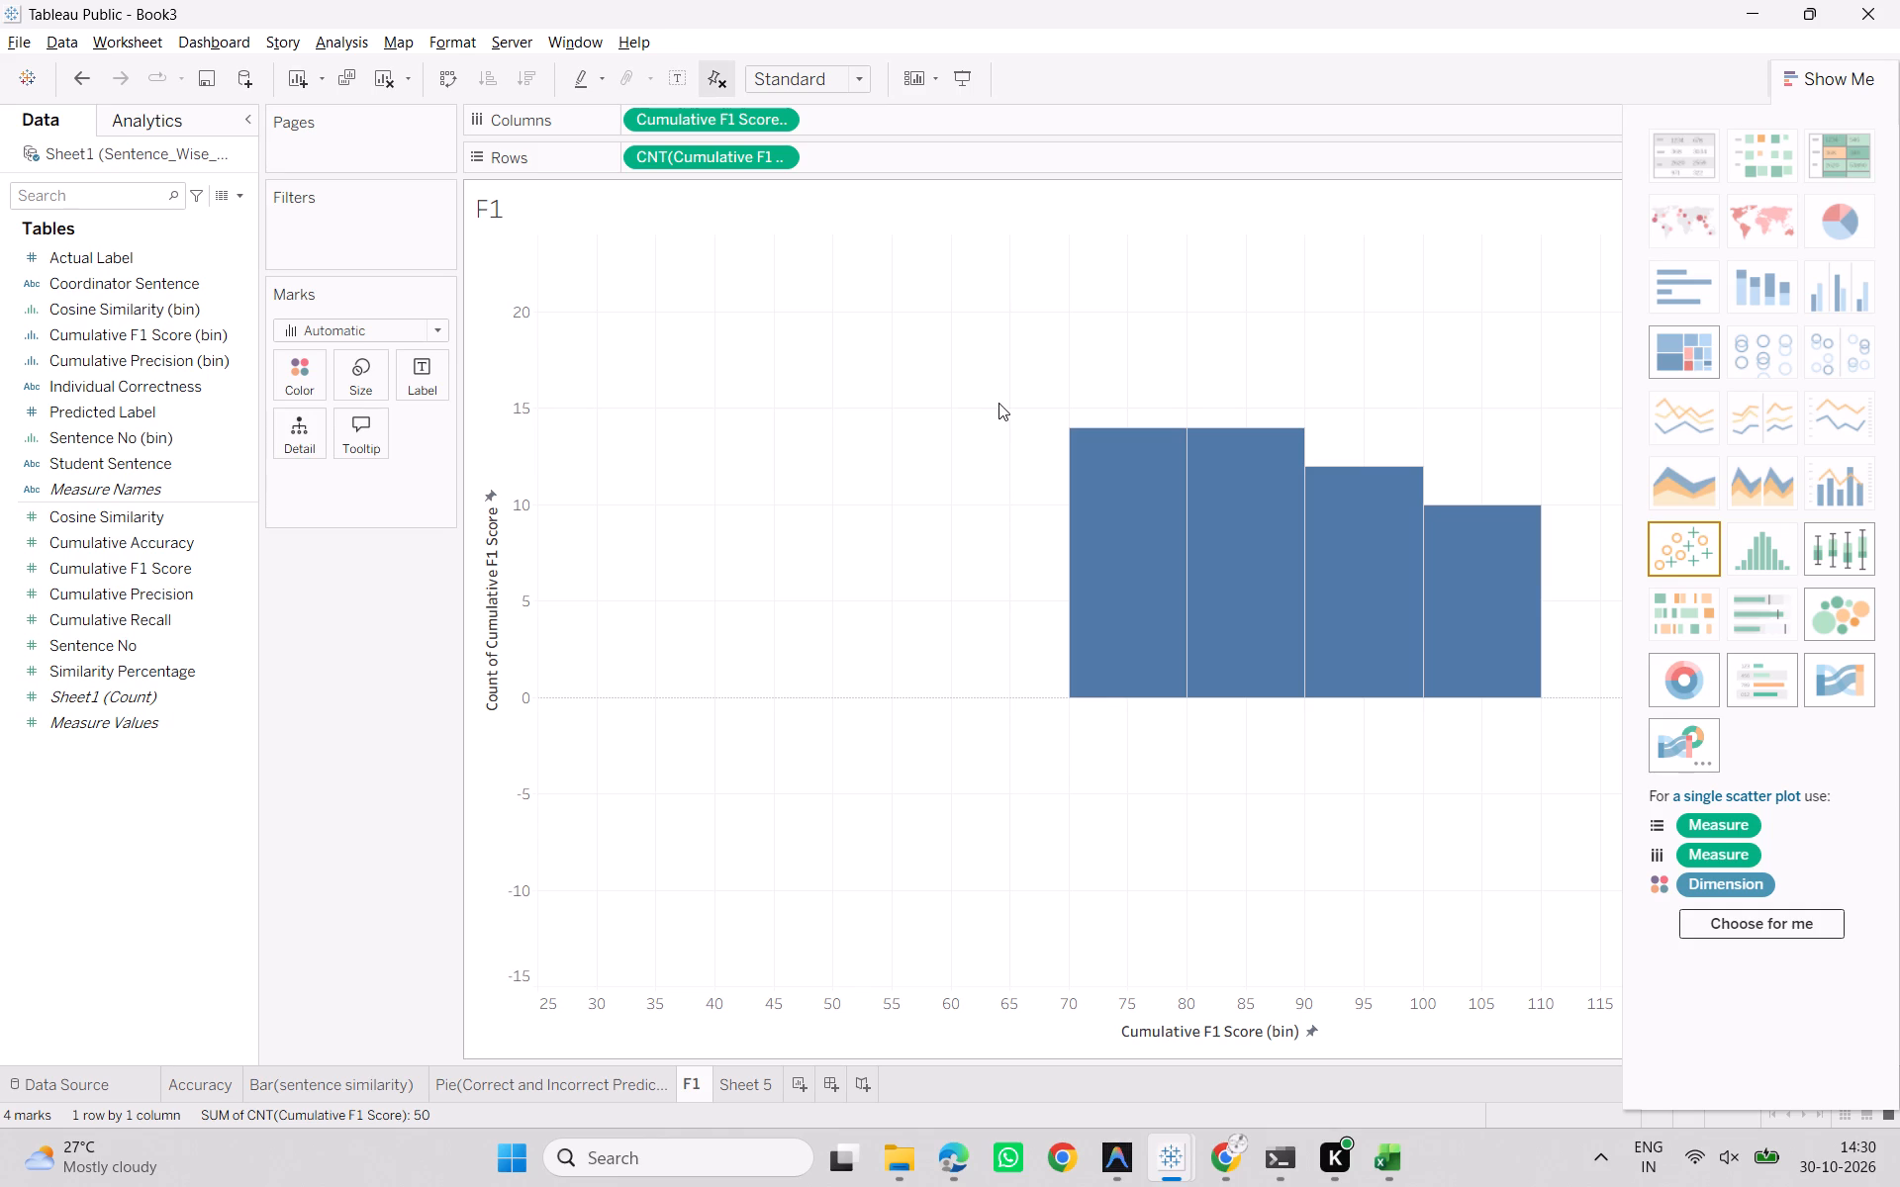
pyautogui.click(698, 110)
pyautogui.doubleClick(698, 110)
pyautogui.doubleClick(698, 110)
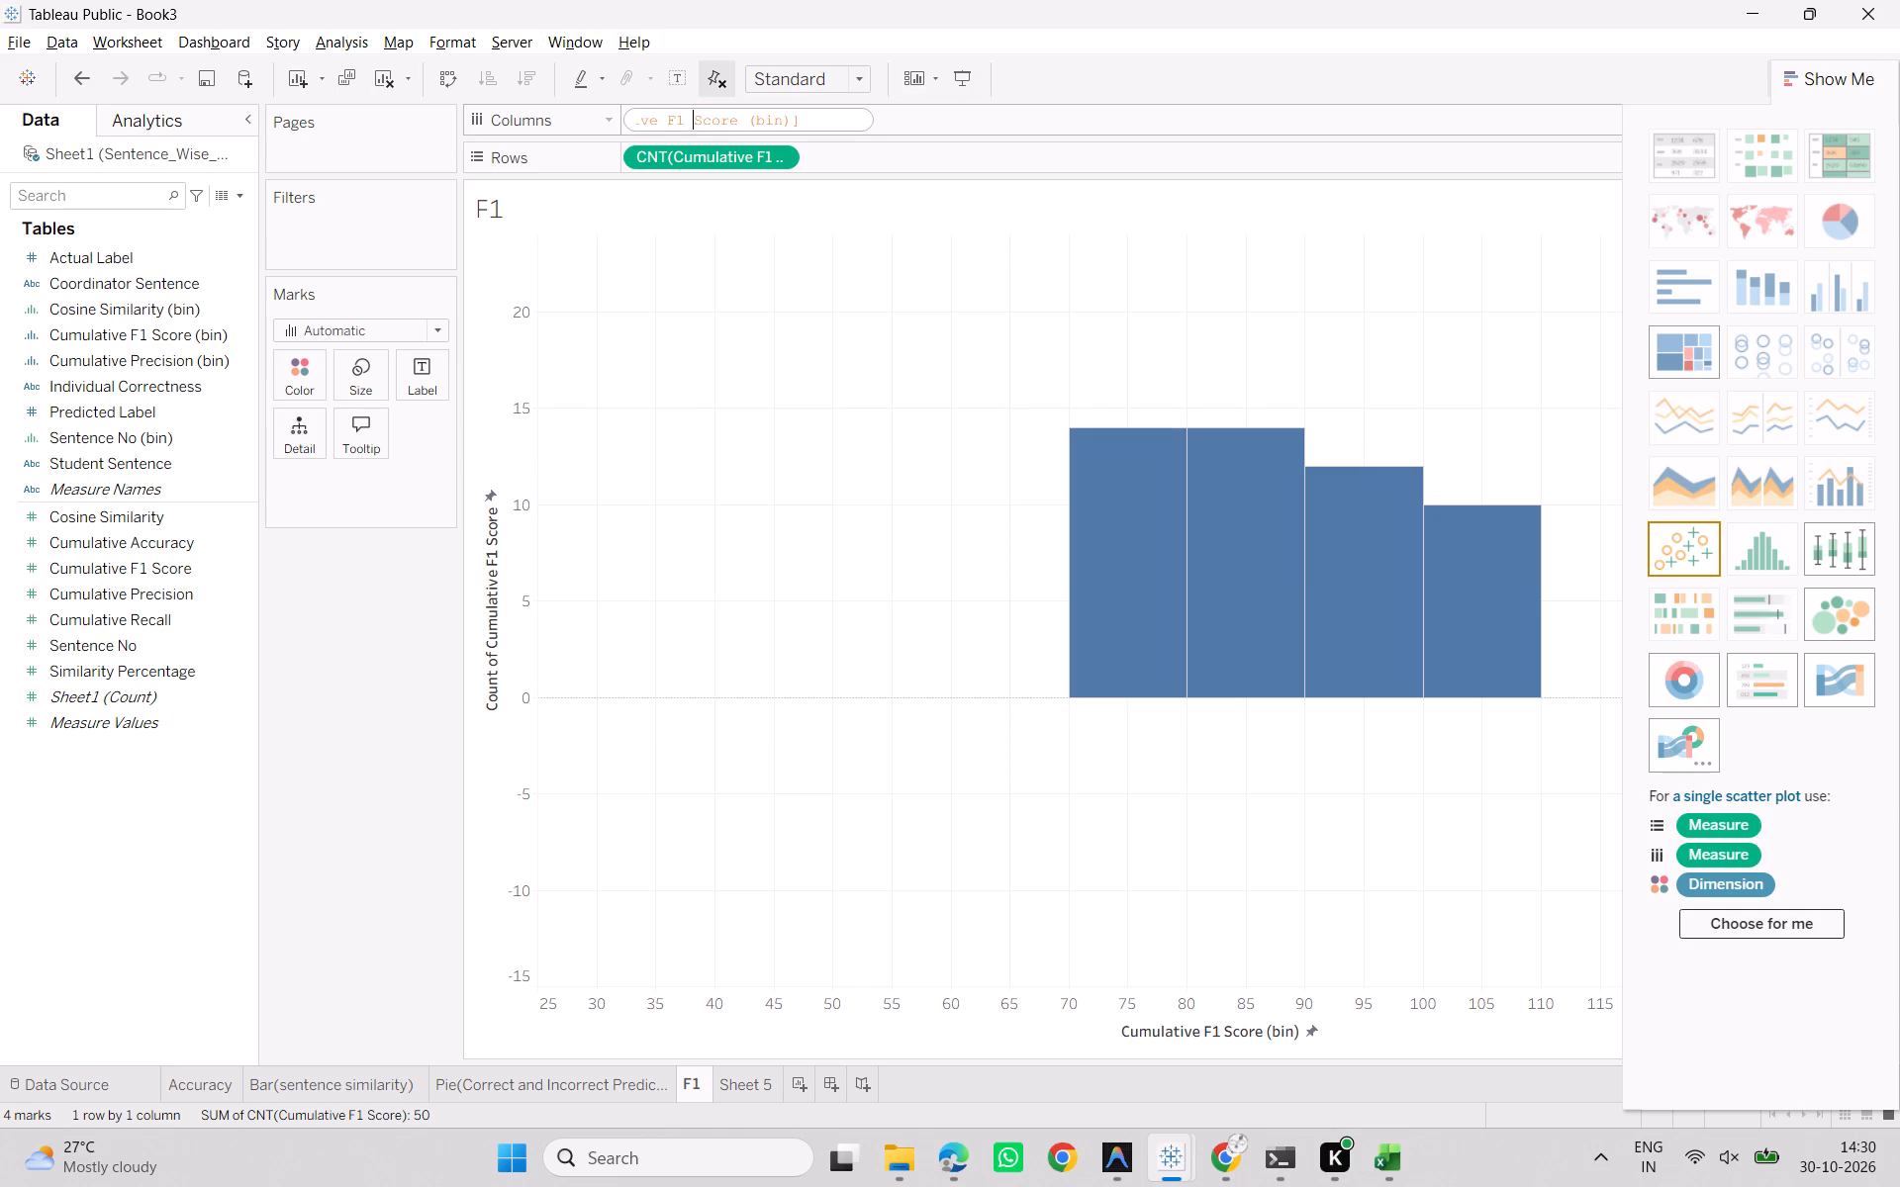
pyautogui.click(1015, 157)
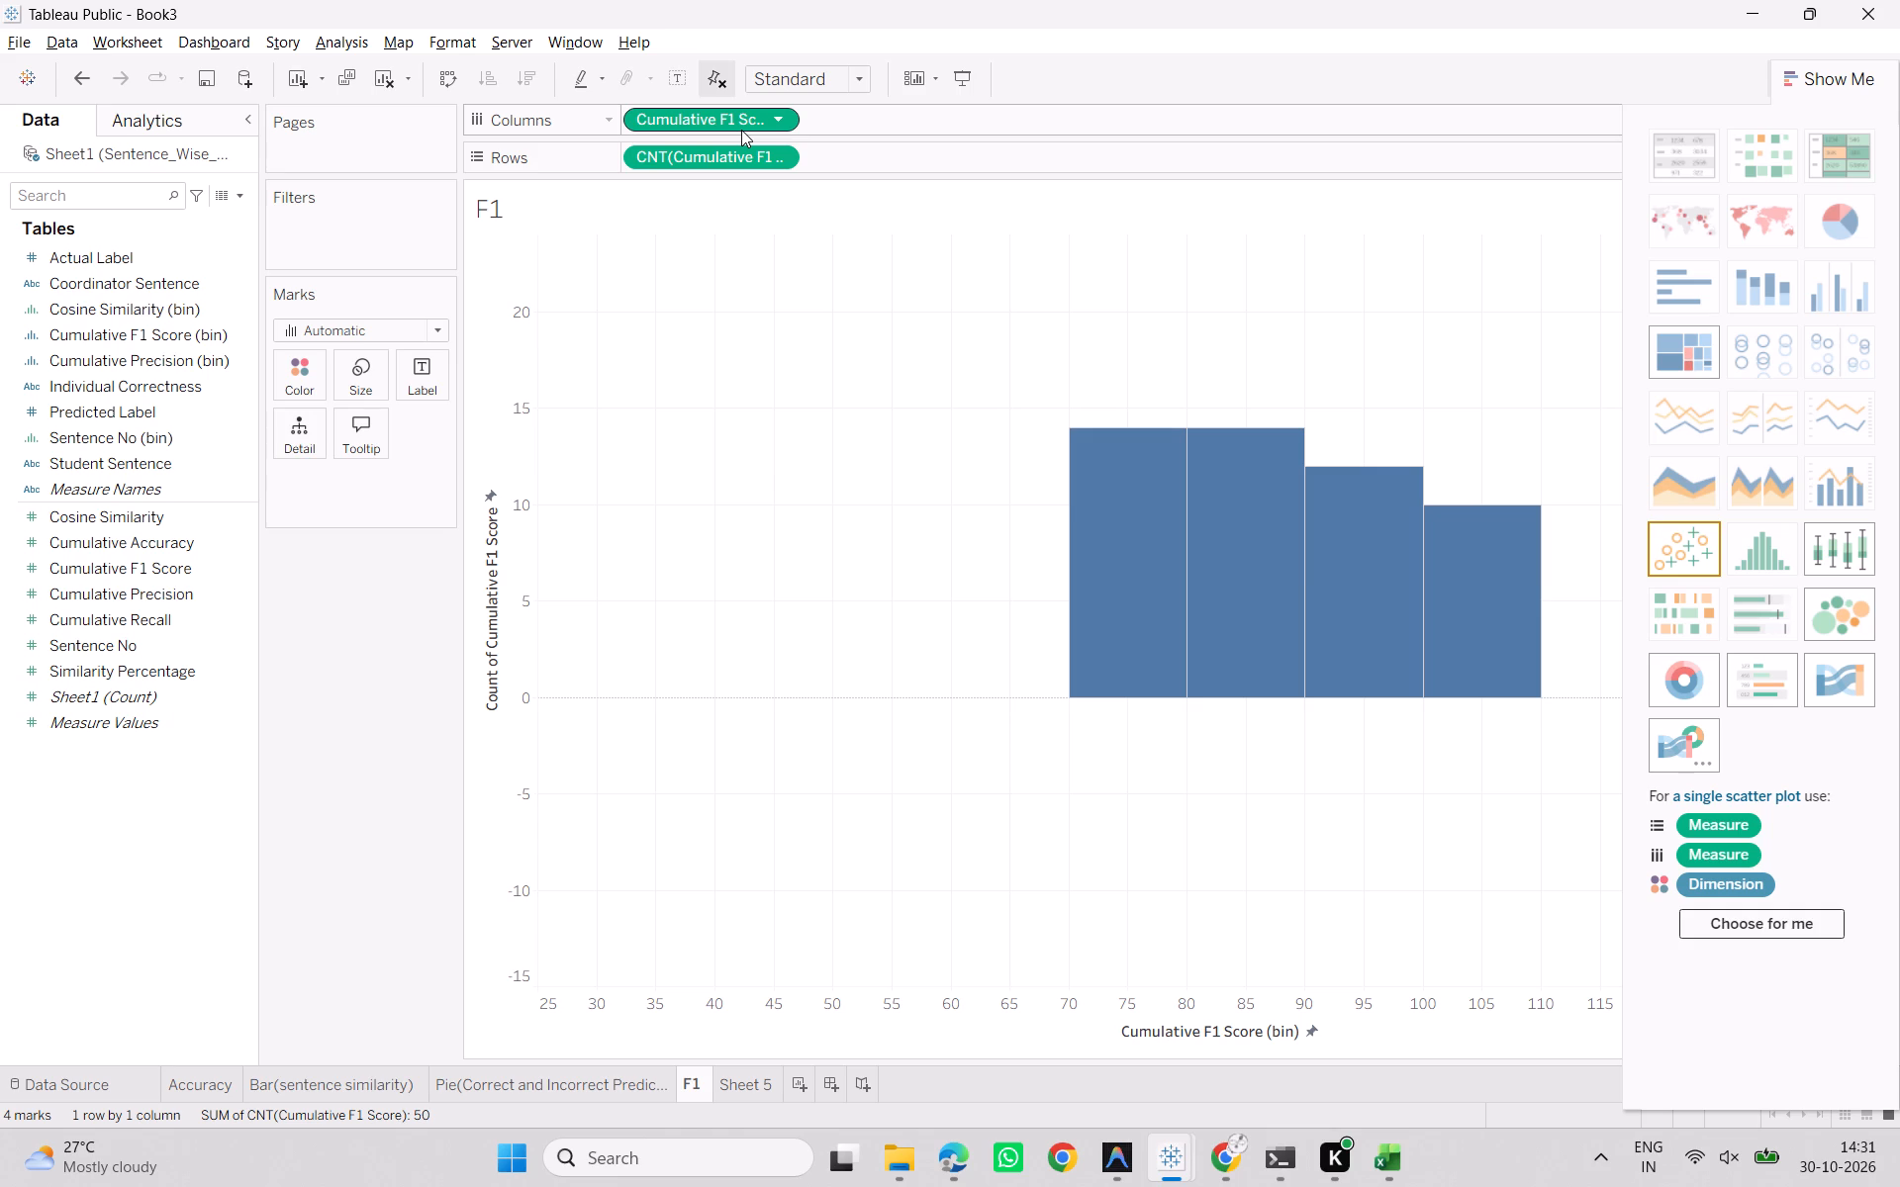
# Choose the histogram chart type for the Cumulative F1 Score chart on the F1 sheet.
pyautogui.click(1783, 555)
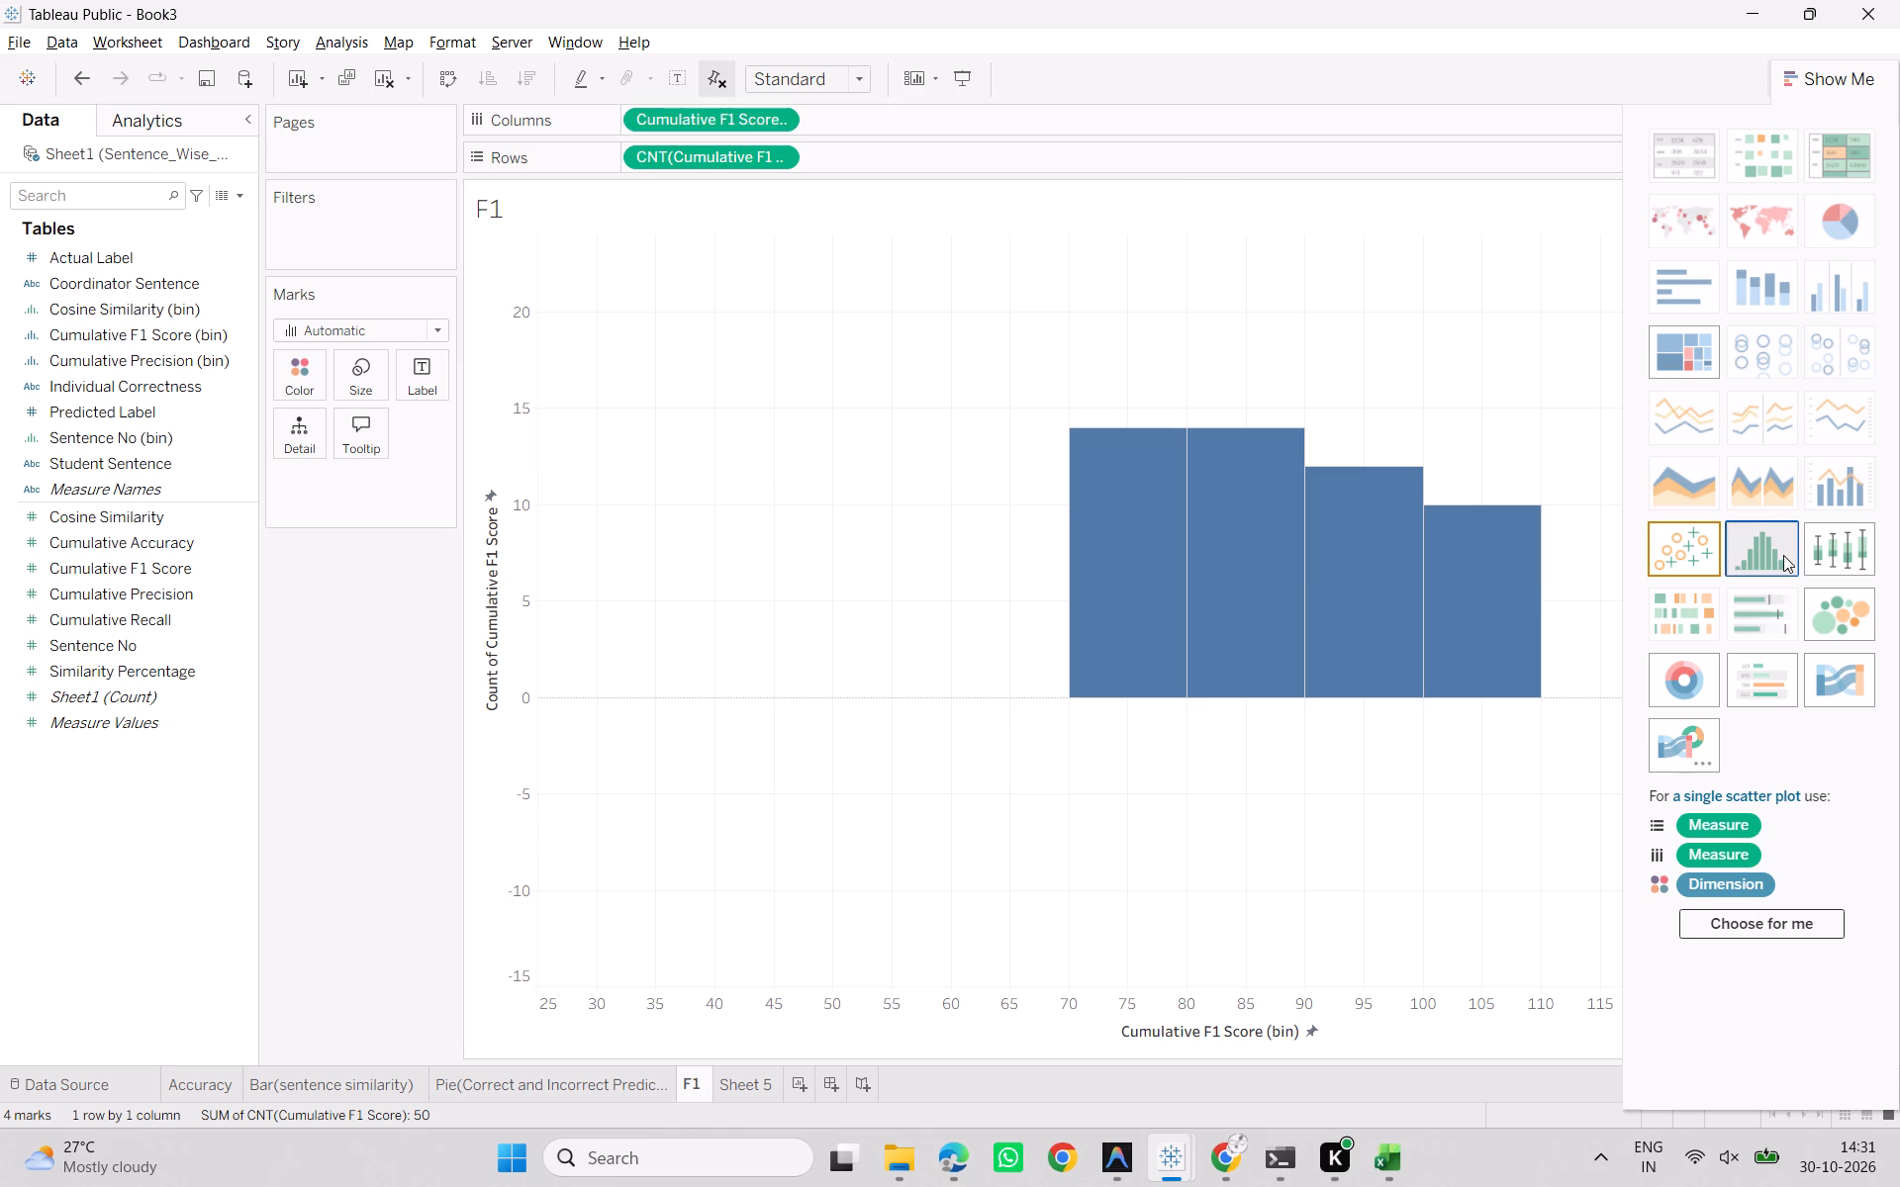
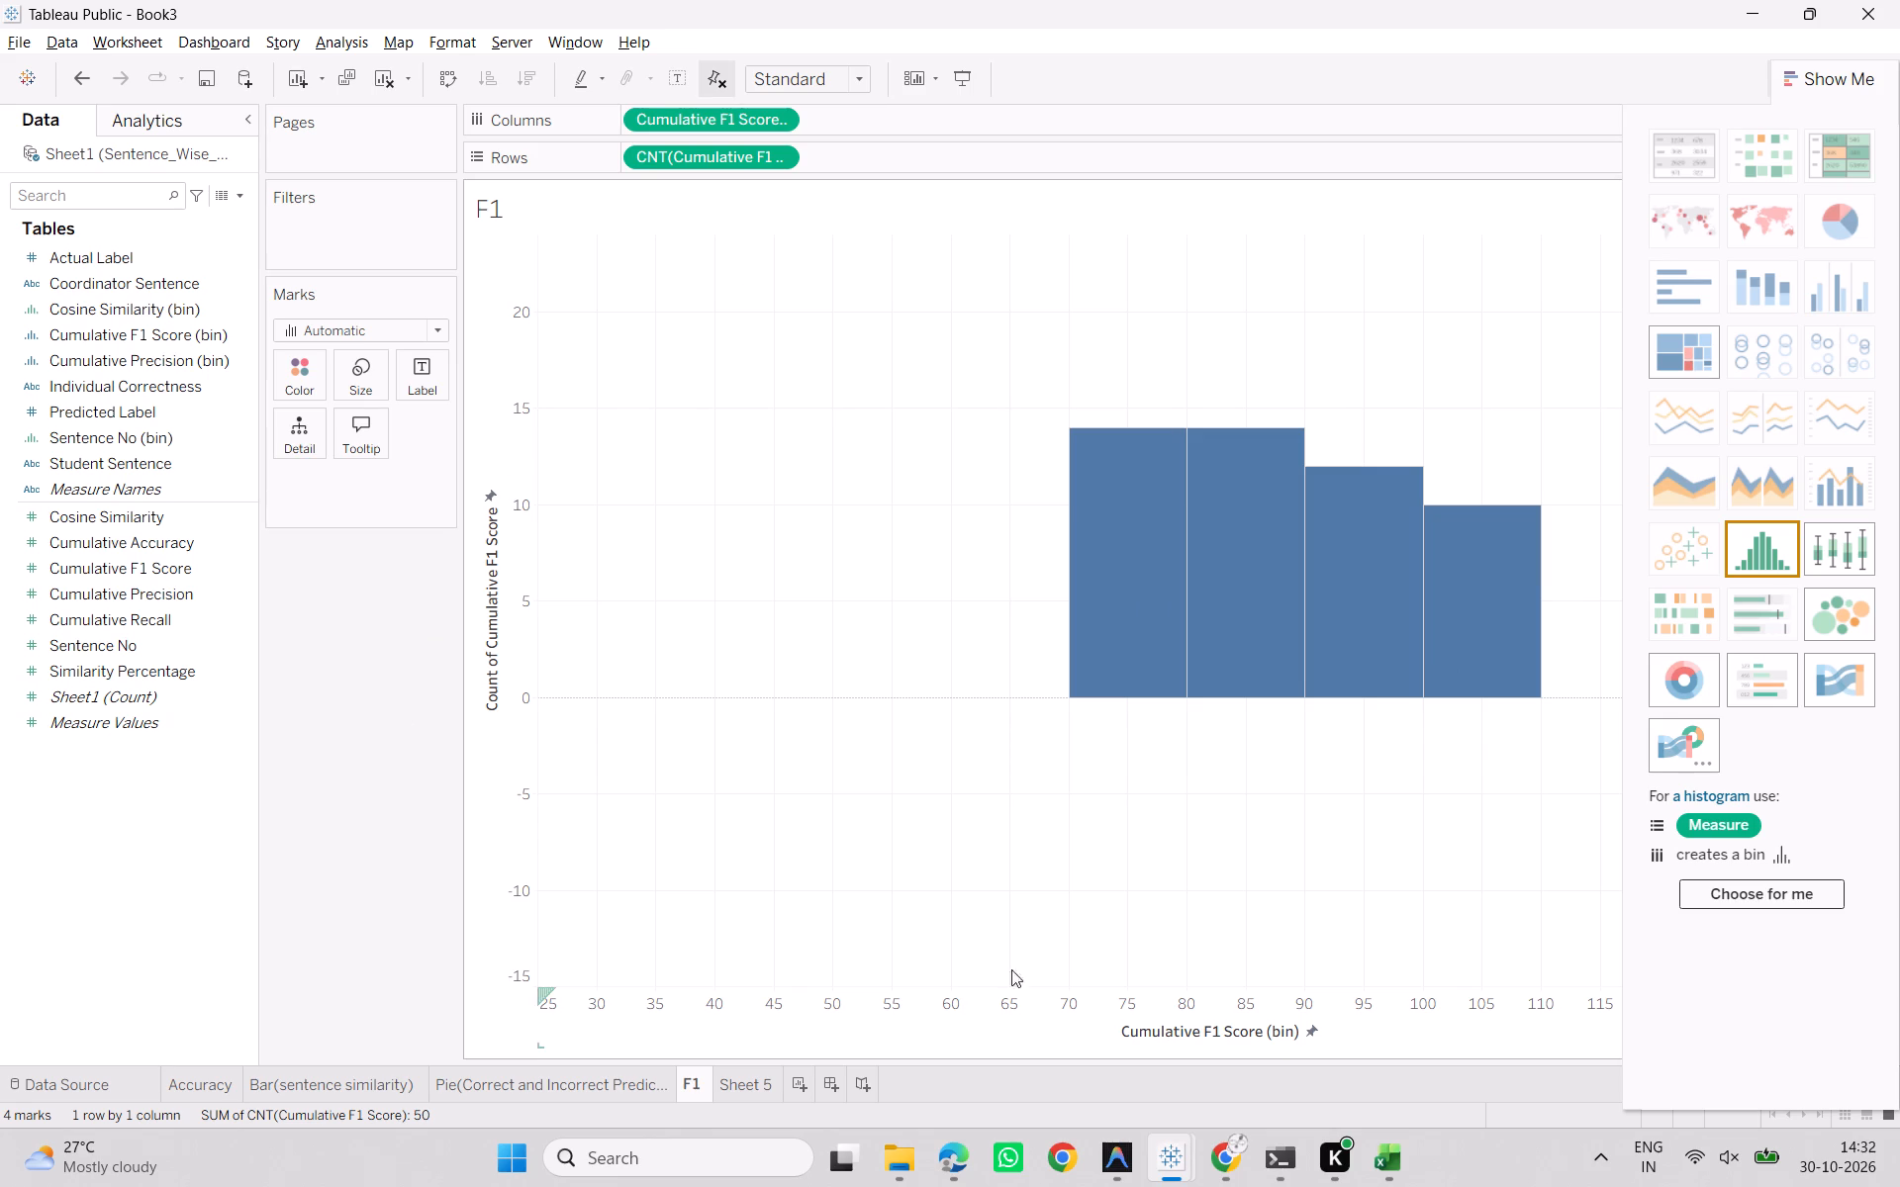
# Change the Cosine Similarity chart on Sheet 5 to a treemap.
pyautogui.click(731, 1086)
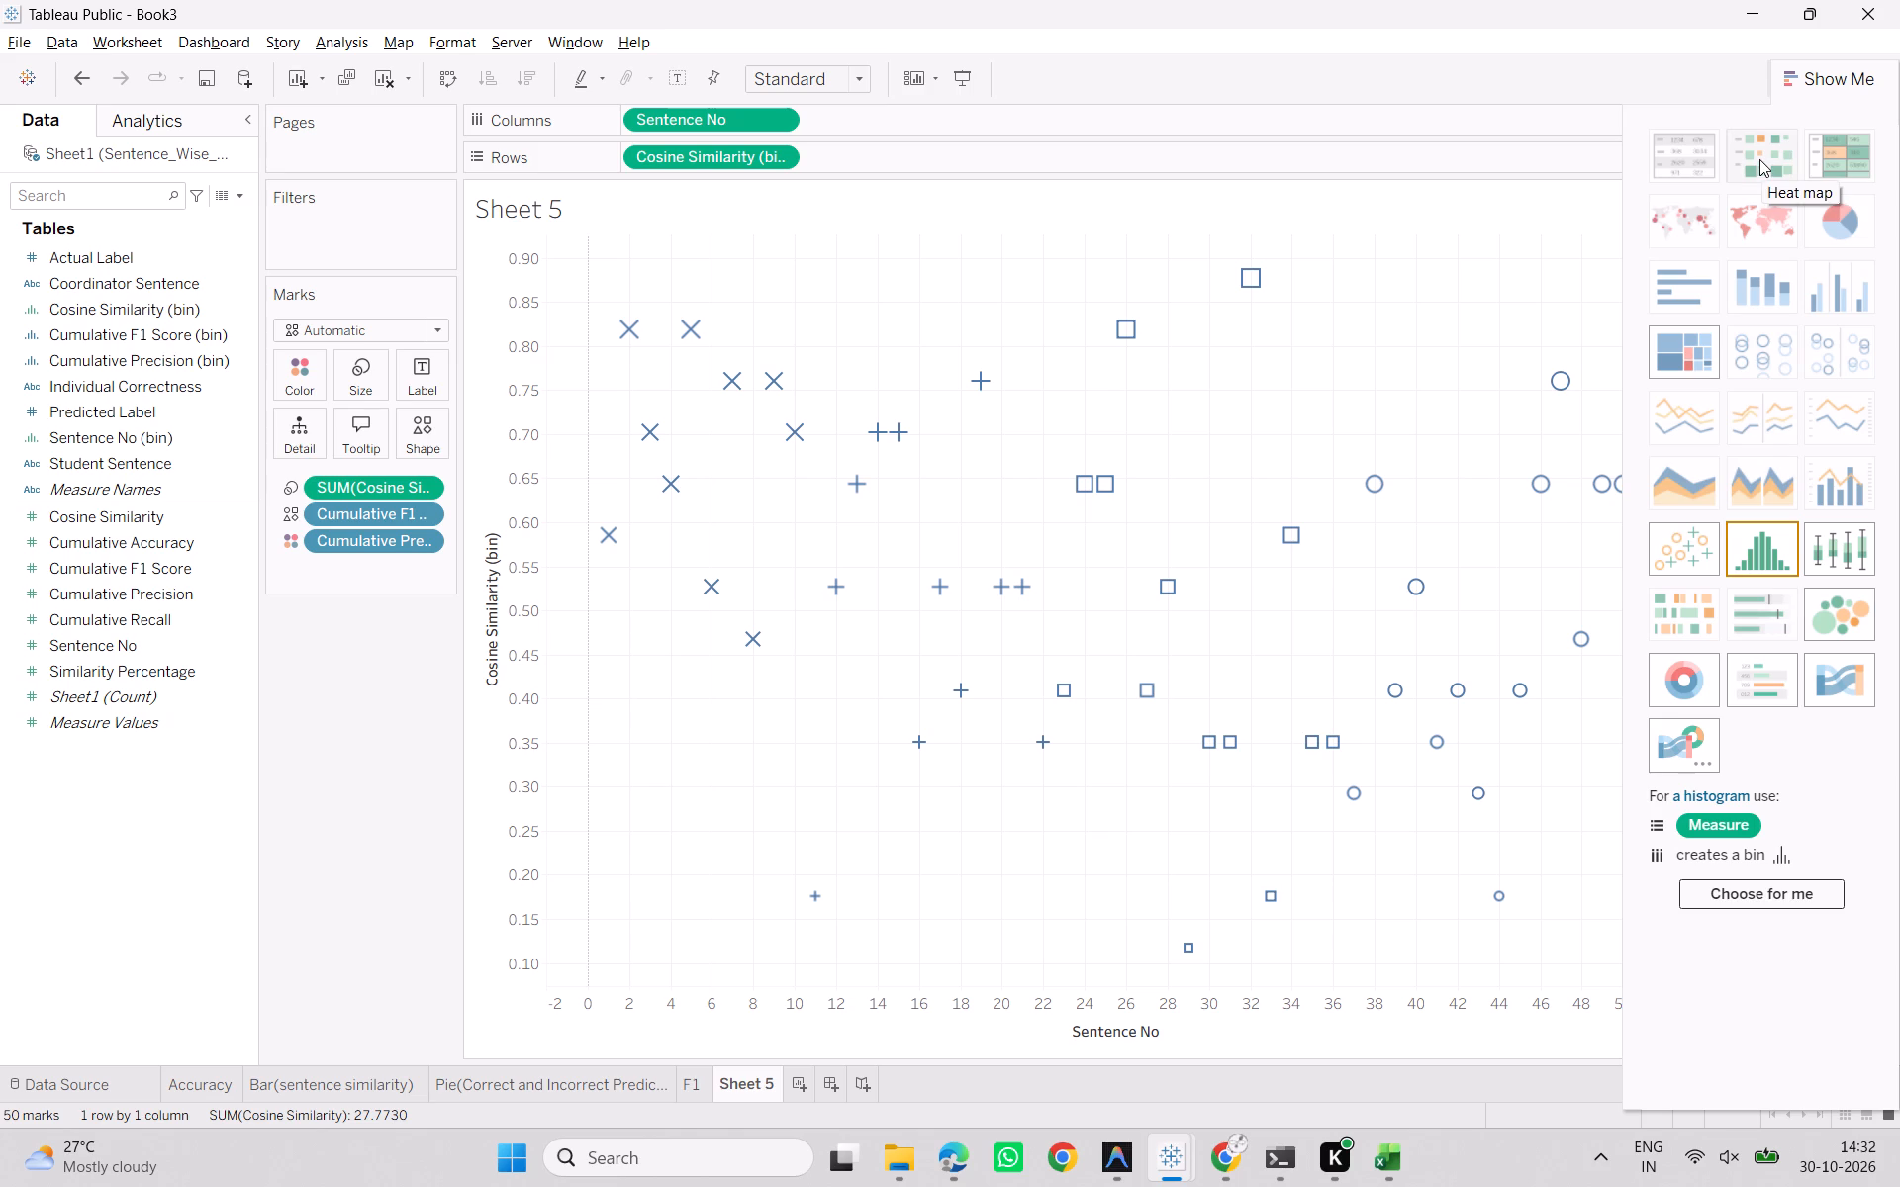
pyautogui.click(1682, 358)
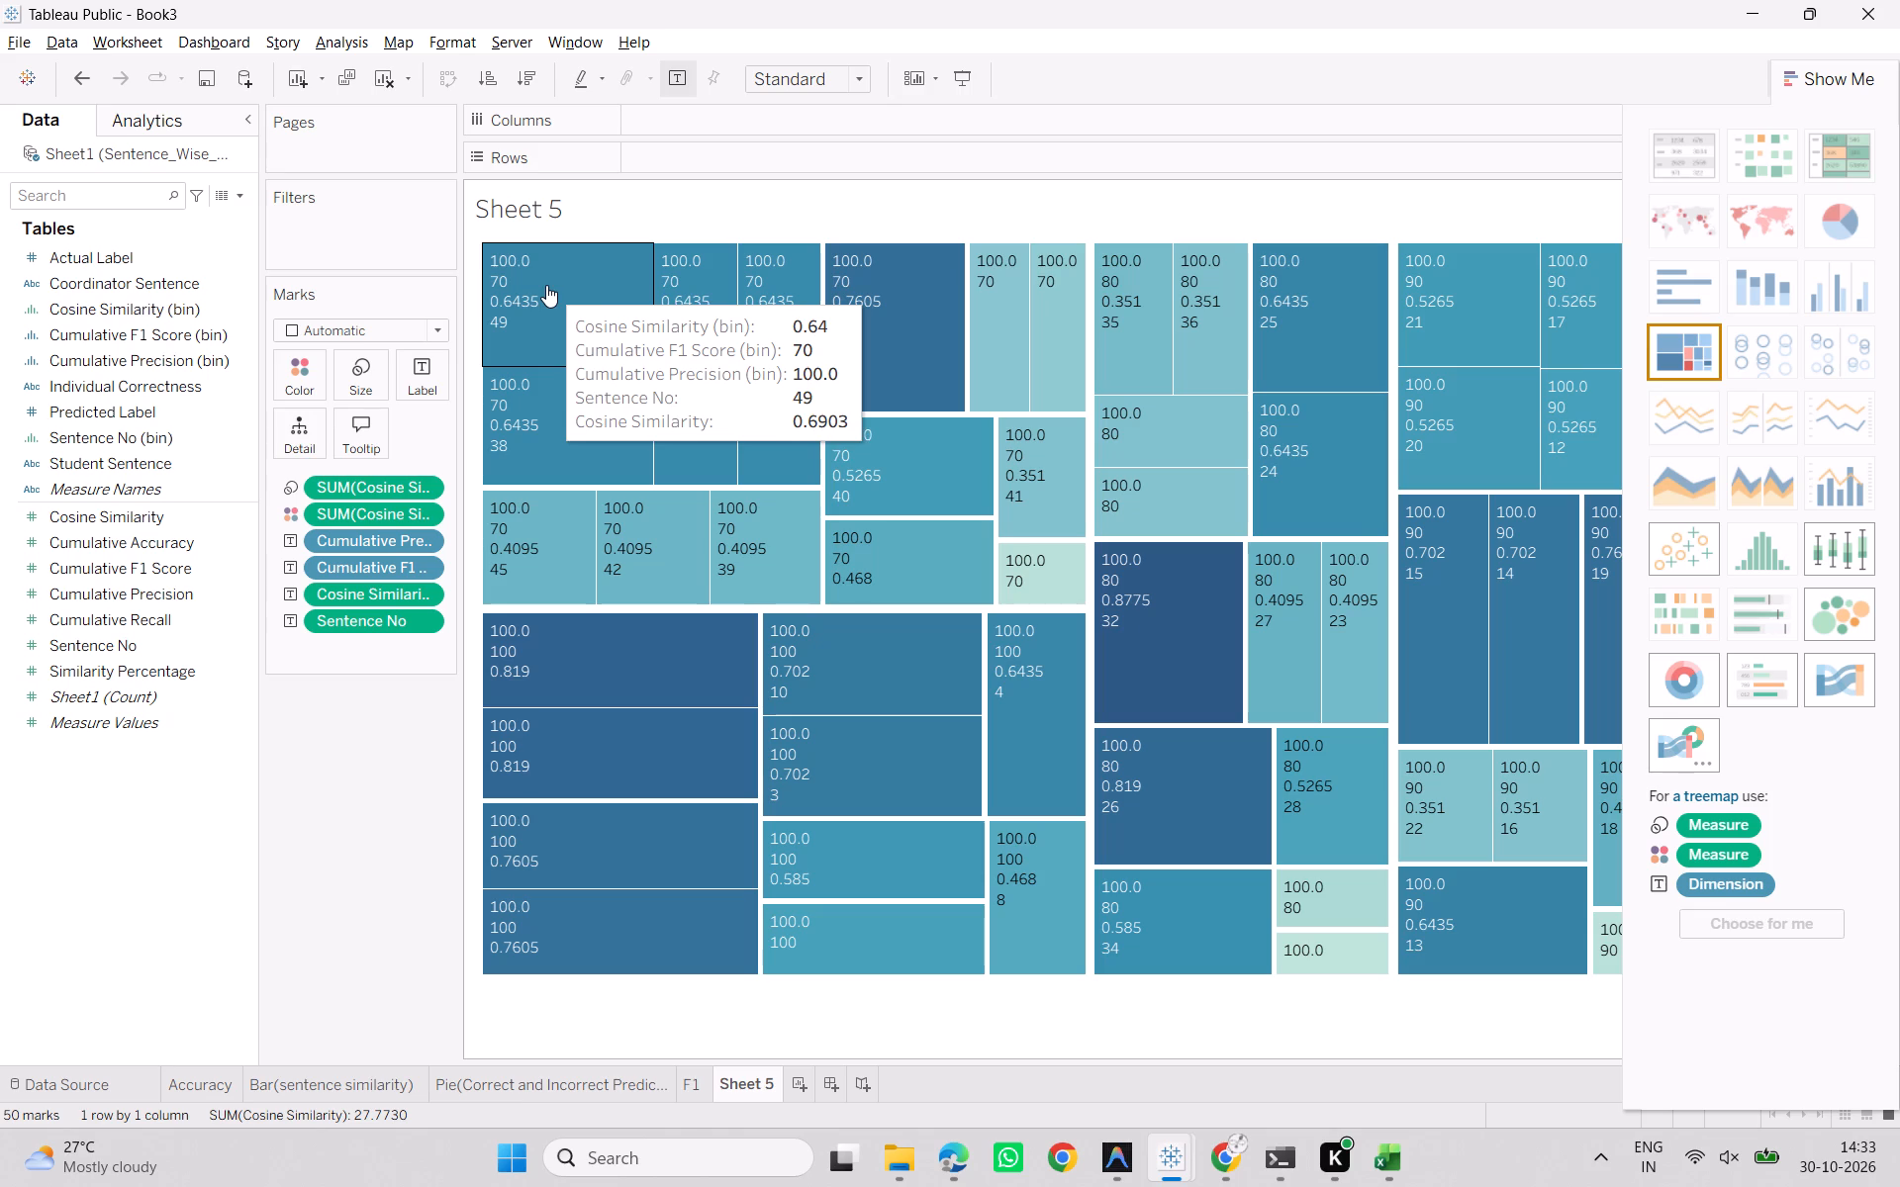
pyautogui.click(1857, 84)
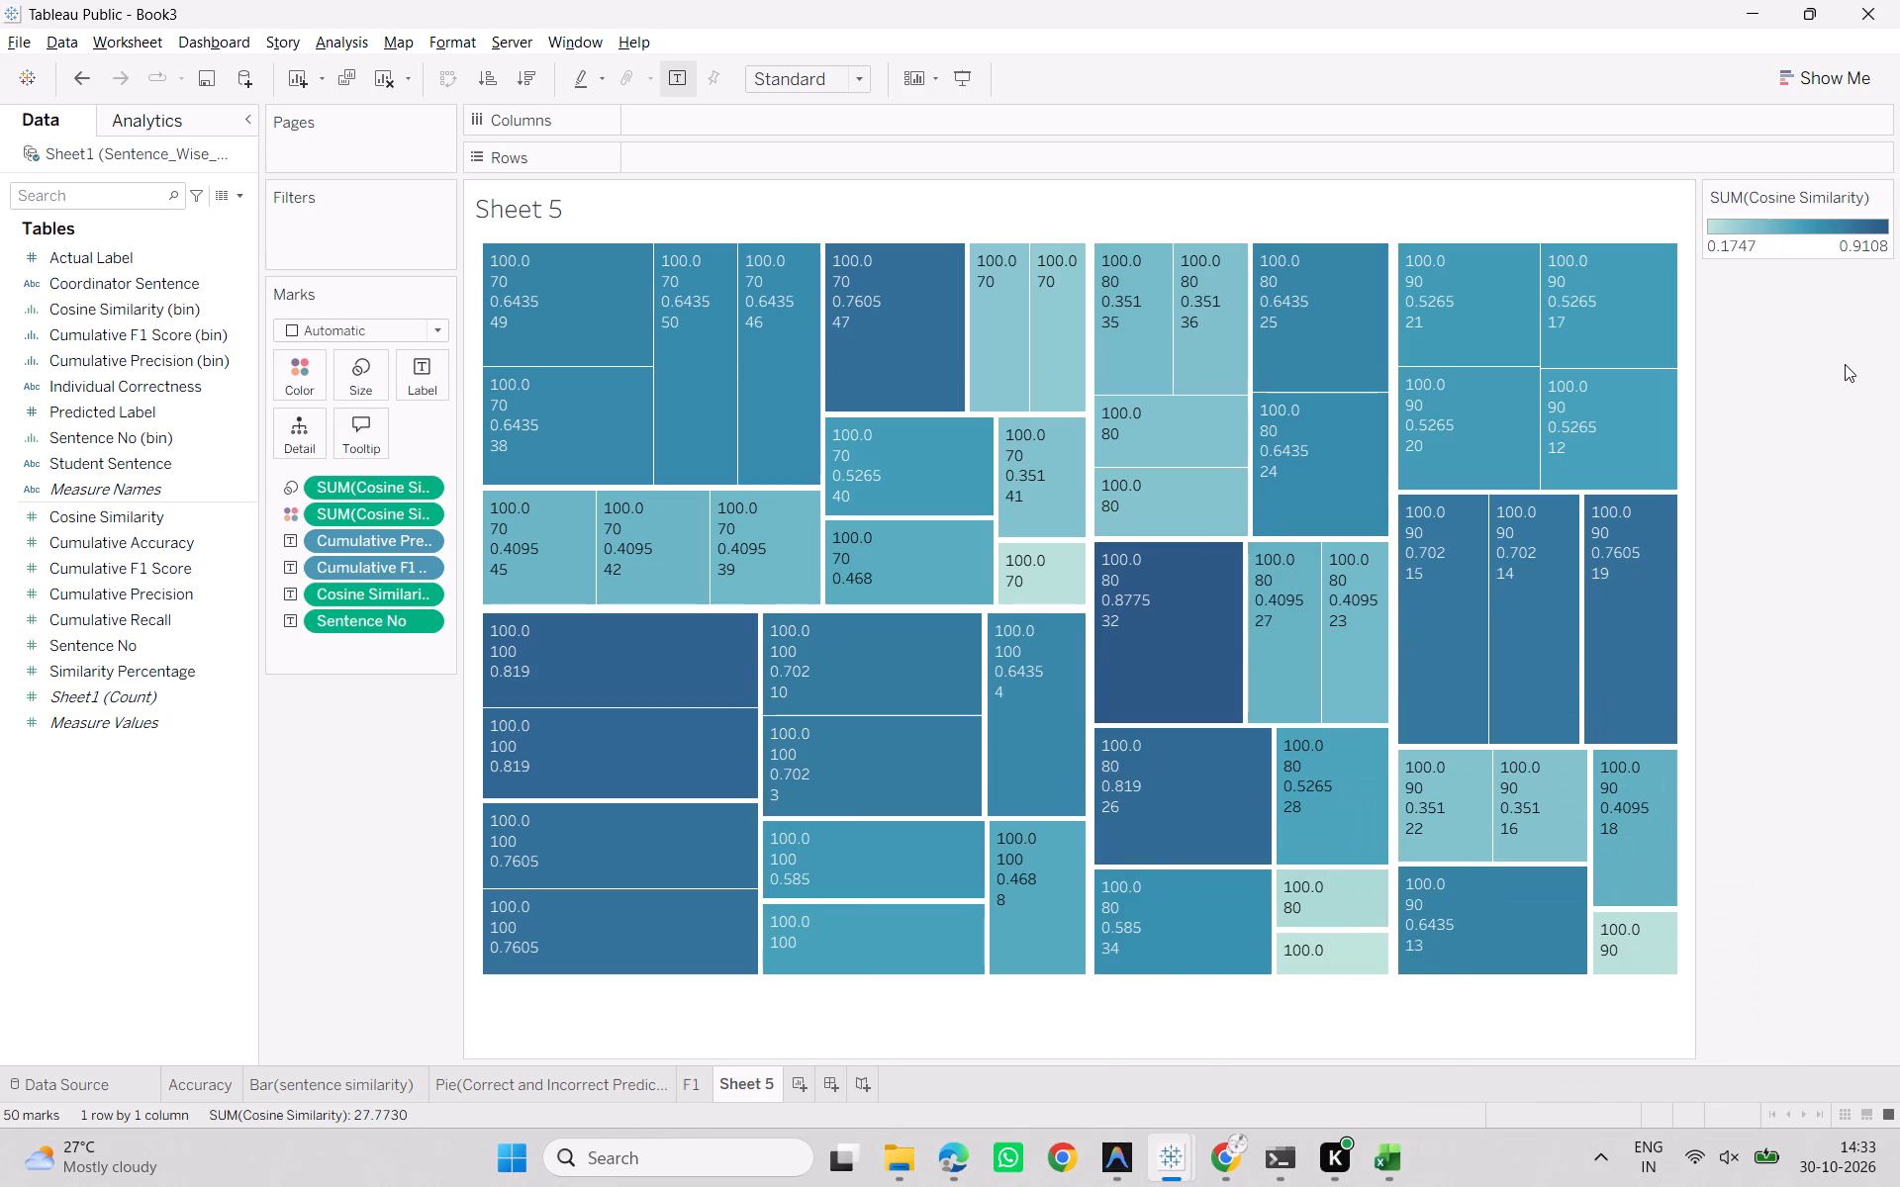
# Rename Sheet 5, the treemap sheet, as Tree map.
pyautogui.doubleClick(738, 1073)
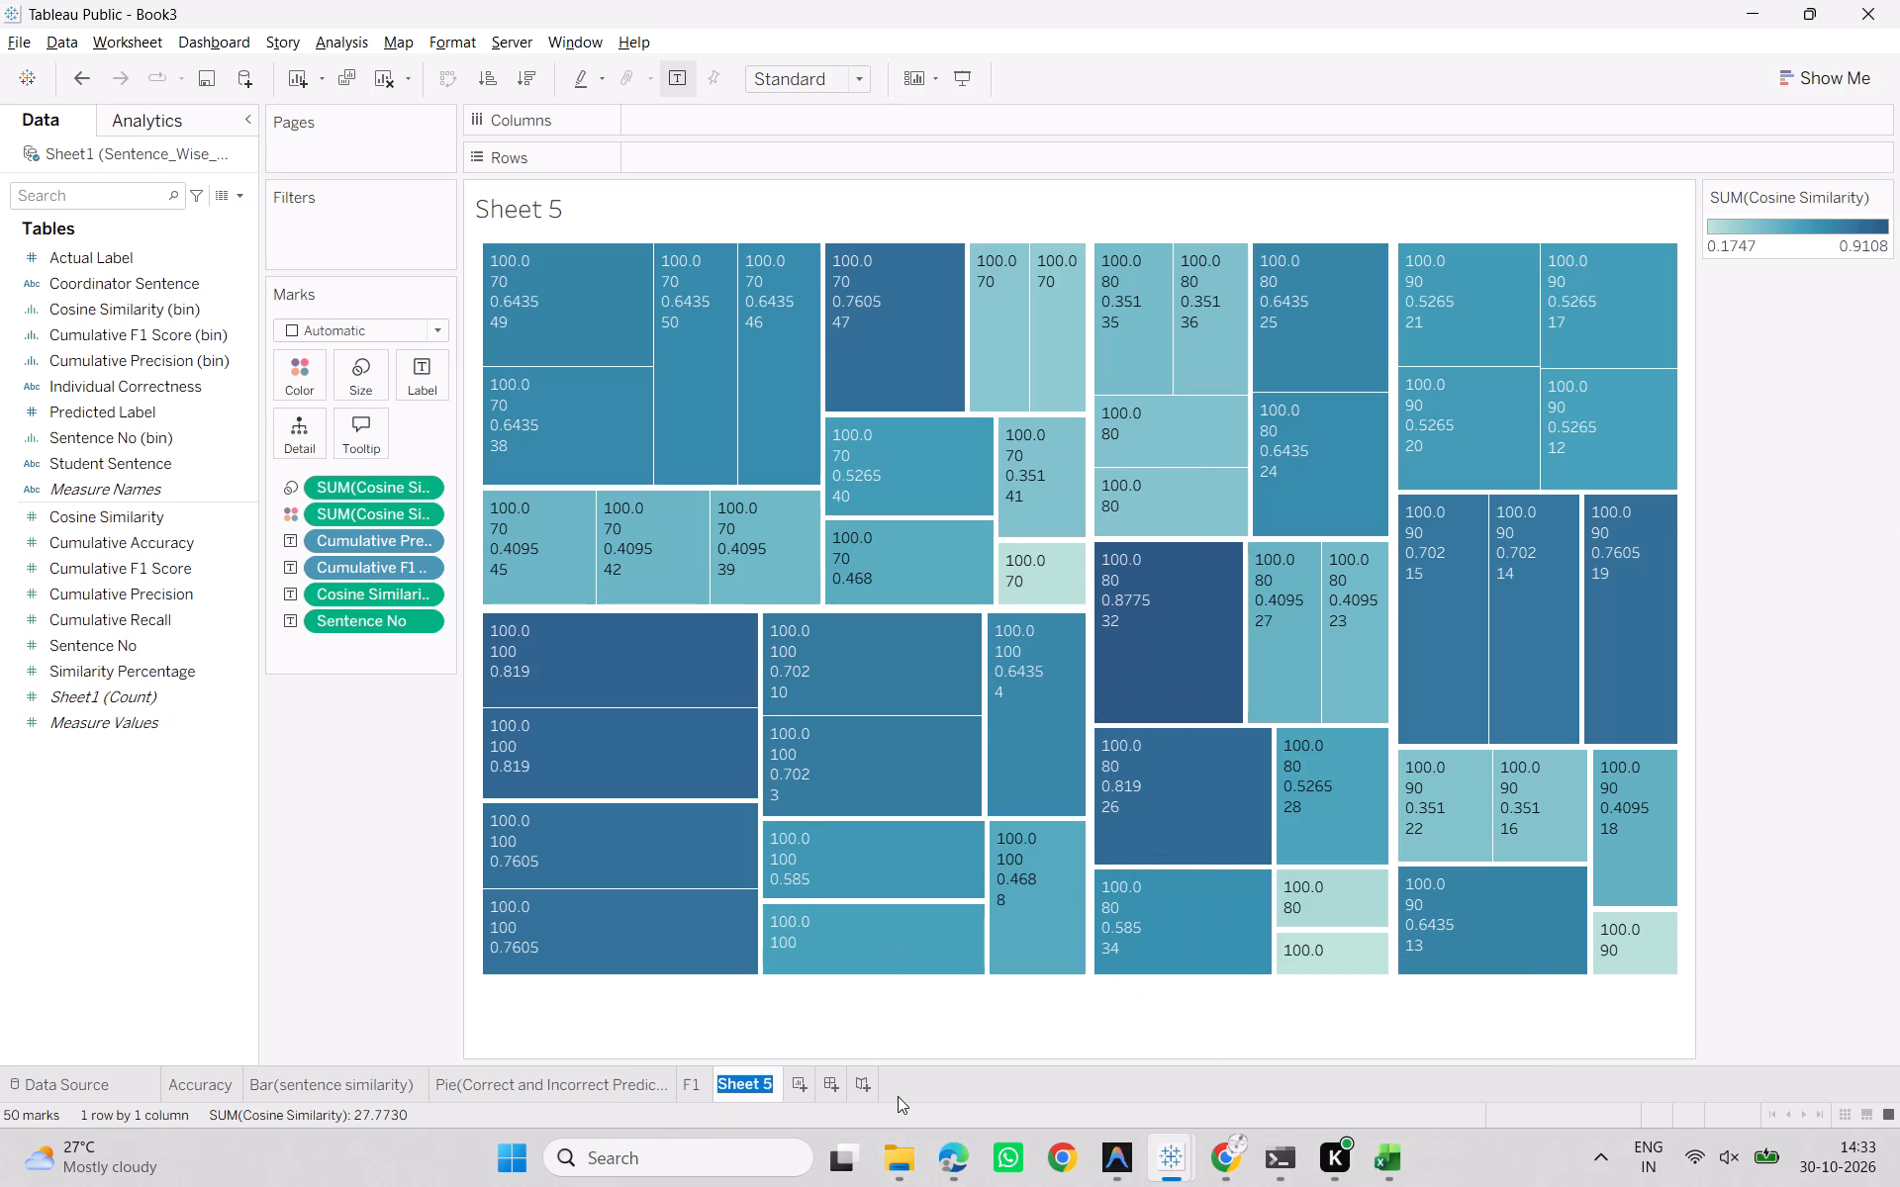
pyautogui.write('Tr')
pyautogui.hotkey('alt', 'e')
pyautogui.write('e map')
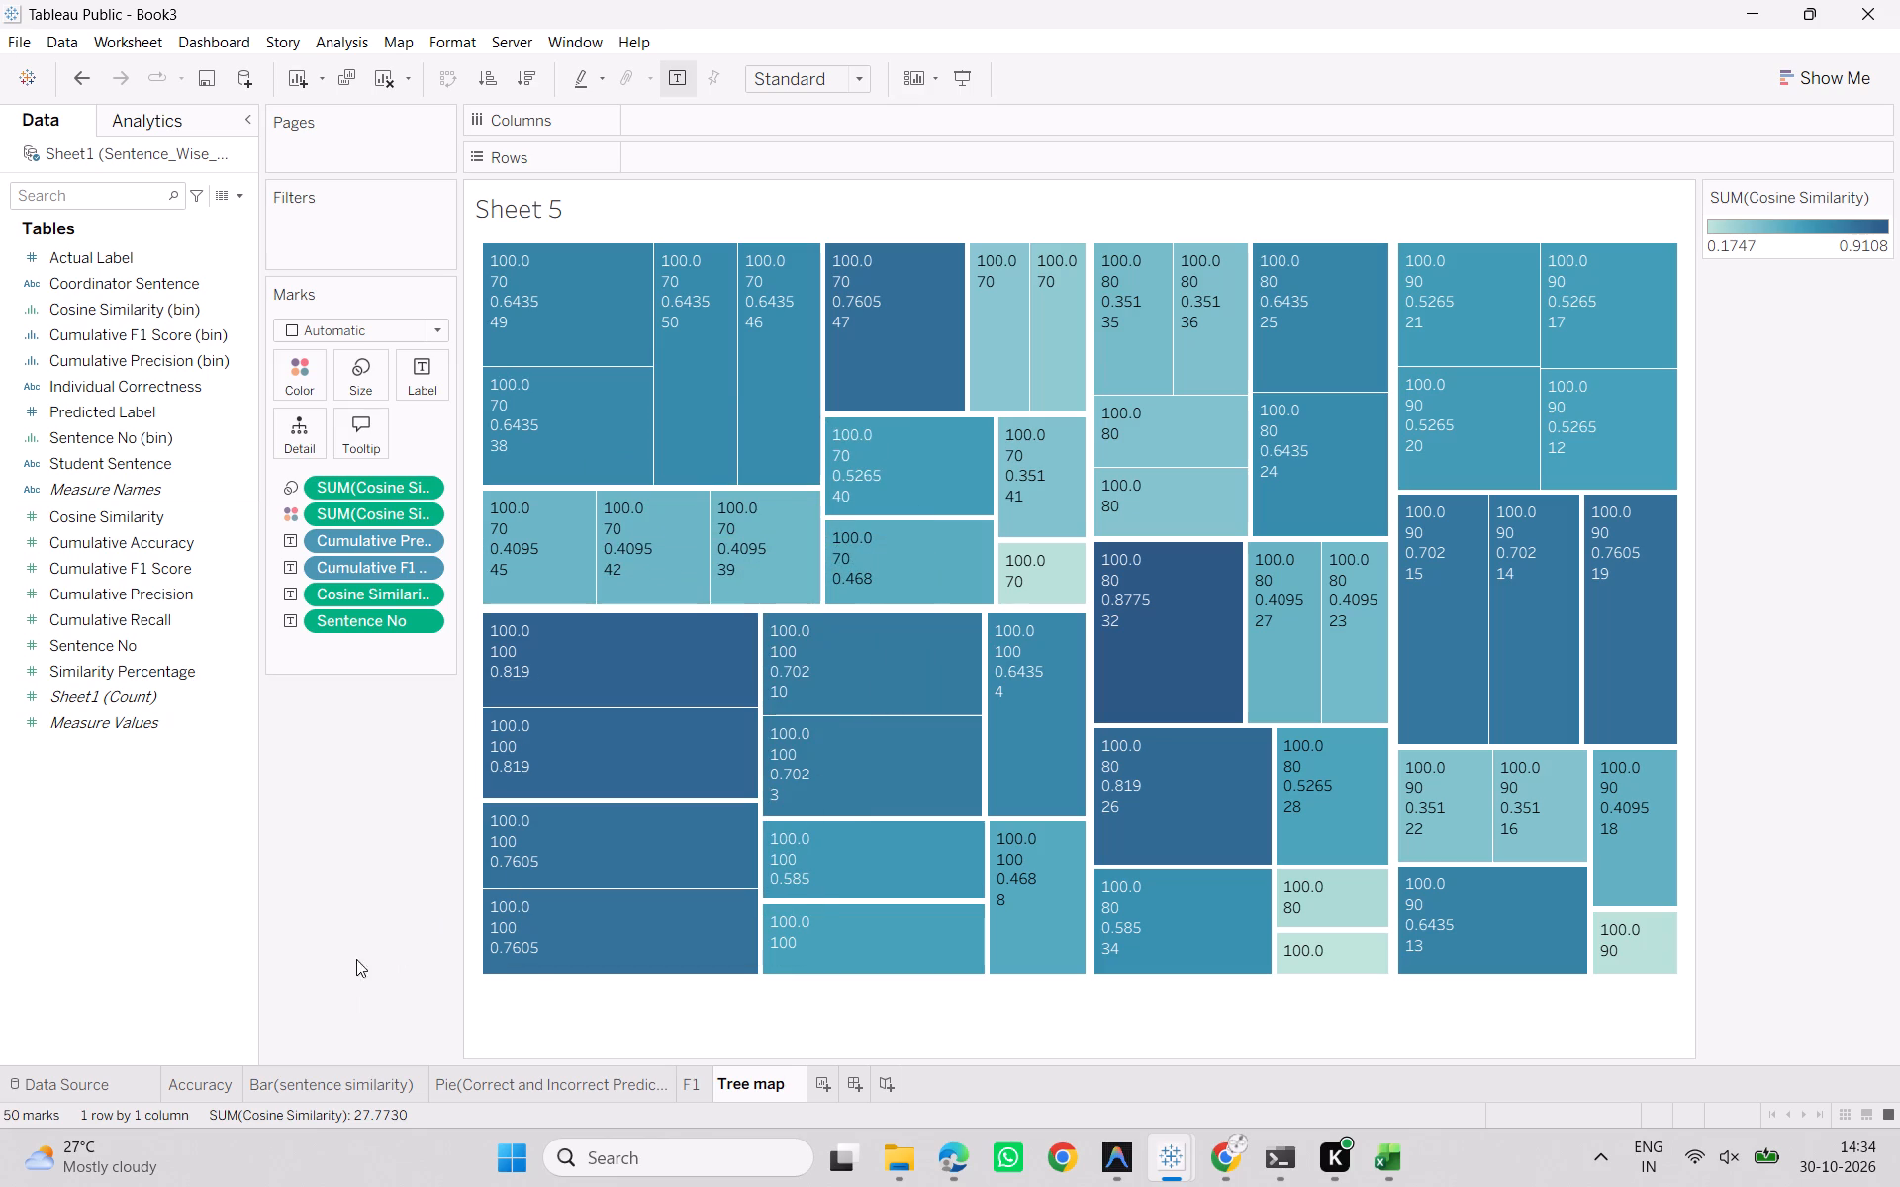
pyautogui.click(1027, 1019)
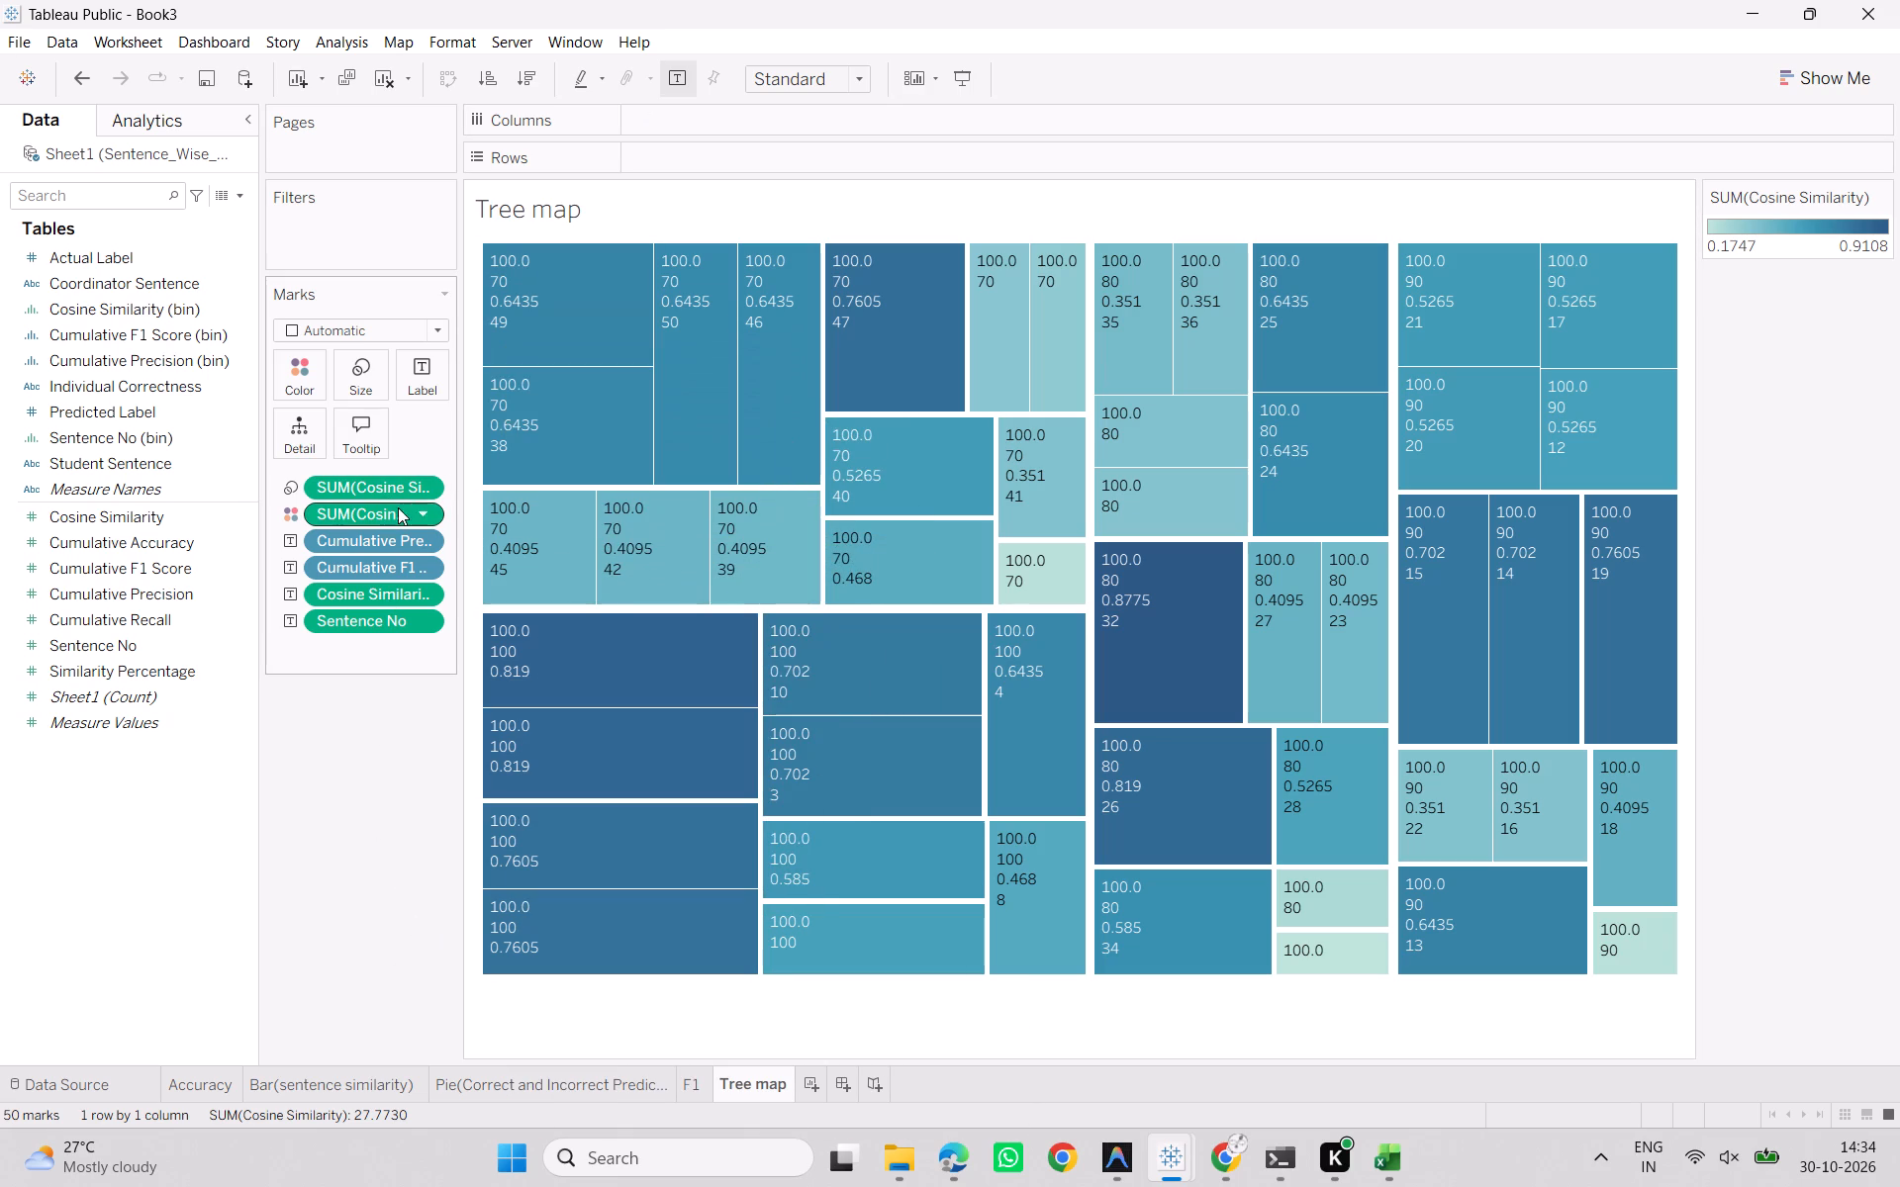
# Examine how the Cosine Similarity size field and the Cumulative F1 Score (bin) label field on the Tree map sheet are configured.
pyautogui.click(385, 484)
pyautogui.click(426, 484)
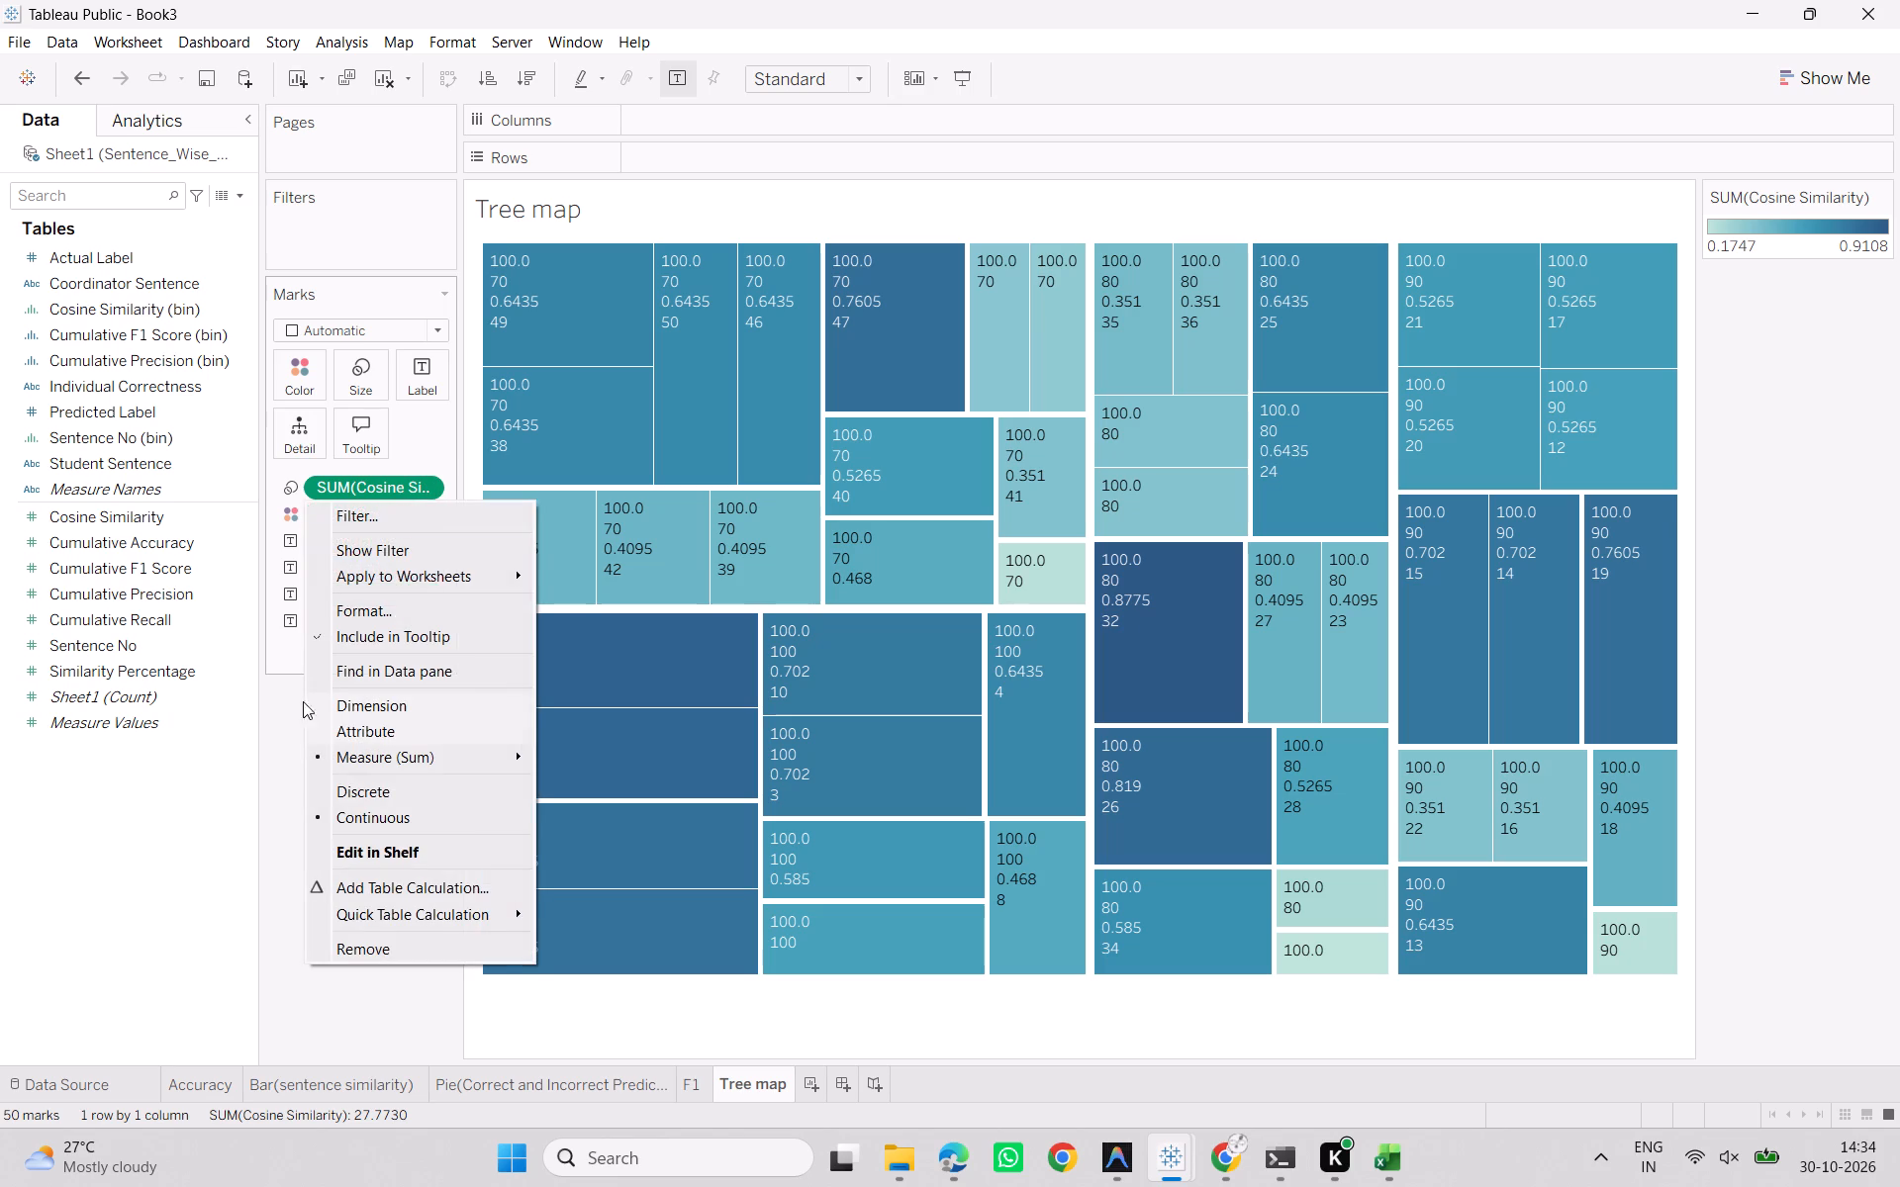
pyautogui.click(188, 898)
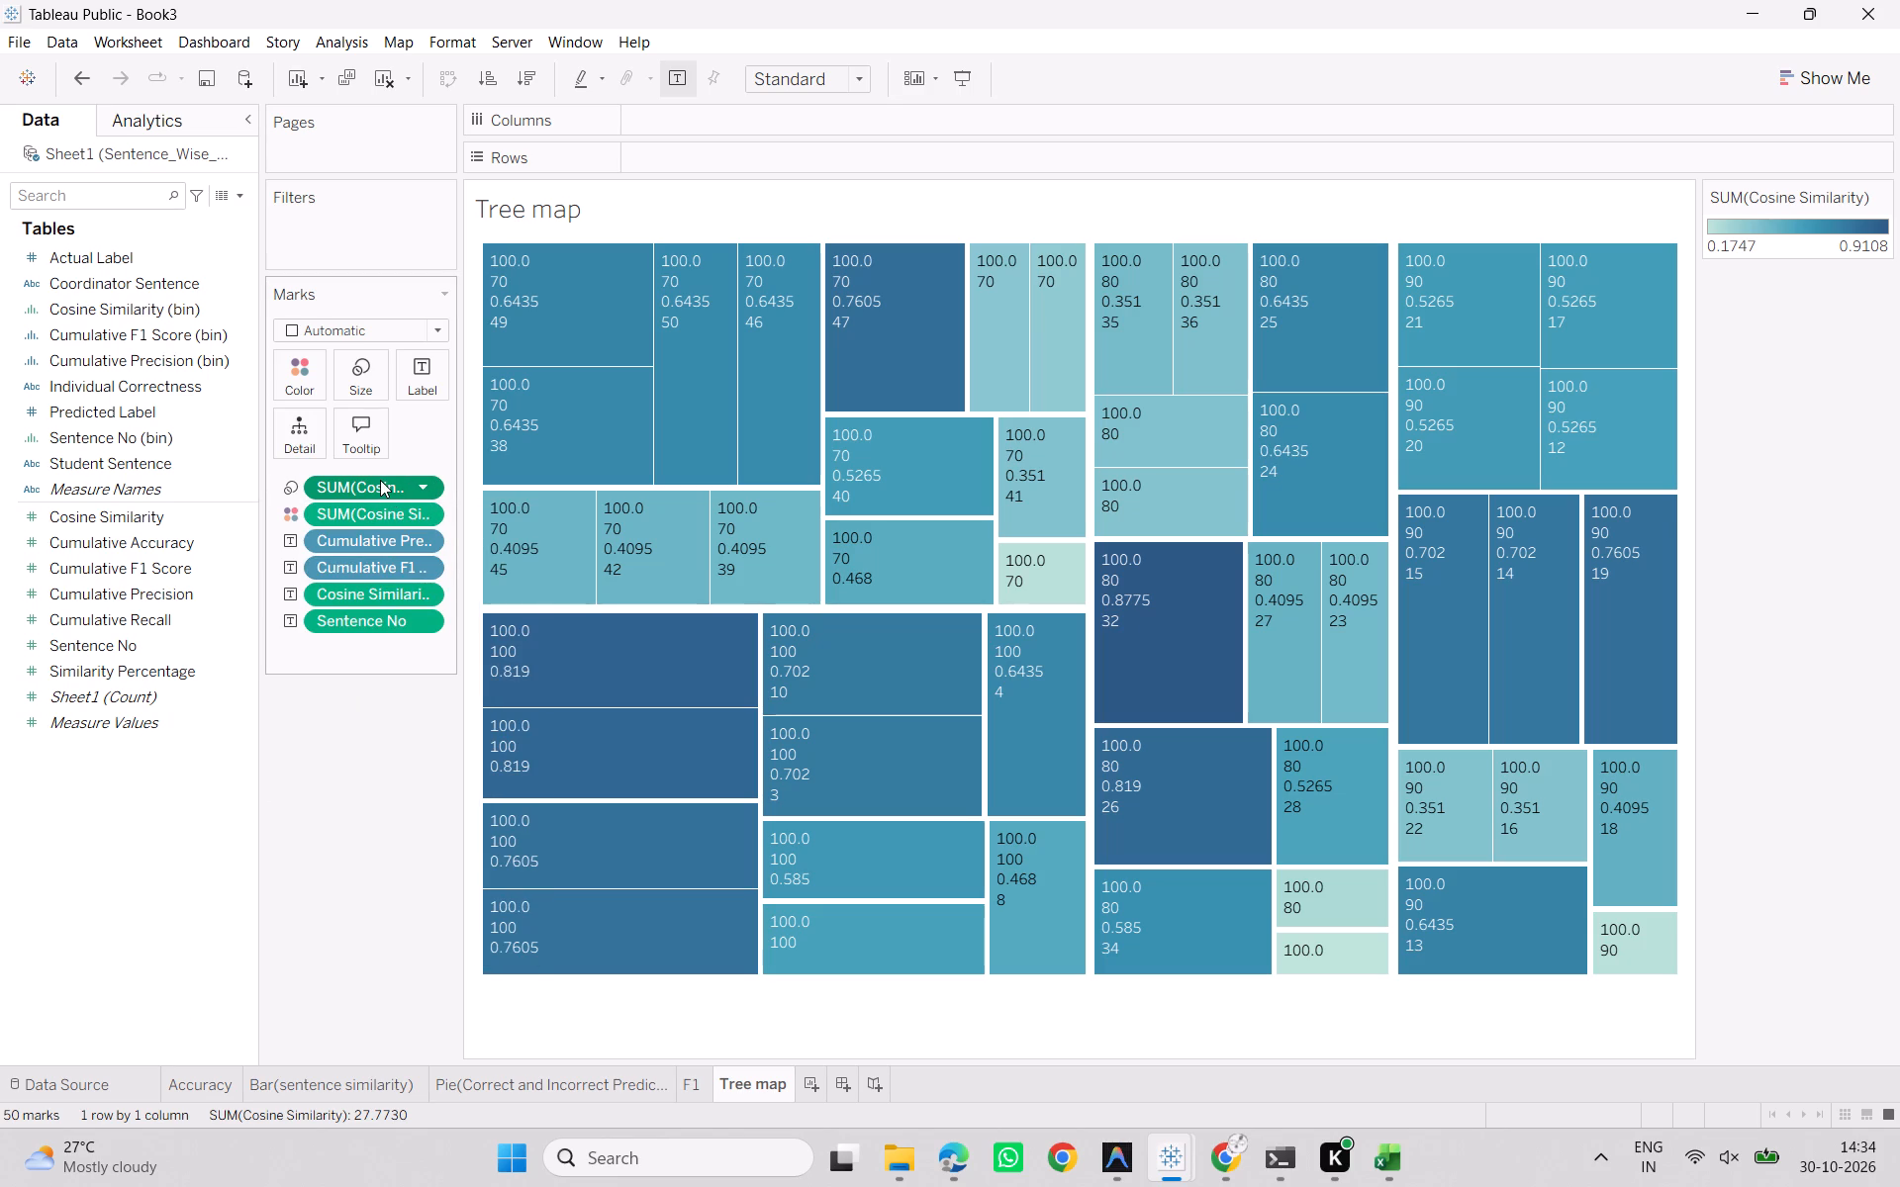
pyautogui.click(380, 480)
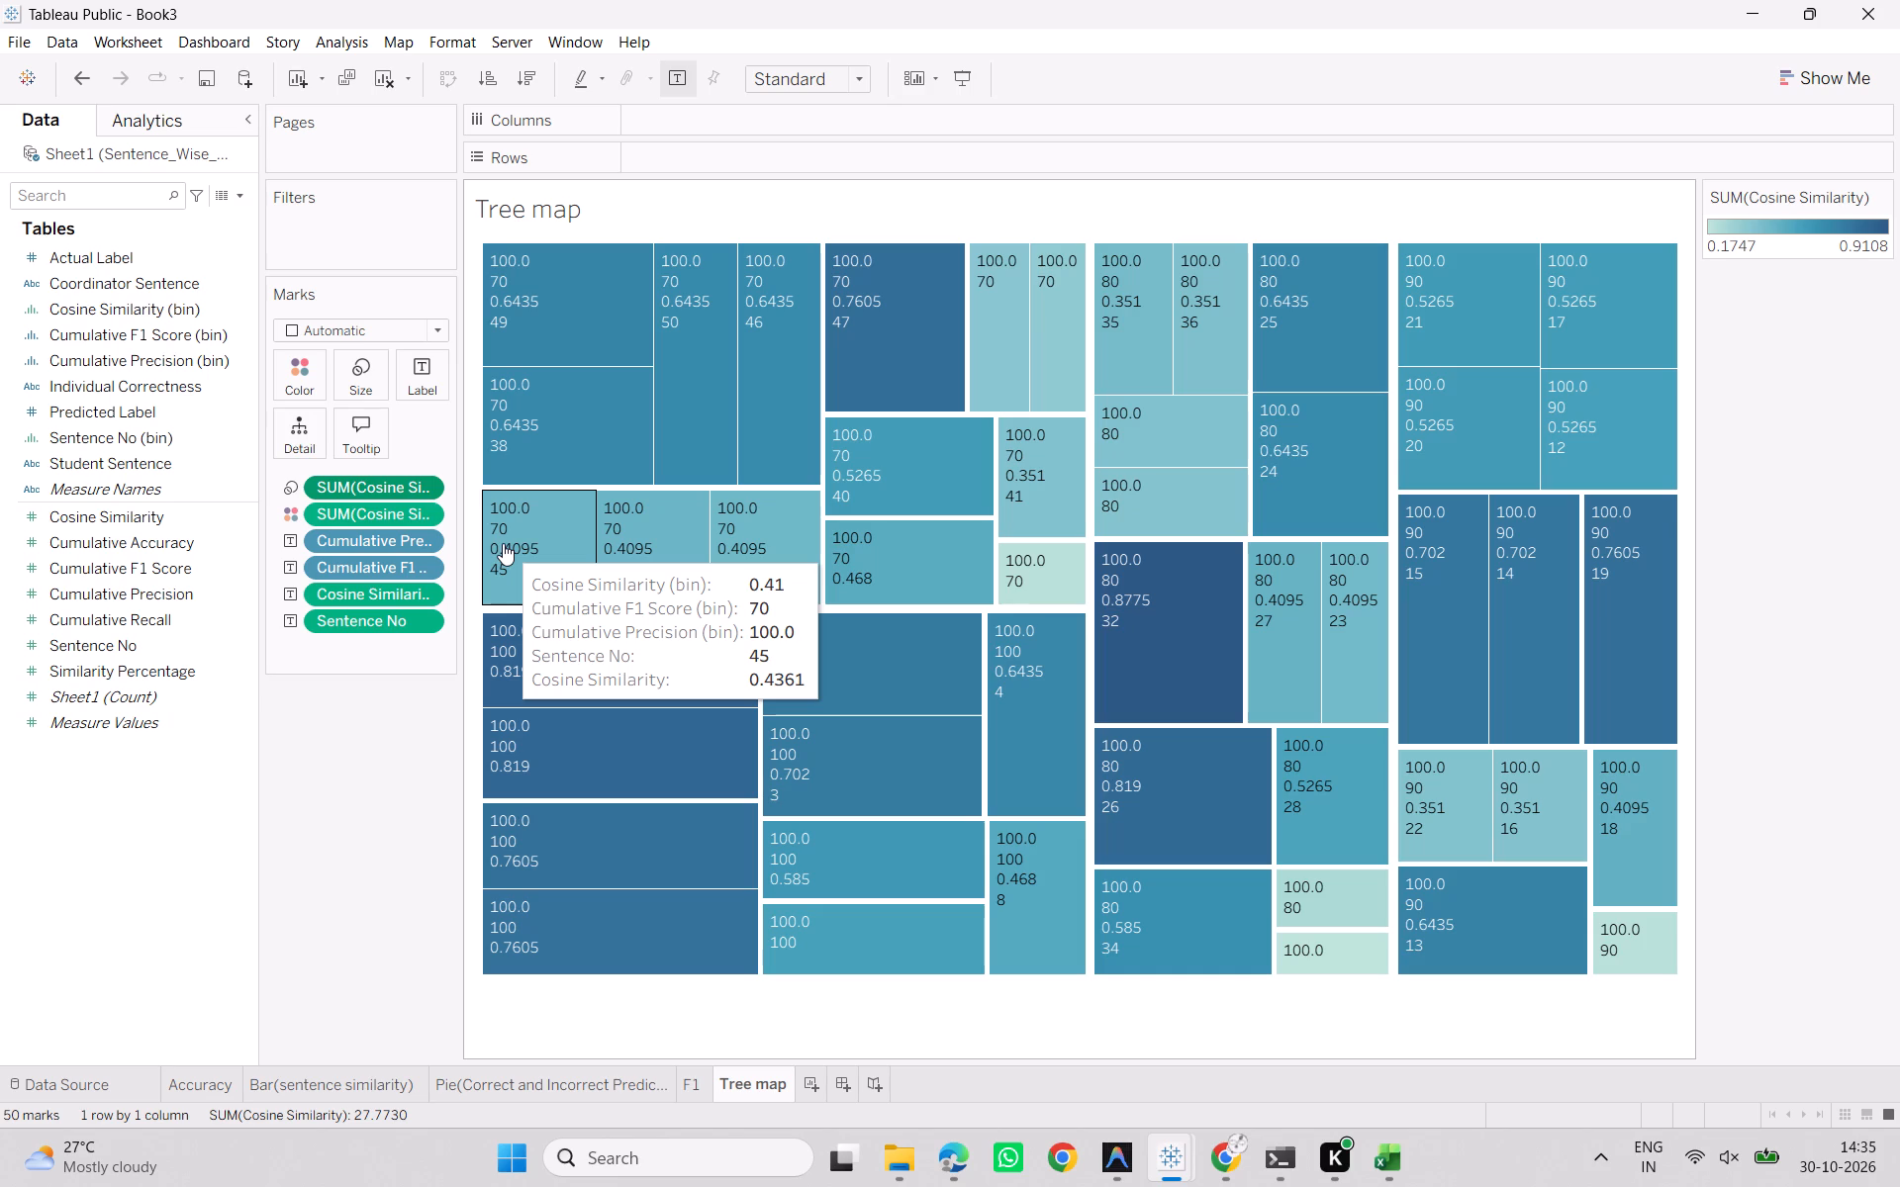
pyautogui.click(360, 564)
pyautogui.click(360, 564)
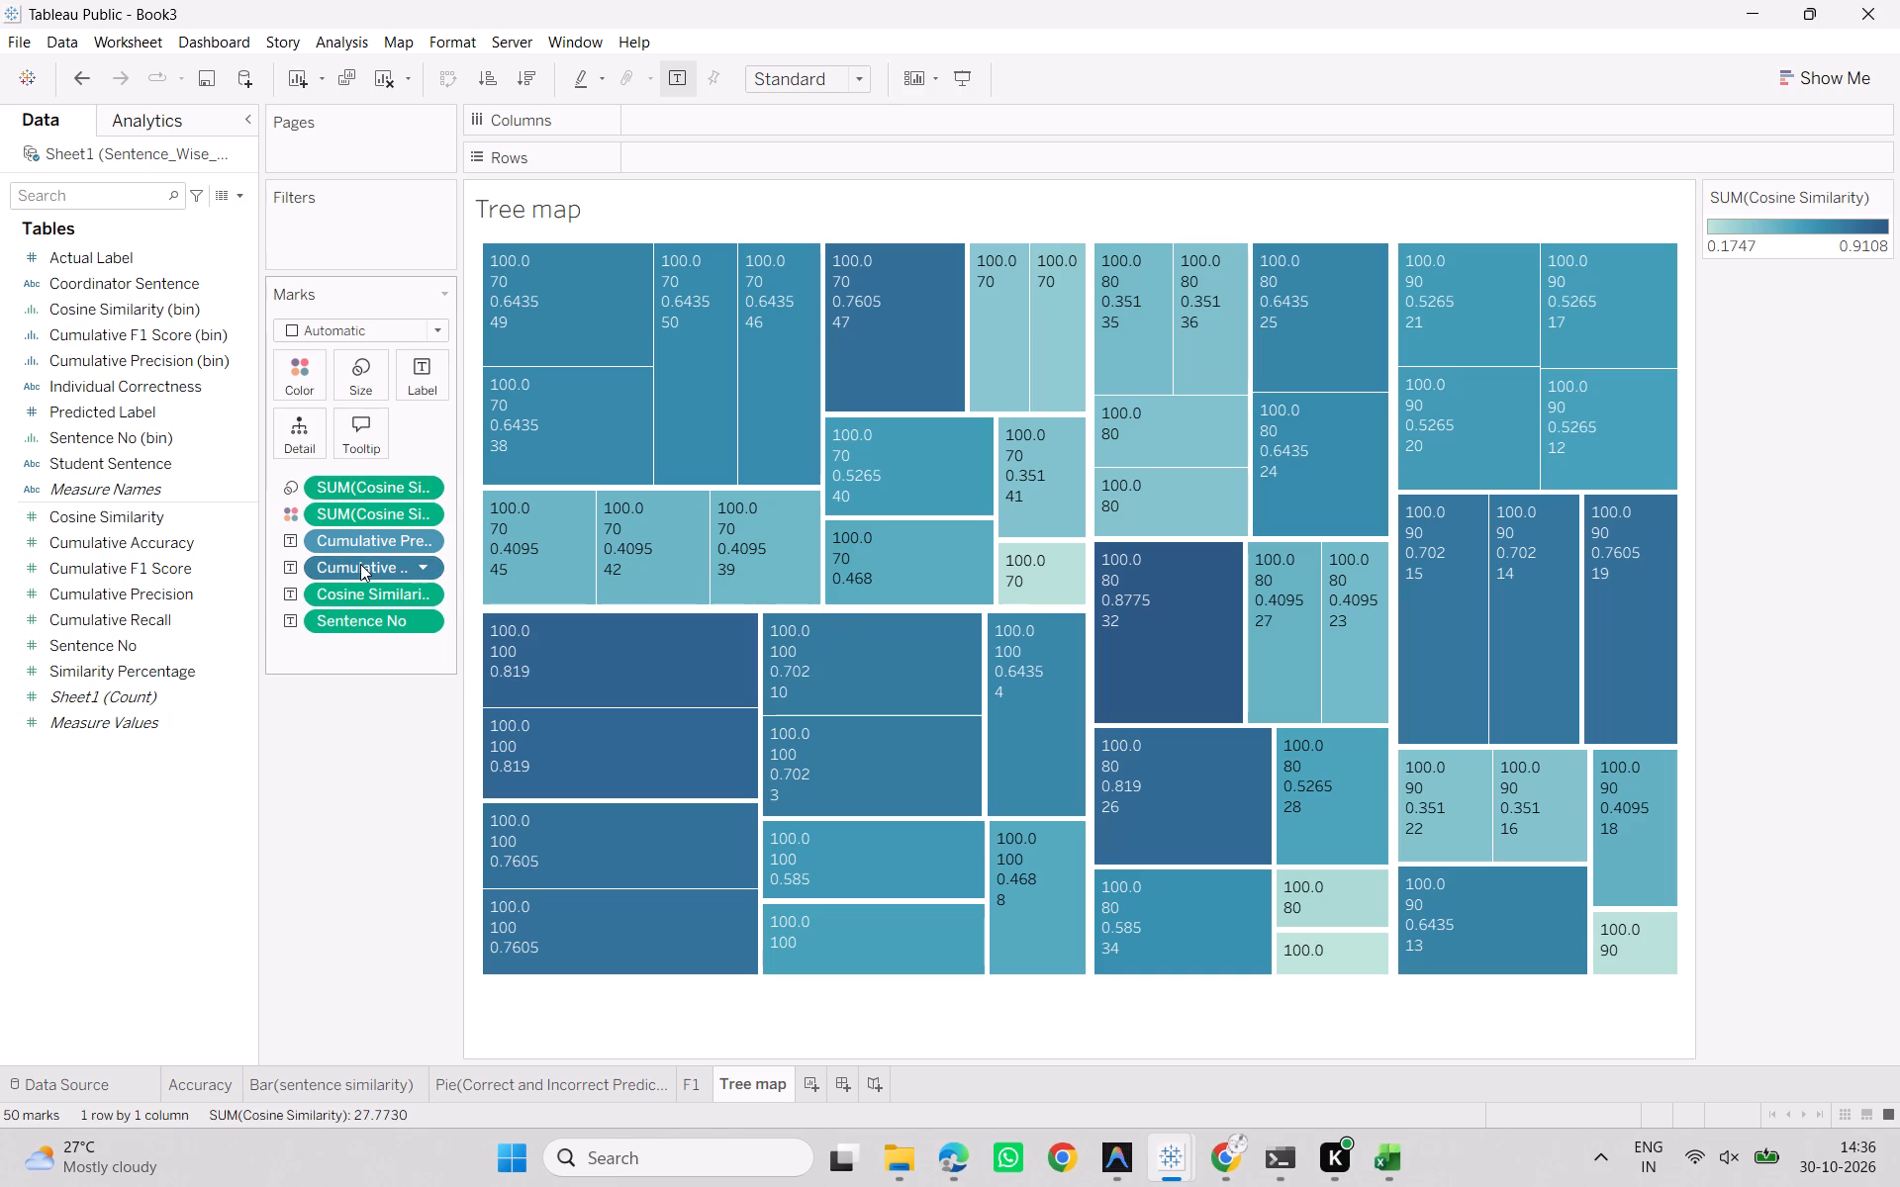
pyautogui.doubleClick(360, 564)
pyautogui.click(397, 563)
pyautogui.click(381, 727)
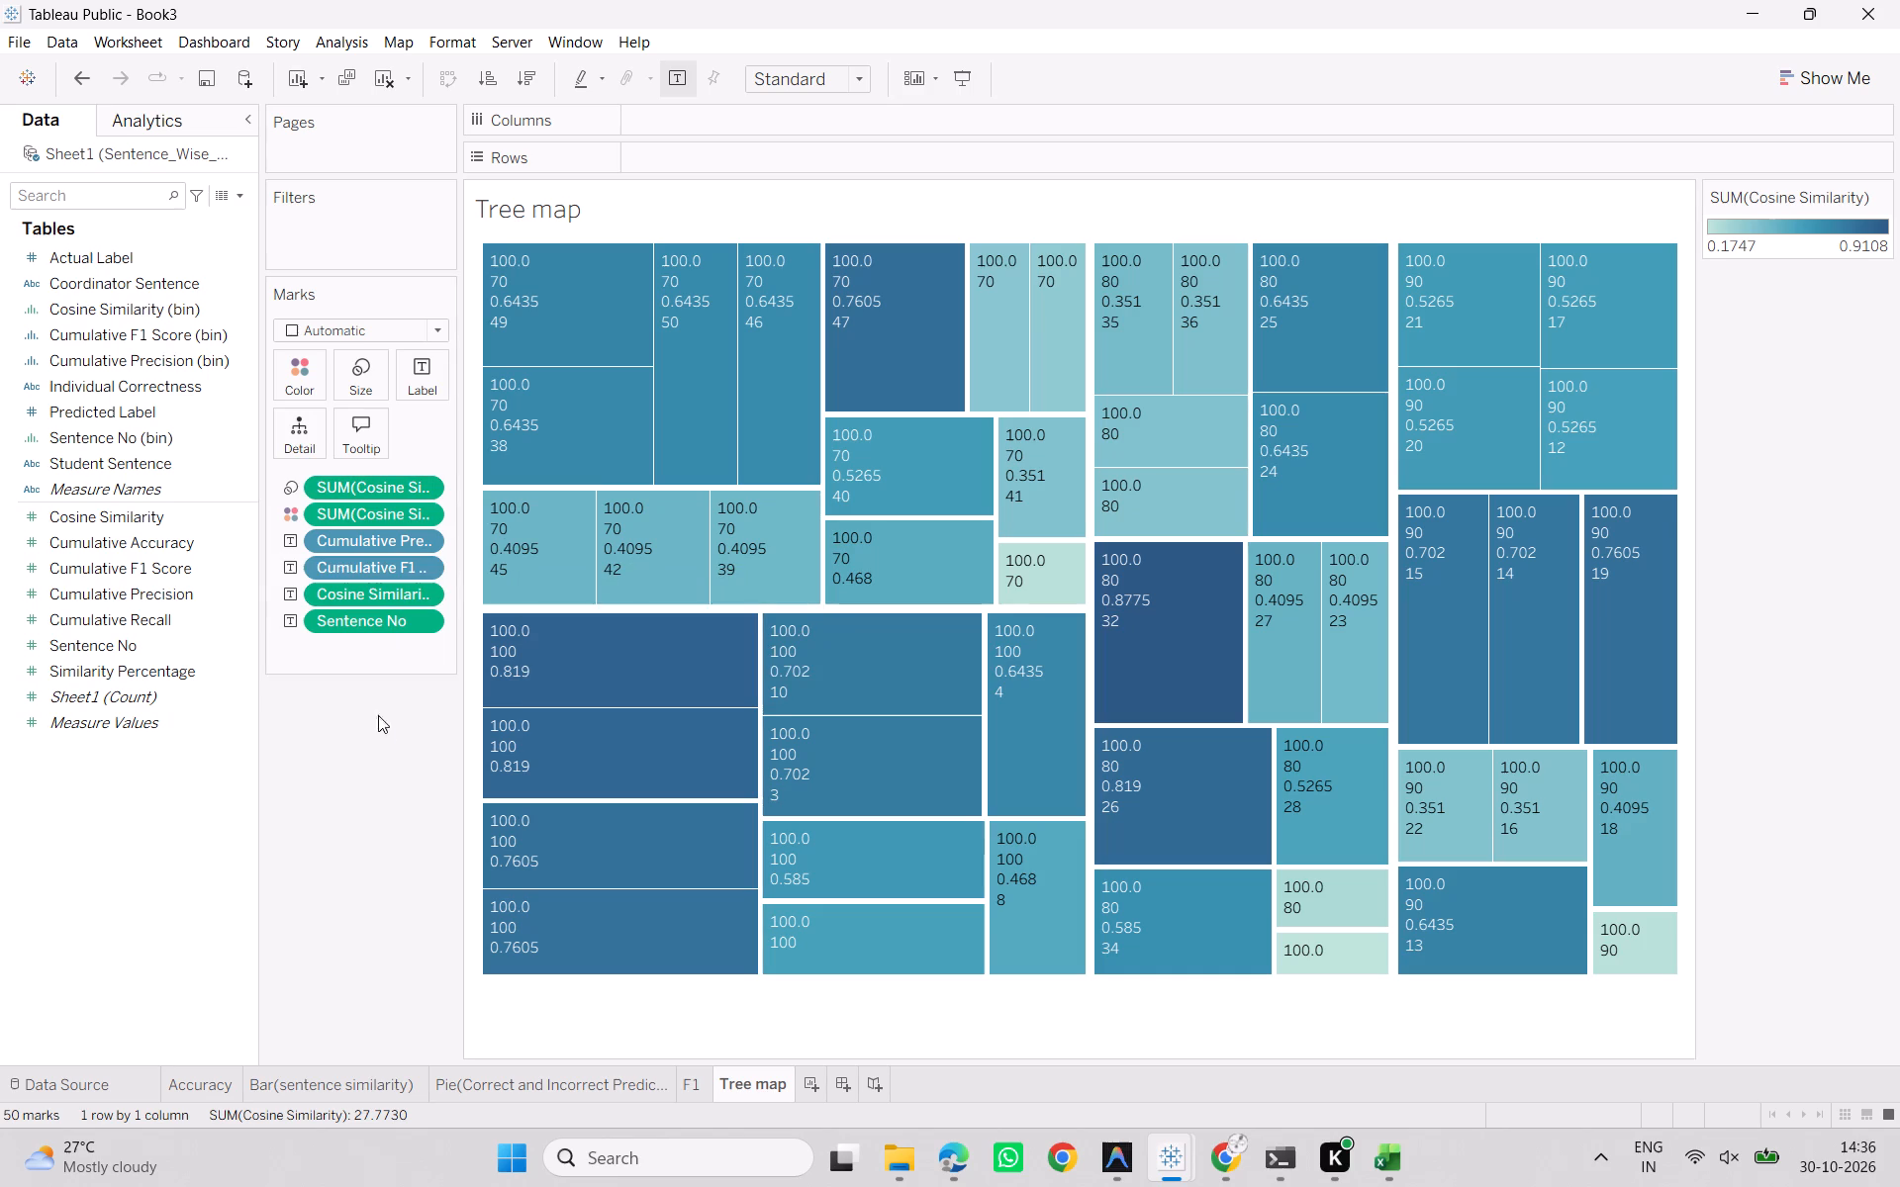
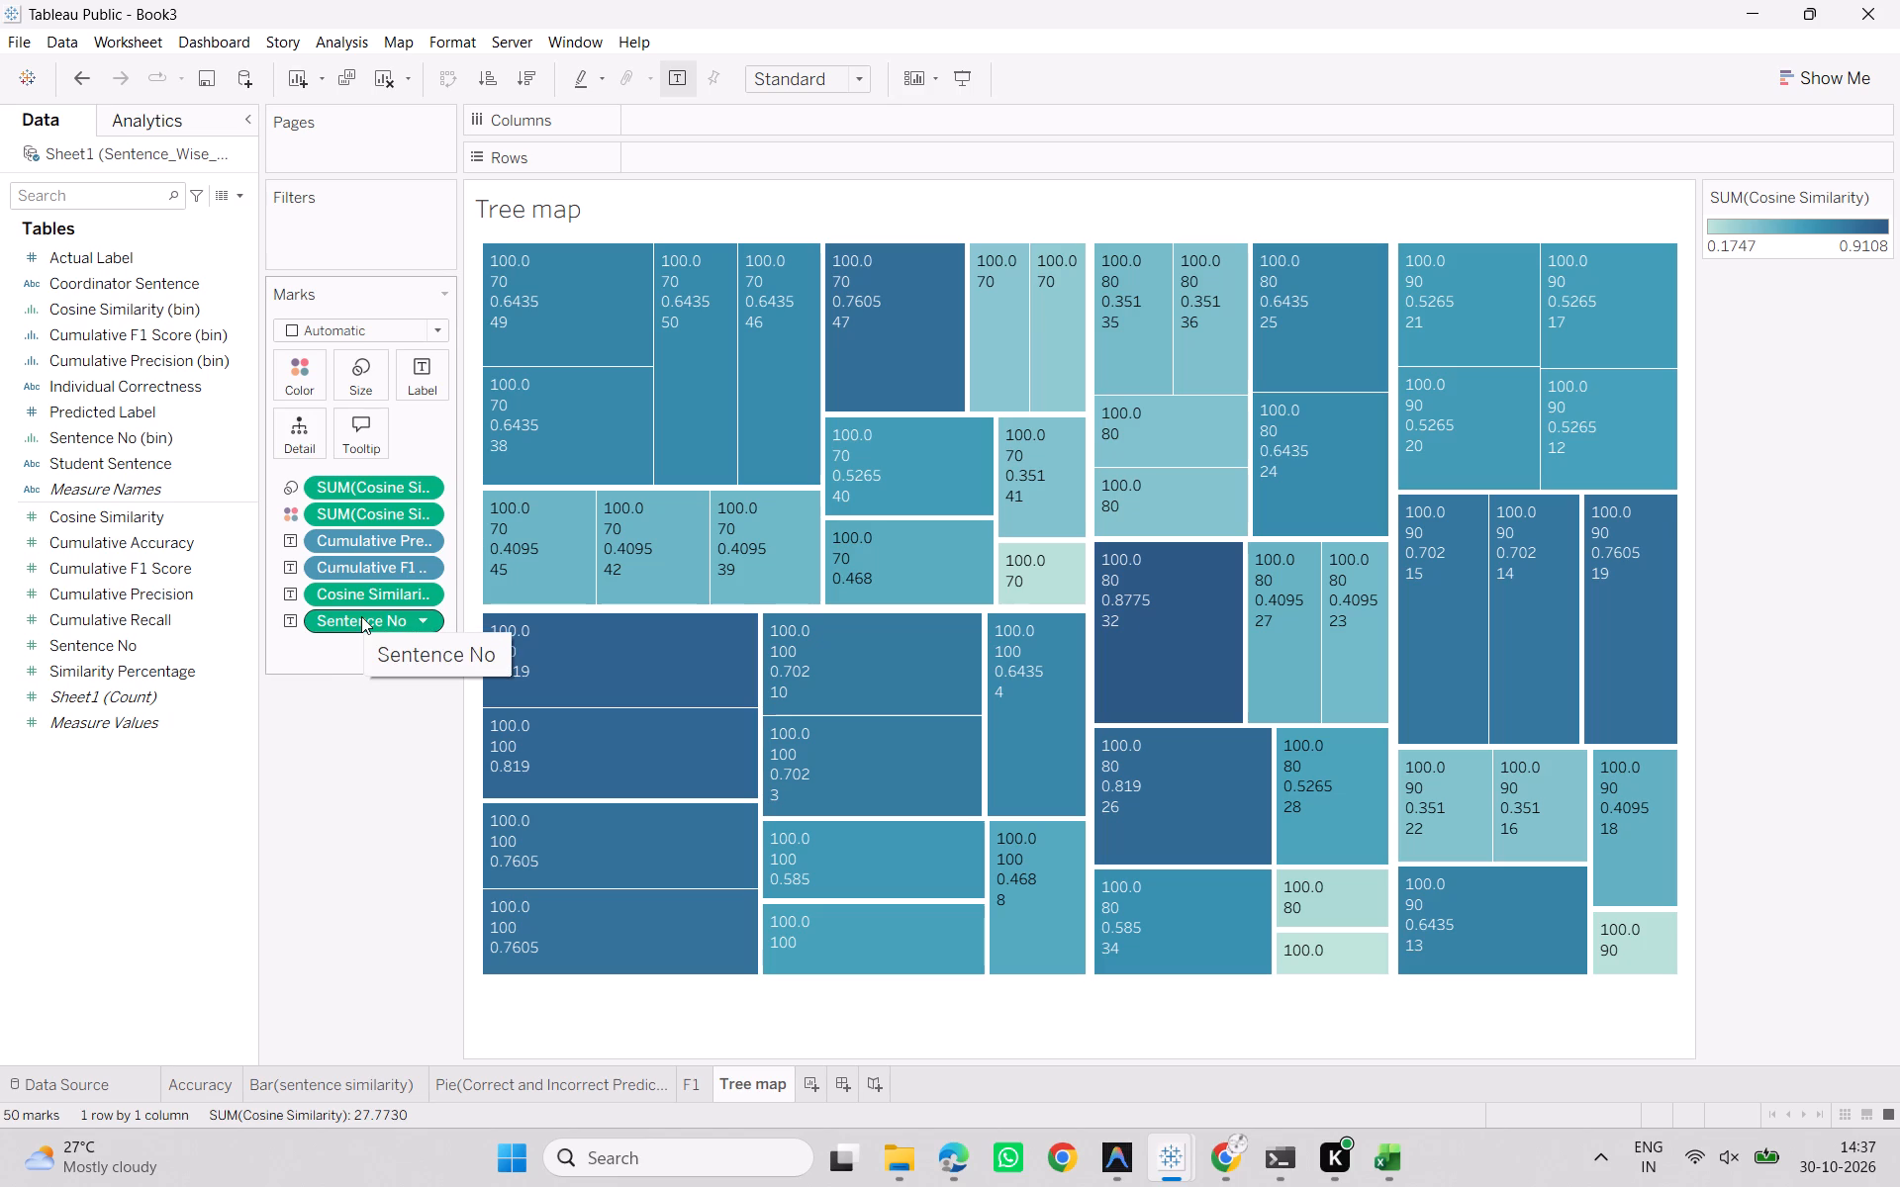
# Examine how the Sentence No label field on the Tree map sheet is configured.
pyautogui.click(421, 621)
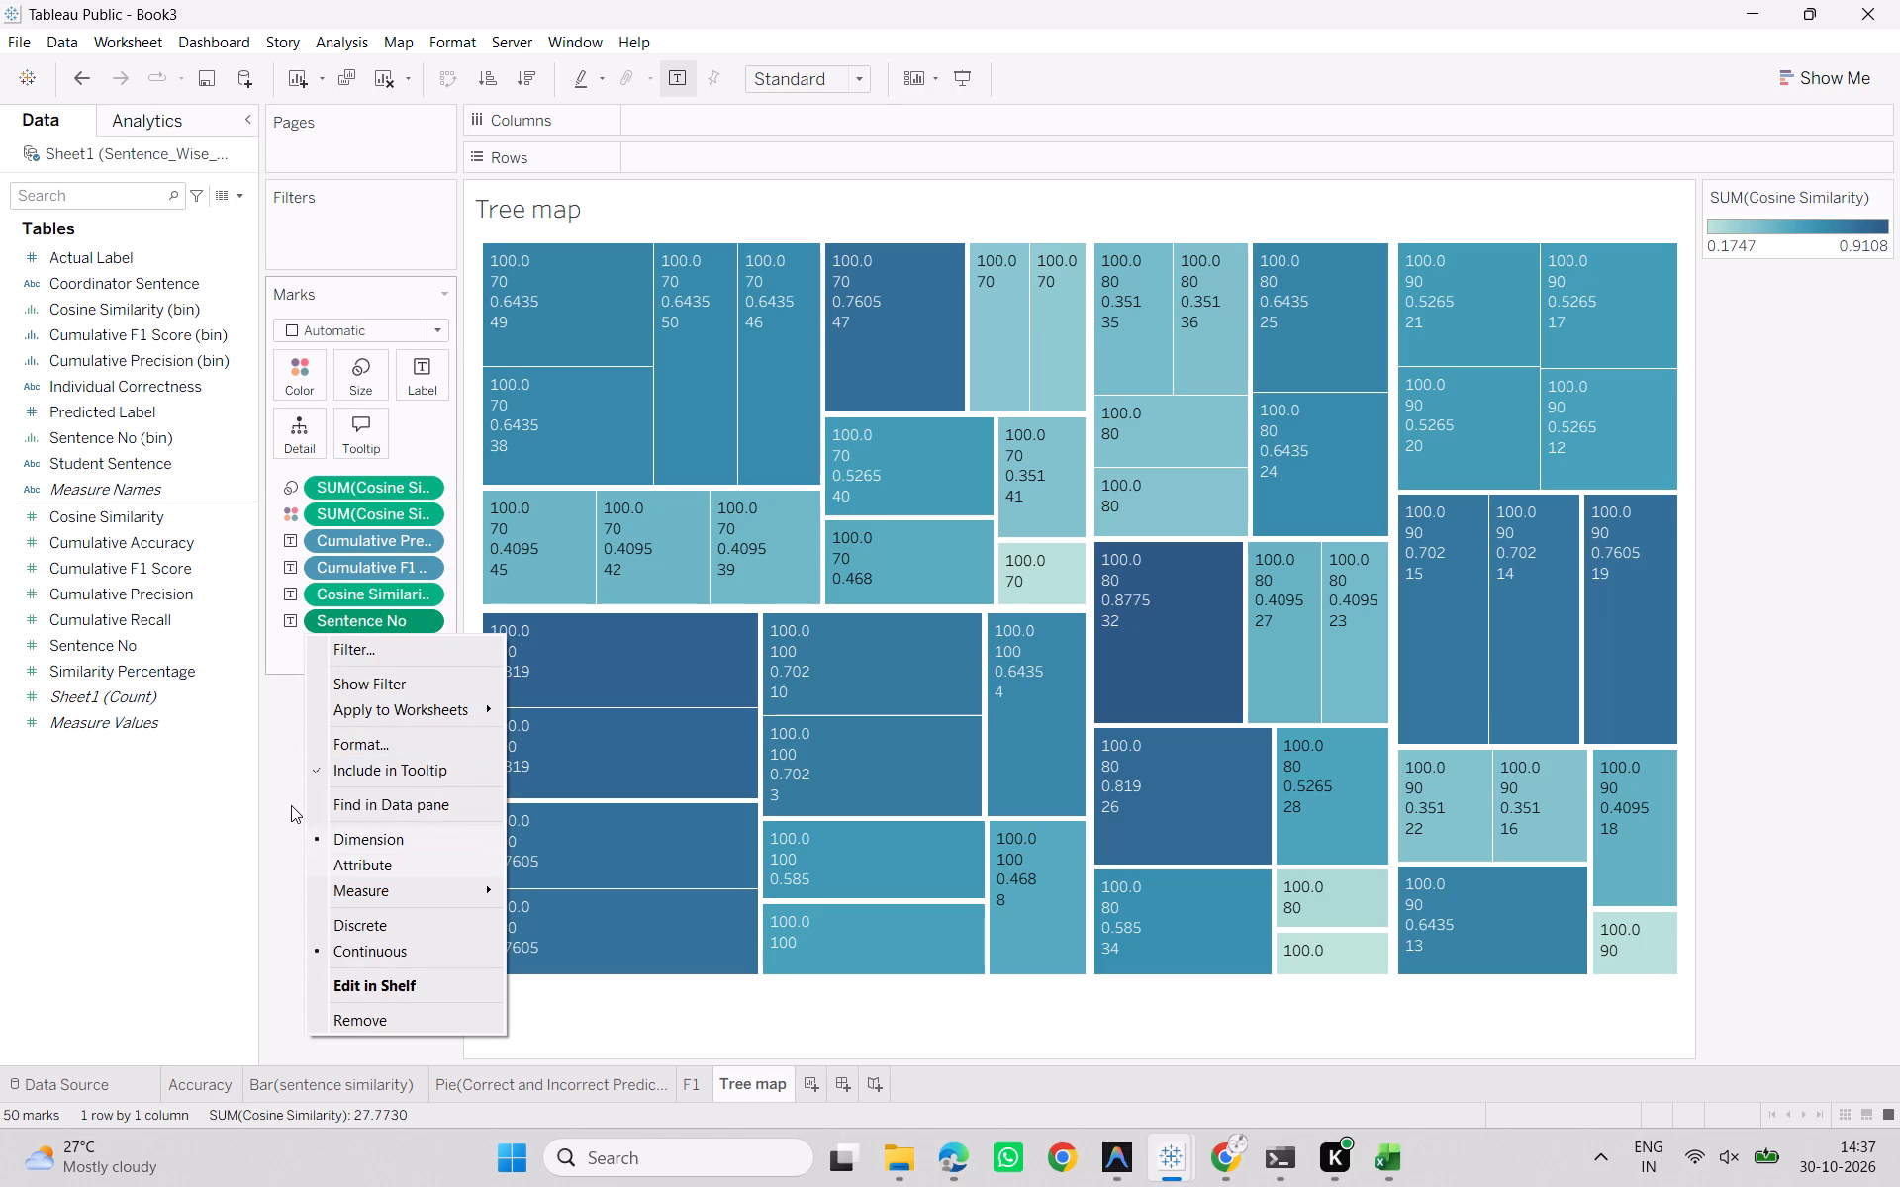
pyautogui.click(286, 794)
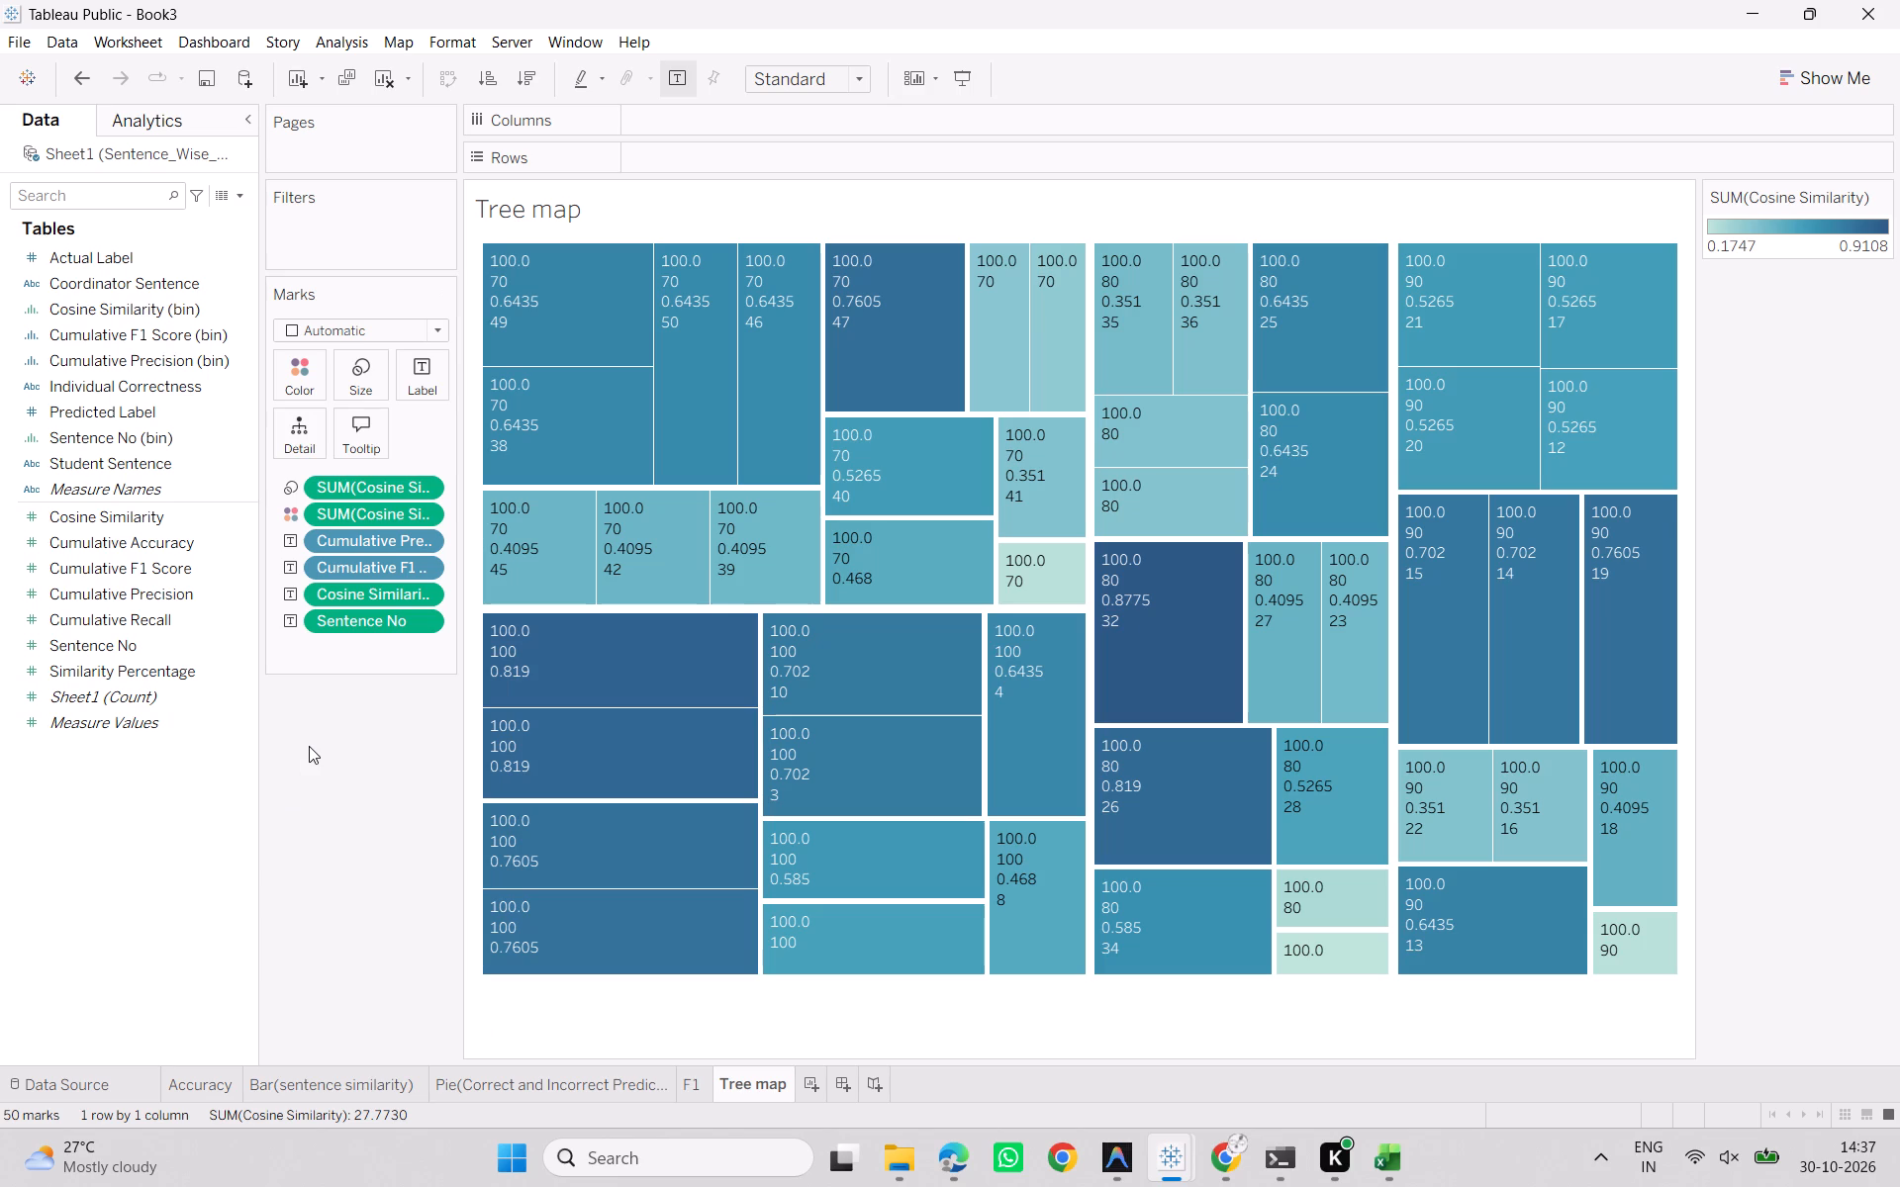